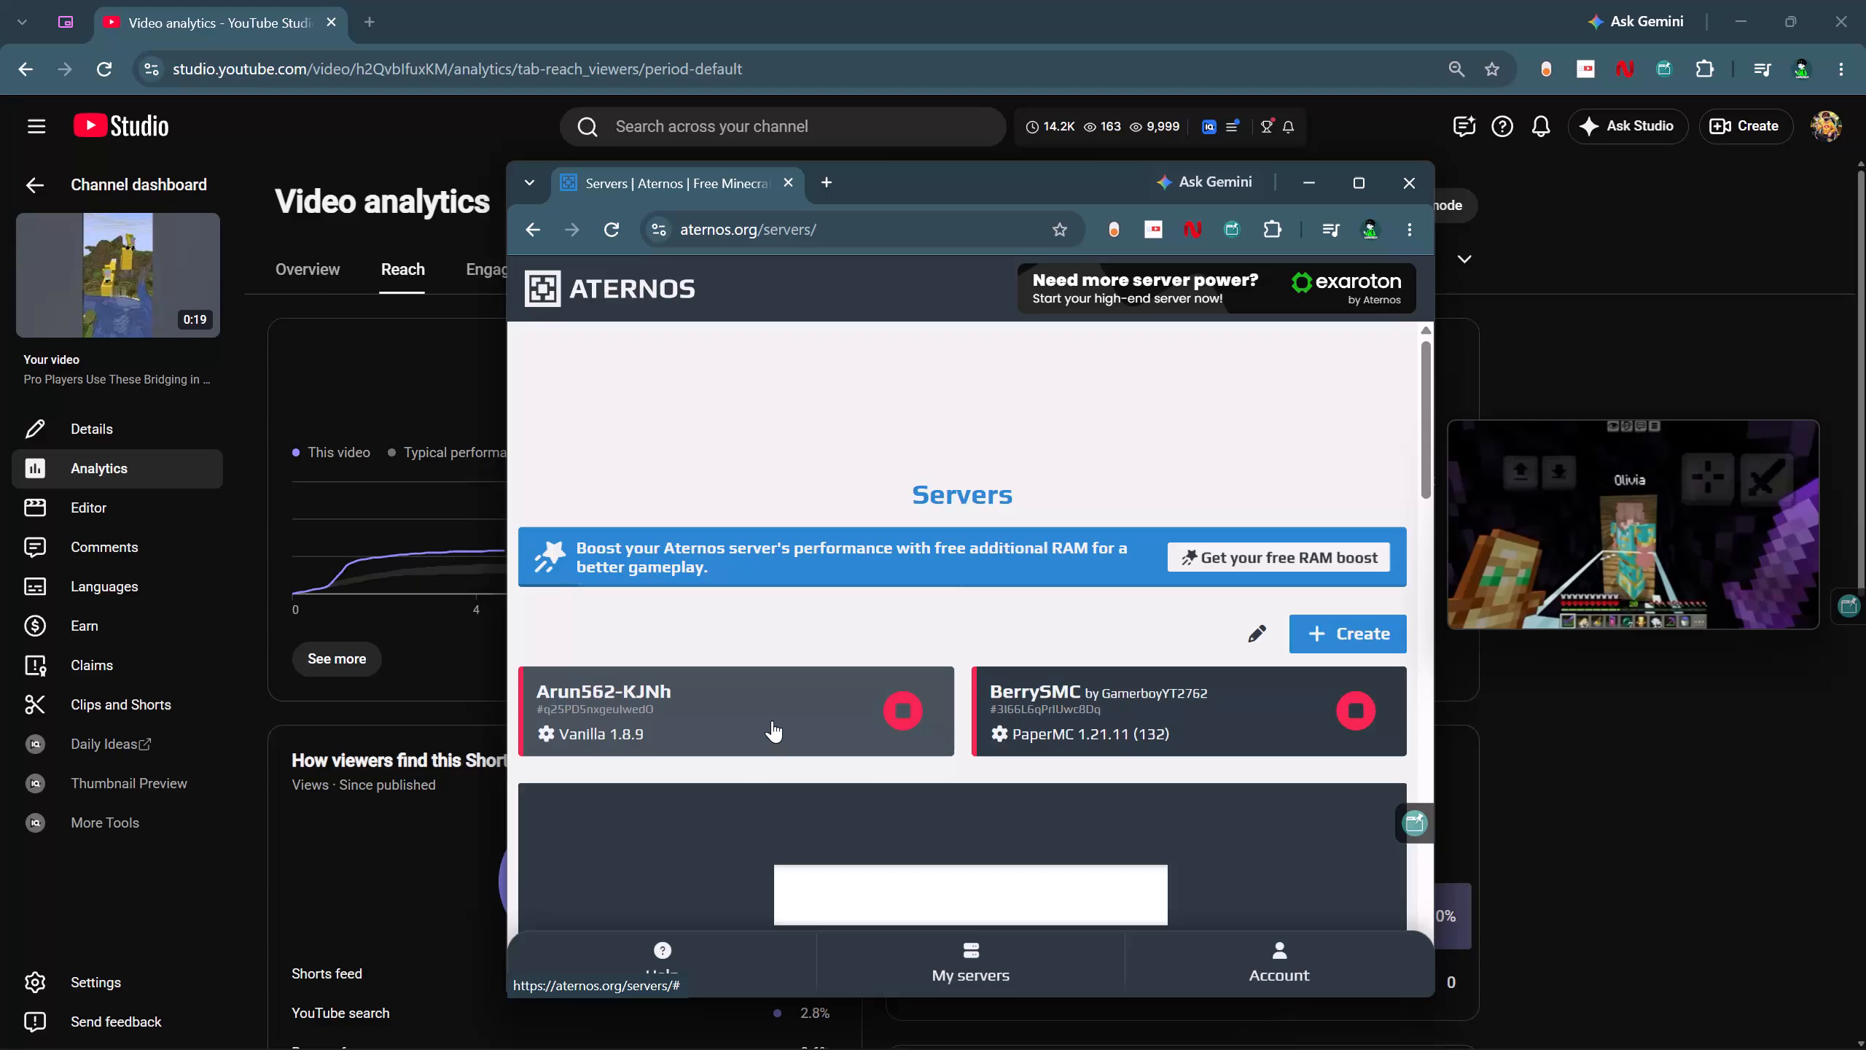
left_click(774, 720)
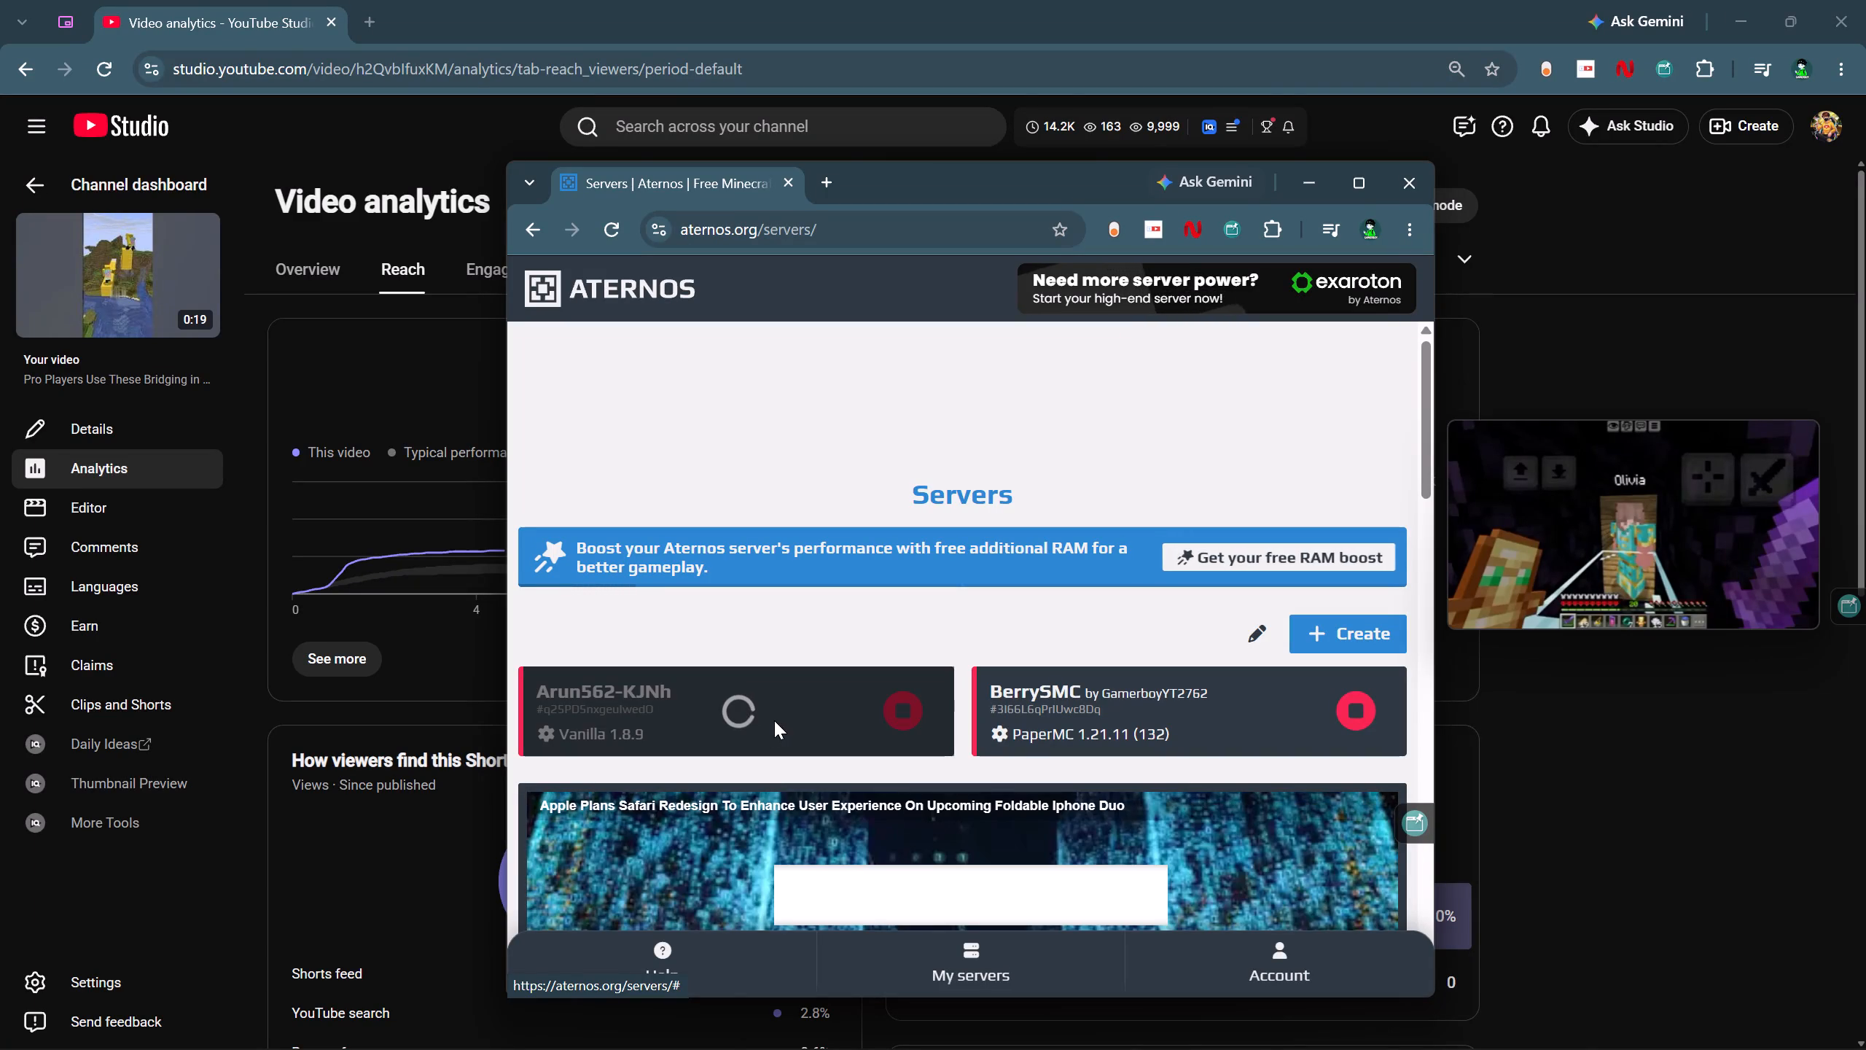
left_click(1367, 185)
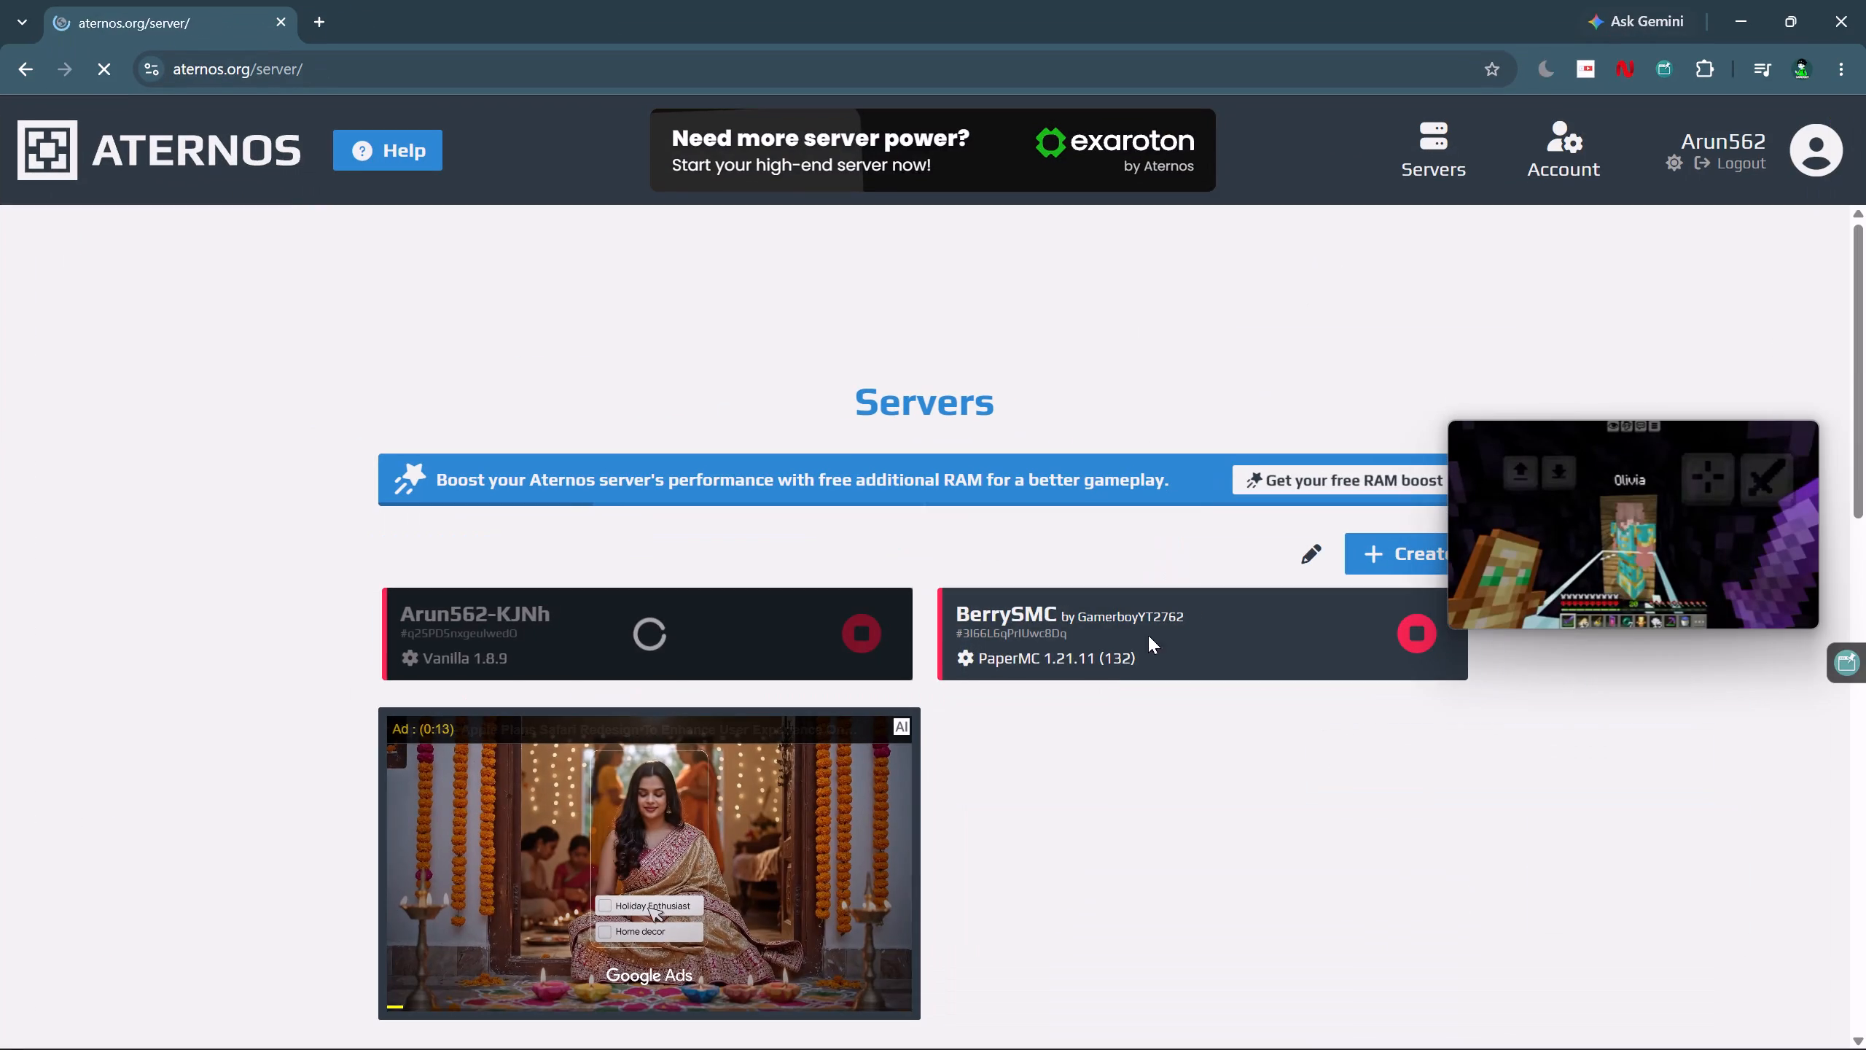
left_click(930, 664)
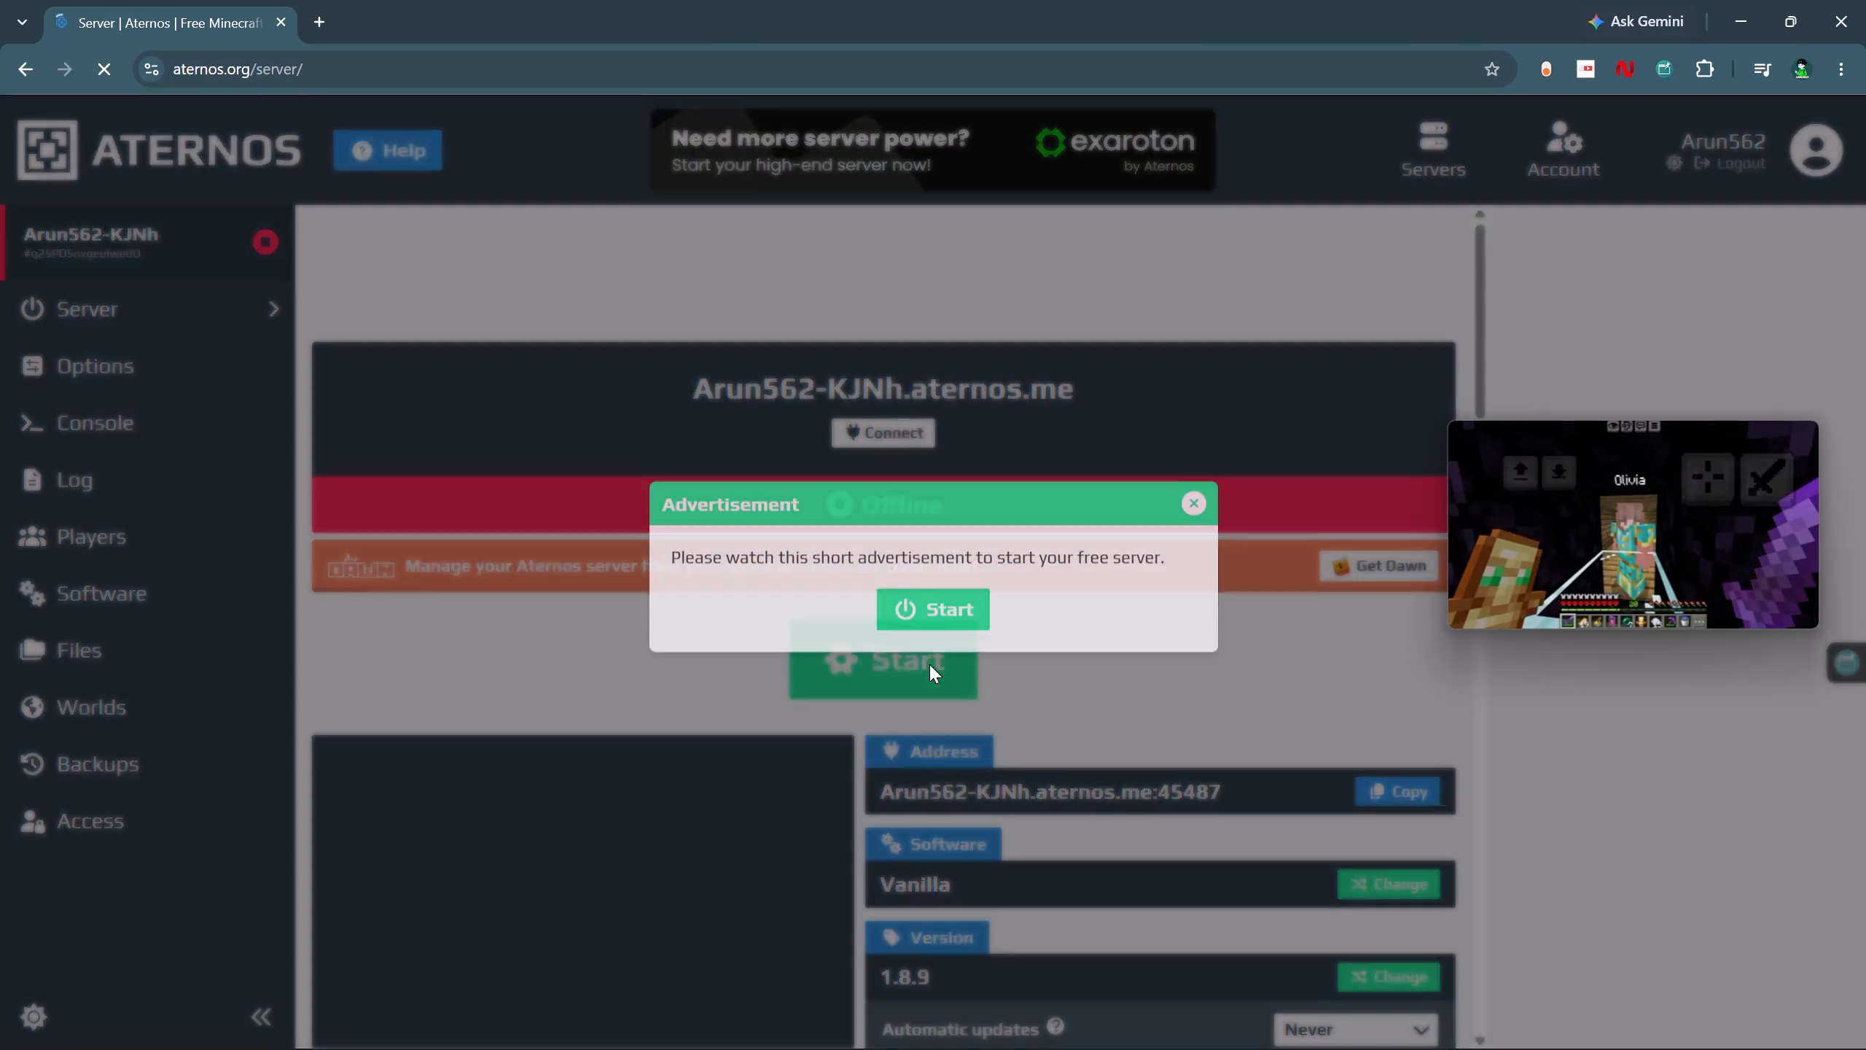
left_click(940, 608)
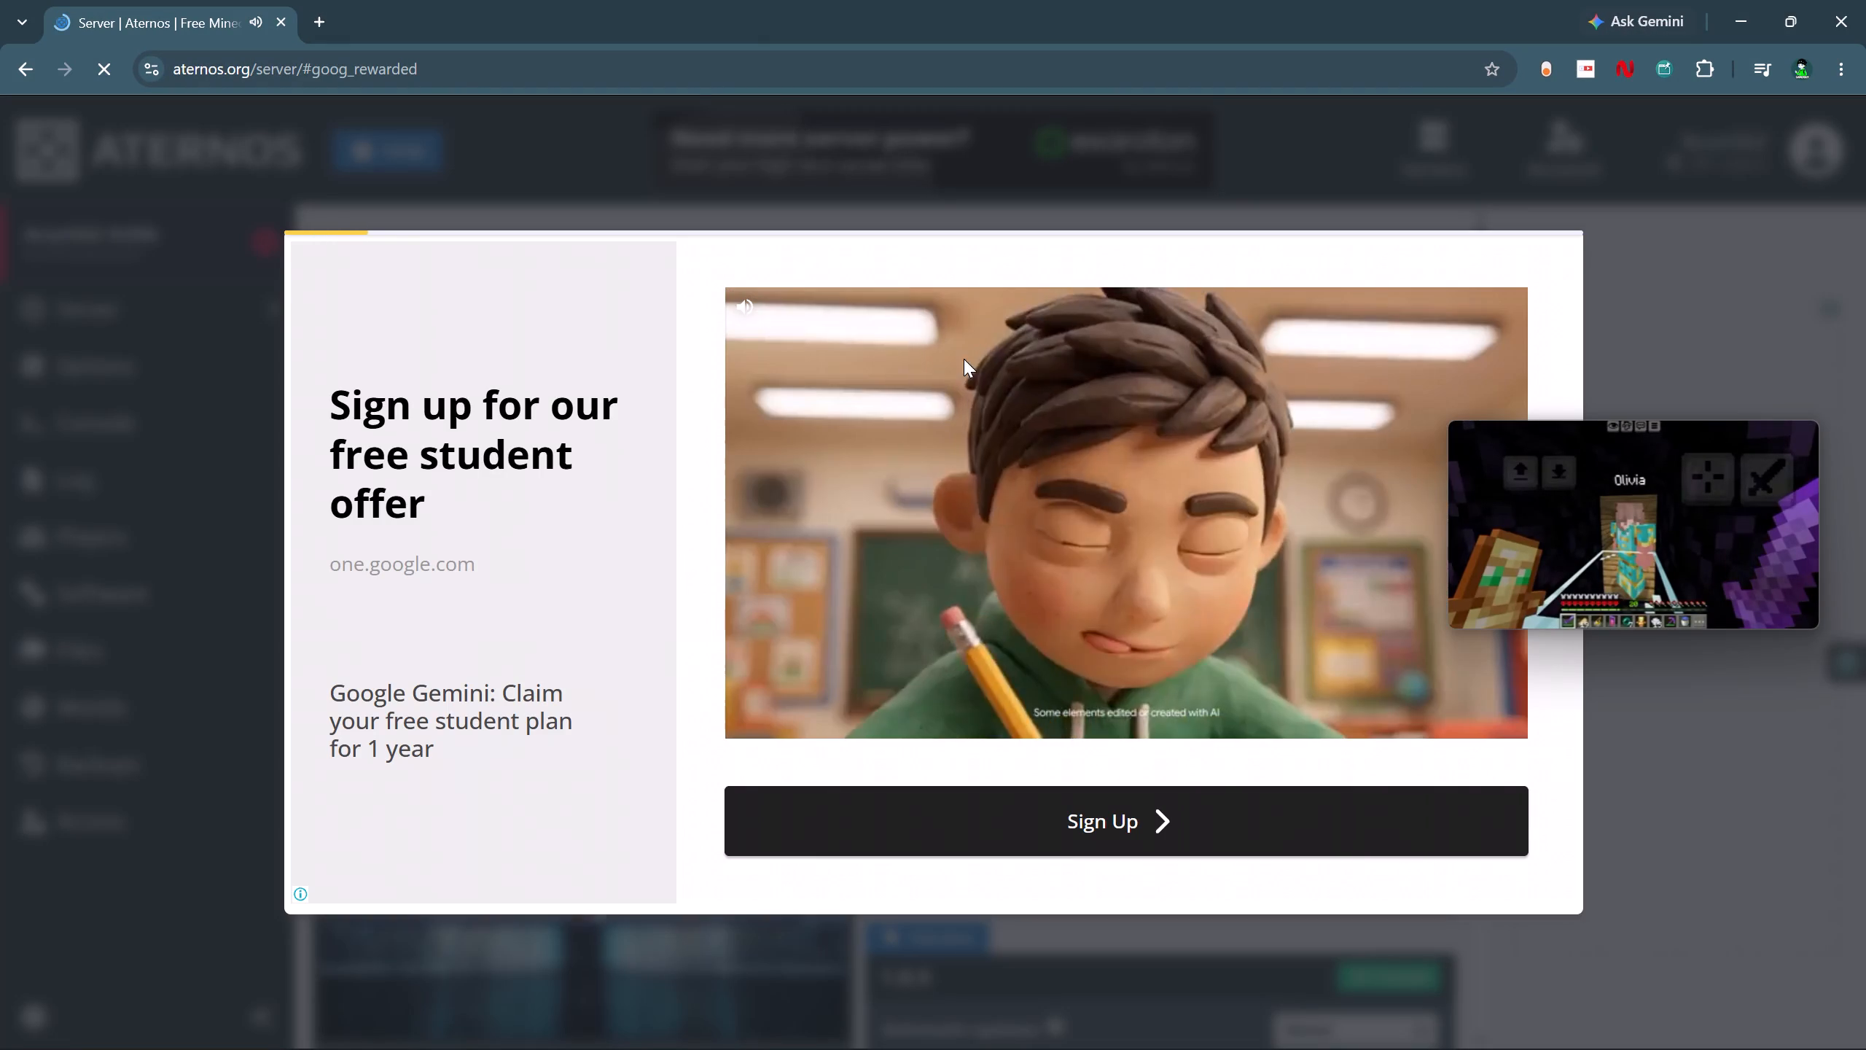
left_click(740, 316)
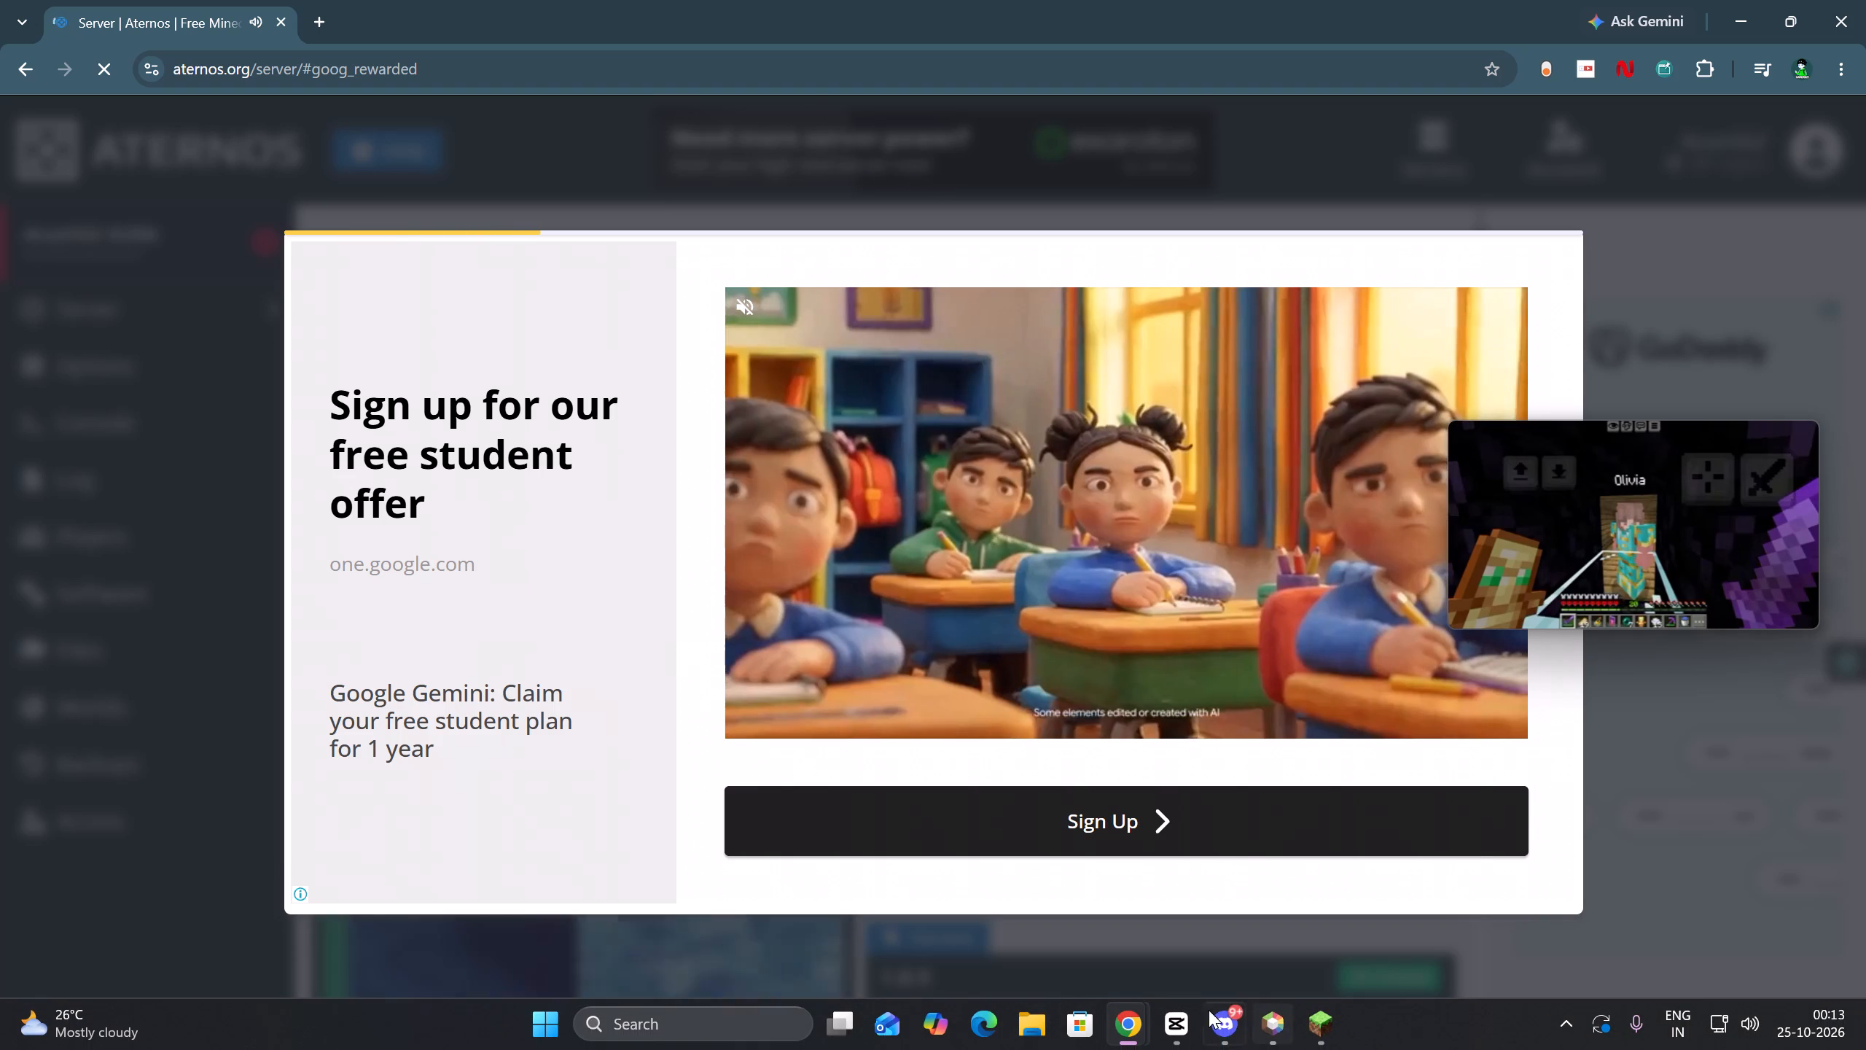
Search the computer for Prism Launcher and open it.
left_click(699, 1015)
type("pri")
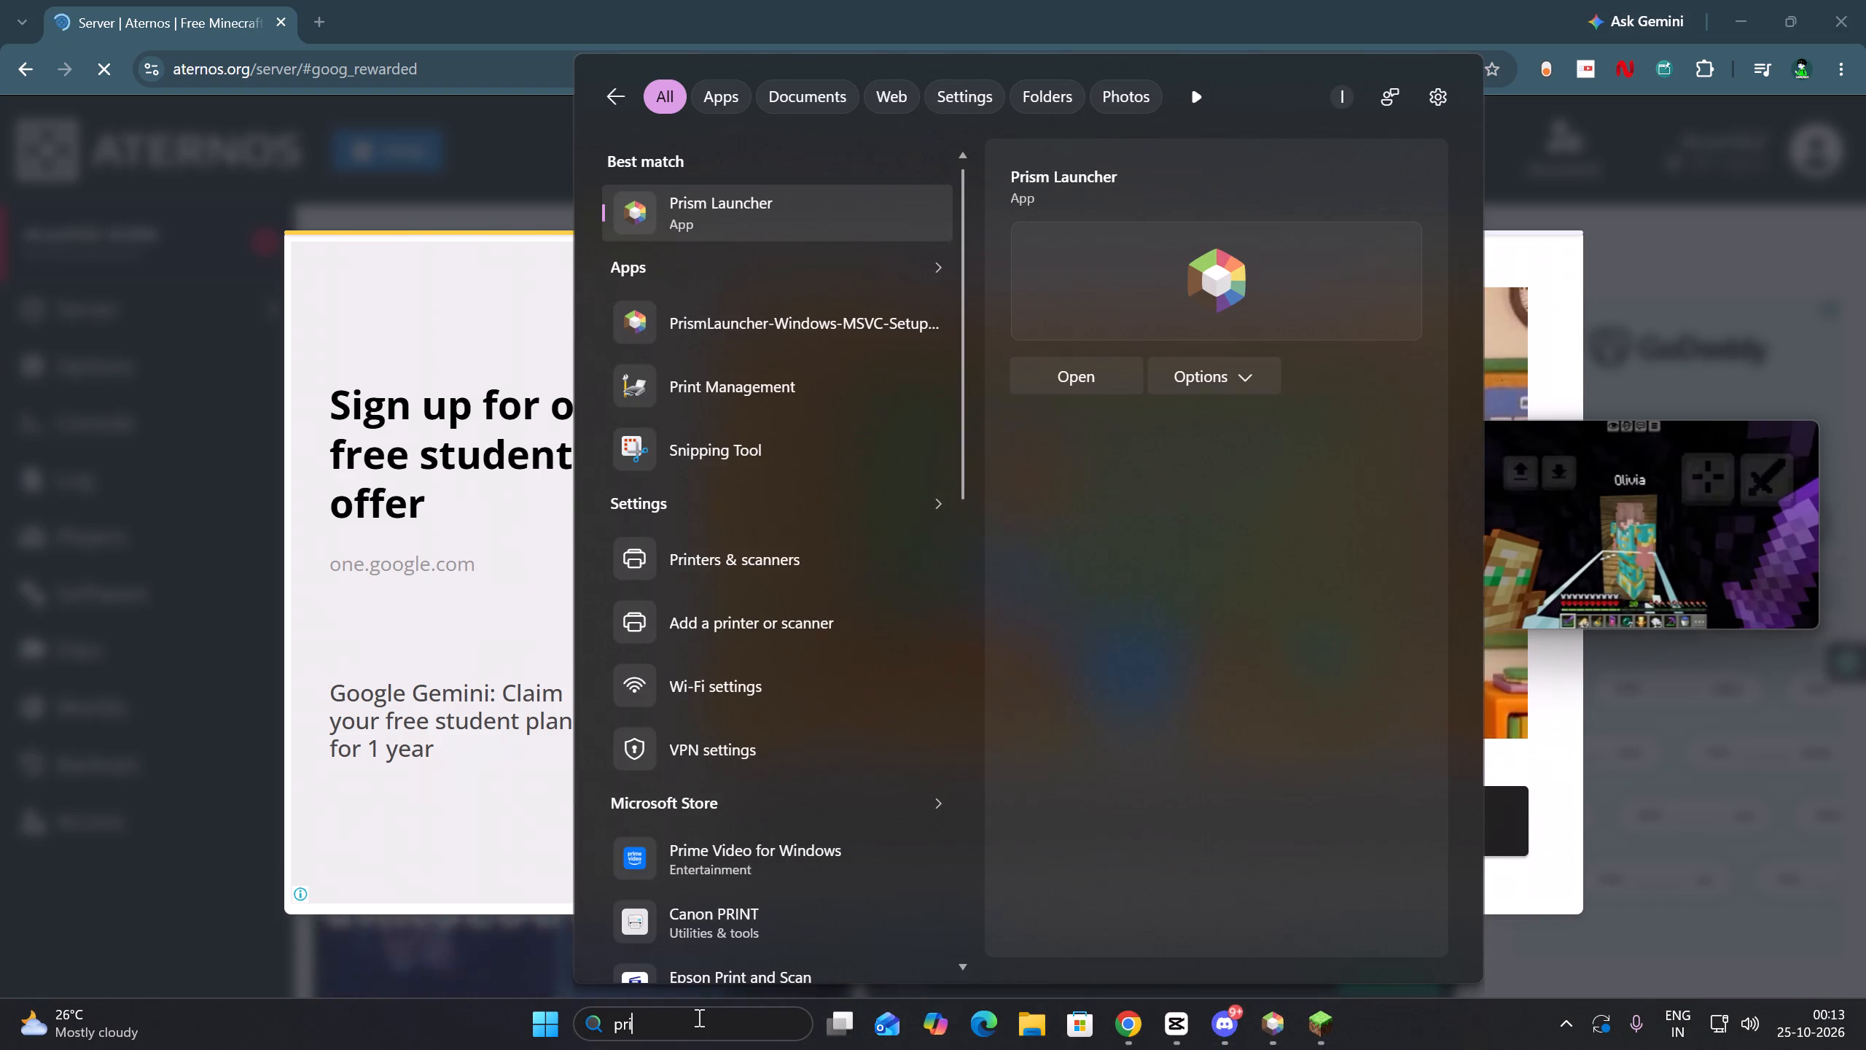
key("Return")
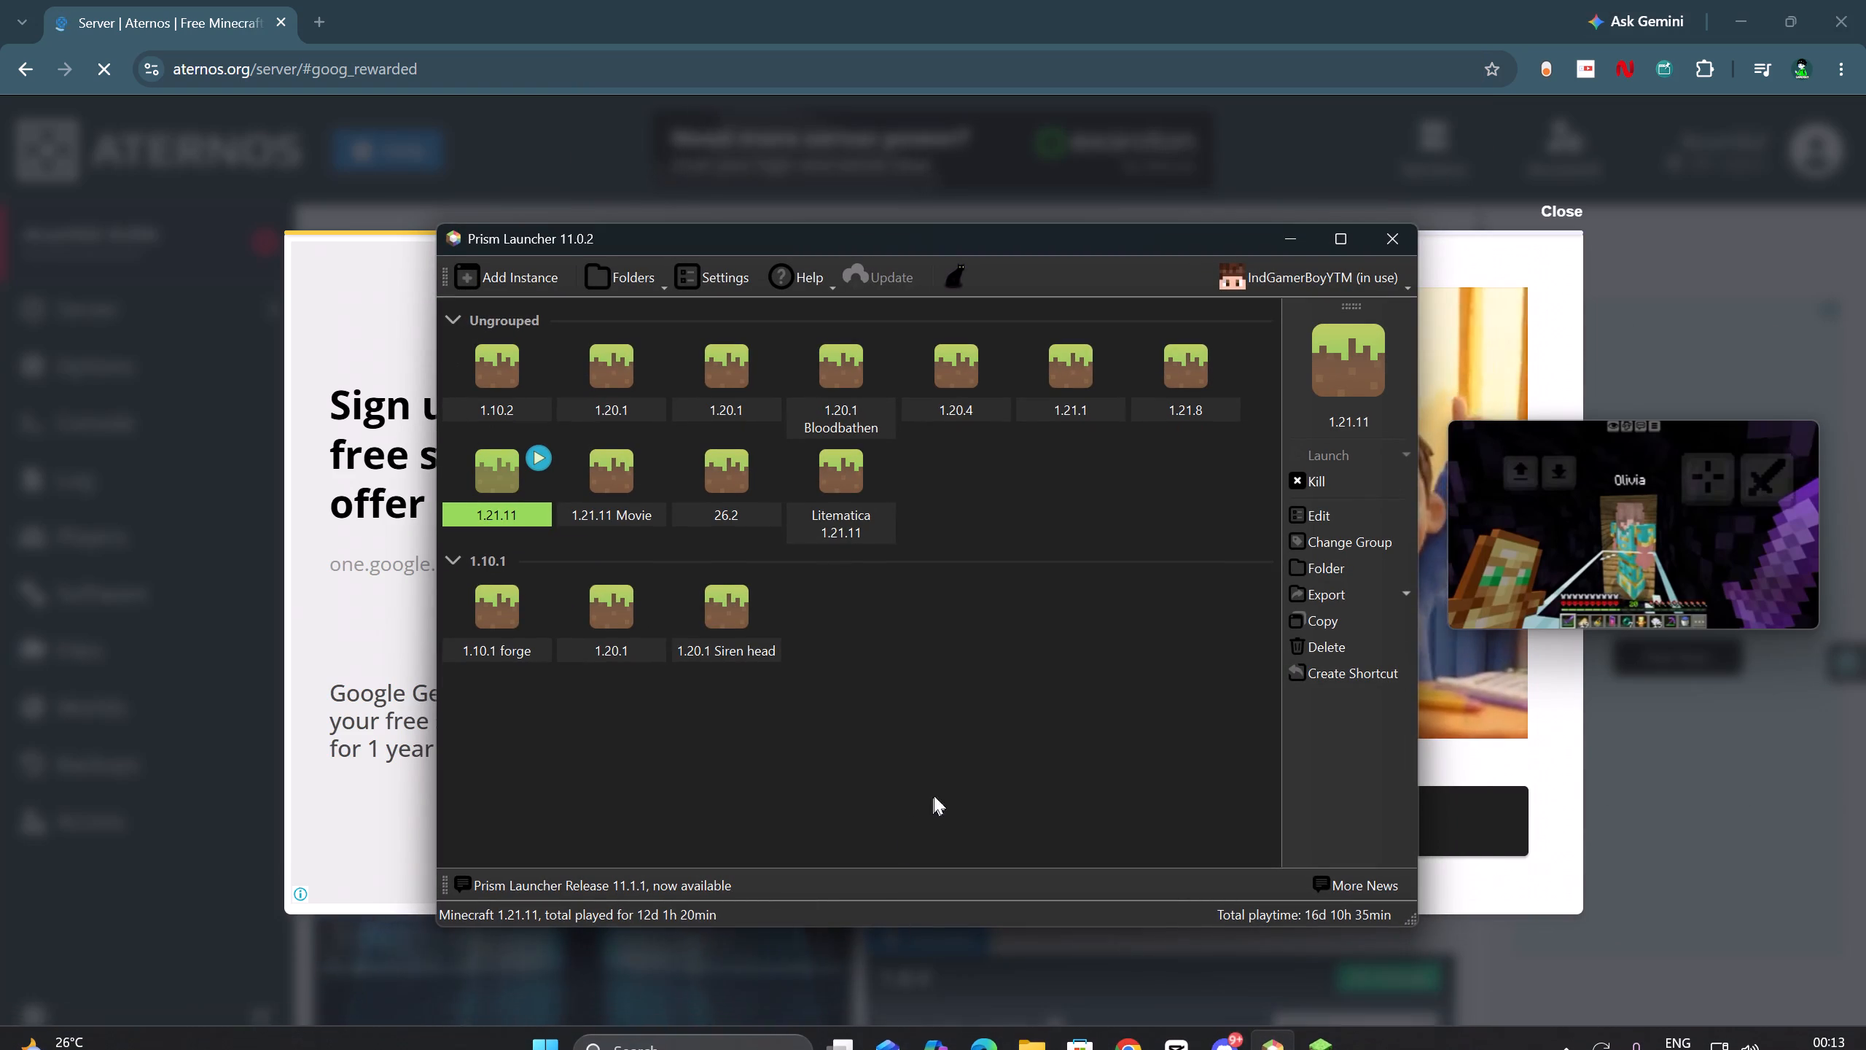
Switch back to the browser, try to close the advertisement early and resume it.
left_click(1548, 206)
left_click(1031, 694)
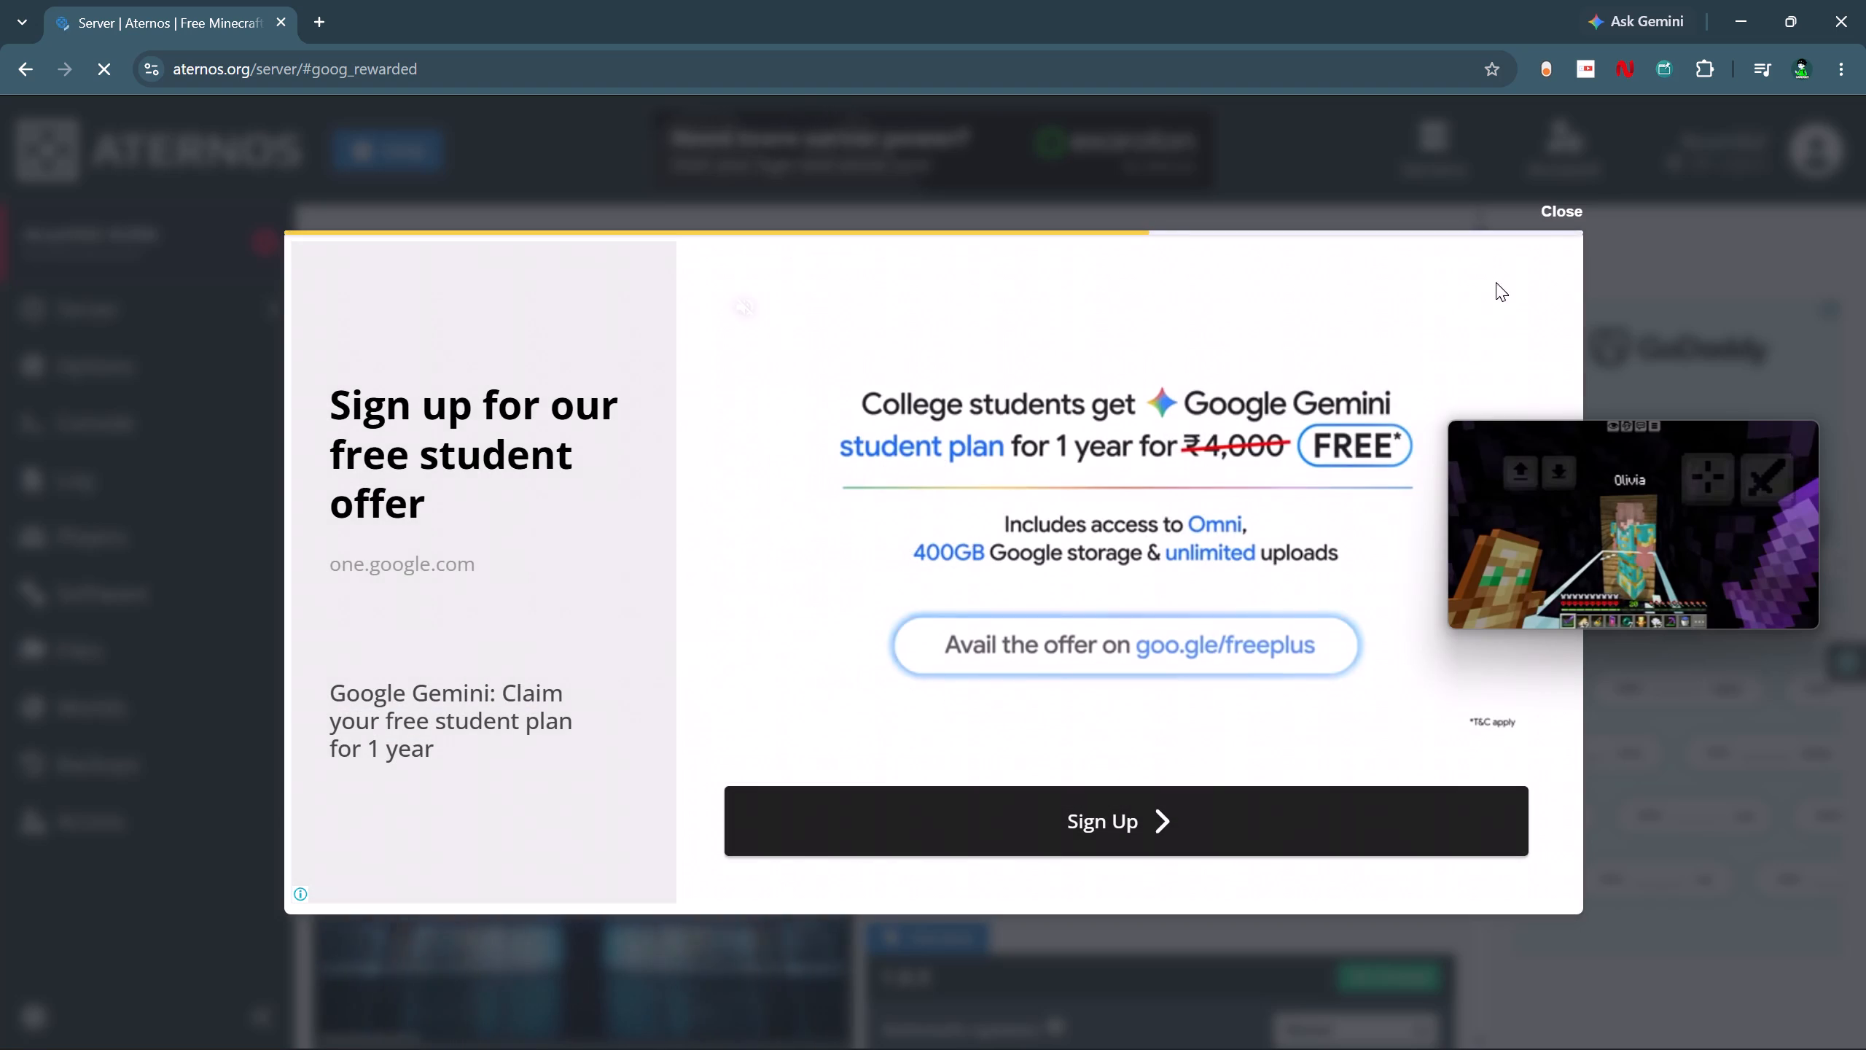
left_click(1717, 15)
left_click_drag(850, 704, 744, 638)
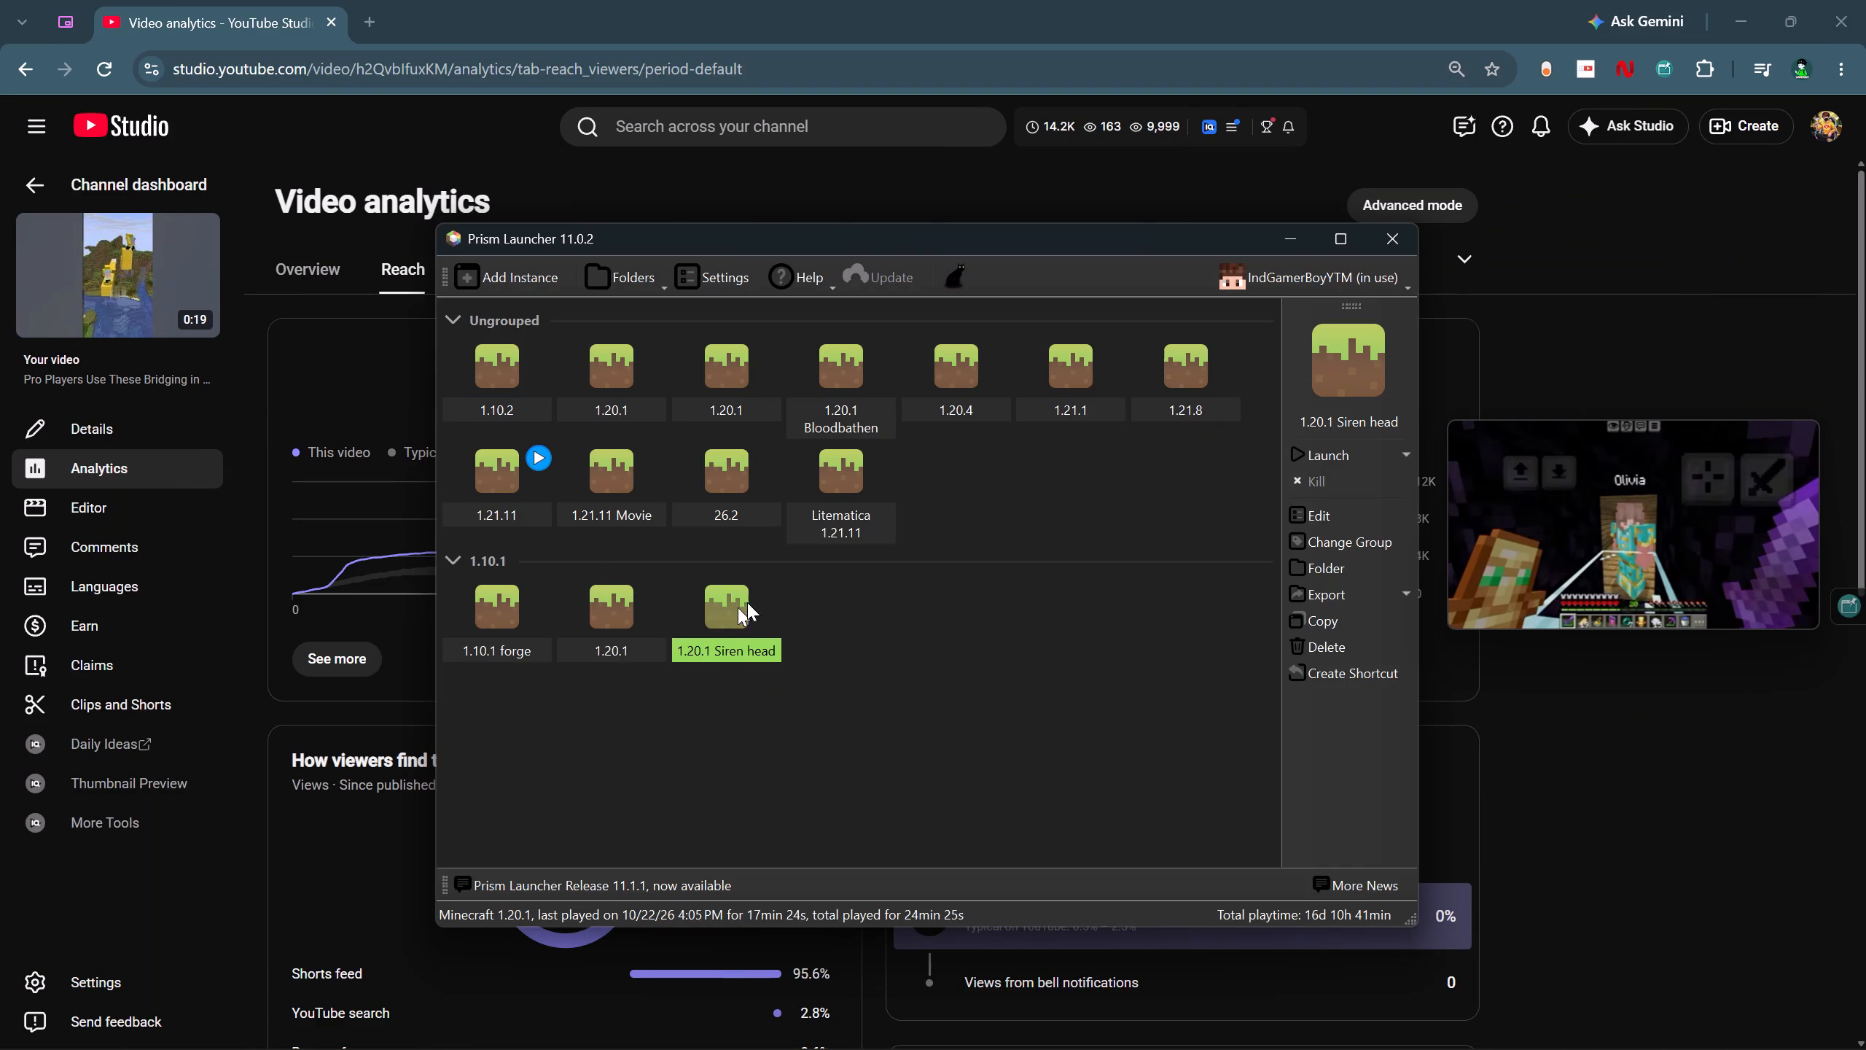
left_click(848, 483)
left_click(619, 483)
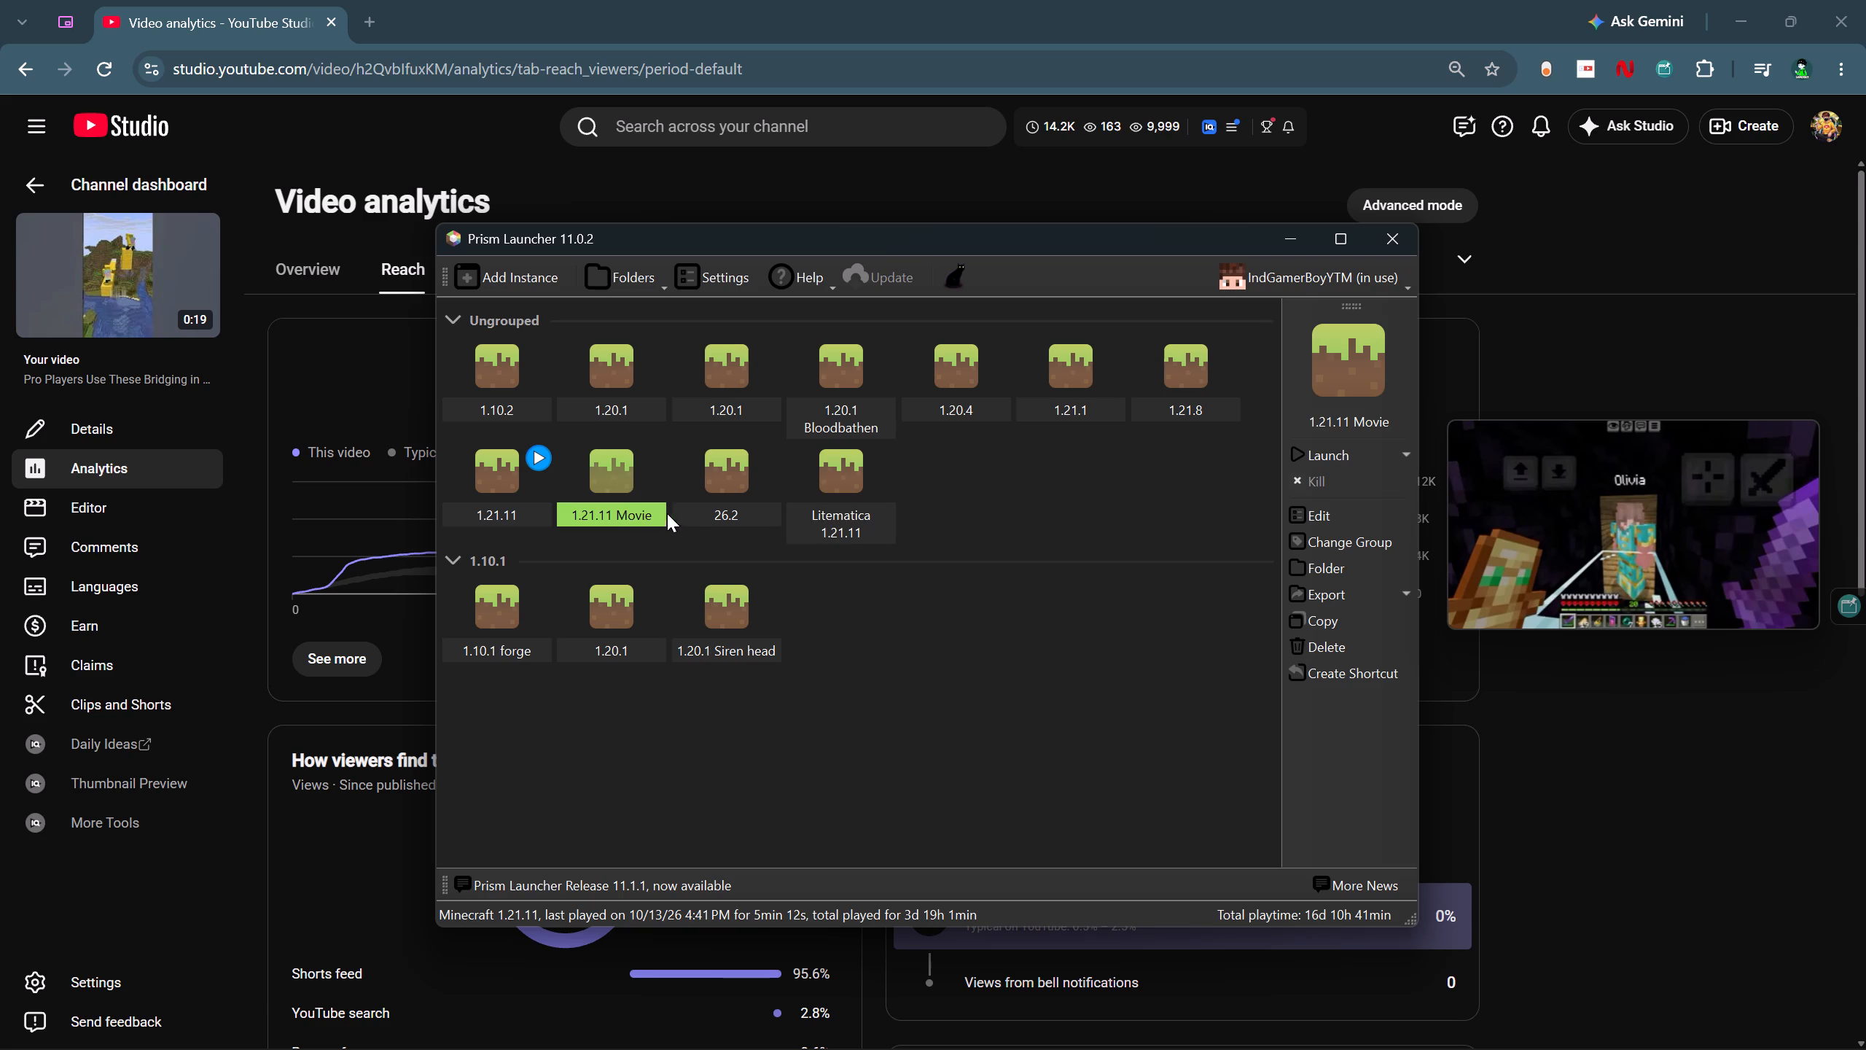
left_click(515, 494)
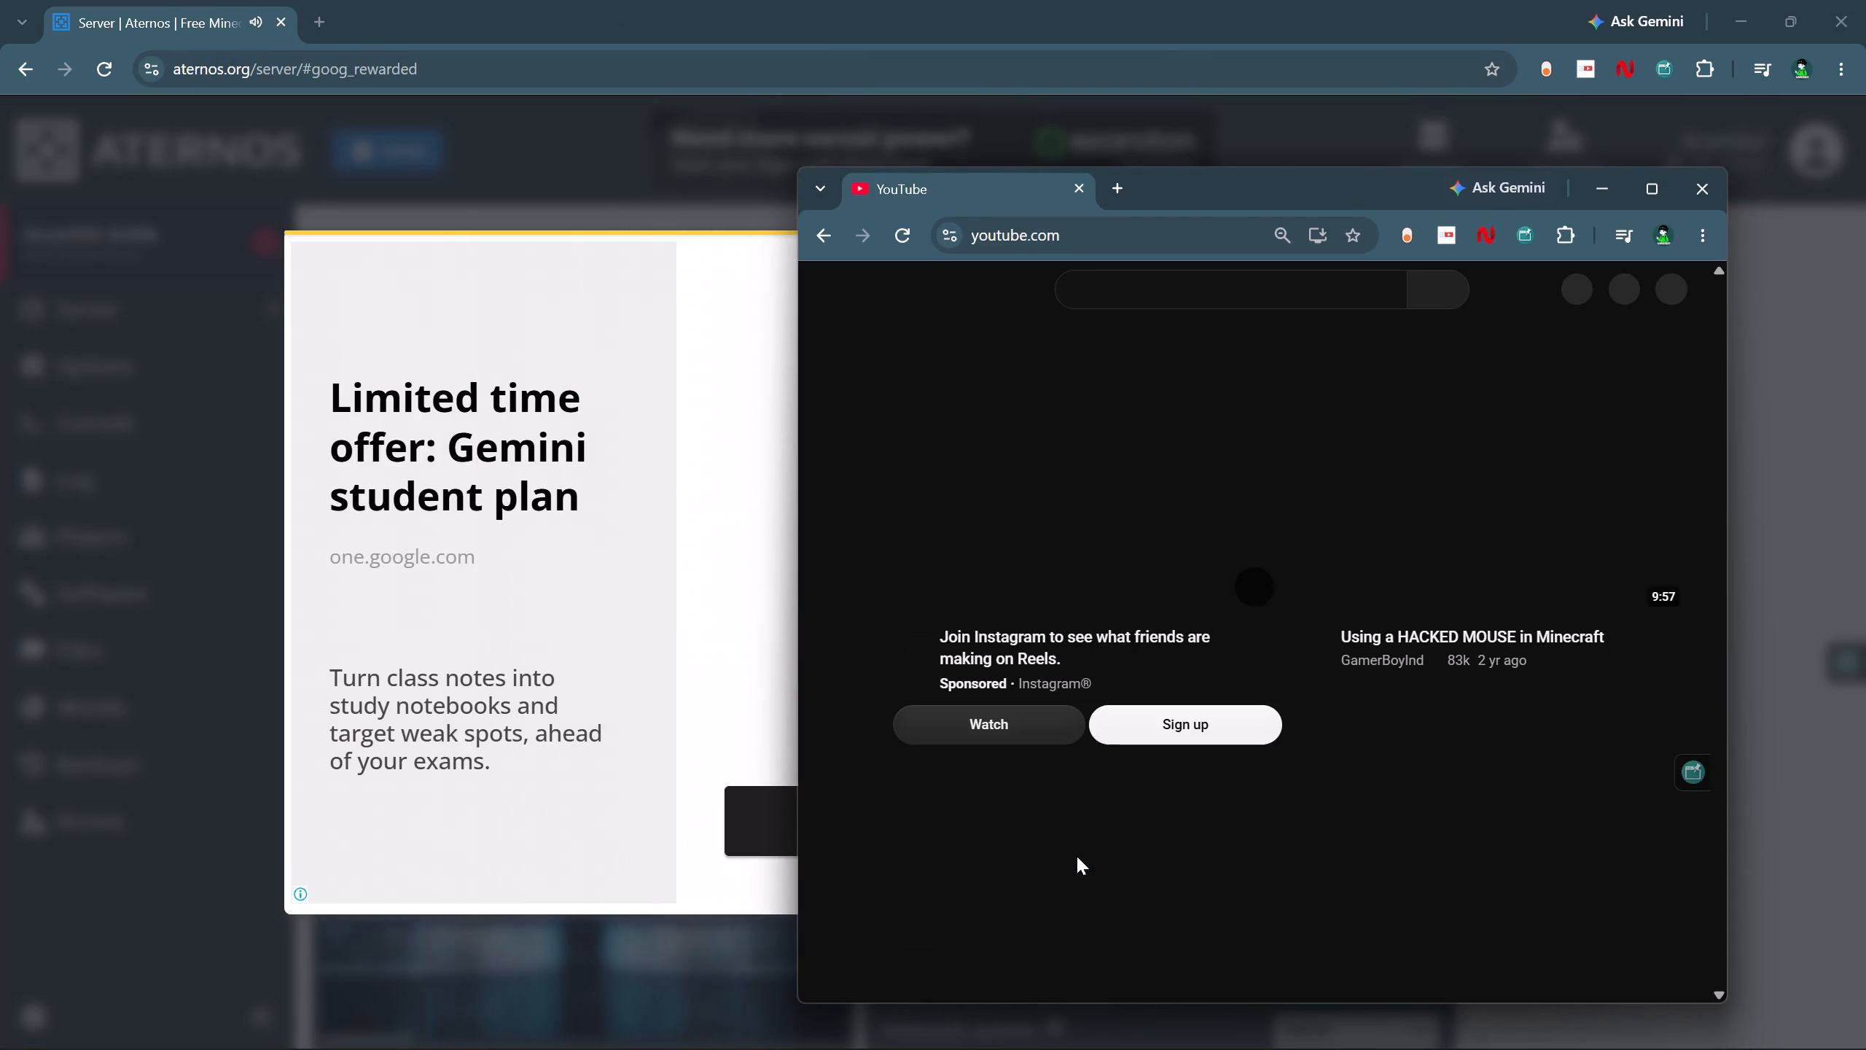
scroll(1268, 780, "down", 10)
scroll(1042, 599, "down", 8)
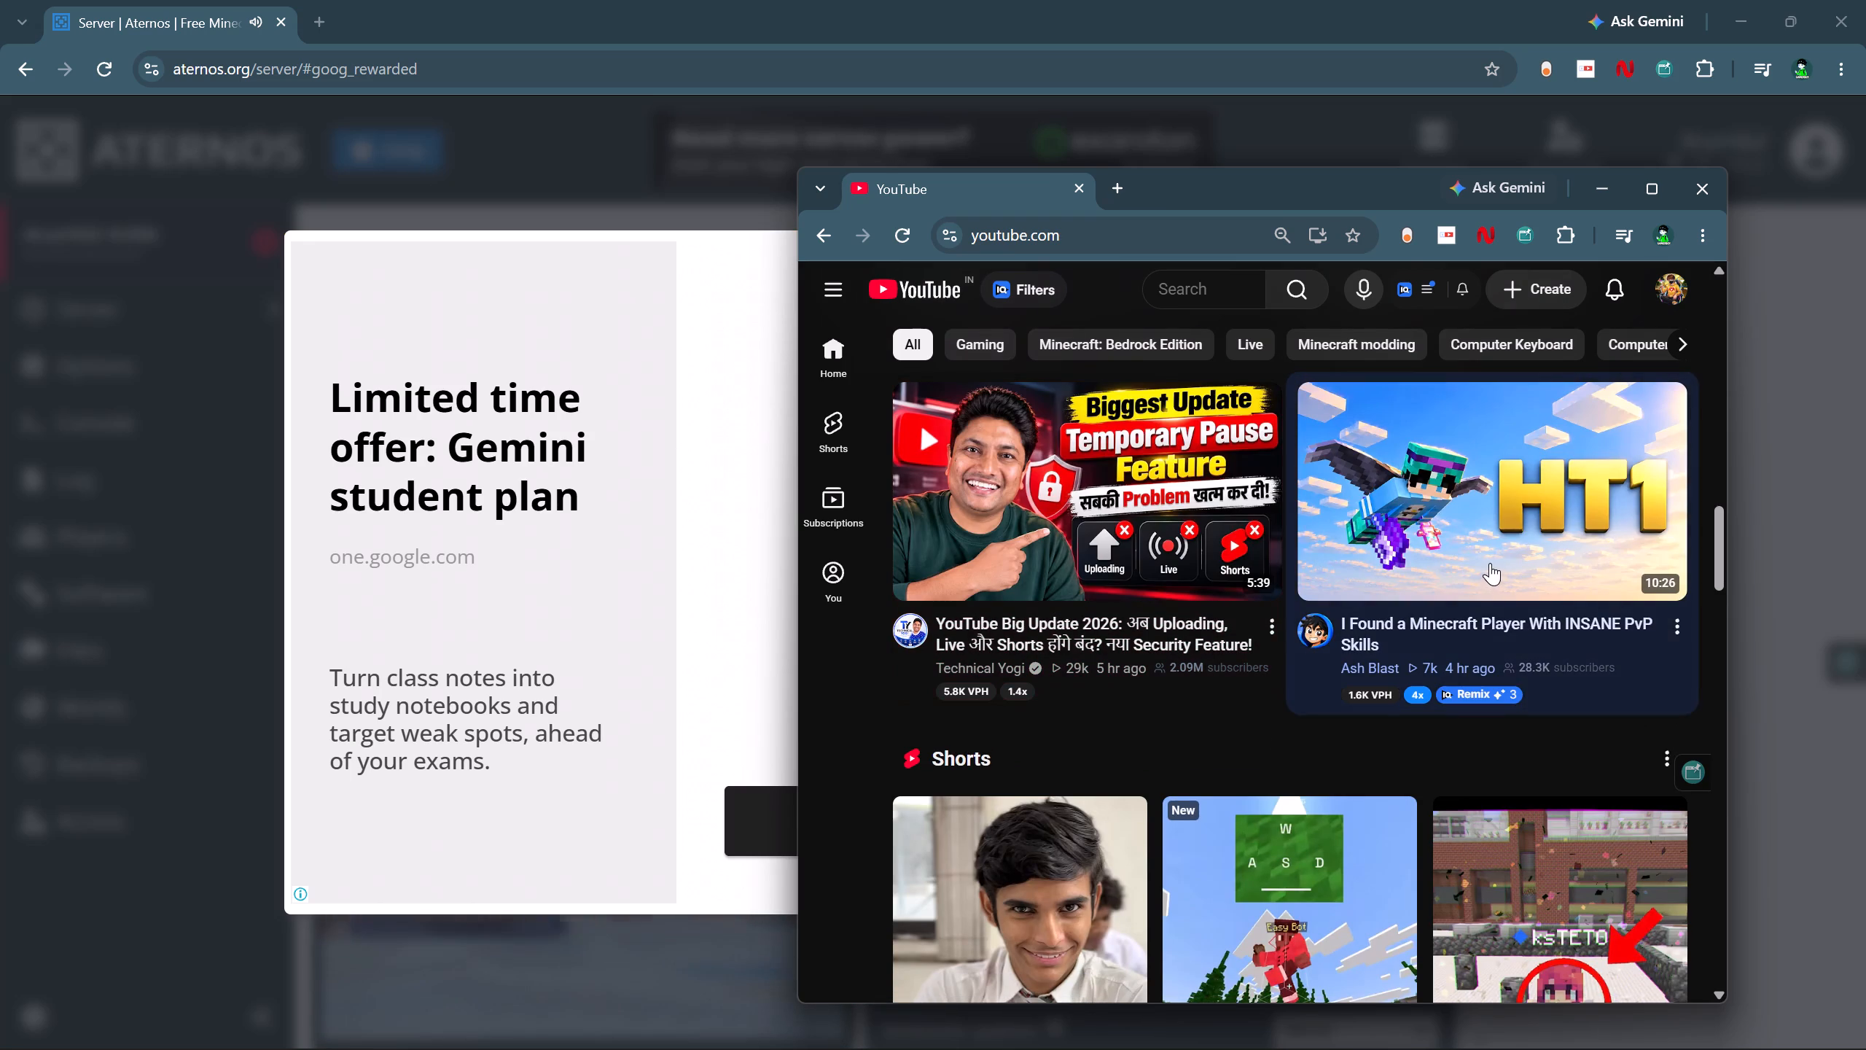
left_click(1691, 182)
Close the finished advertisement and continue the server start.
left_click(1579, 212)
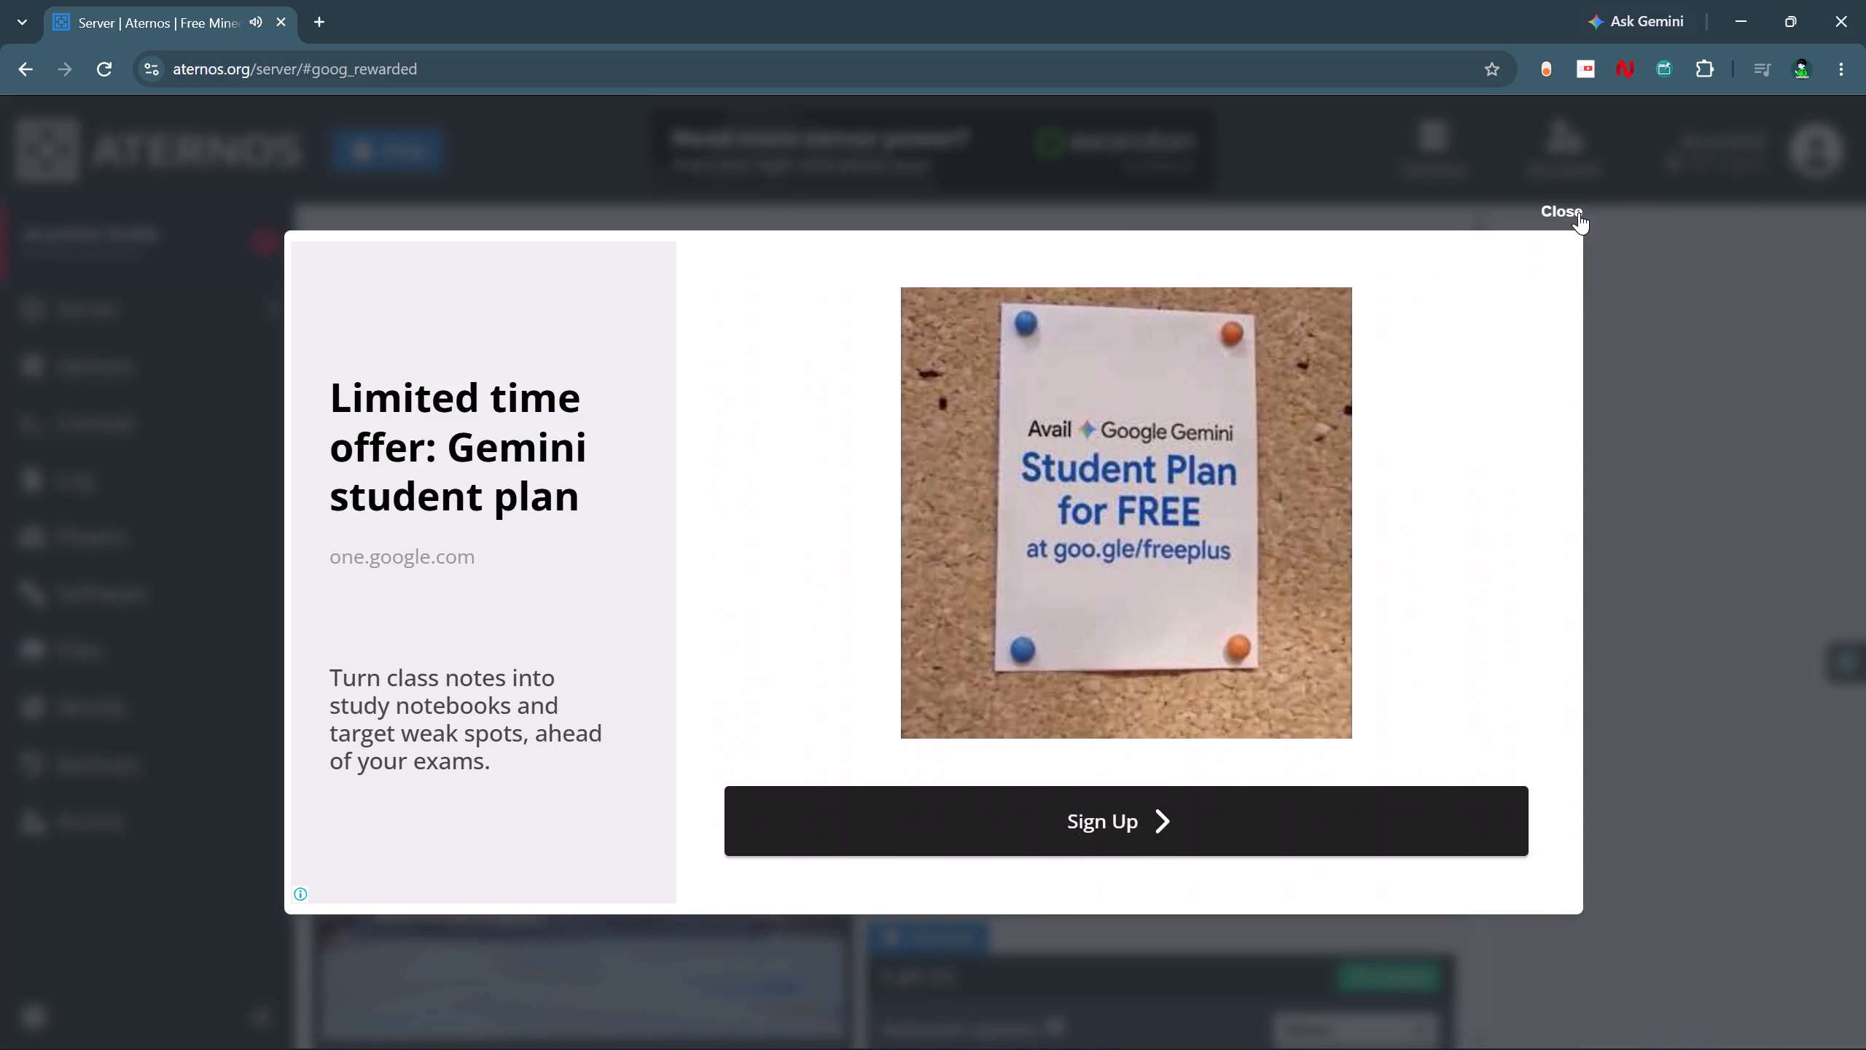
left_click(949, 624)
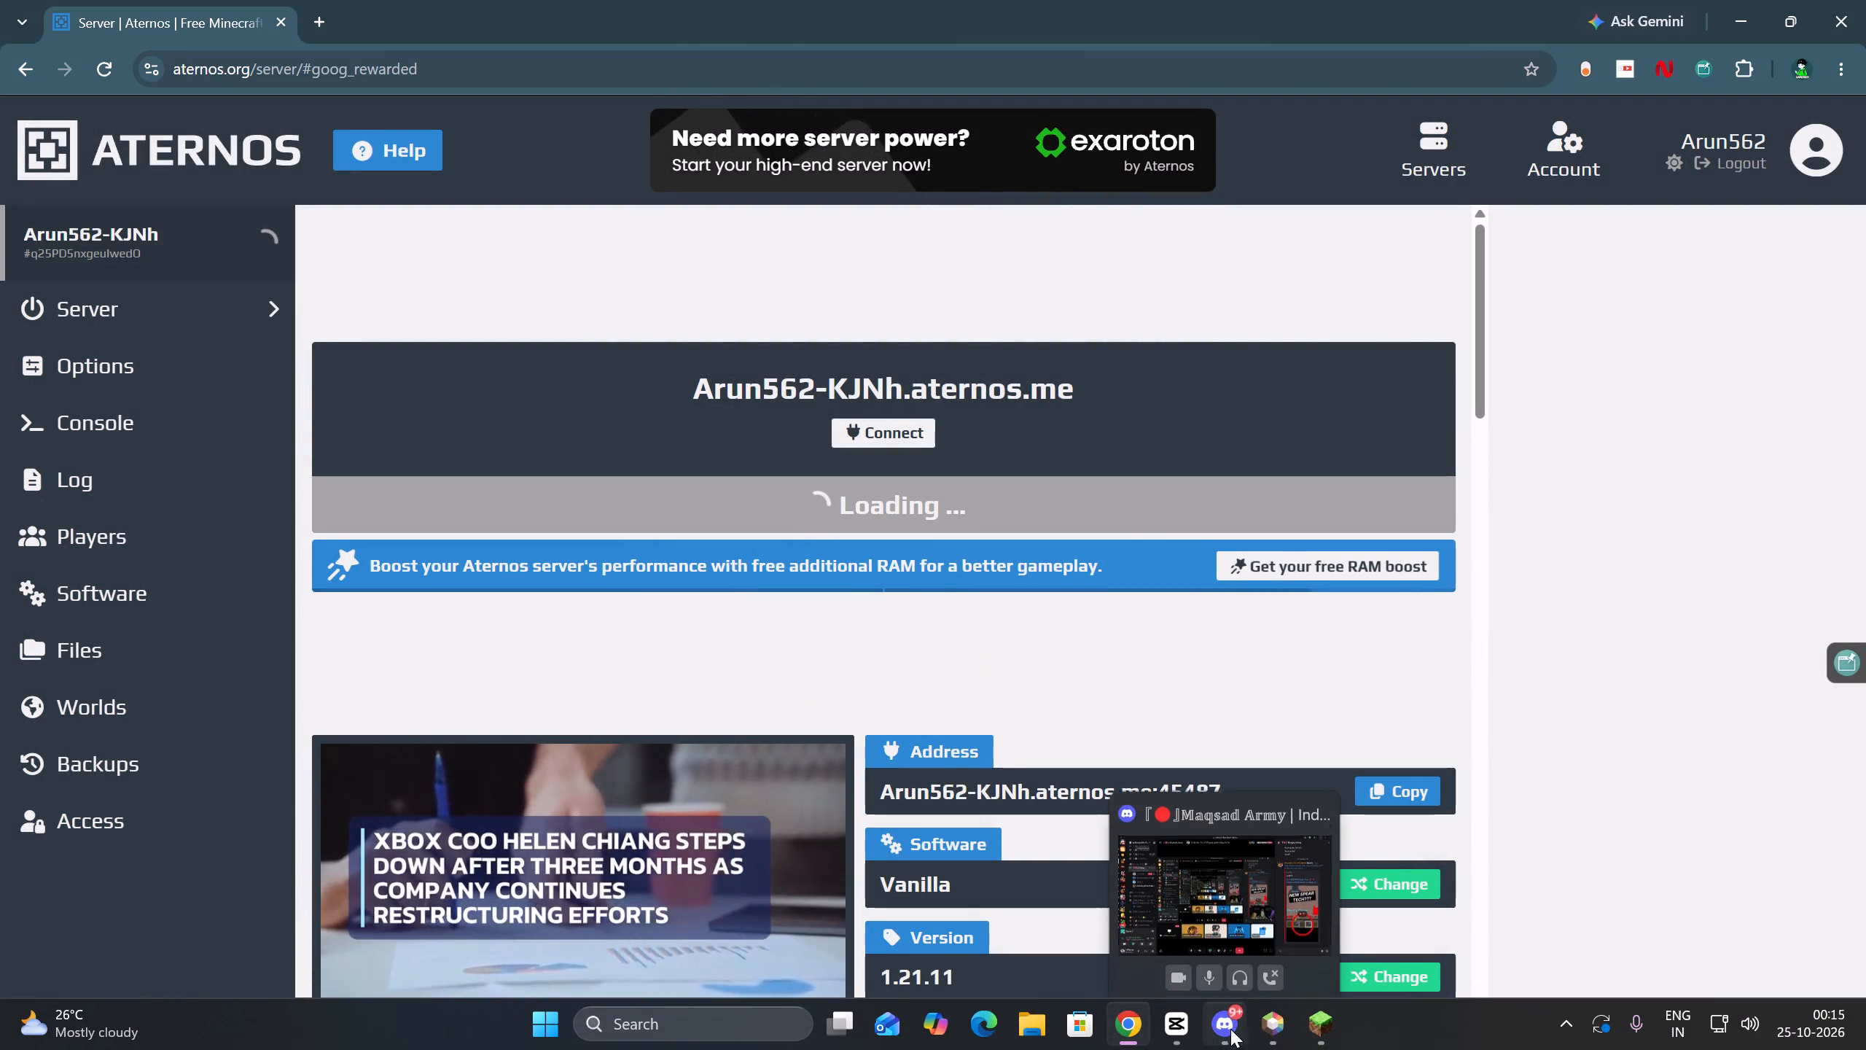
Switch to Prism Launcher and close its window.
left_click(1280, 1037)
left_click(1379, 241)
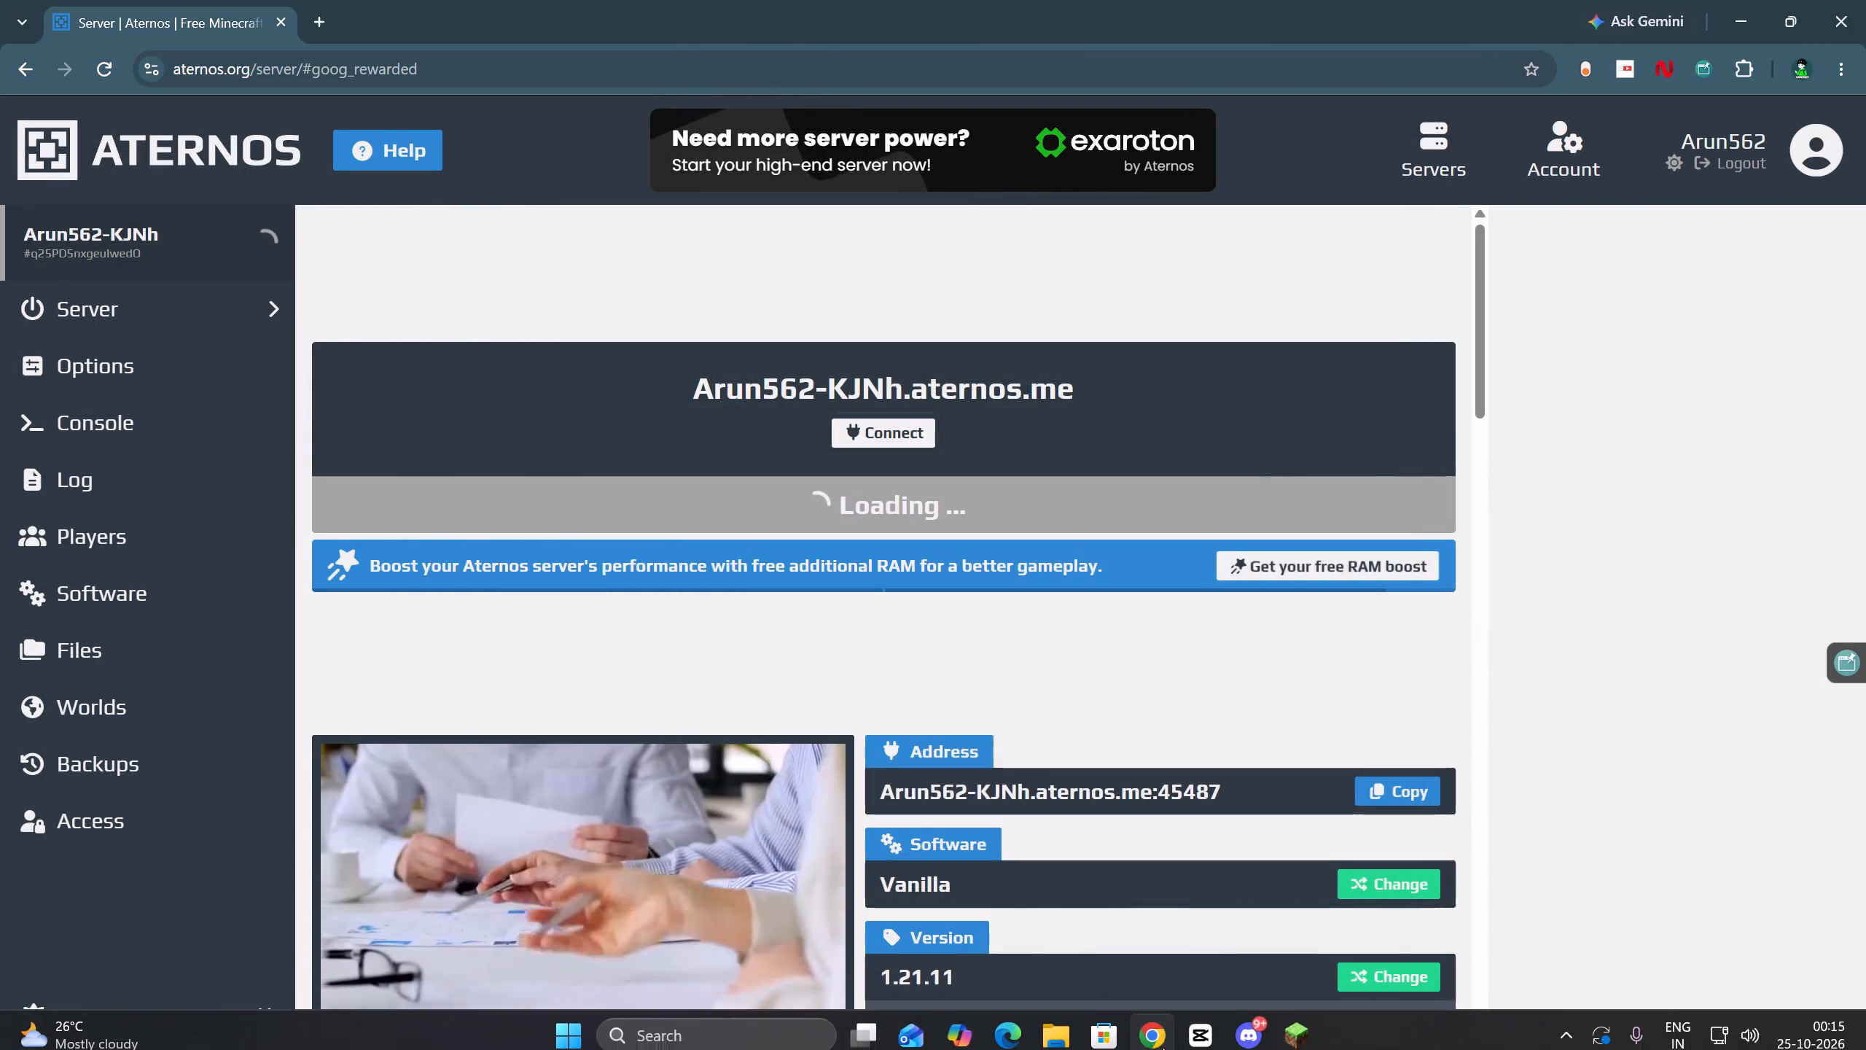
Refresh the multiplayer server list in Minecraft and check the server's startup status on its Aternos page.
left_click(1293, 1032)
left_click(1080, 591)
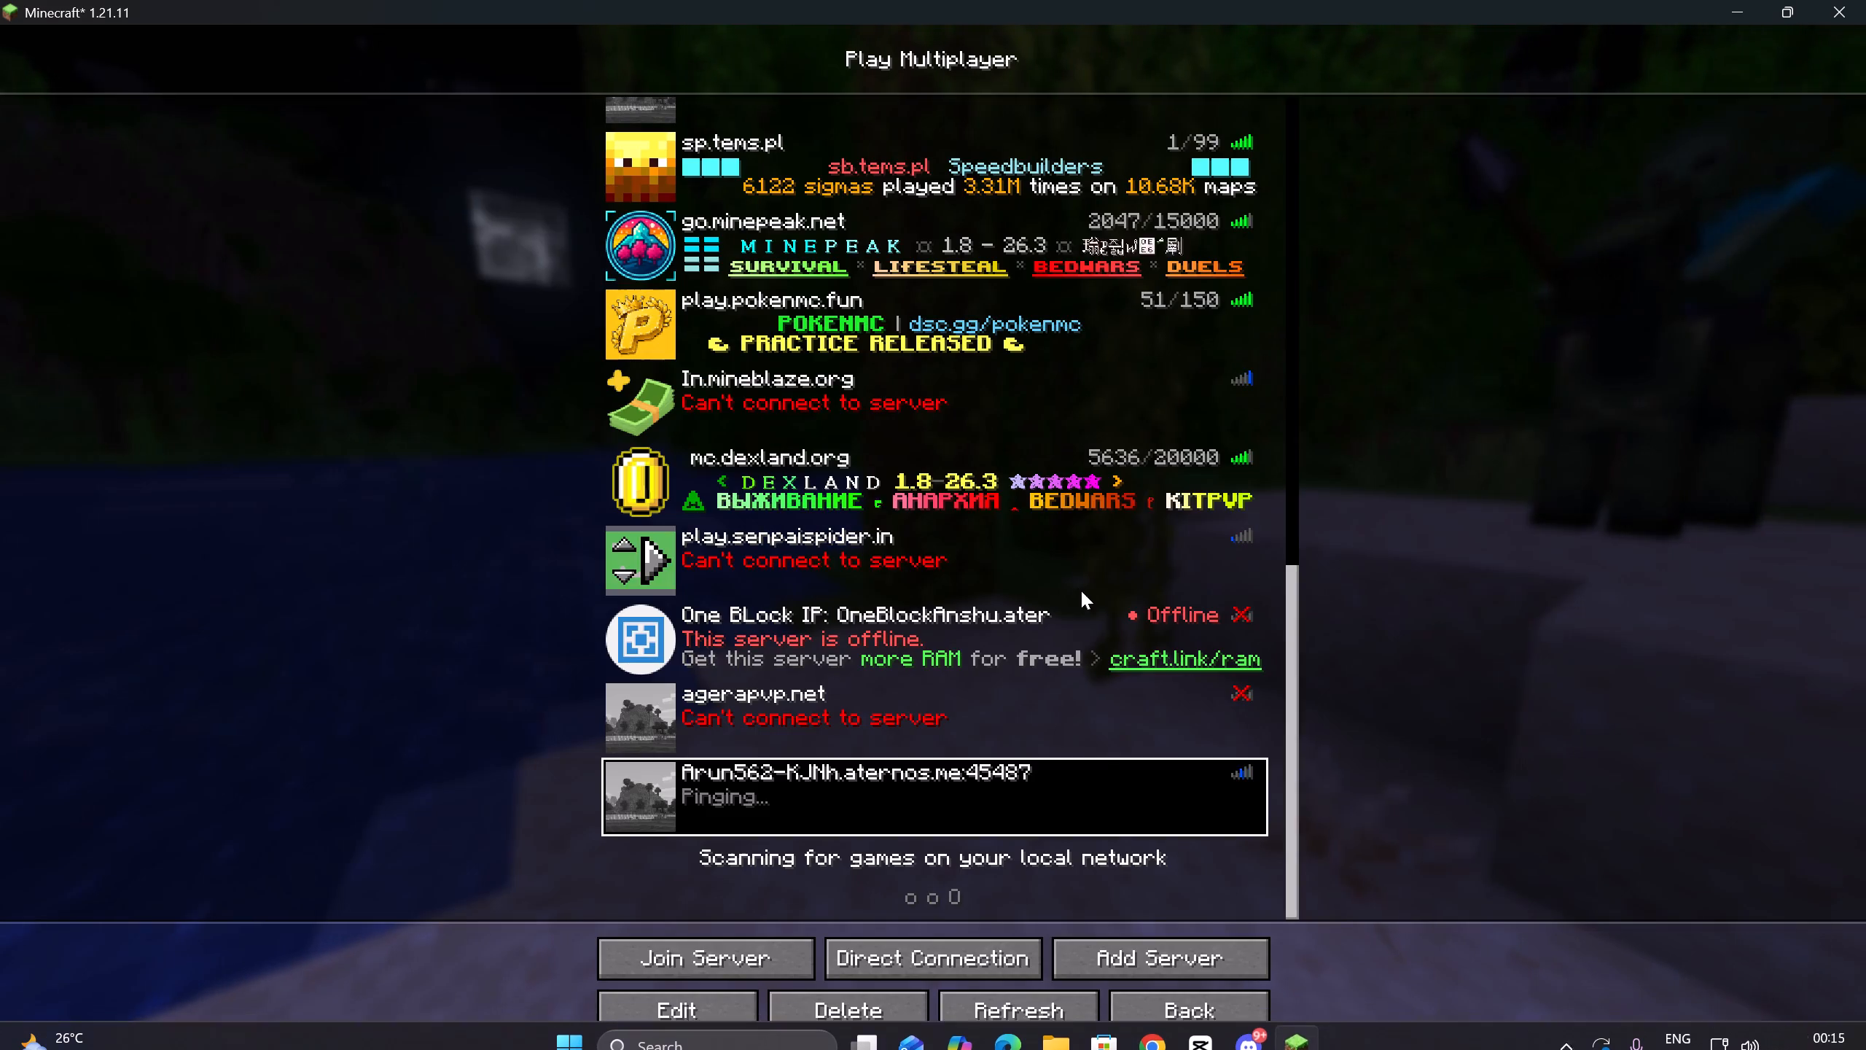
left_click(1061, 1022)
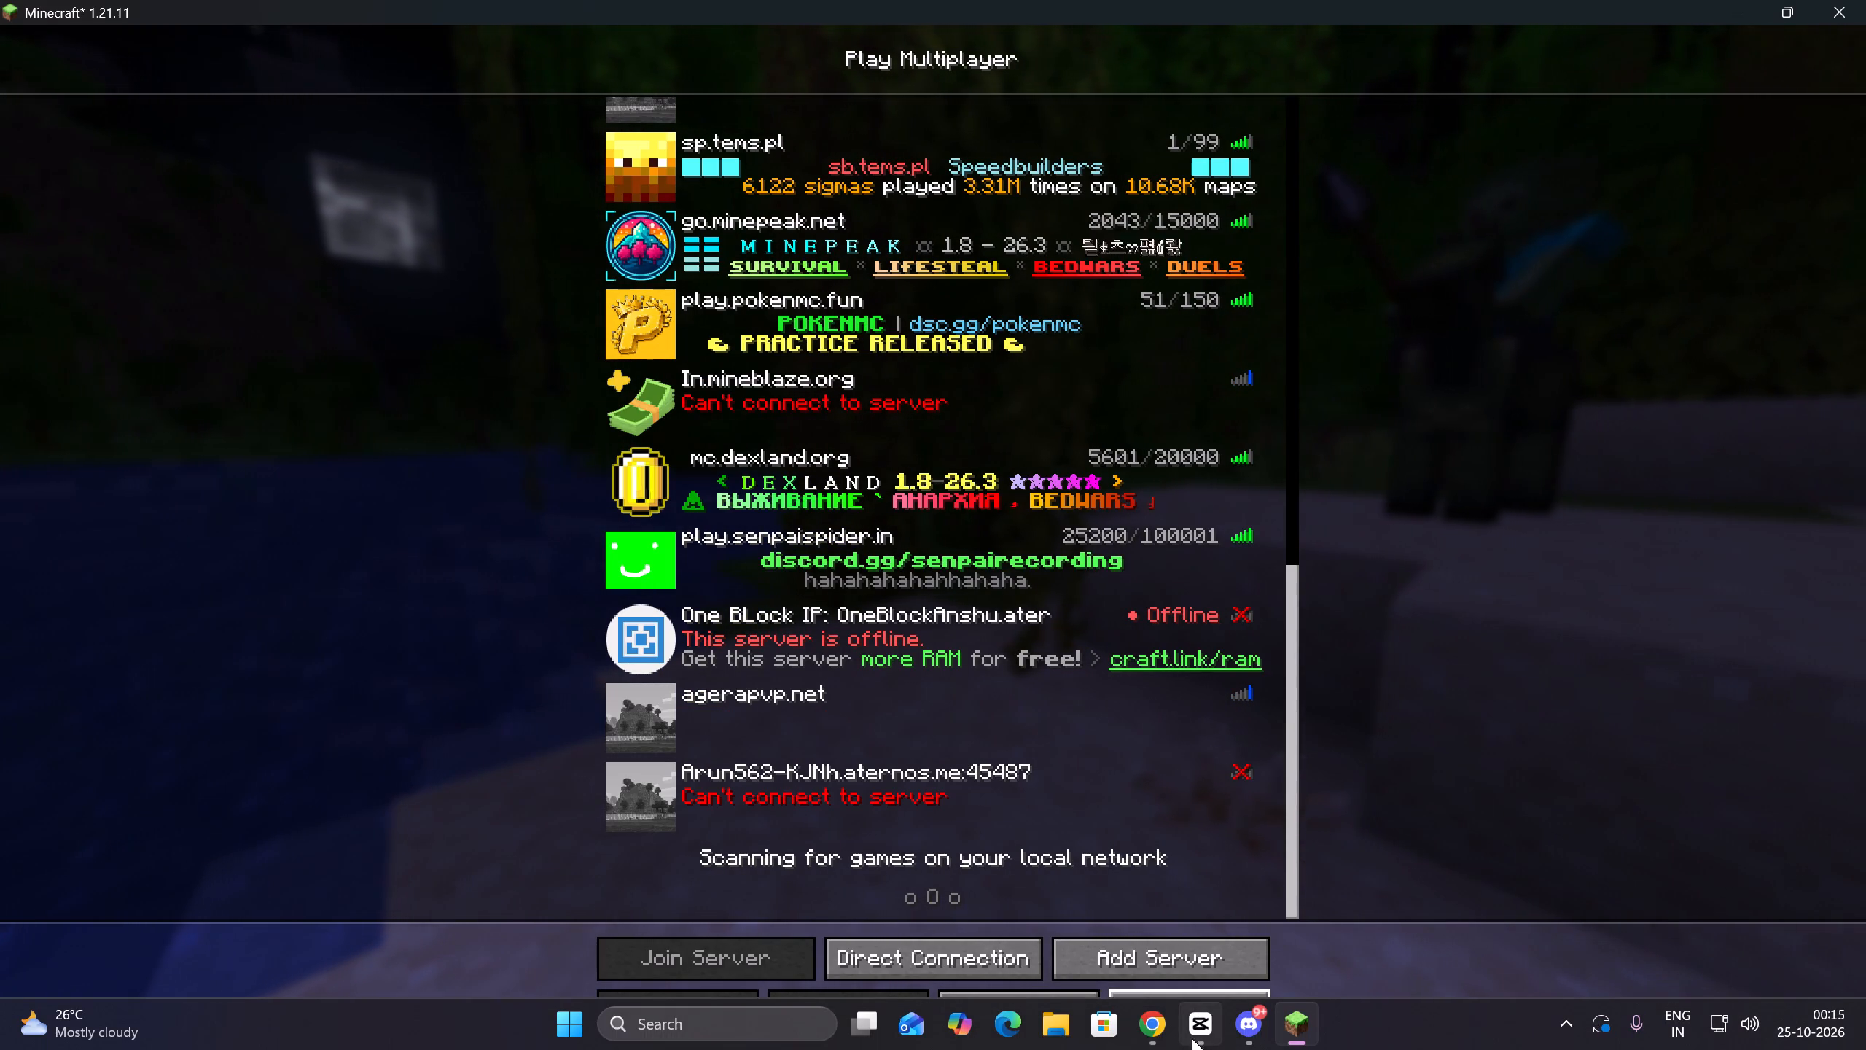
left_click(1158, 1026)
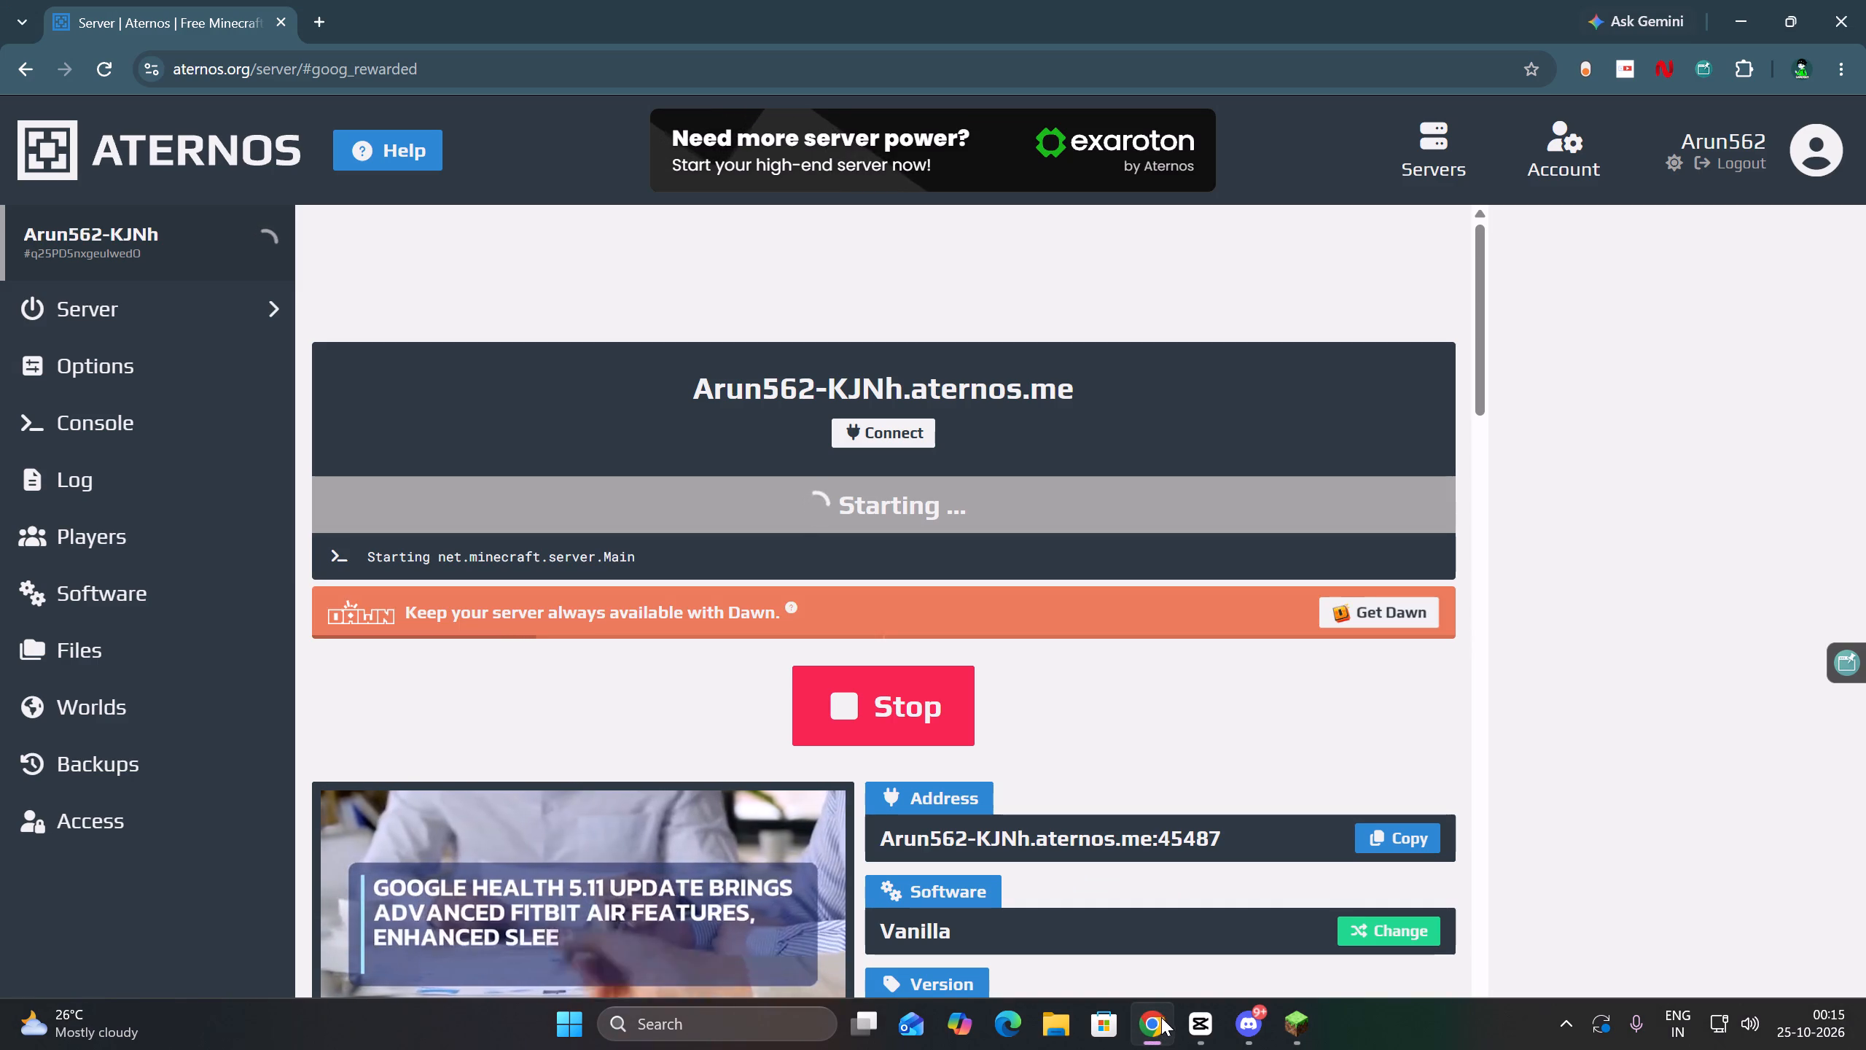
Switch to CapCut and play project 1024's timeline up to the start of the chest clip at 00:00:06:19.
left_click(1210, 1014)
left_click(1225, 943)
left_click_drag(1190, 941, 993, 1009)
left_click(985, 1014)
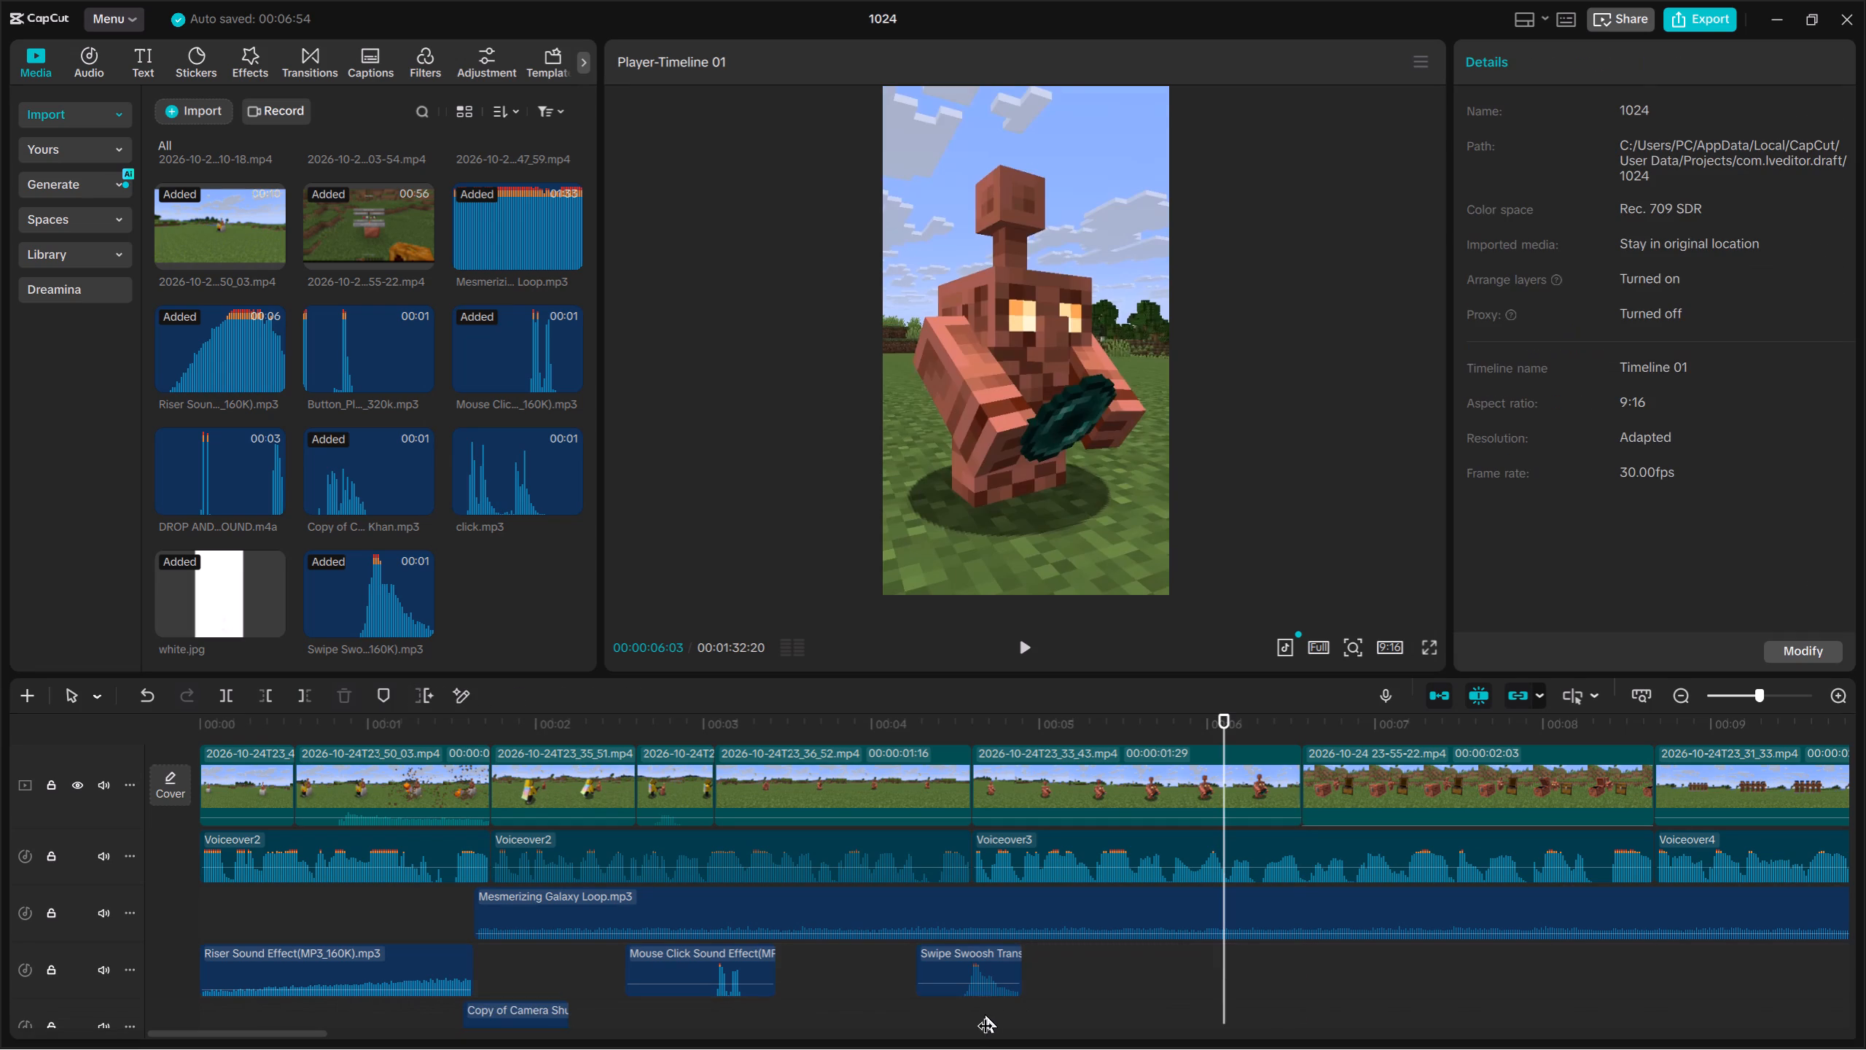
left_click_drag(983, 1014, 967, 1014)
key("space")
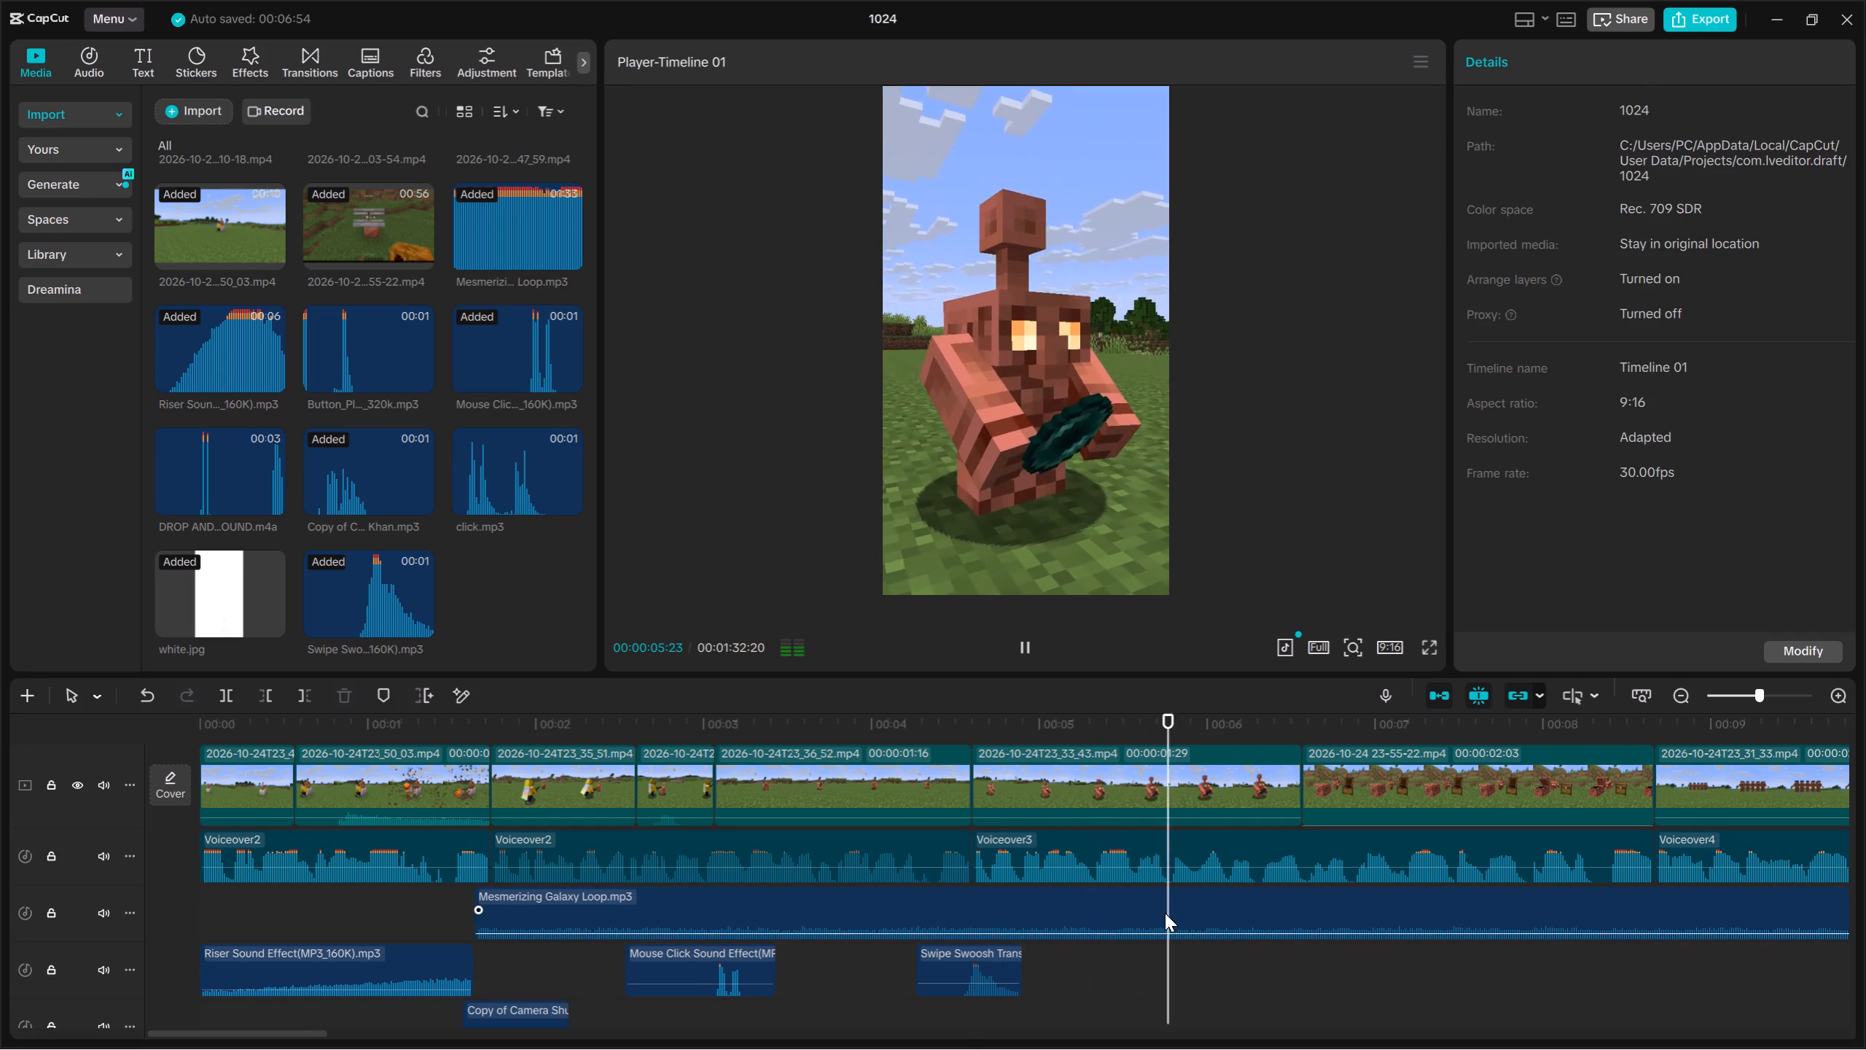
key("space")
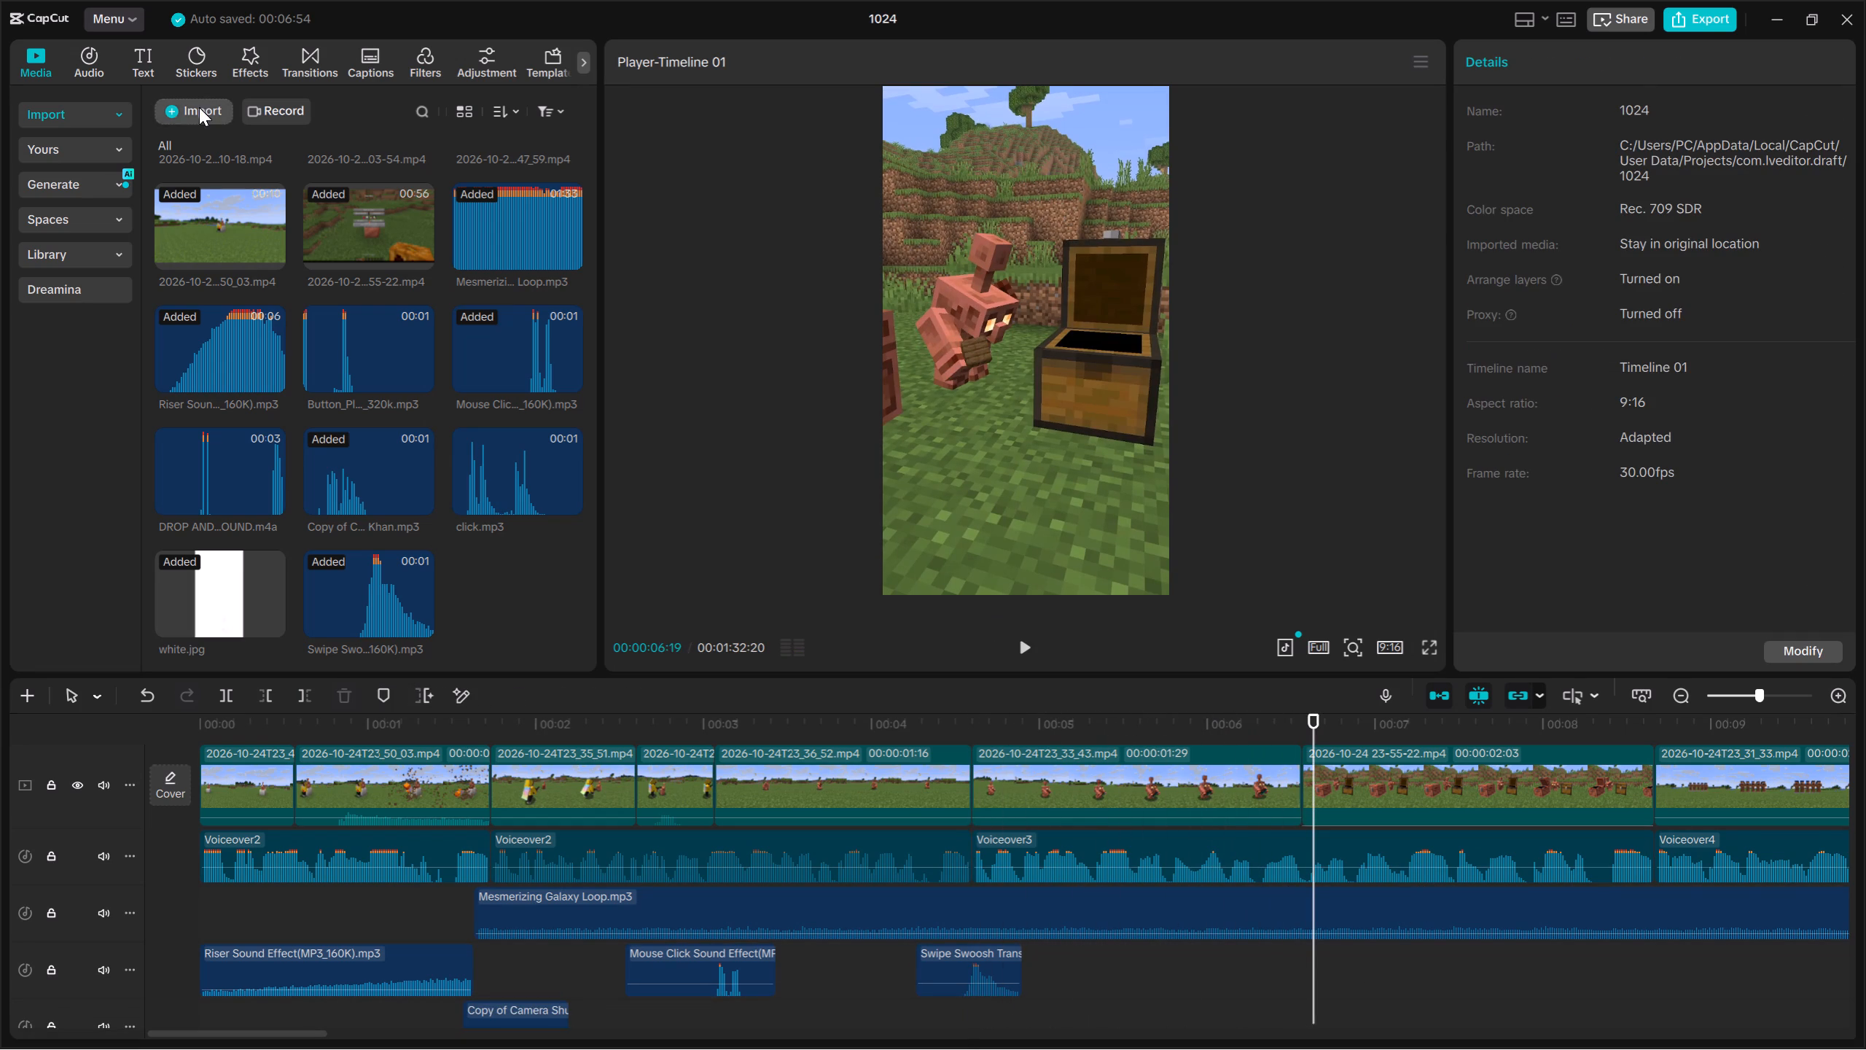
Search Downloads for "chest" and import the Open Chest (Minecraft) sound effect MP3 into the project media.
left_click(186, 107)
left_click(227, 147)
key("BackSpace")
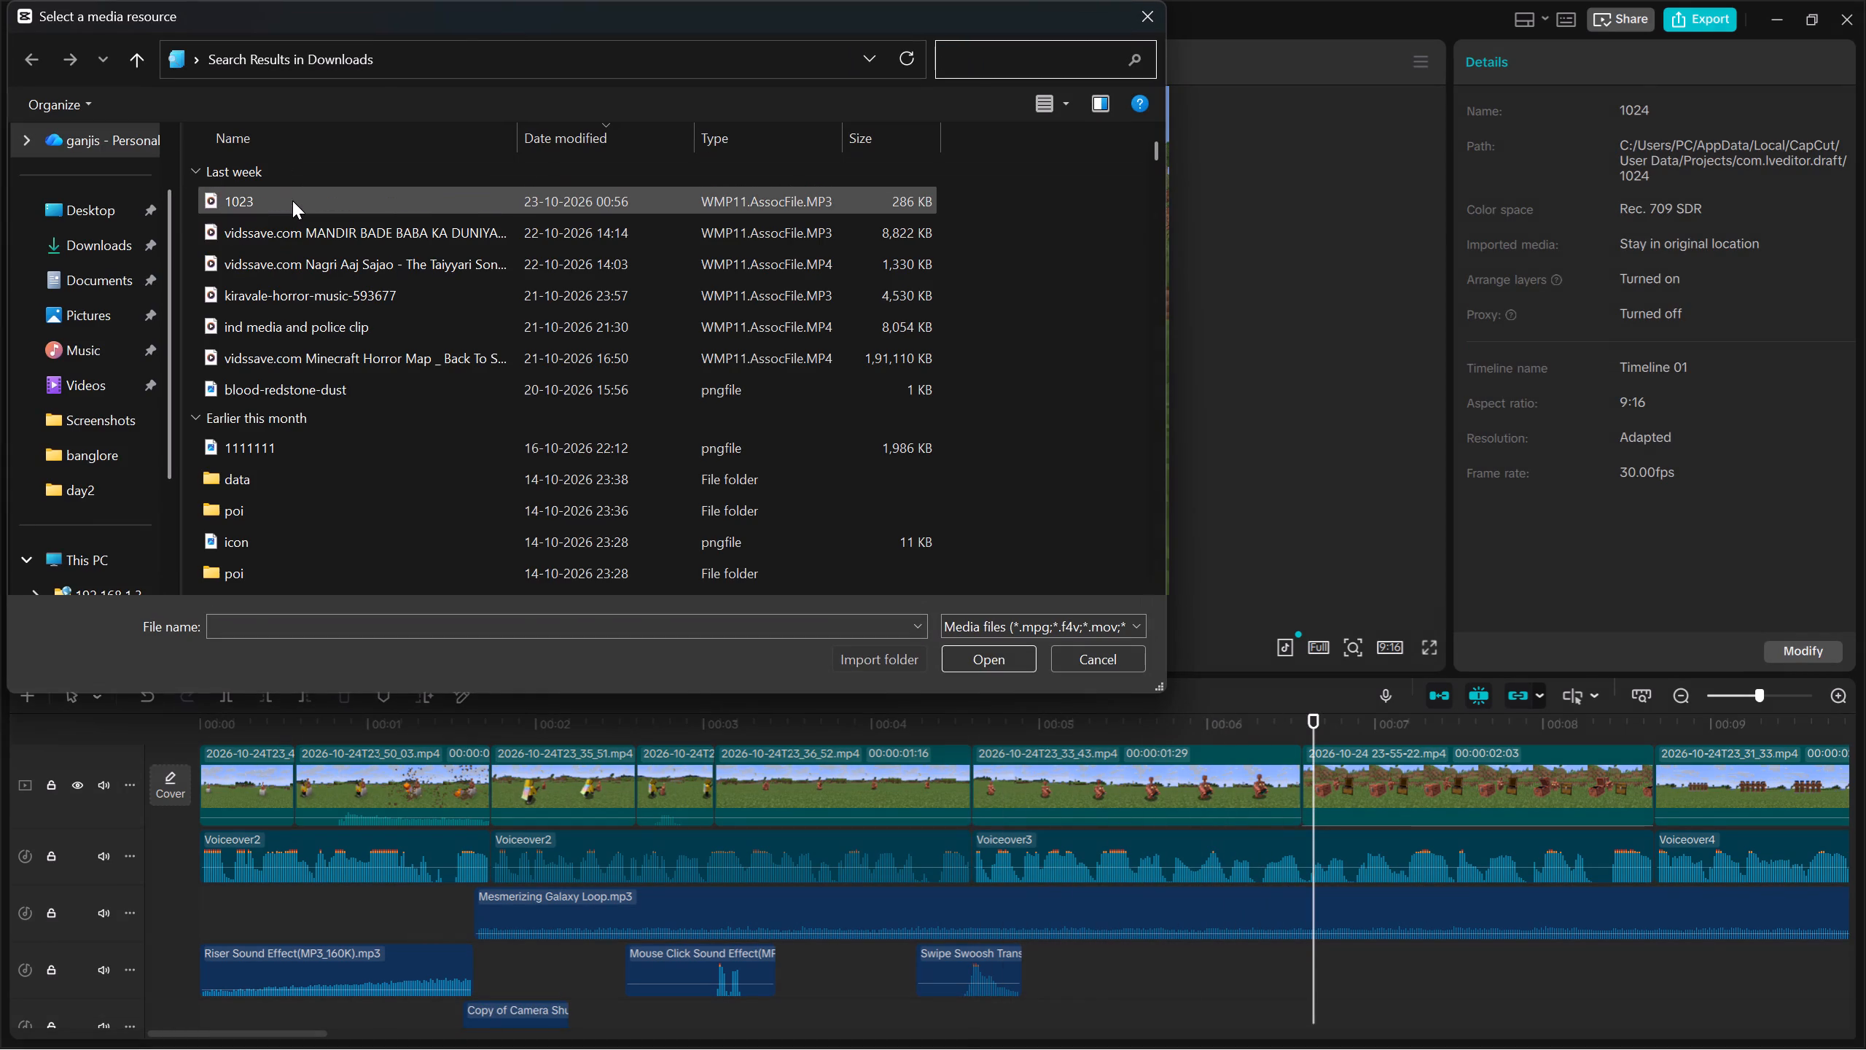
type("chest")
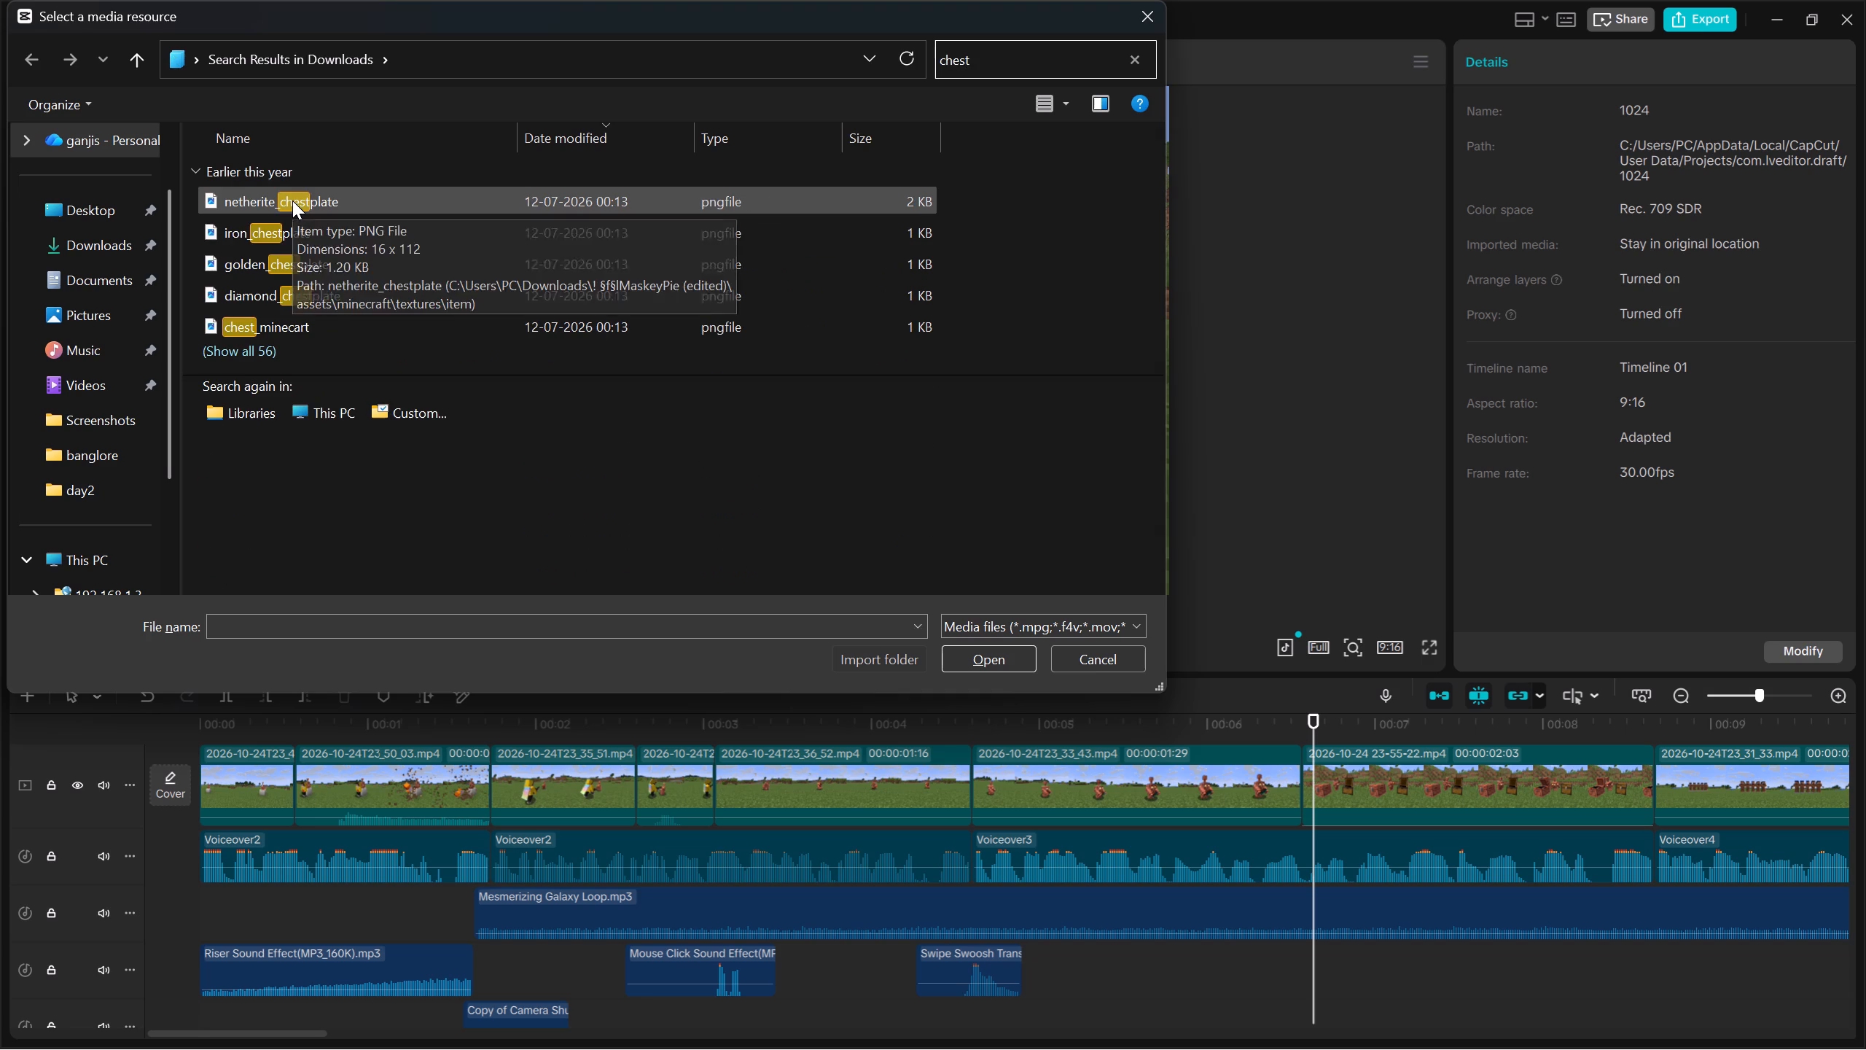
left_click(237, 346)
left_click(937, 356)
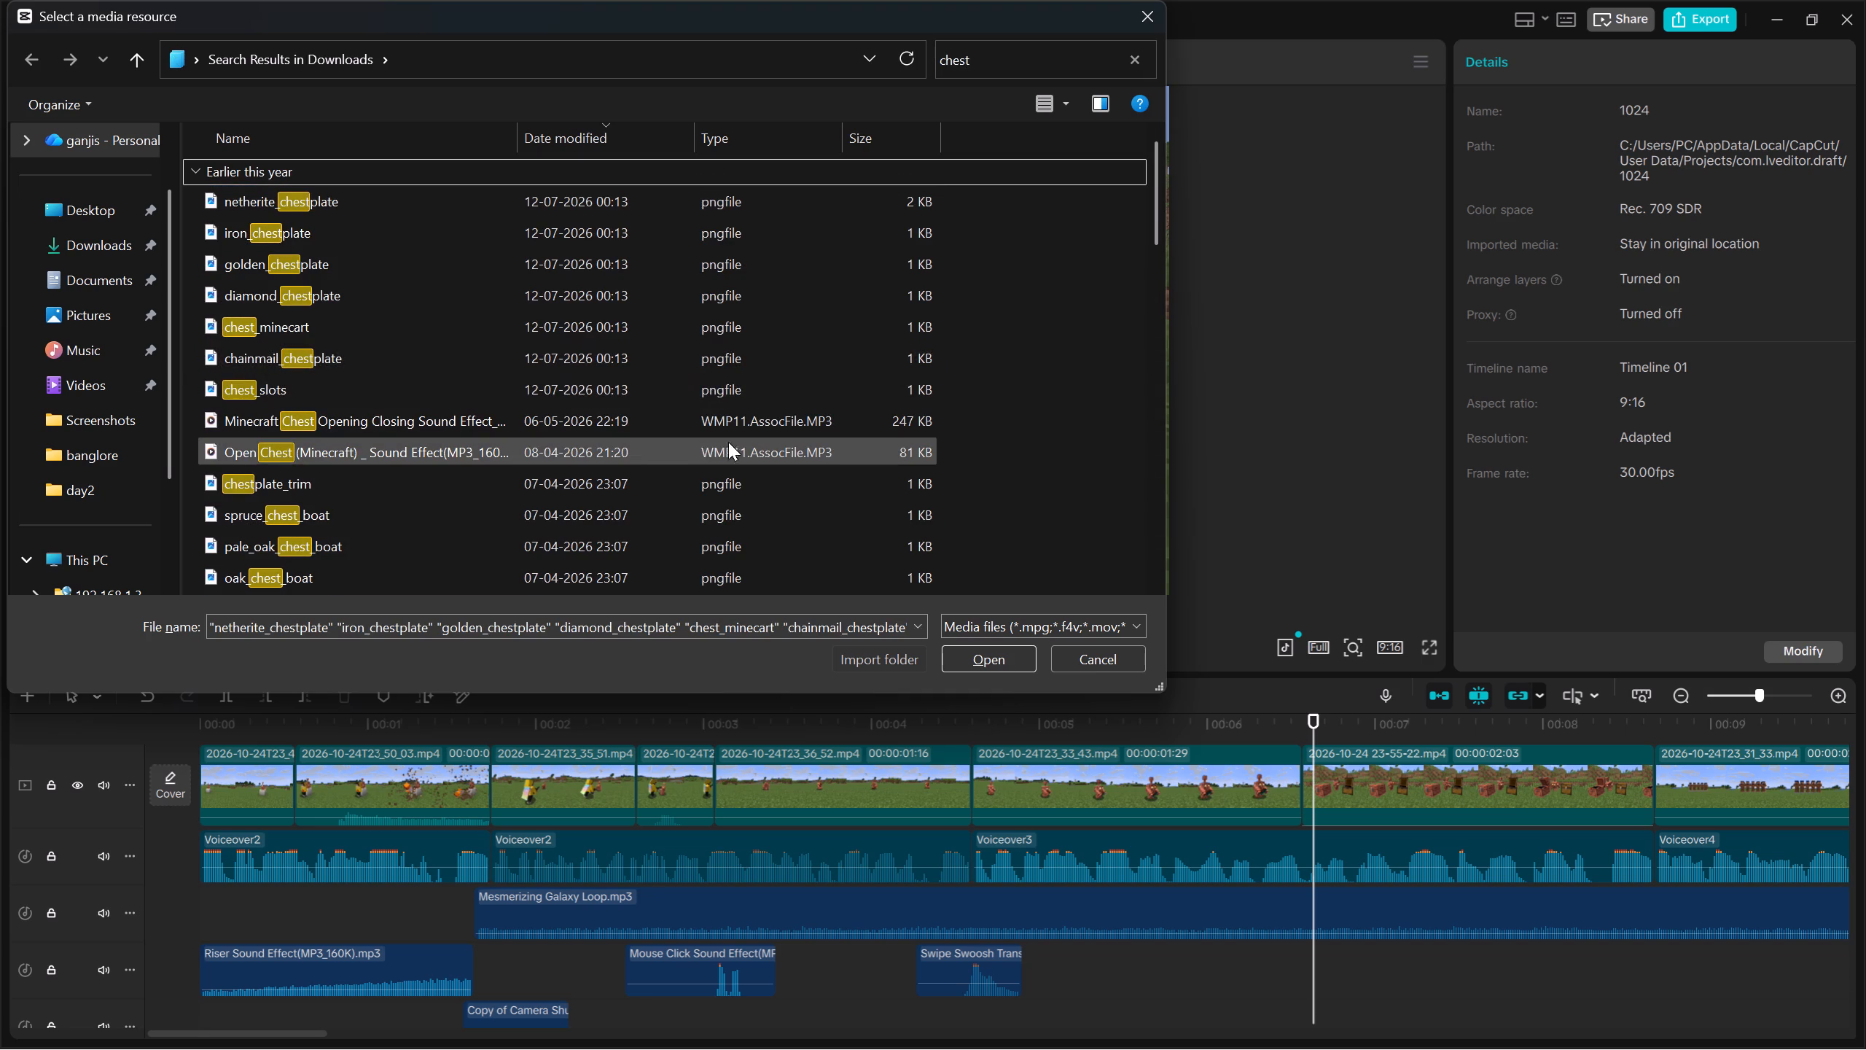
left_click(705, 451)
left_click(987, 656)
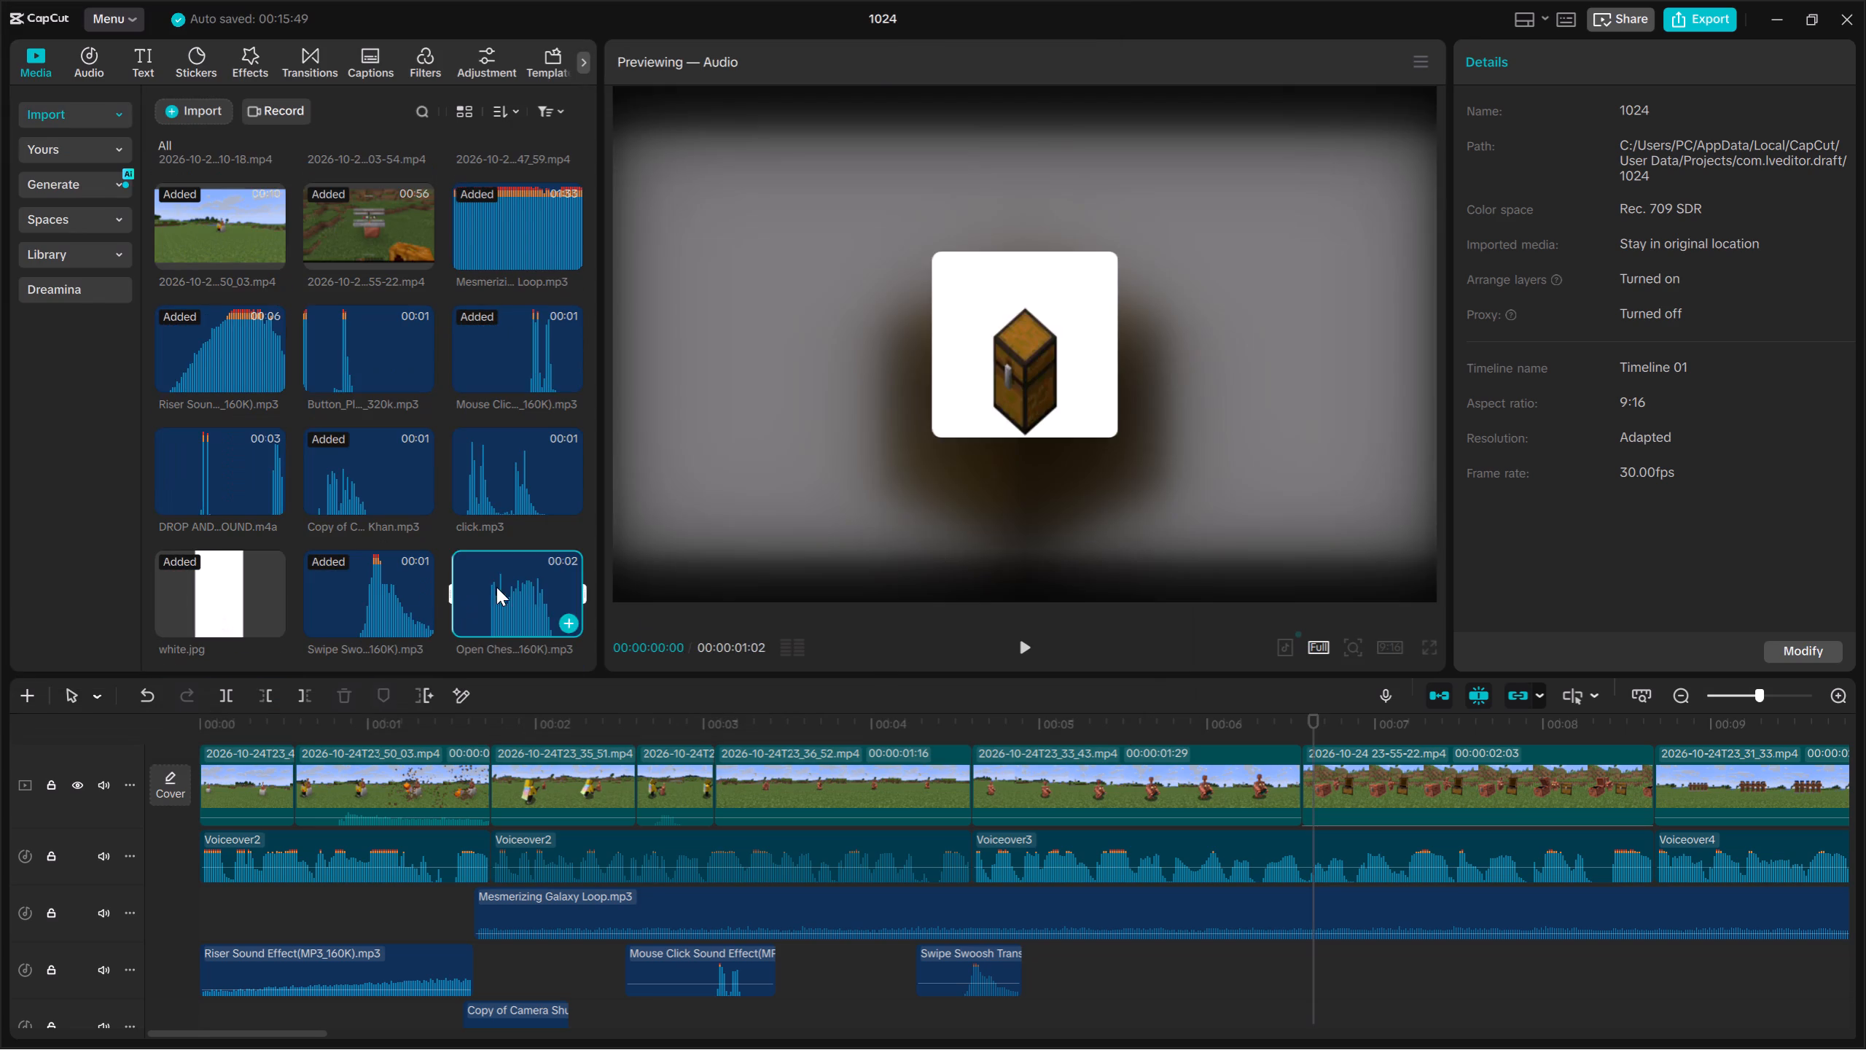
Place the Open Chest sound on the sound effects track at about 6.3 s and play back its timing.
left_click_drag(502, 587, 1282, 970)
key("space")
key("space")
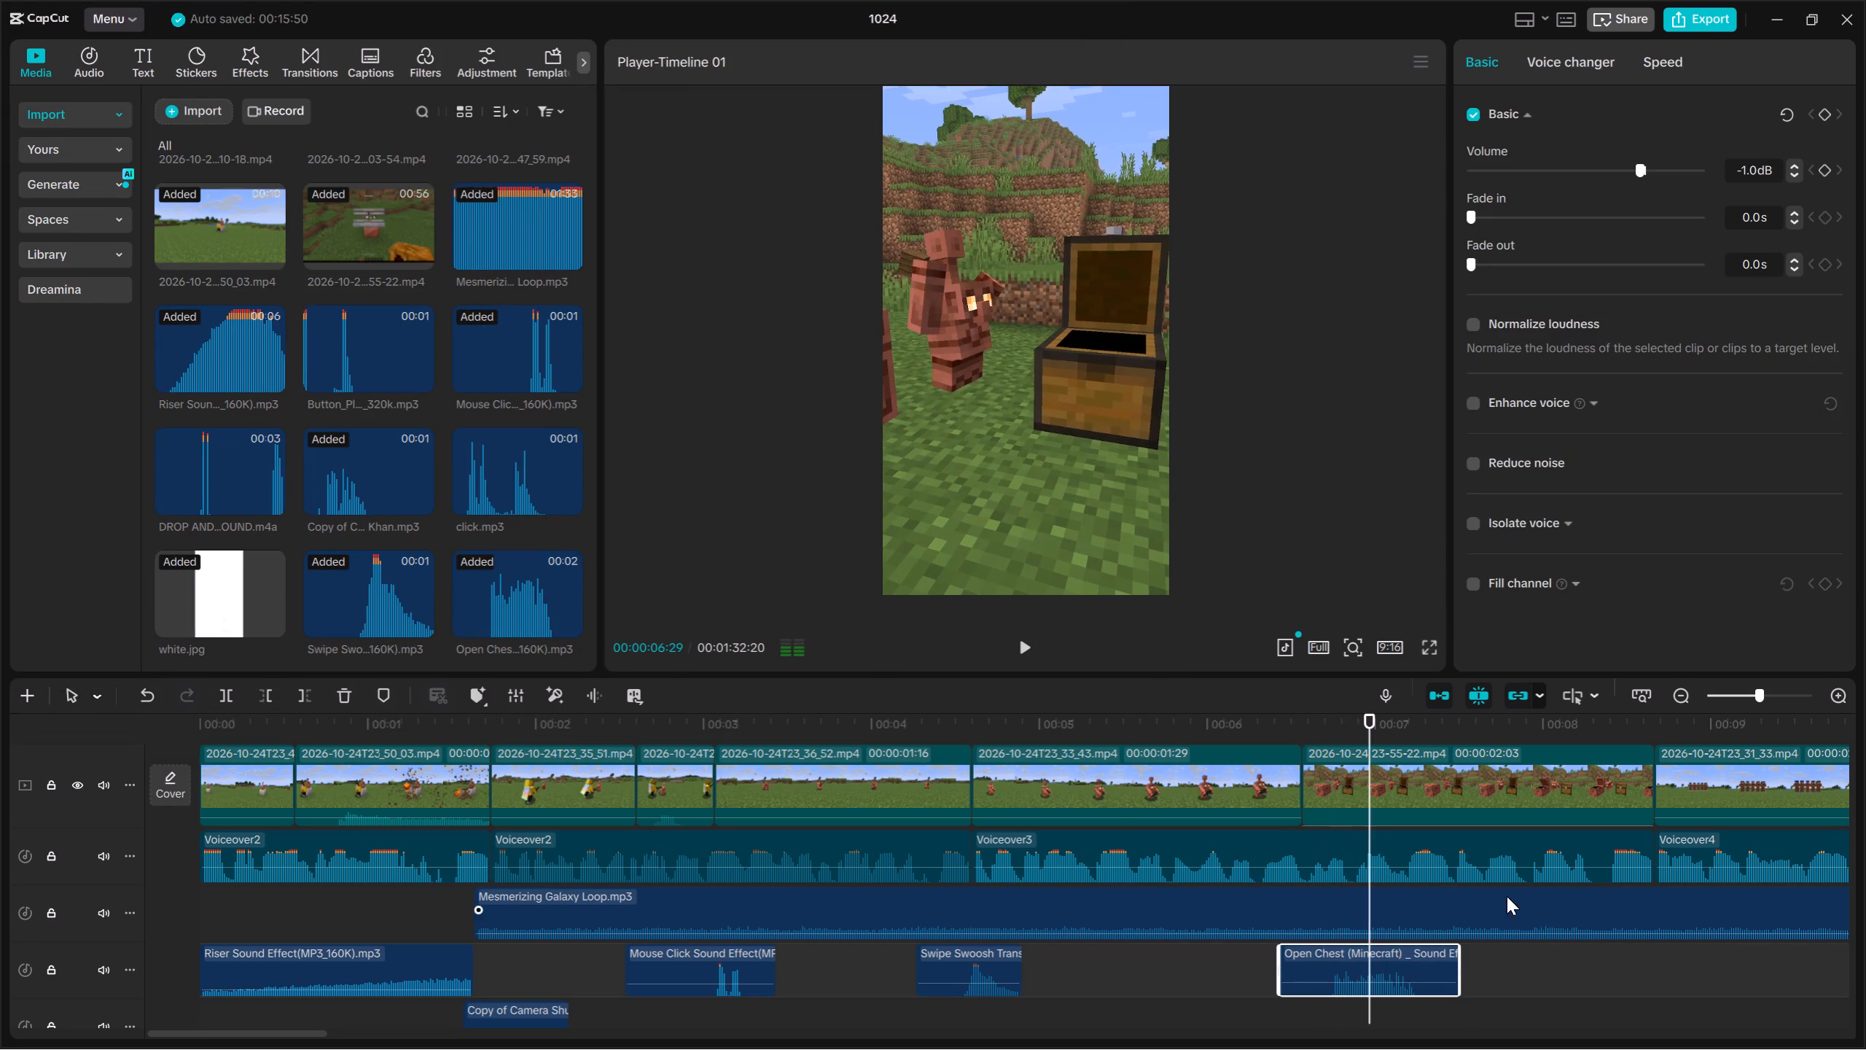
key("Up")
left_click_drag(1394, 968, 1365, 968)
key("space")
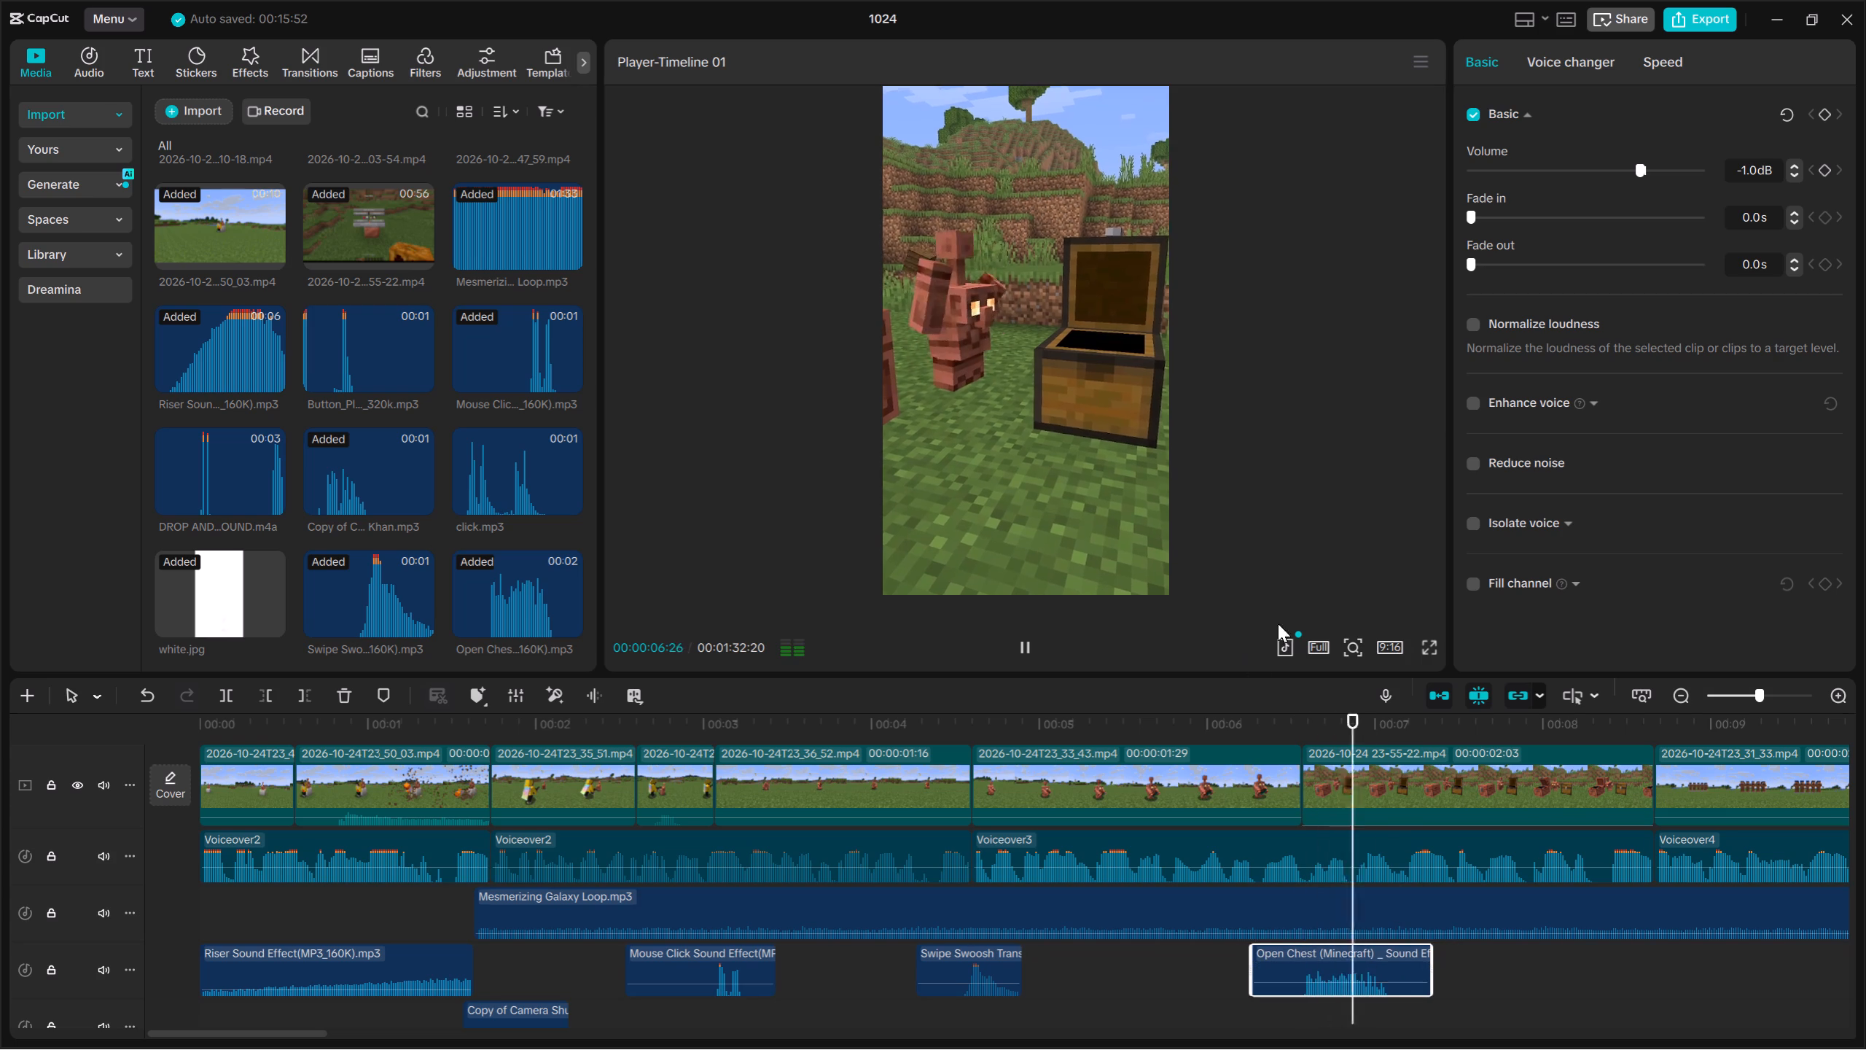
key("space")
key("space")
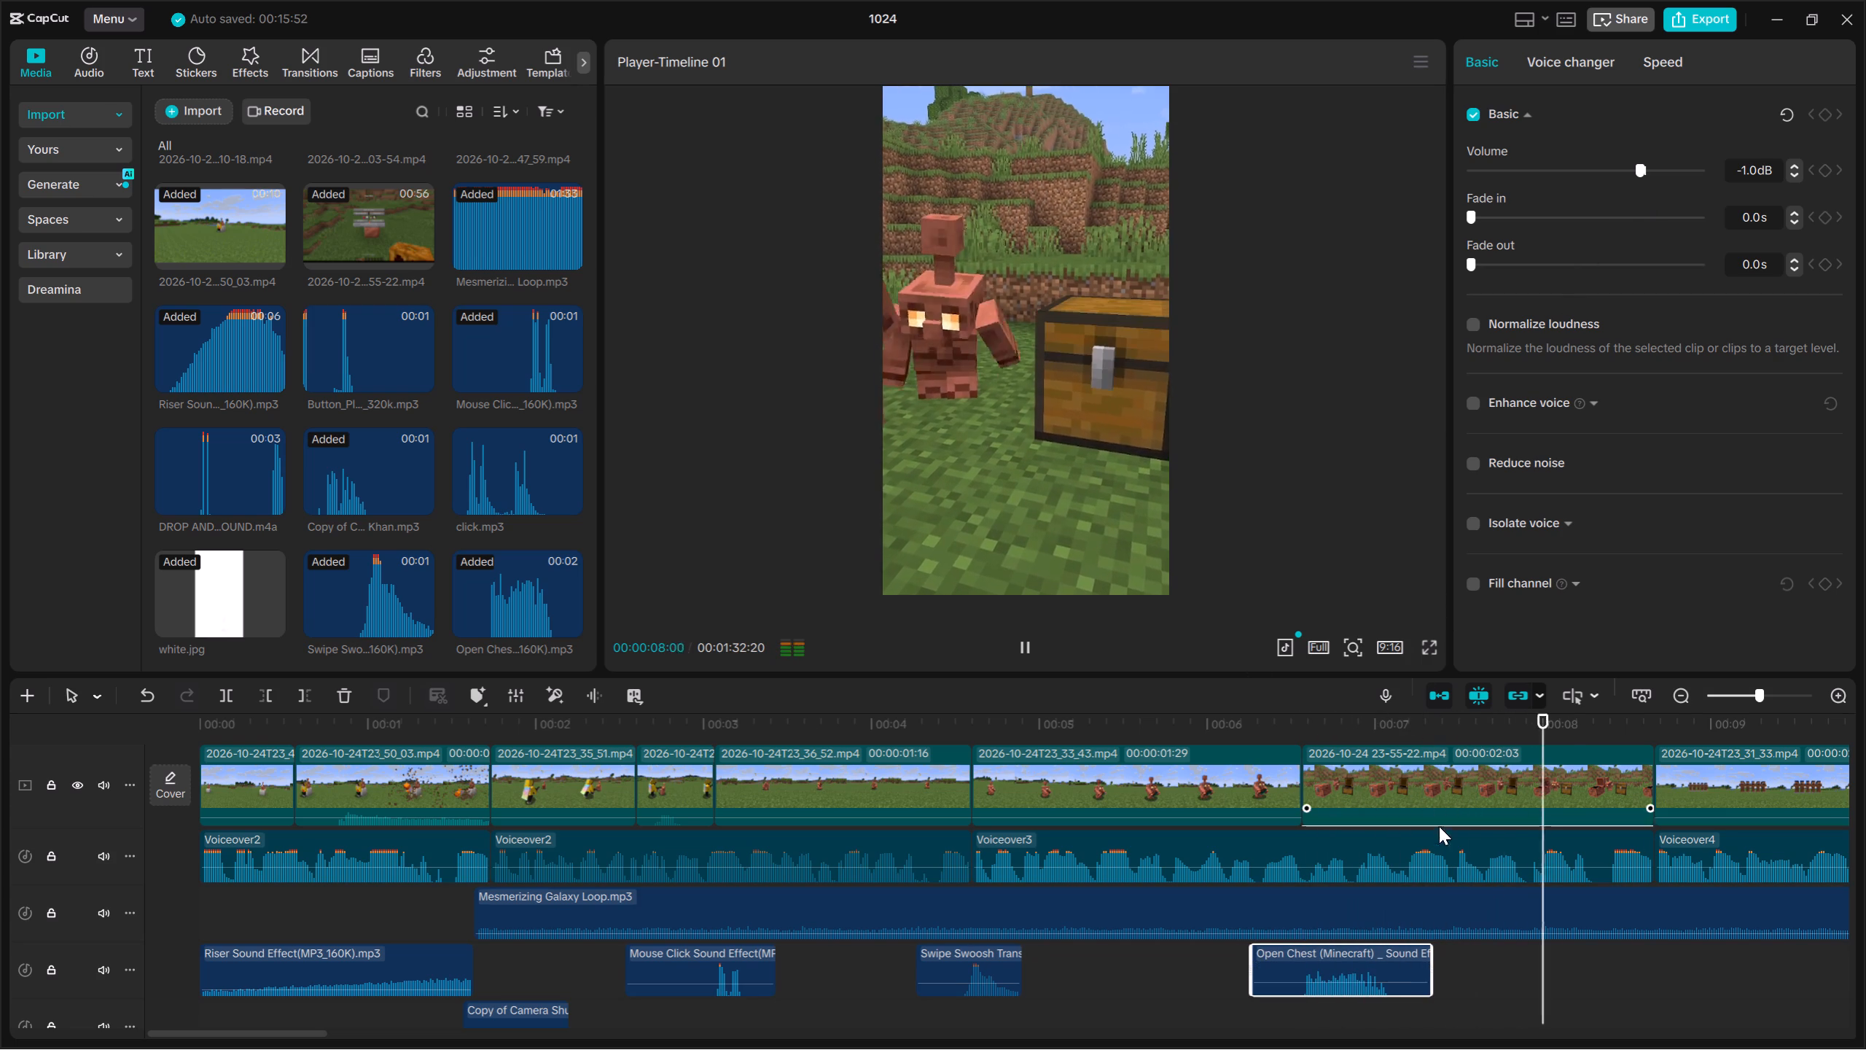
key("space")
Move the playhead to the cut at 00:00:08:20 and import wrong.jpg and the "Correct sound effect and wrong sound effect" MP3 from Downloads.
key("Up")
left_click(1679, 968)
key("Up")
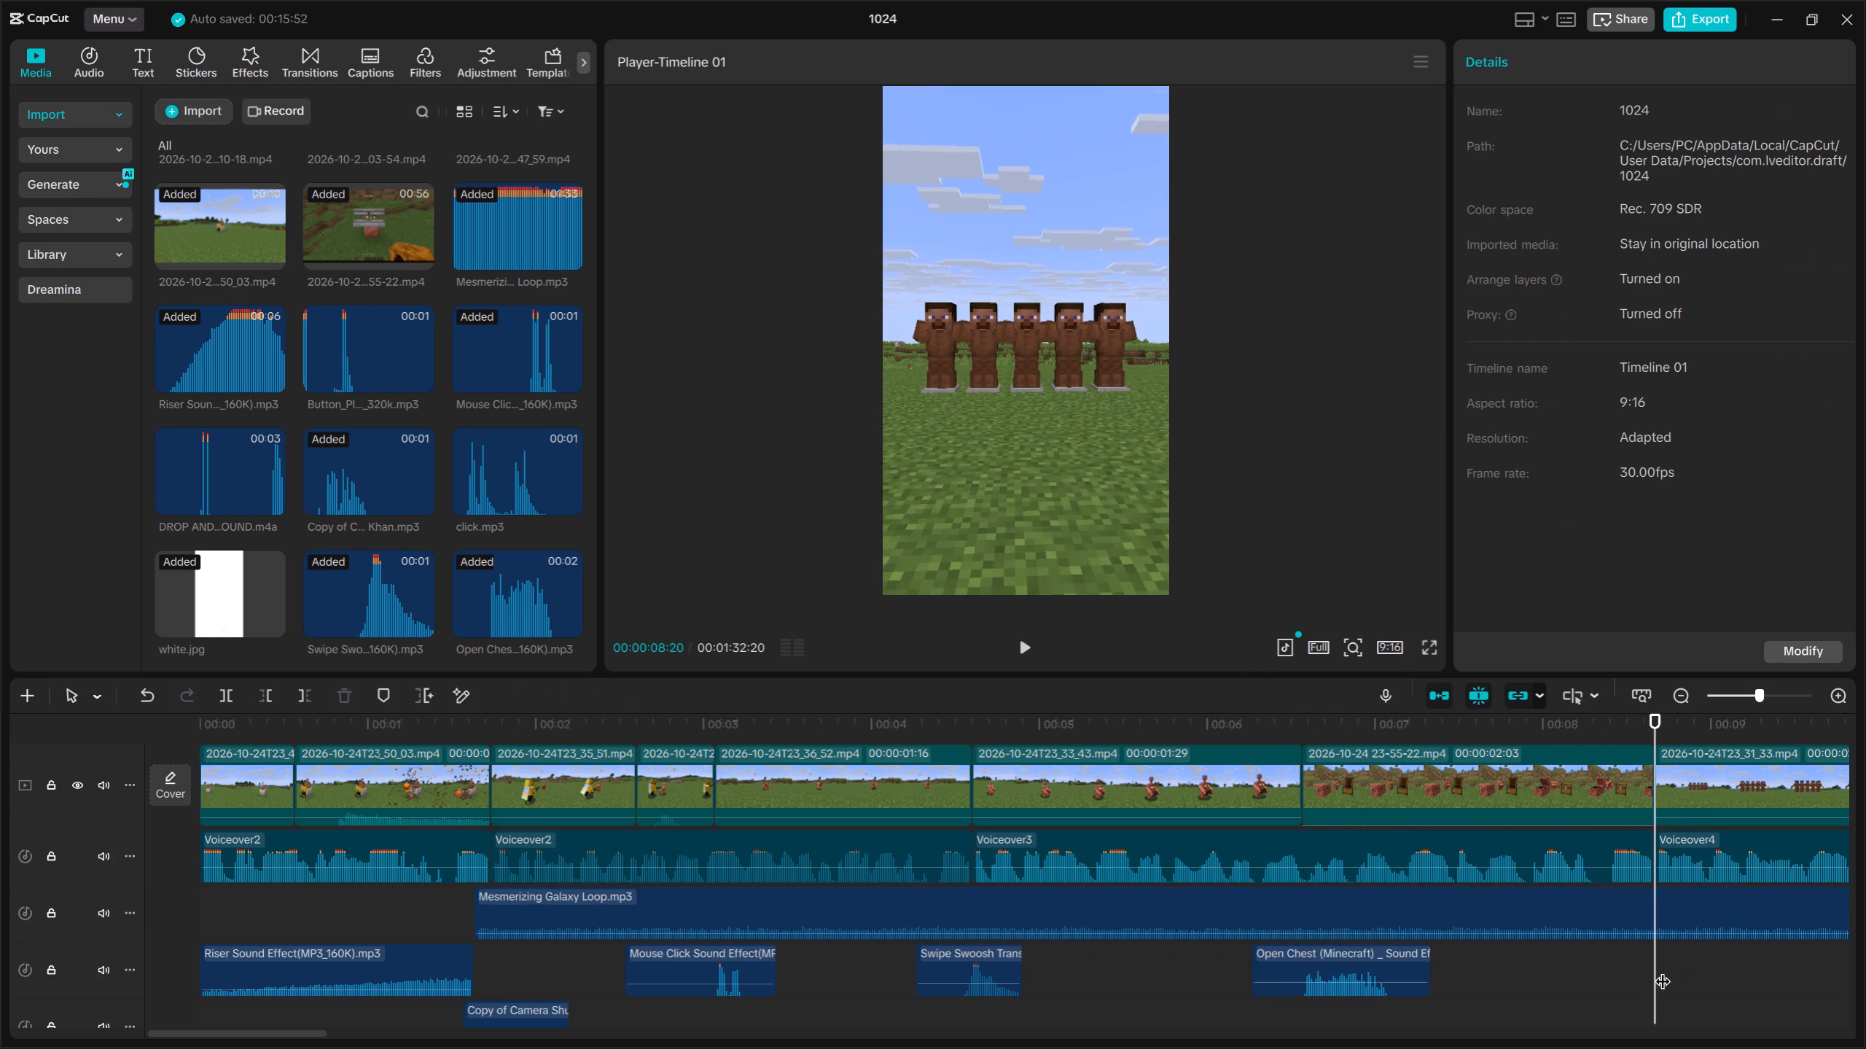
left_click(214, 106)
left_click(244, 163)
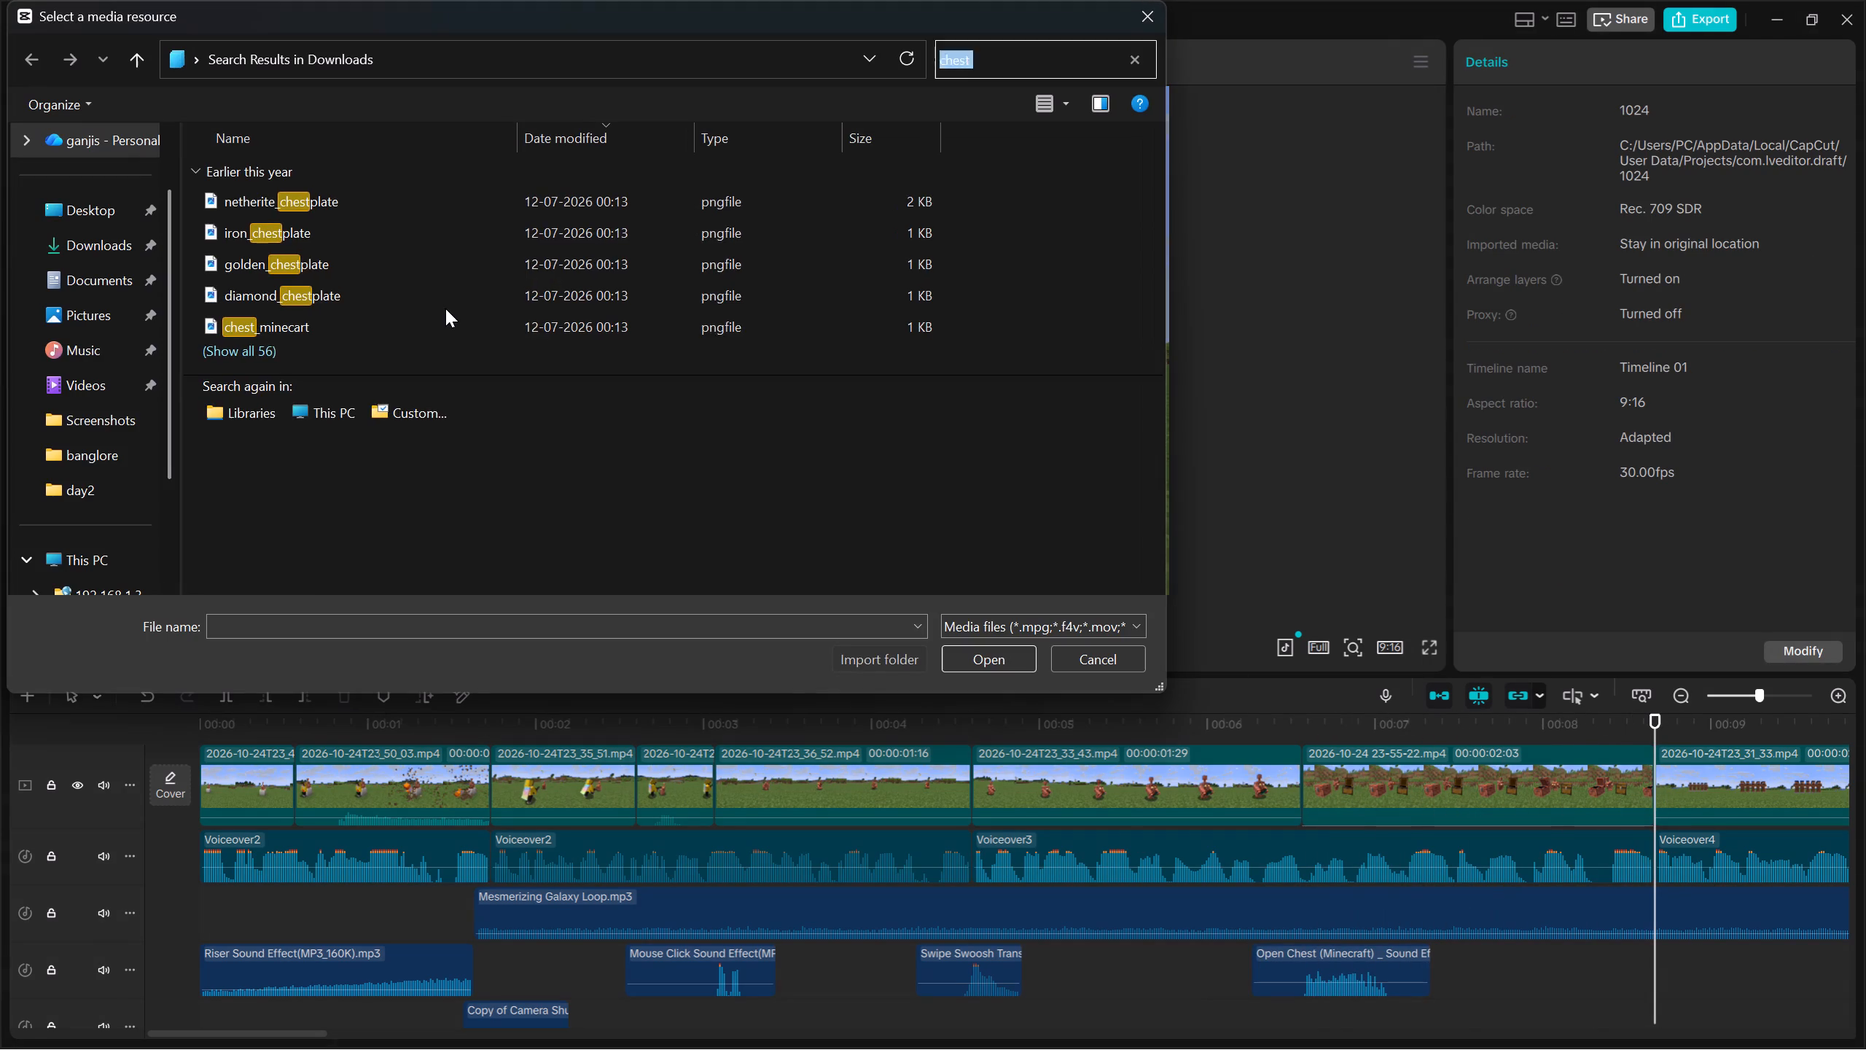
key("BackSpace")
type("wrong")
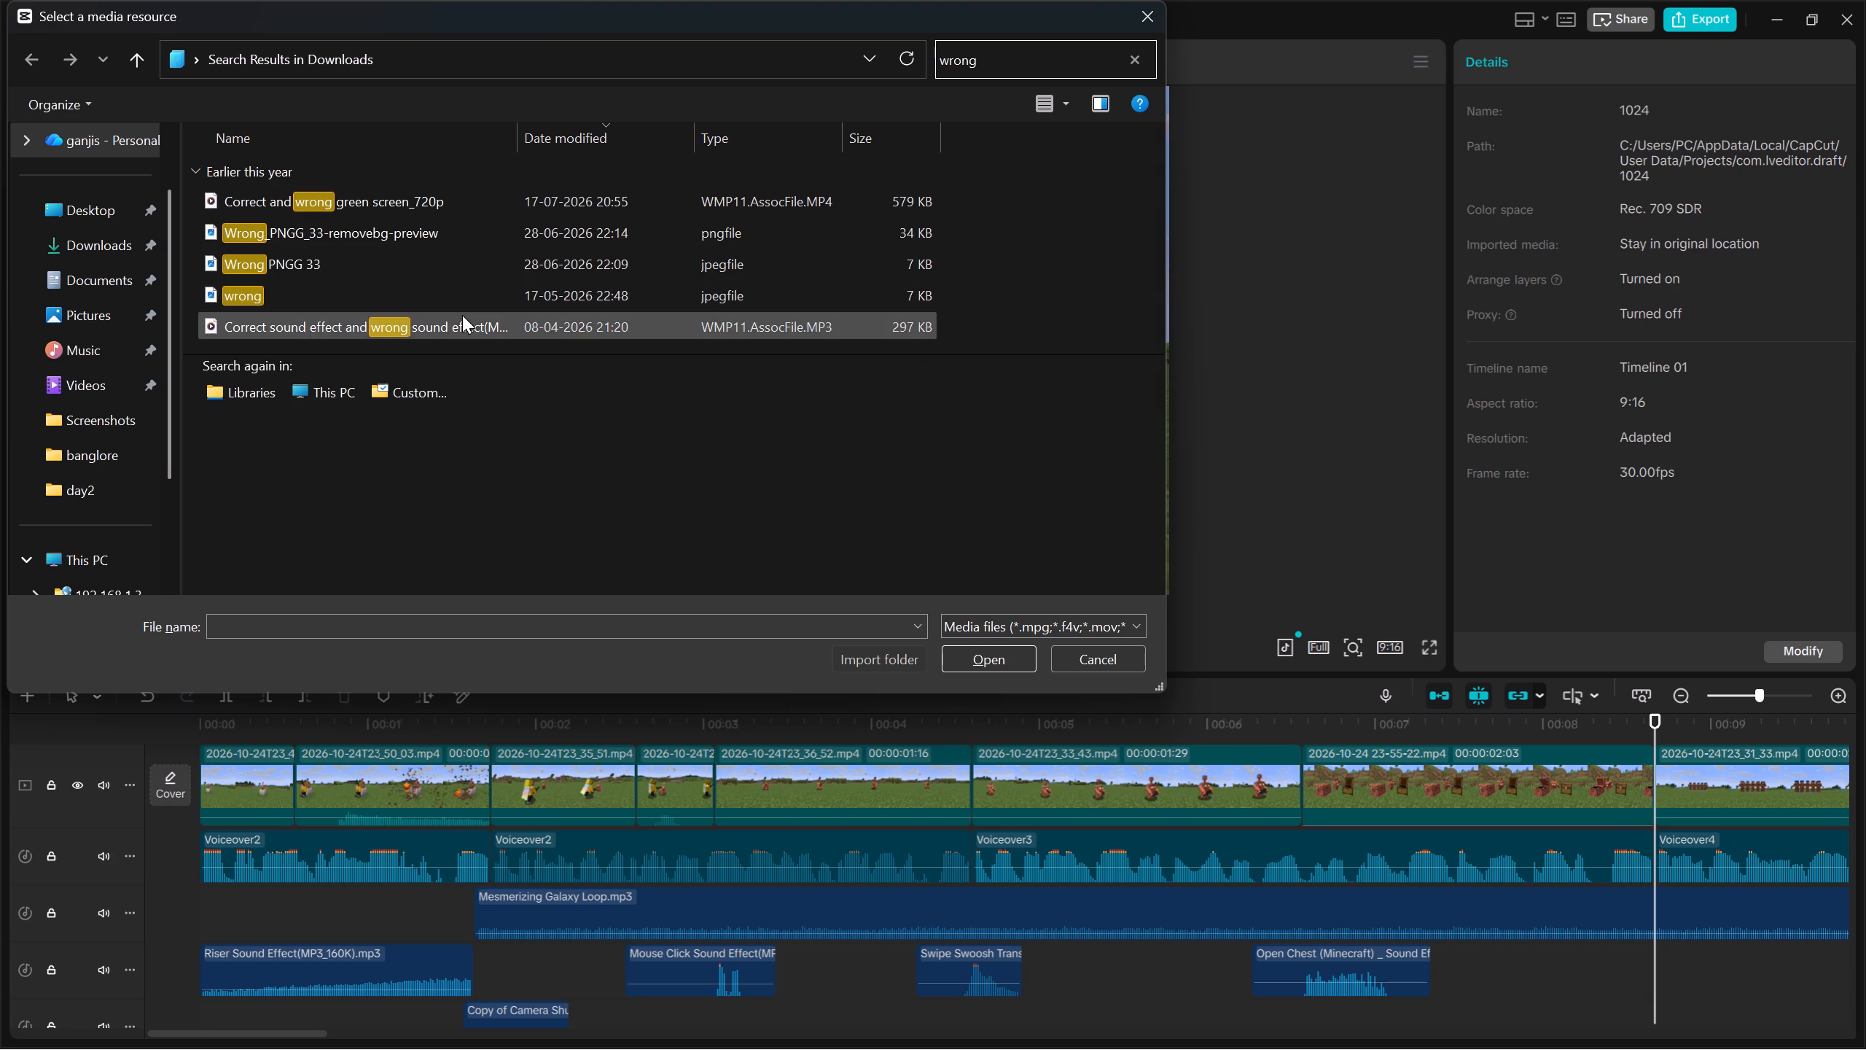
left_click(443, 291)
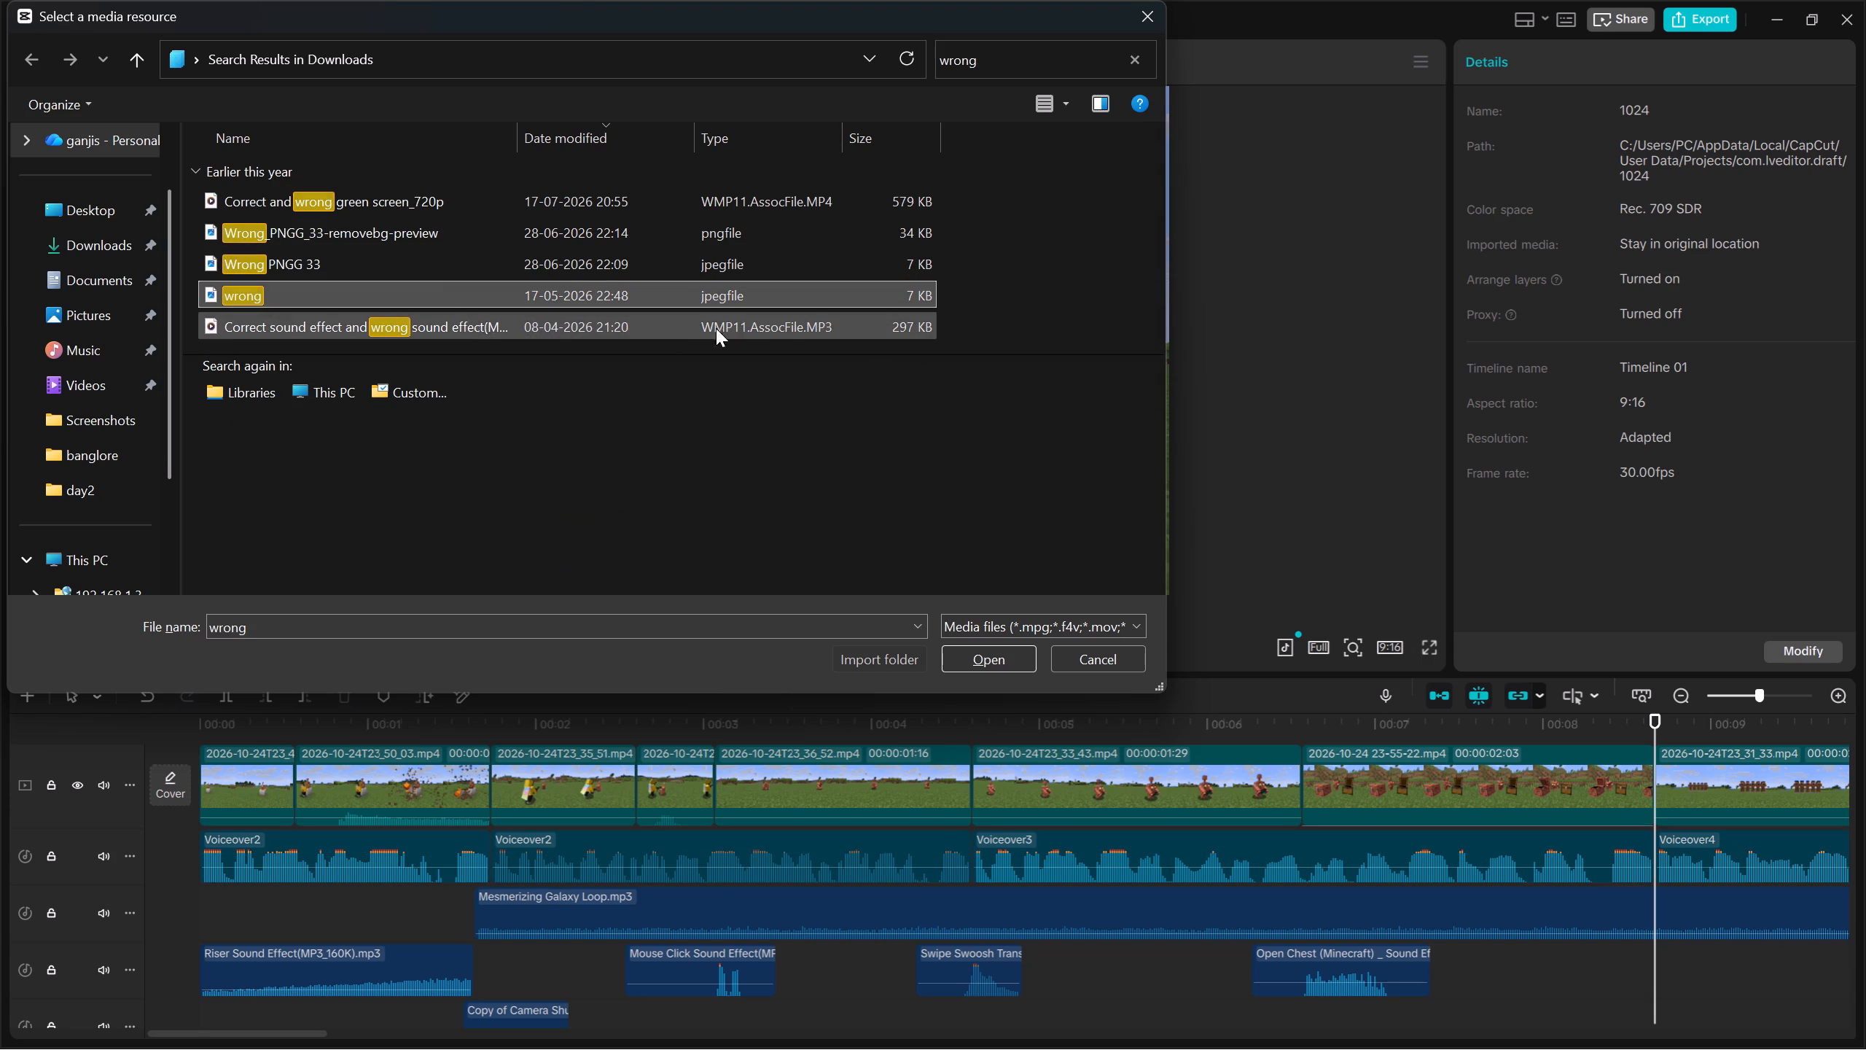
left_click_drag(971, 294, 863, 330)
left_click(991, 671)
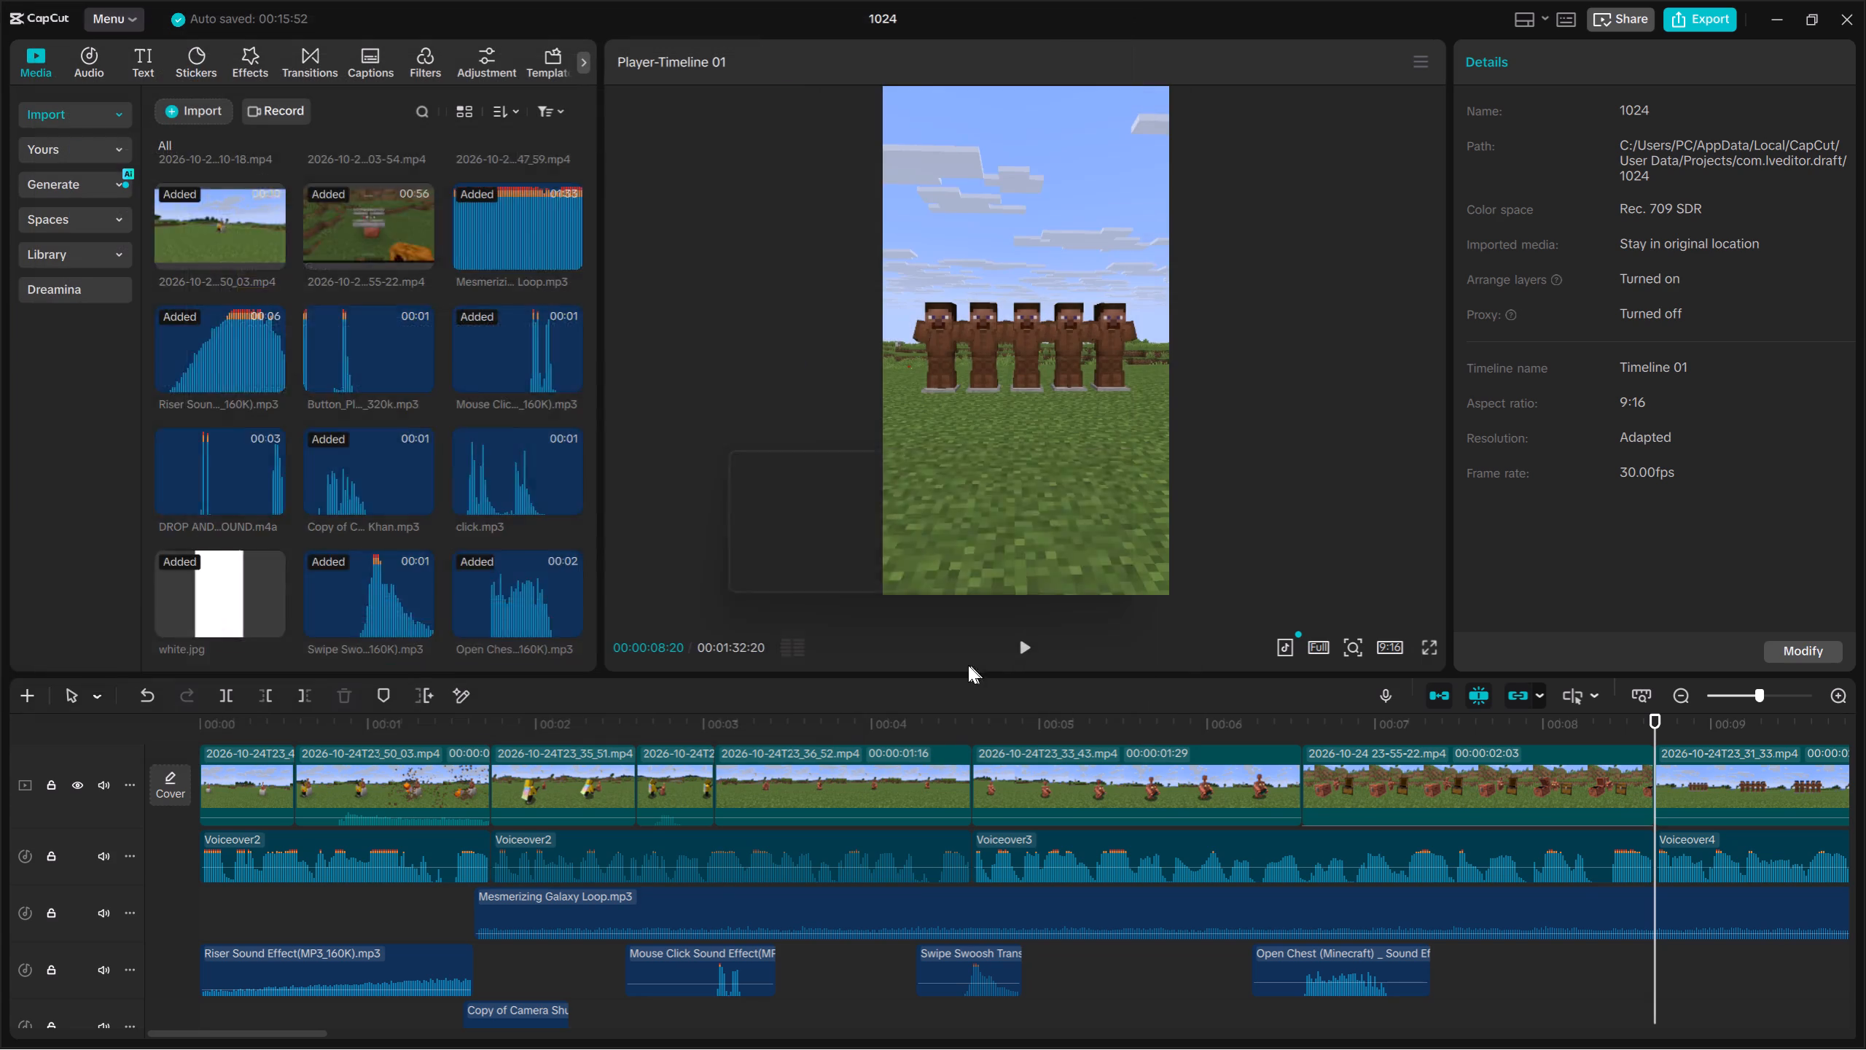
Add the "Correct sound effect and wrong sound effect" MP3 to a new audio track starting at about 5.8 s.
left_click(372, 596)
left_click_drag(369, 590, 589, 640)
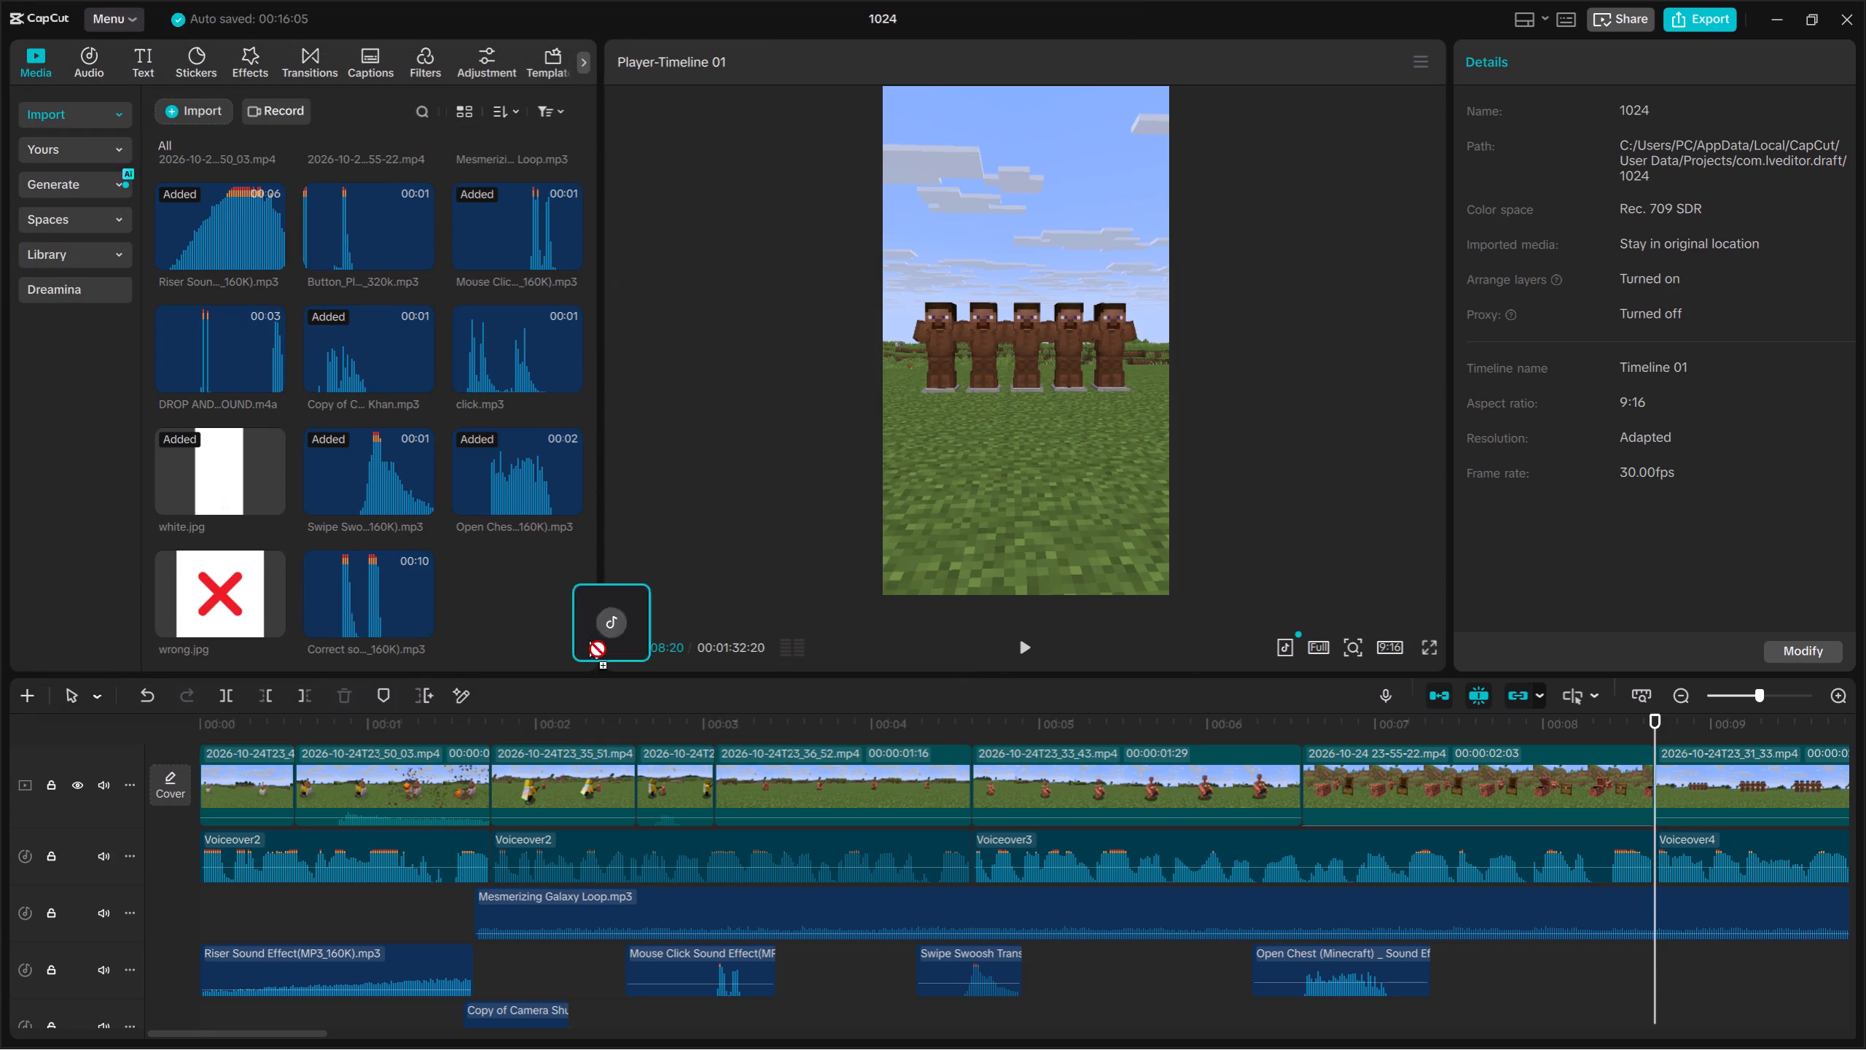
left_click_drag(589, 640, 1173, 997)
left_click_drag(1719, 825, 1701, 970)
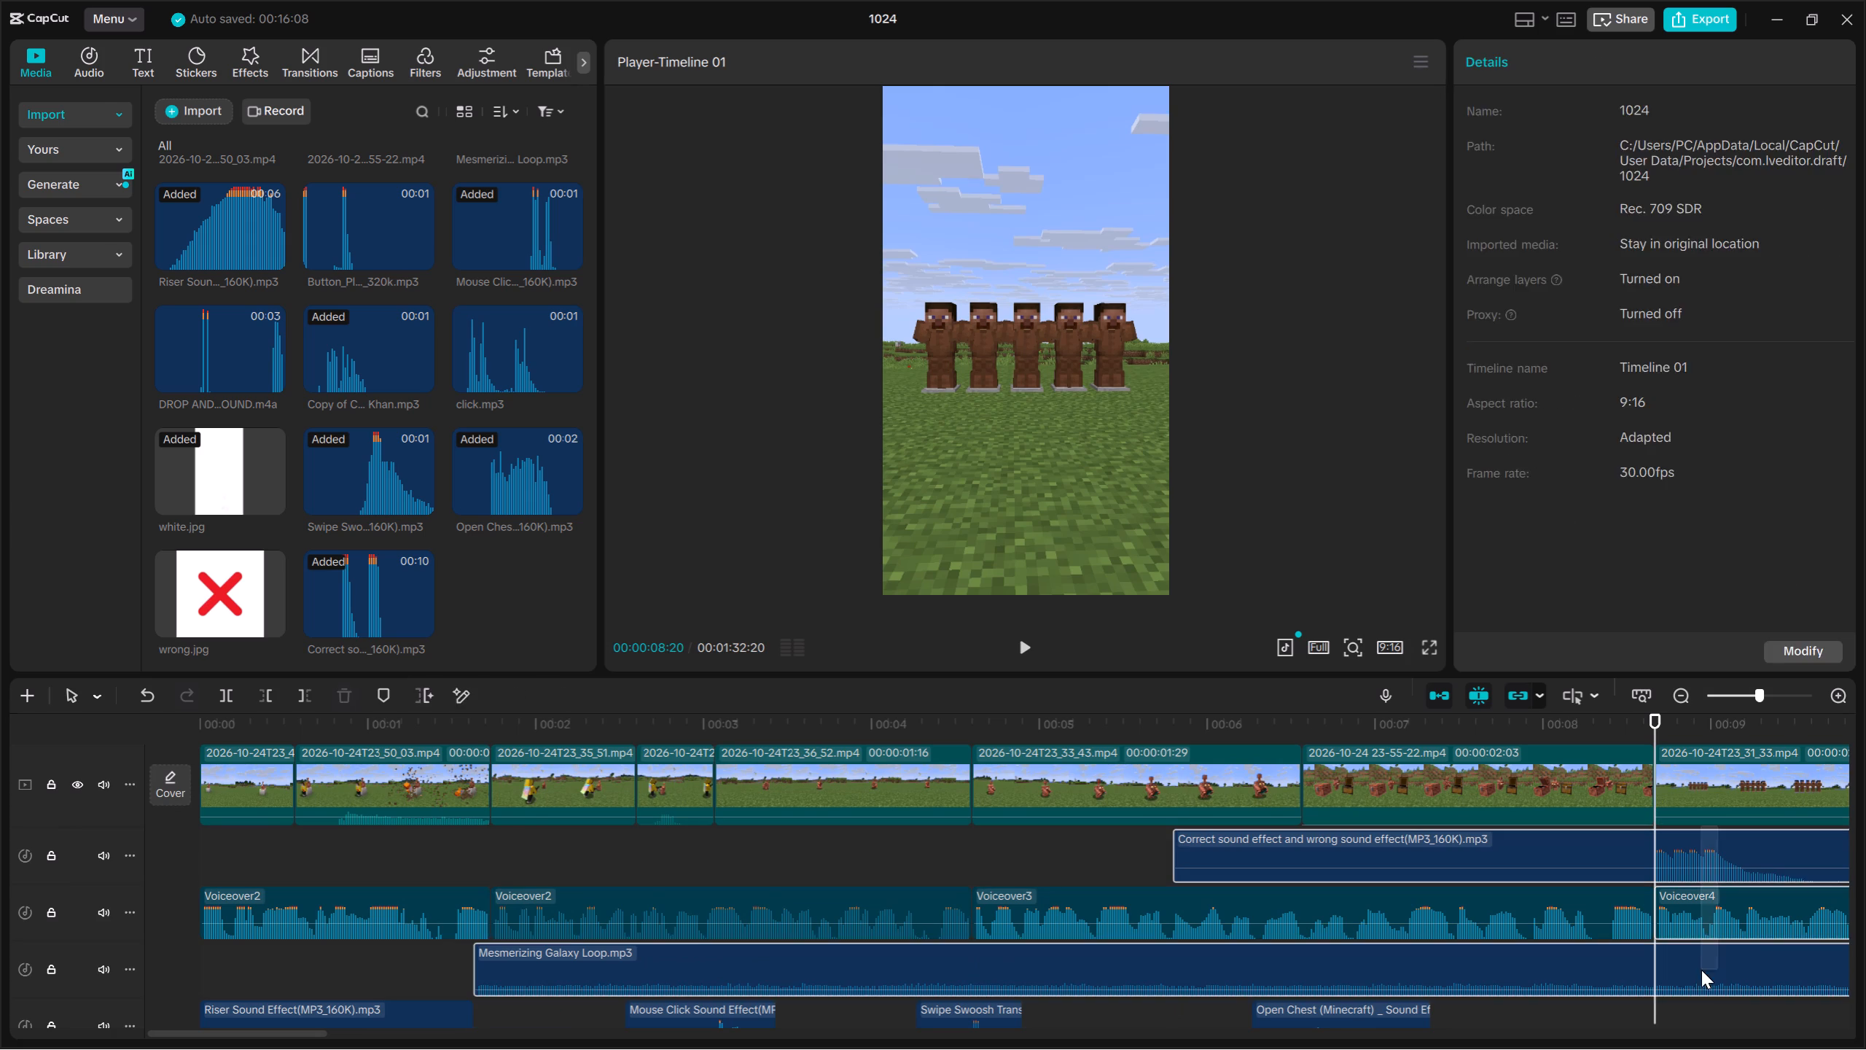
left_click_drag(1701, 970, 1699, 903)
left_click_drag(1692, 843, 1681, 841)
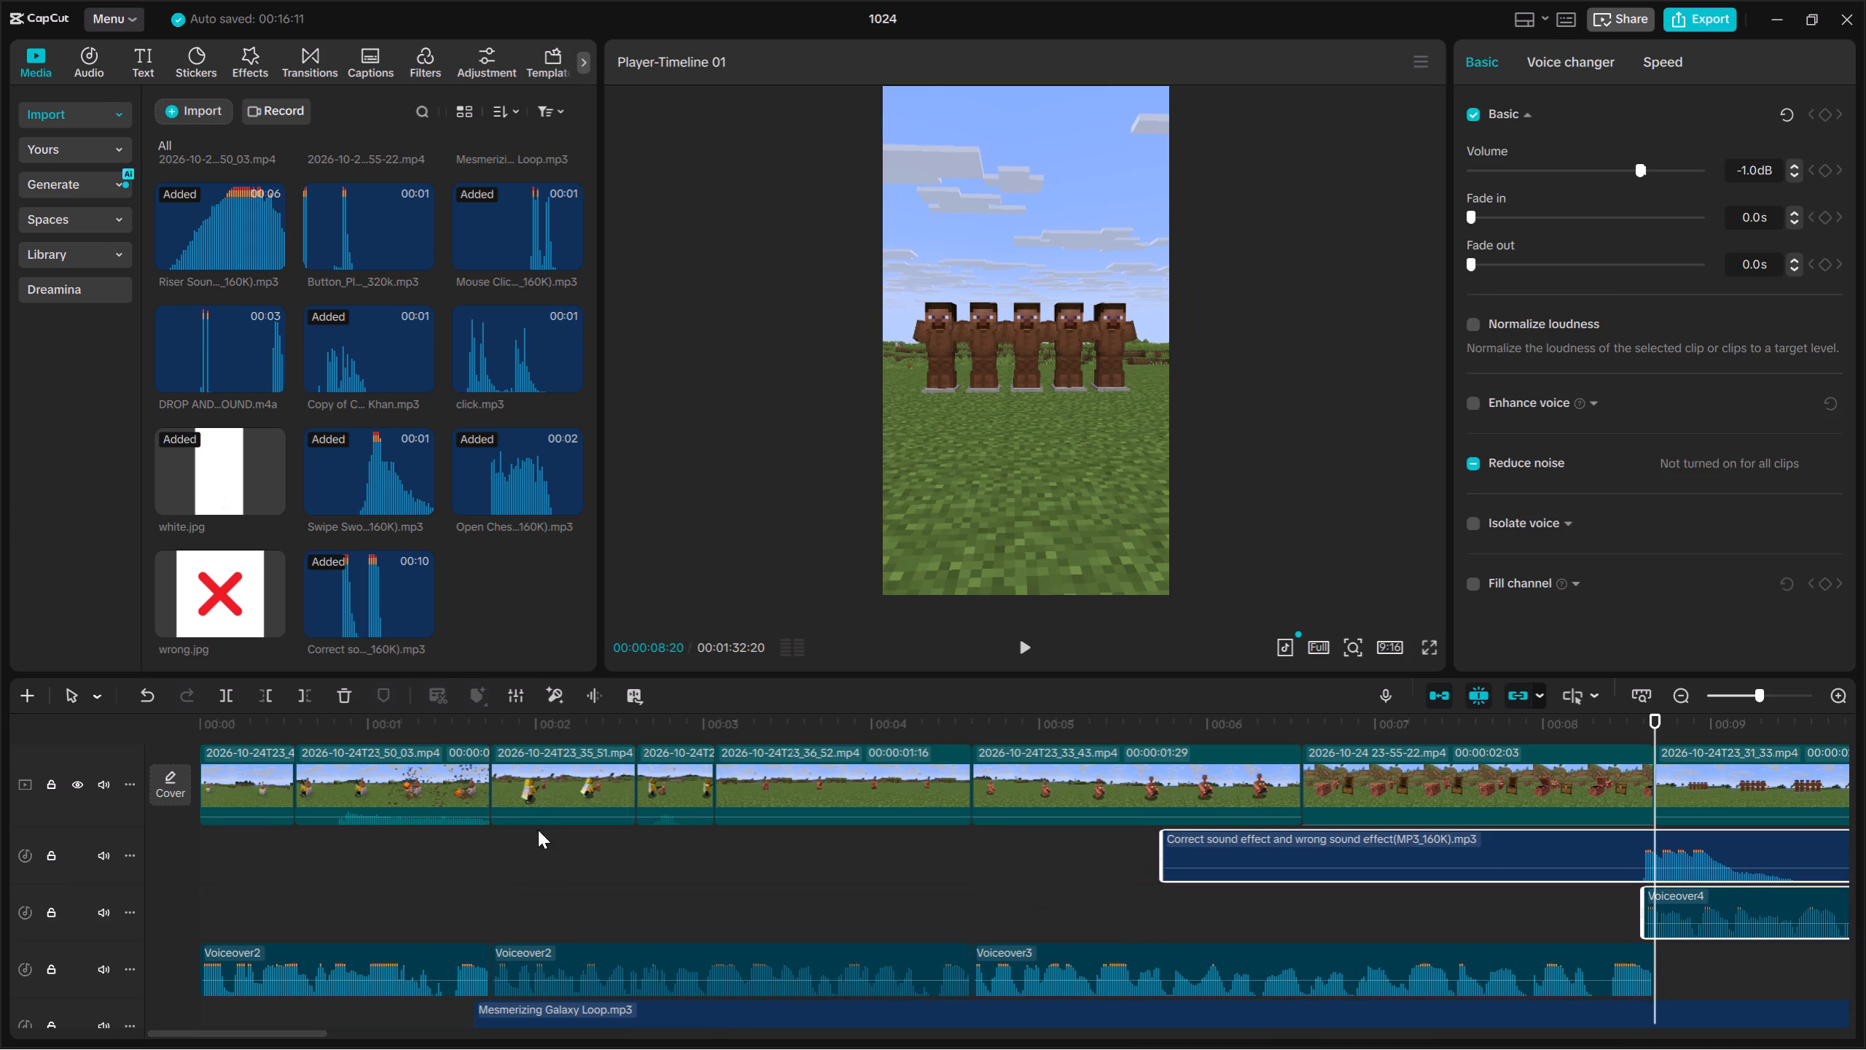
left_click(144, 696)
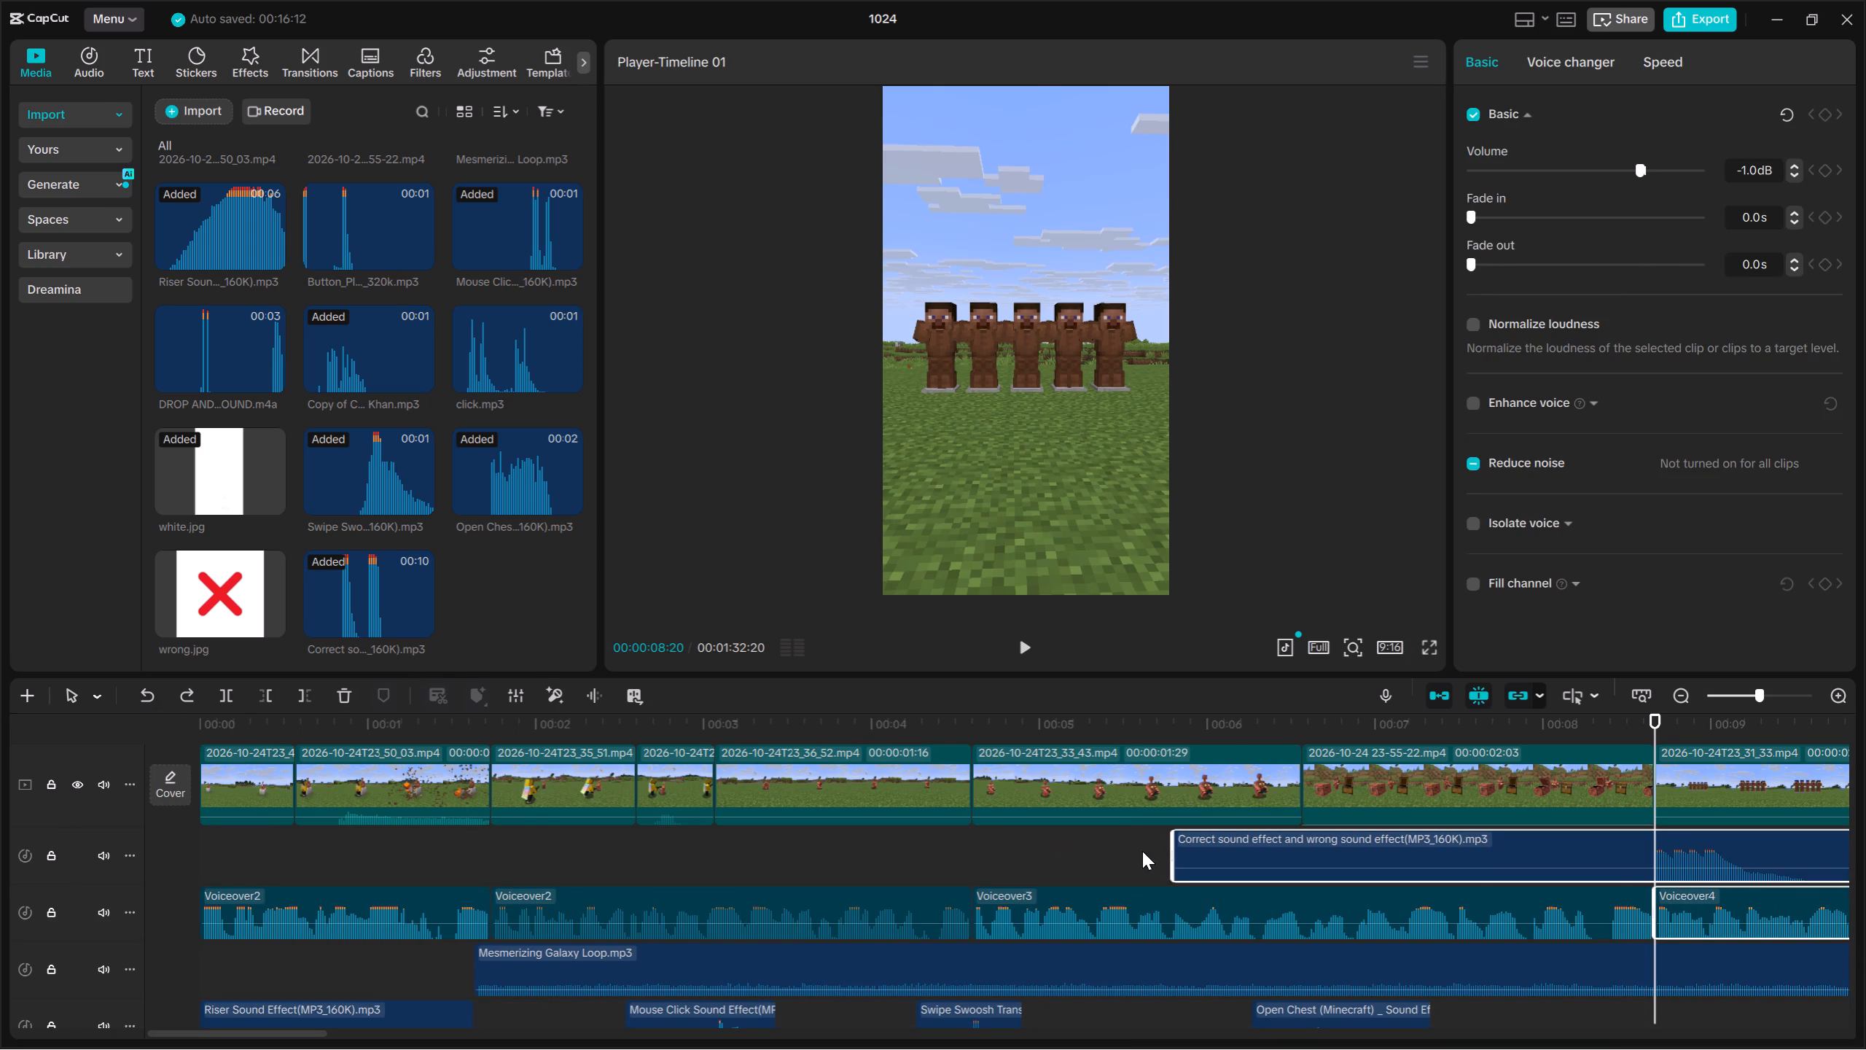
Move the correct/wrong sound to the Camera Shutter clip's track, aligning its first audible part with the cut at 00:00:08:20.
left_click(1131, 851)
left_click_drag(1562, 866, 1585, 875)
left_click_drag(1633, 847, 1599, 1003)
left_click_drag(1695, 938, 1646, 939)
left_click_drag(1643, 940, 1631, 940)
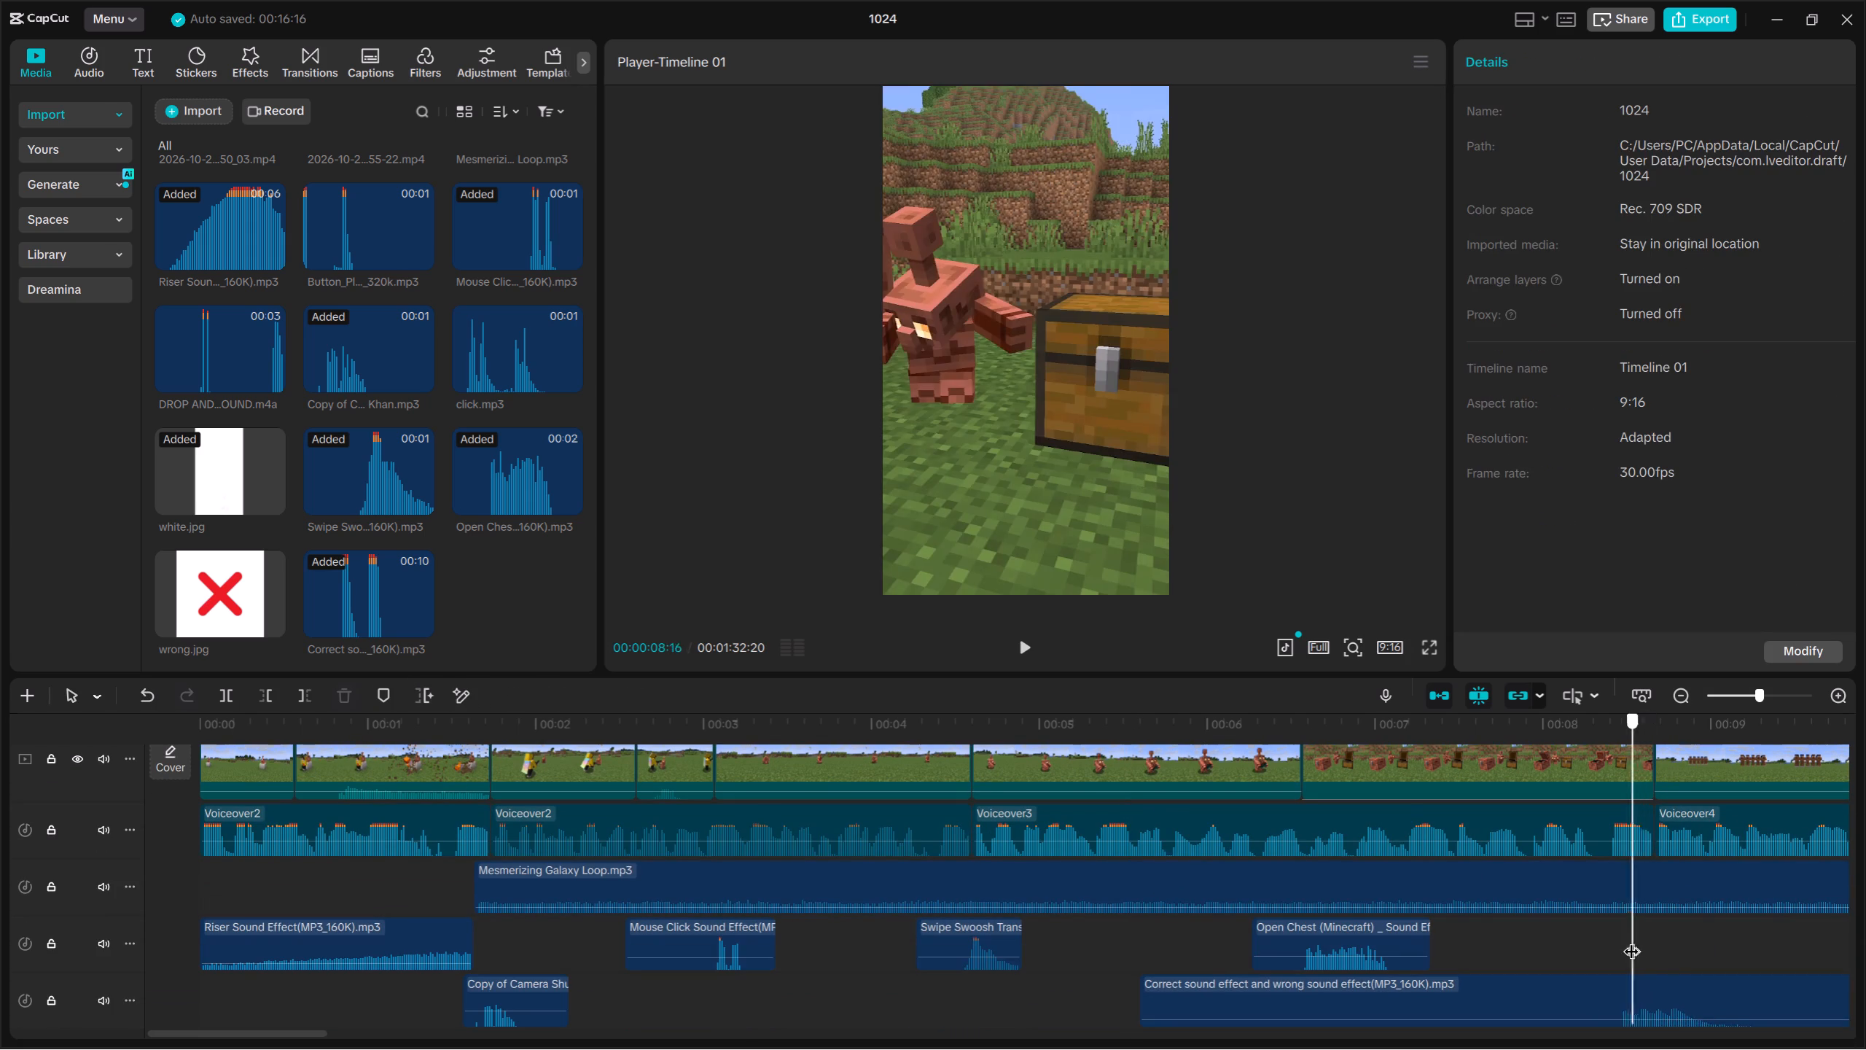
left_click_drag(1631, 940, 1628, 940)
key("Down")
left_click_drag(1660, 999, 1696, 1001)
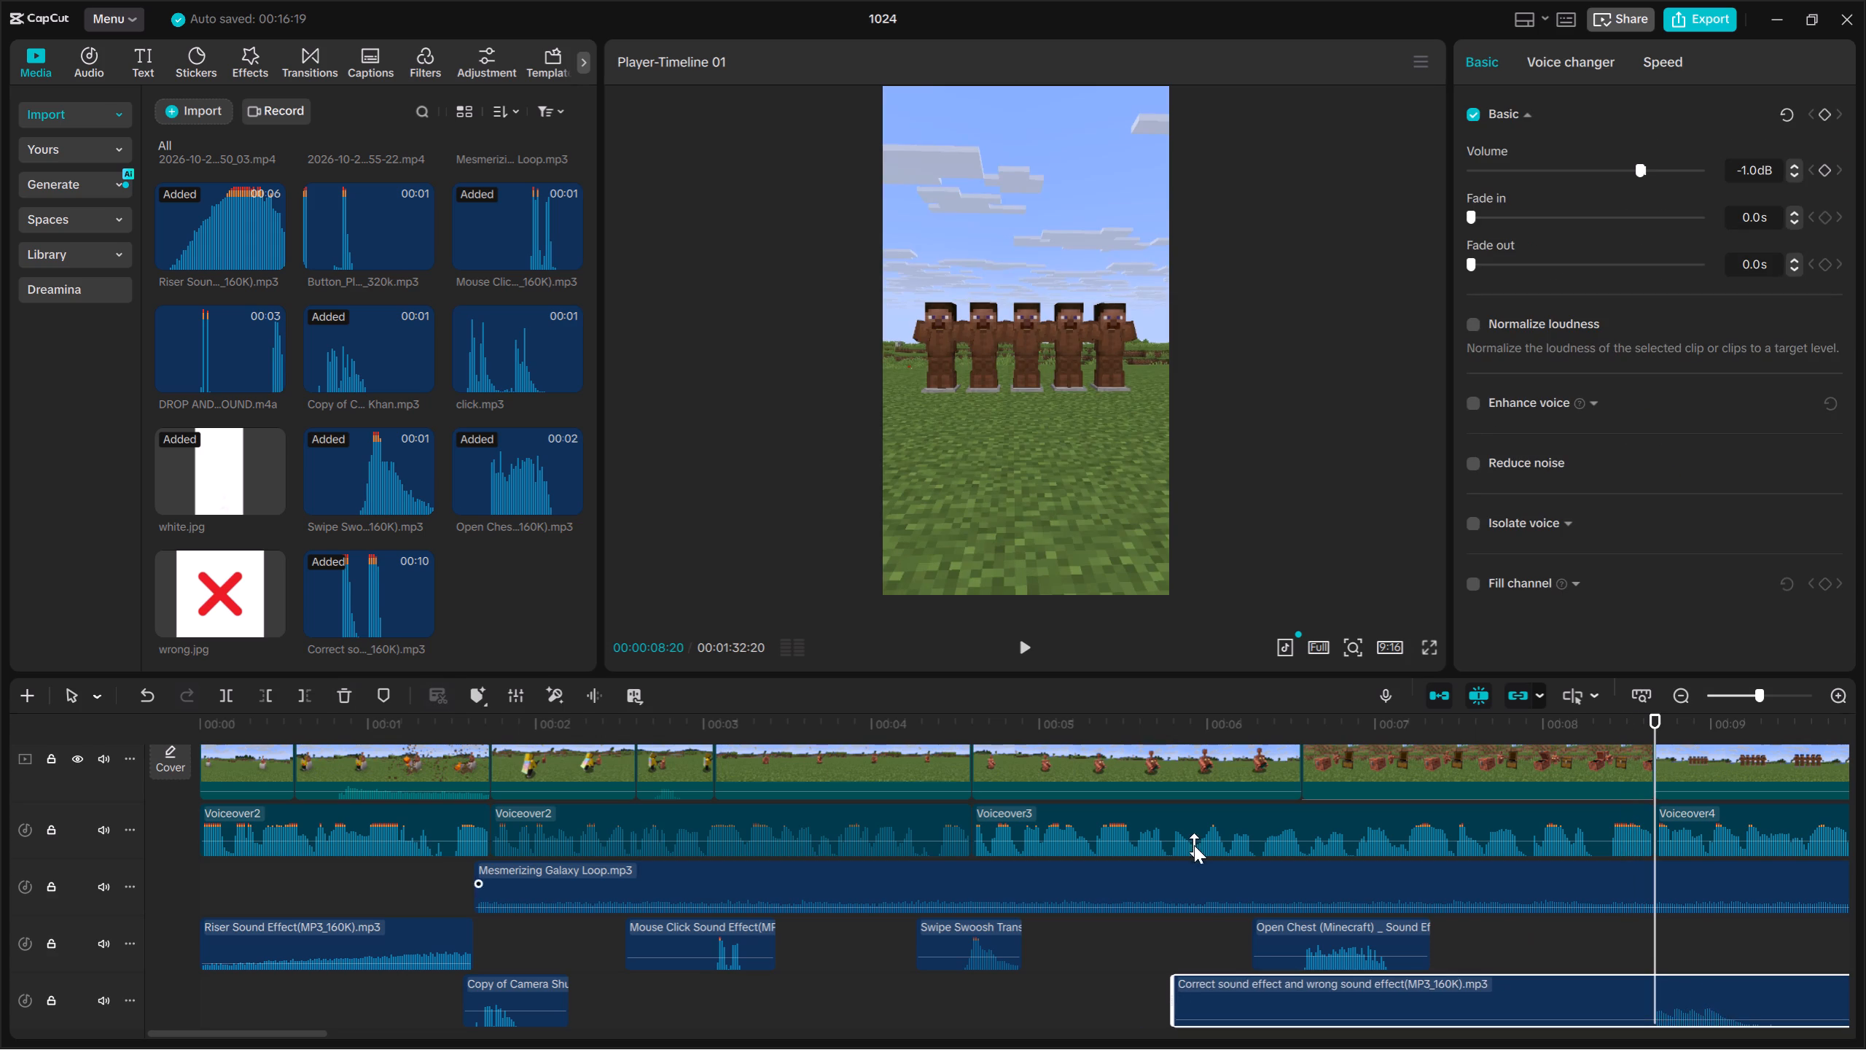
Trim away the correct/wrong sound's silent start and its first sound, cutting everything before 00:00:10:18.
left_click(249, 701)
left_click(269, 695)
key("space")
key("space")
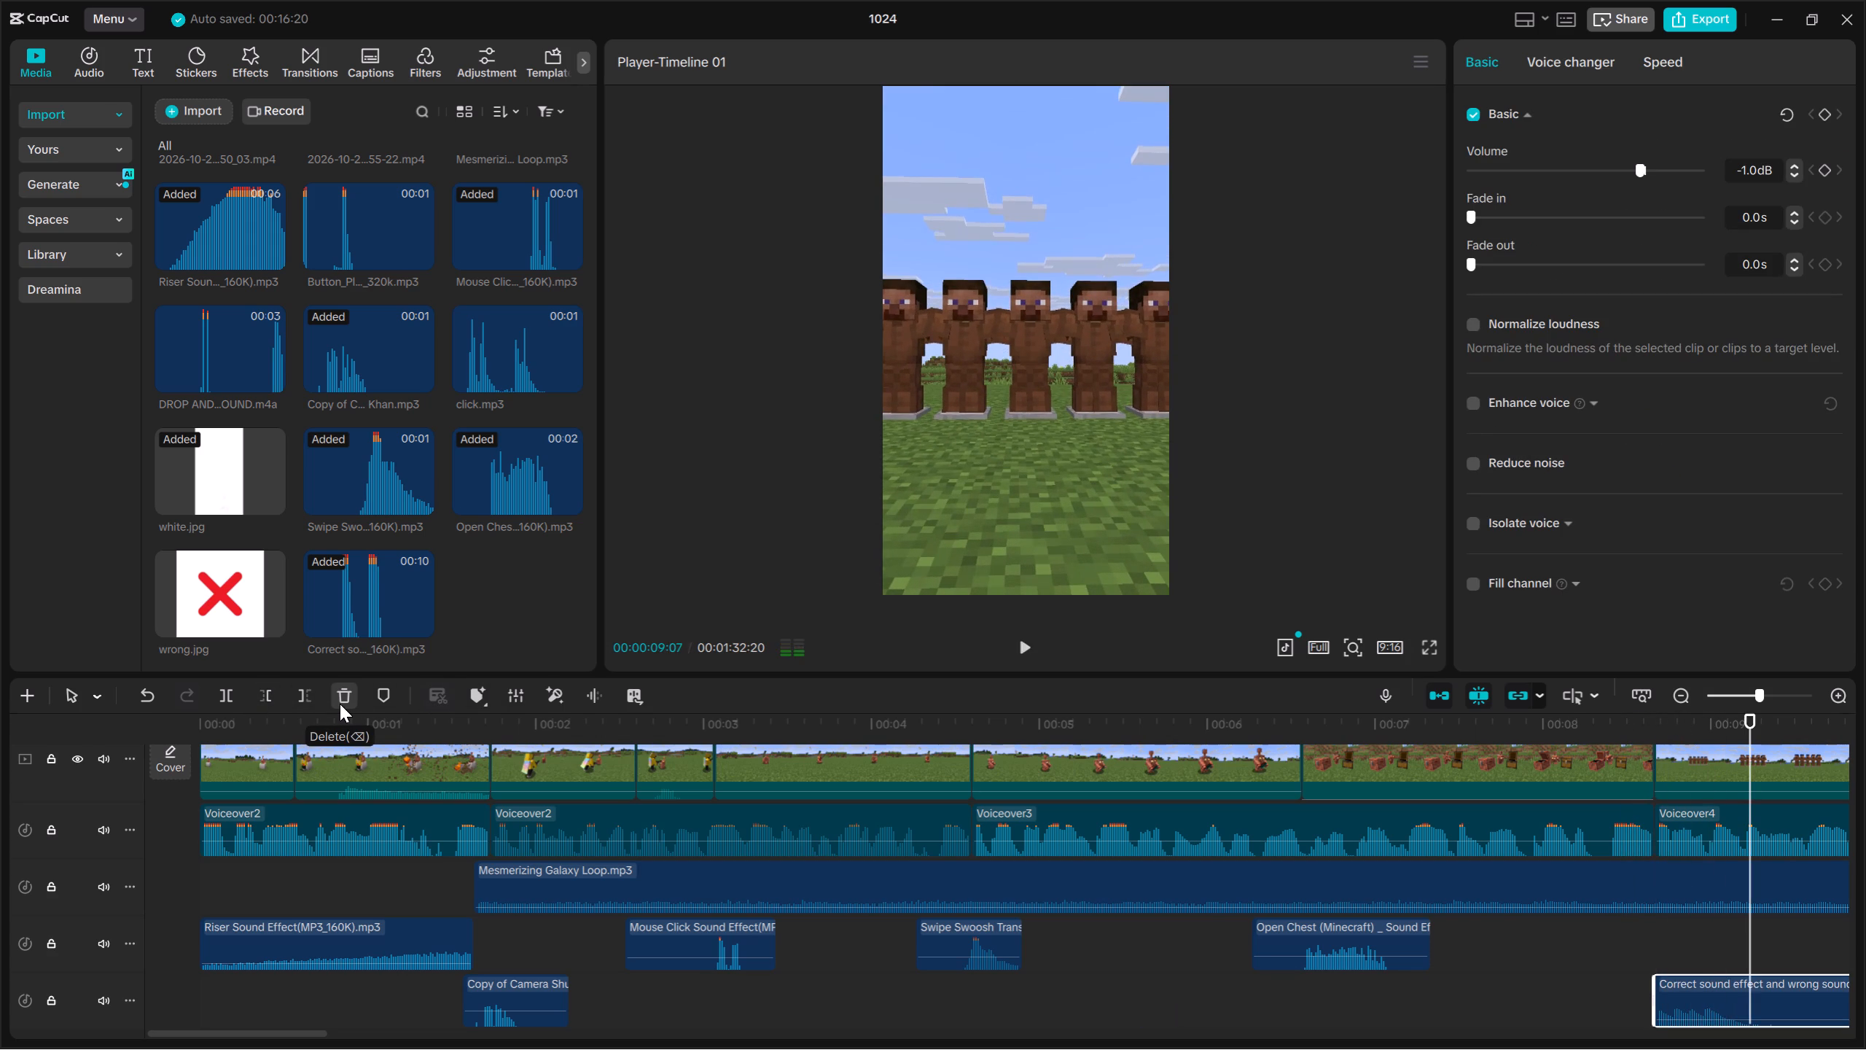
key("space")
left_click(1676, 697)
key("space")
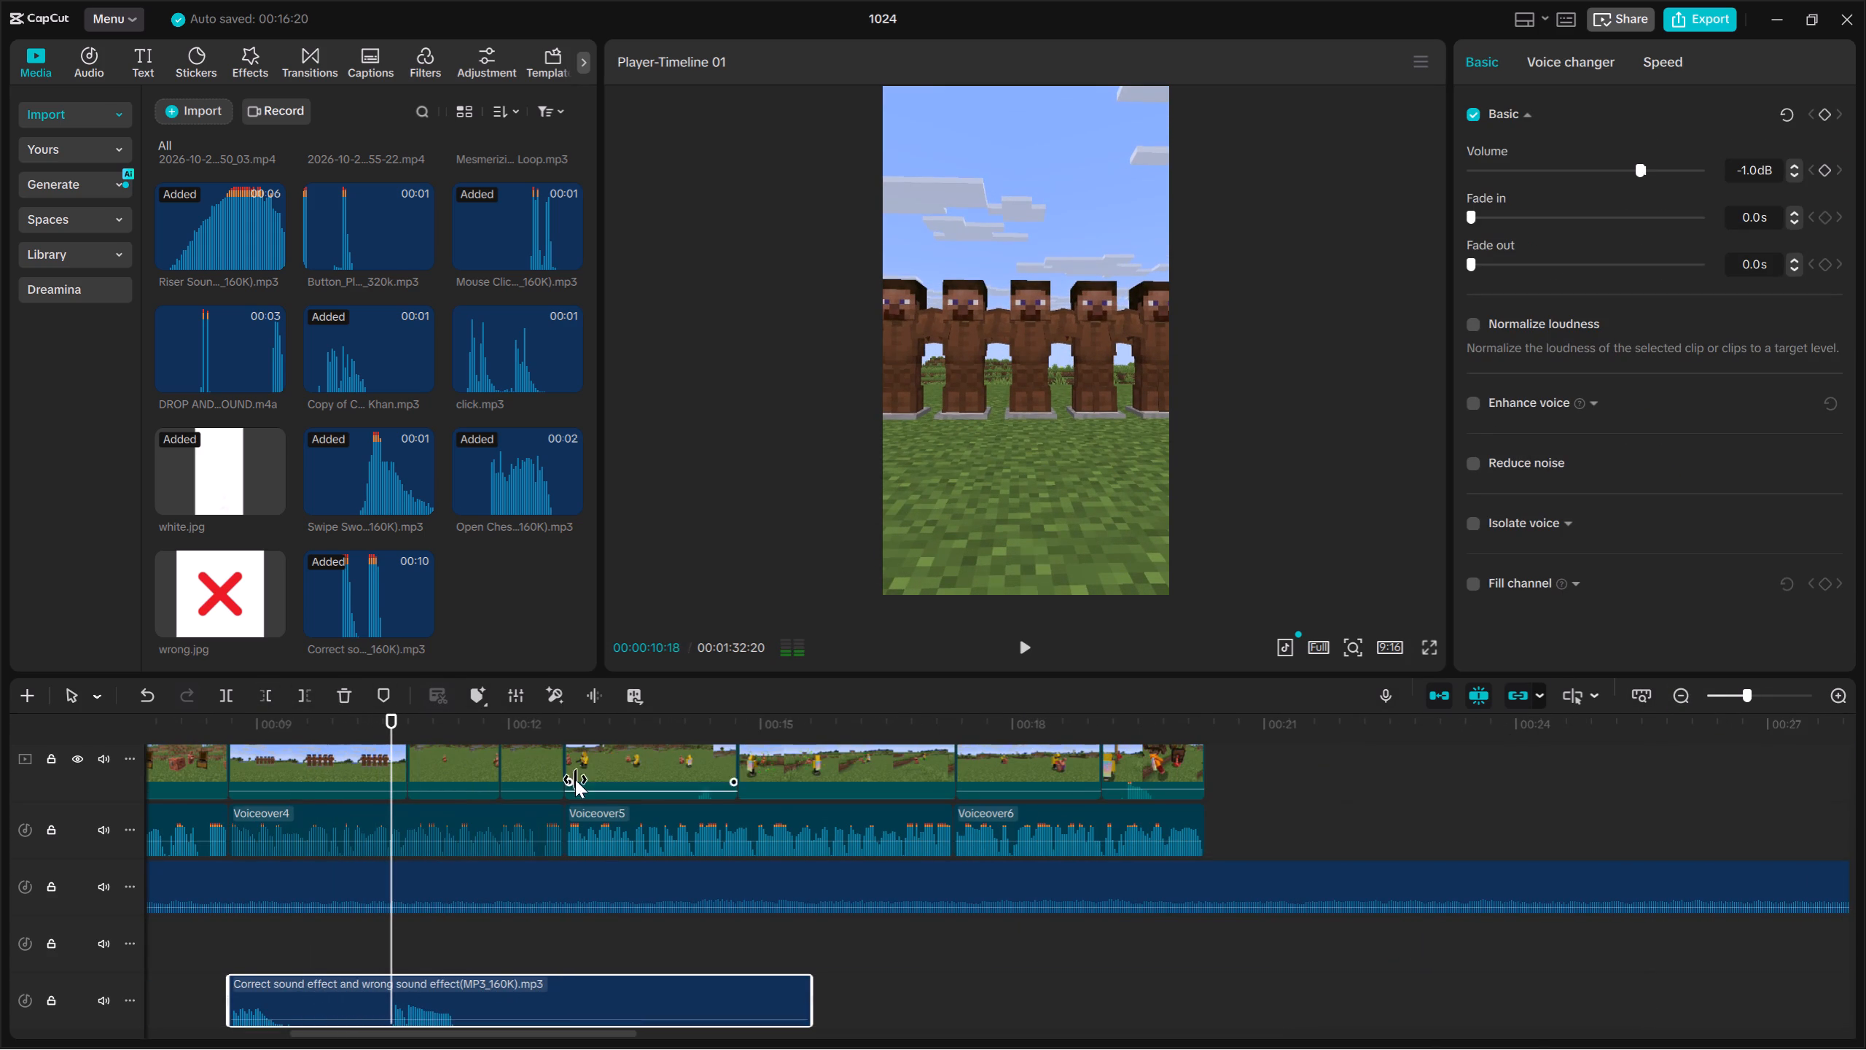
left_click(262, 691)
left_click(269, 920)
key("Up")
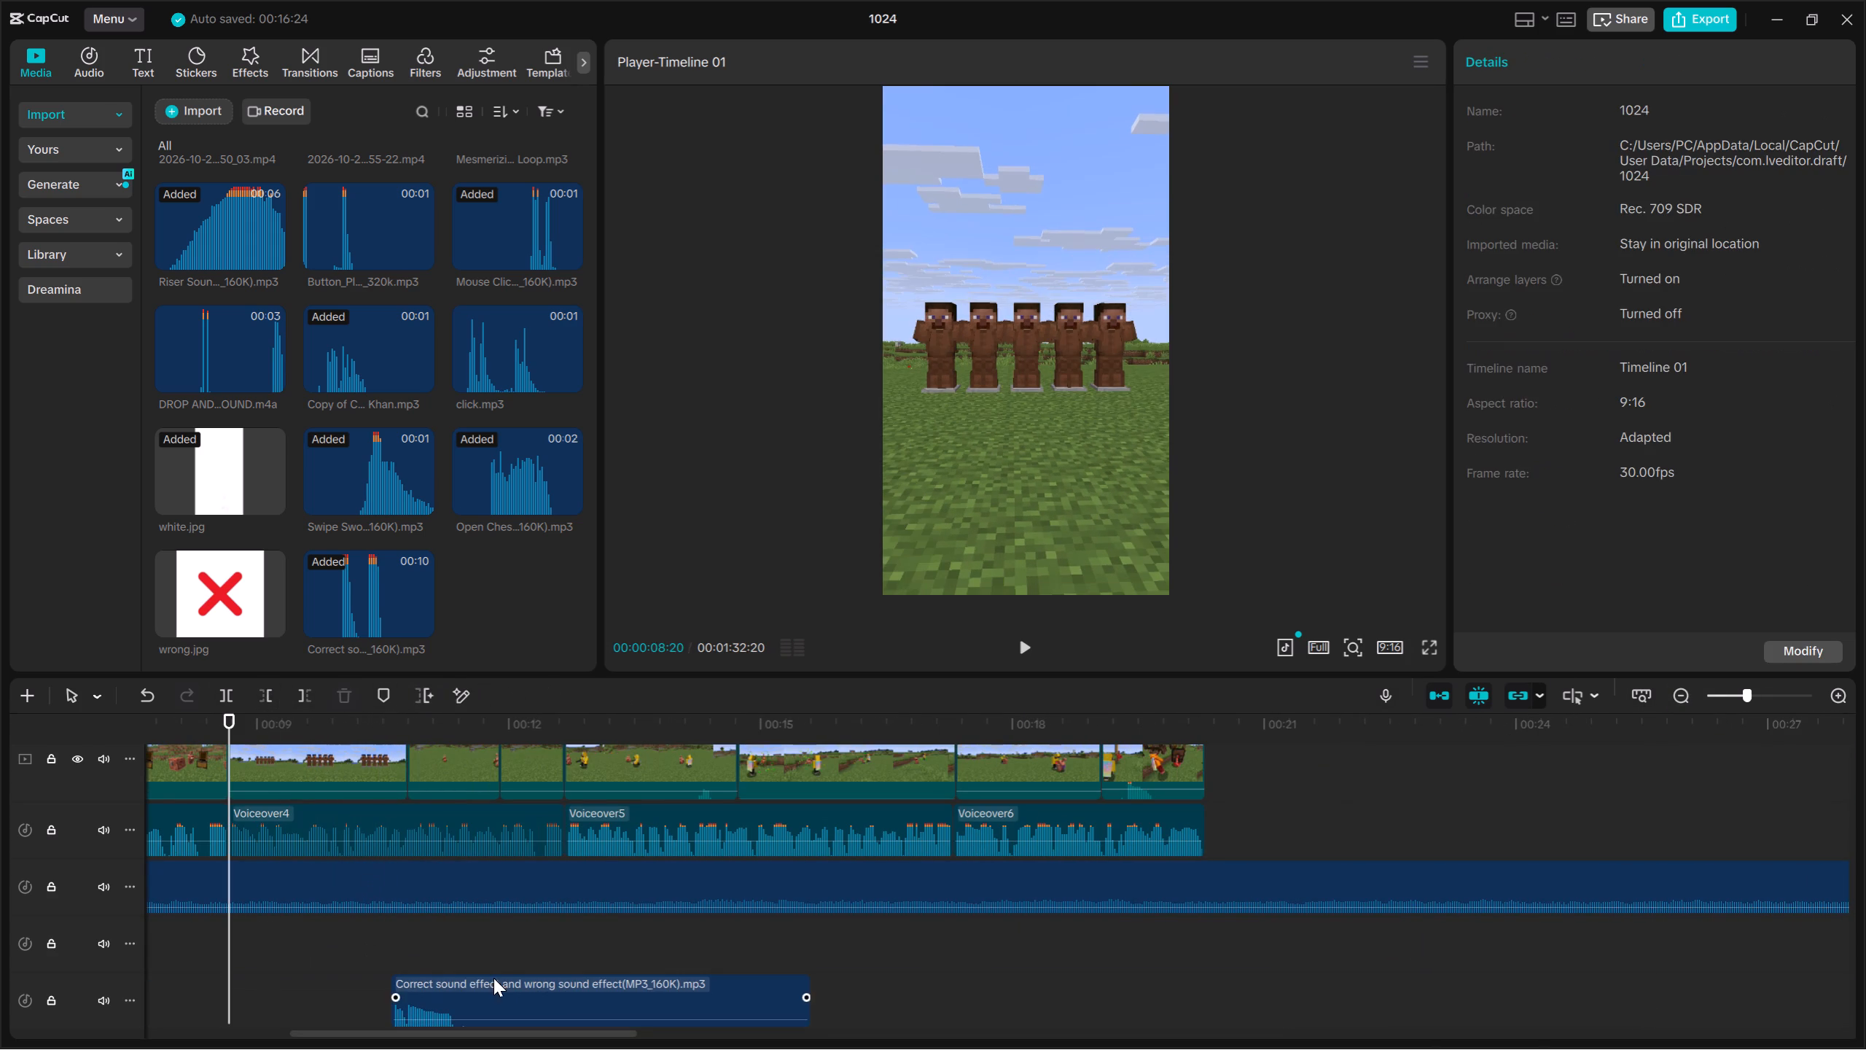
Move the remaining wrong sound to start at about 9 s and trim off its tail at about 10 s.
left_click_drag(491, 981, 355, 974)
key("space")
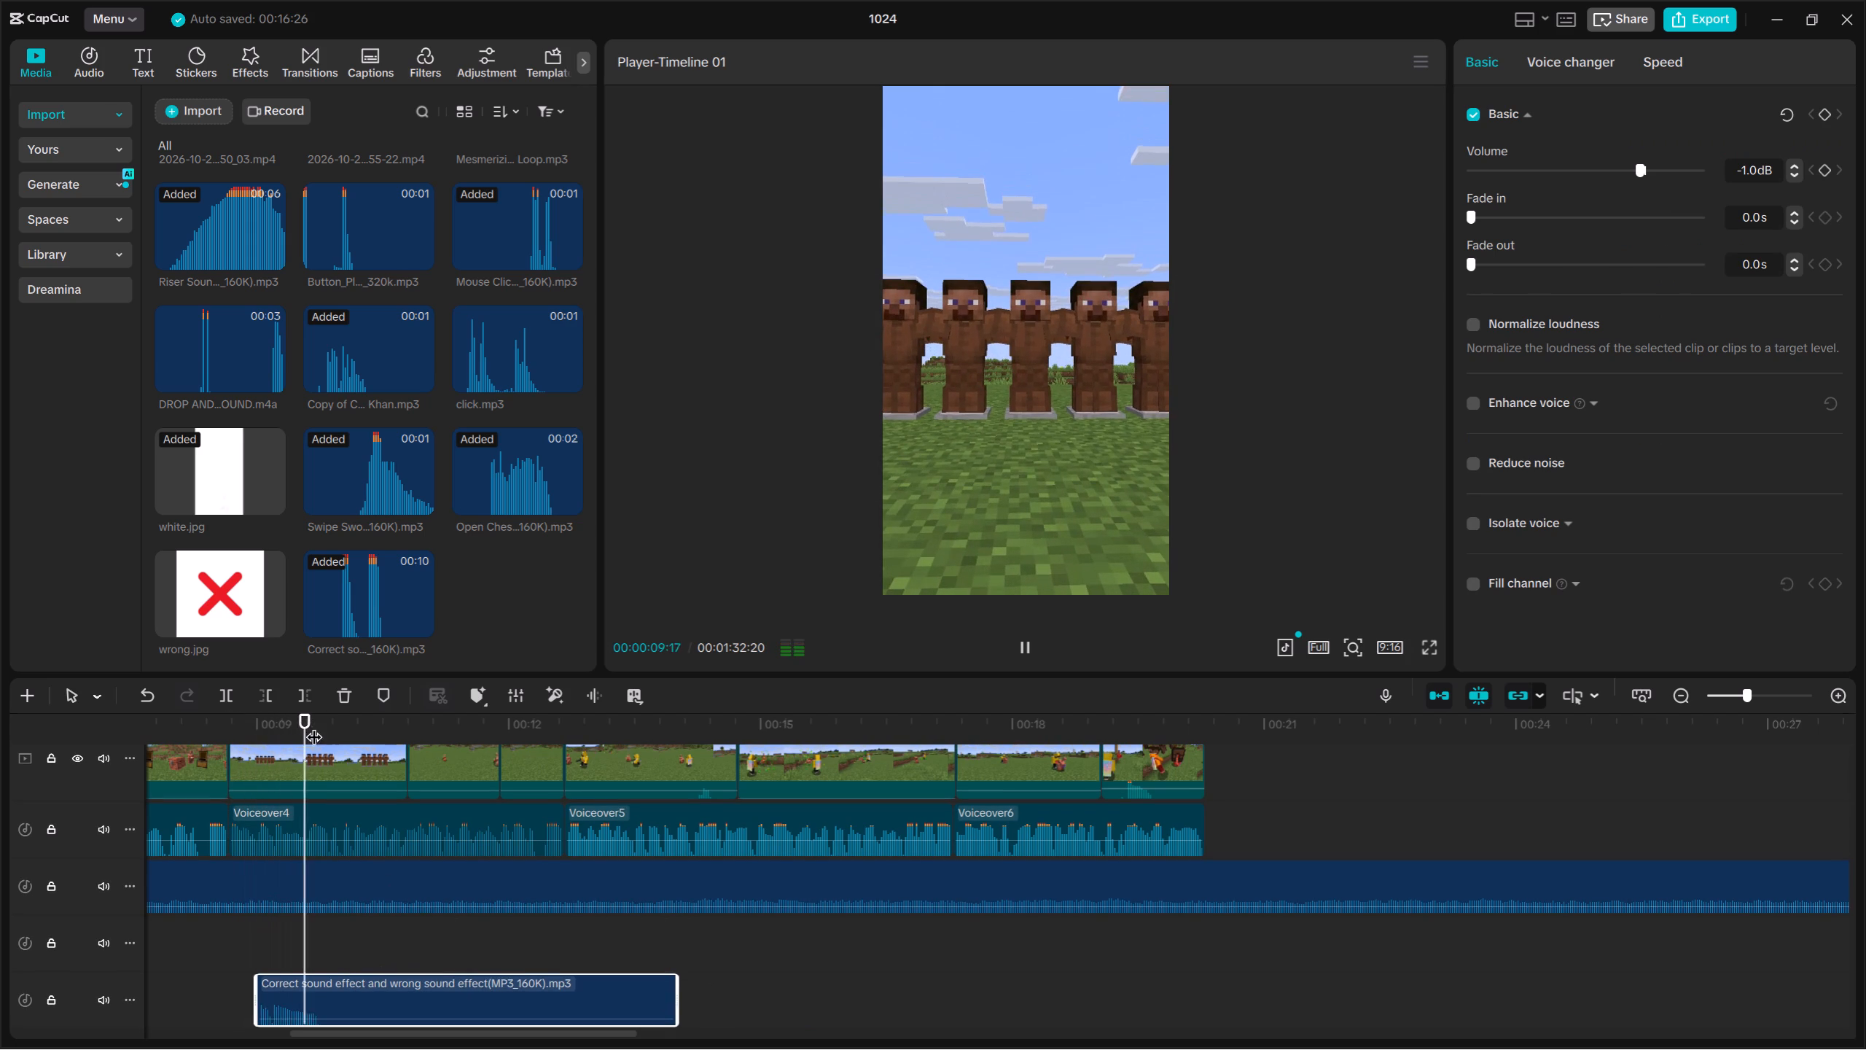
key("space")
left_click(296, 681)
left_click(302, 696)
left_click(246, 940)
key("Up")
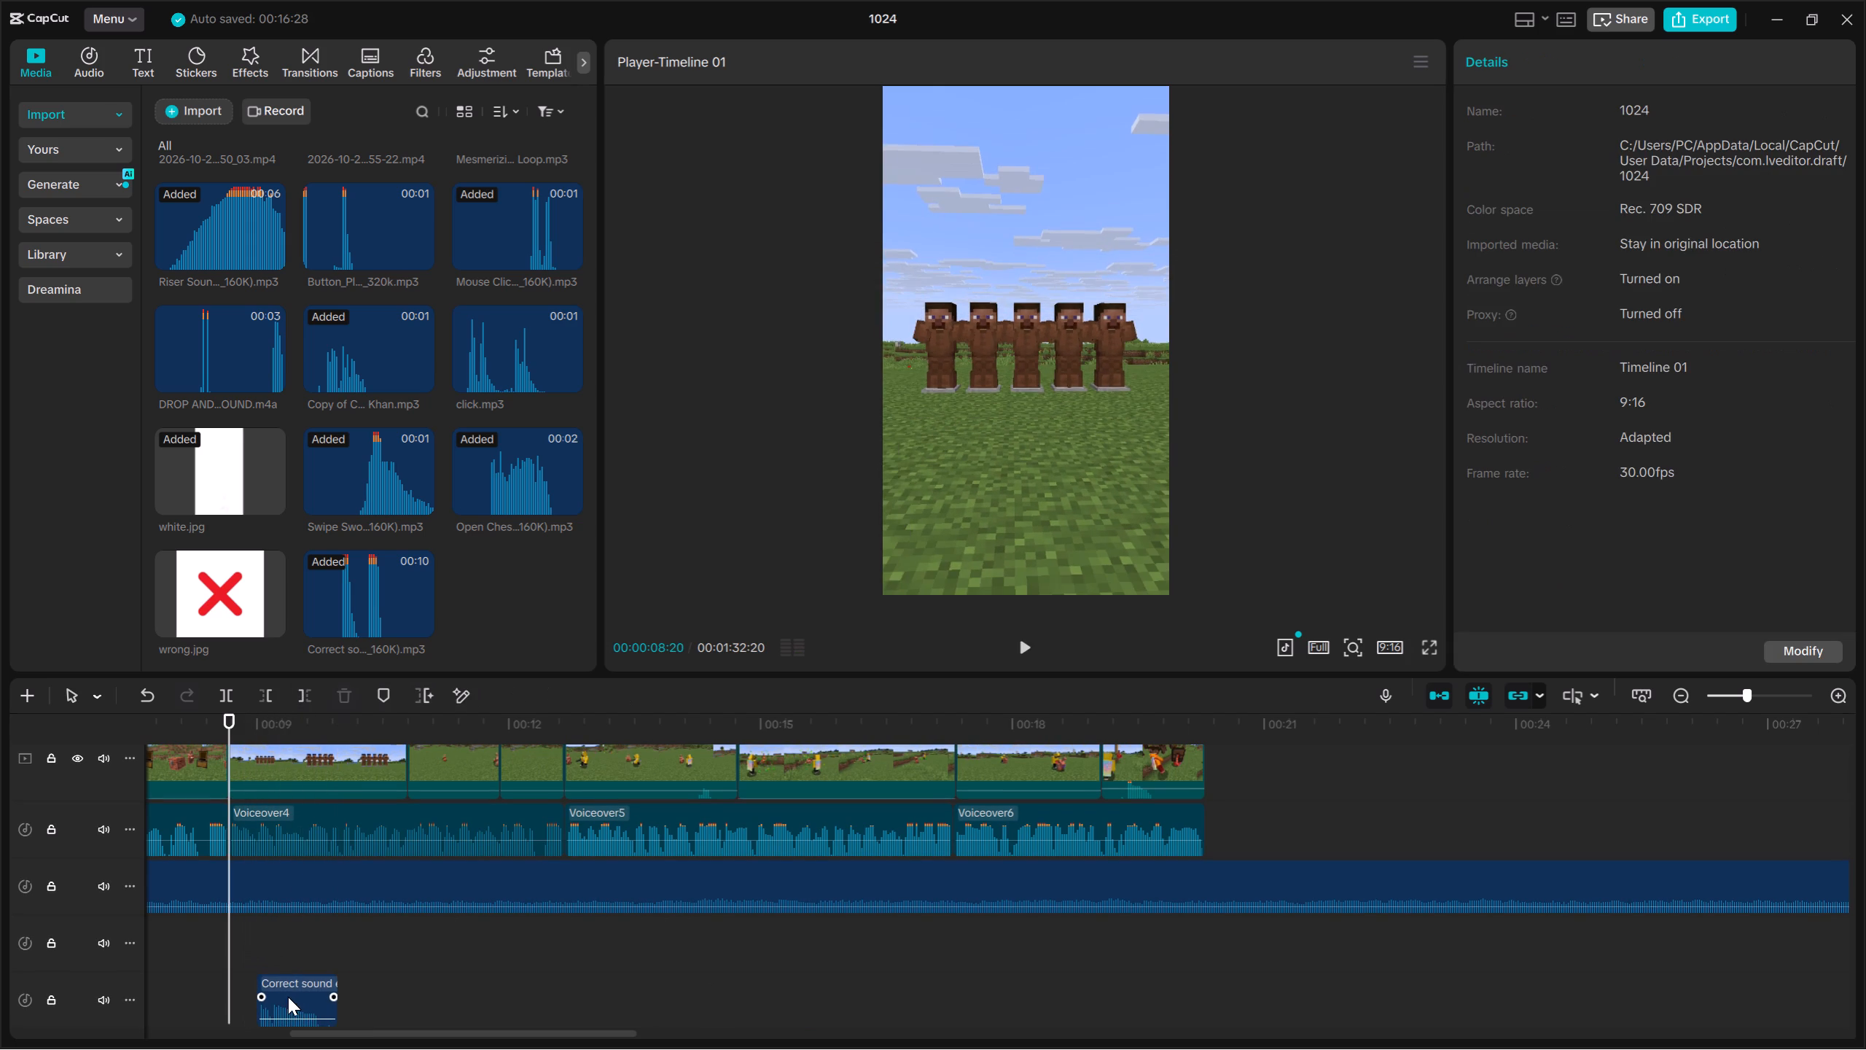
Play back the trimmed wrong sound and shift it to start at 00:00:09:21.
left_click(297, 997)
key("space")
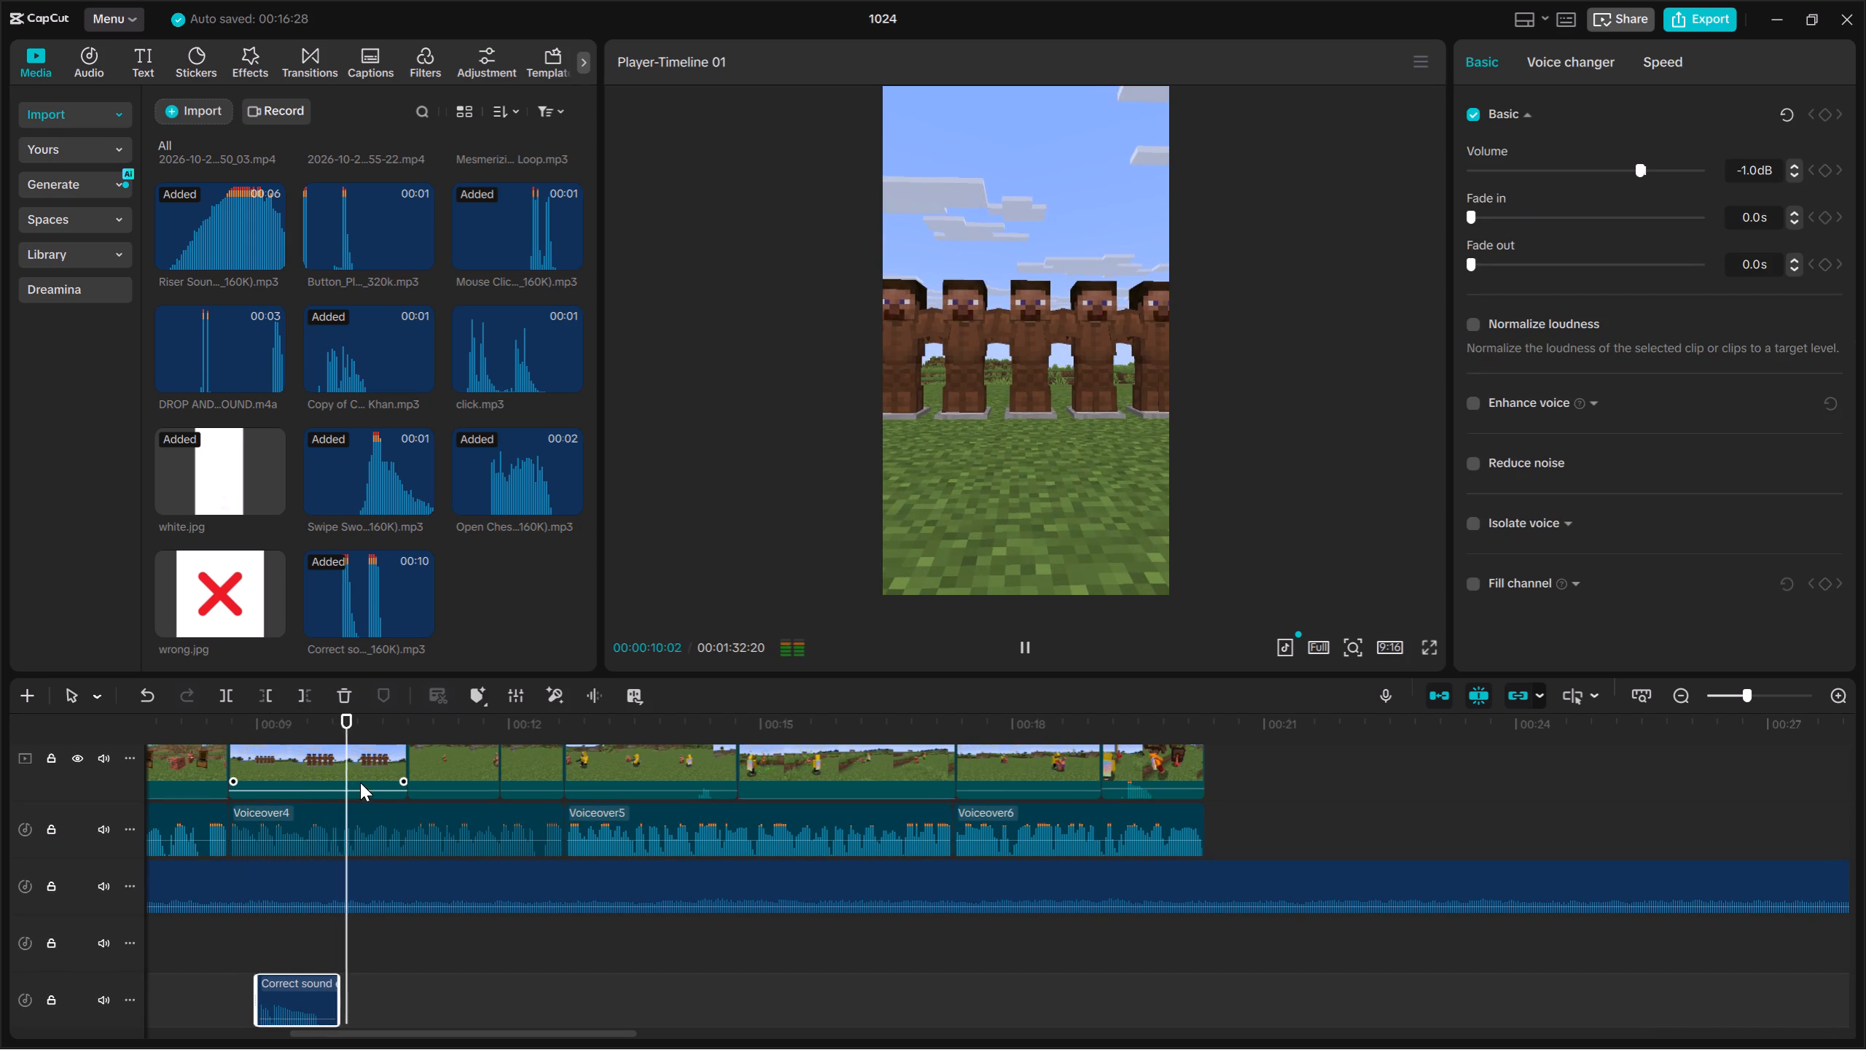
key("space")
left_click_drag(281, 986, 338, 991)
key("Up")
key("space")
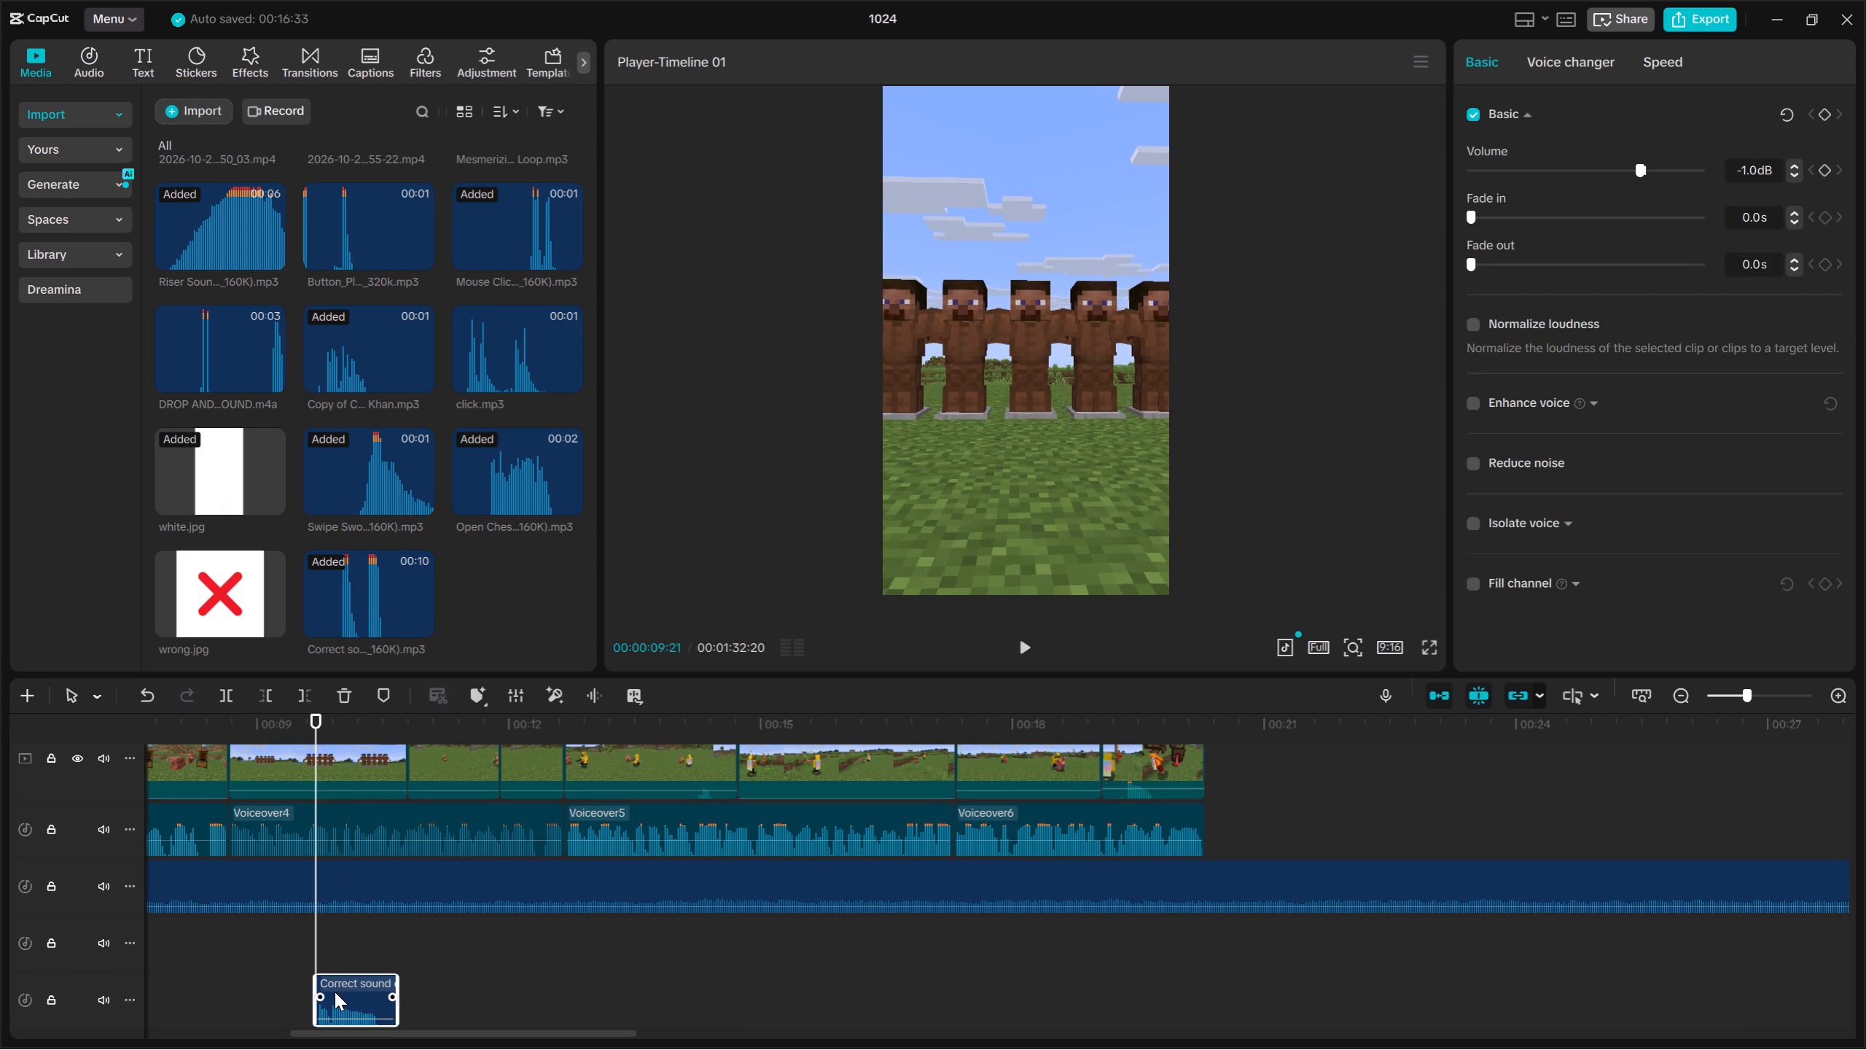
key("space")
left_click(312, 927)
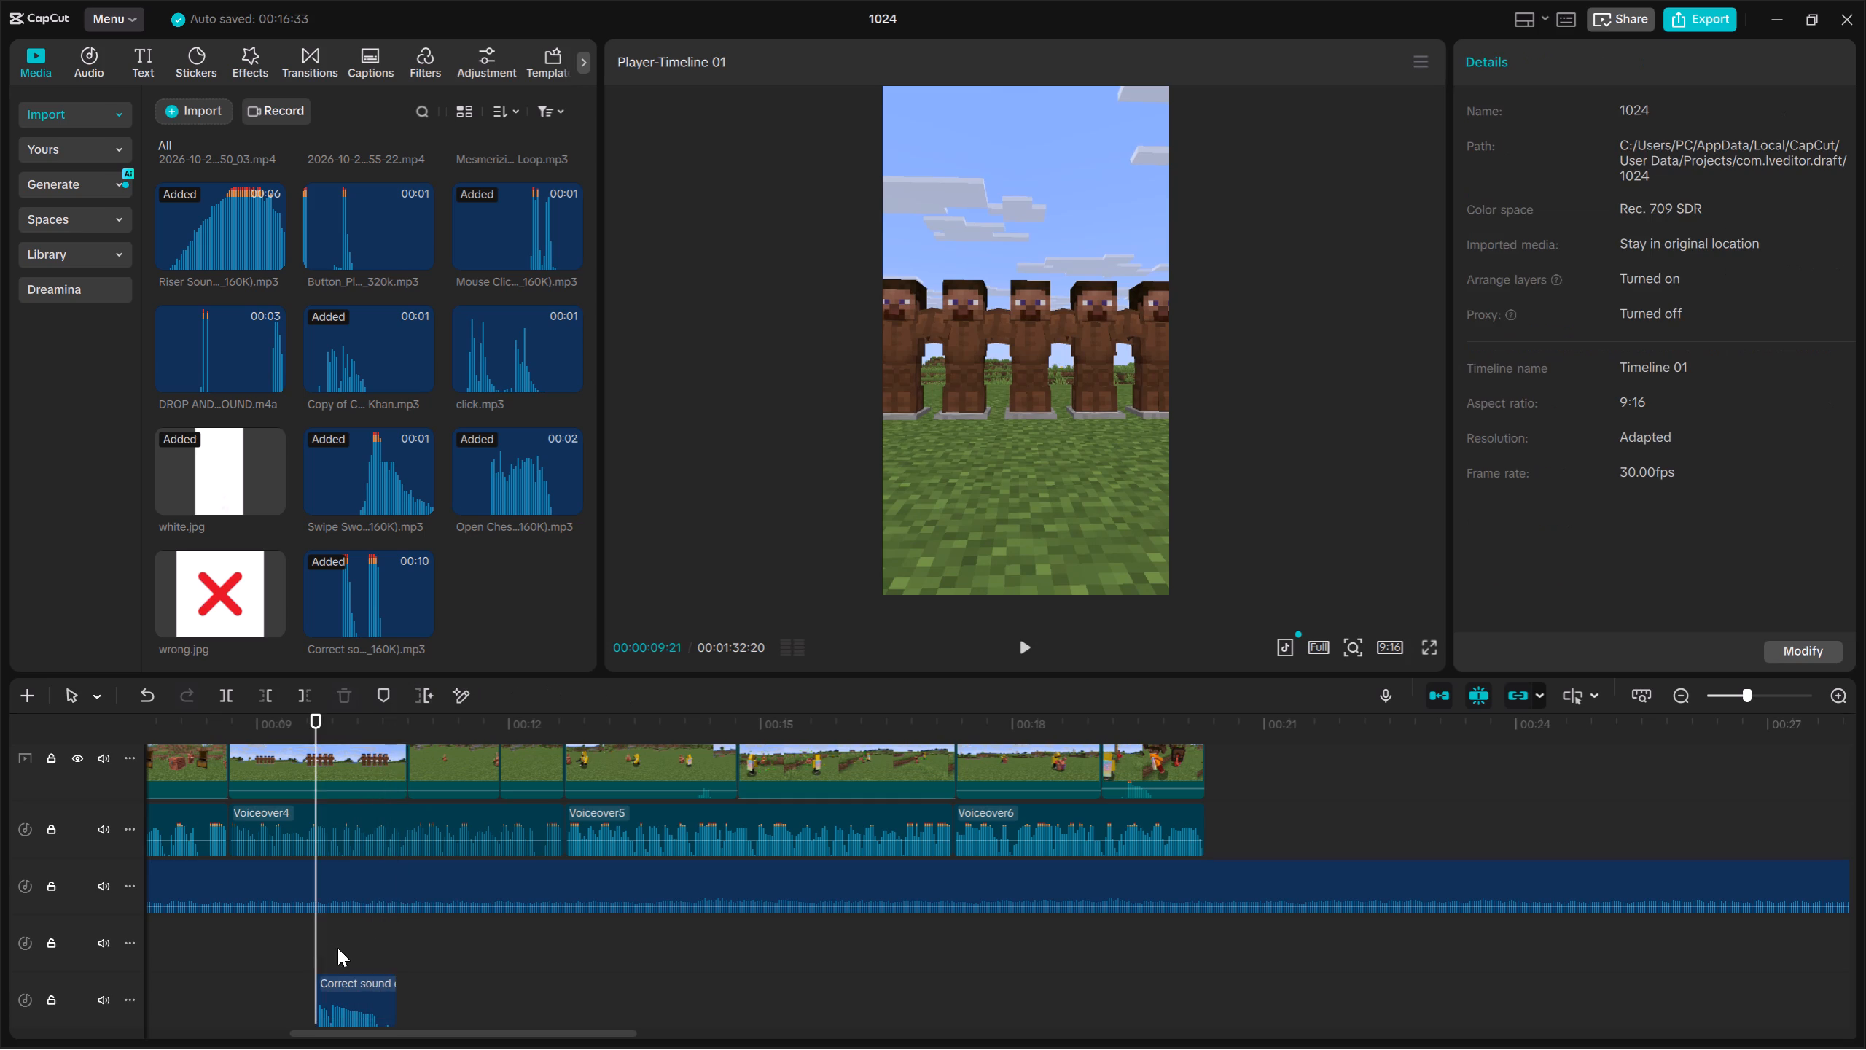
Overlay wrong.jpg above the video at 00:00:09:21 and chroma-key out its white background with intensity 97 and shadow 100.
scroll(342, 947, "up", 7)
left_click_drag(238, 583, 315, 833)
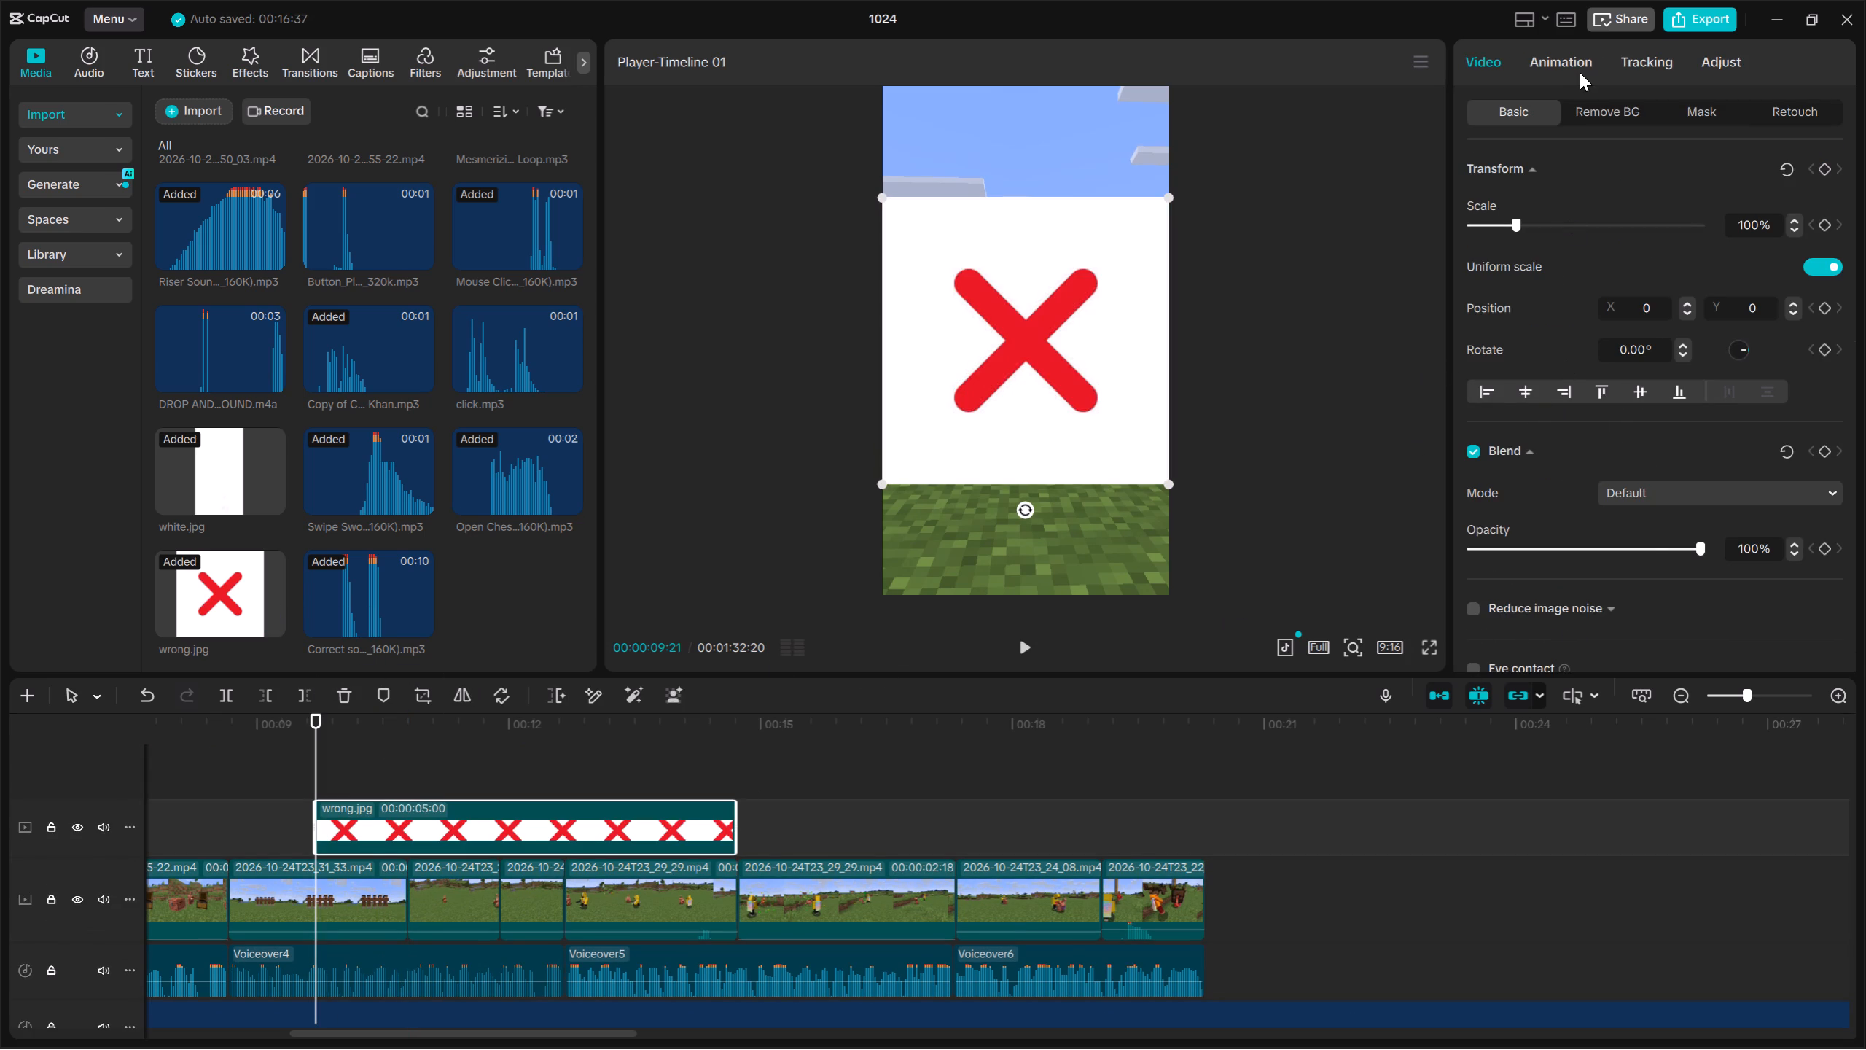
left_click(1601, 112)
left_click(1477, 215)
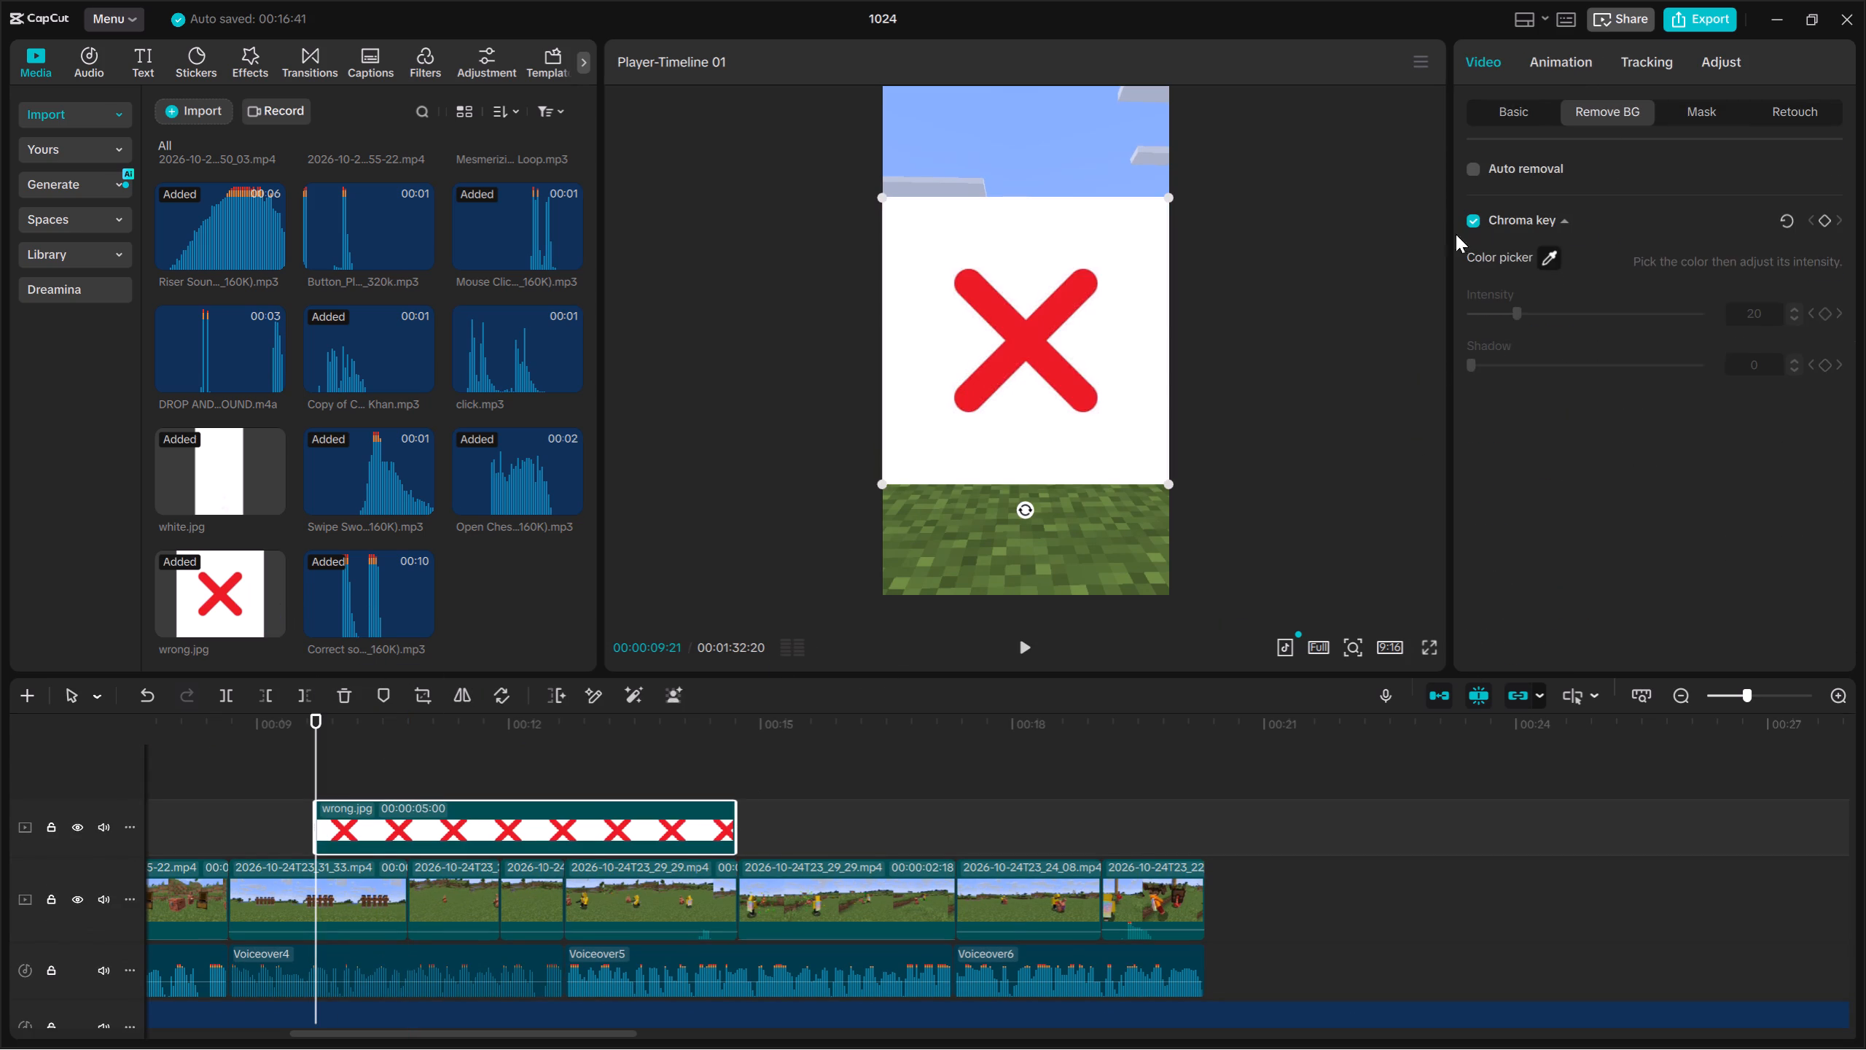
left_click(1114, 341)
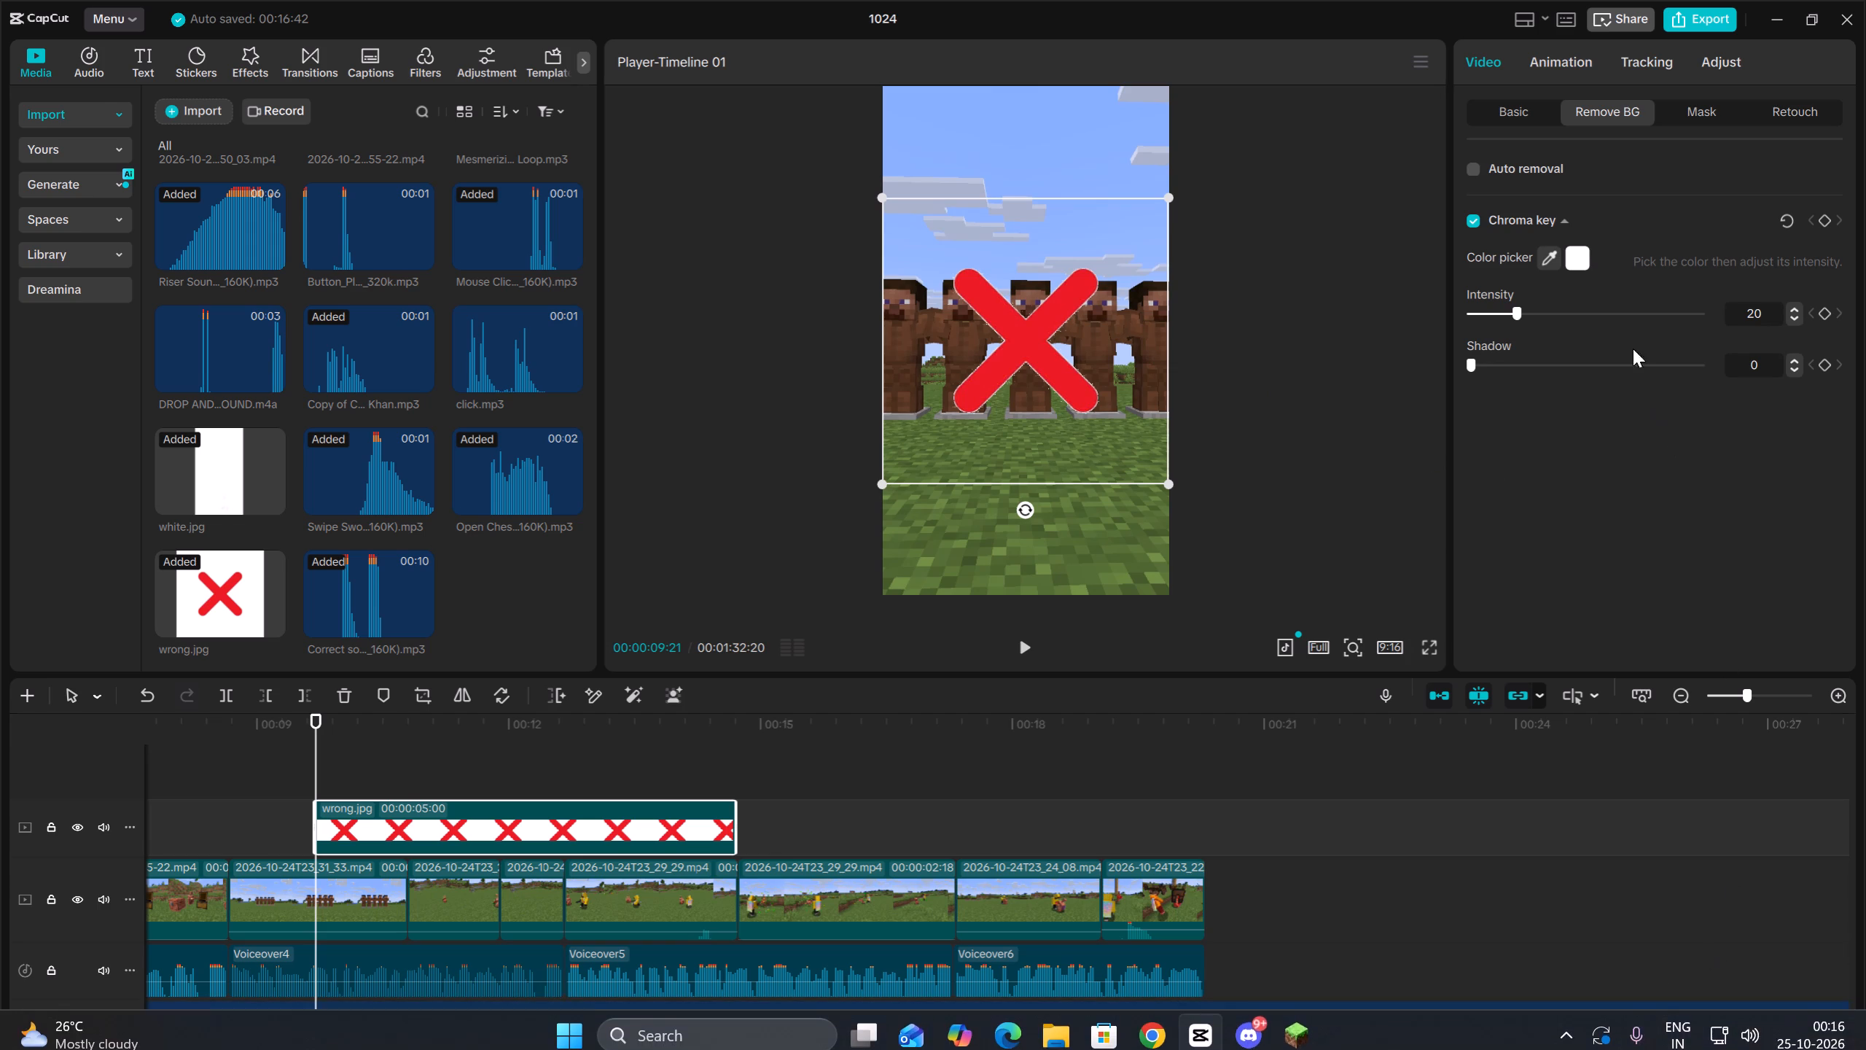
left_click_drag(1518, 308, 1654, 308)
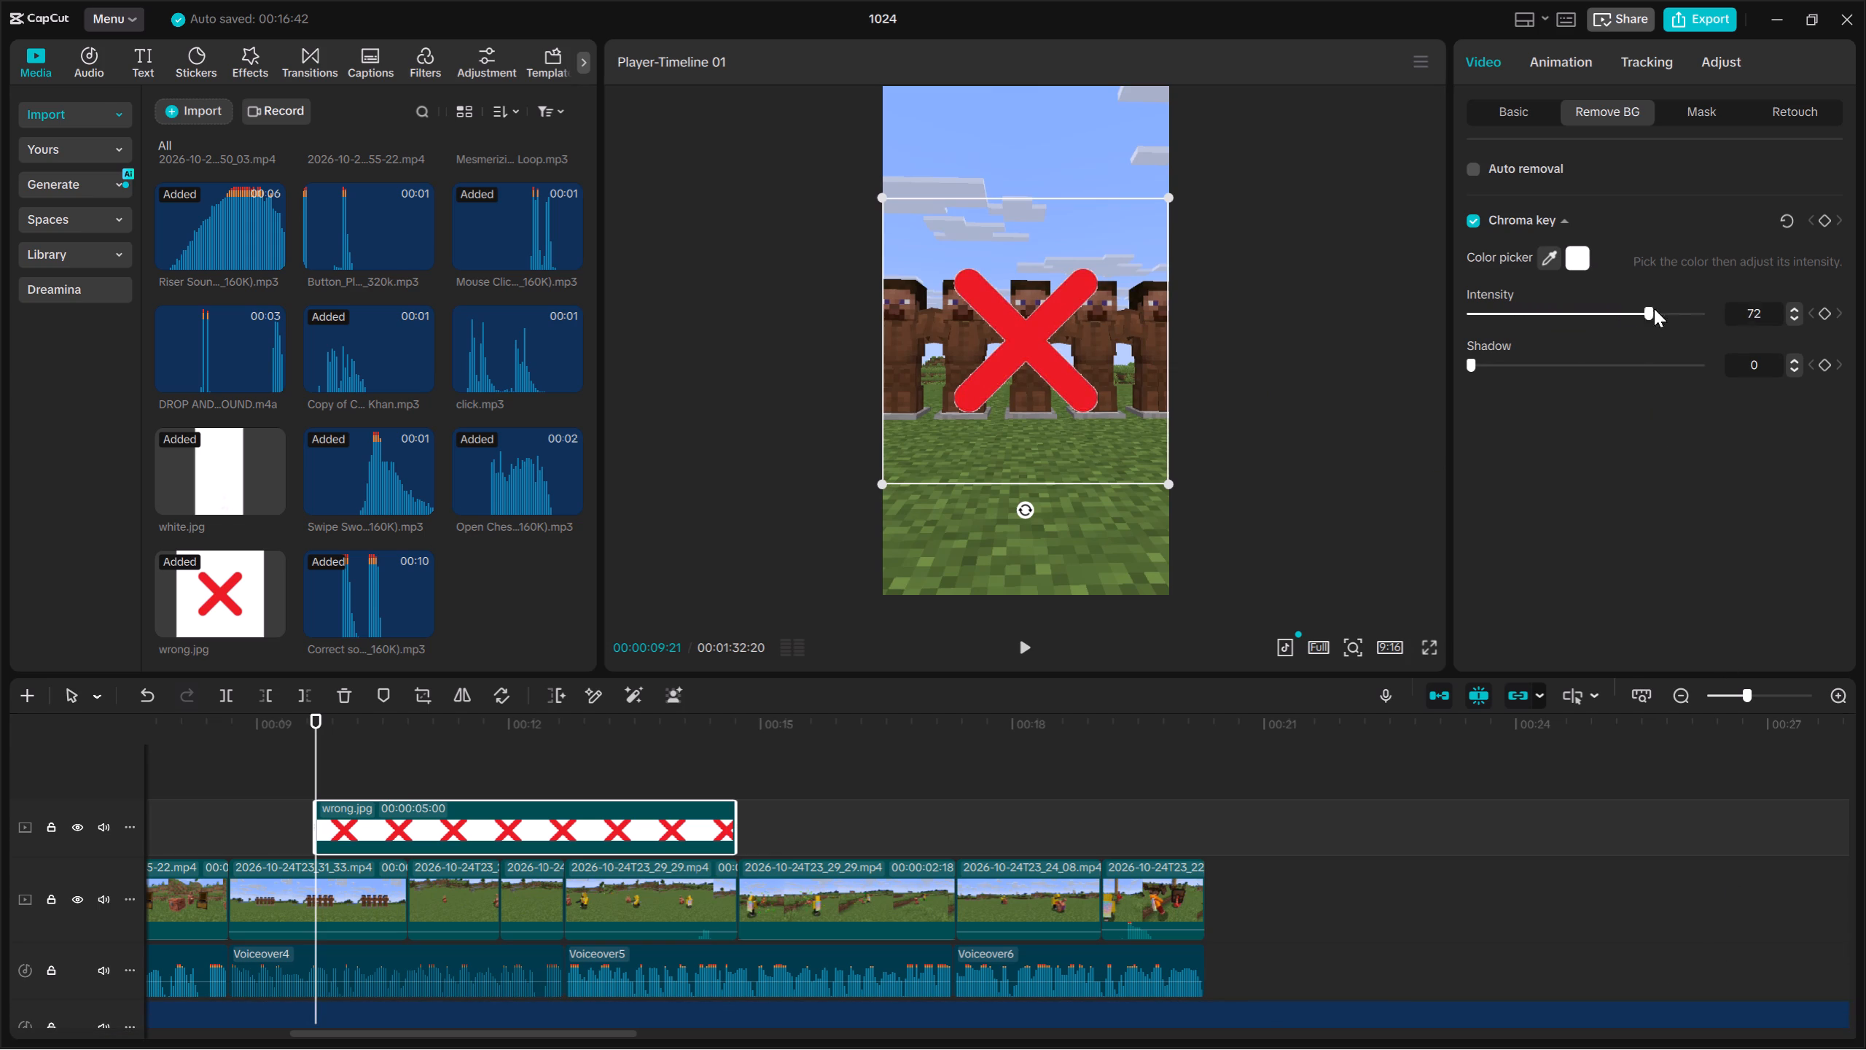
left_click_drag(1654, 308, 1694, 314)
left_click_drag(1485, 370, 1754, 370)
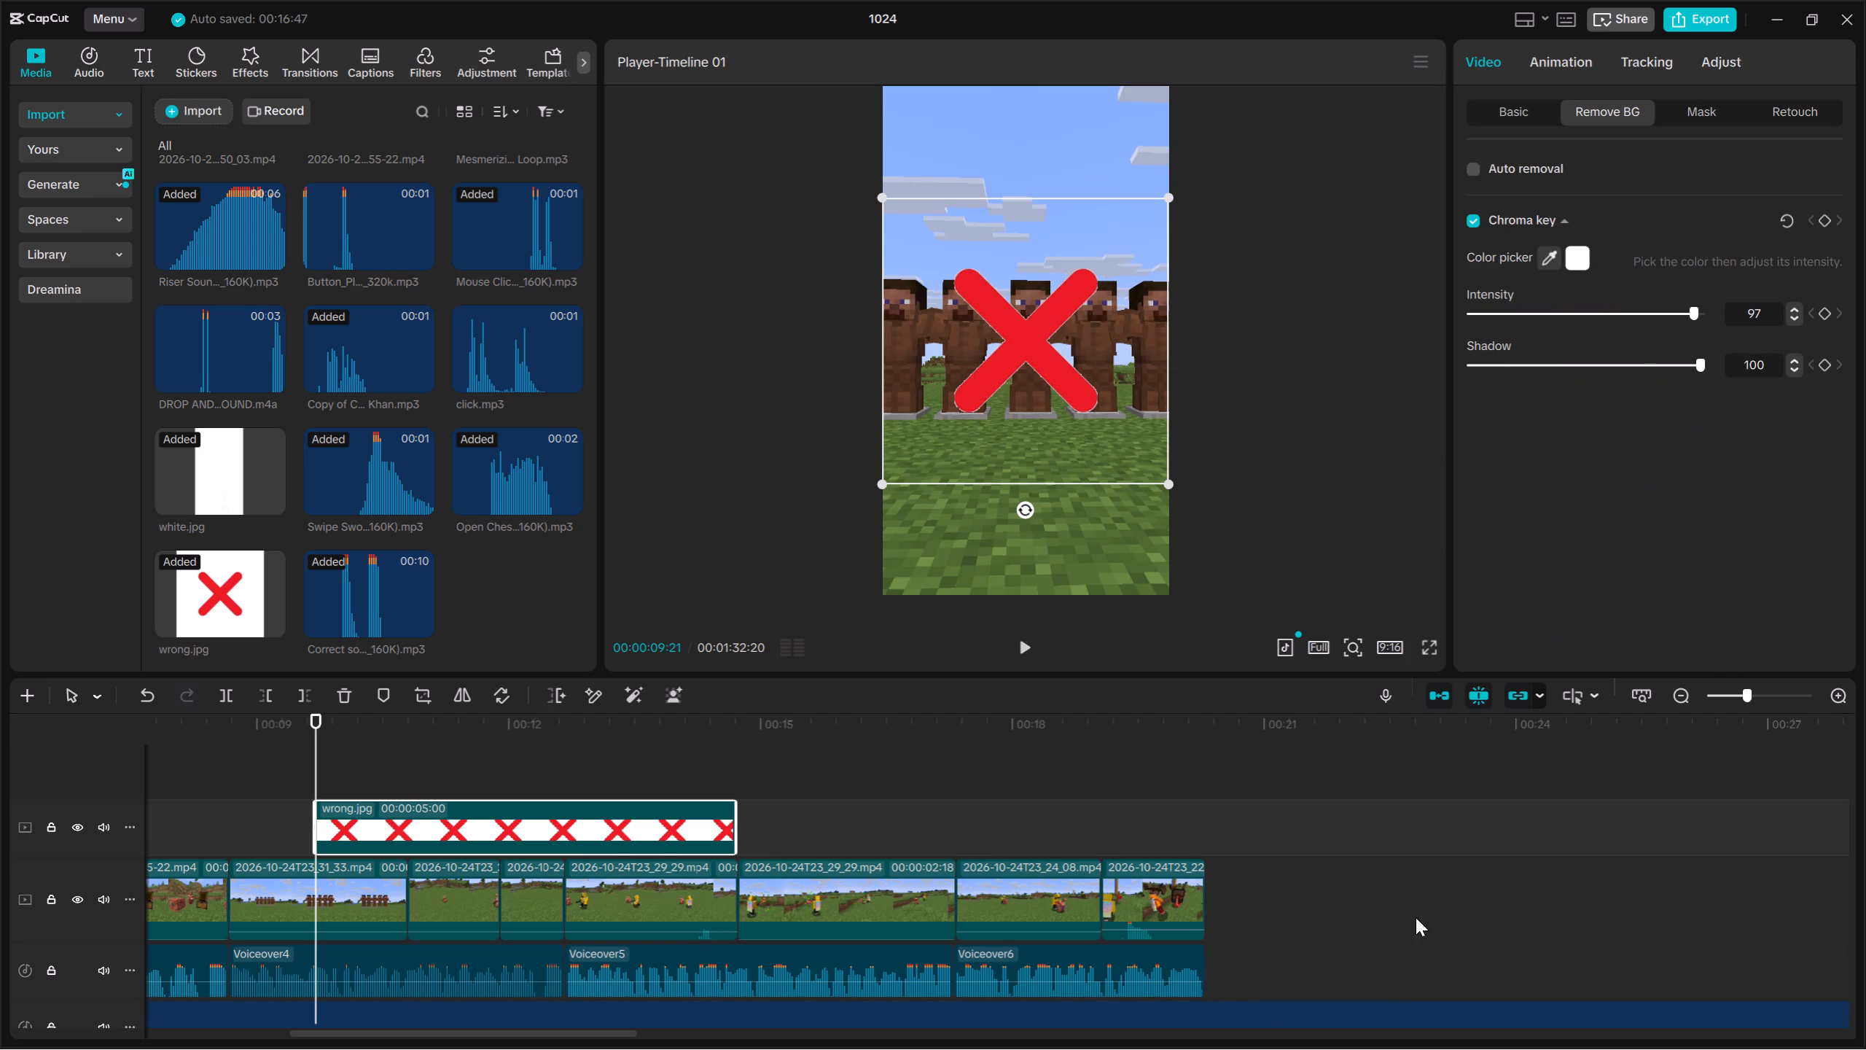
left_click(1297, 1019)
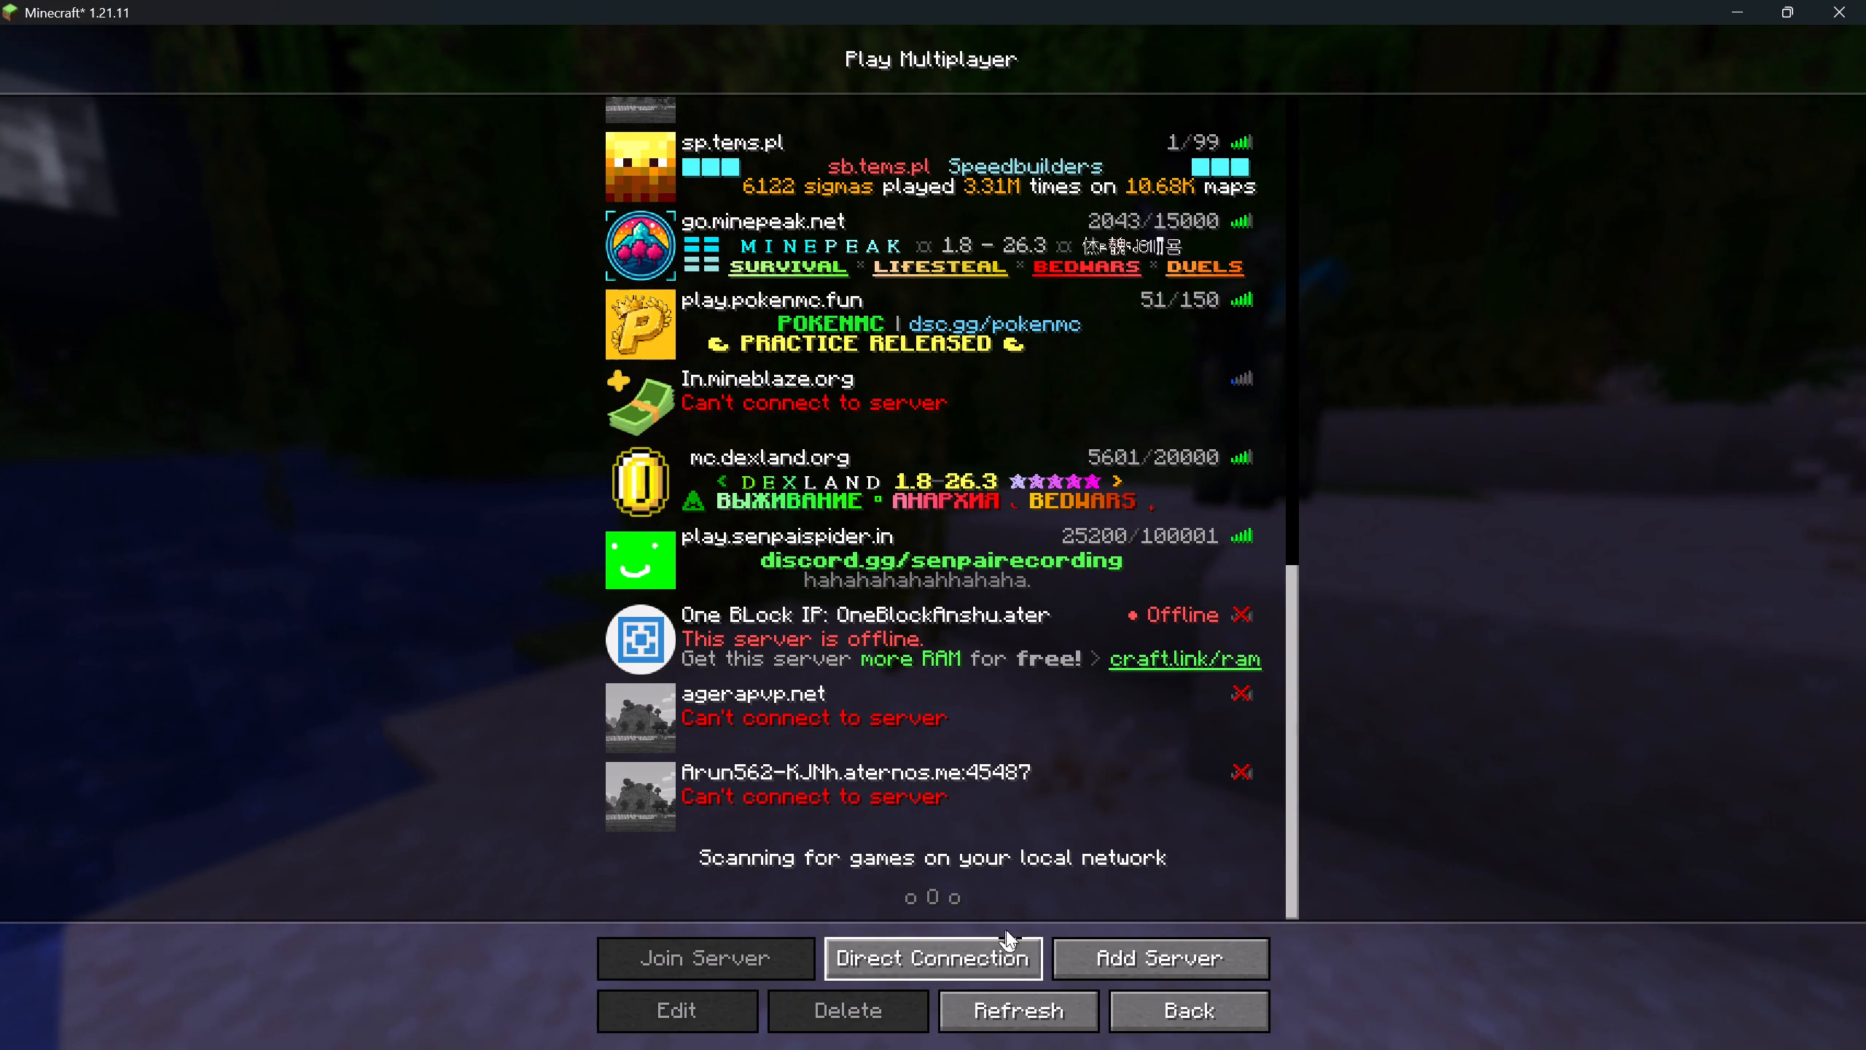
left_click(1014, 1003)
double_click(963, 806)
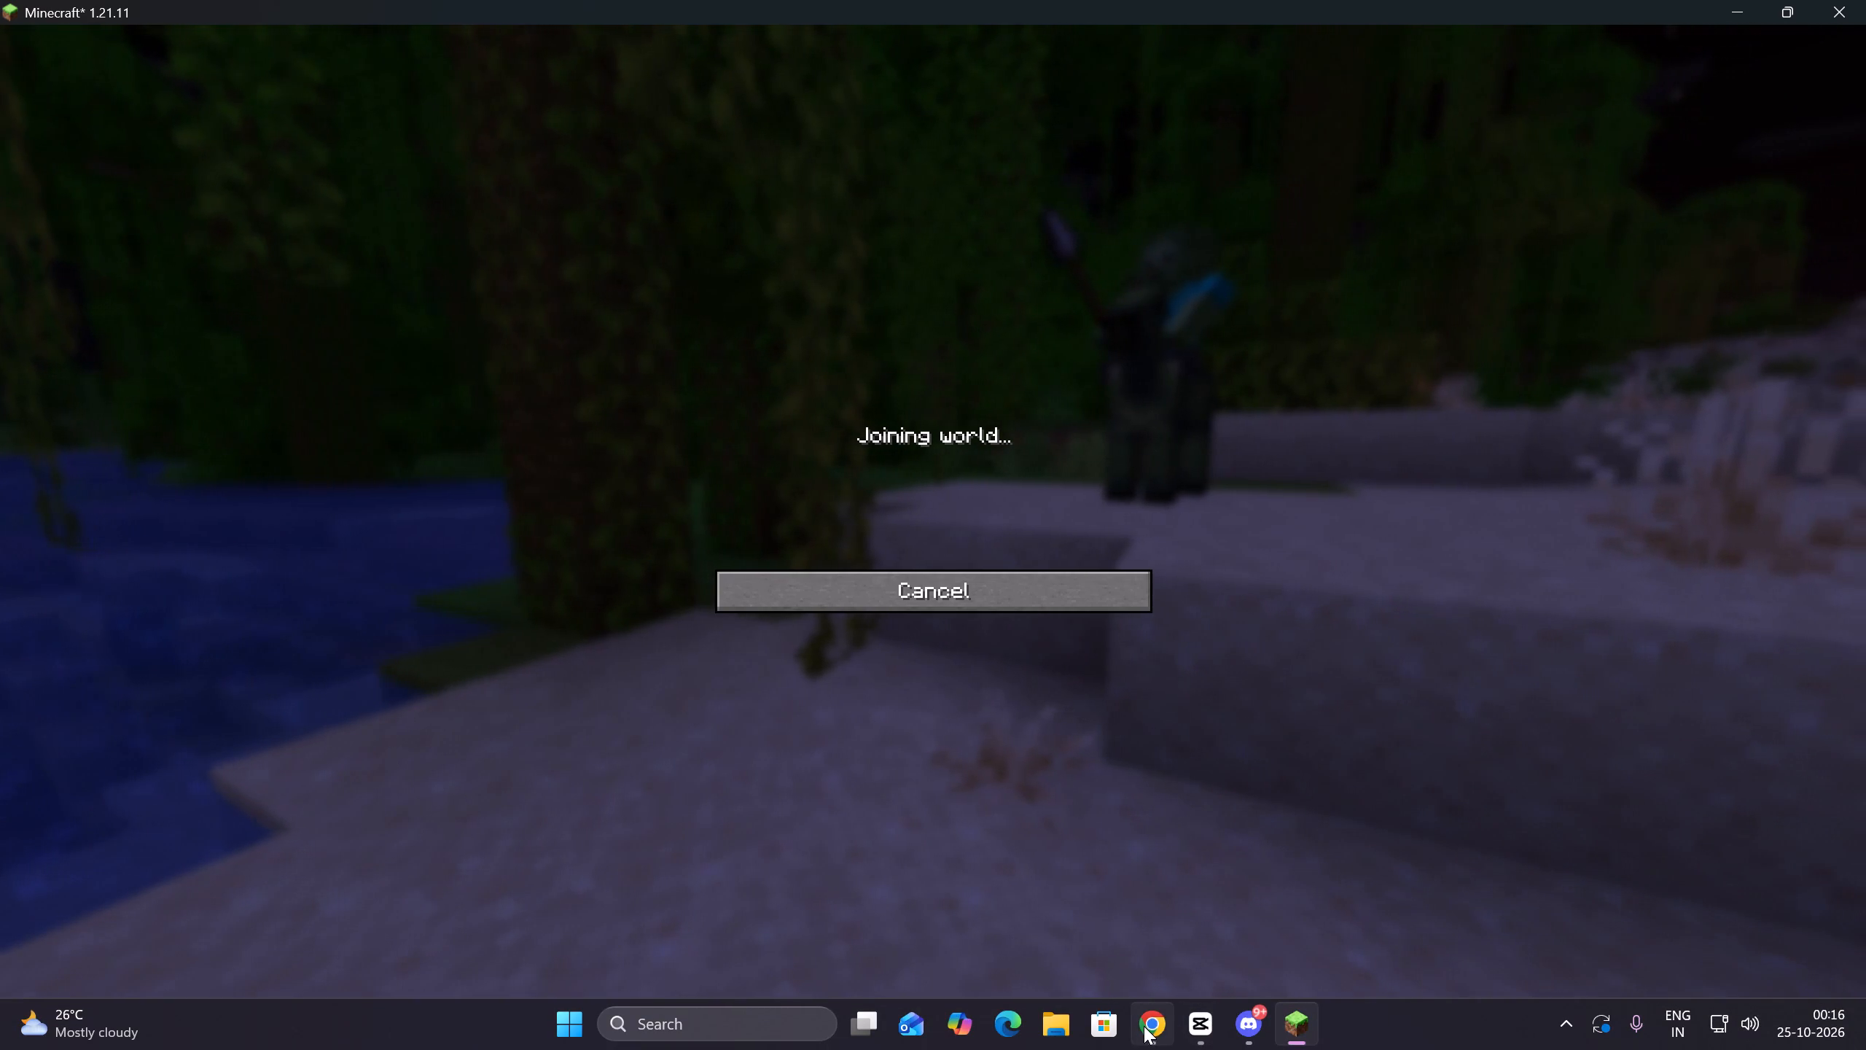
left_click(1144, 1026)
left_click_drag(122, 425, 115, 429)
left_click(115, 429)
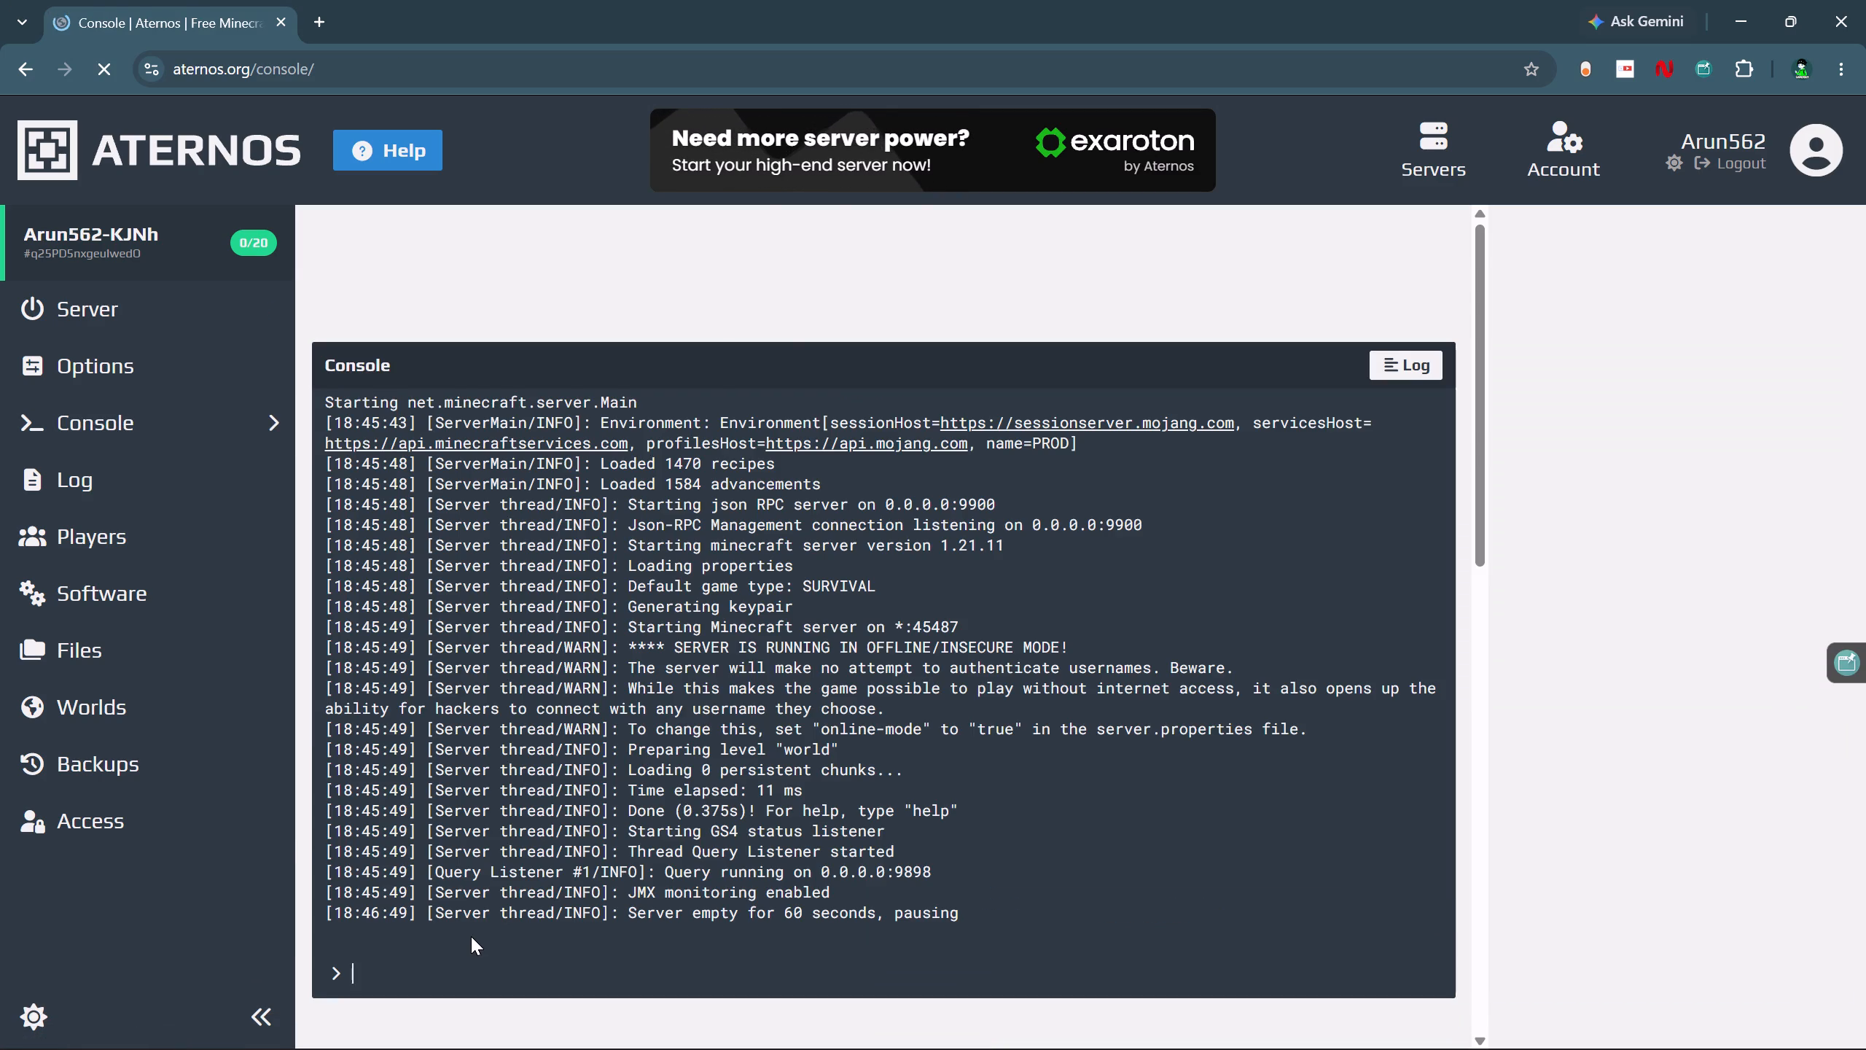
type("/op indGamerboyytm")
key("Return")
Switch back to Minecraft to check the progress of joining the server.
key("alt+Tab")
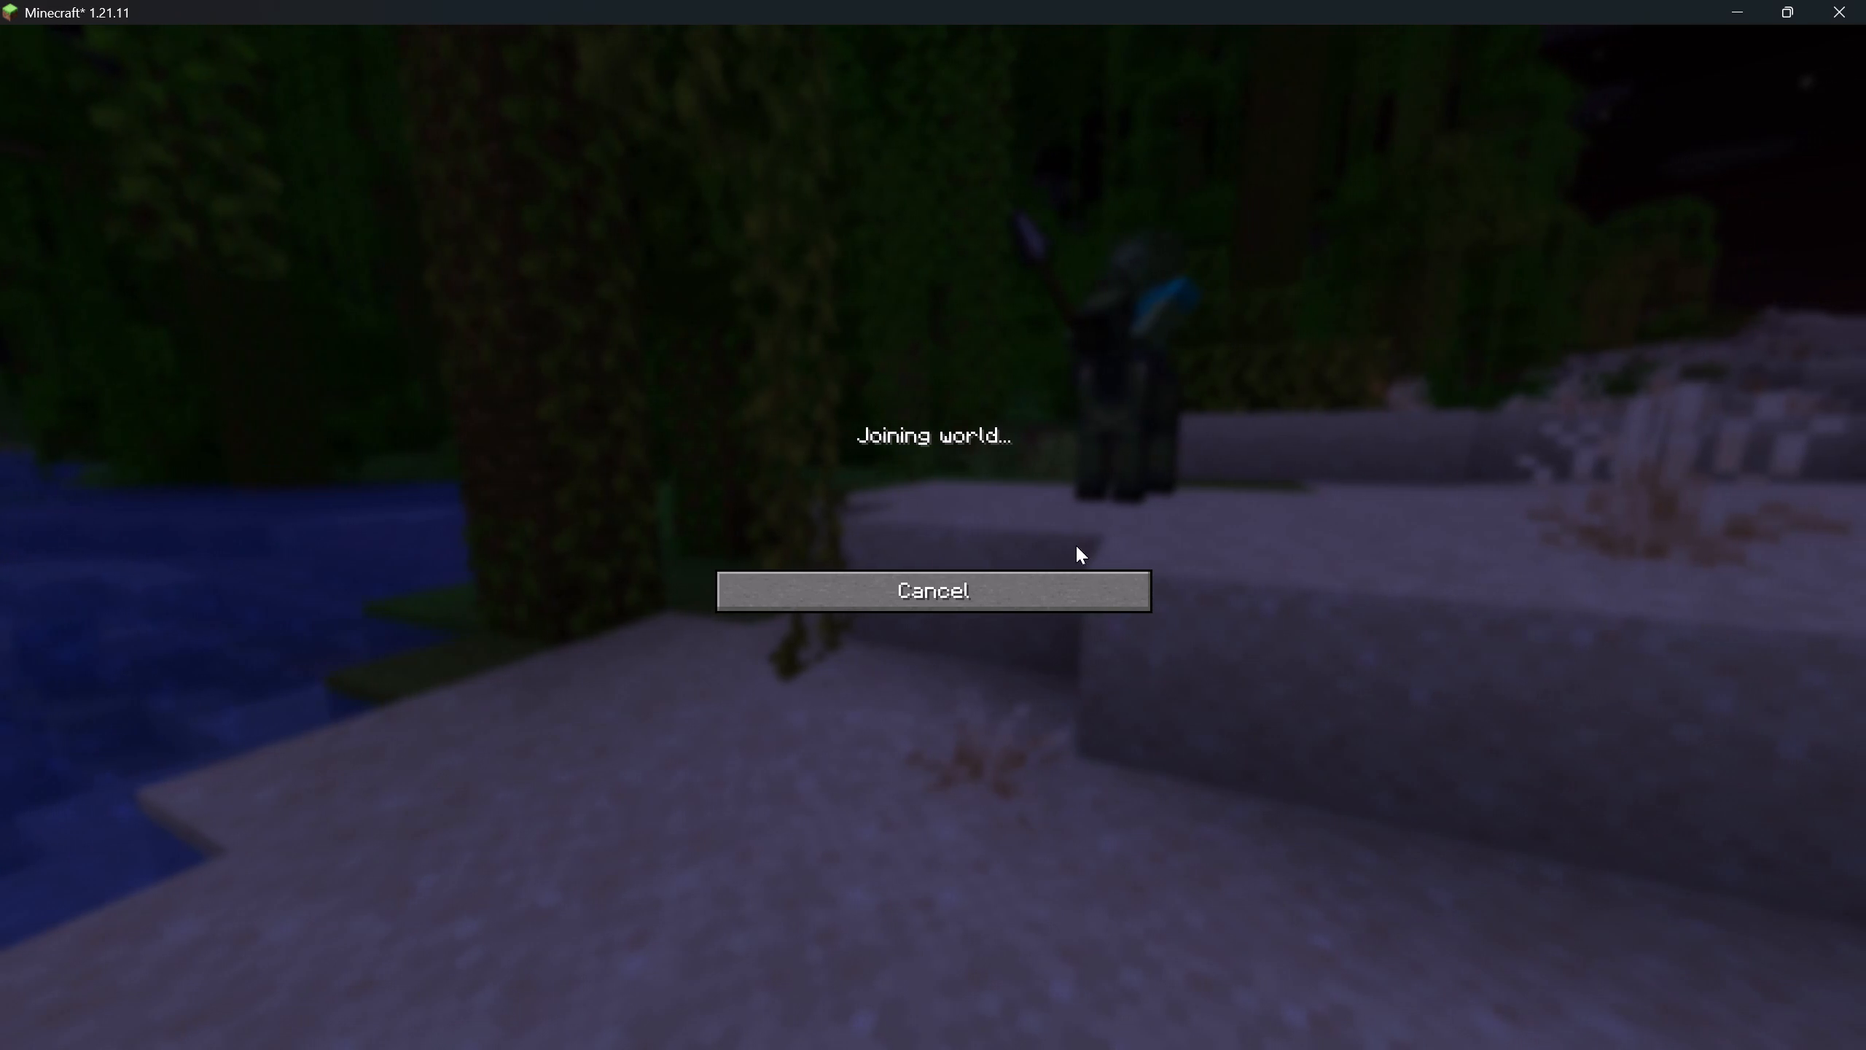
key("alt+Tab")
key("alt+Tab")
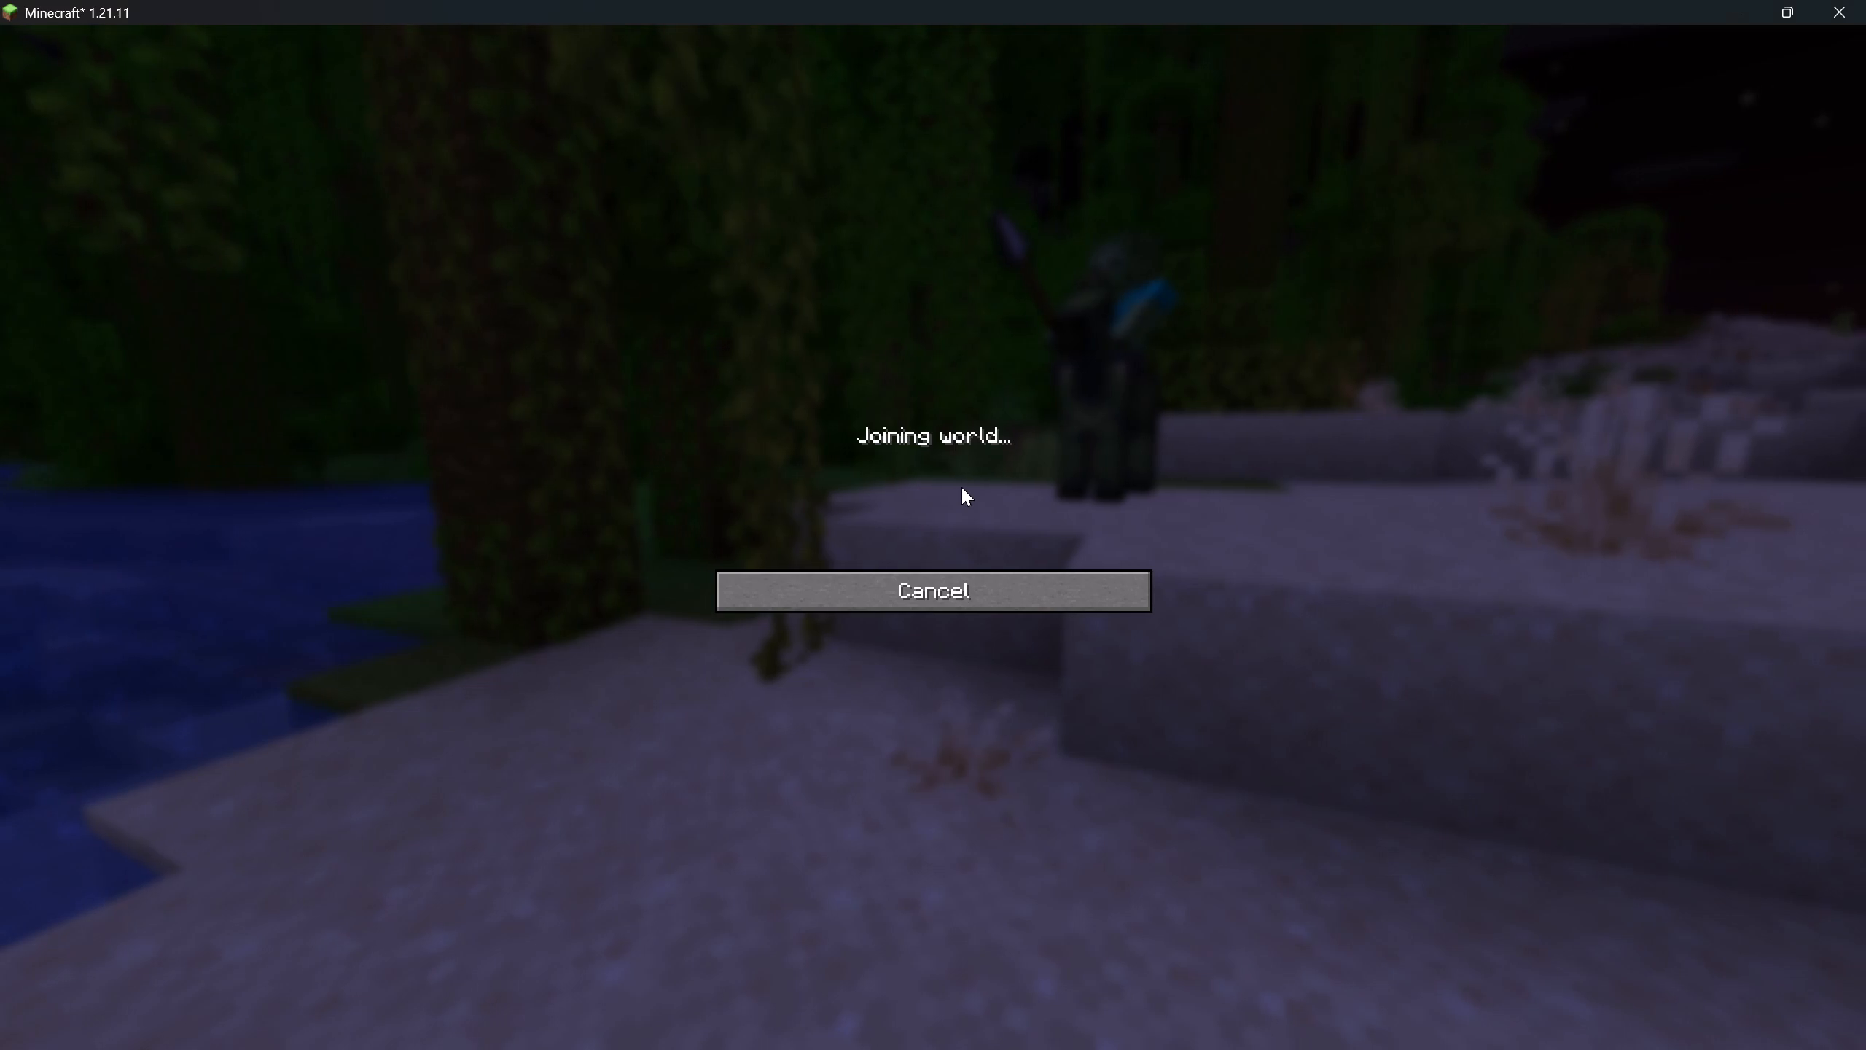
Switch to CapCut and play the red X overlay from 00:00:09:21 to 00:00:10:03.
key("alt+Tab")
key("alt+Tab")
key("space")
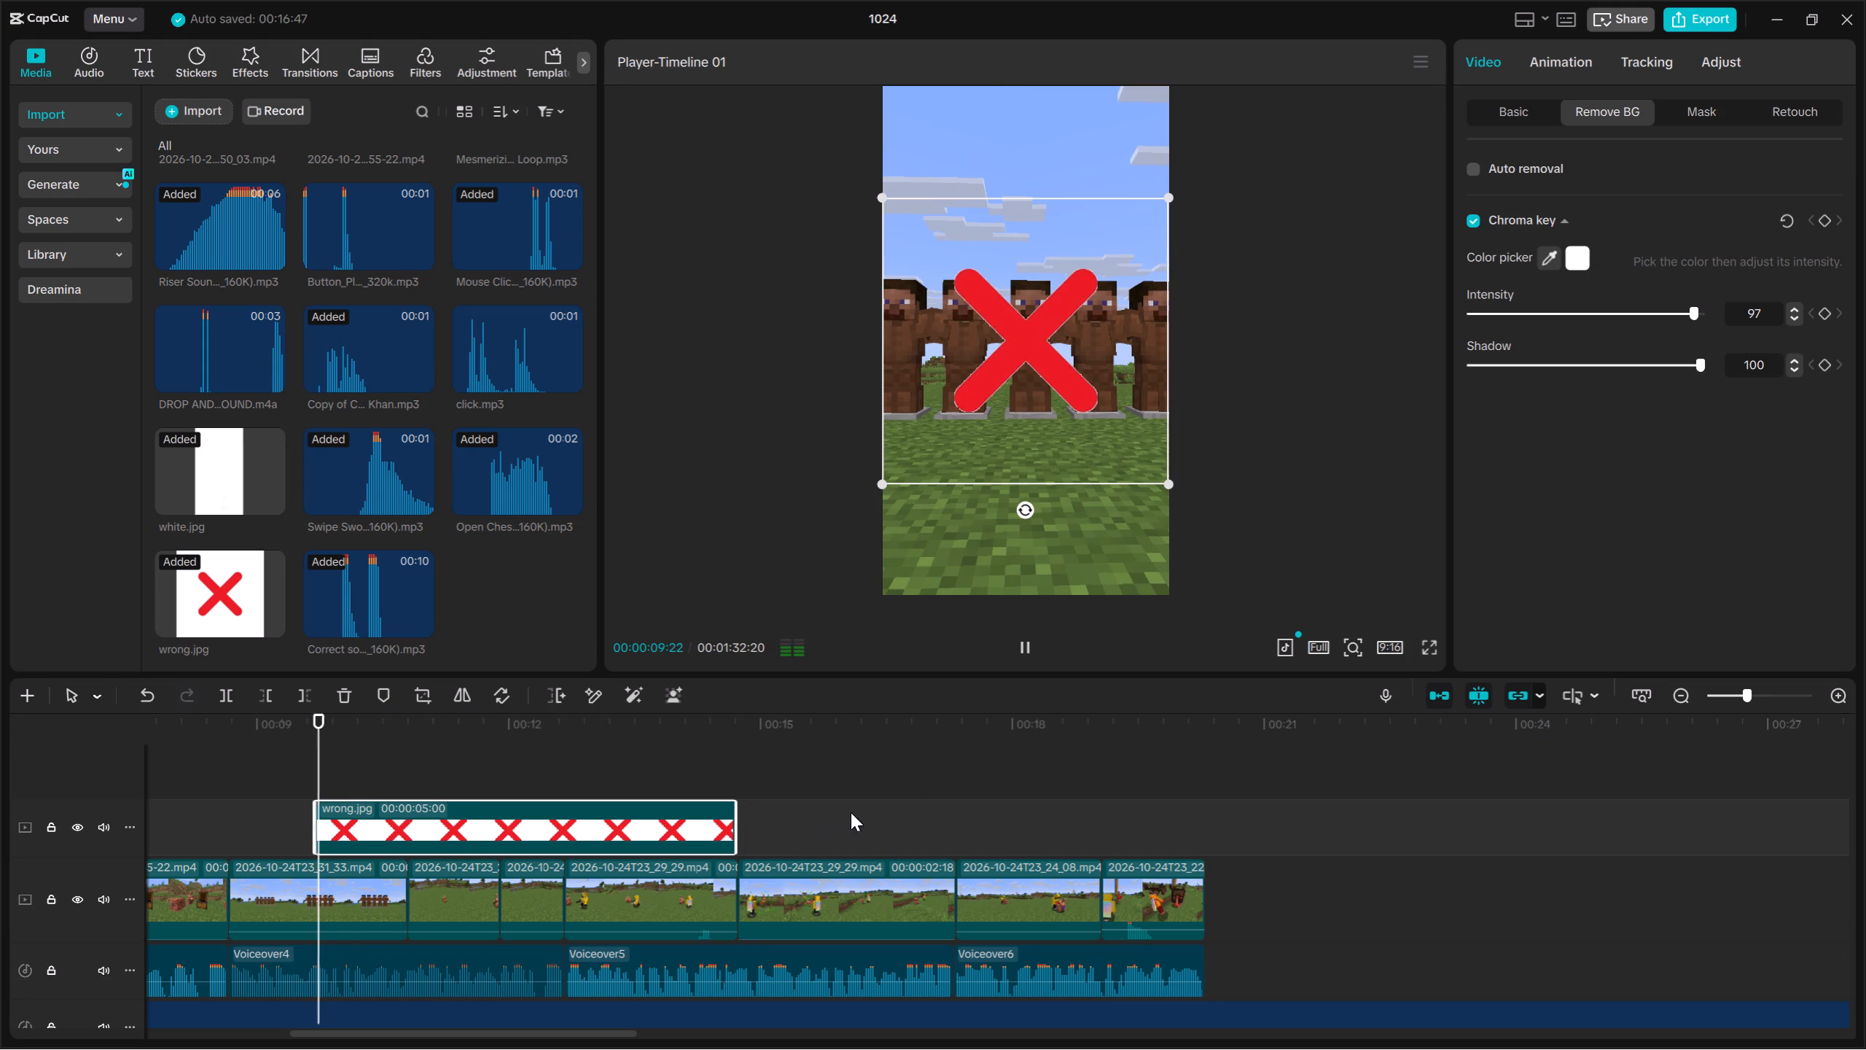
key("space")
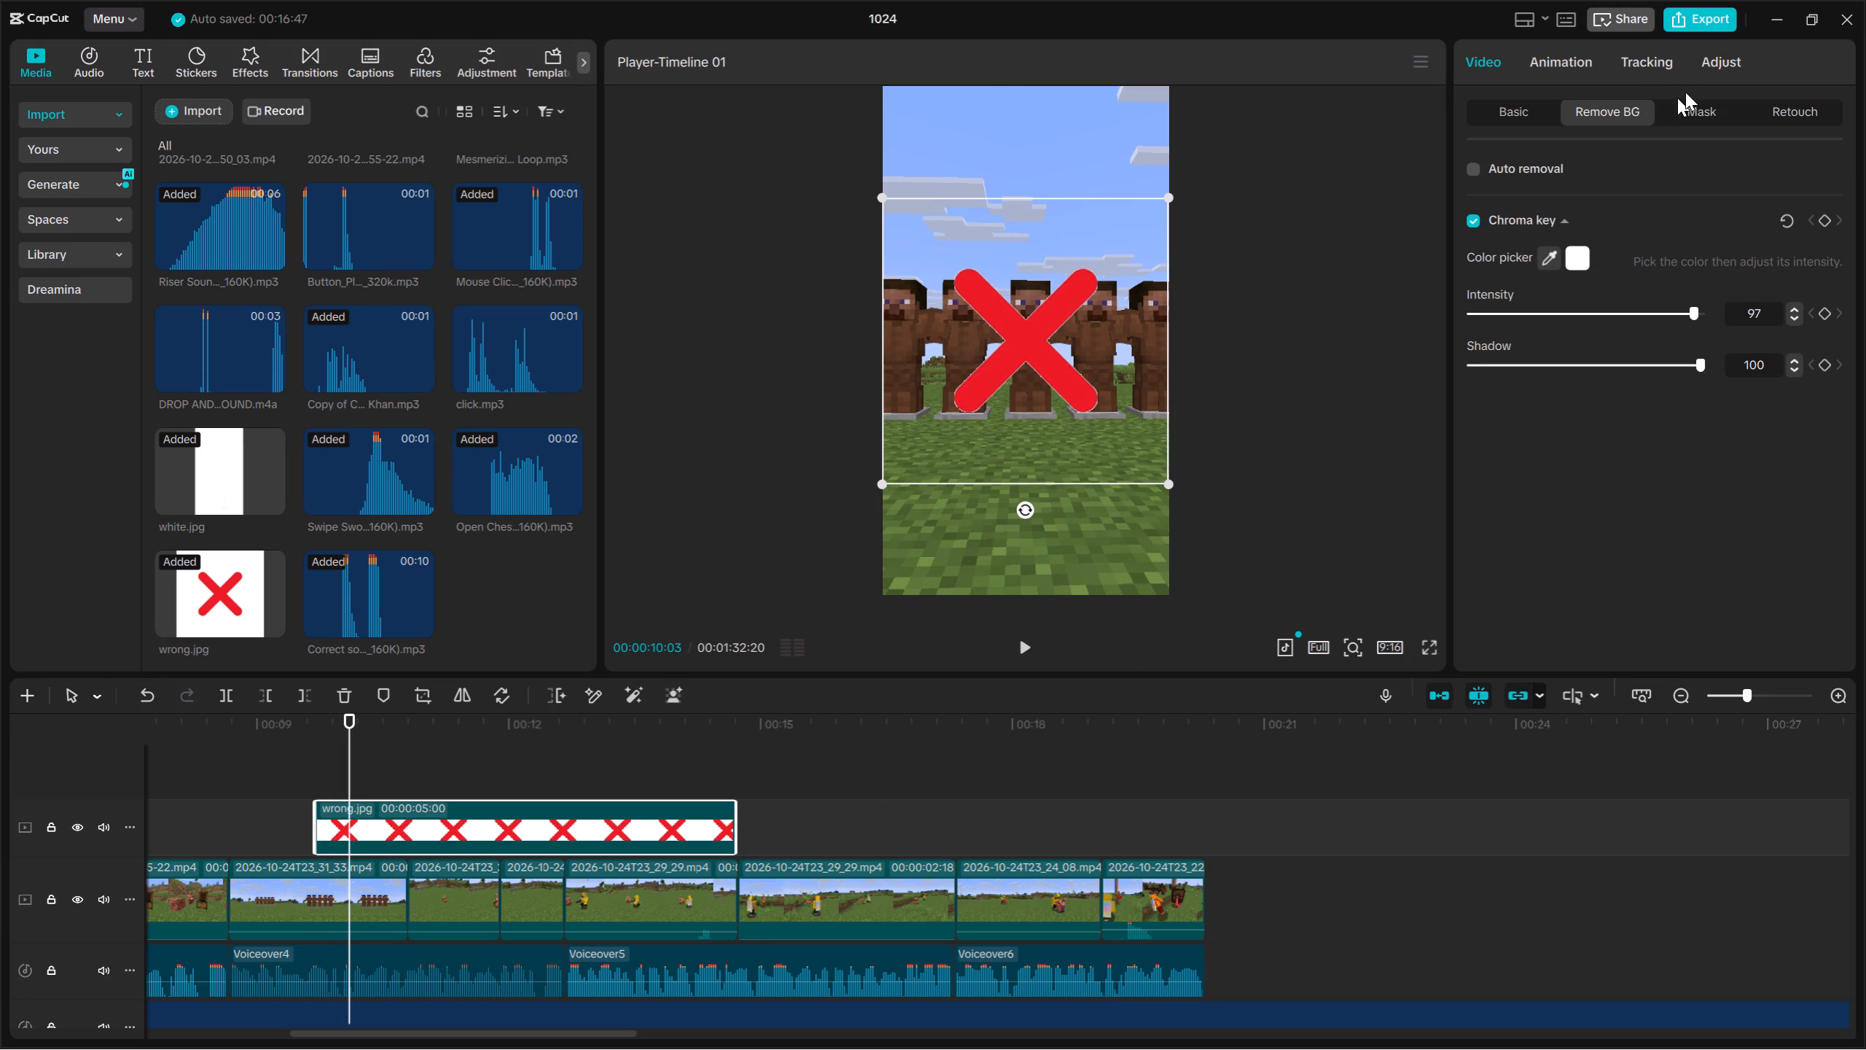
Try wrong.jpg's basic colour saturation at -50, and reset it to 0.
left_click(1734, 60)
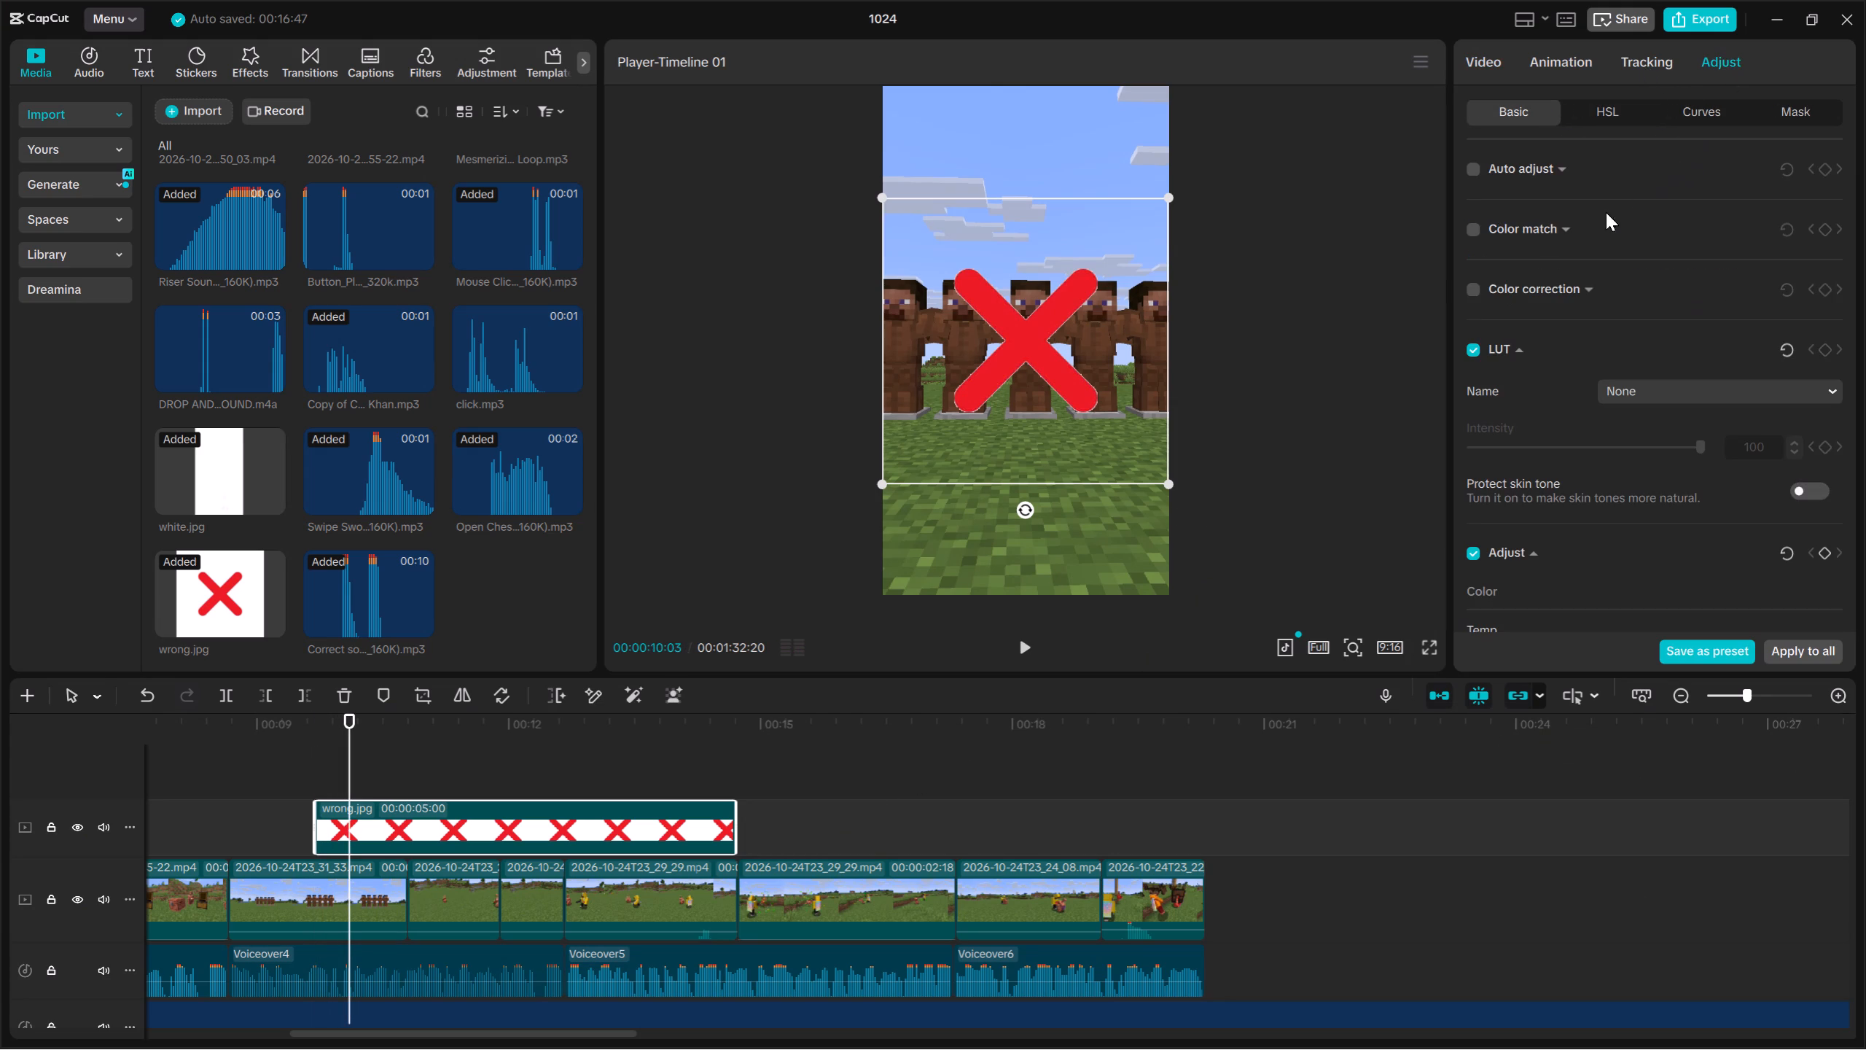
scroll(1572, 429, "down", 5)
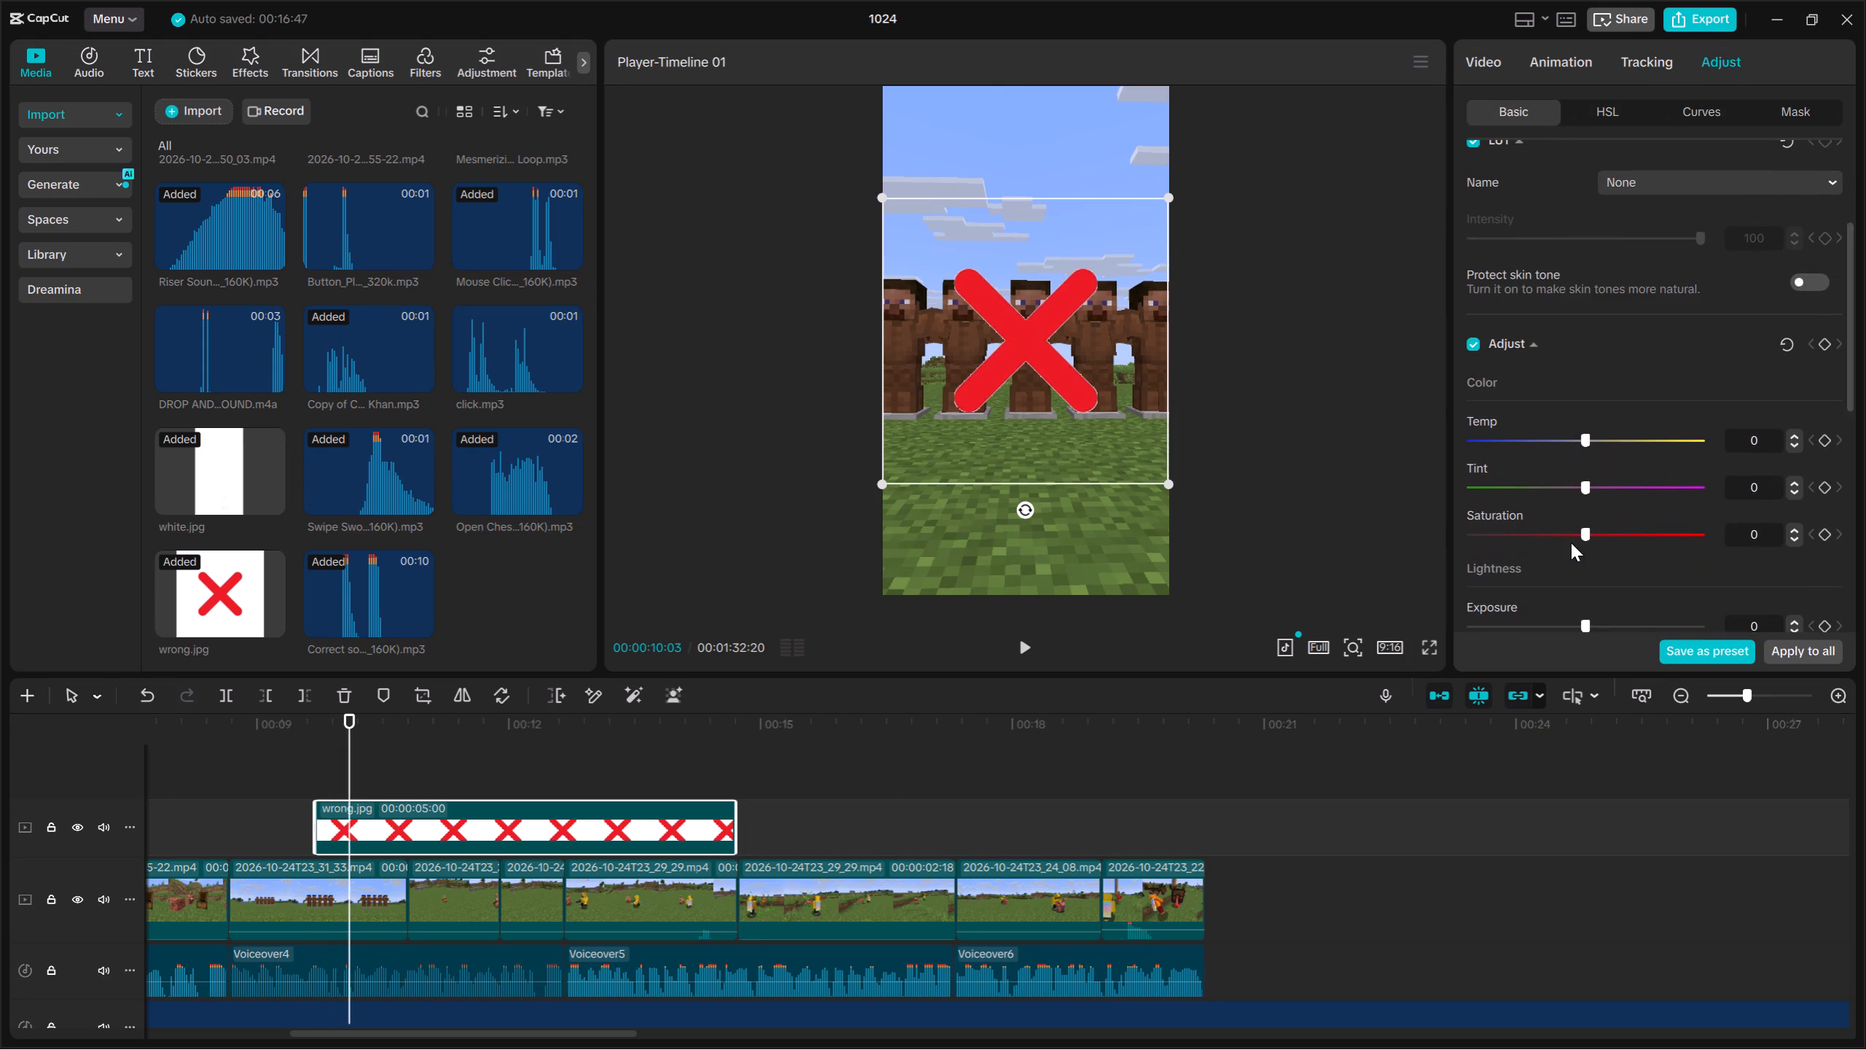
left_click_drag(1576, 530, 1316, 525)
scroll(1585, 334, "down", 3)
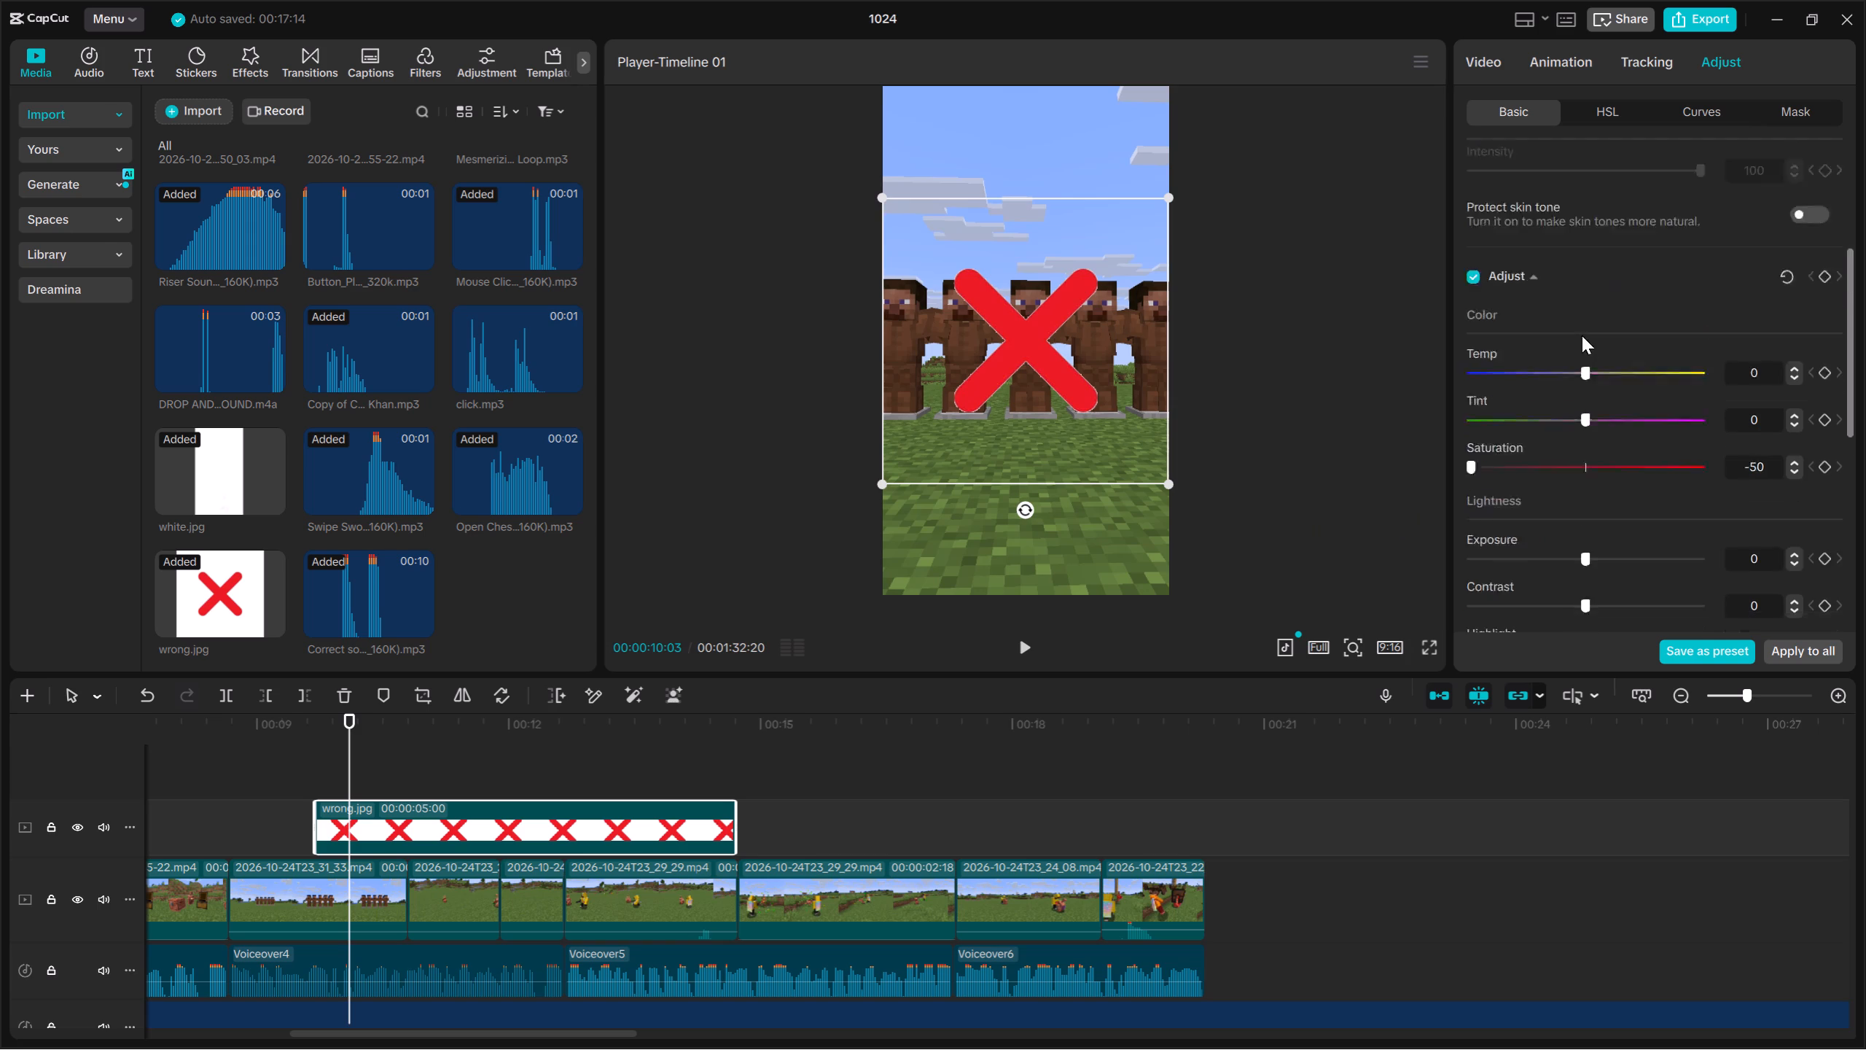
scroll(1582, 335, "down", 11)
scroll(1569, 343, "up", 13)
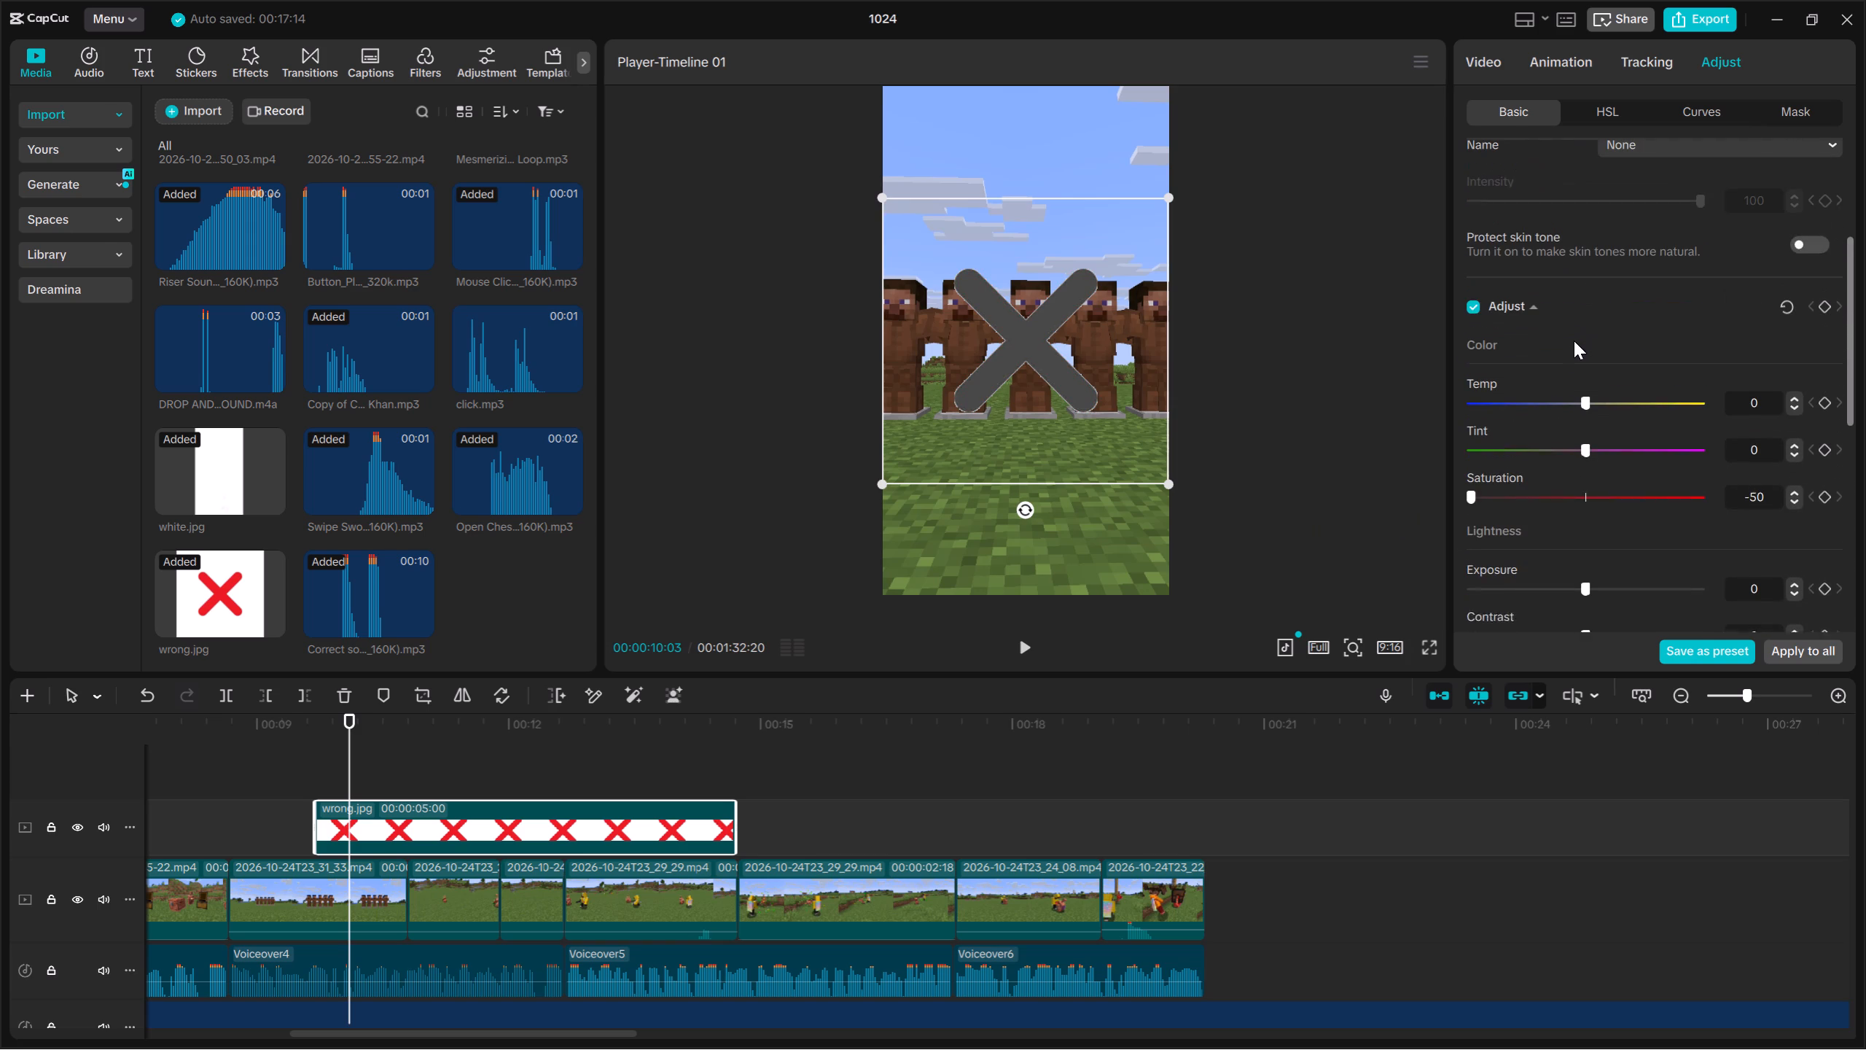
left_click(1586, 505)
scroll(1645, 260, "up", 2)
Try HSL brightness -78 and saturation 85 on wrong.jpg's red channel, settling on brightness 5 and saturation 0.
left_click(1607, 103)
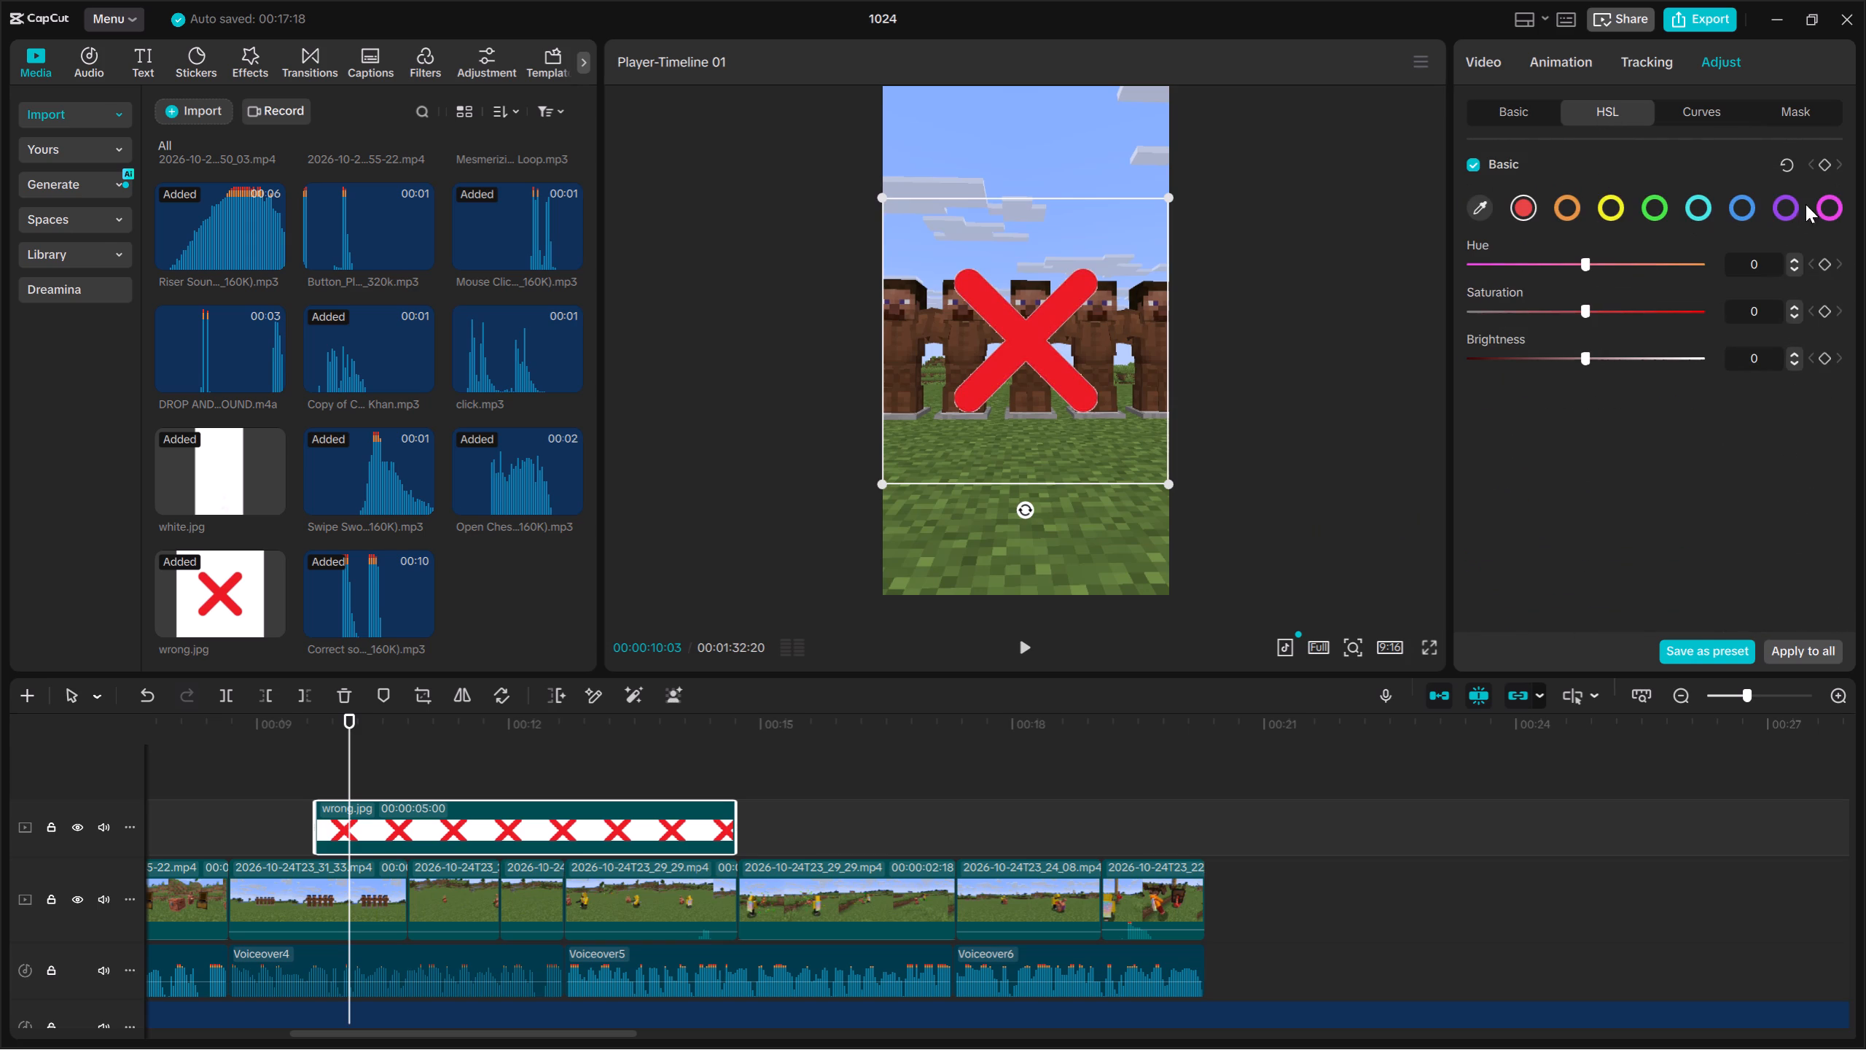
left_click_drag(1811, 209, 1613, 214)
left_click_drag(1594, 357, 1493, 364)
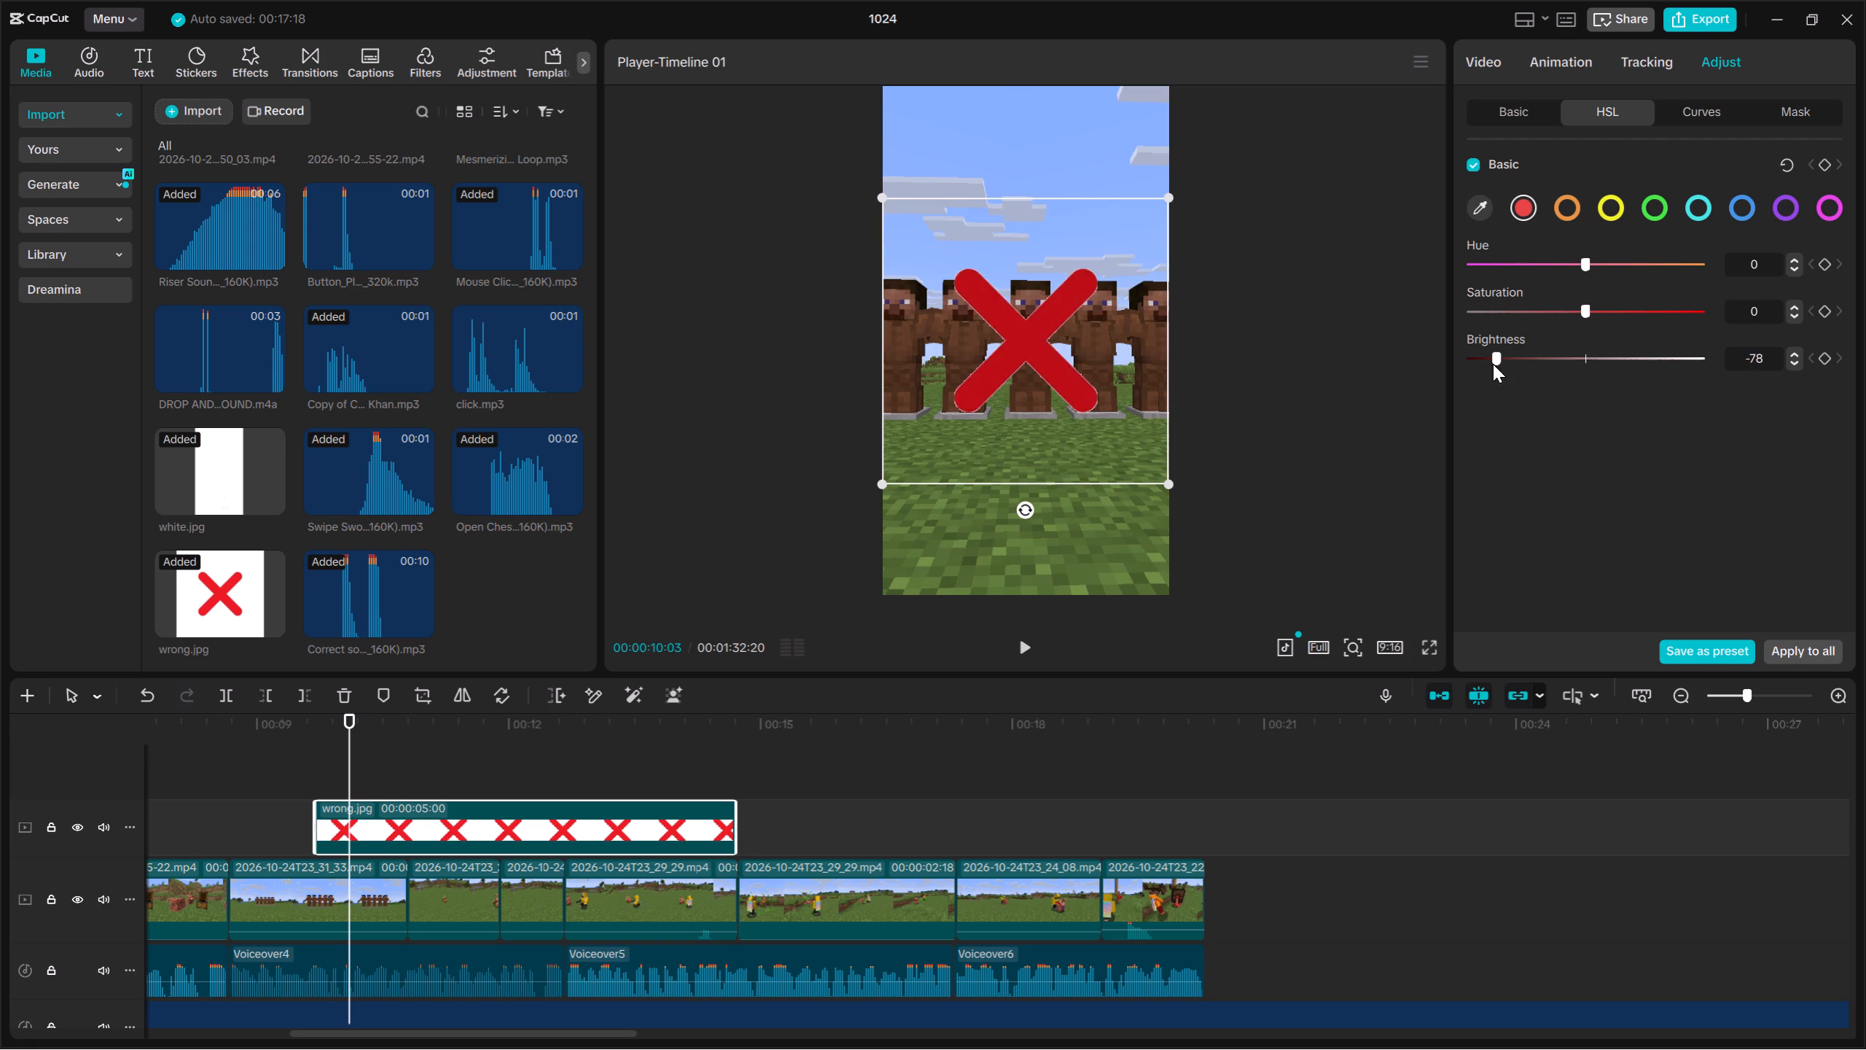
left_click_drag(1493, 364, 1588, 365)
left_click_drag(1570, 308, 1706, 348)
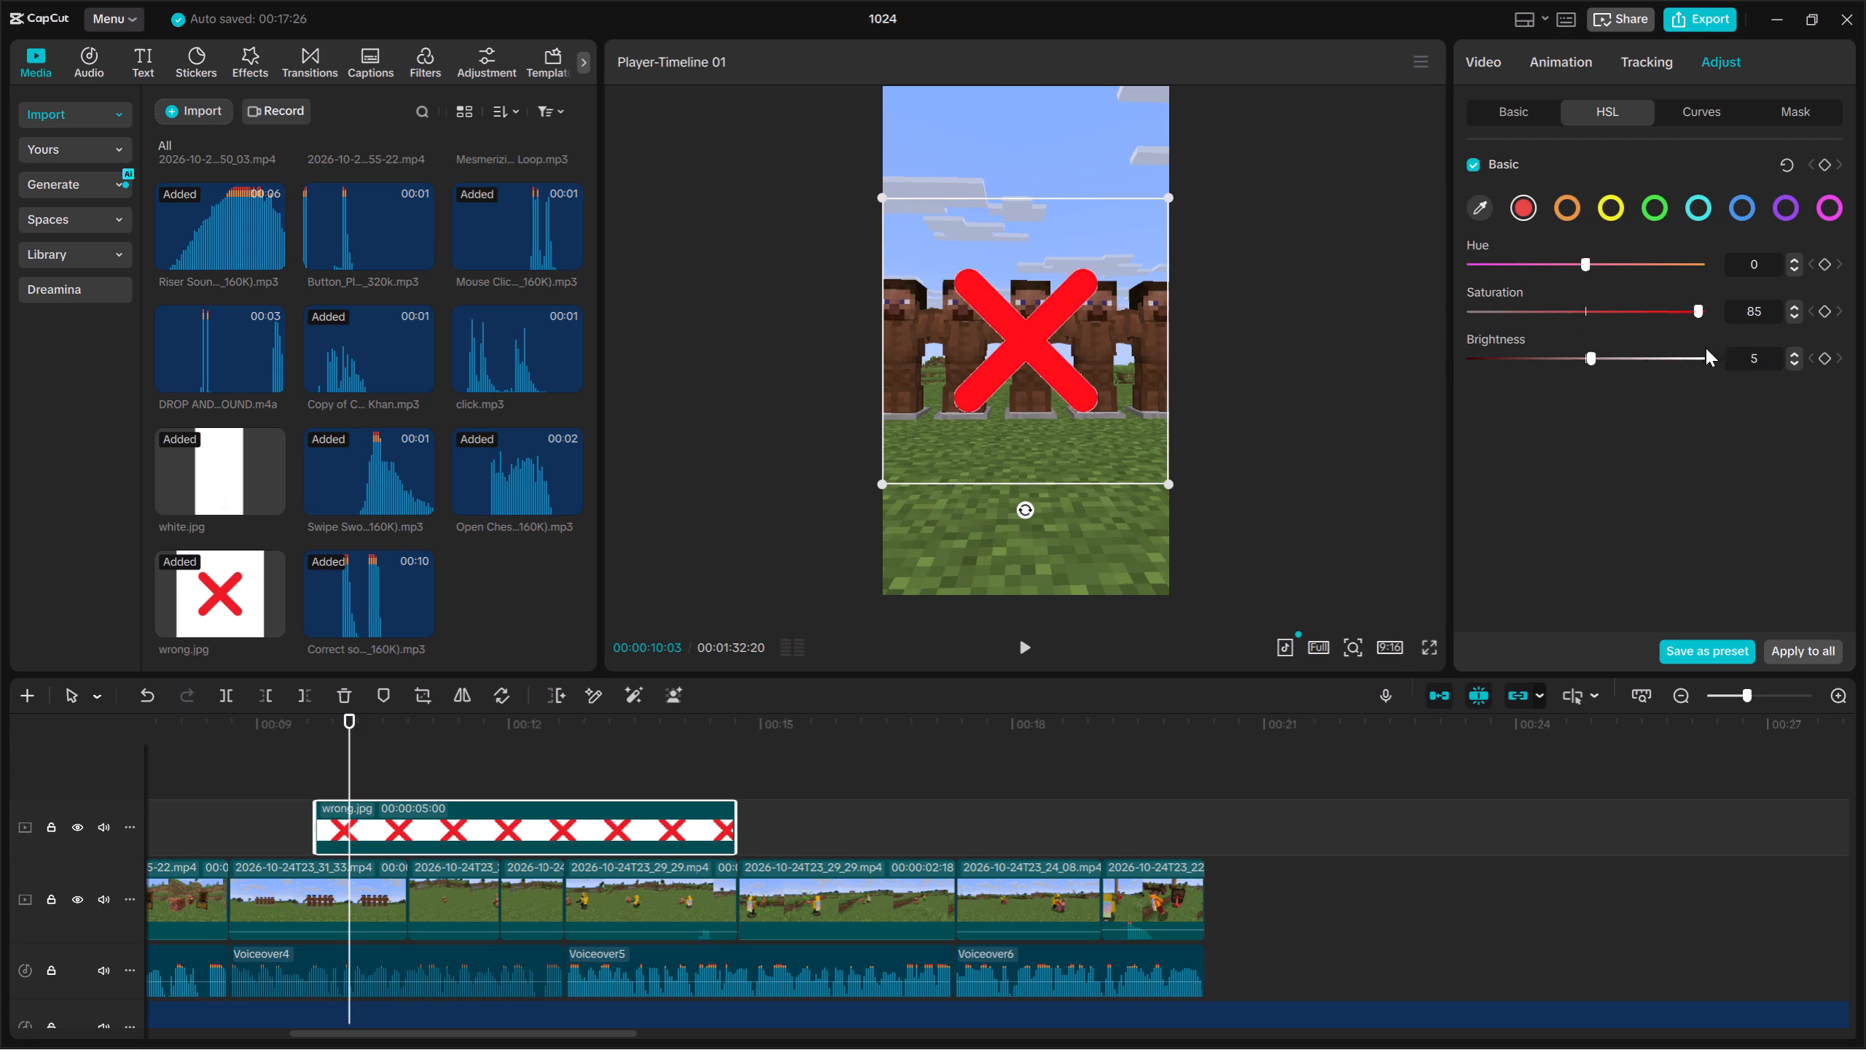
left_click_drag(1706, 348, 1580, 352)
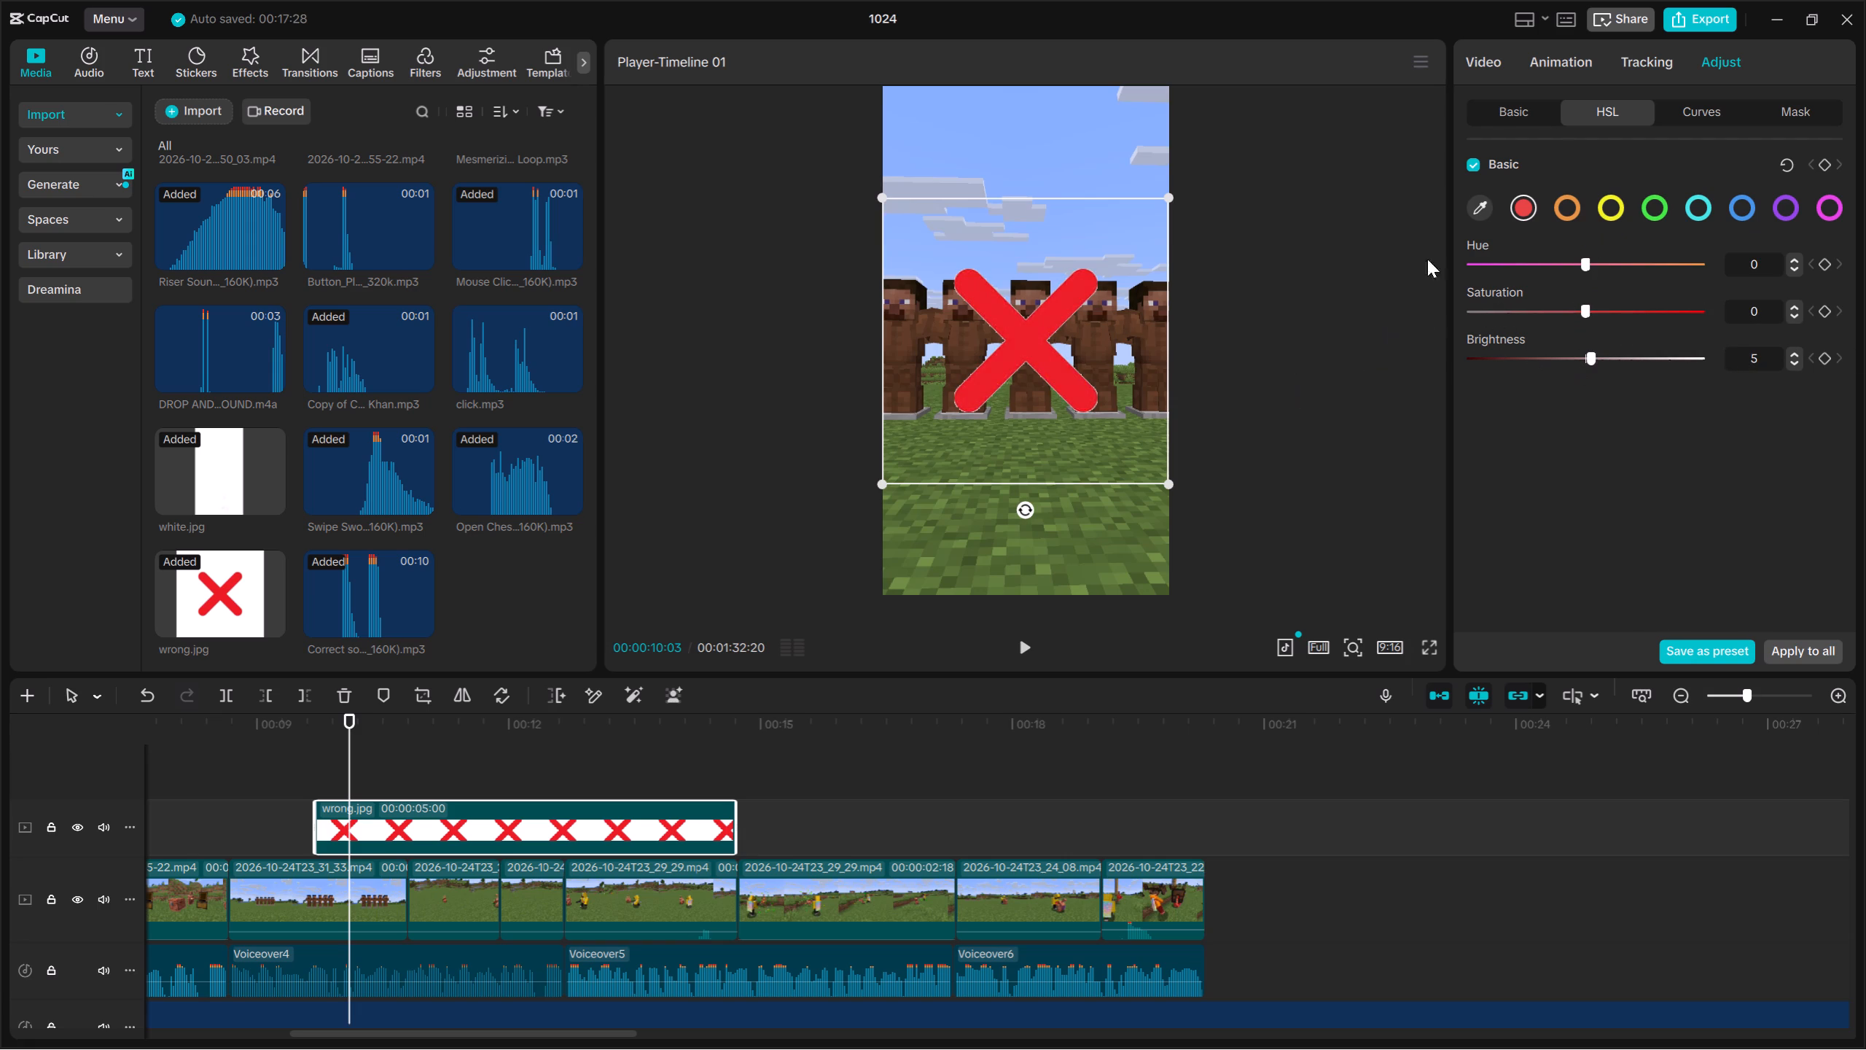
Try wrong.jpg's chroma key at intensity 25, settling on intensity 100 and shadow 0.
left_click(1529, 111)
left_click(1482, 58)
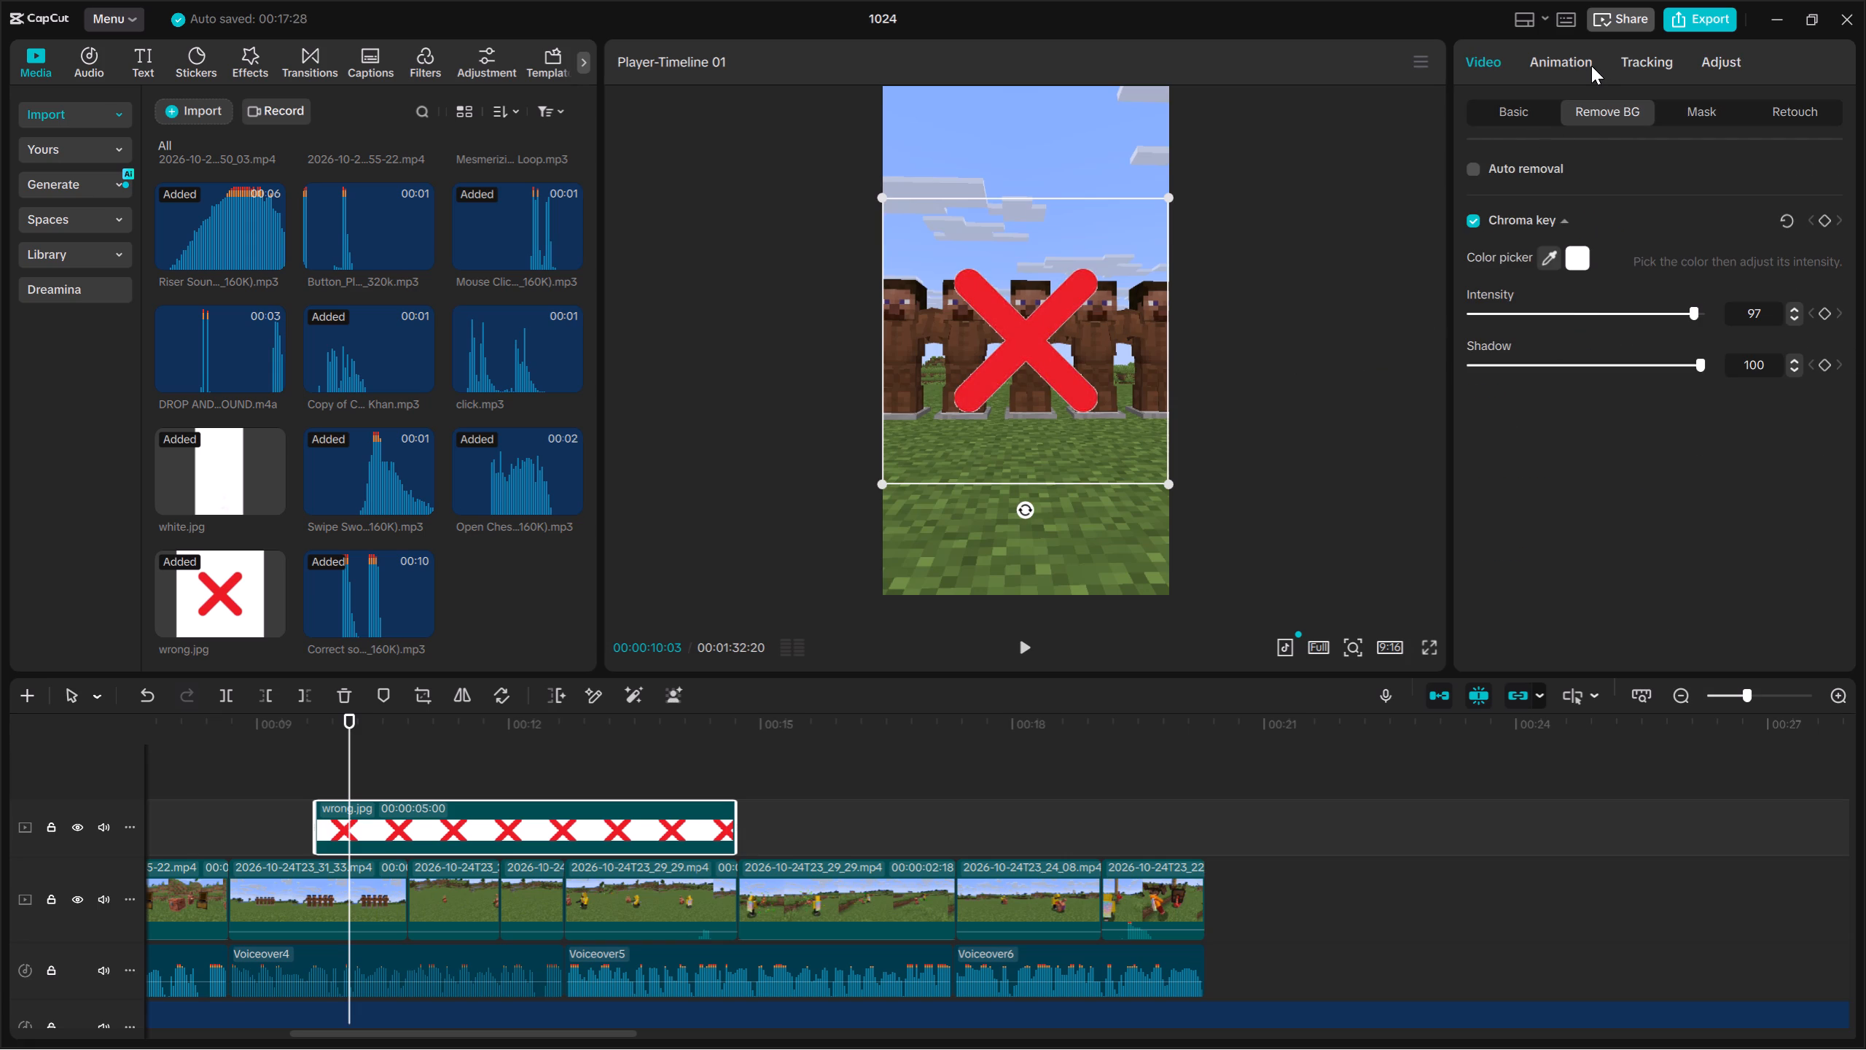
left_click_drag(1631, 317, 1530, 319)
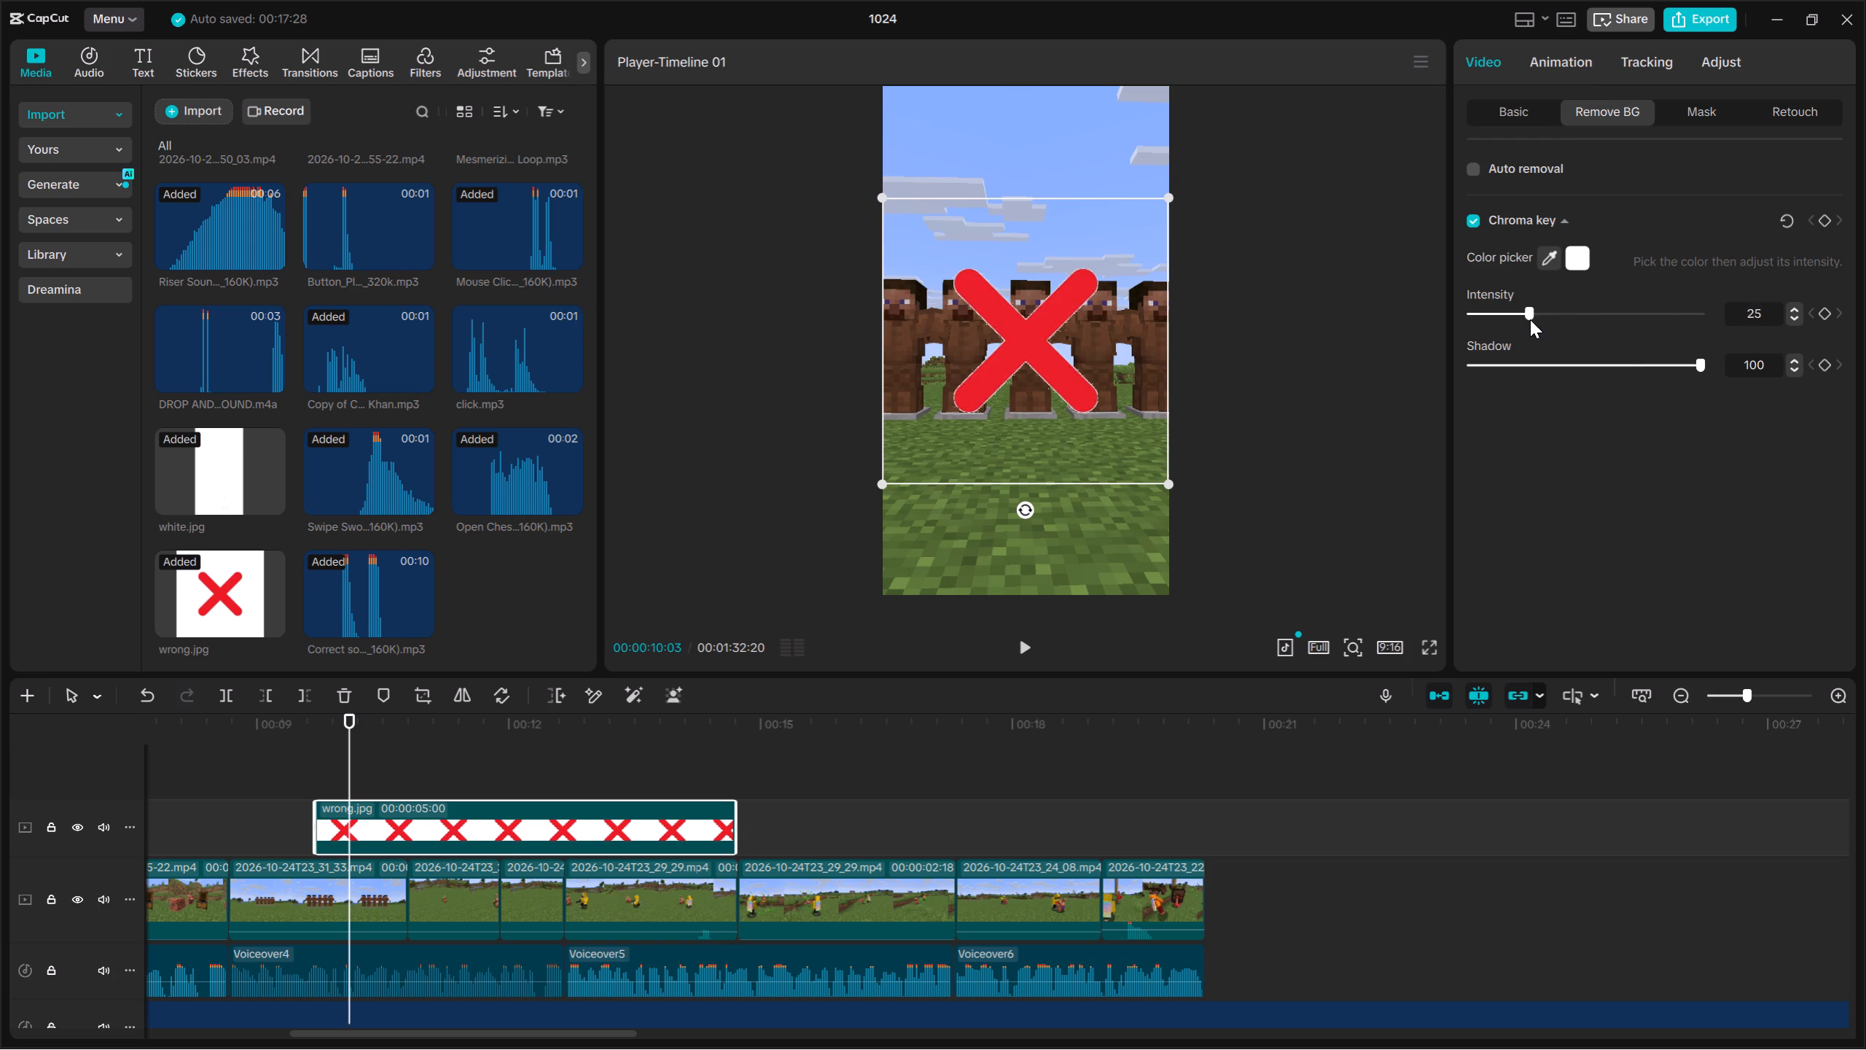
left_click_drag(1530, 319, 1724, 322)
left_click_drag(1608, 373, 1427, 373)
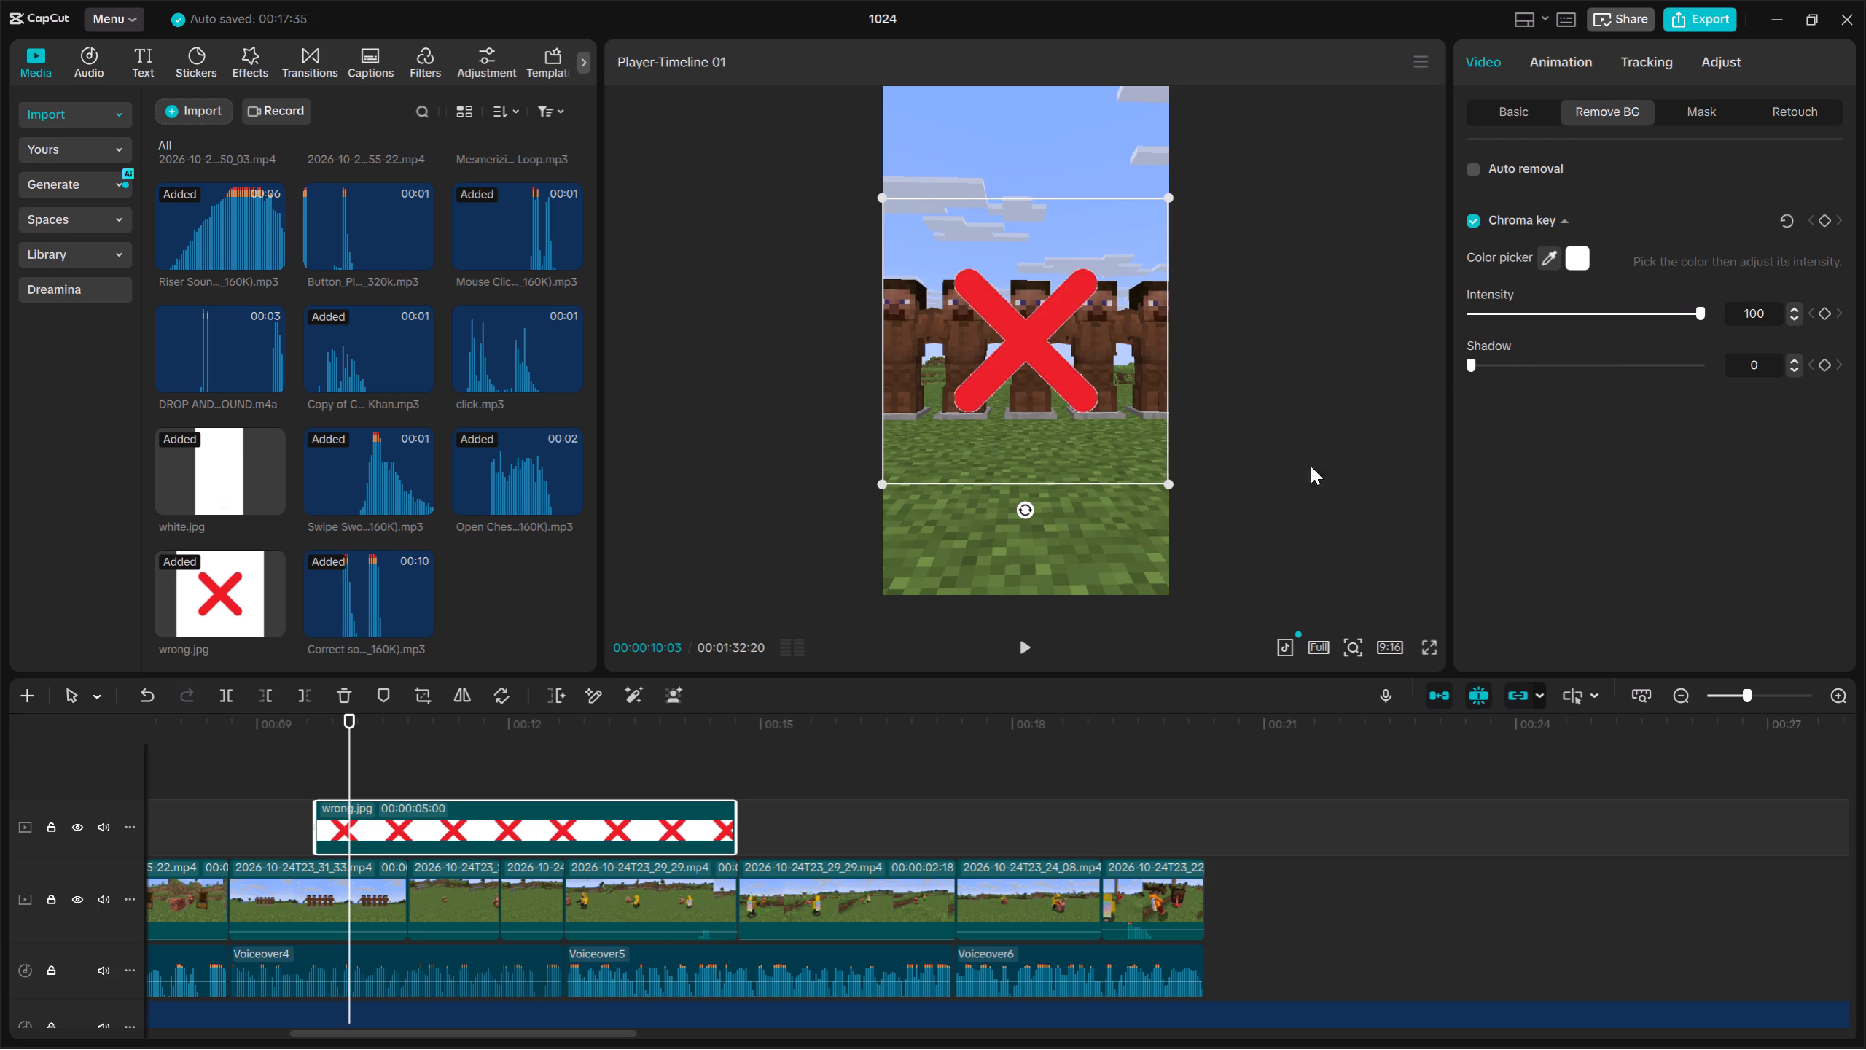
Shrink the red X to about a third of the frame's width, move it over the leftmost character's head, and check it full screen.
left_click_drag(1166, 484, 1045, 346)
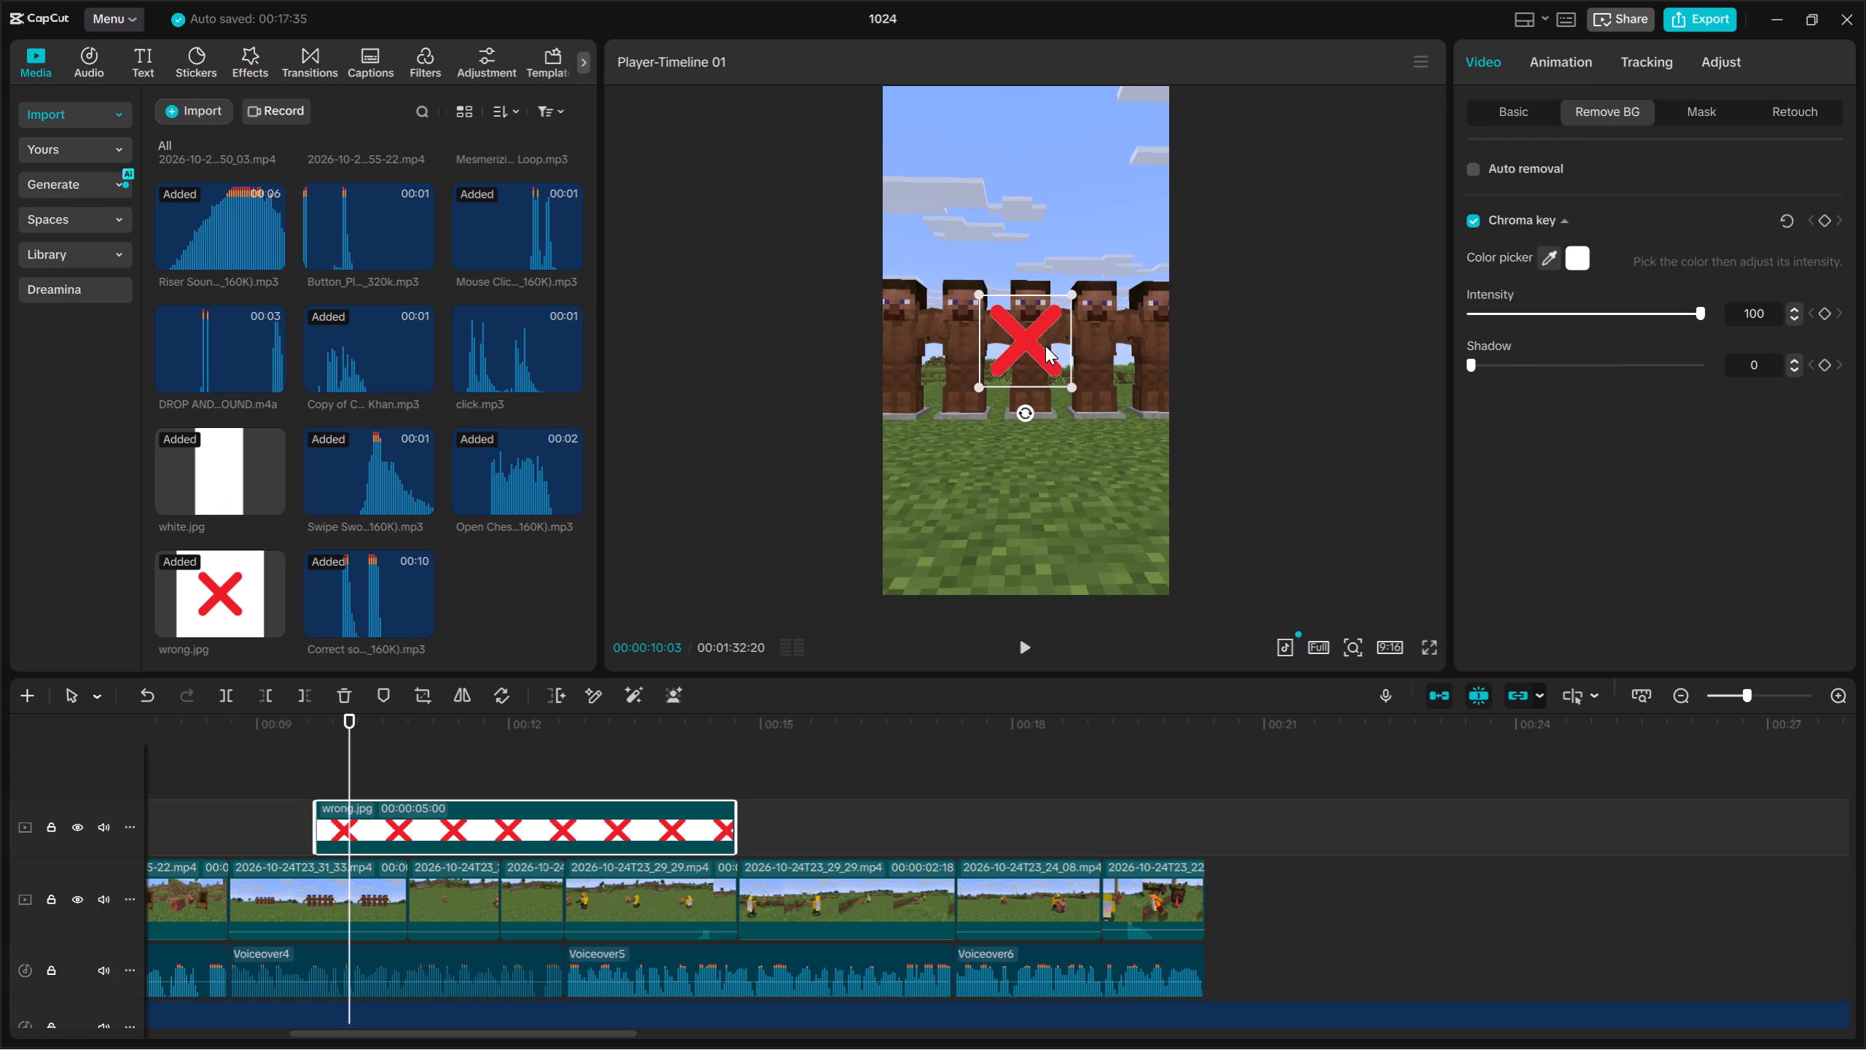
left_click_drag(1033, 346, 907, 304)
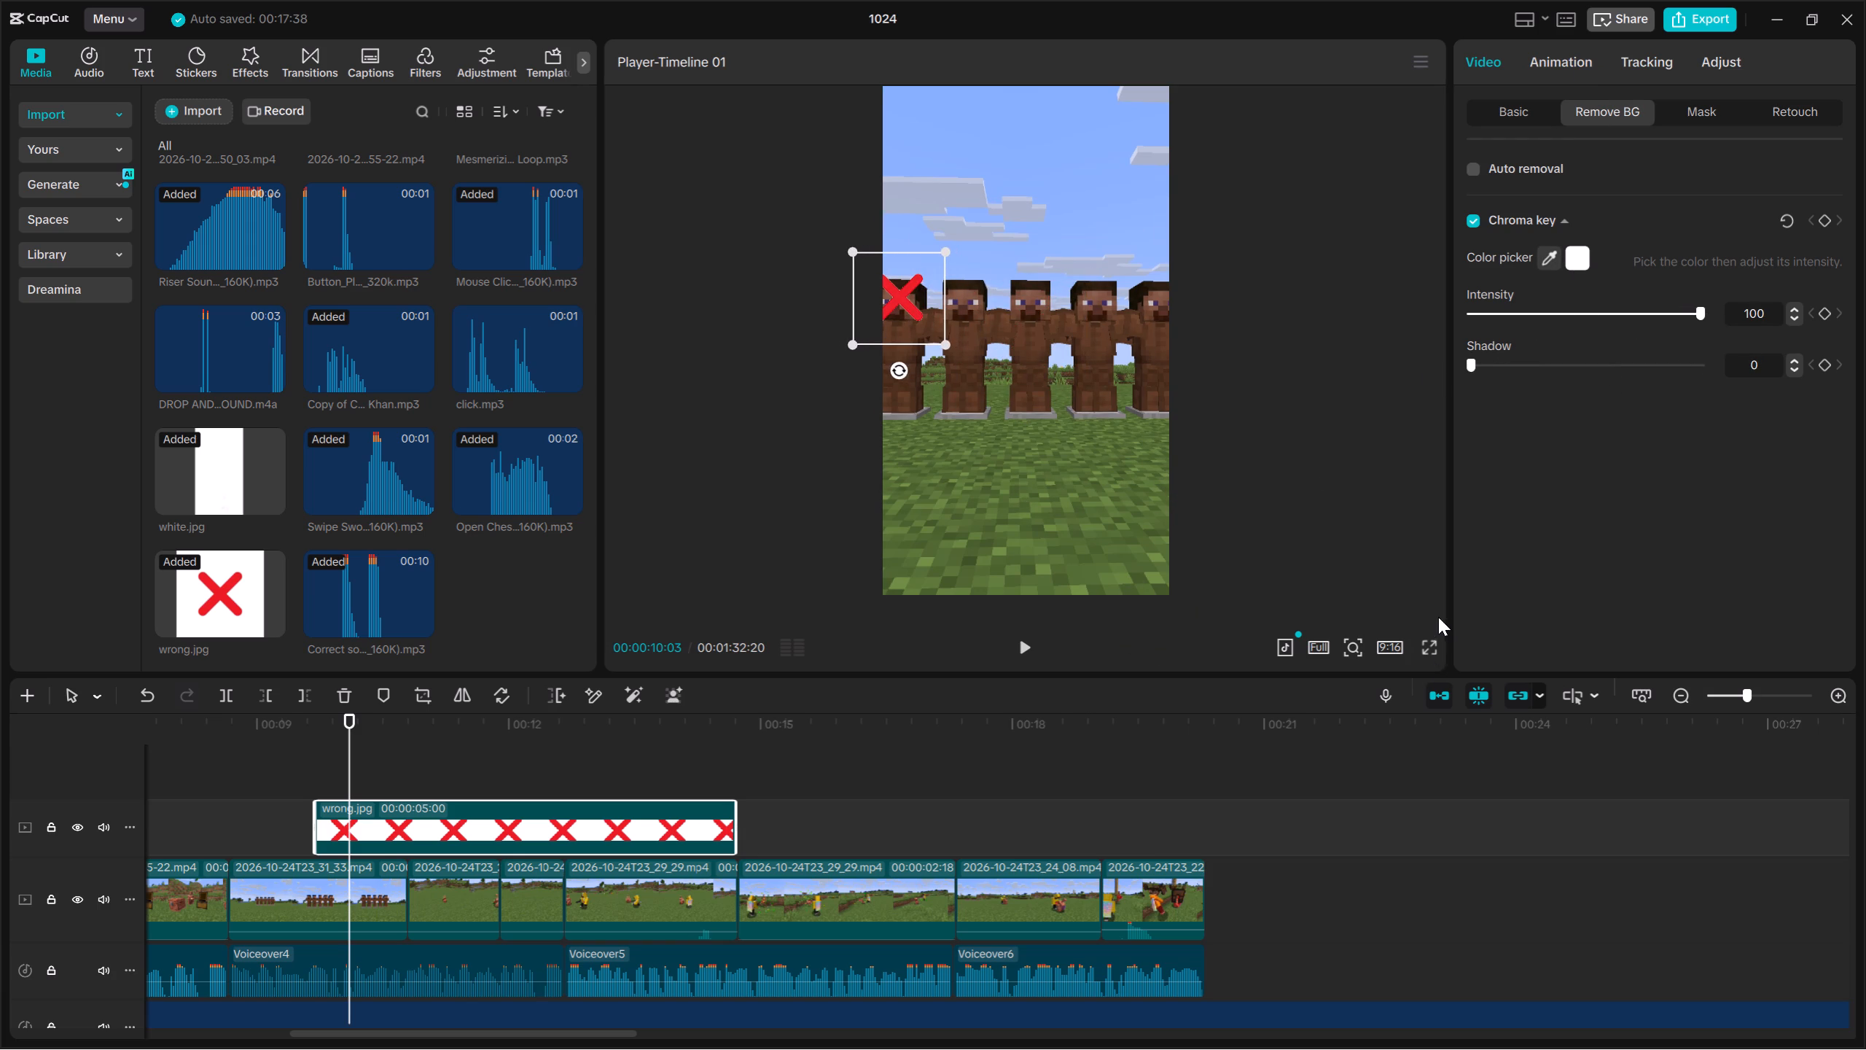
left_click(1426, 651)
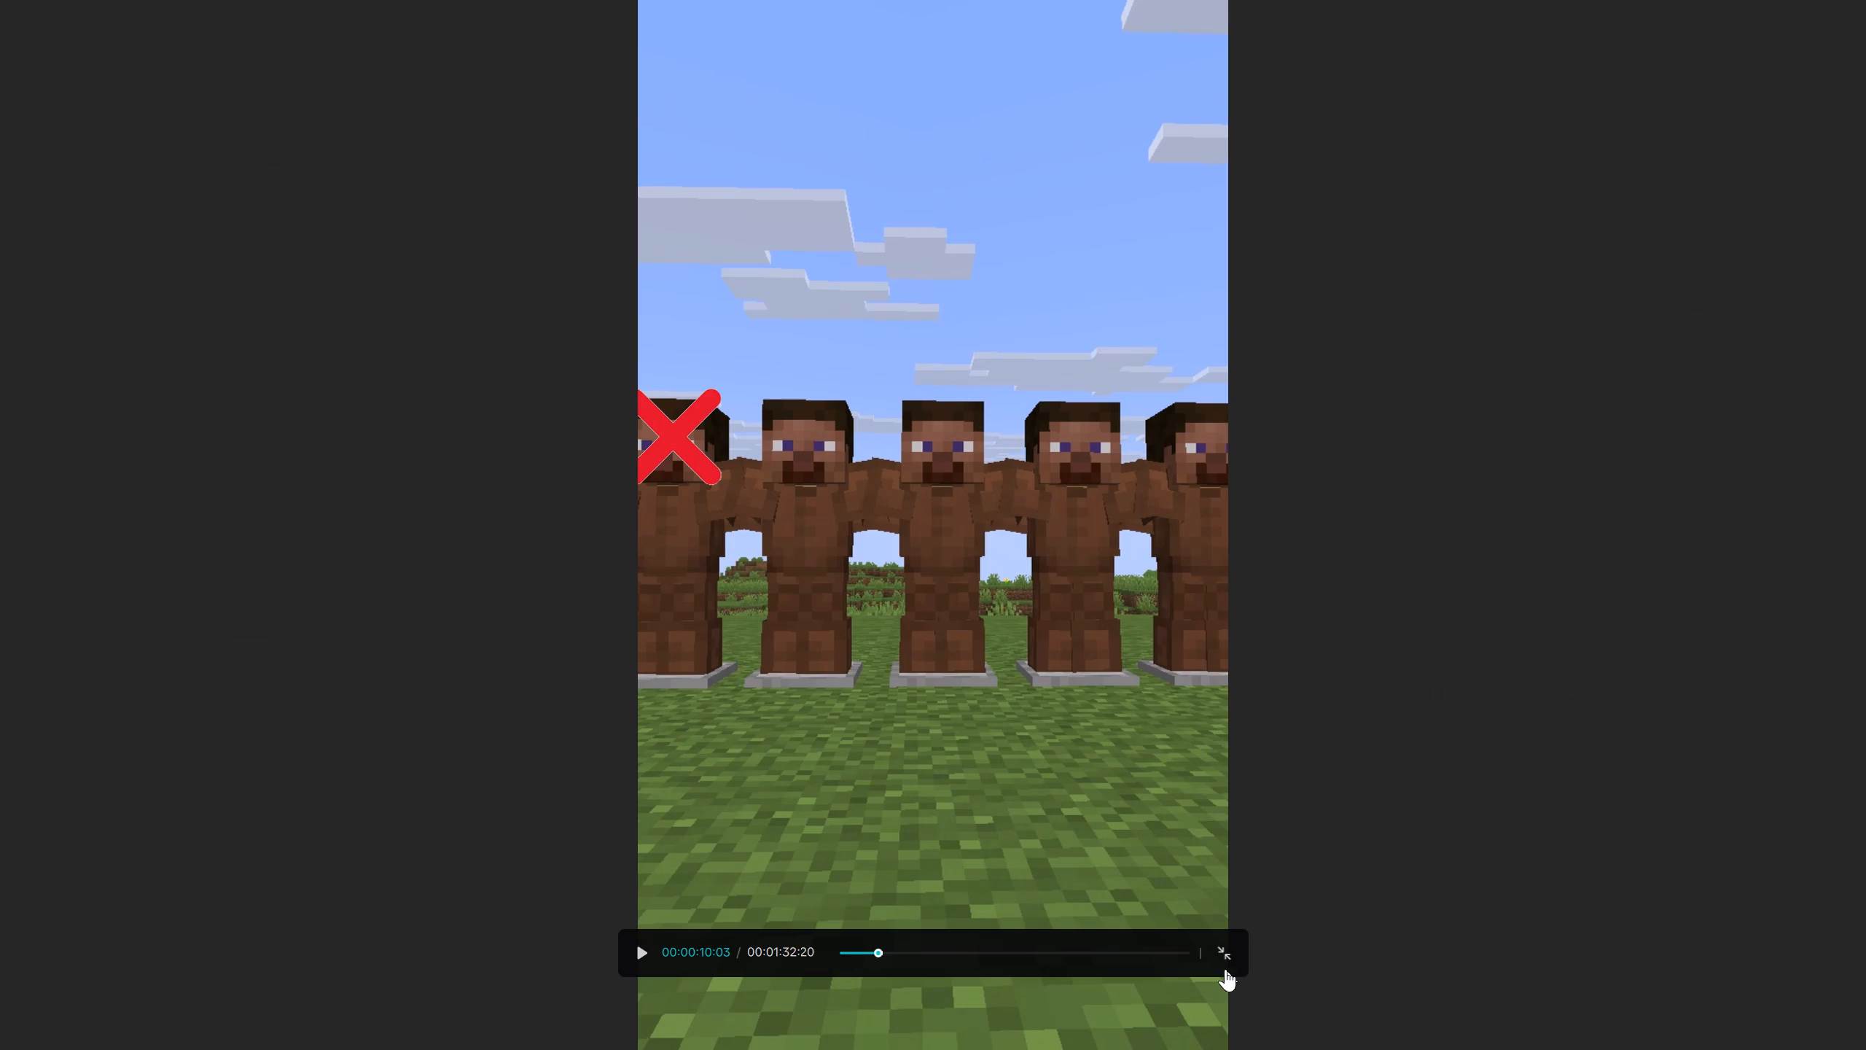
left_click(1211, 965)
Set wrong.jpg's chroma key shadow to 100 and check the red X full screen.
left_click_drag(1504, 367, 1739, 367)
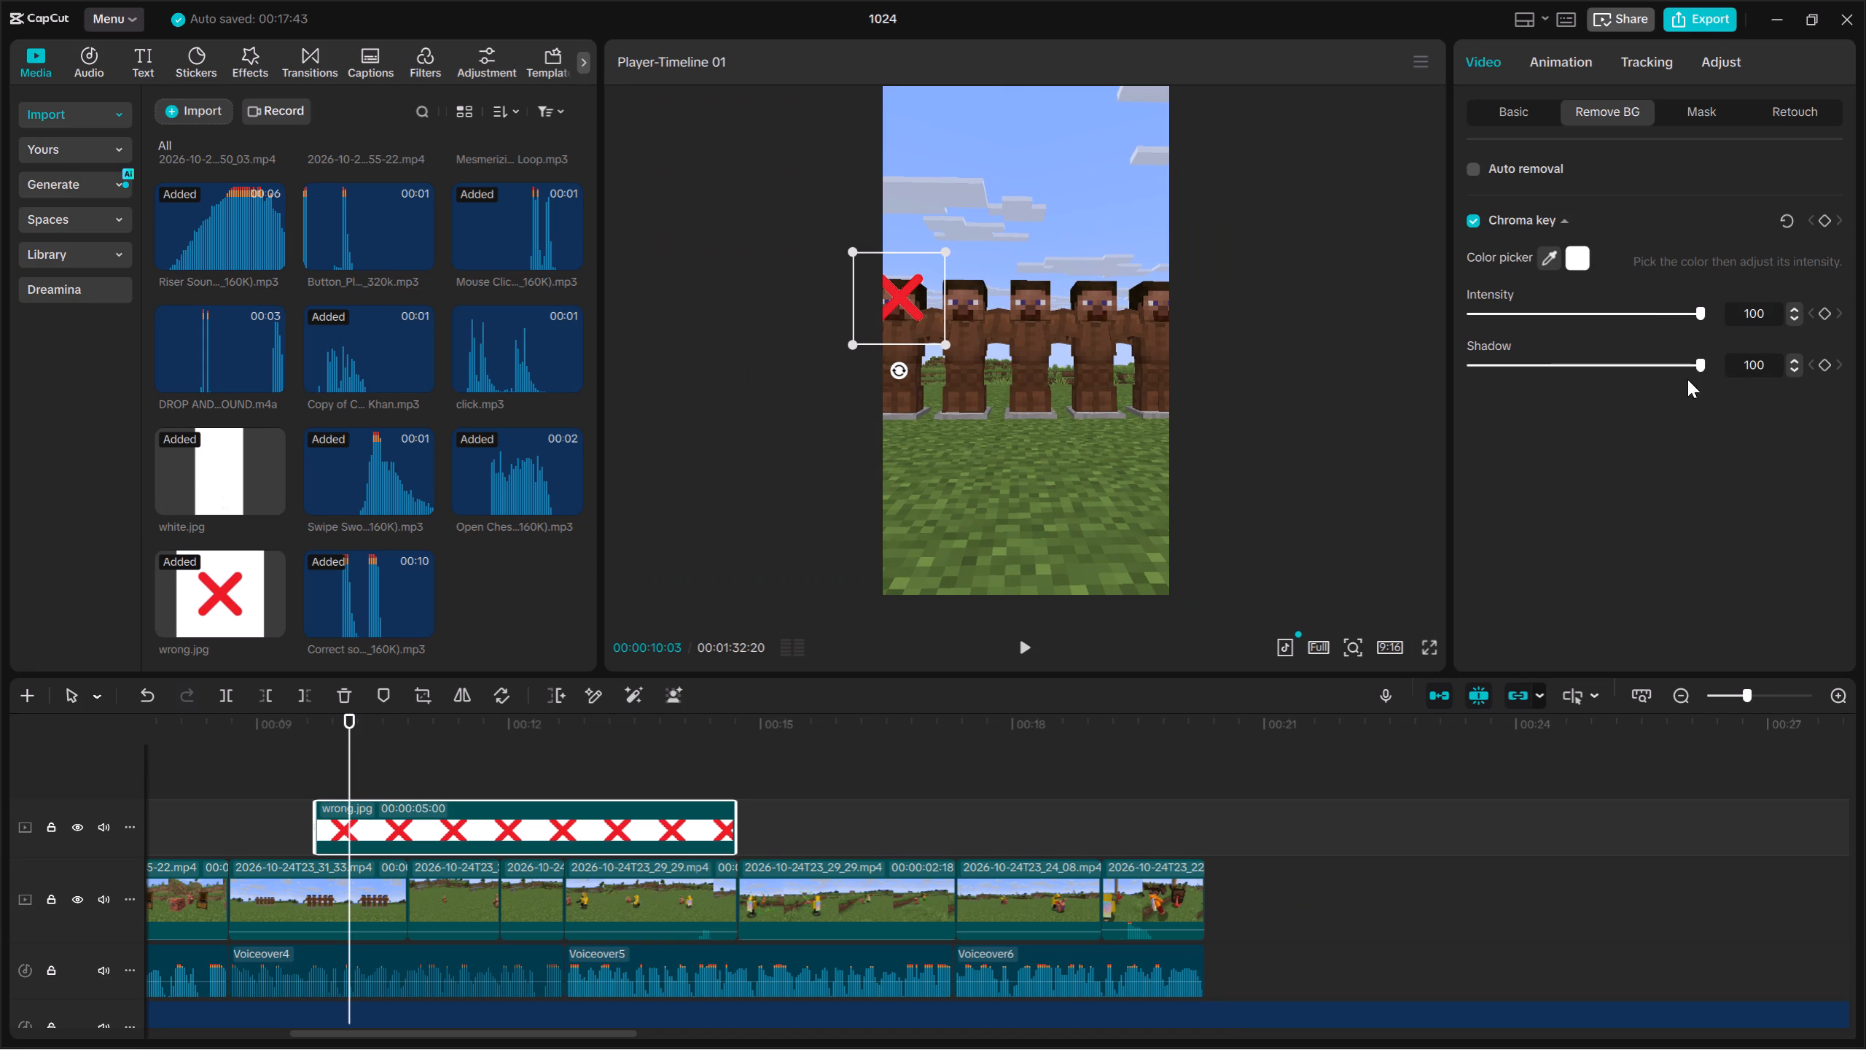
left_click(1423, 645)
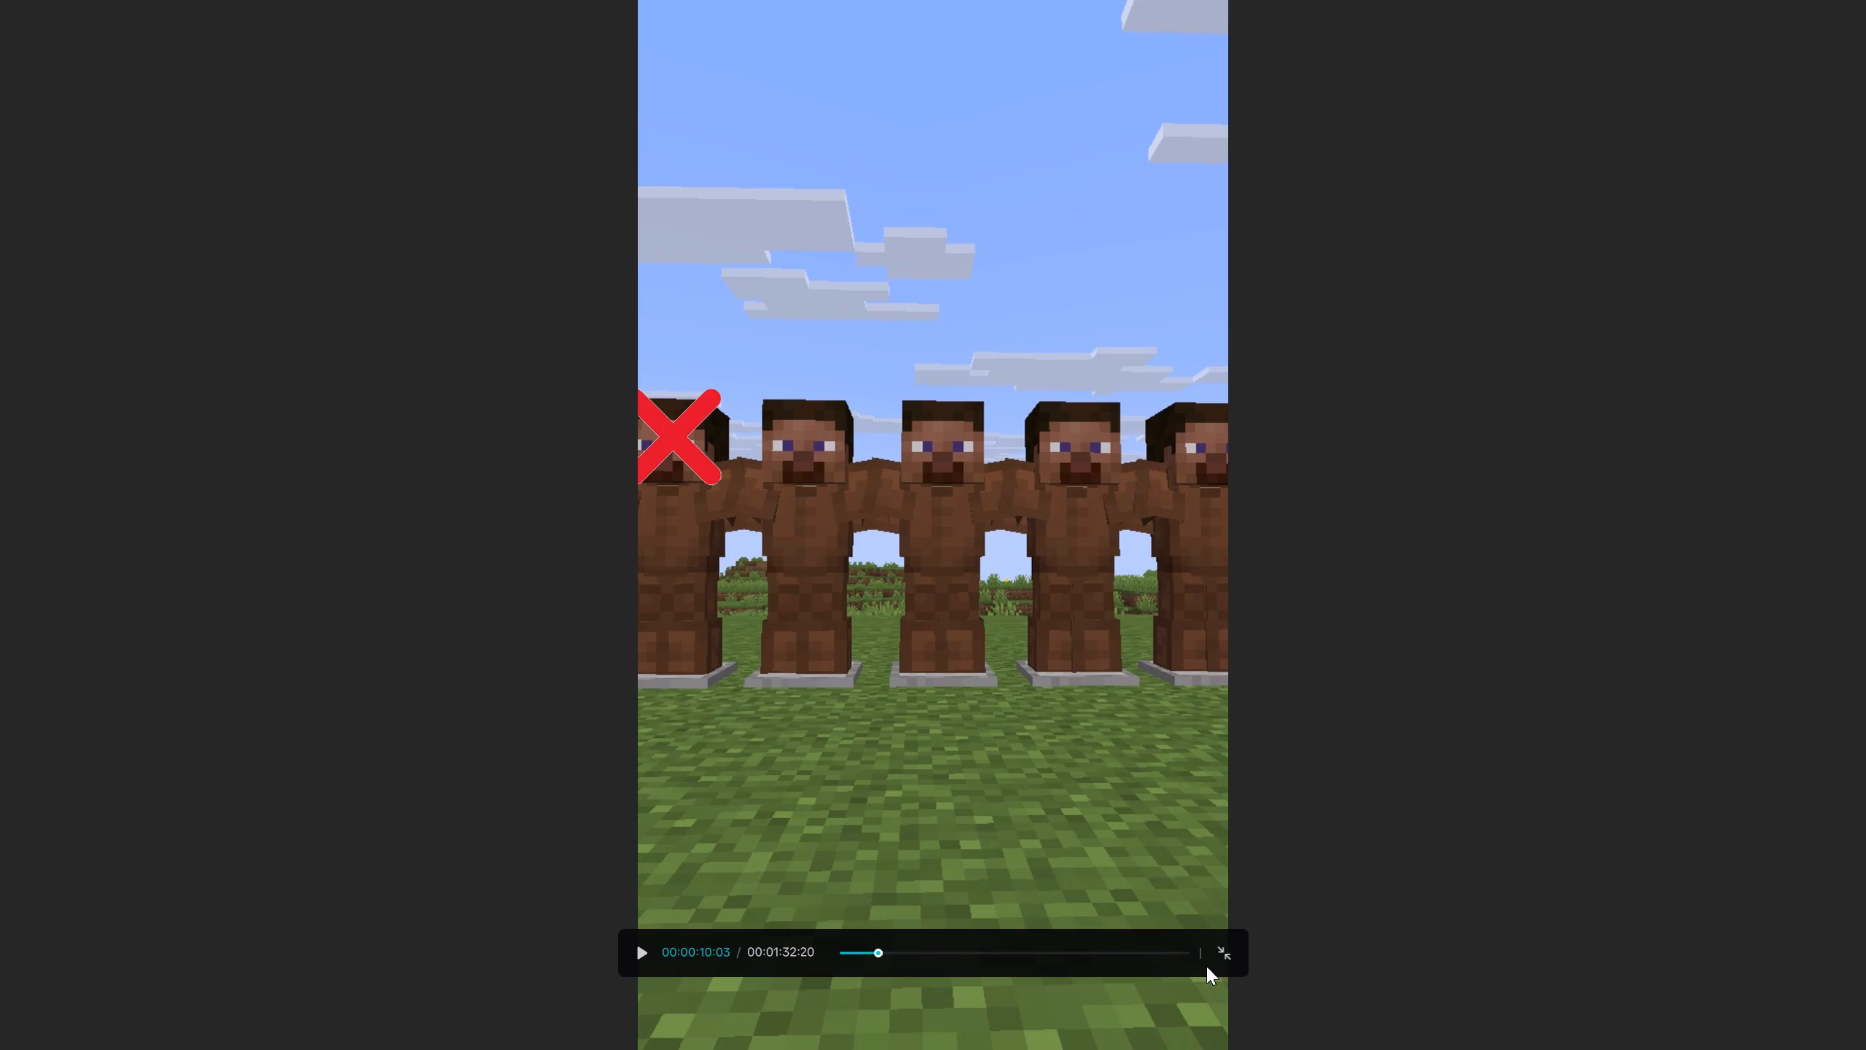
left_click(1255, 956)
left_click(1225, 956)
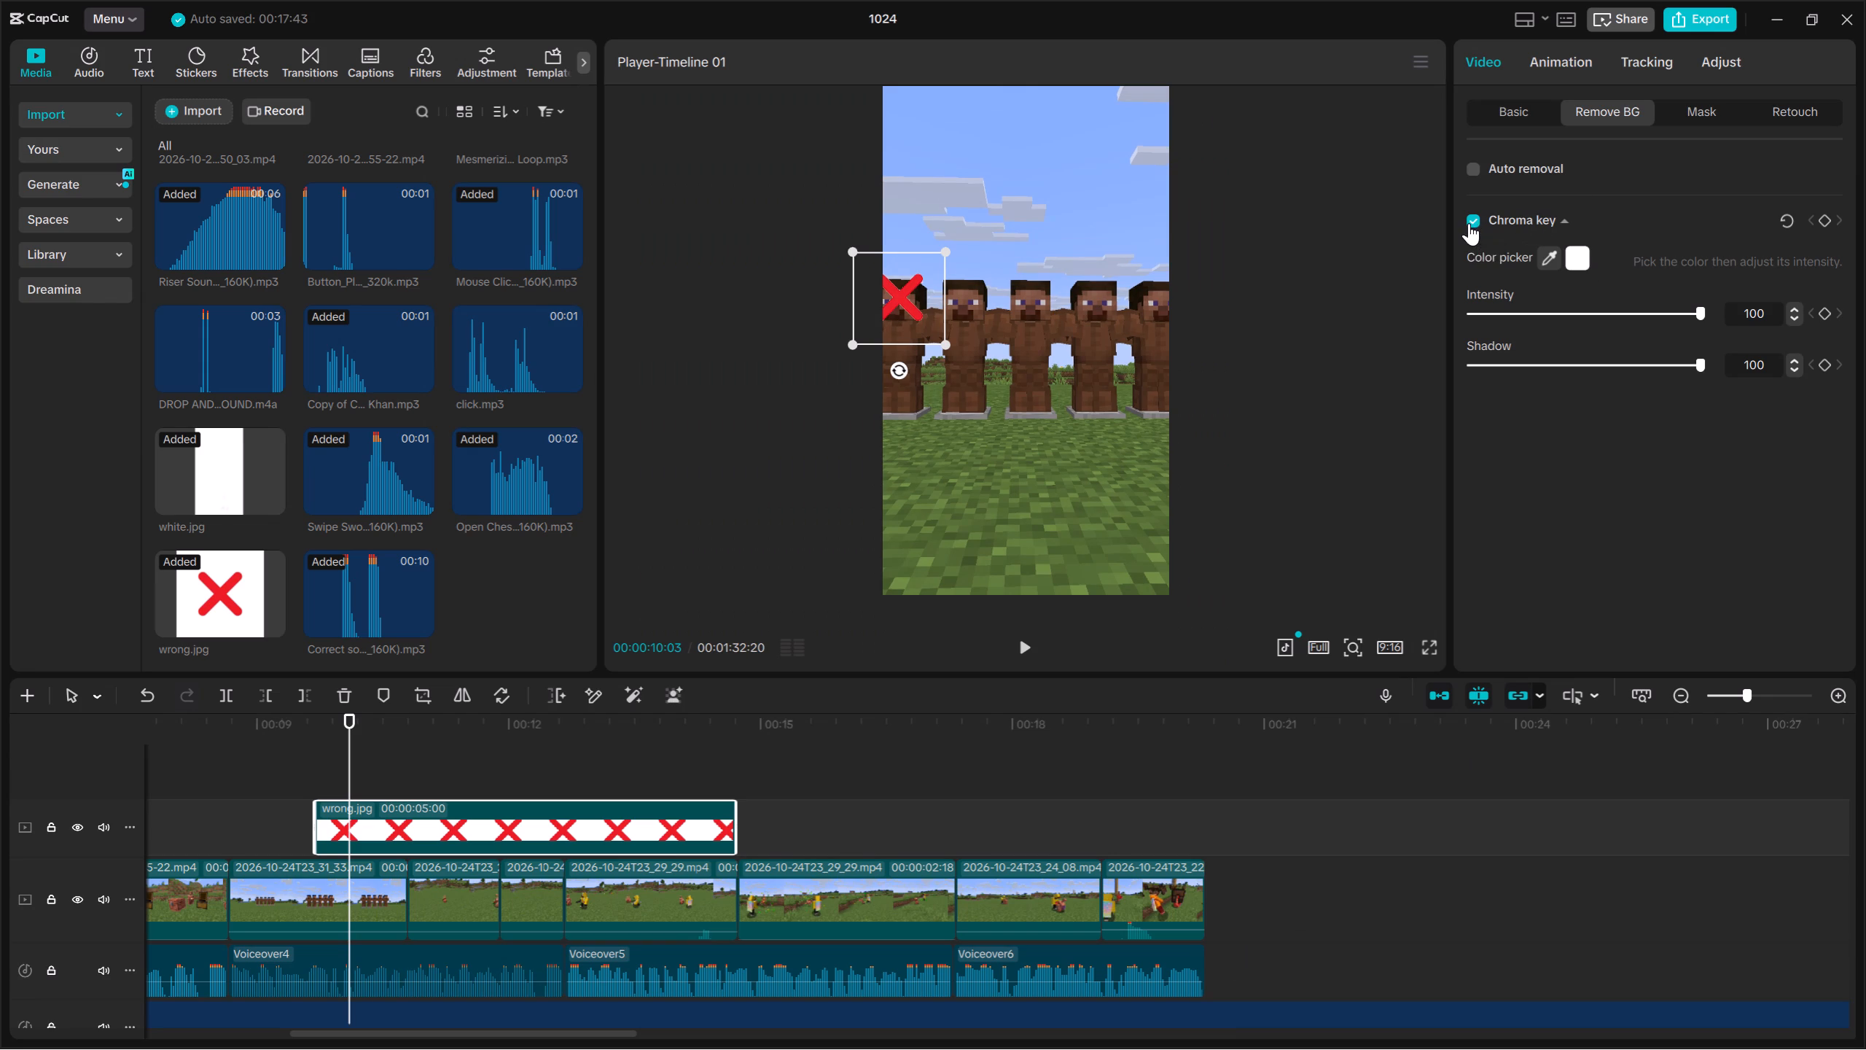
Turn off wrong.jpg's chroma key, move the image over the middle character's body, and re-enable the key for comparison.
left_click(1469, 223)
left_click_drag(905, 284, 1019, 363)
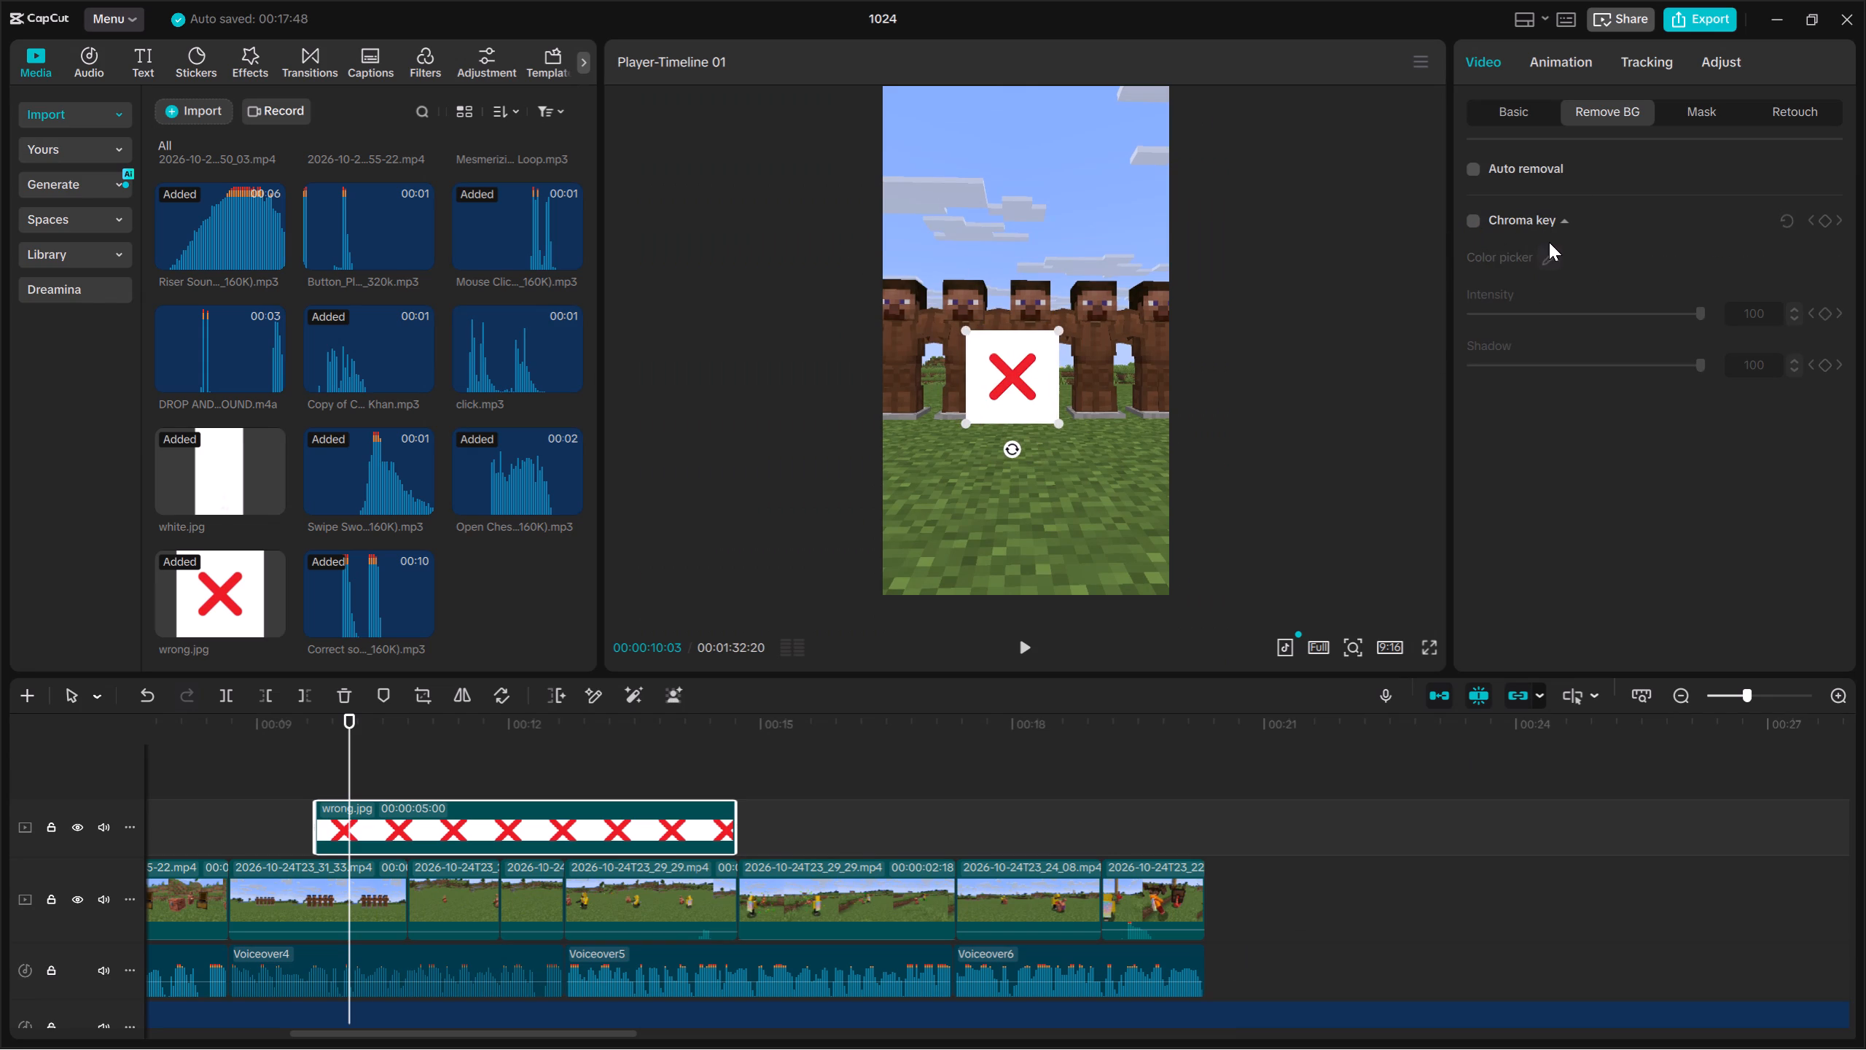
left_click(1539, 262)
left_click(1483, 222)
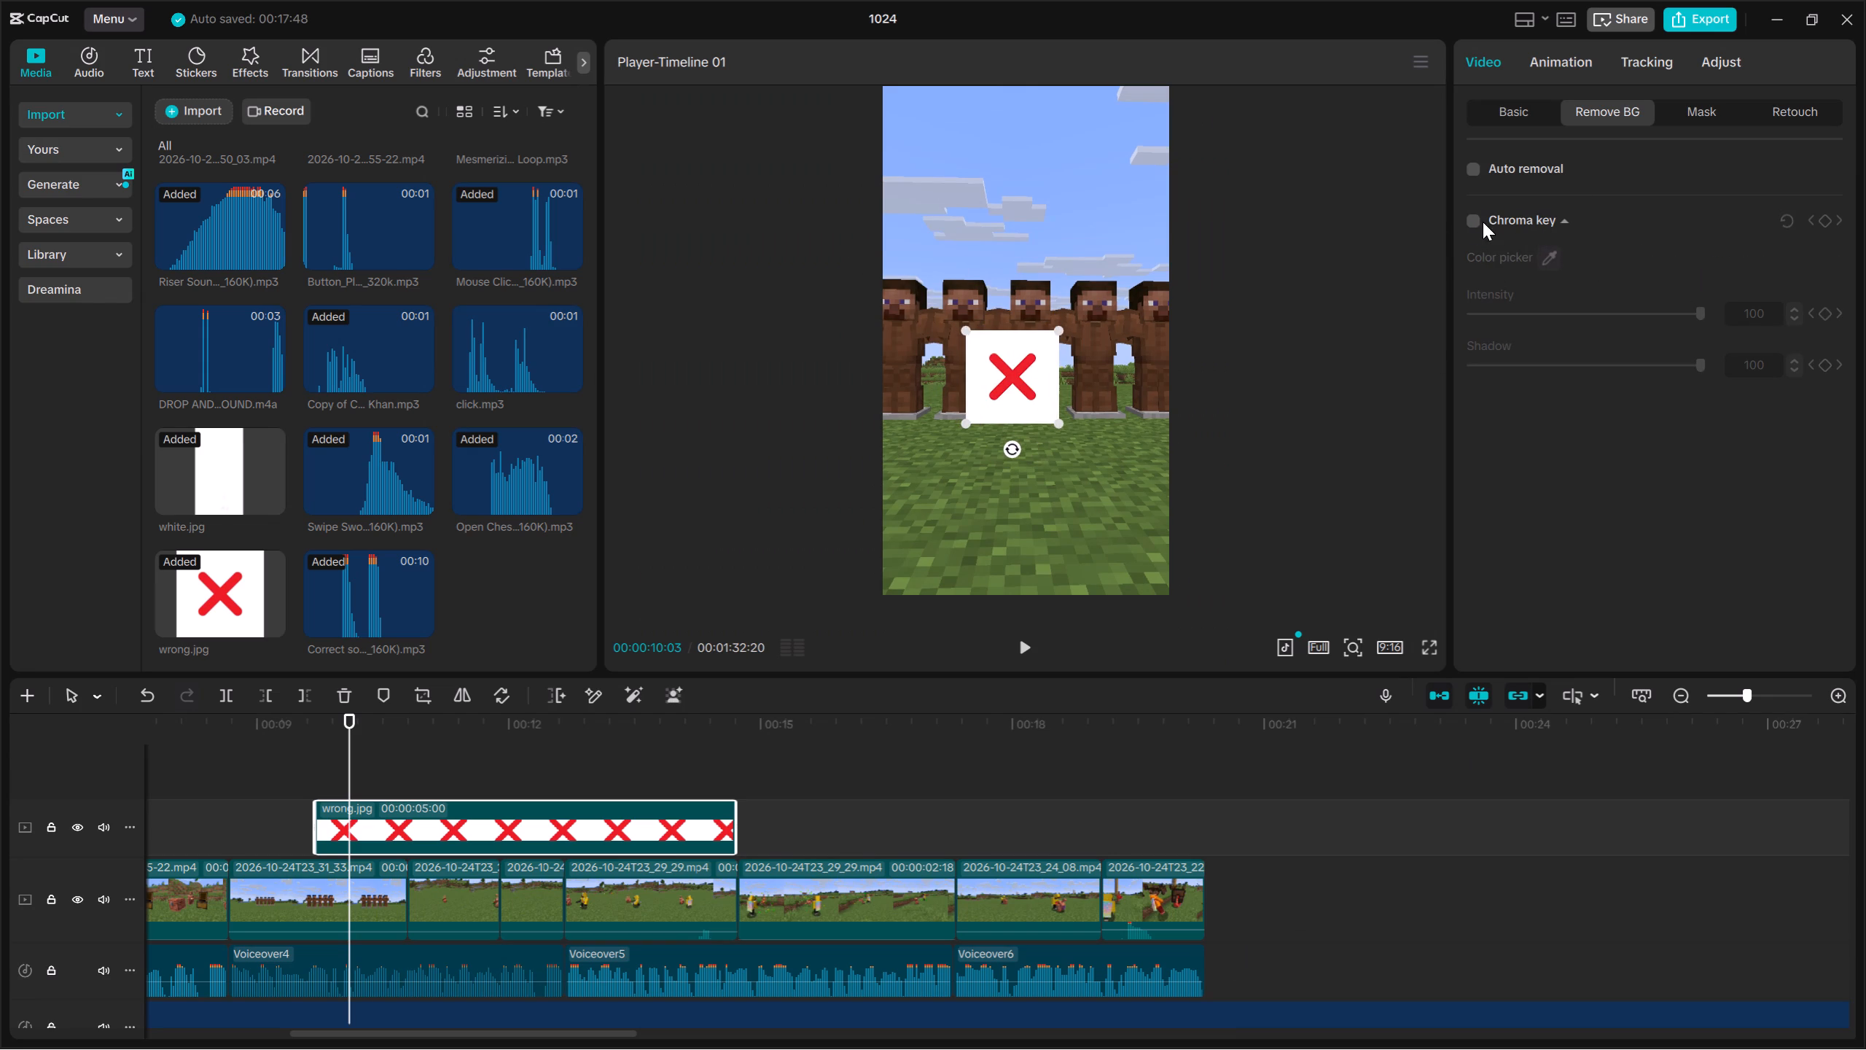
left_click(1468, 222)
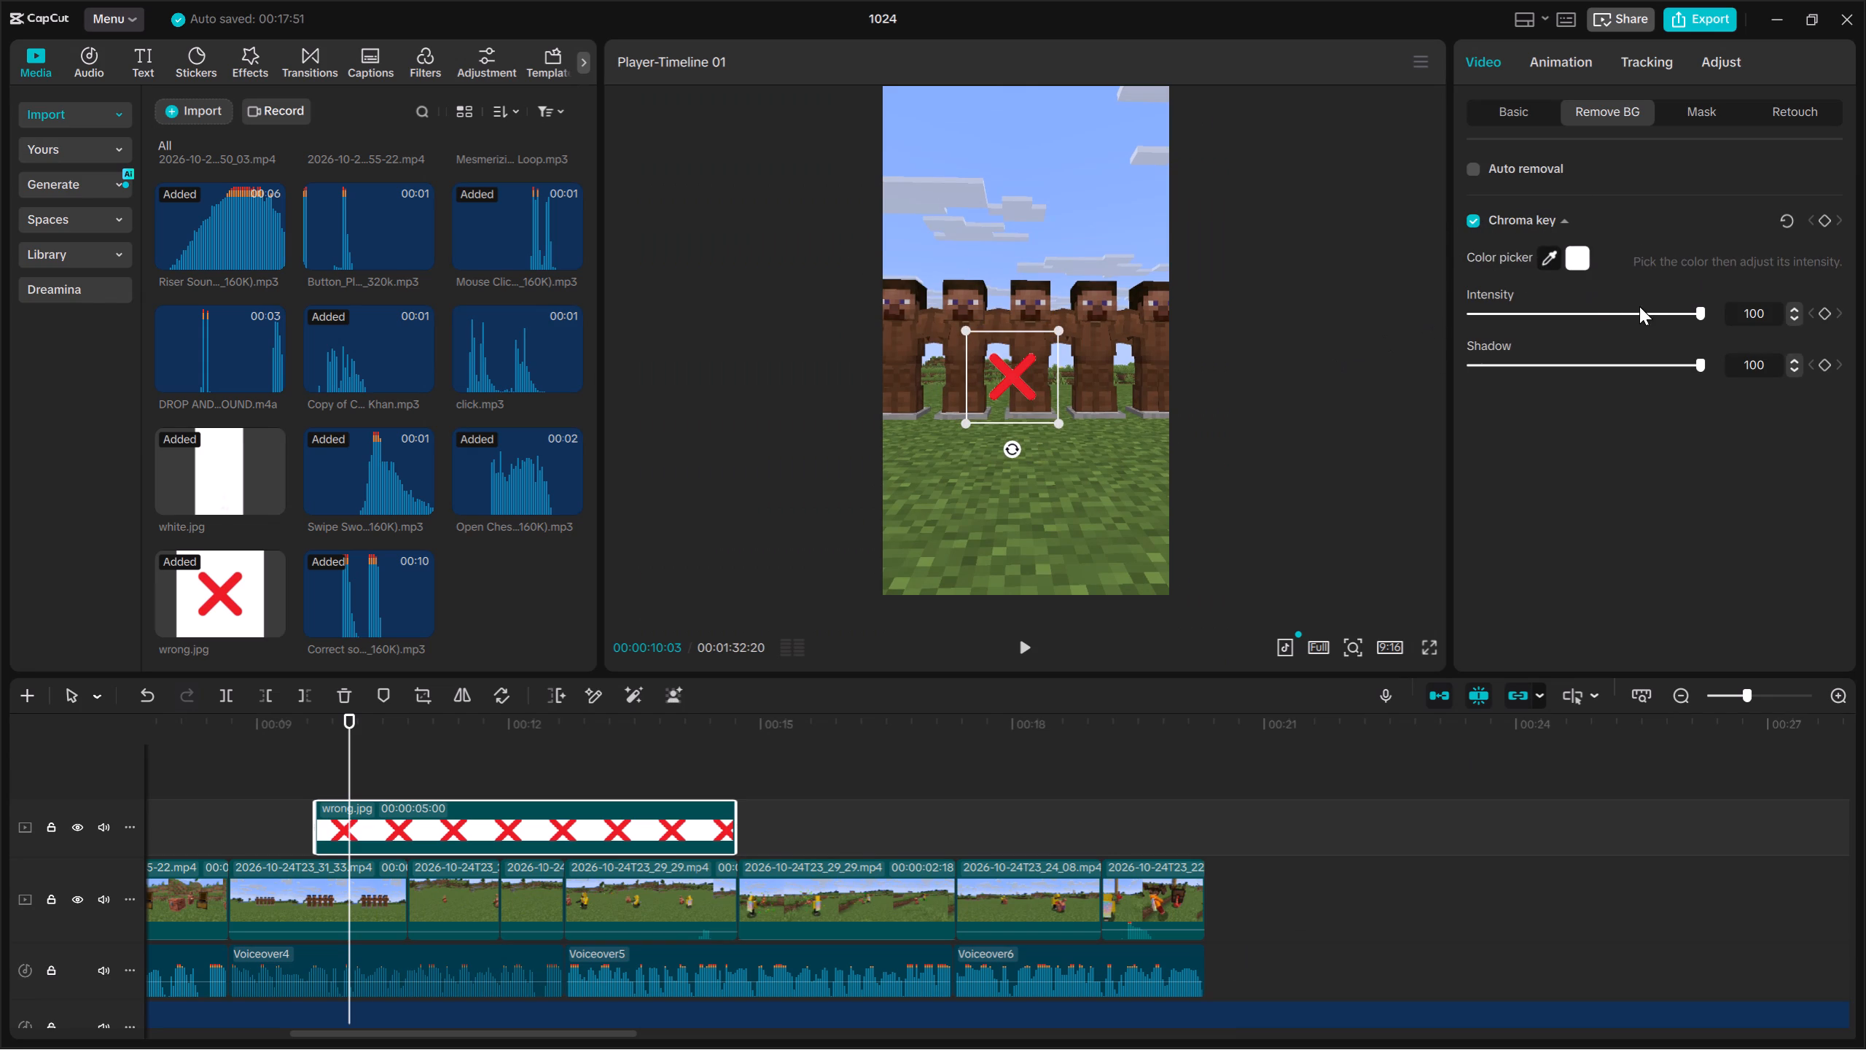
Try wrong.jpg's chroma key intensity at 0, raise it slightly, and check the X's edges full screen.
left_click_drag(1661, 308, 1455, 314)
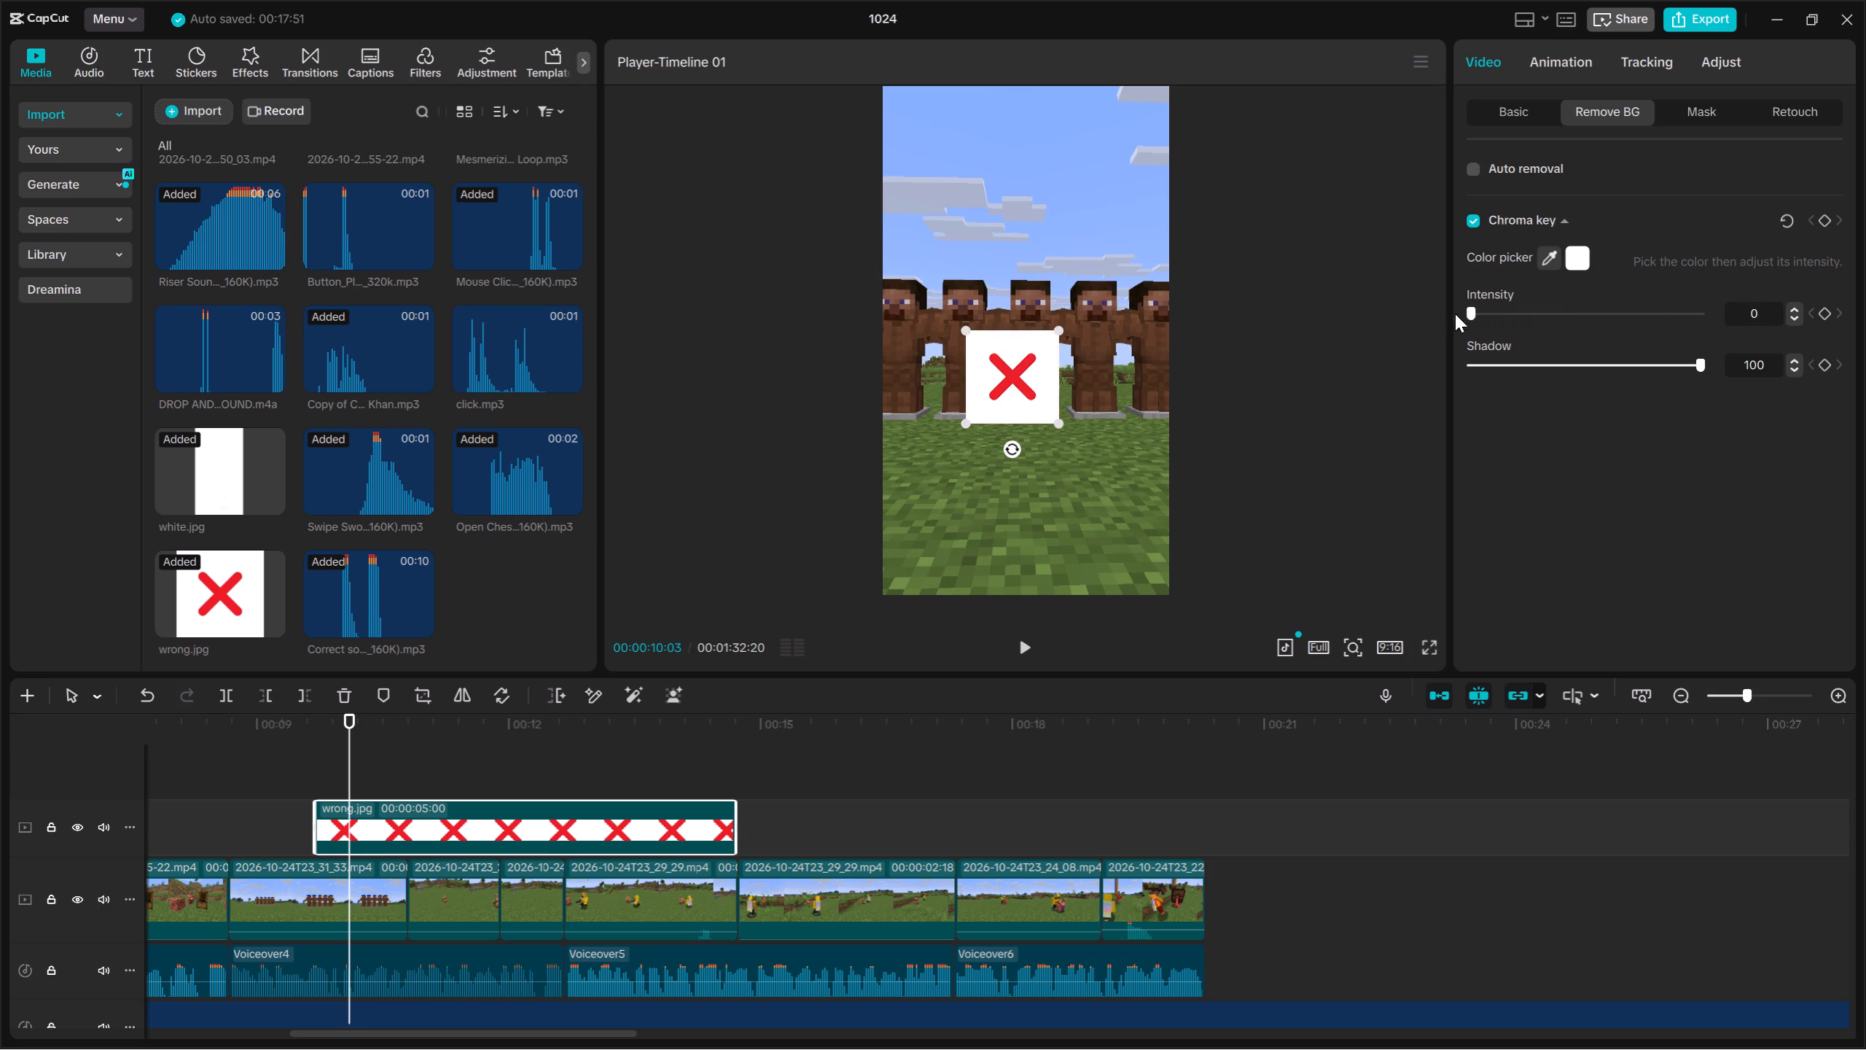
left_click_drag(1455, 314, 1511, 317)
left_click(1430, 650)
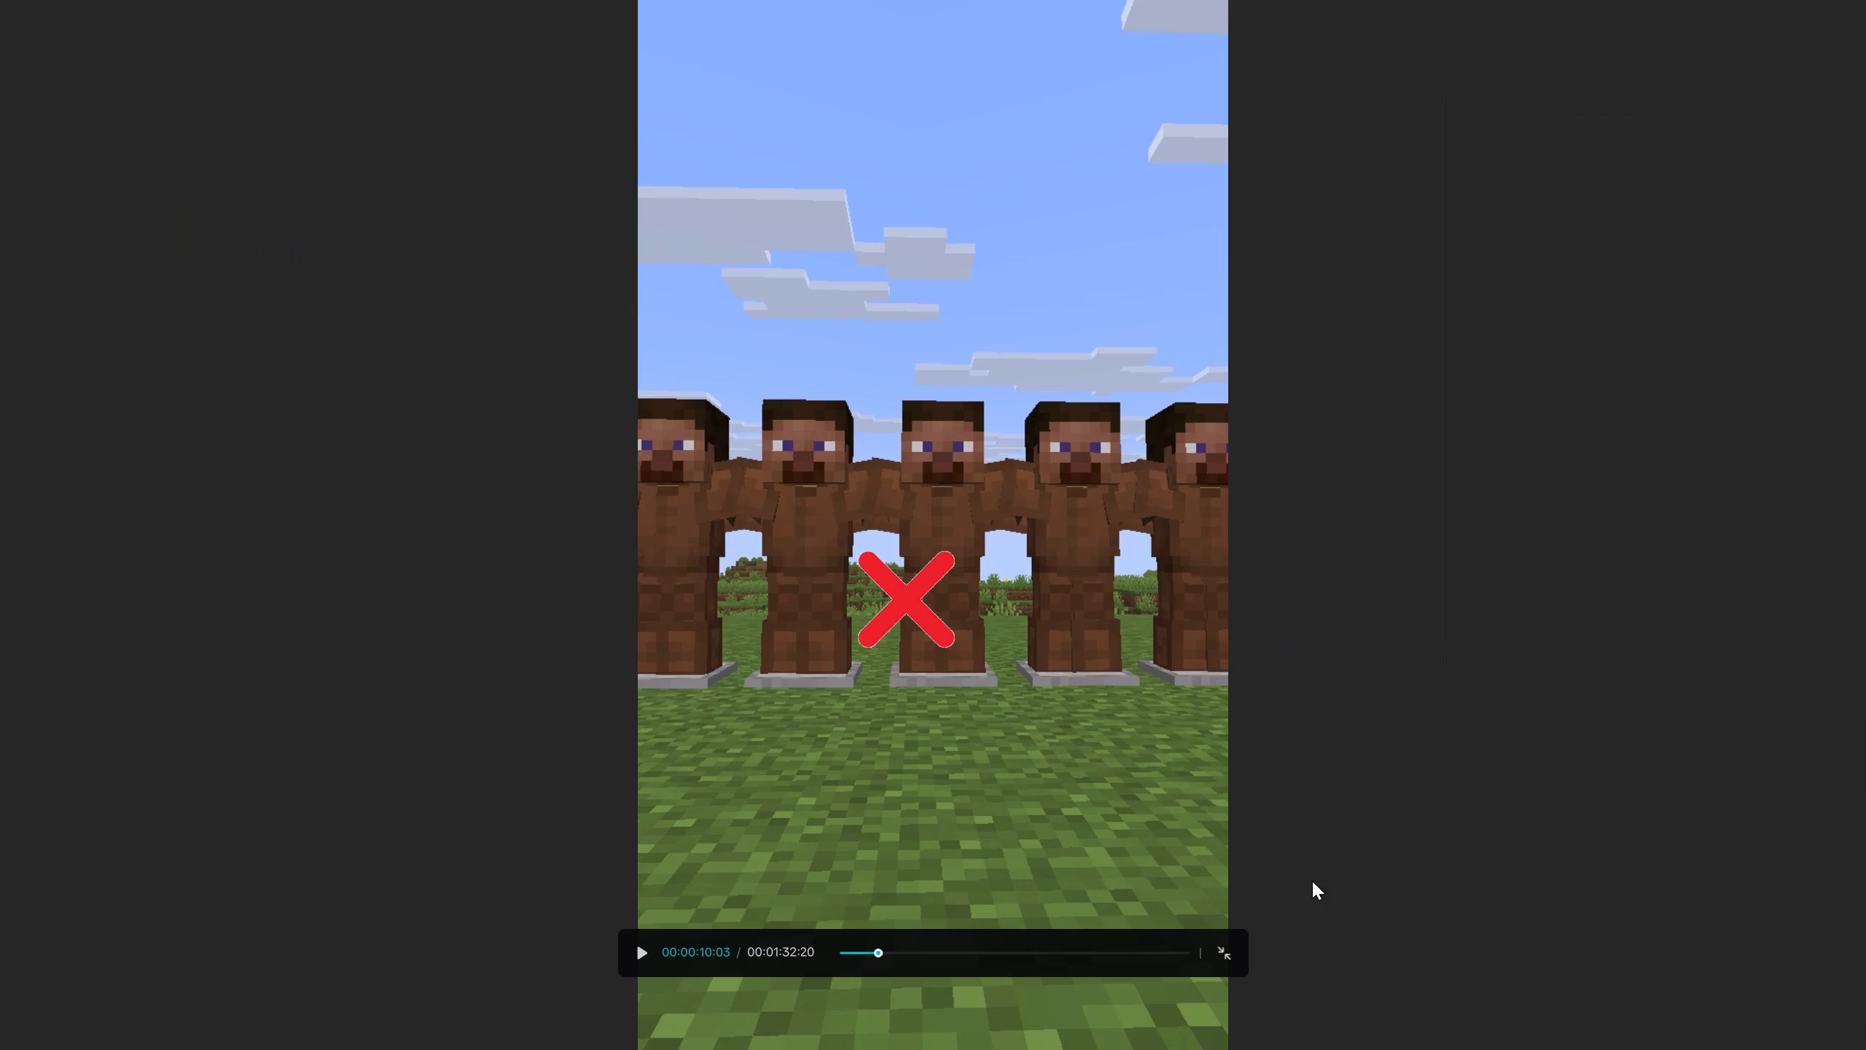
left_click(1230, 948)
Delete the wrong.jpg overlay clip from the timeline.
key("Delete")
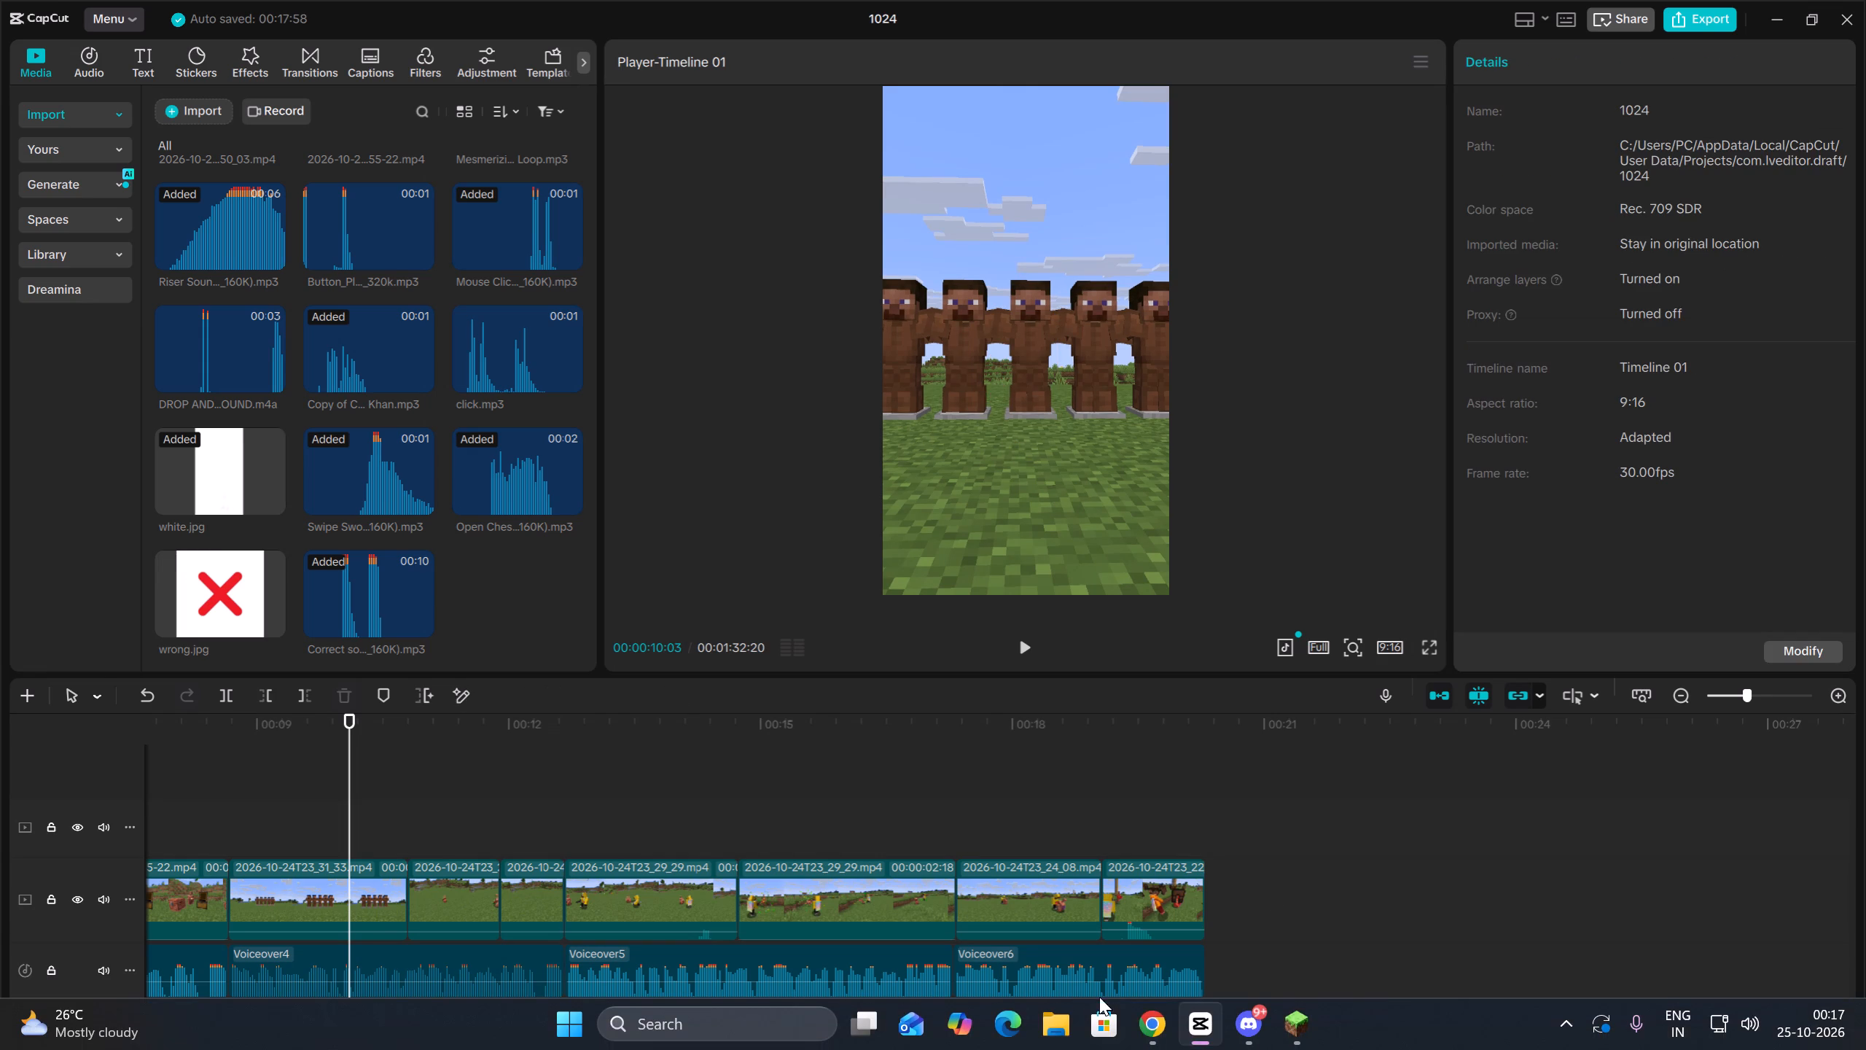
Switch to Chrome and search Google for "wrong png" in a new tab.
left_click(1144, 1029)
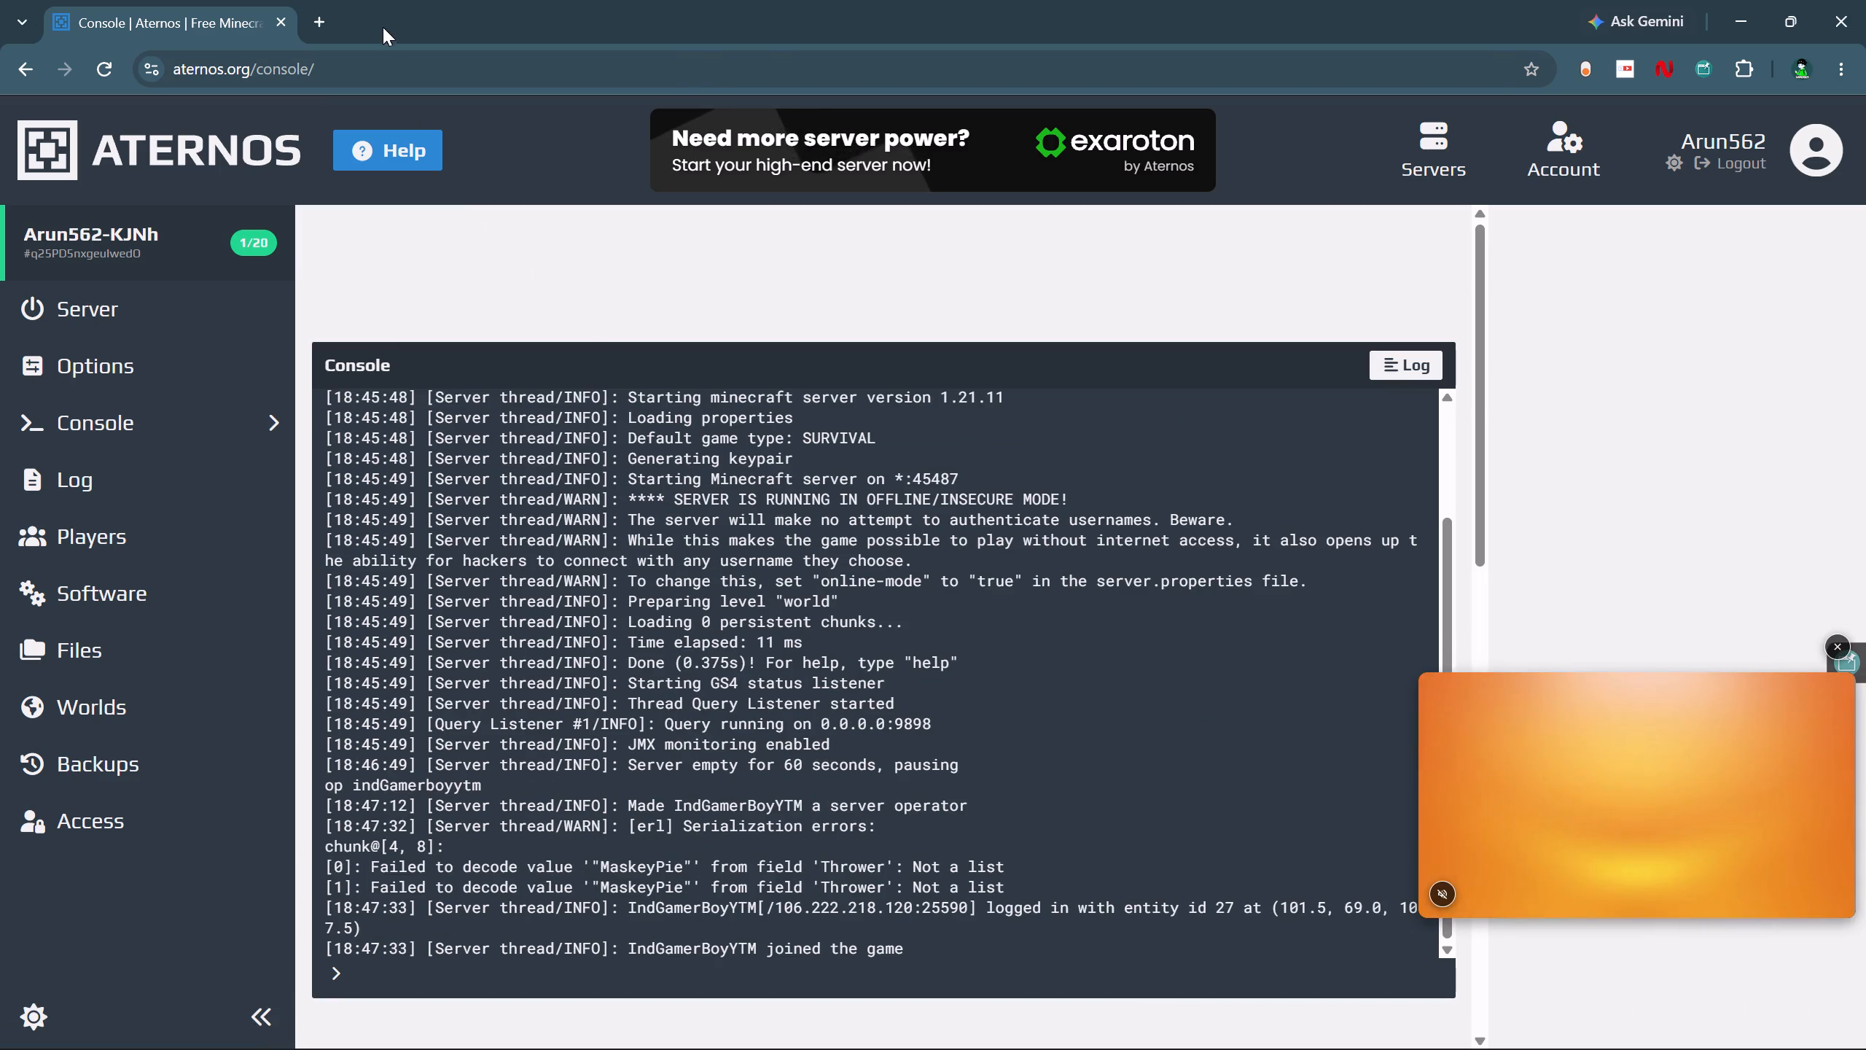
left_click(312, 17)
left_click(671, 431)
type("cross")
key("space")
key("BackSpace")
key("BackSpace")
key("BackSpace")
key("BackSpace")
key("BackSpace")
key("BackSpace")
key("BackSpace")
key("BackSpace")
key("BackSpace")
type("wrong p")
key("BackSpace")
key("BackSpace")
key("BackSpace")
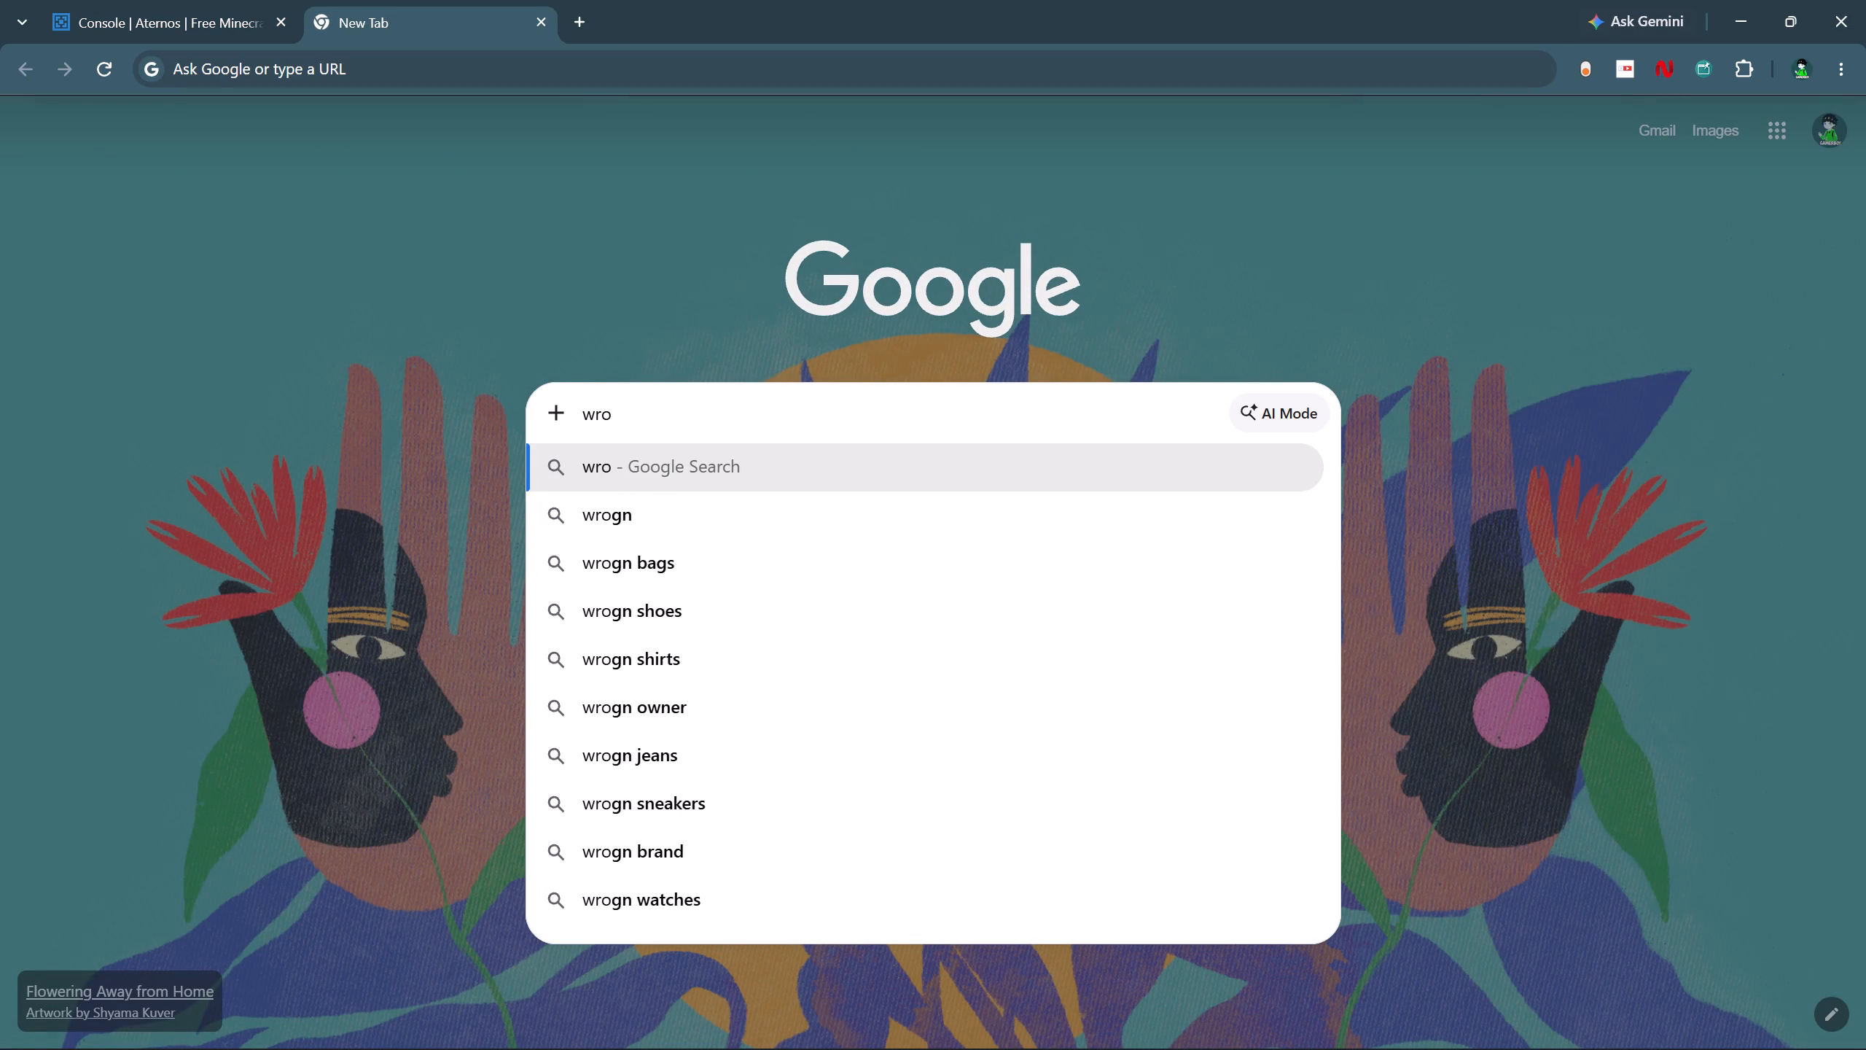
key("BackSpace")
type("ng png")
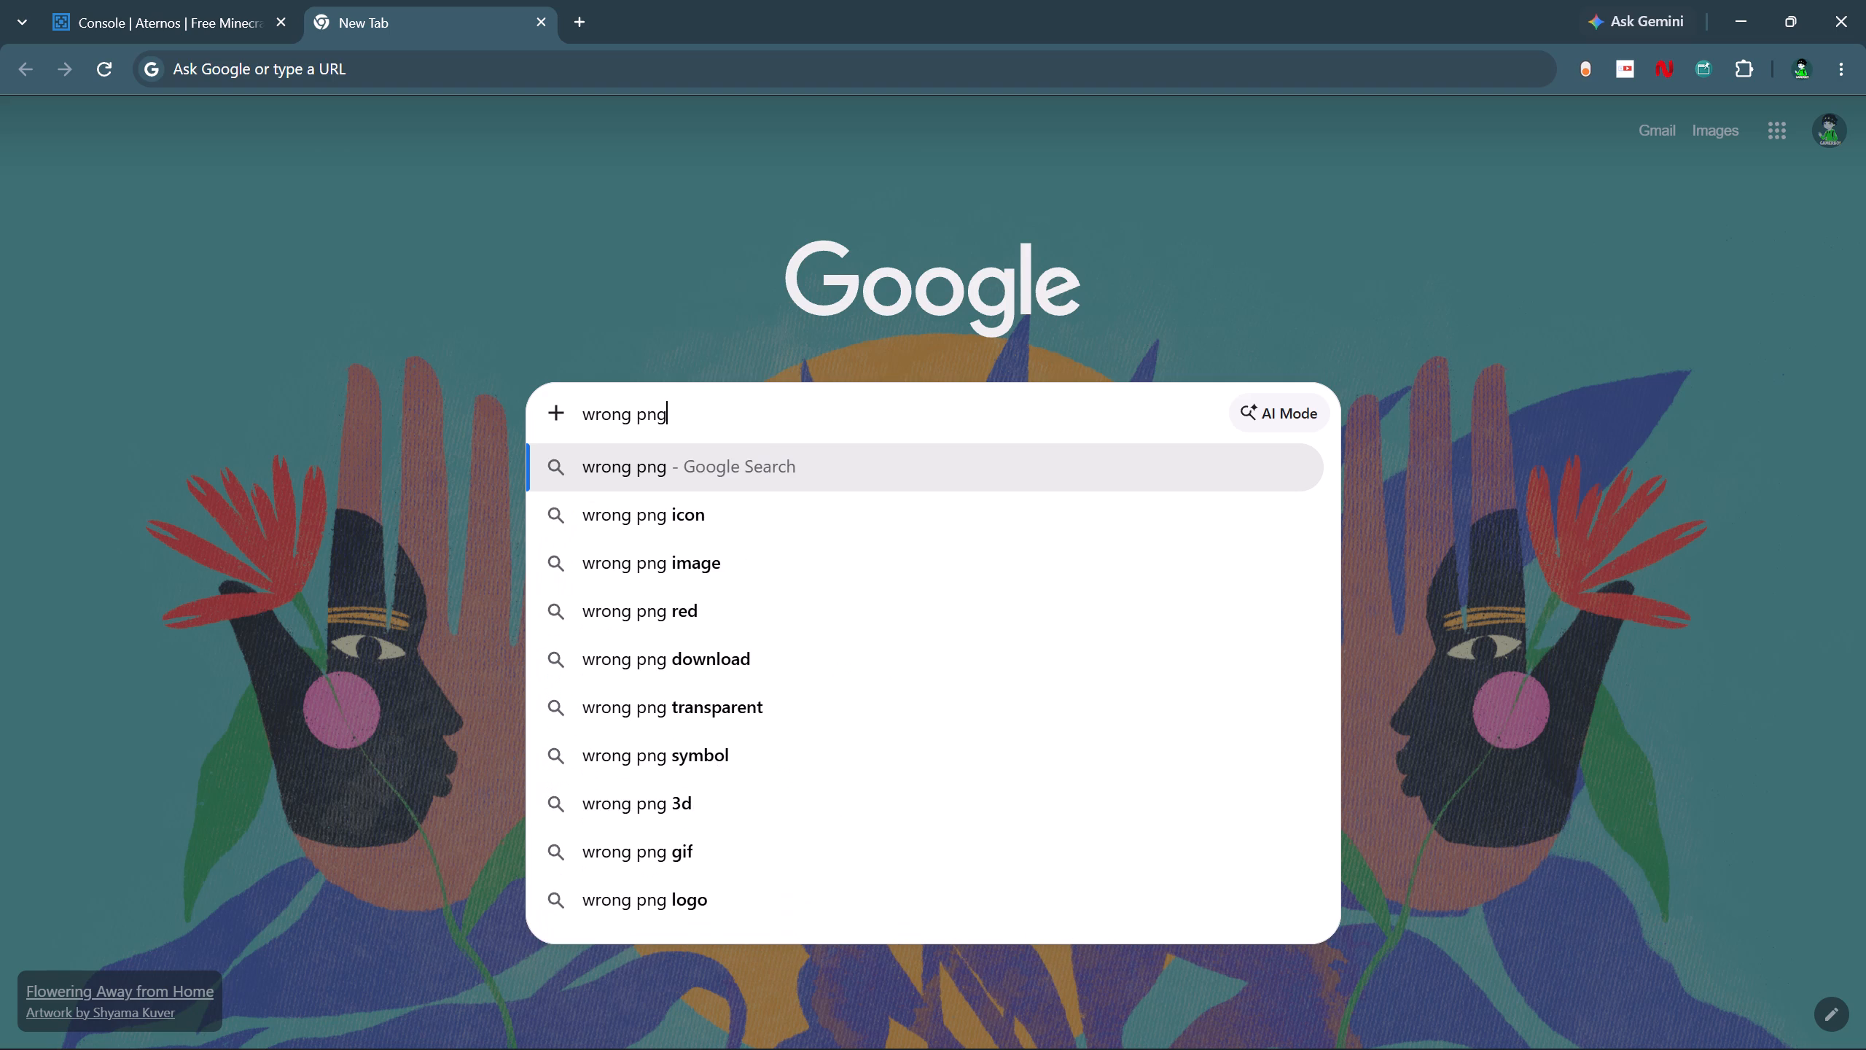
key("Return")
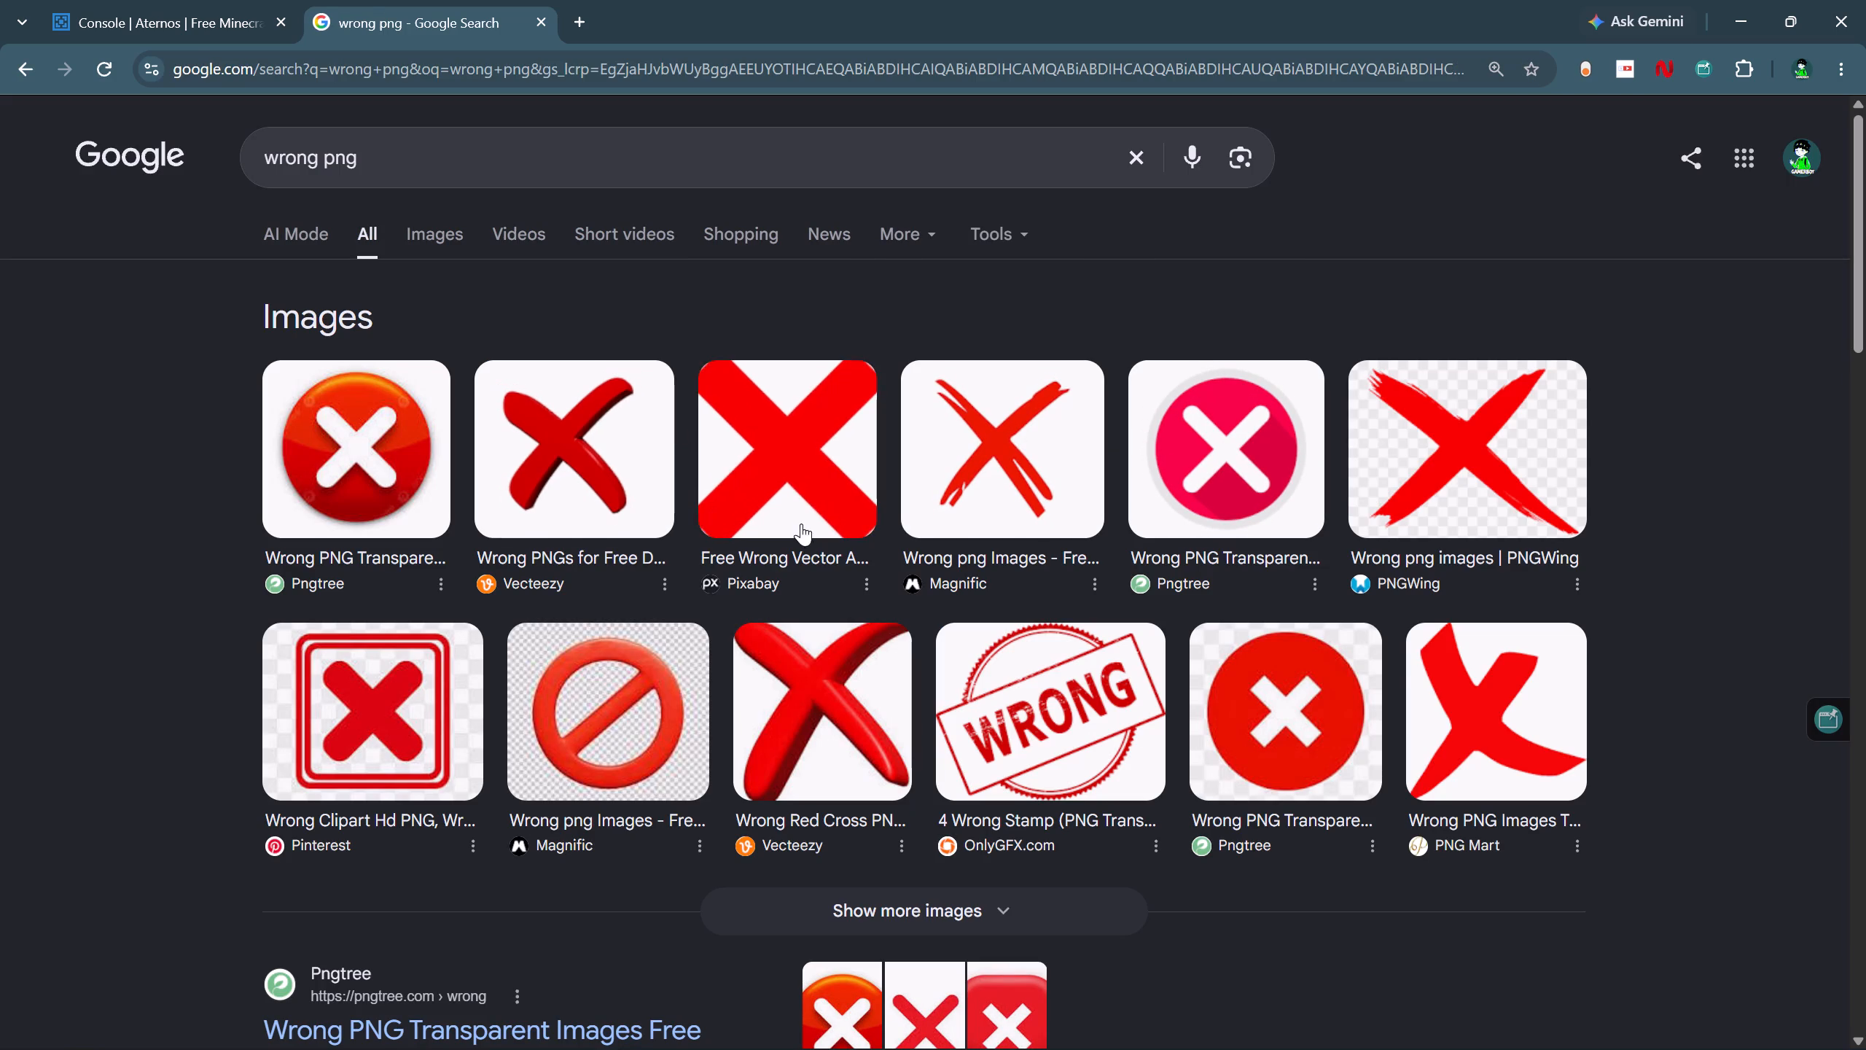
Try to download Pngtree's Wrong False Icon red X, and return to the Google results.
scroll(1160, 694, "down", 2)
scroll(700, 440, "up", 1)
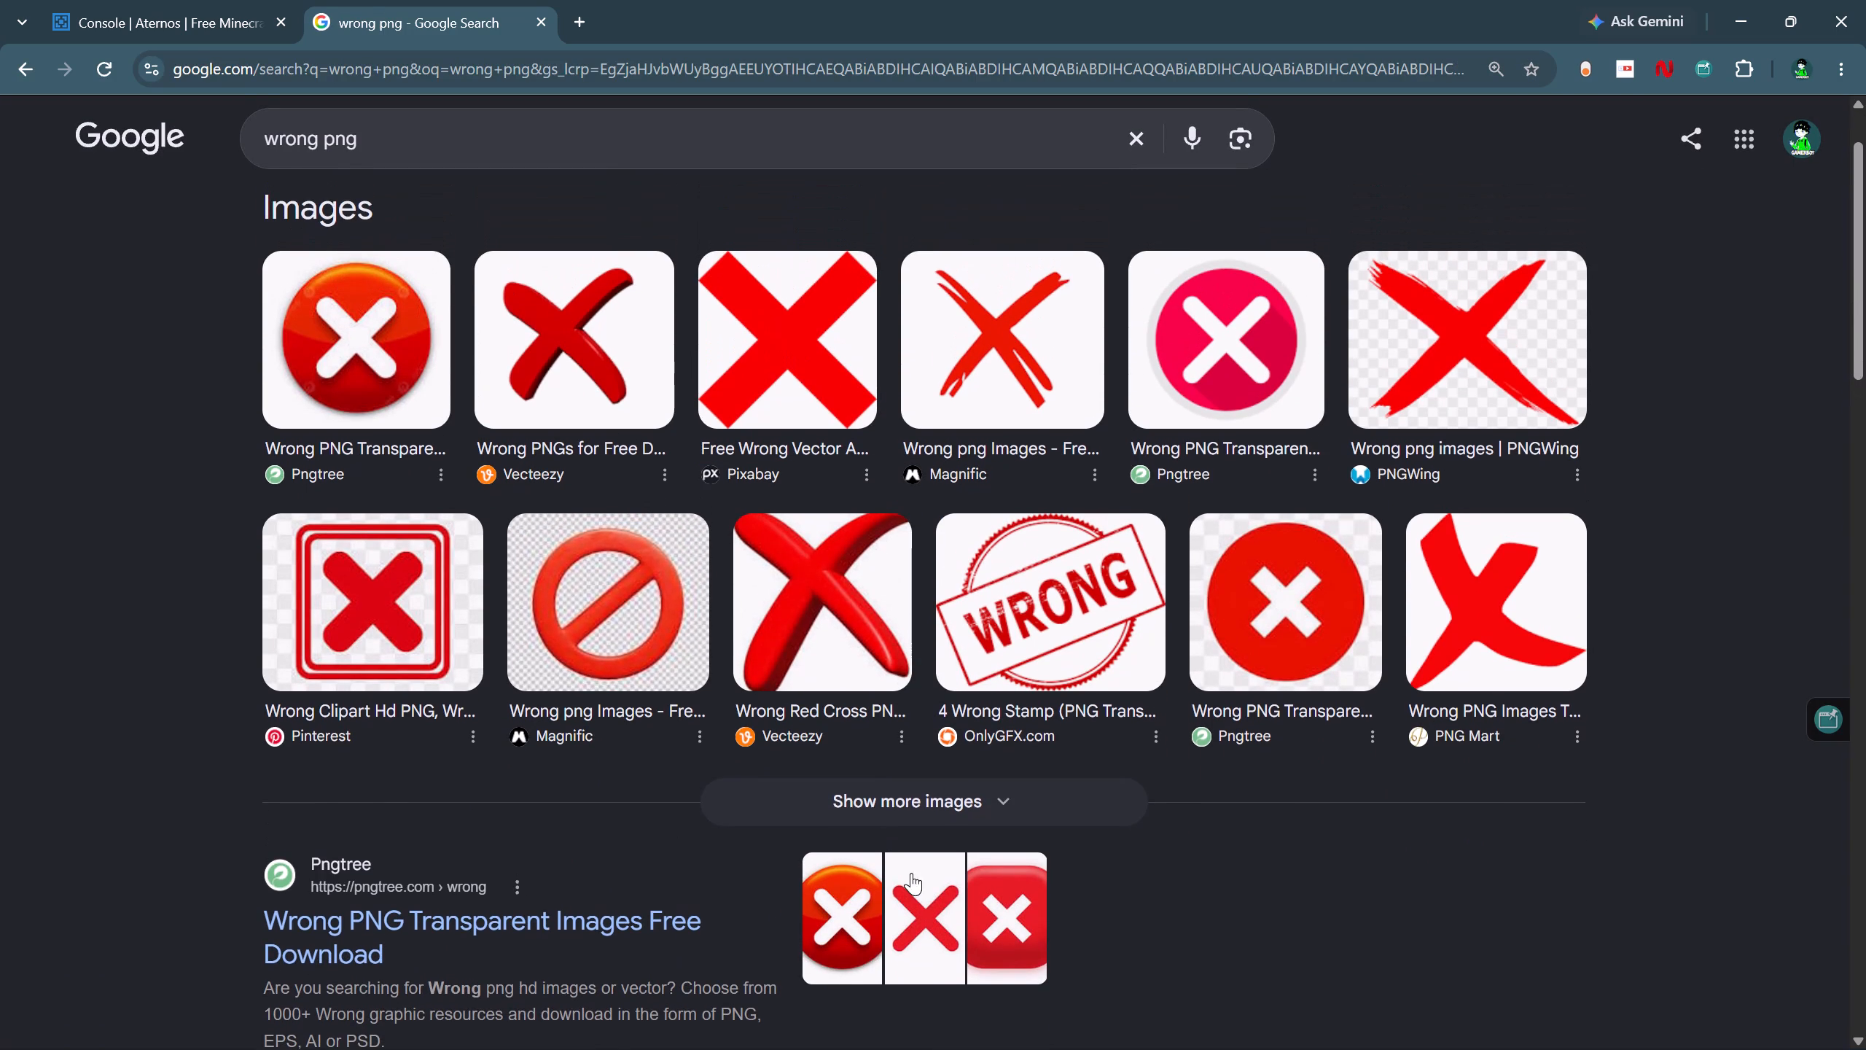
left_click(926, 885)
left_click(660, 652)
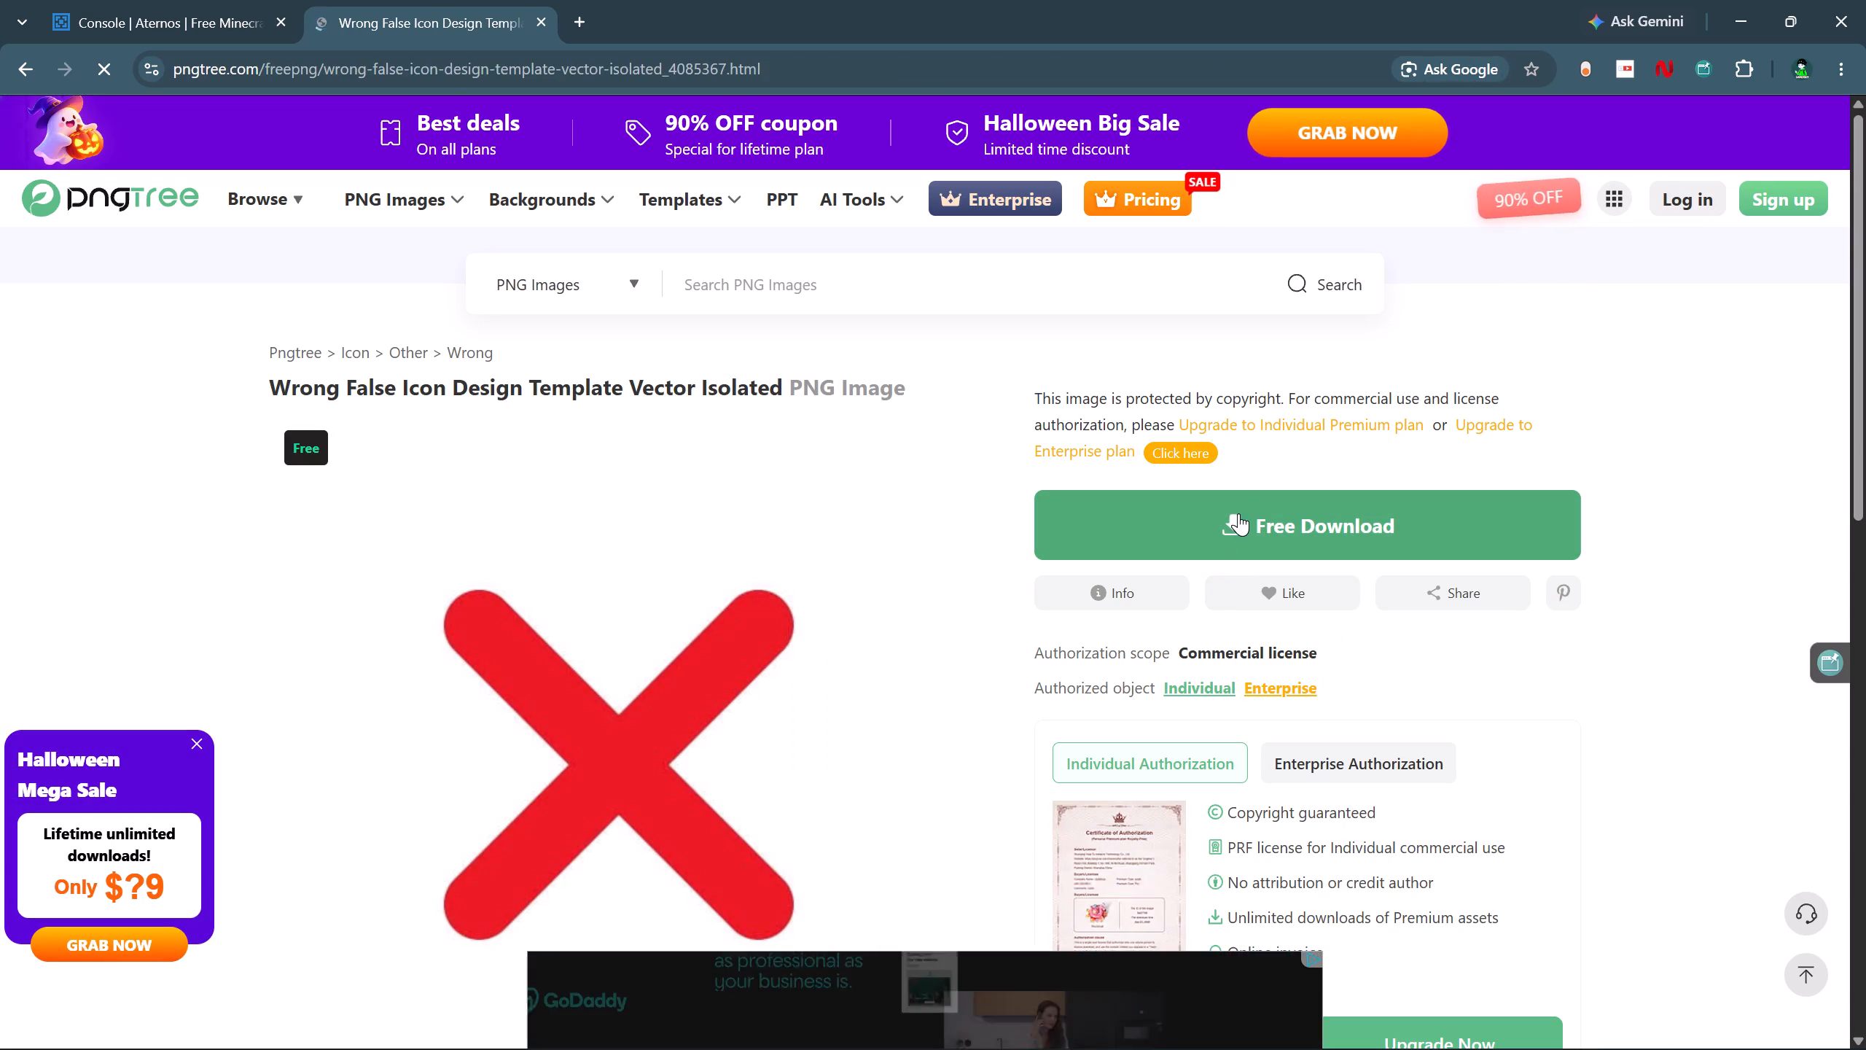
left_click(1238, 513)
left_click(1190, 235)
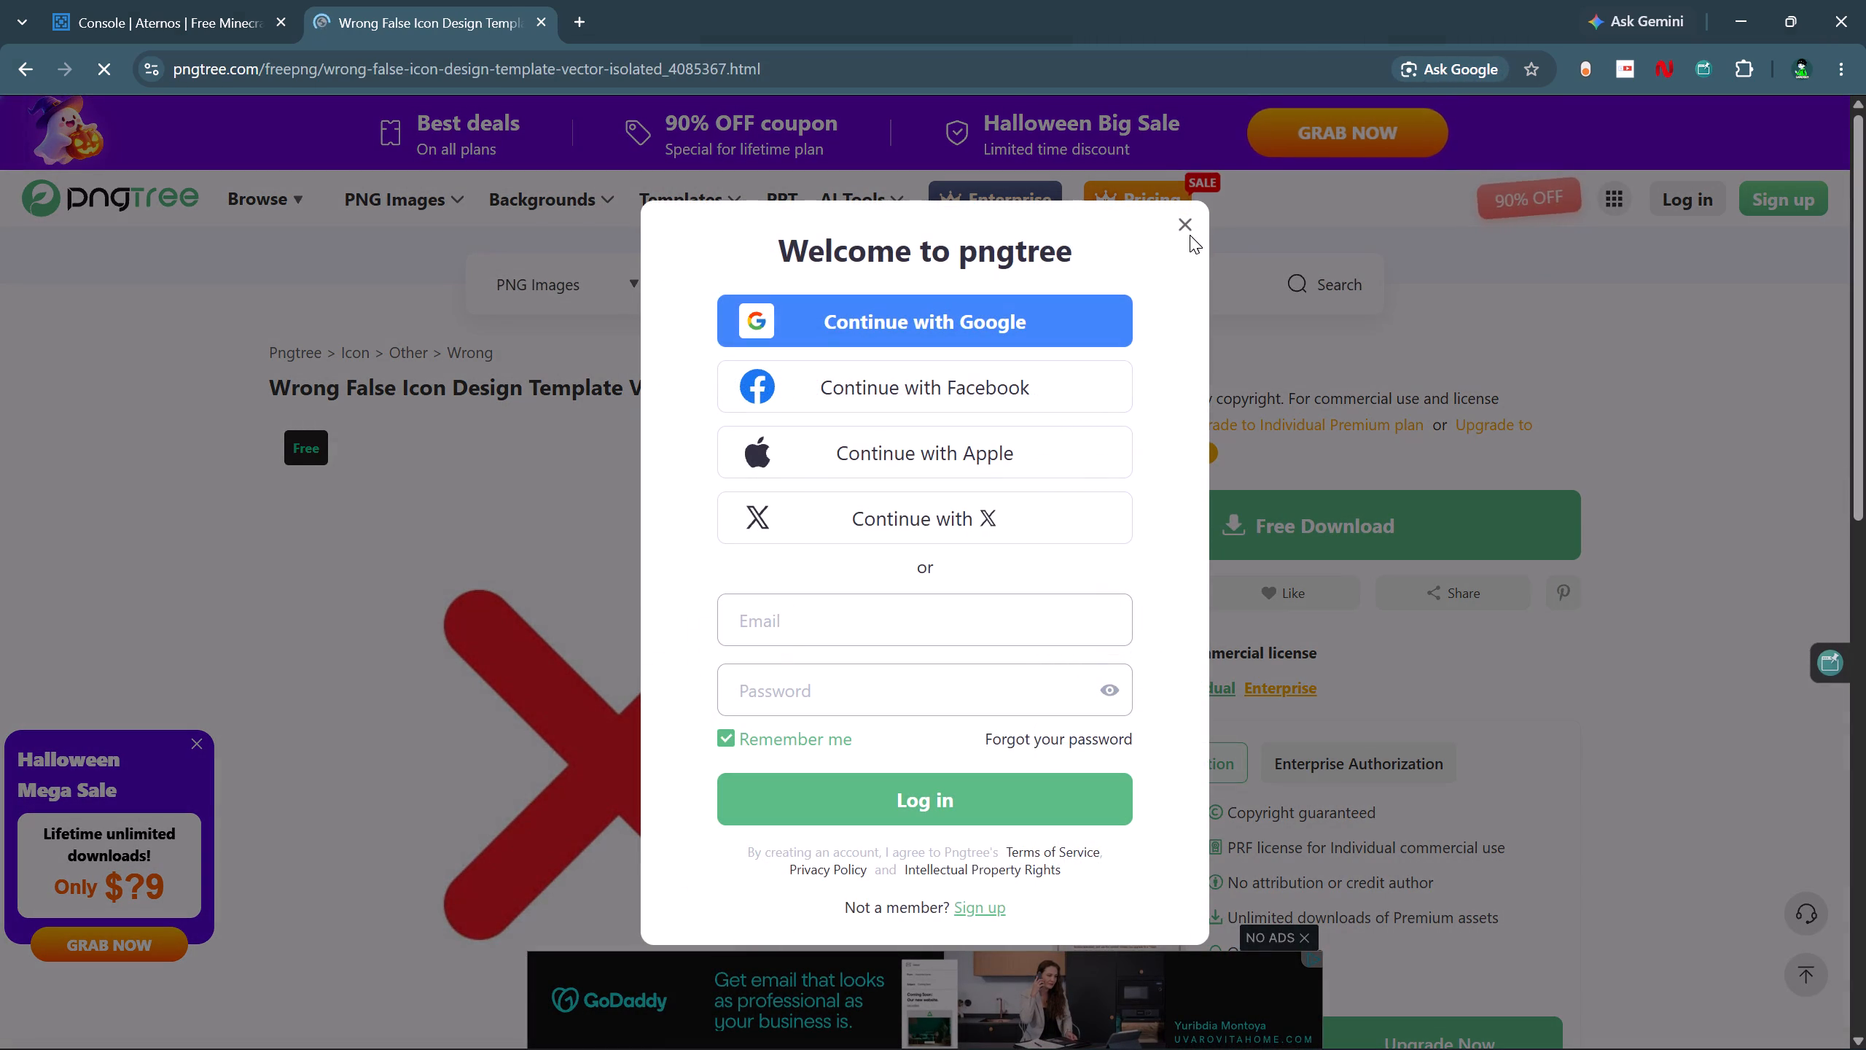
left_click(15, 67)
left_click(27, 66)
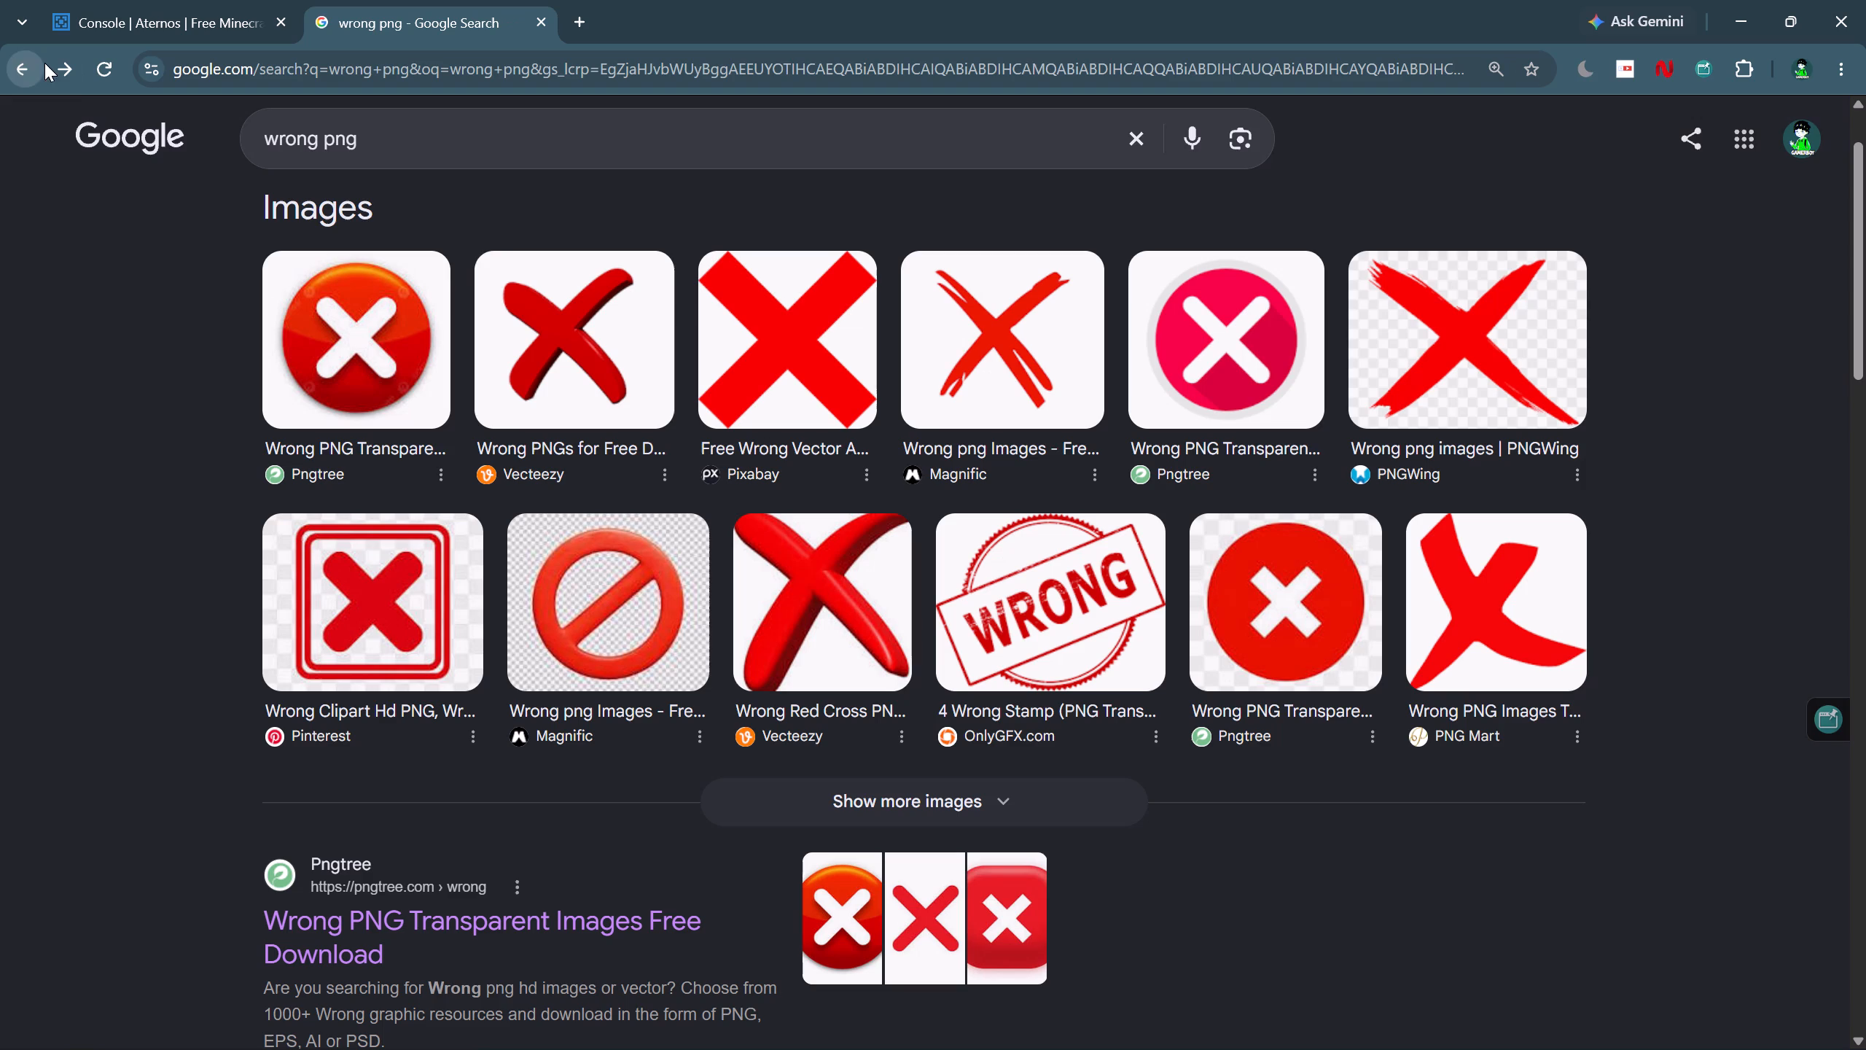
Show the image results for "wrong png" and filter them by transparent colour.
scroll(424, 233, "up", 6)
left_click(440, 239)
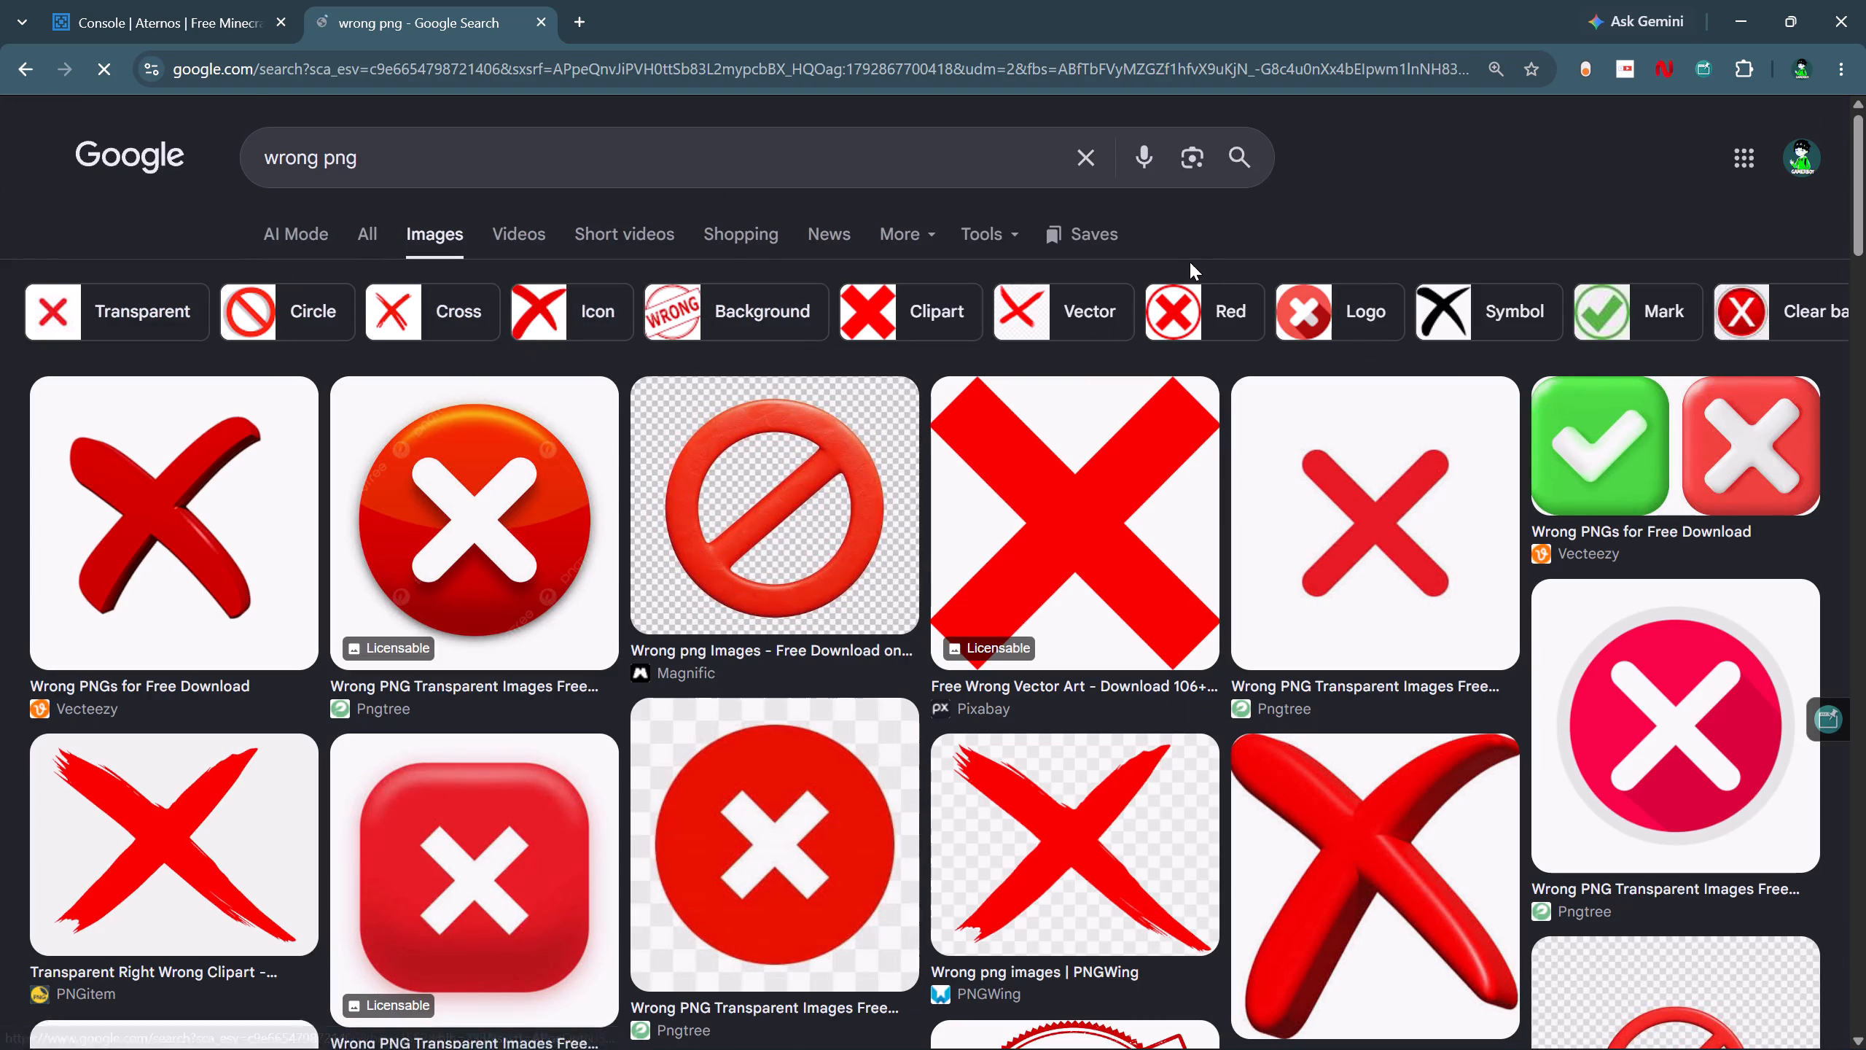
left_click(985, 237)
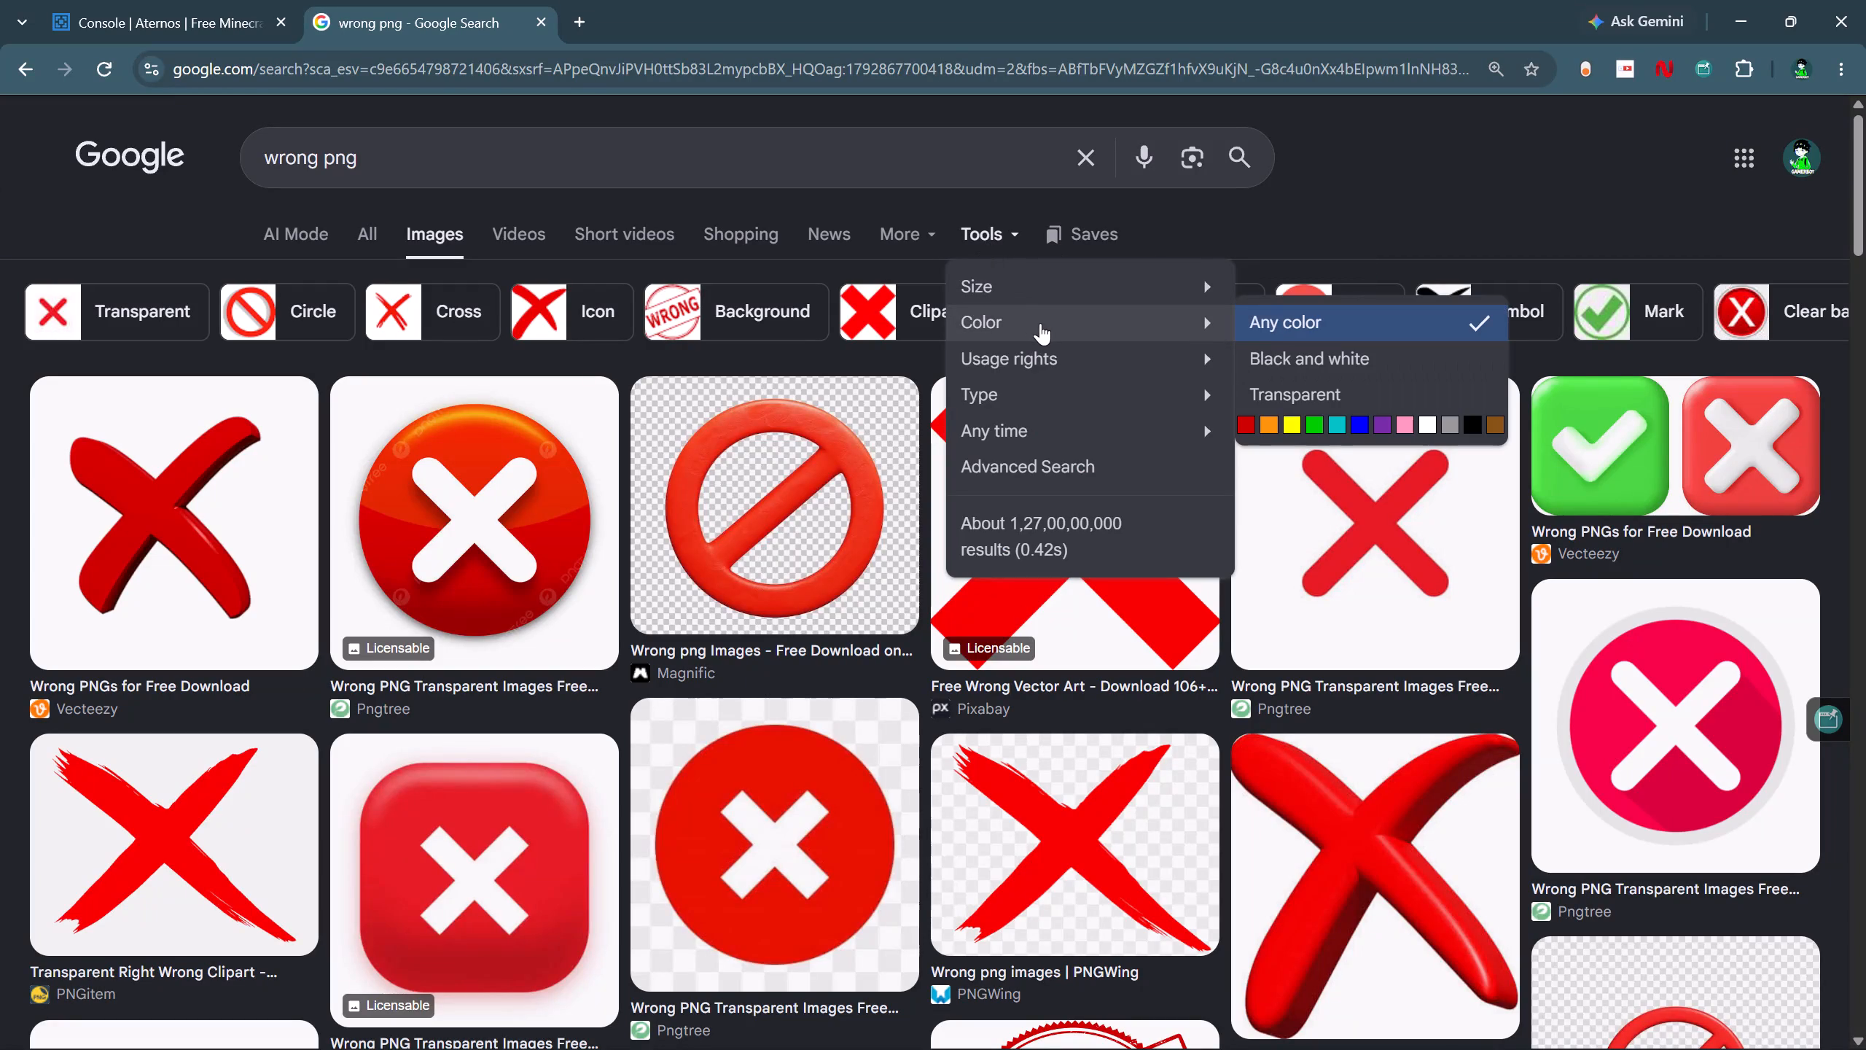
left_click(1340, 388)
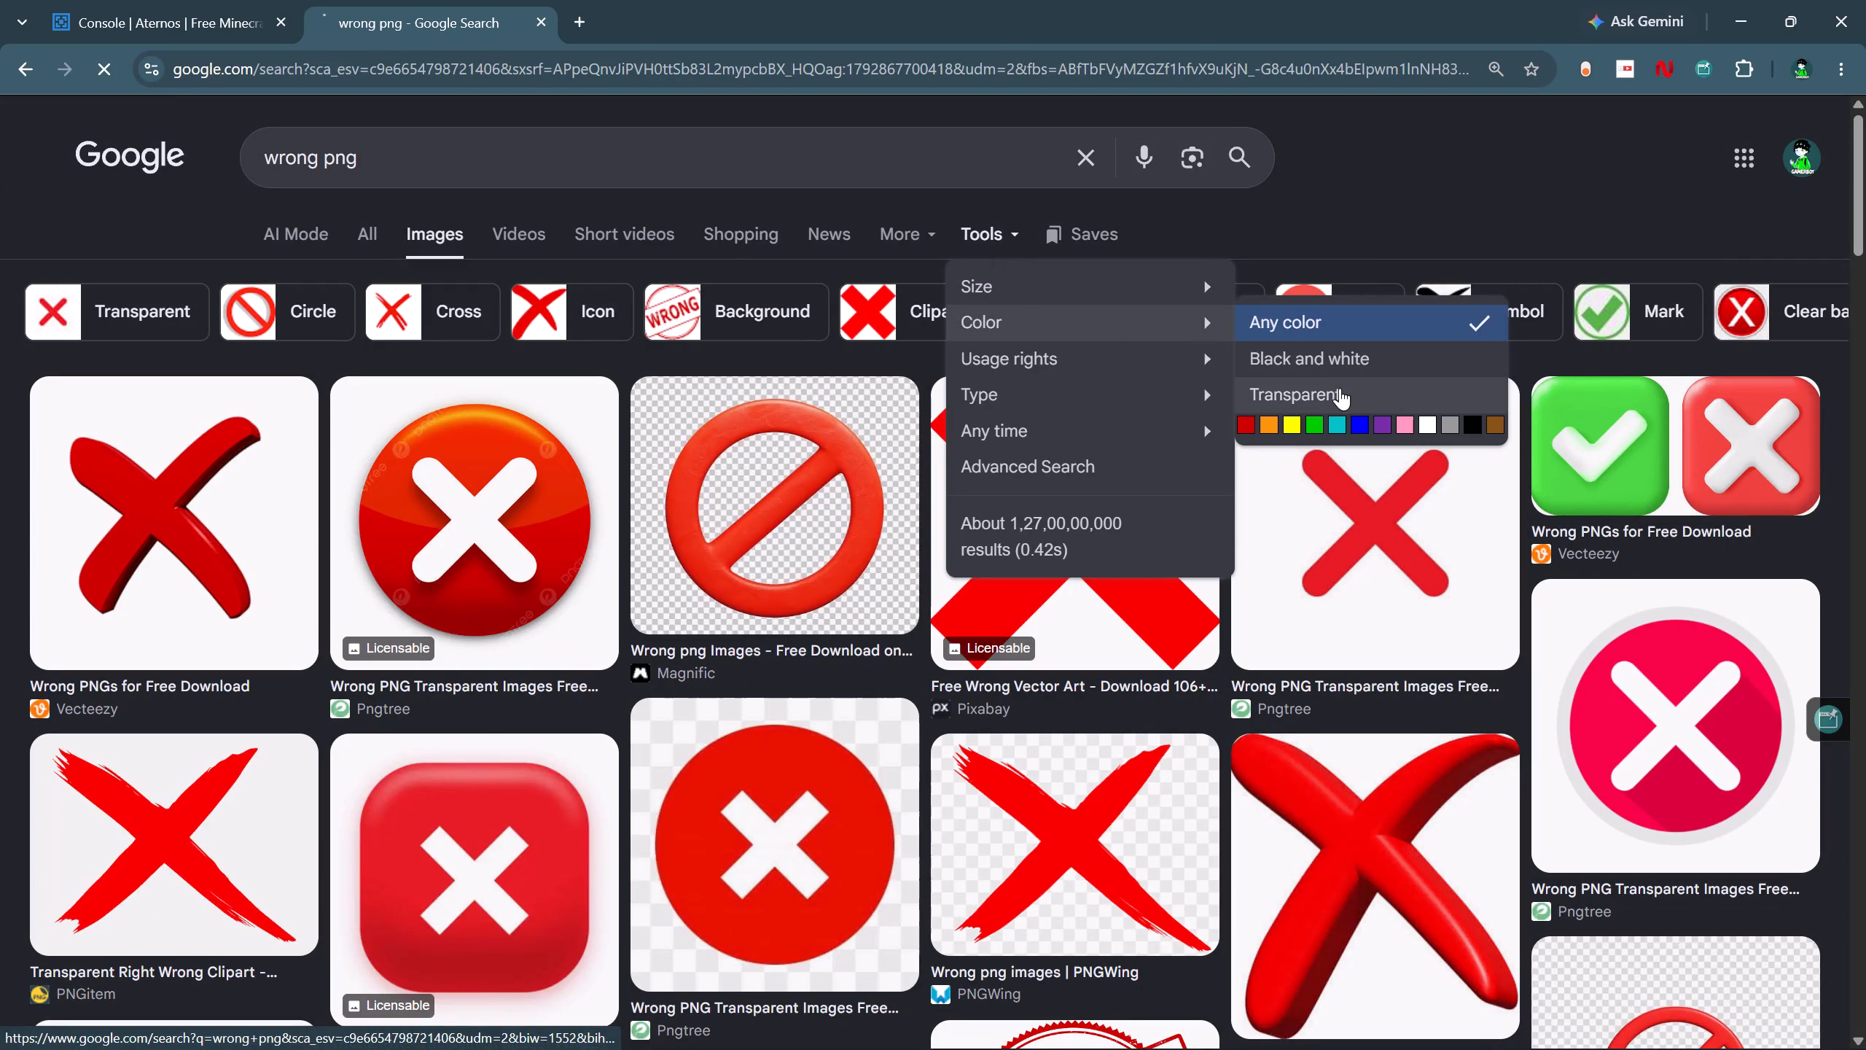
Download Pixabay's transparent red X image as cancel-146131_1280.png.
left_click(839, 537)
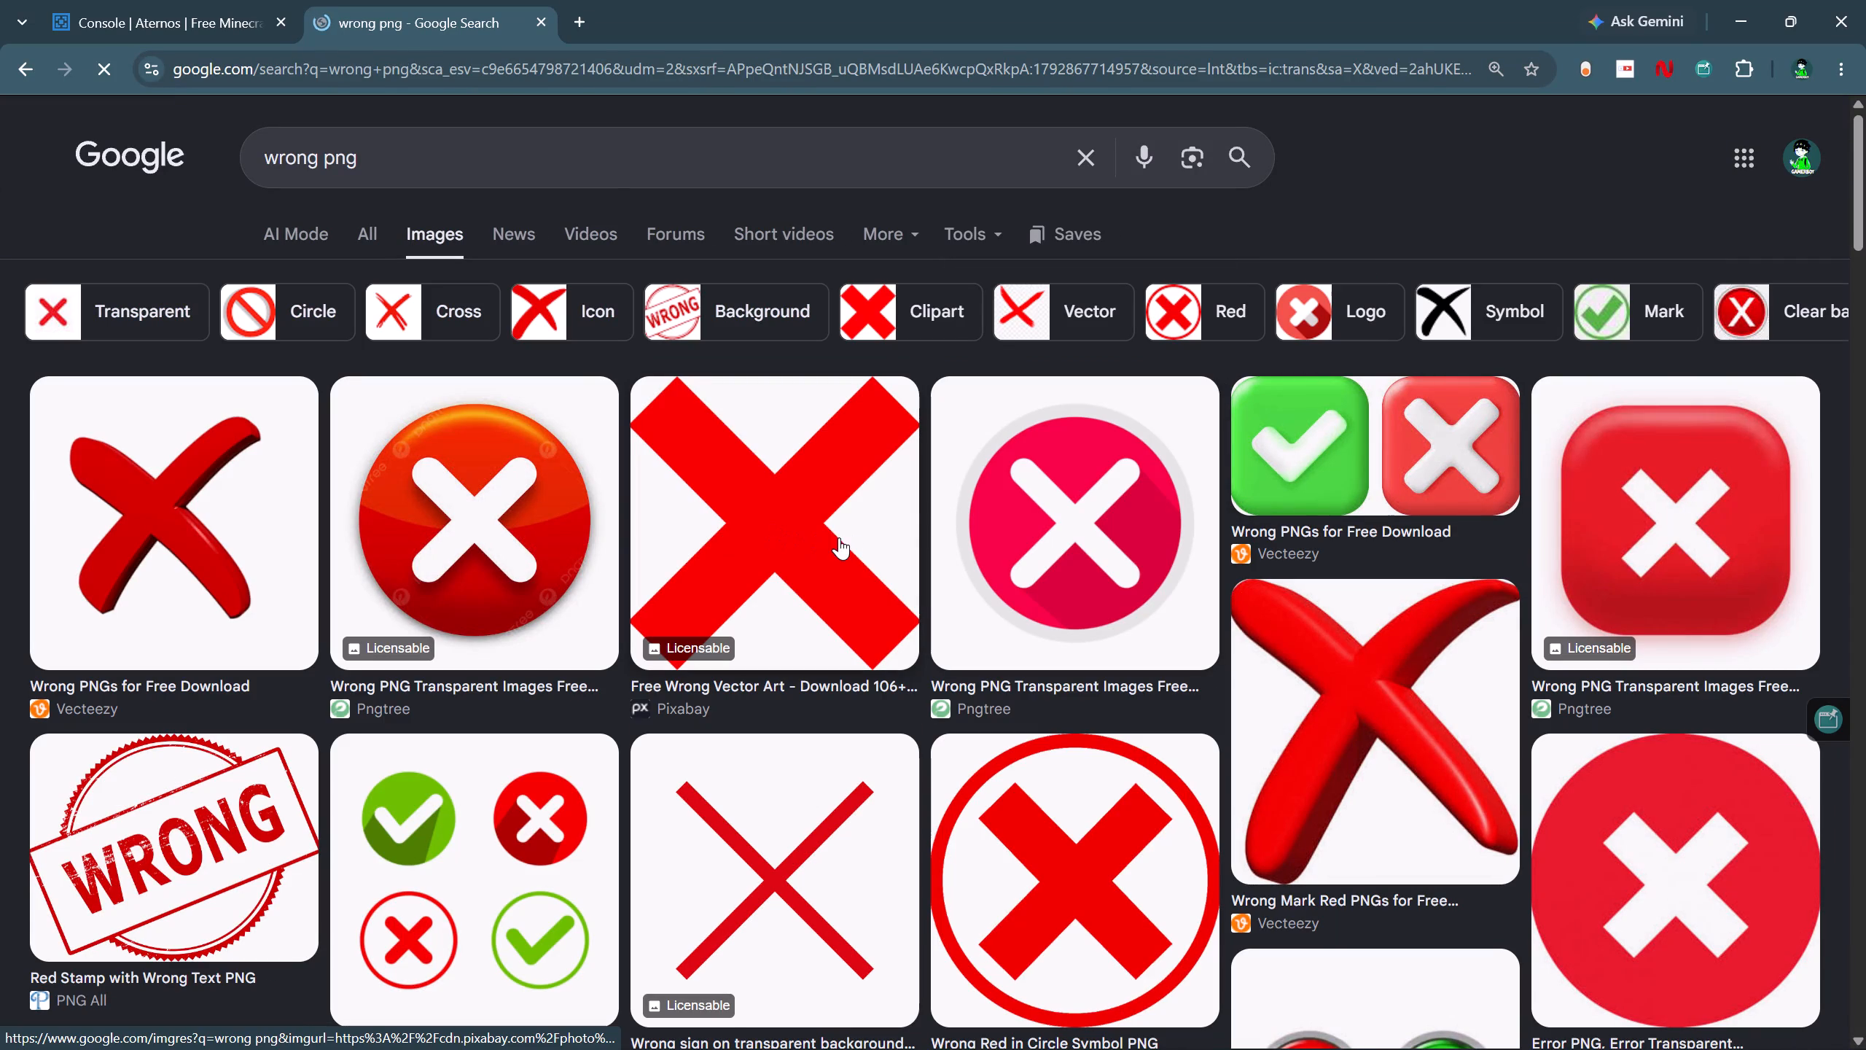
right_click(1428, 572)
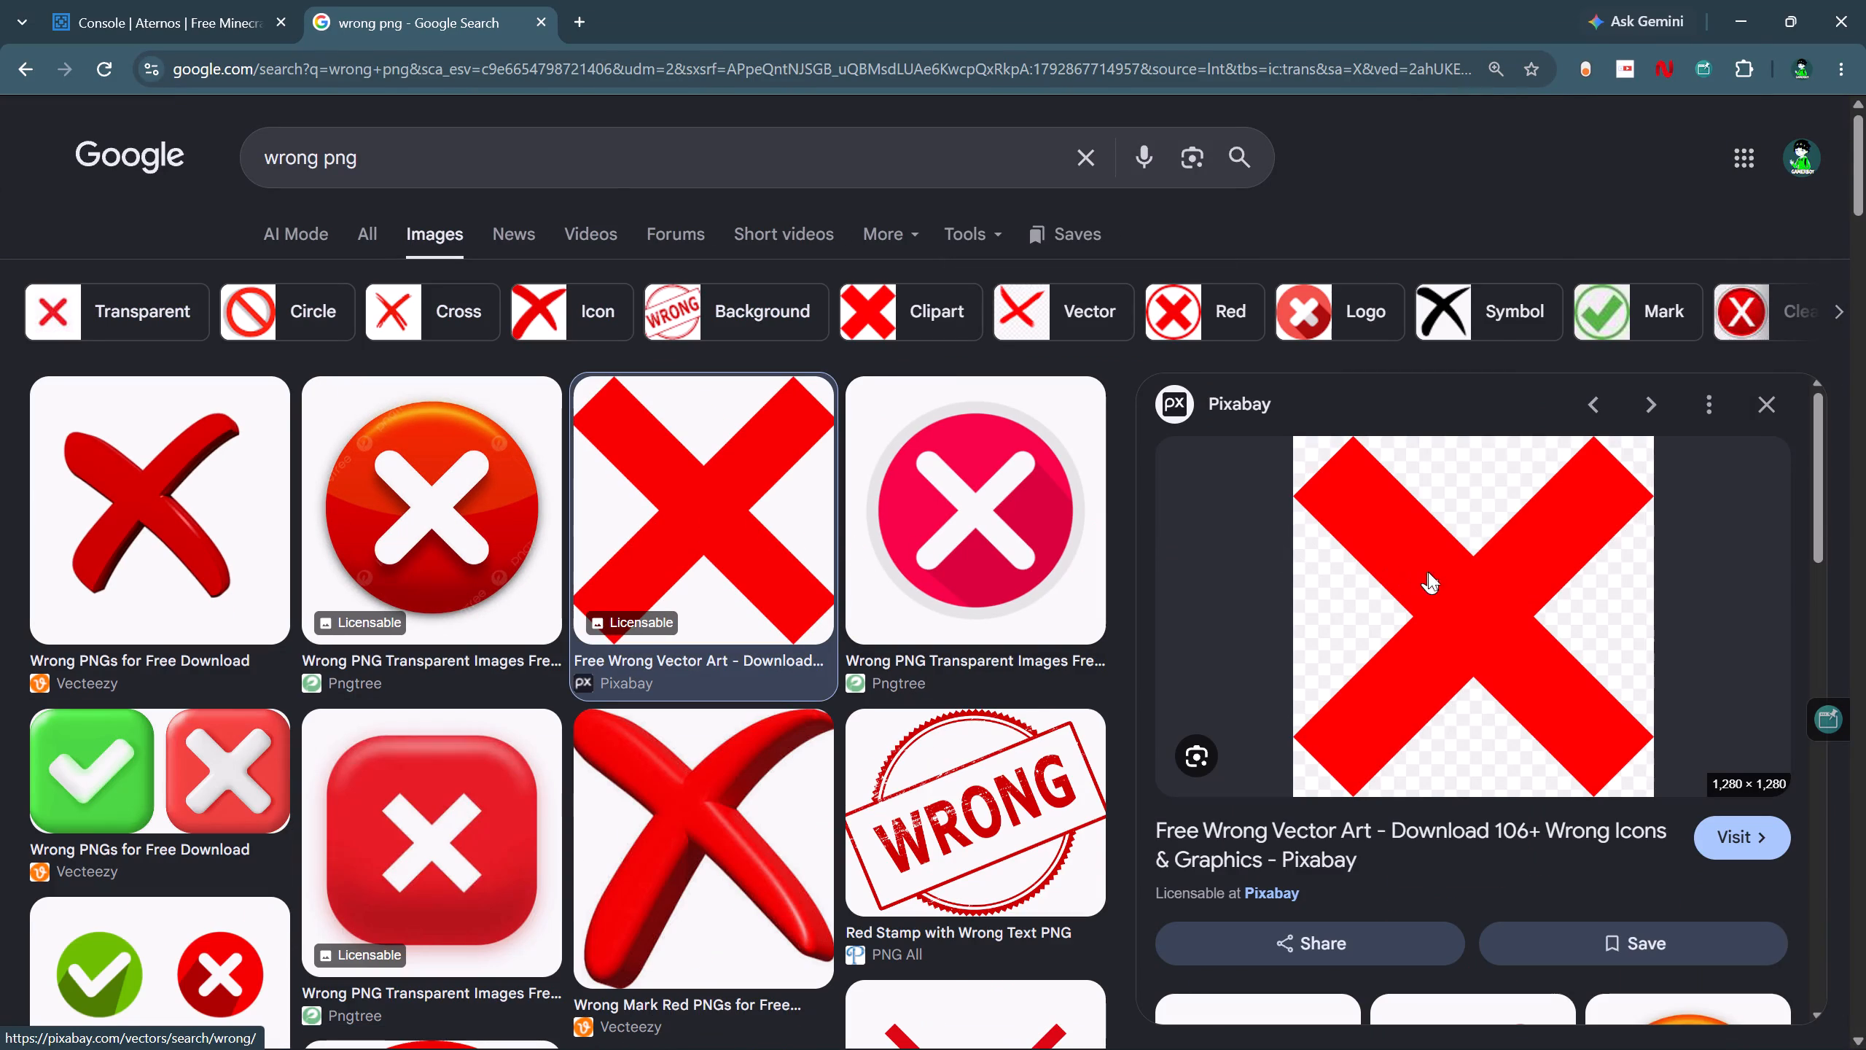
left_click(1537, 354)
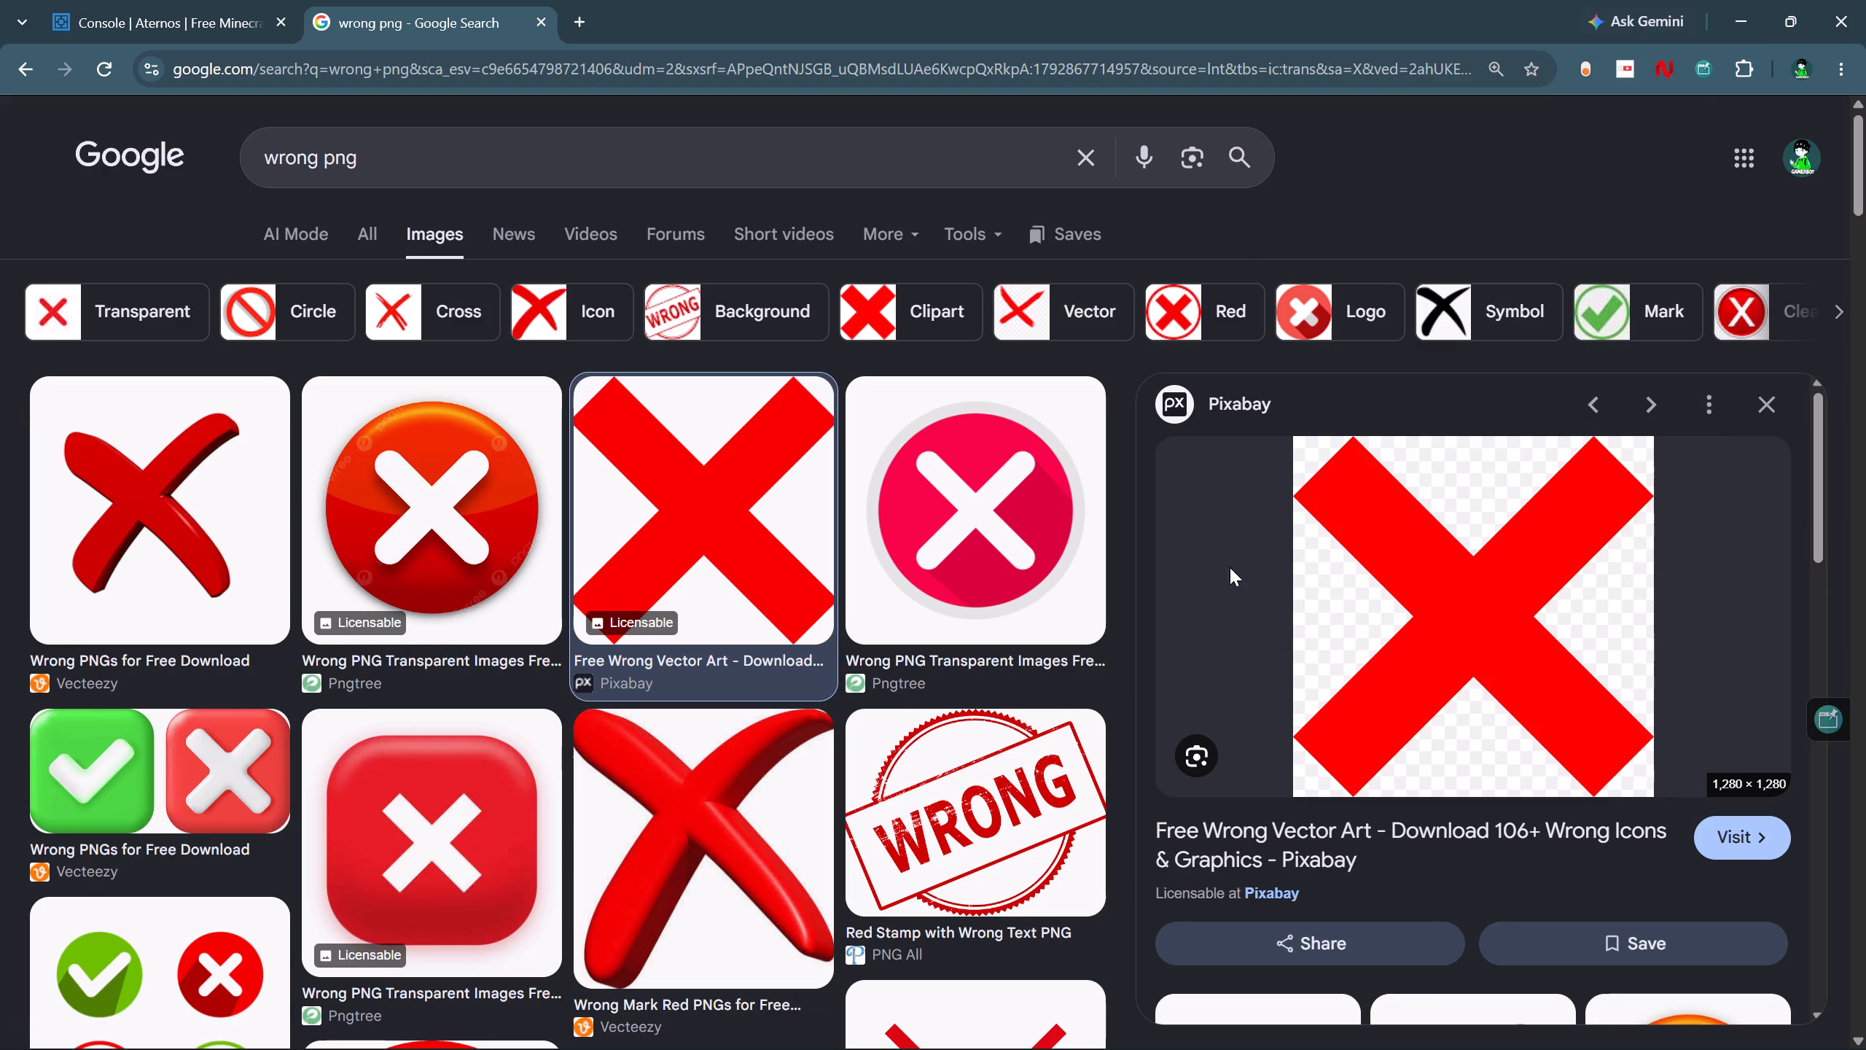
left_click(1021, 486)
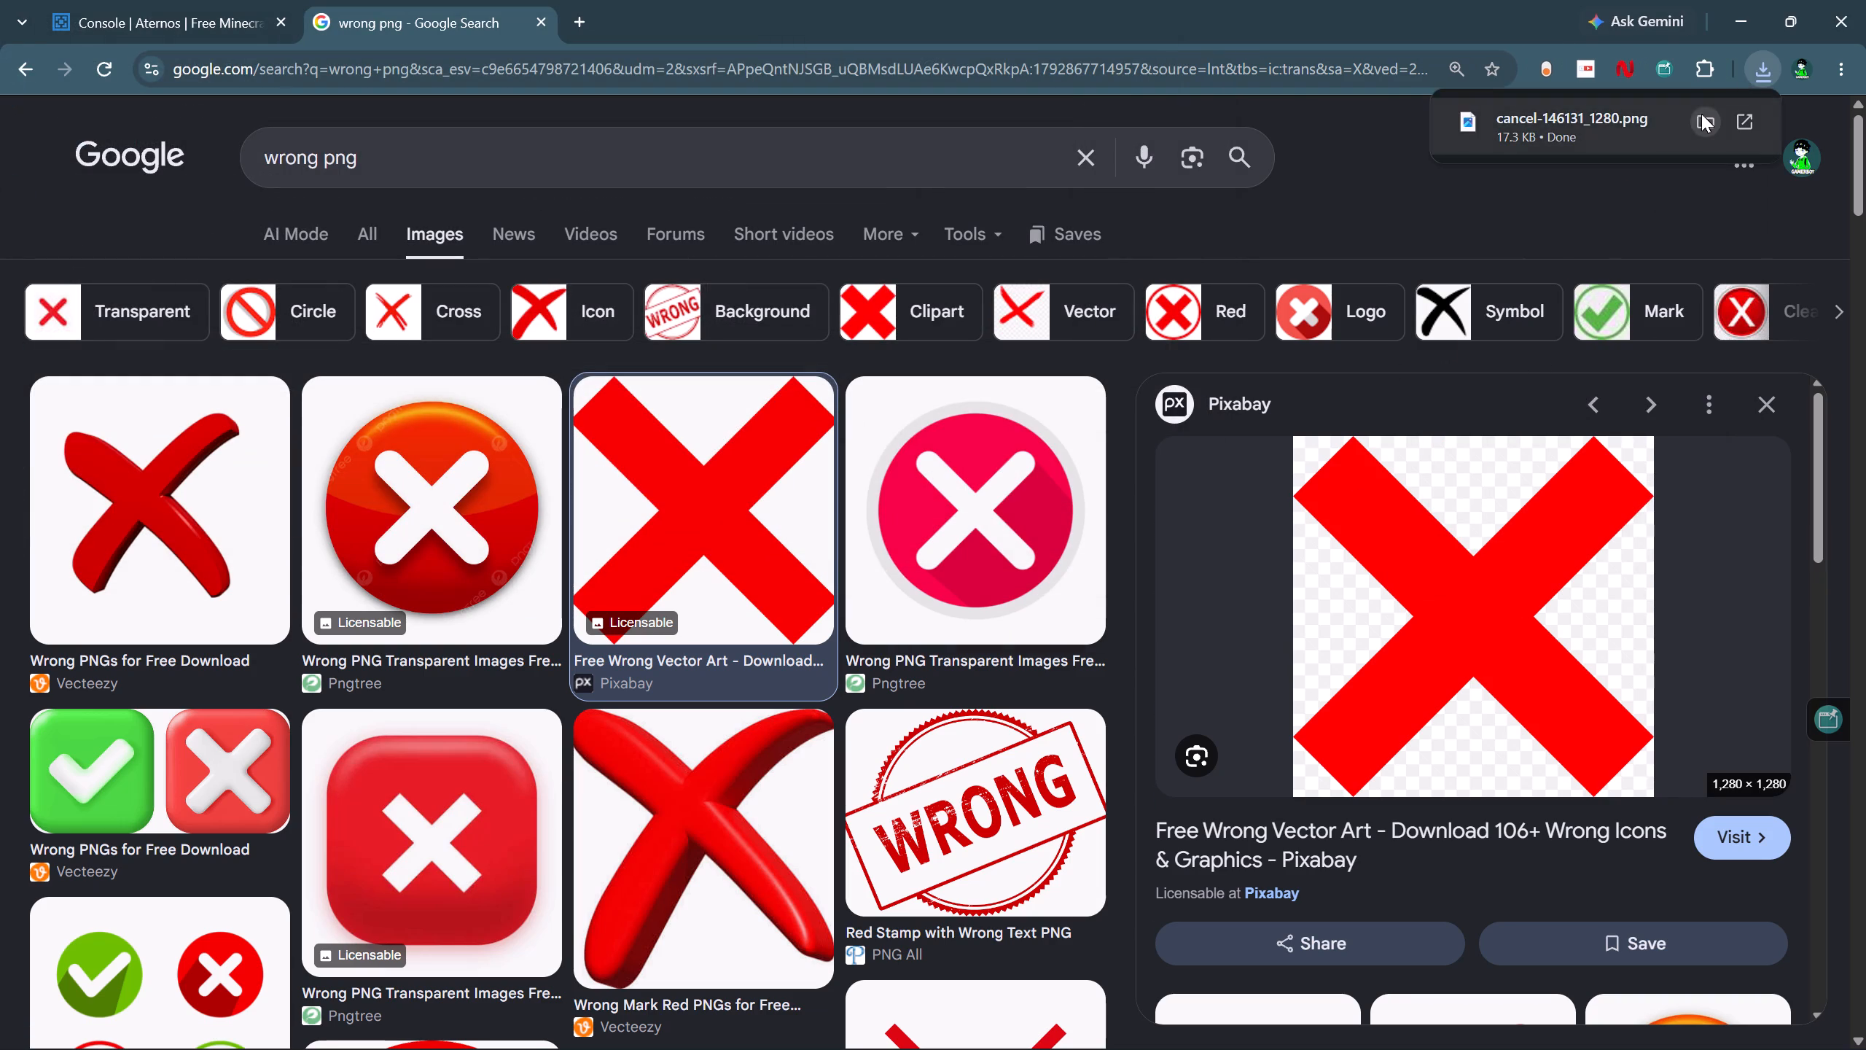
Open the Downloads folder and import cancel-146131_1280.png into CapCut's project media.
left_click(1701, 114)
left_click(1742, 17)
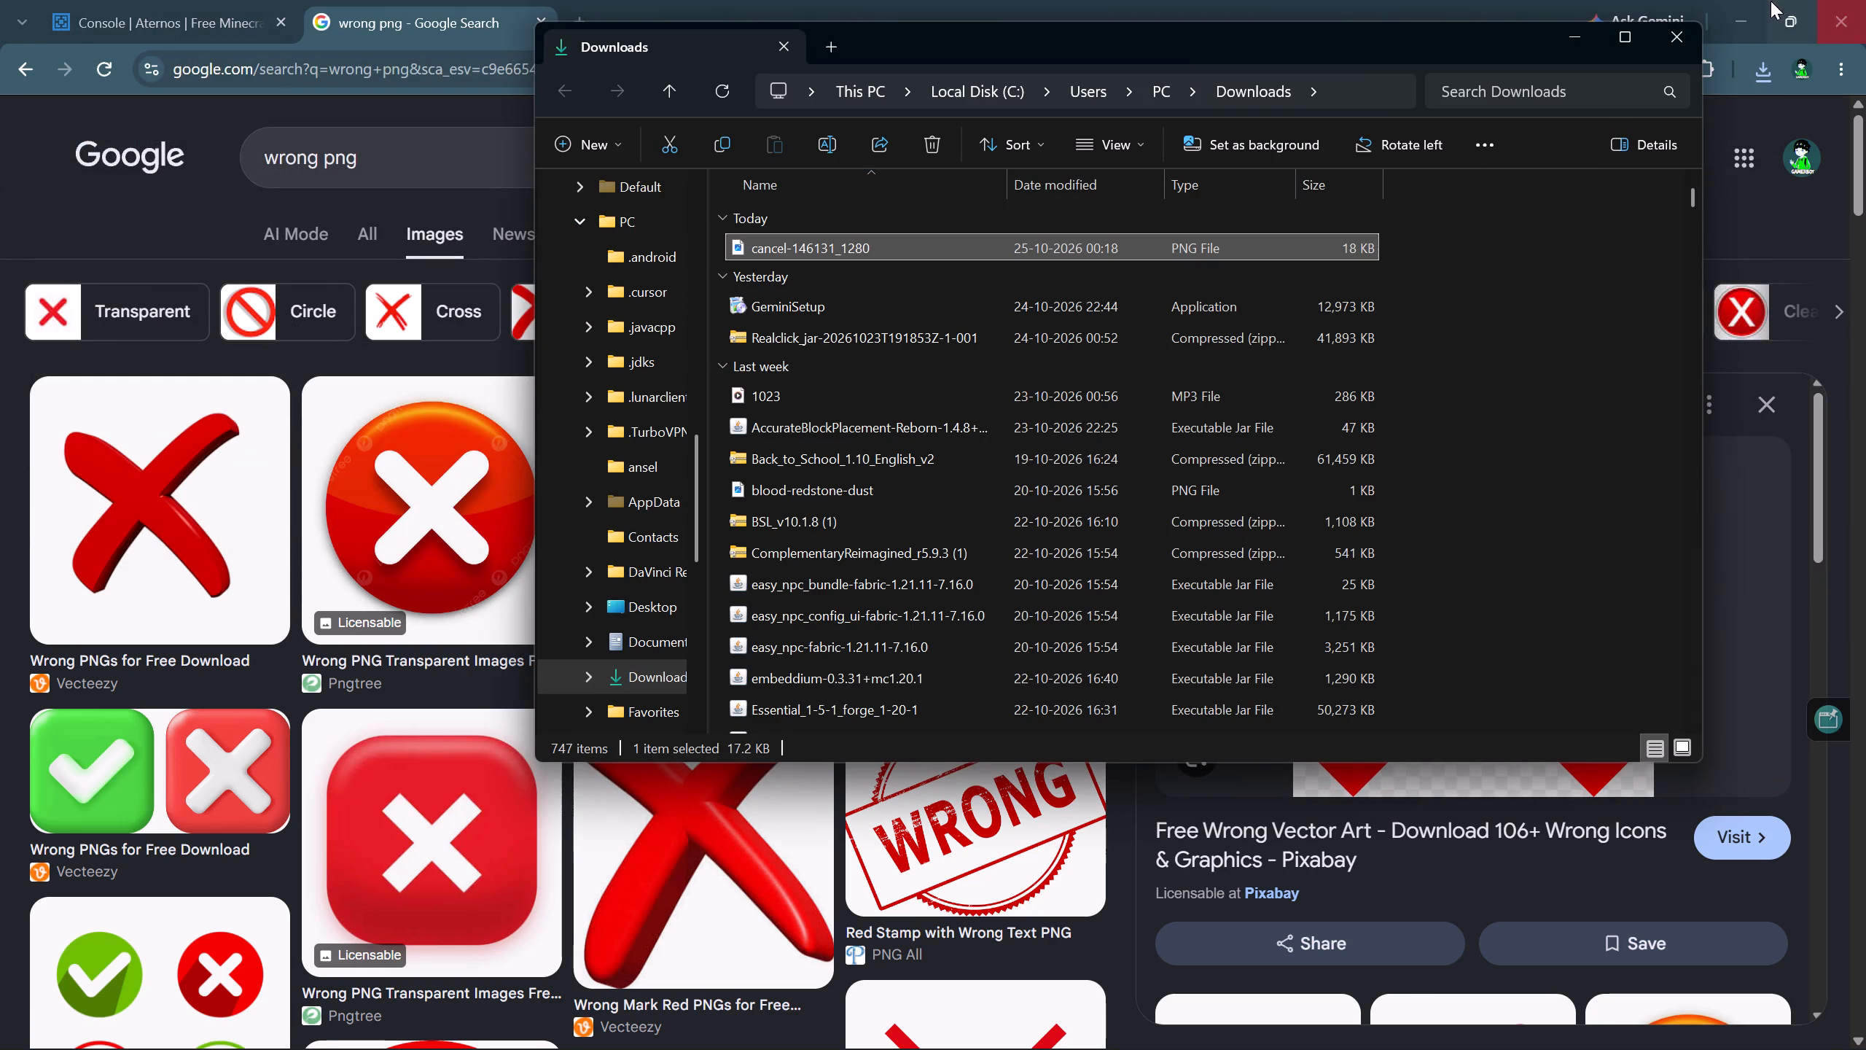
left_click(1848, 0)
left_click_drag(1072, 252, 427, 497)
Place cancel-146131_1280.png on the overlay track above the main video, starting at 00:00:10:03.
left_click_drag(515, 569, 398, 855)
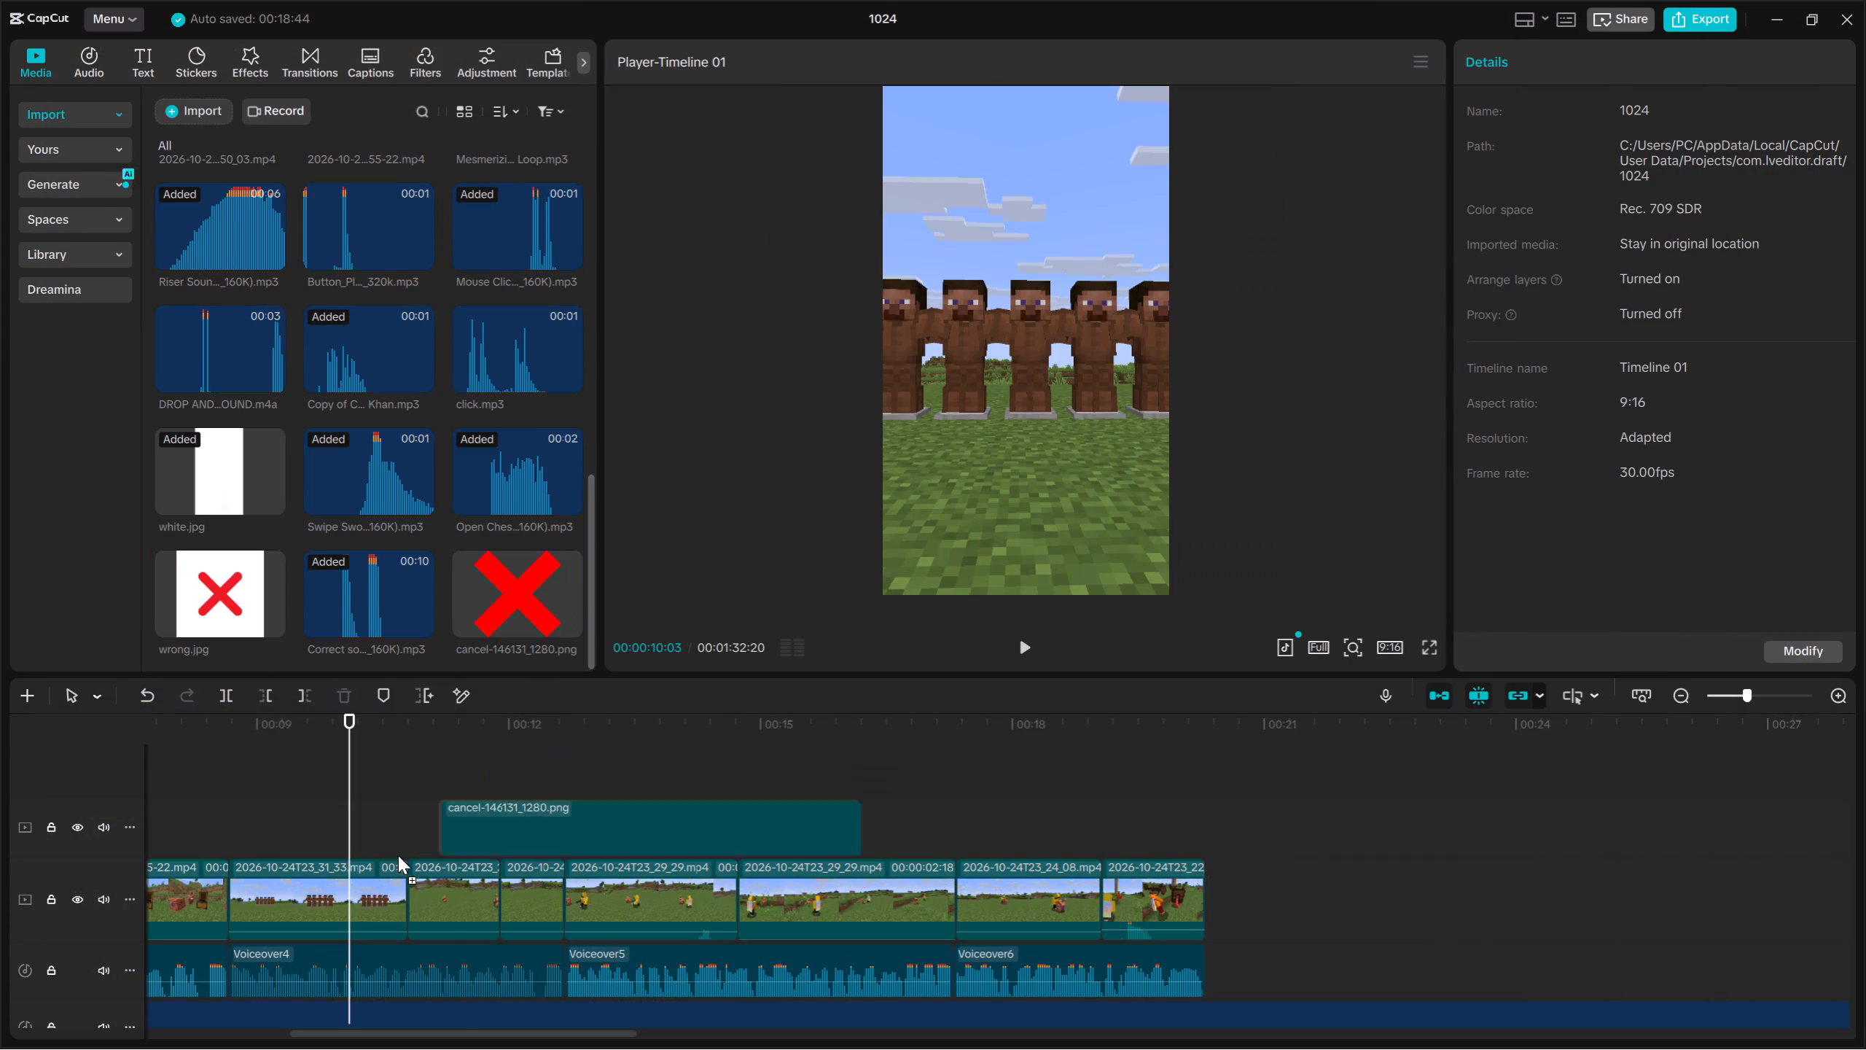
left_click_drag(398, 855, 346, 839)
Shrink the new red X to about a fifth of the frame's width and position it over the leftmost character's head.
double_click(1831, 698)
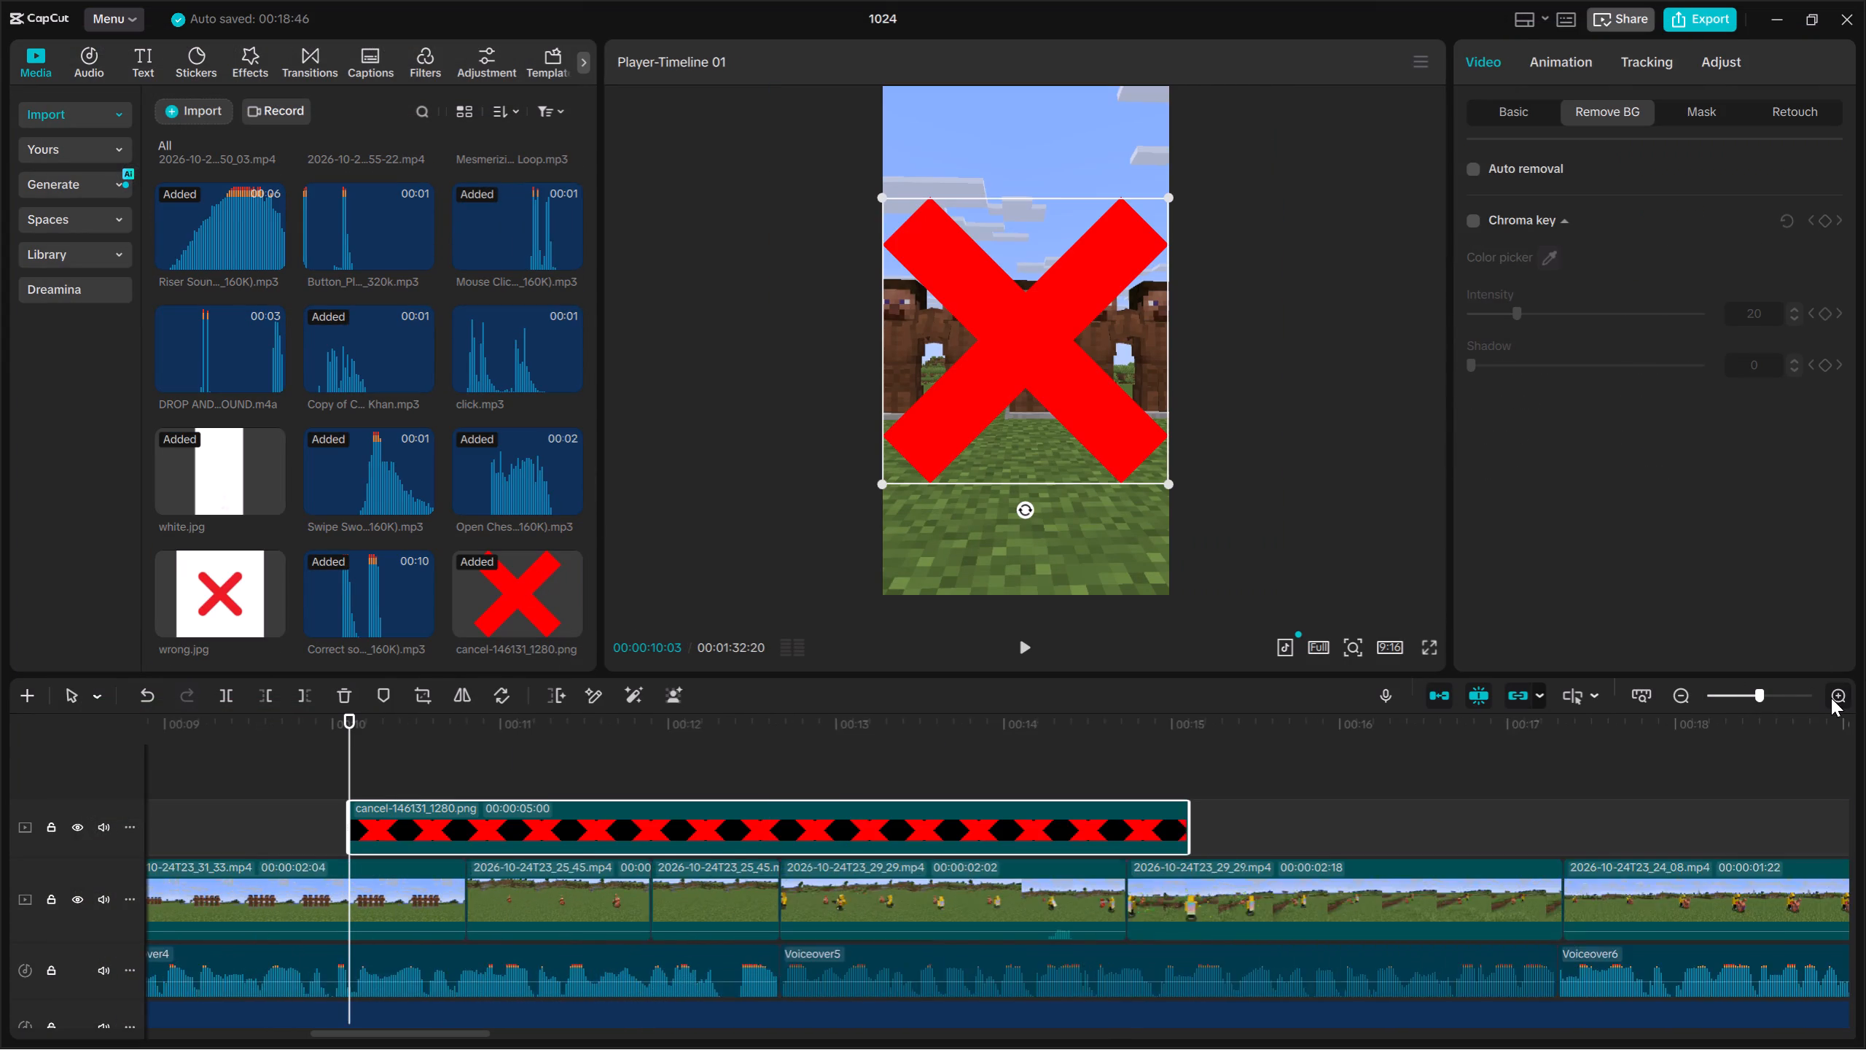
left_click_drag(1174, 486, 999, 349)
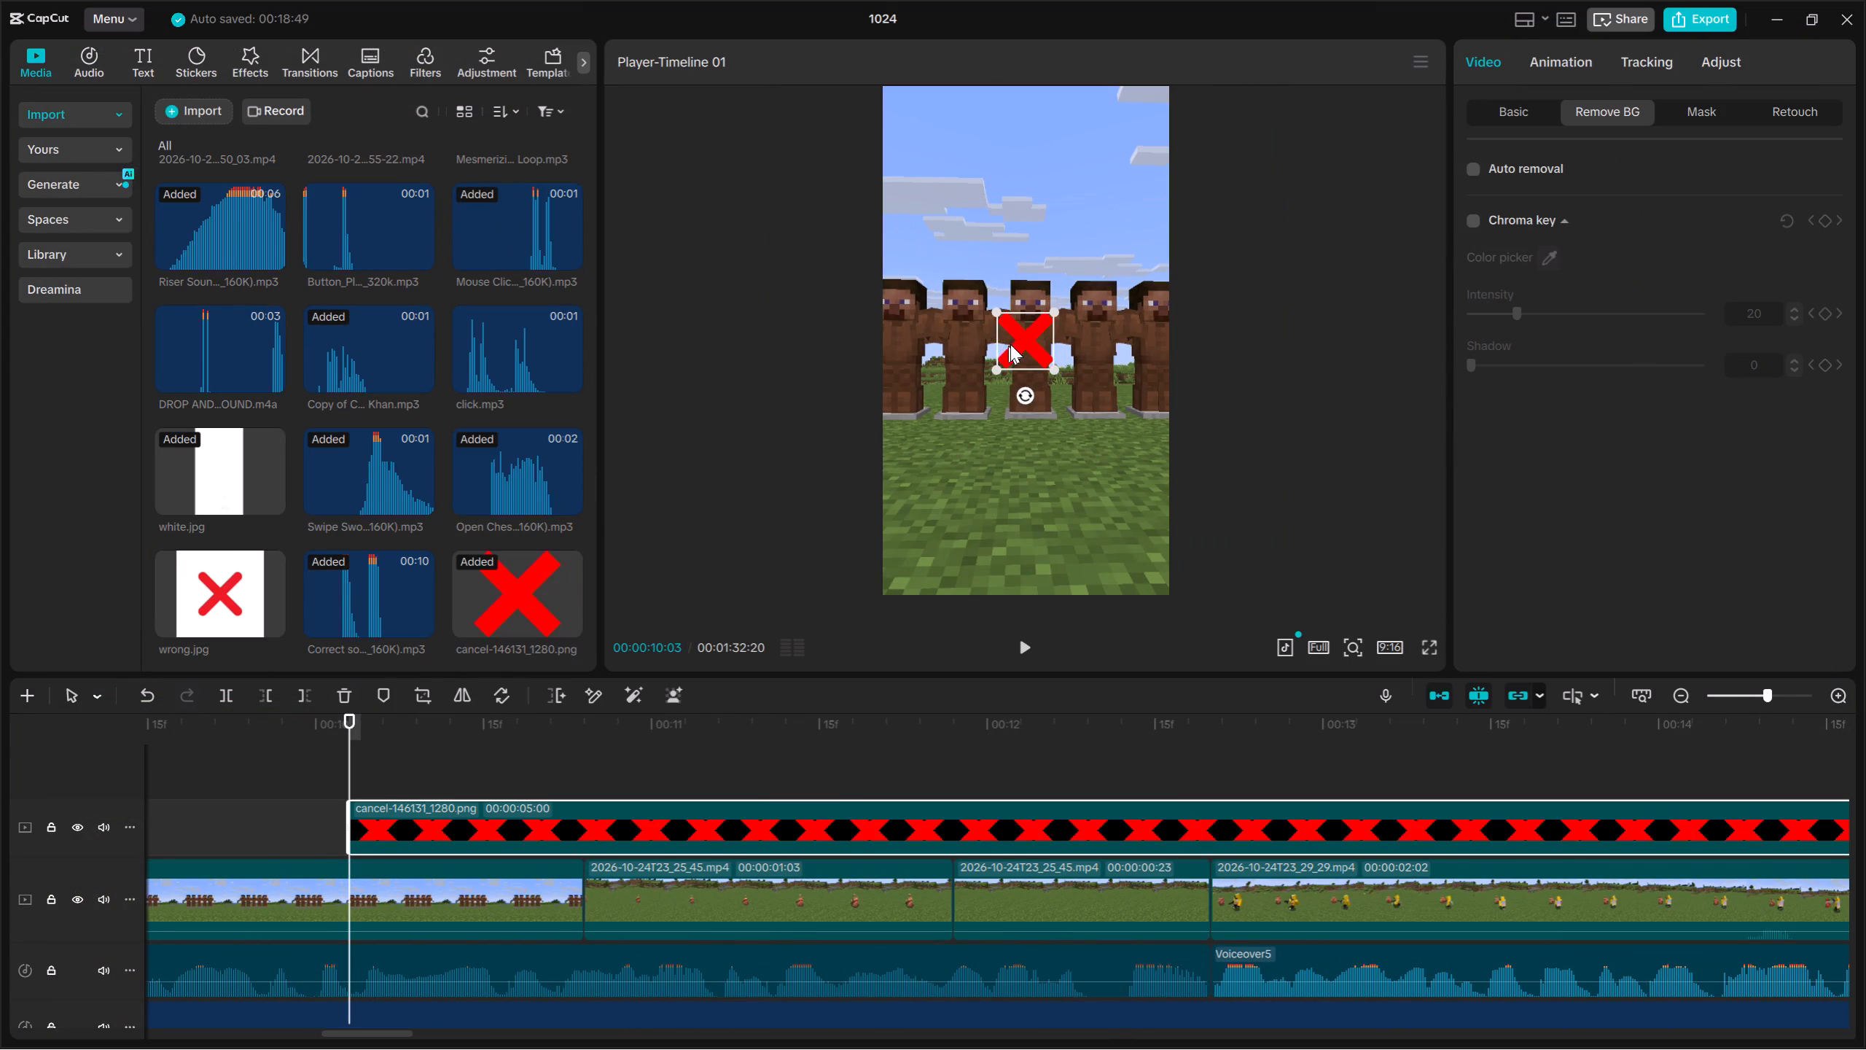
left_click_drag(1016, 338, 889, 297)
Extend the start of the red X overlay back to 00:00:08:20, aligned with the start of the five-character clip.
key("space")
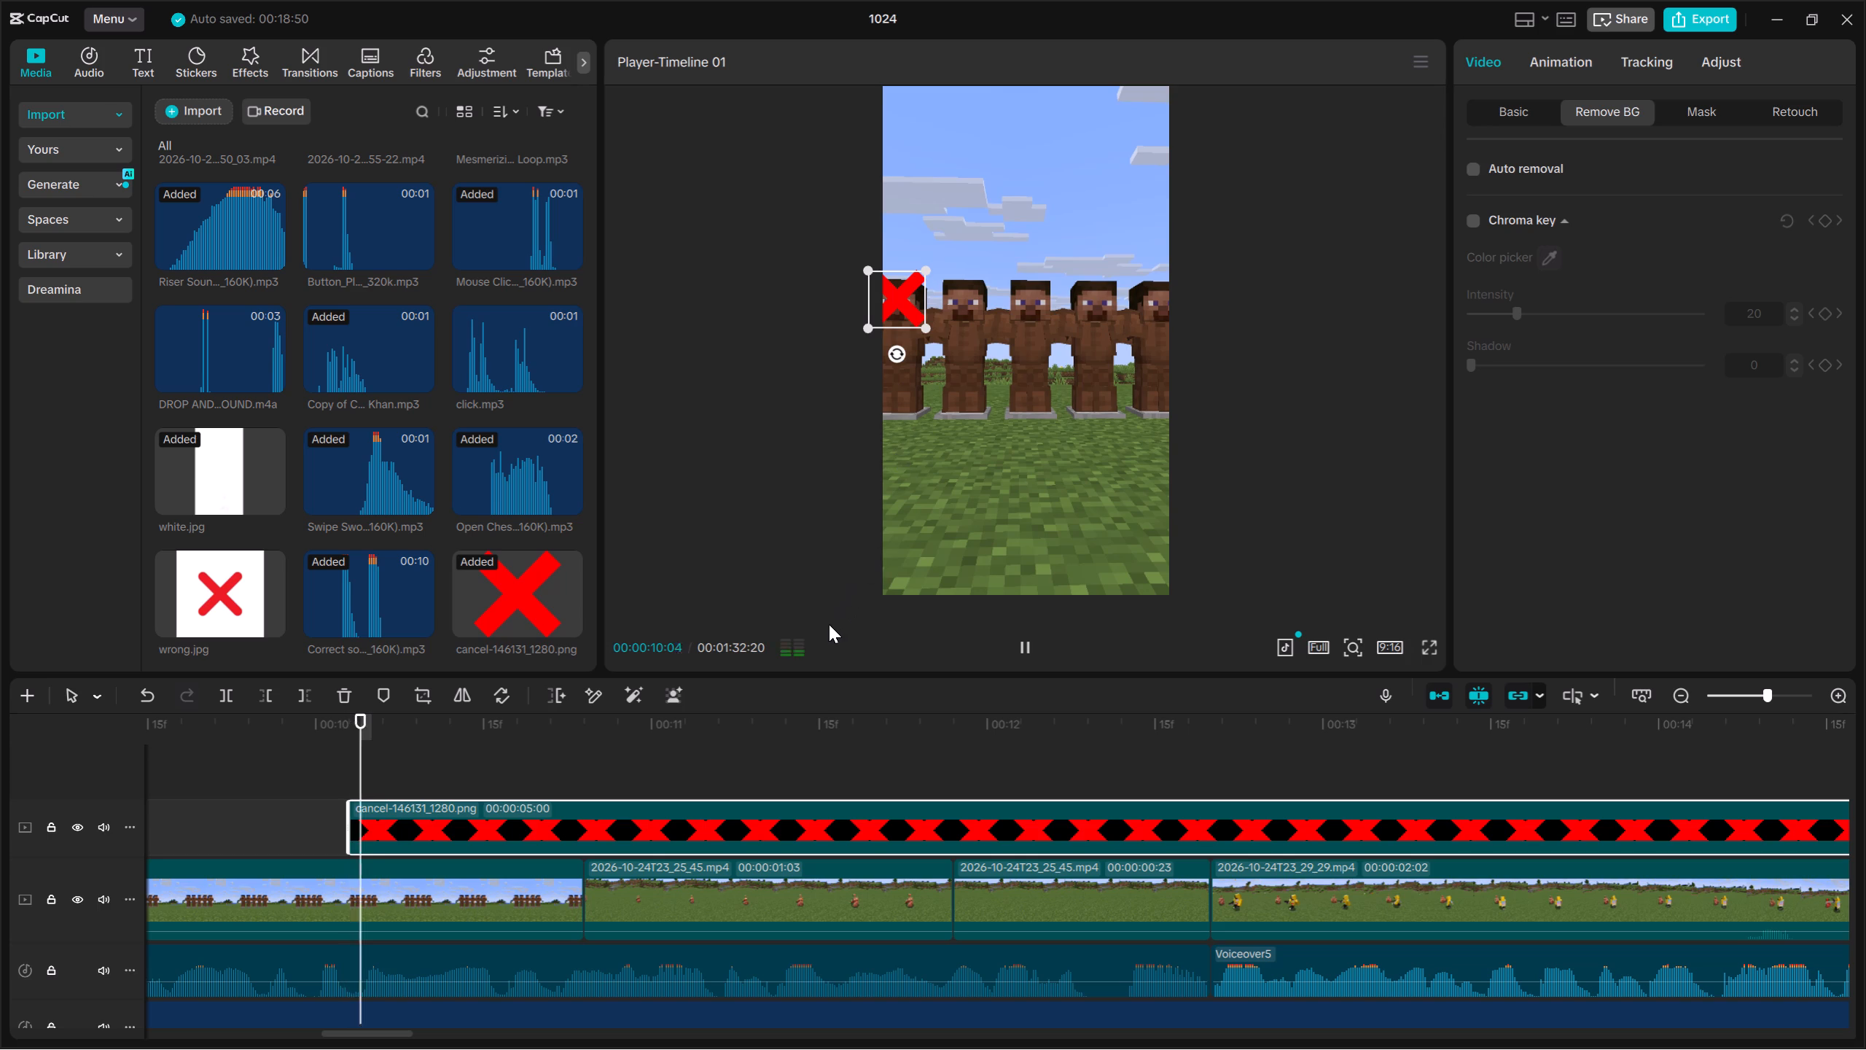
key("space")
key("Up")
key("Up")
key("Up")
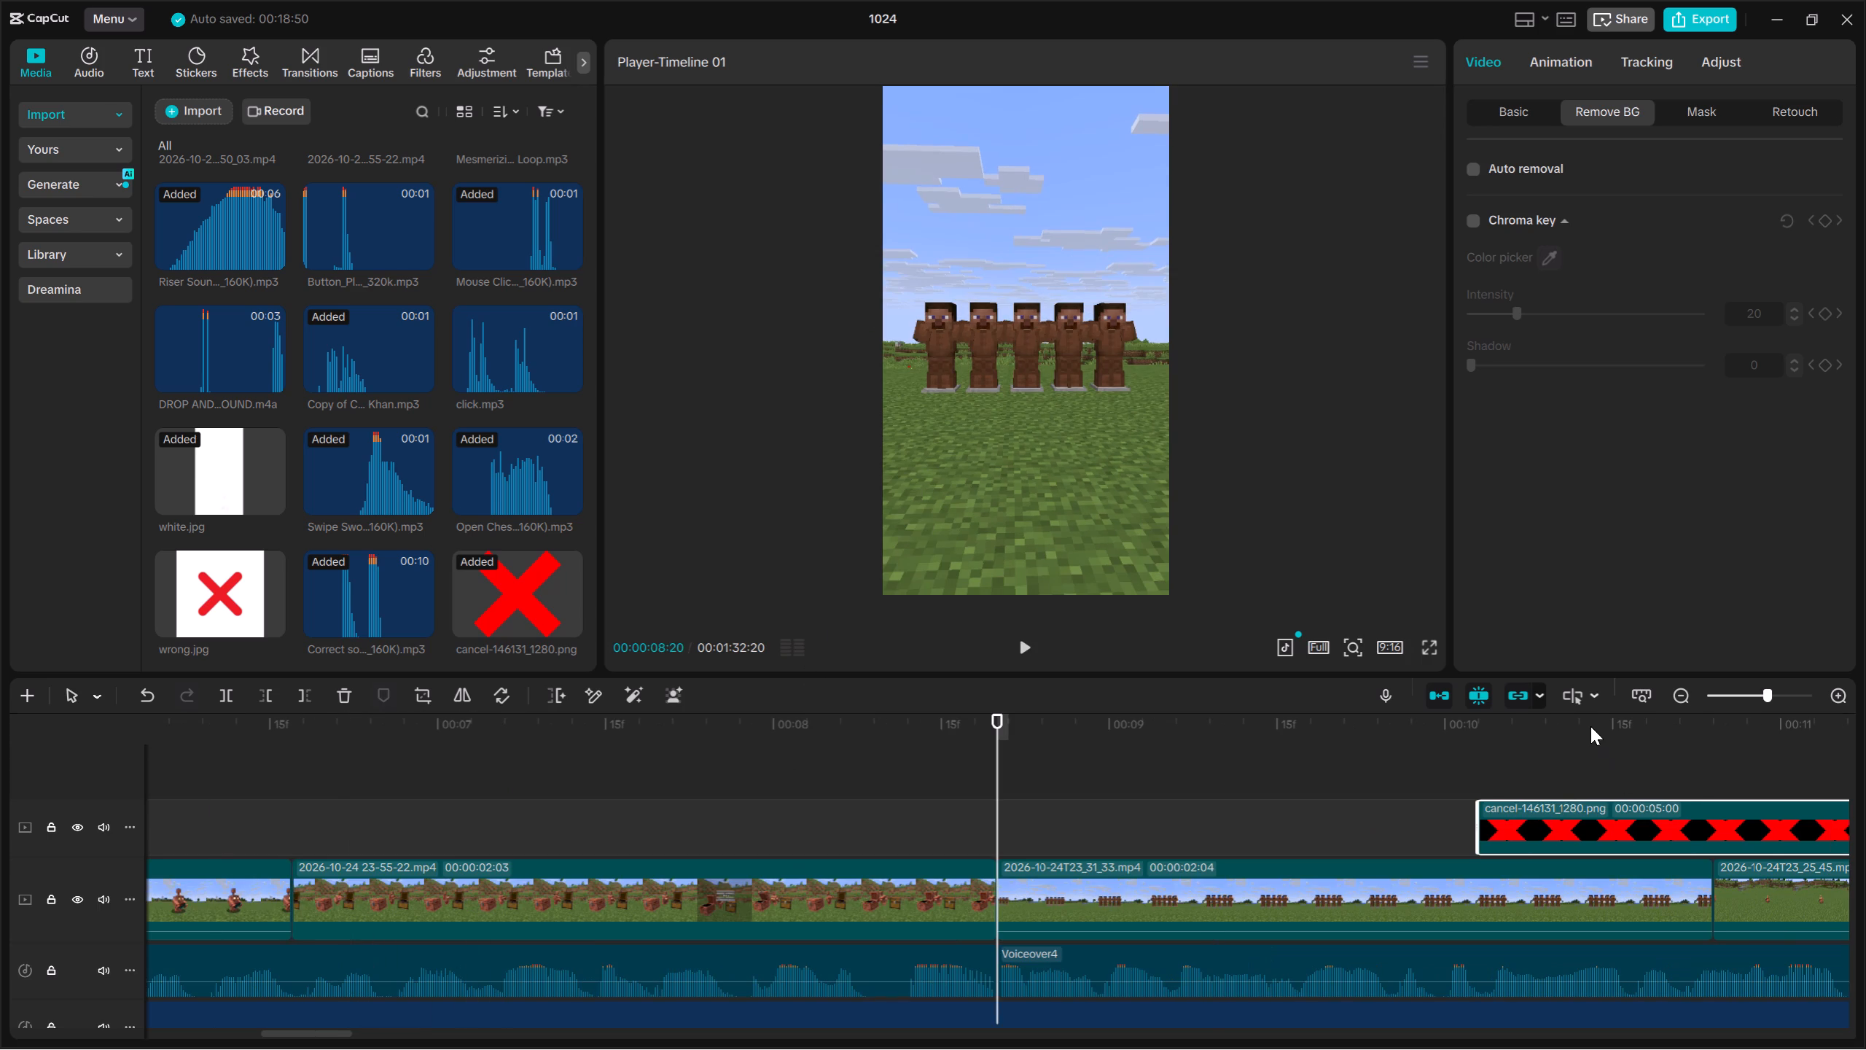
left_click_drag(1479, 813, 1005, 813)
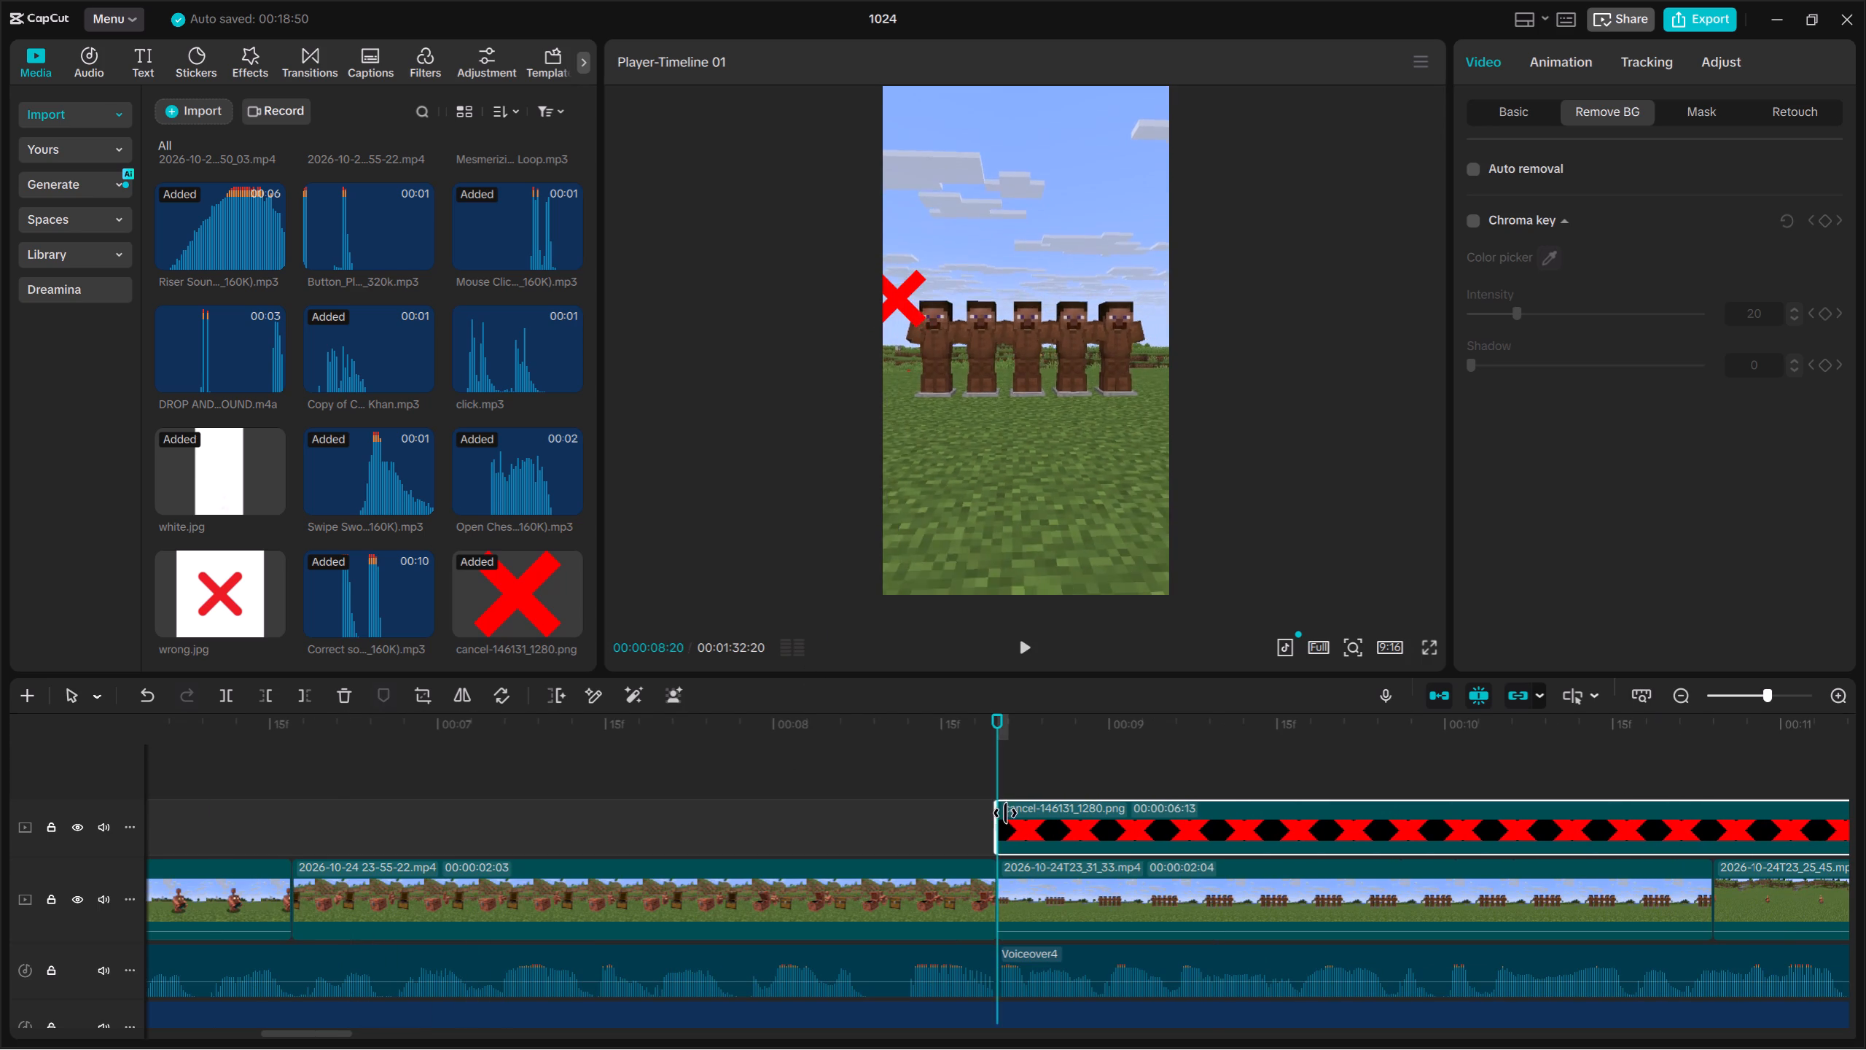
left_click_drag(1005, 813, 1003, 814)
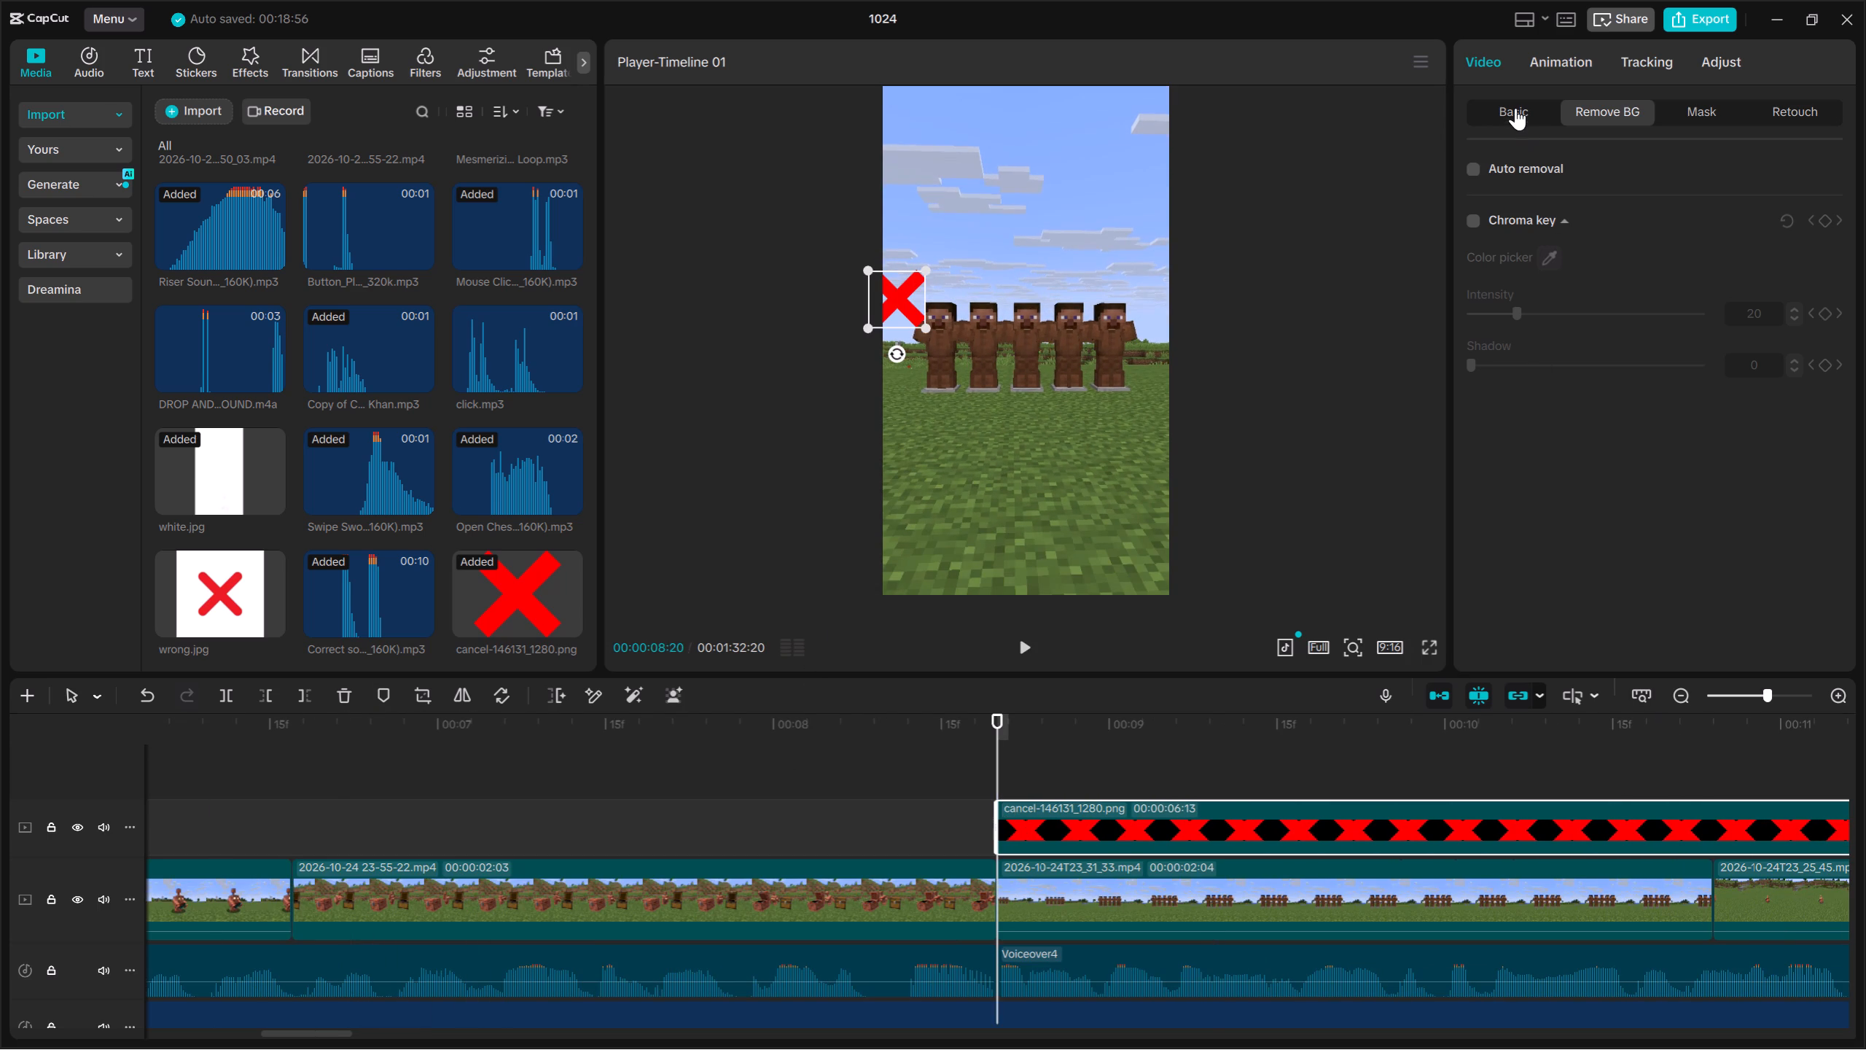
Position the red X over the leftmost character's head at about X -660, Y 190 and set its scale to 12%.
left_click(1515, 106)
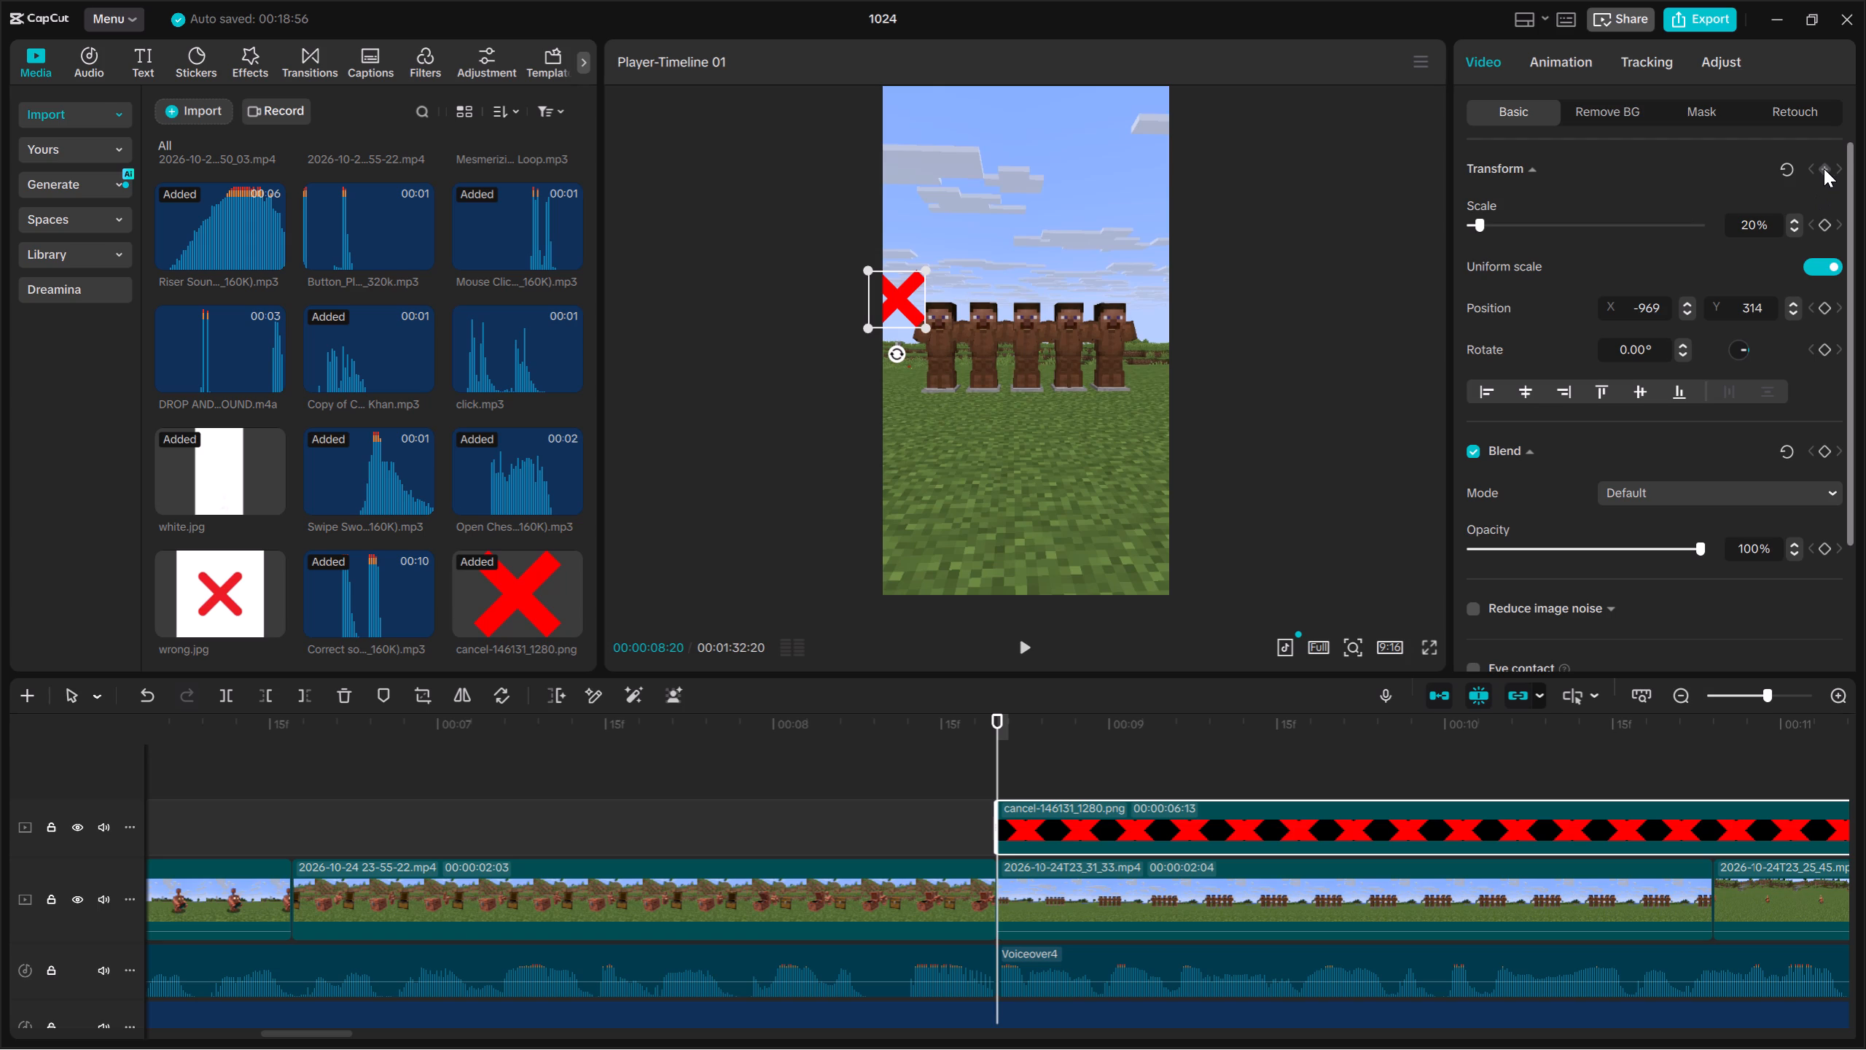
left_click_drag(892, 290, 910, 299)
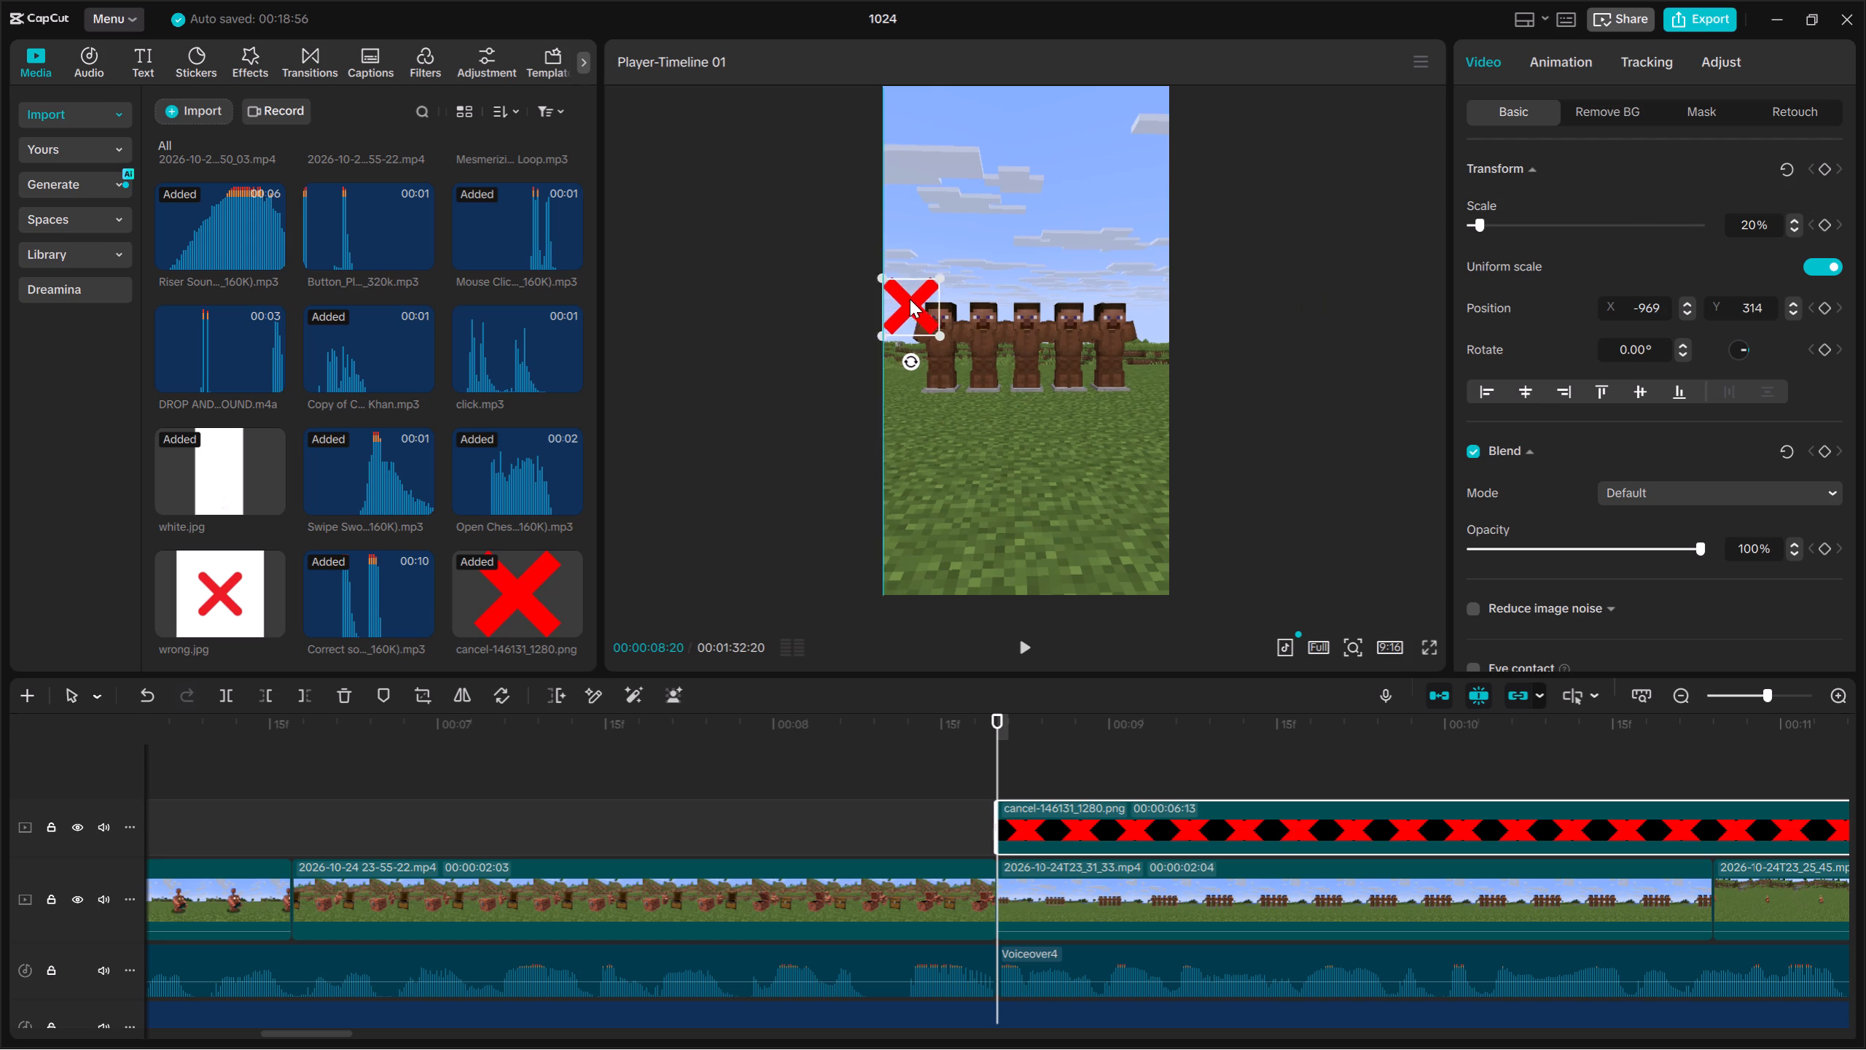
left_click_drag(910, 299, 934, 307)
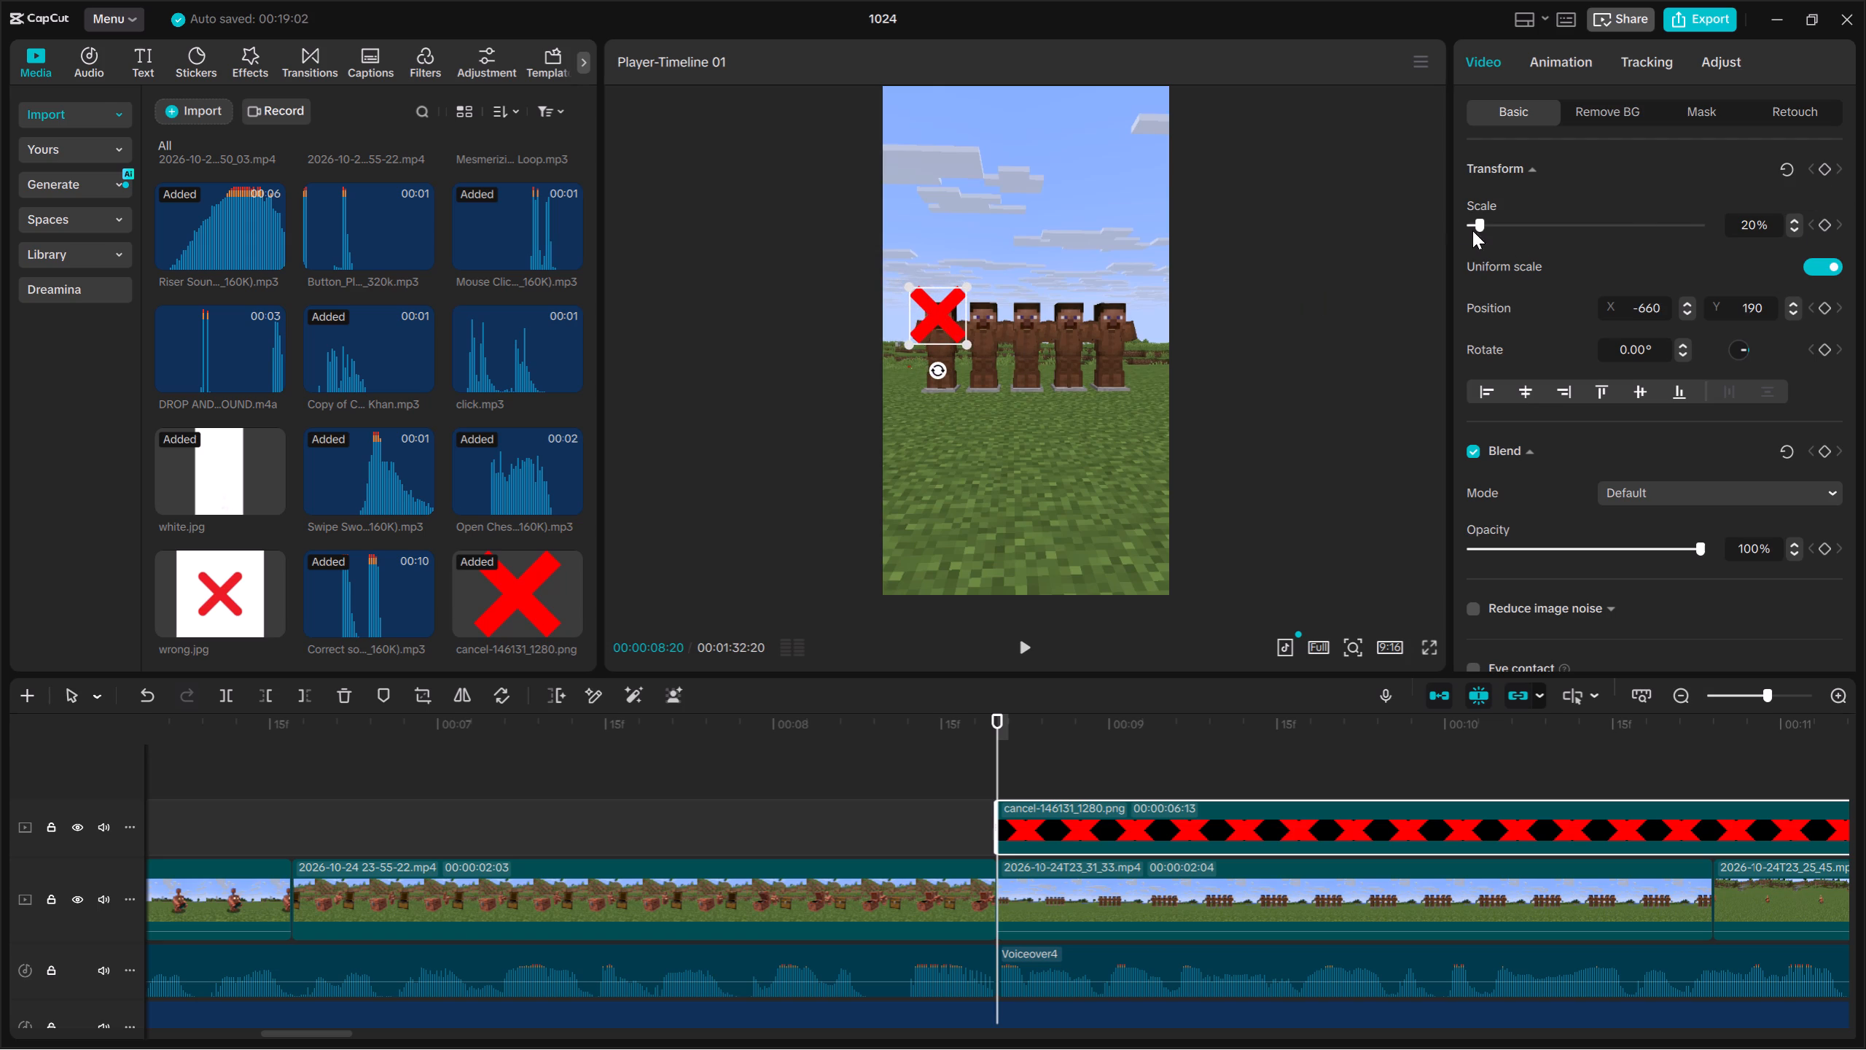
left_click(1473, 225)
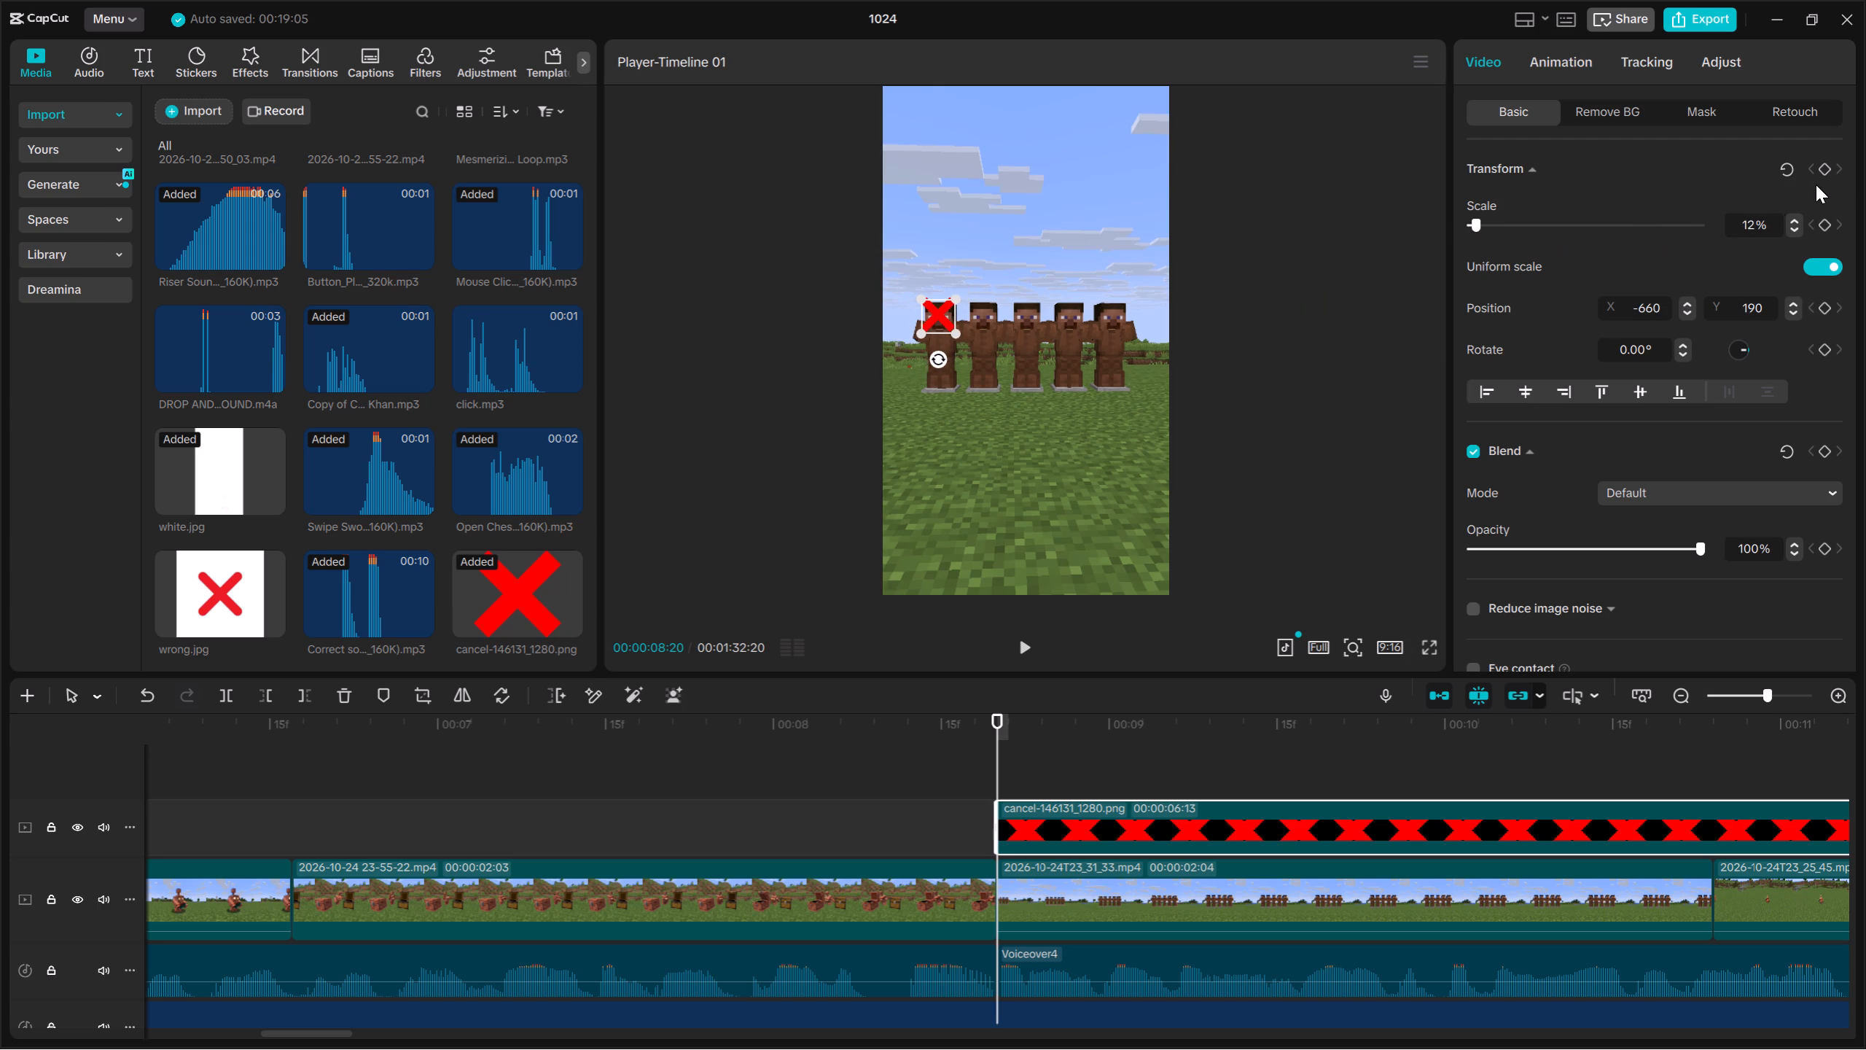
Keyframe the first X's transform from 00:00:08:20 to 00:00:09:13 so it follows the leftmost head, ending at about X -949, Y 289.
left_click(1824, 170)
key("space")
key("space")
left_click(1824, 170)
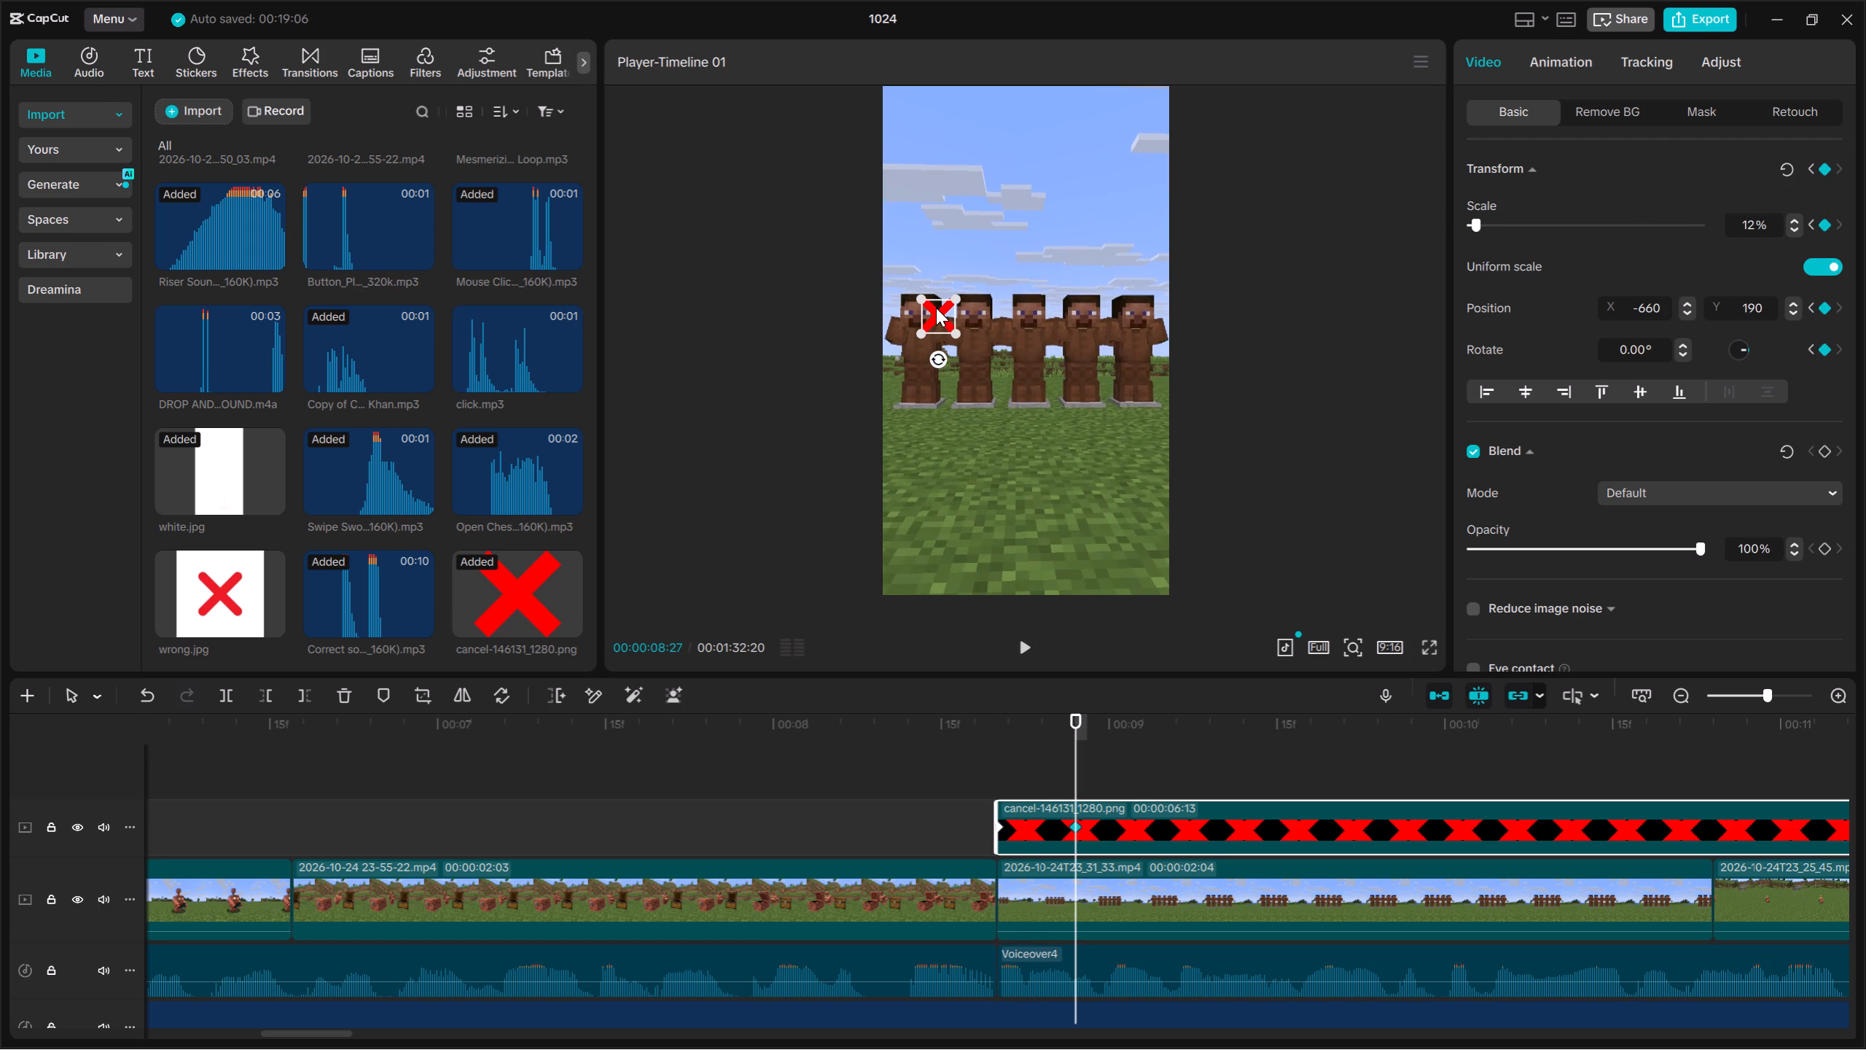
left_click_drag(932, 304, 911, 300)
key("space")
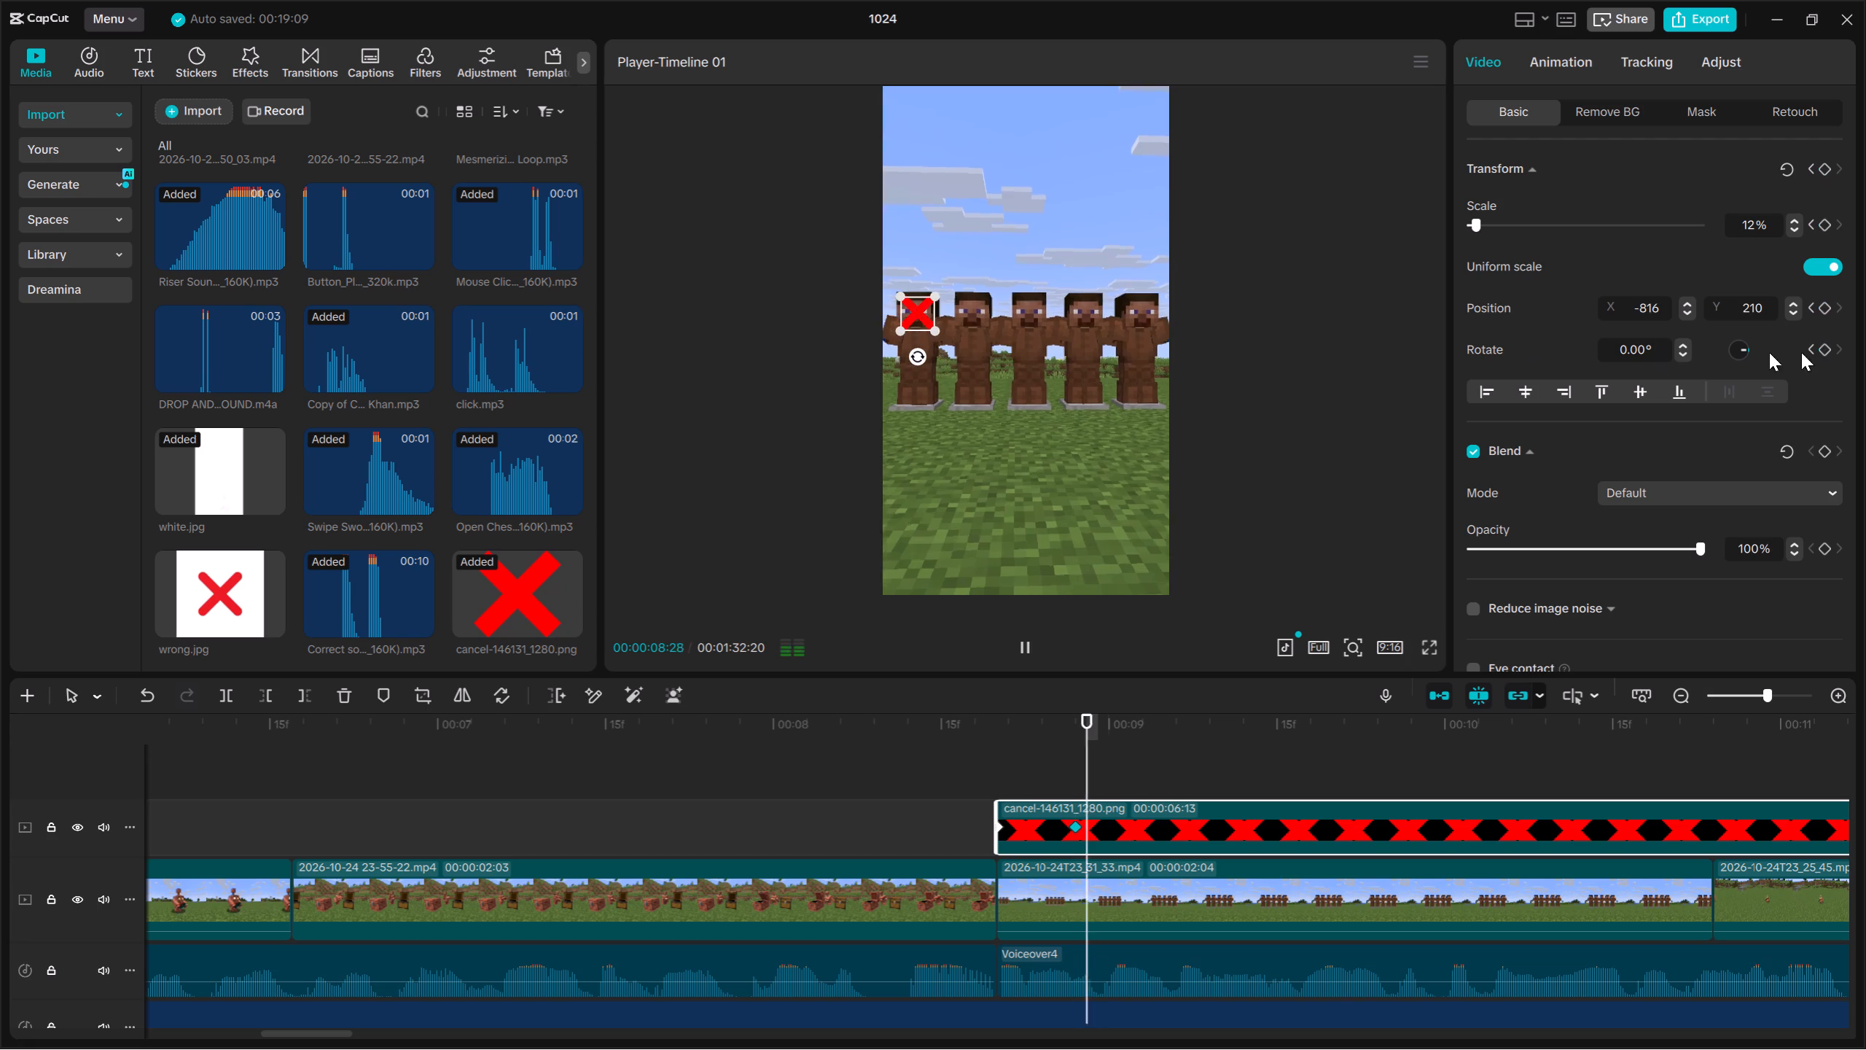
key("space")
left_click(1829, 171)
left_click_drag(918, 310, 899, 299)
key("space")
key("space")
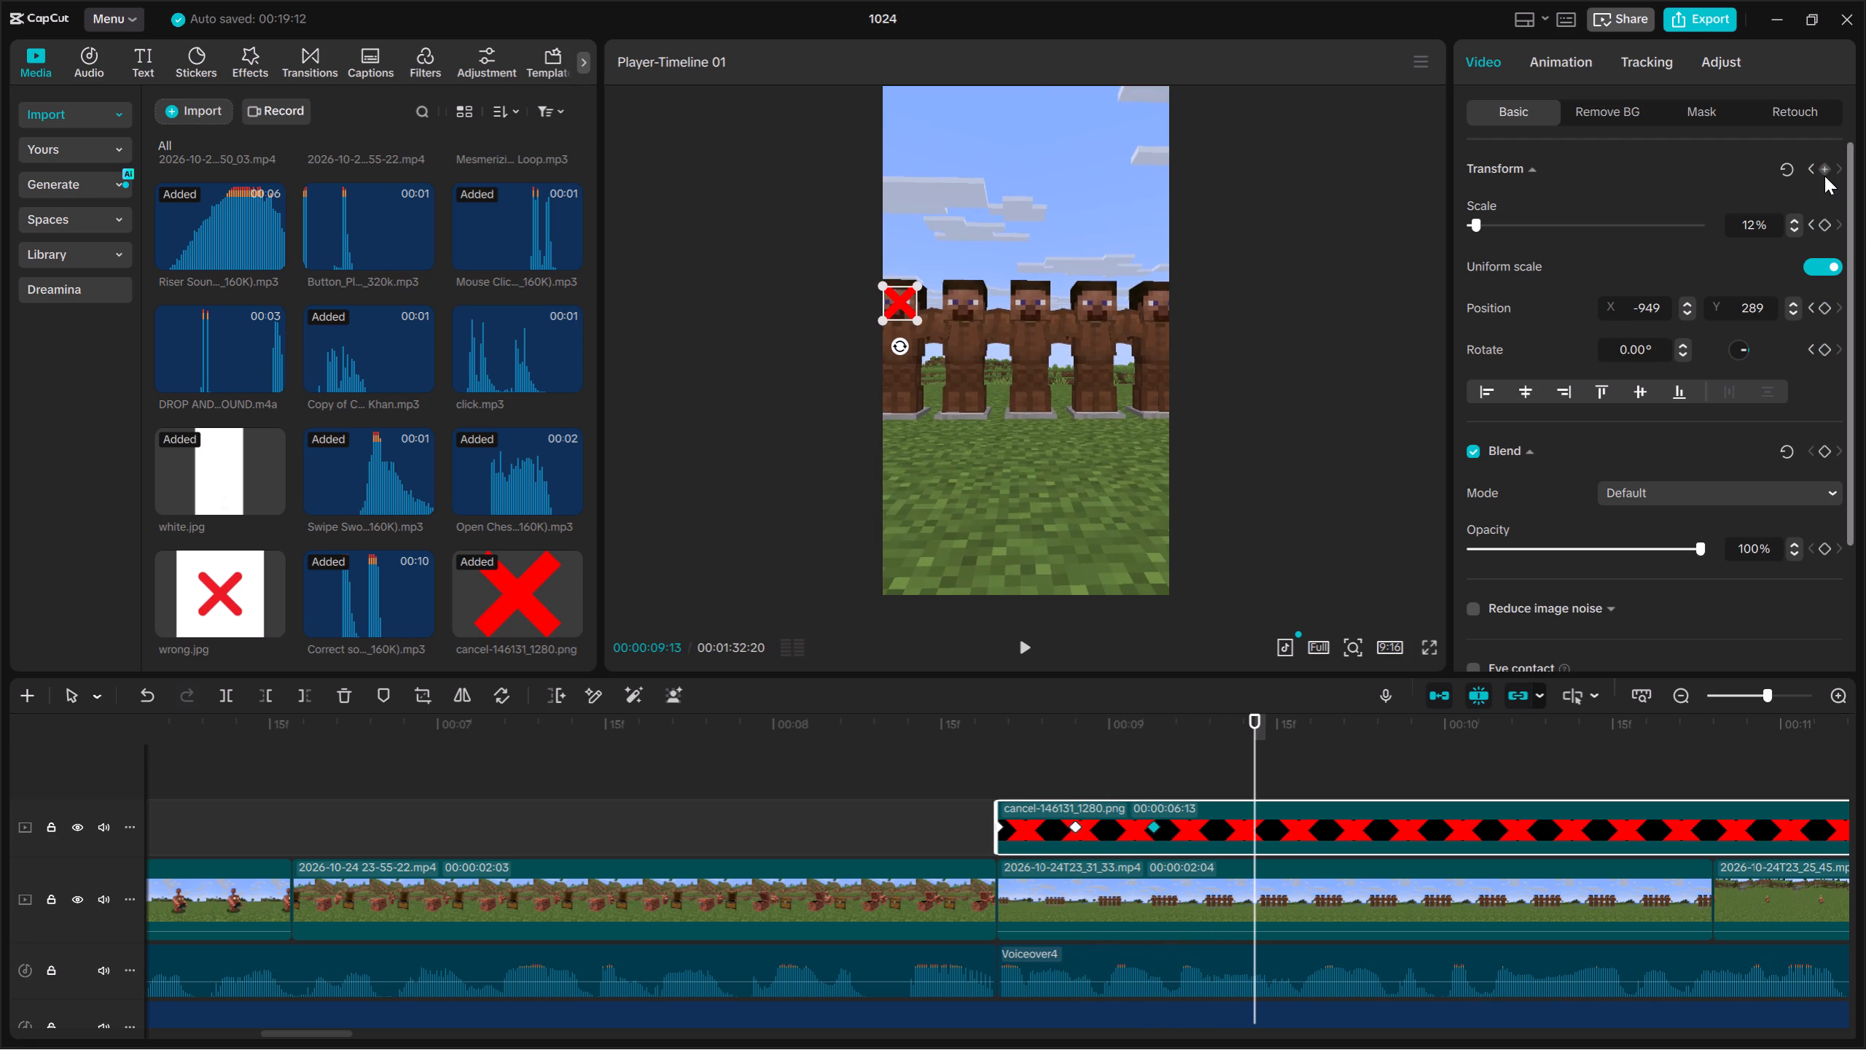
left_click(1824, 171)
Trim the end of the first X overlay to 00:00:10:24, where the five-character clip ends.
key("space")
key("space")
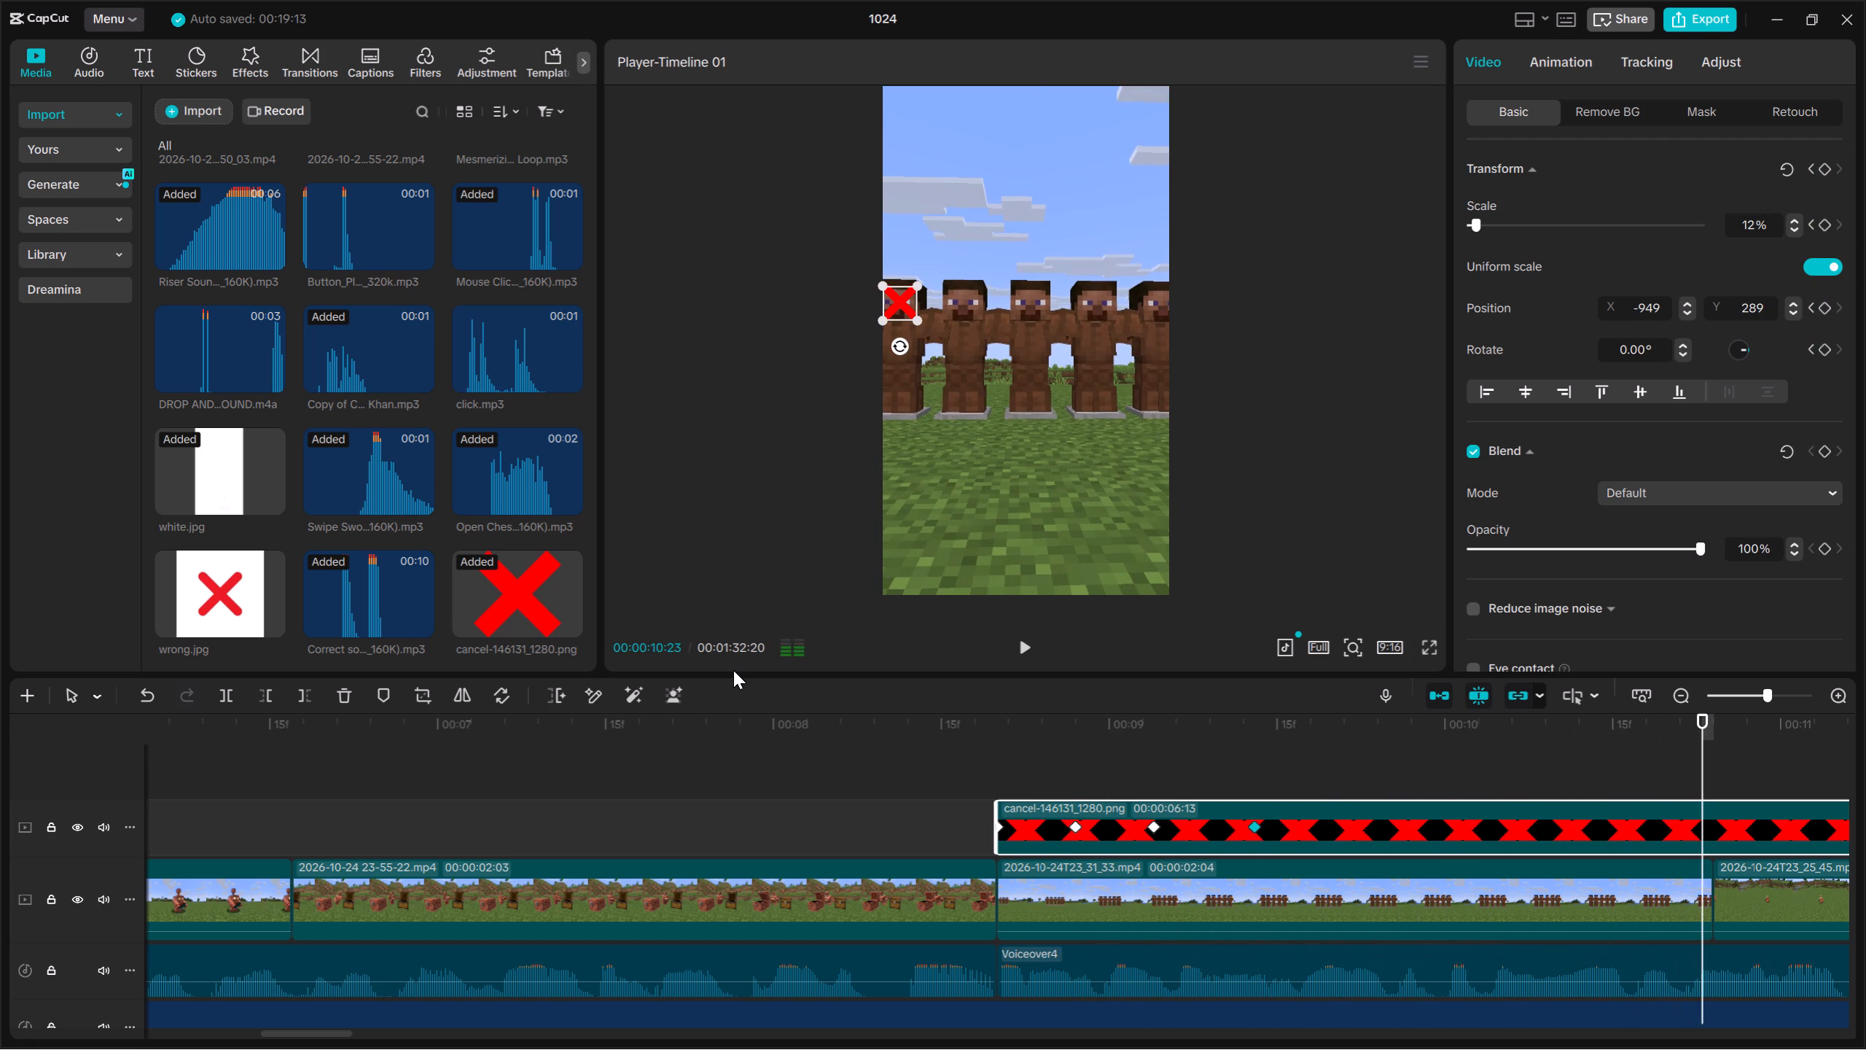
key("space")
key("space")
key("Up")
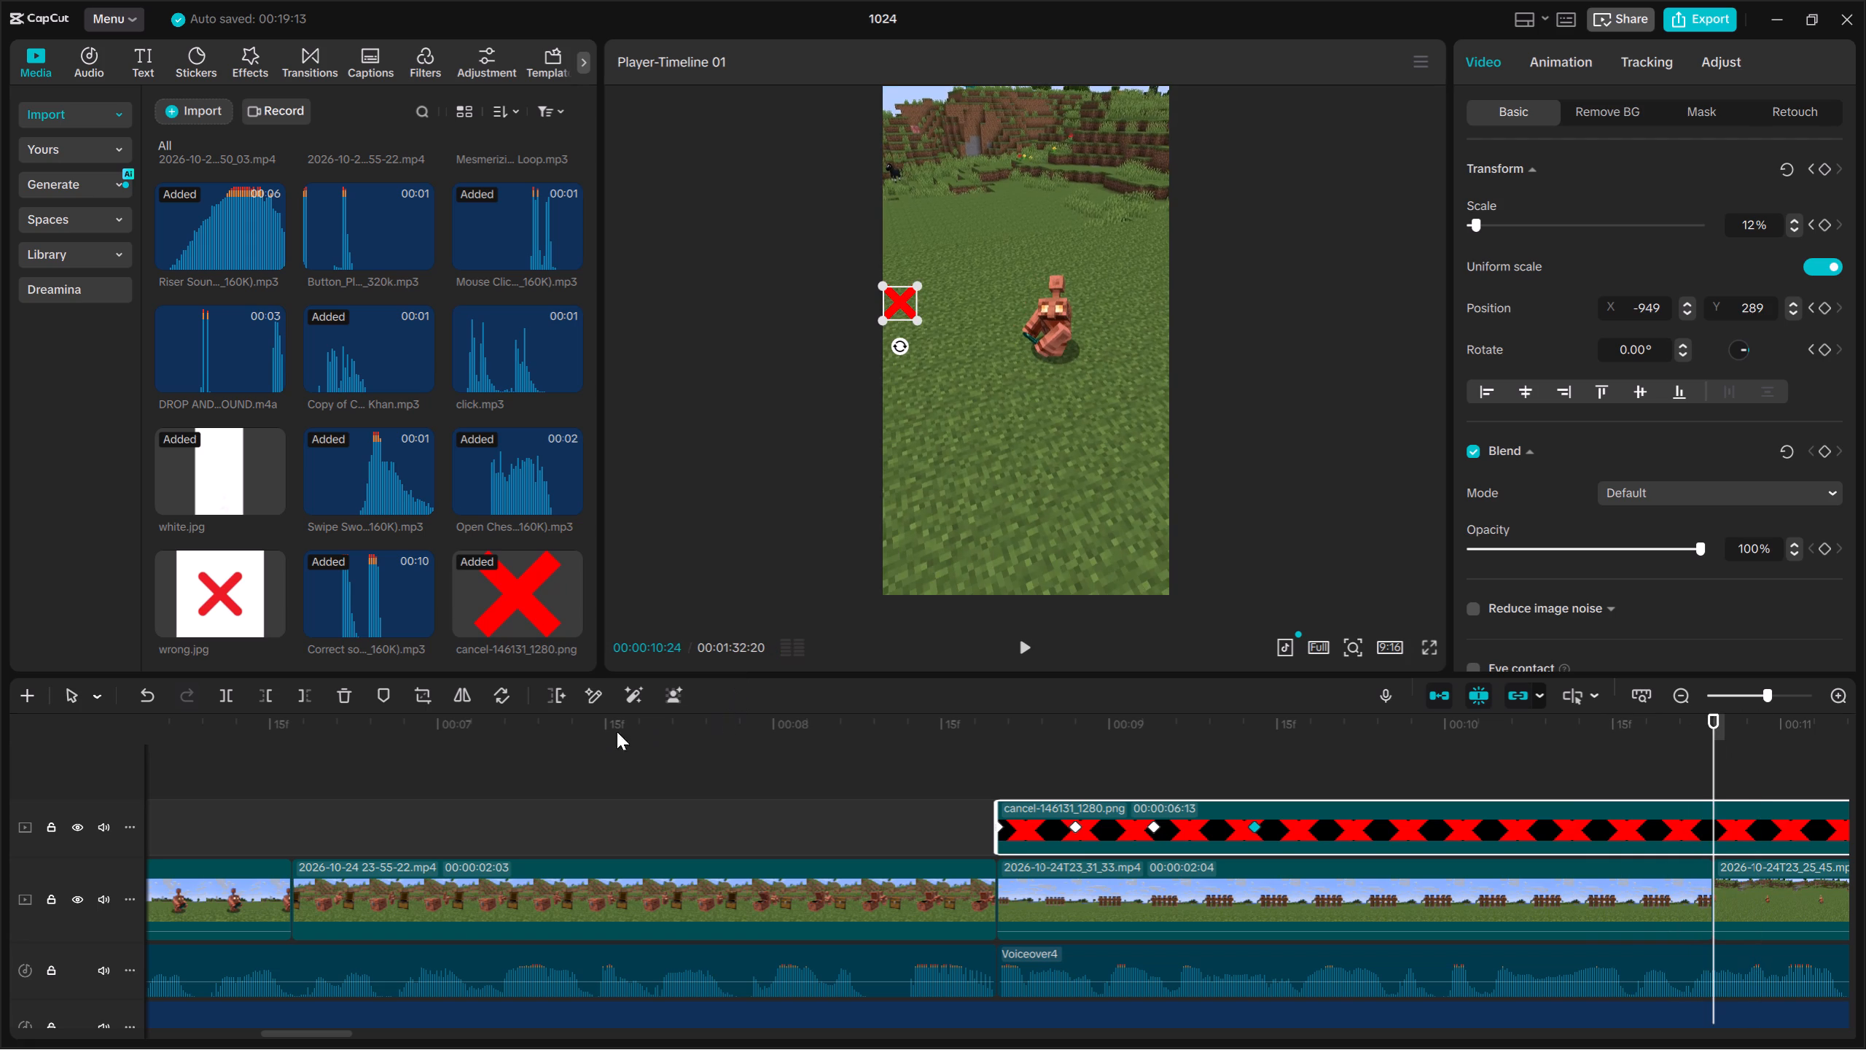
left_click(294, 695)
left_click_drag(1067, 762, 1051, 763)
Add a second cancel-146131_1280.png overlay at 00:00:08:20, scaled to about 13% over the second character's head.
key("Up")
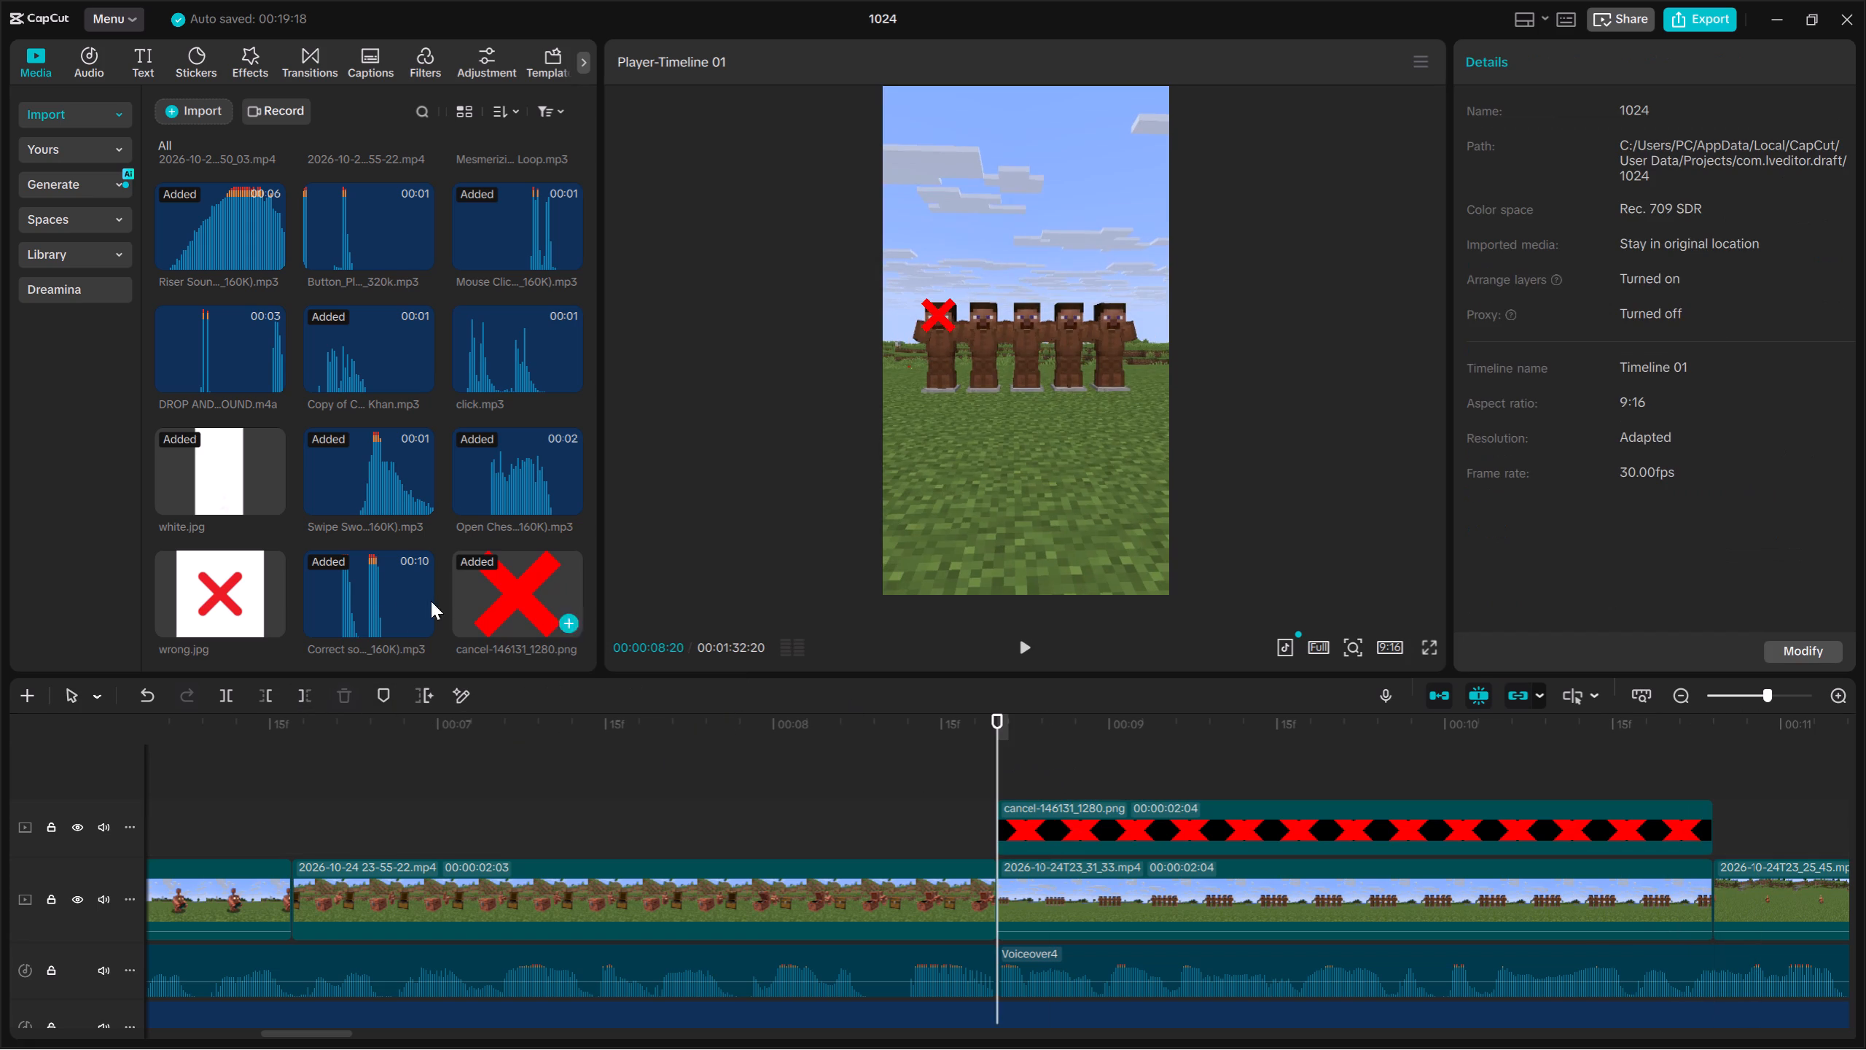
left_click_drag(516, 575, 993, 765)
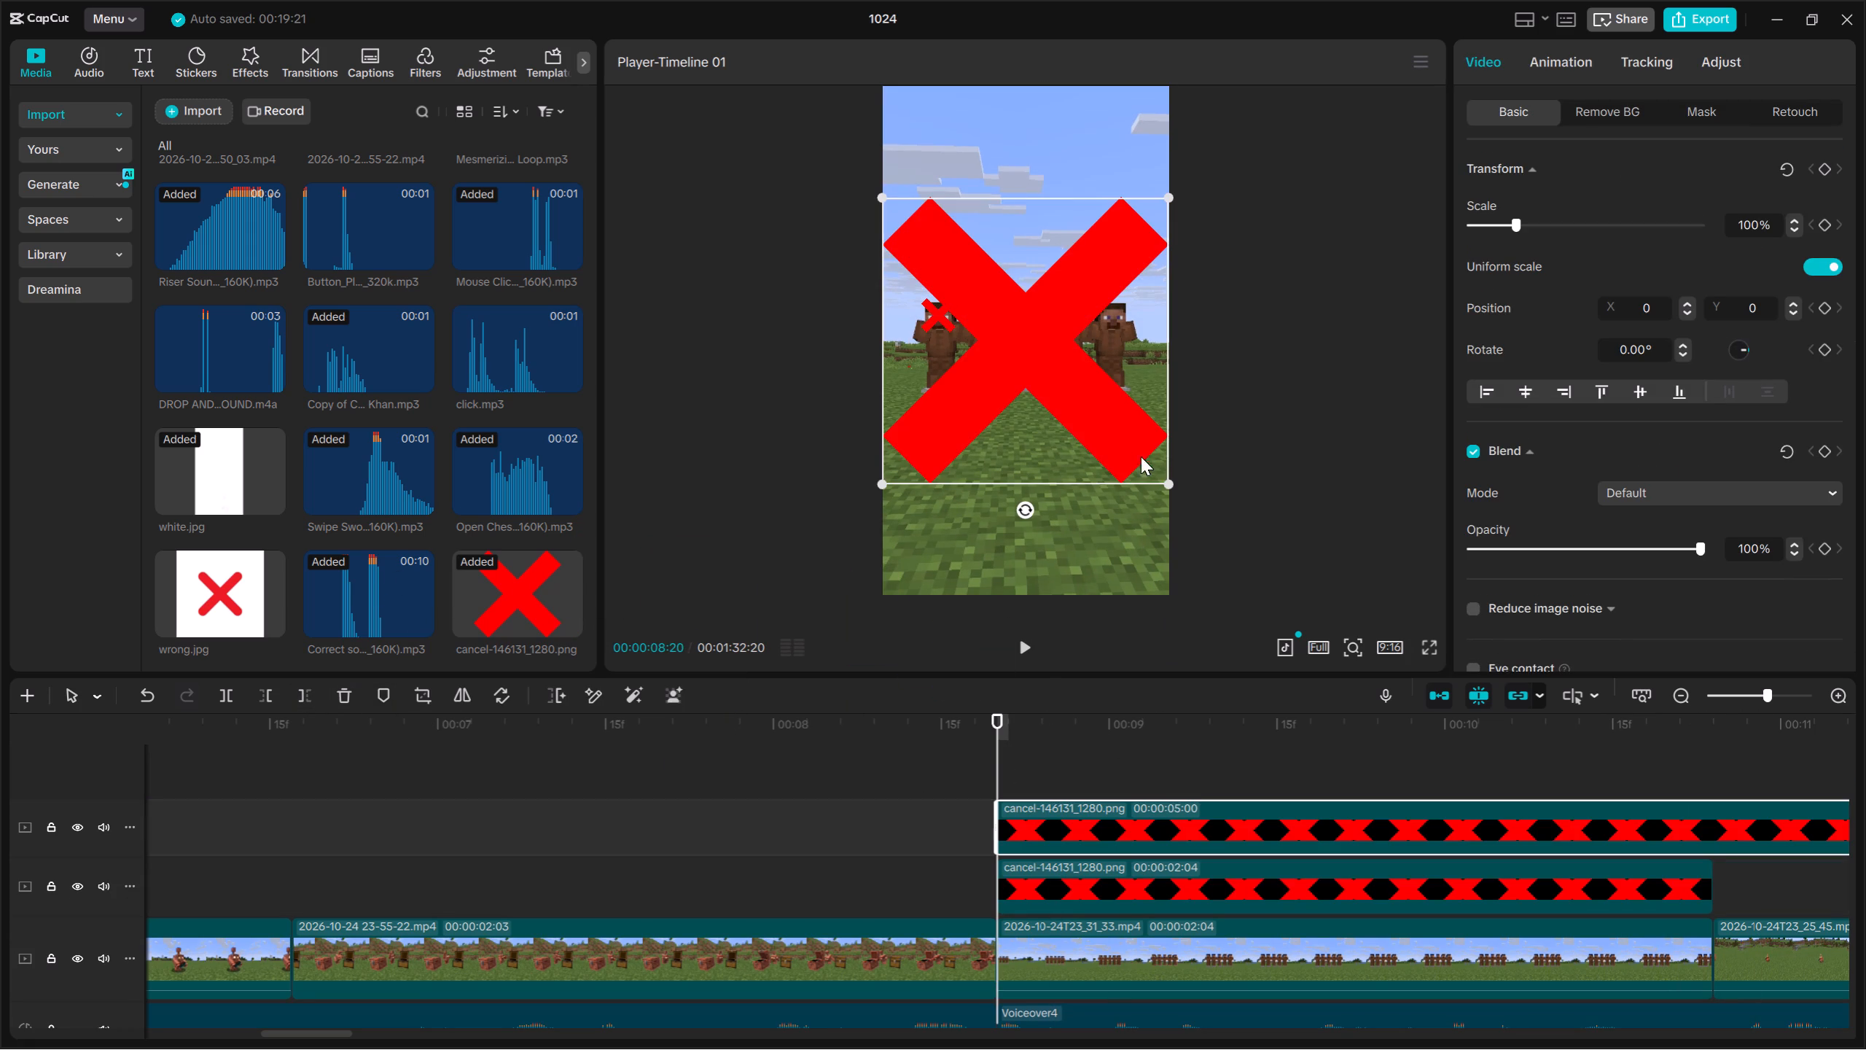
left_click_drag(1166, 484, 1003, 317)
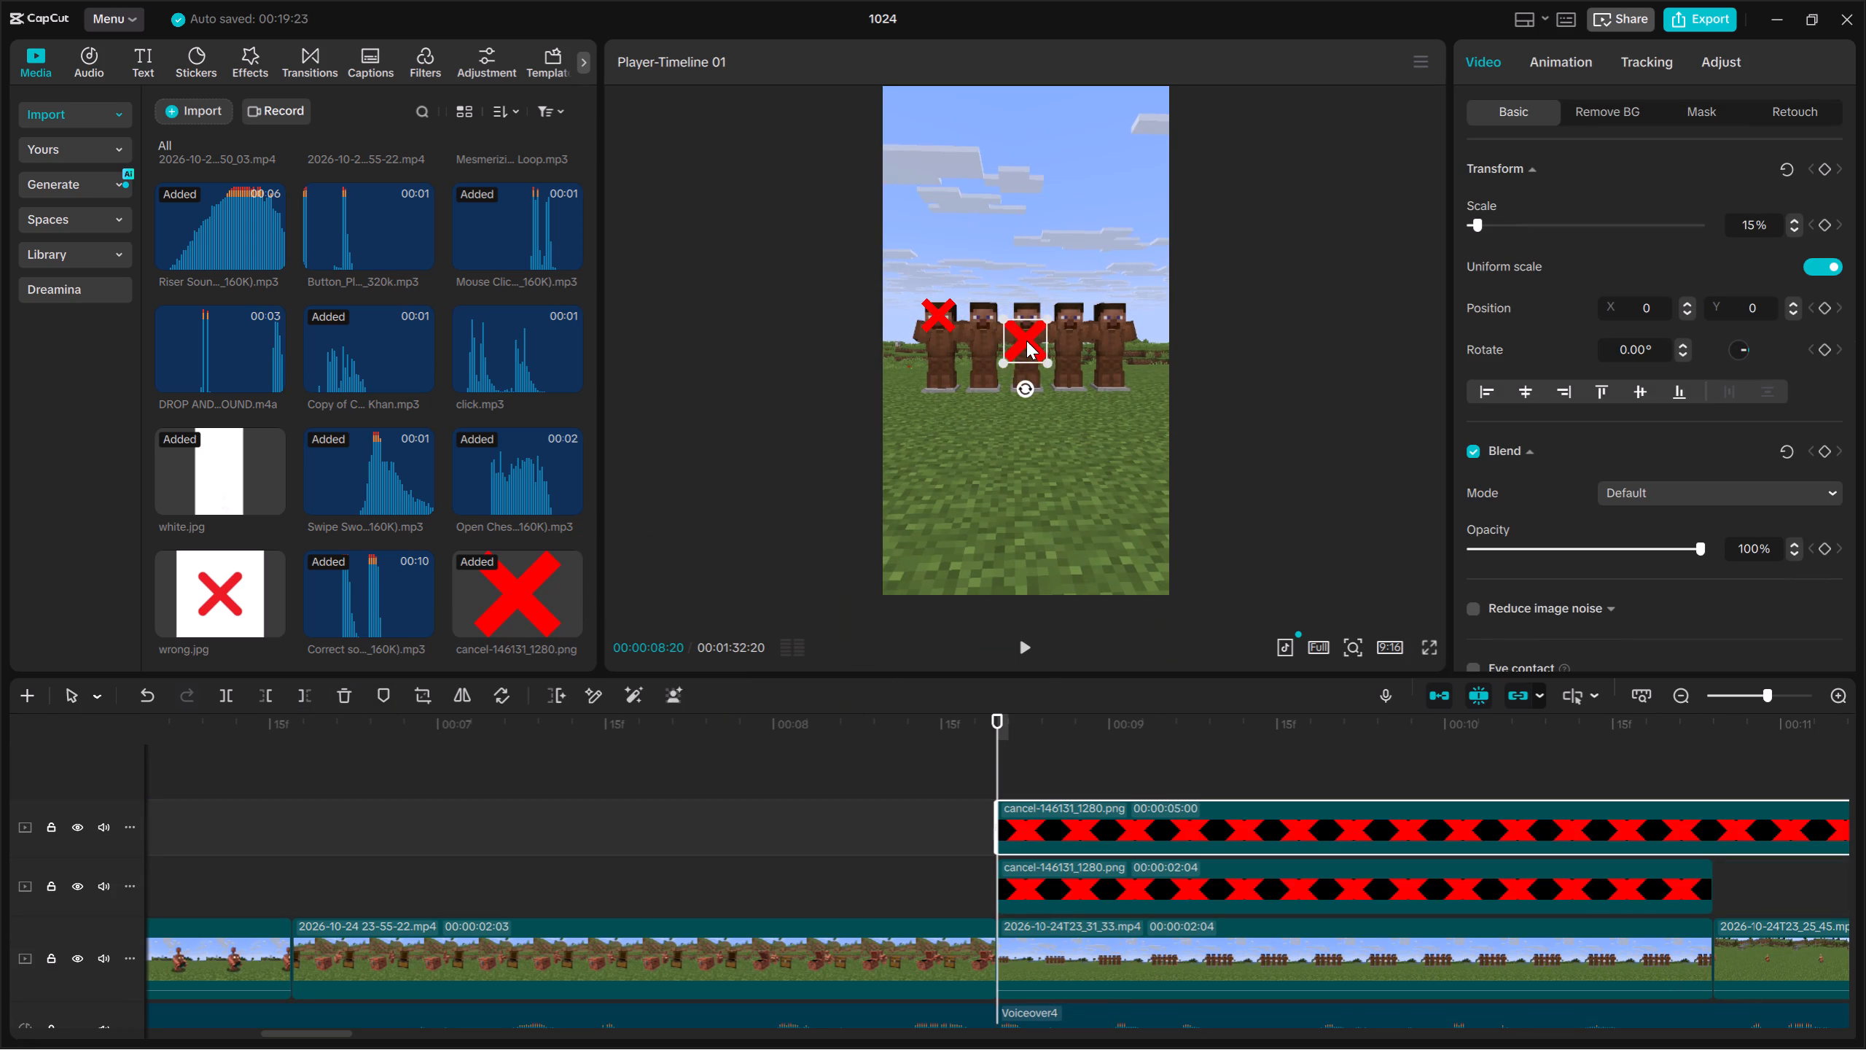
left_click_drag(1026, 341, 985, 318)
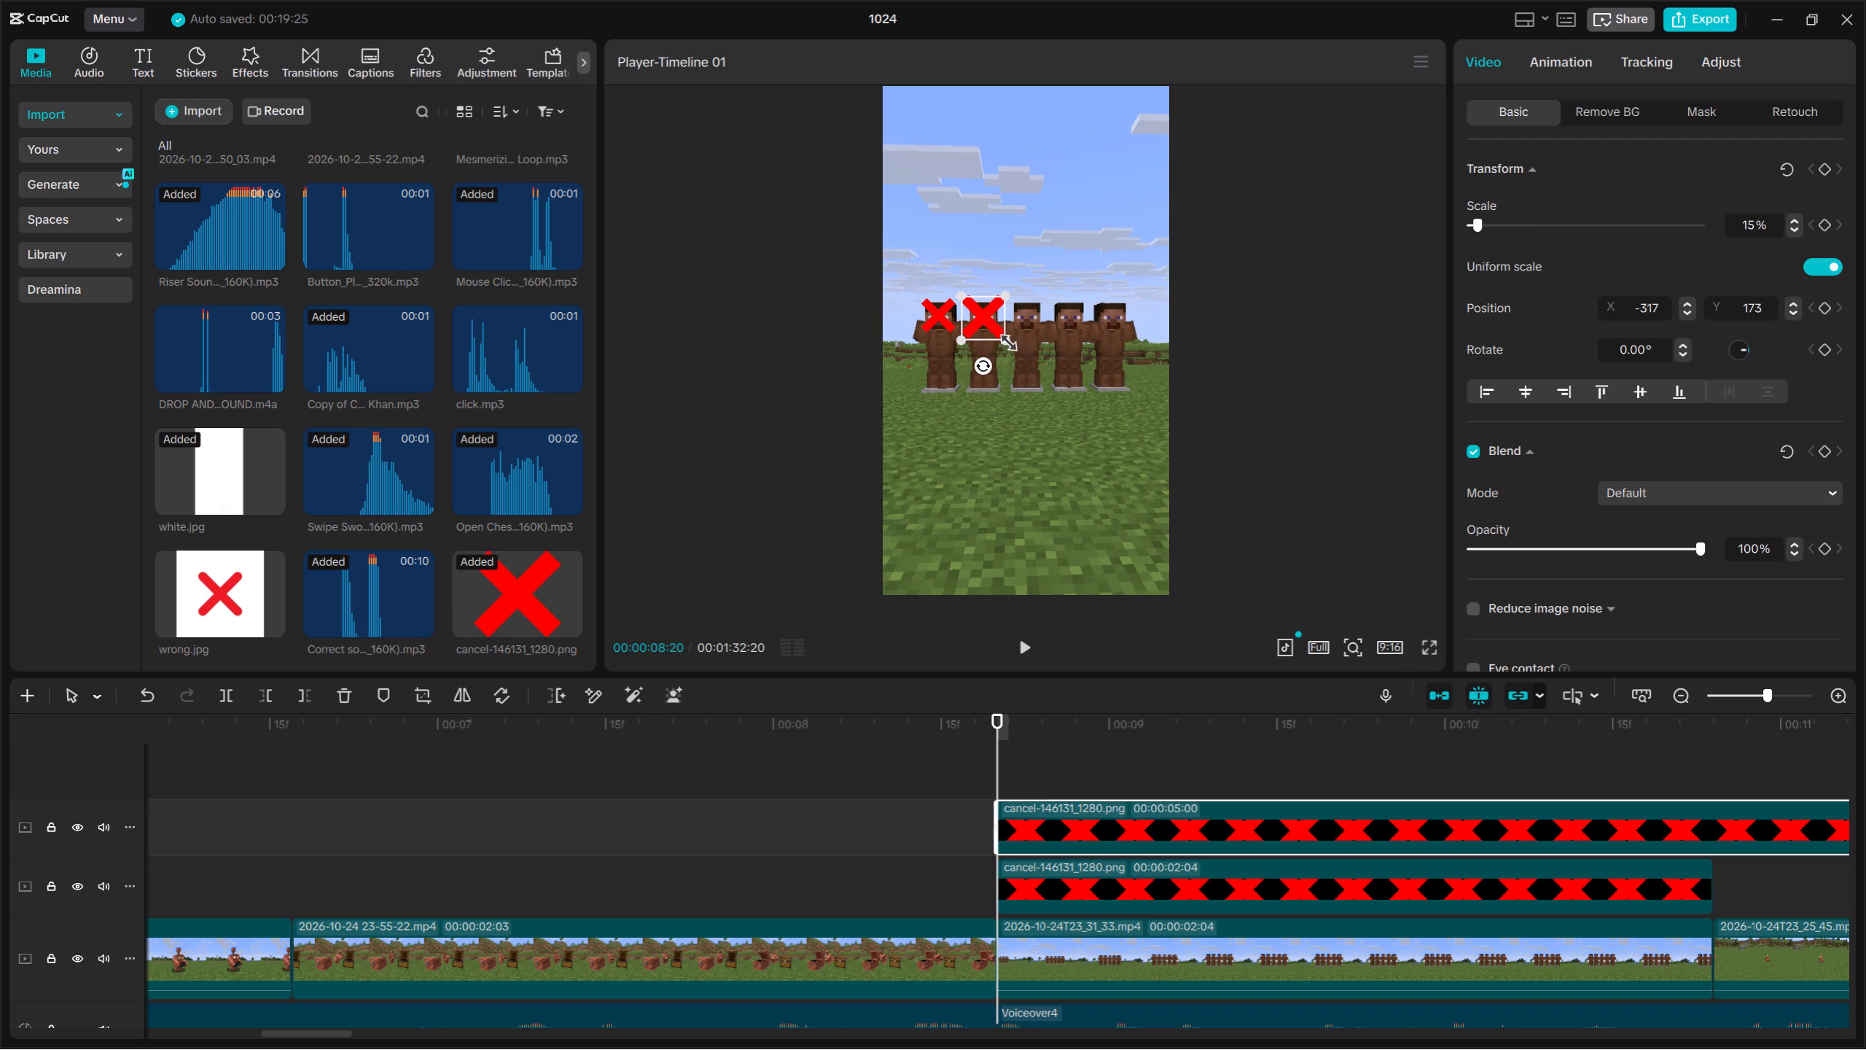
left_click_drag(1004, 339, 997, 335)
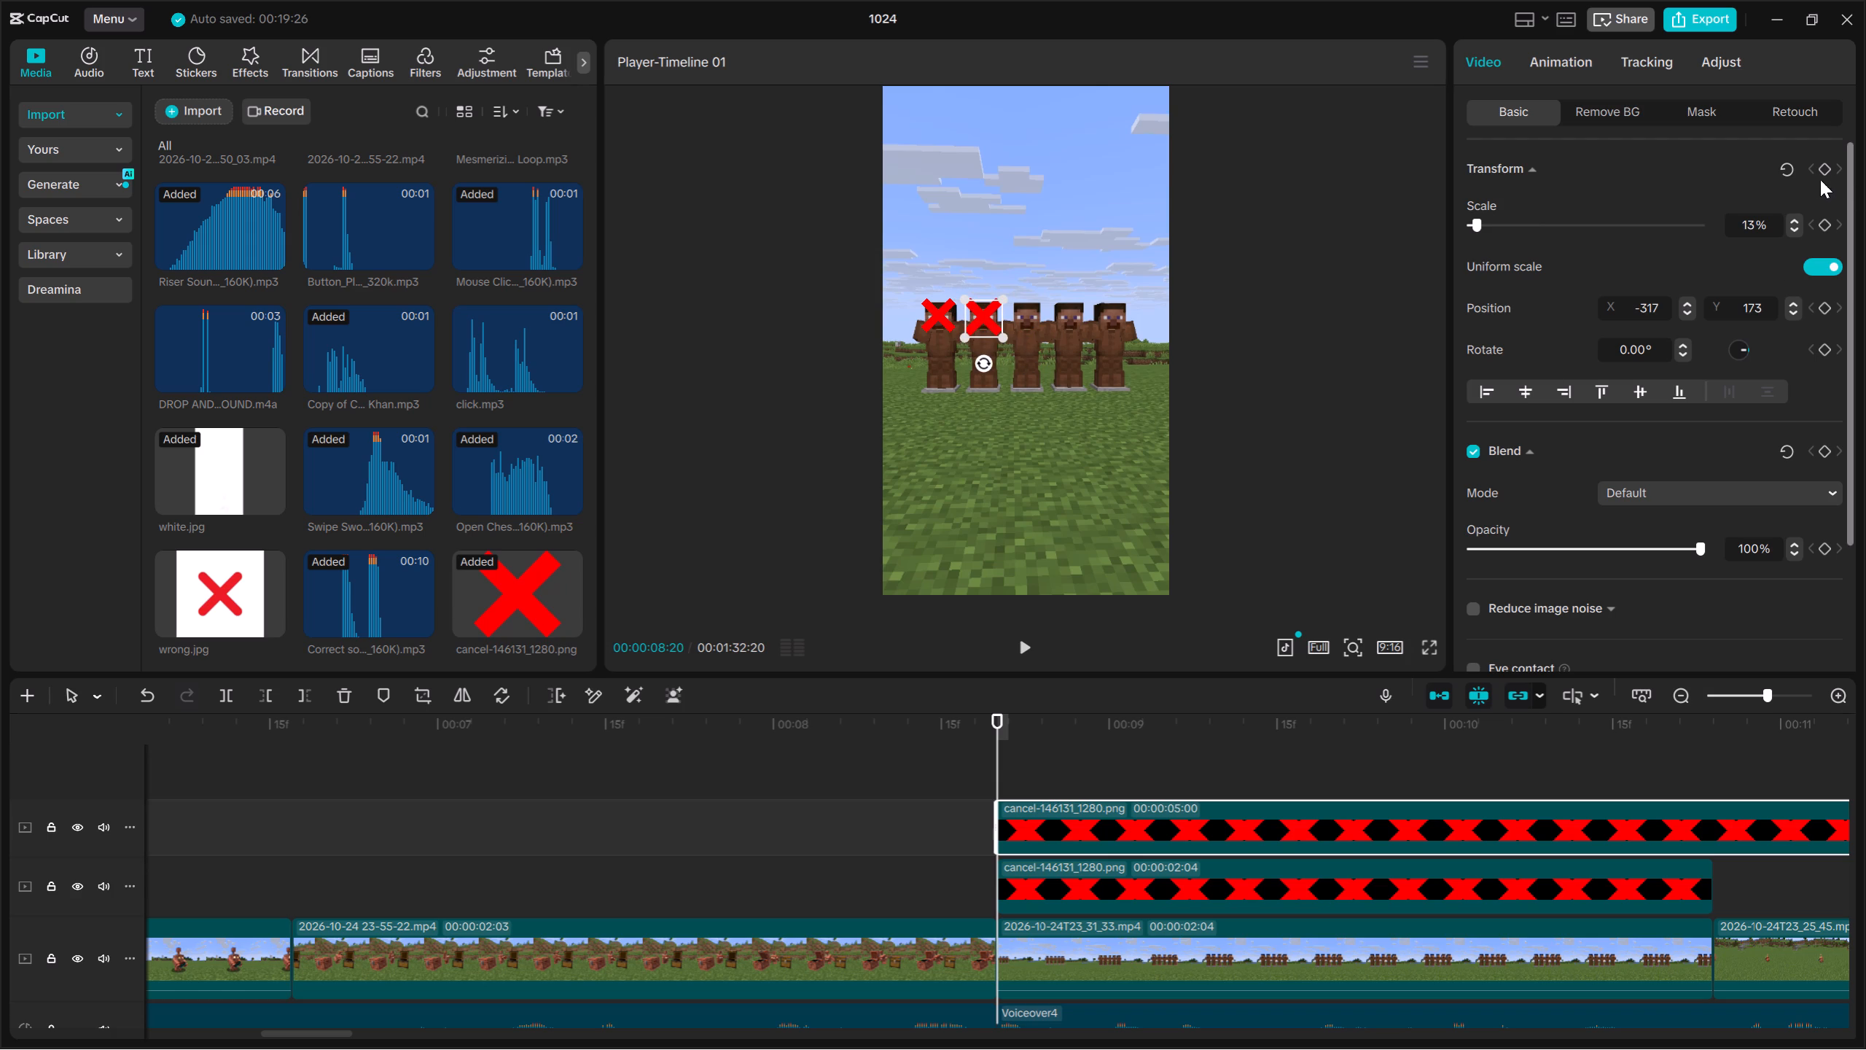
Keyframe the second X's transform from 00:00:08:20 to 00:00:09:09 so it follows the second head, ending at about X -466, Y 309.
left_click(1824, 165)
key("space")
key("space")
left_click(1824, 165)
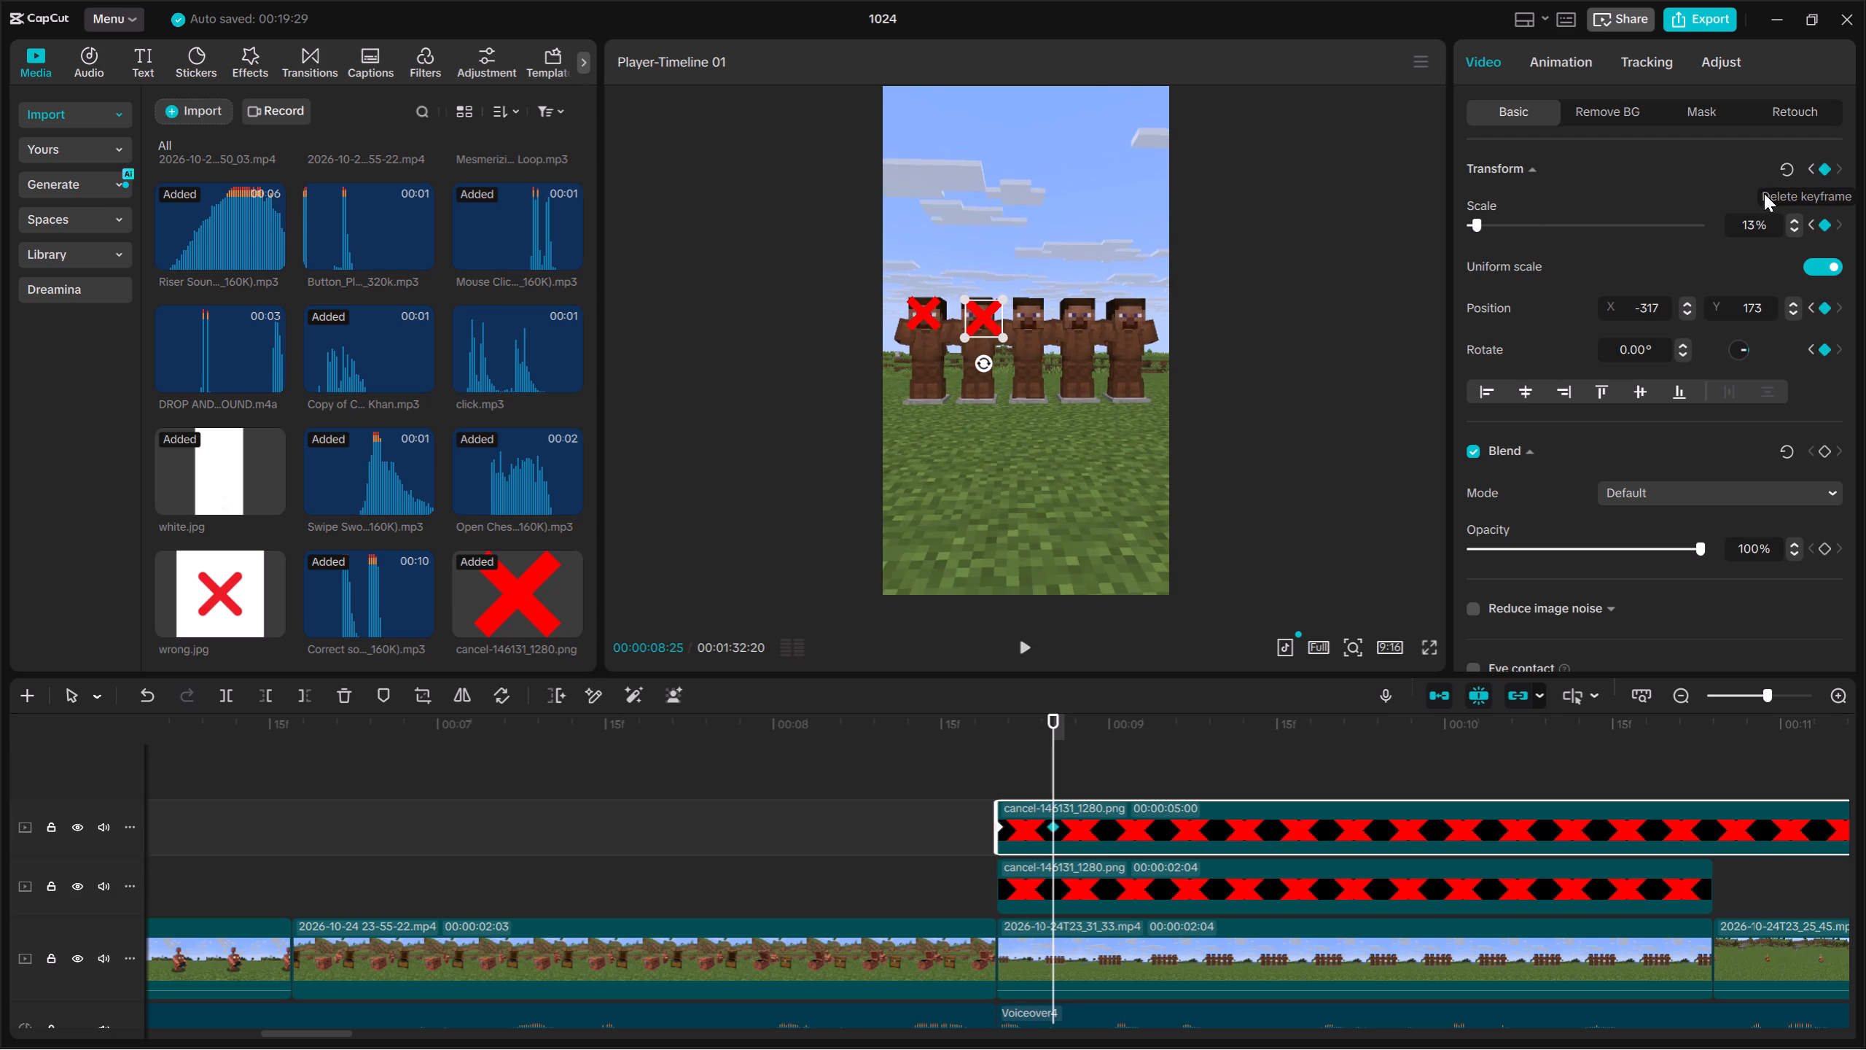
left_click_drag(972, 315, 962, 309)
key("space")
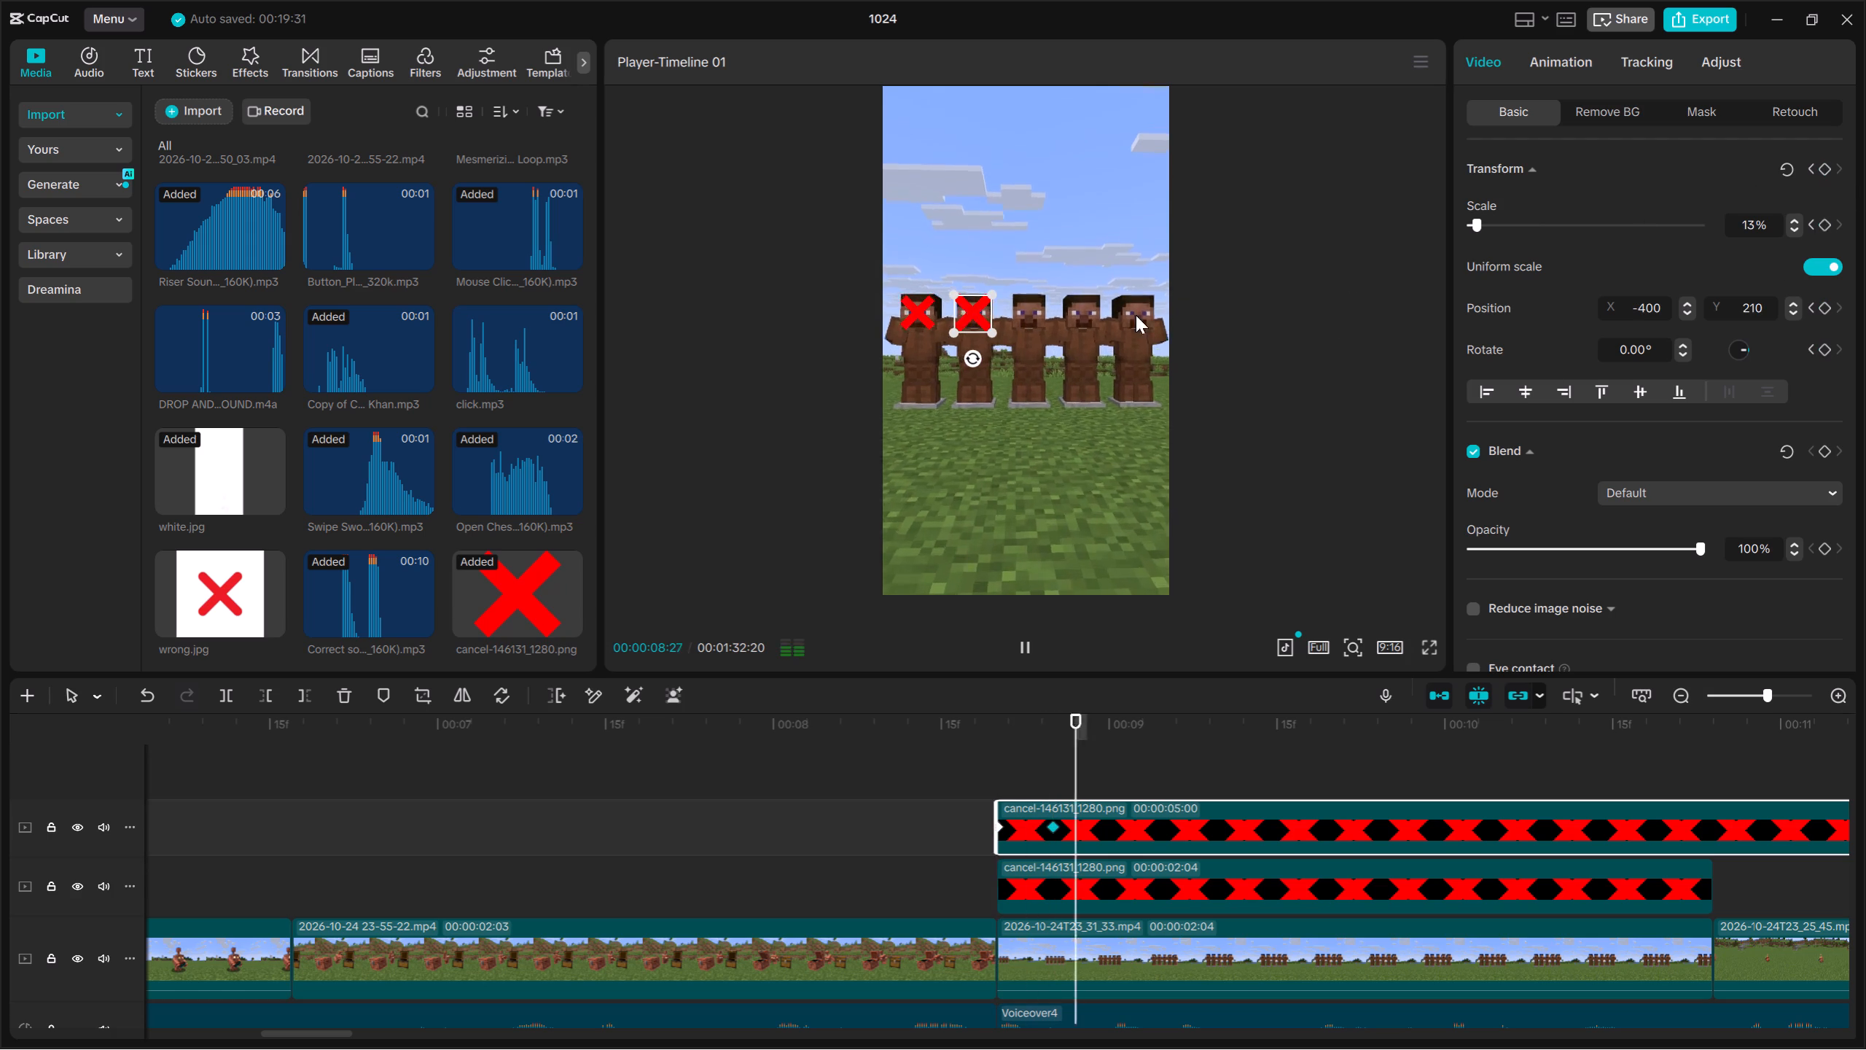
key("space")
left_click(1822, 166)
left_click_drag(972, 313, 968, 297)
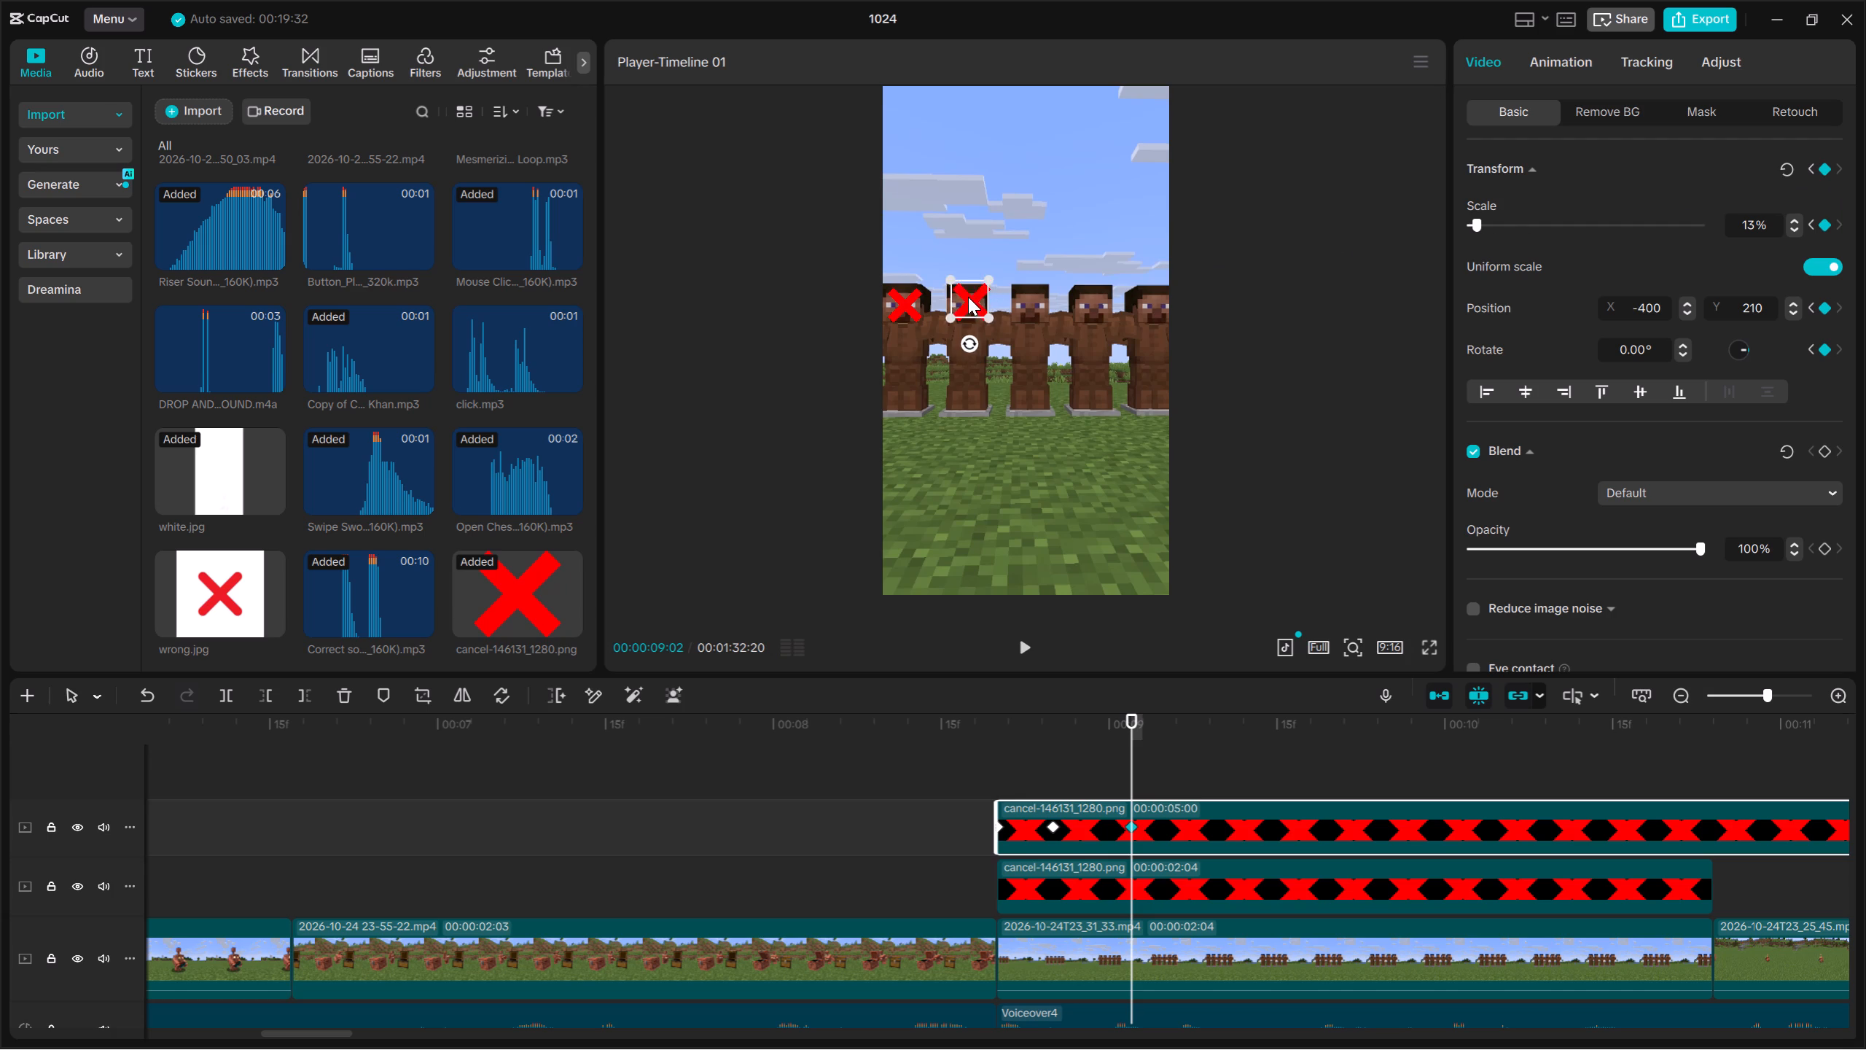
left_click_drag(968, 297, 967, 303)
key("space")
key("space")
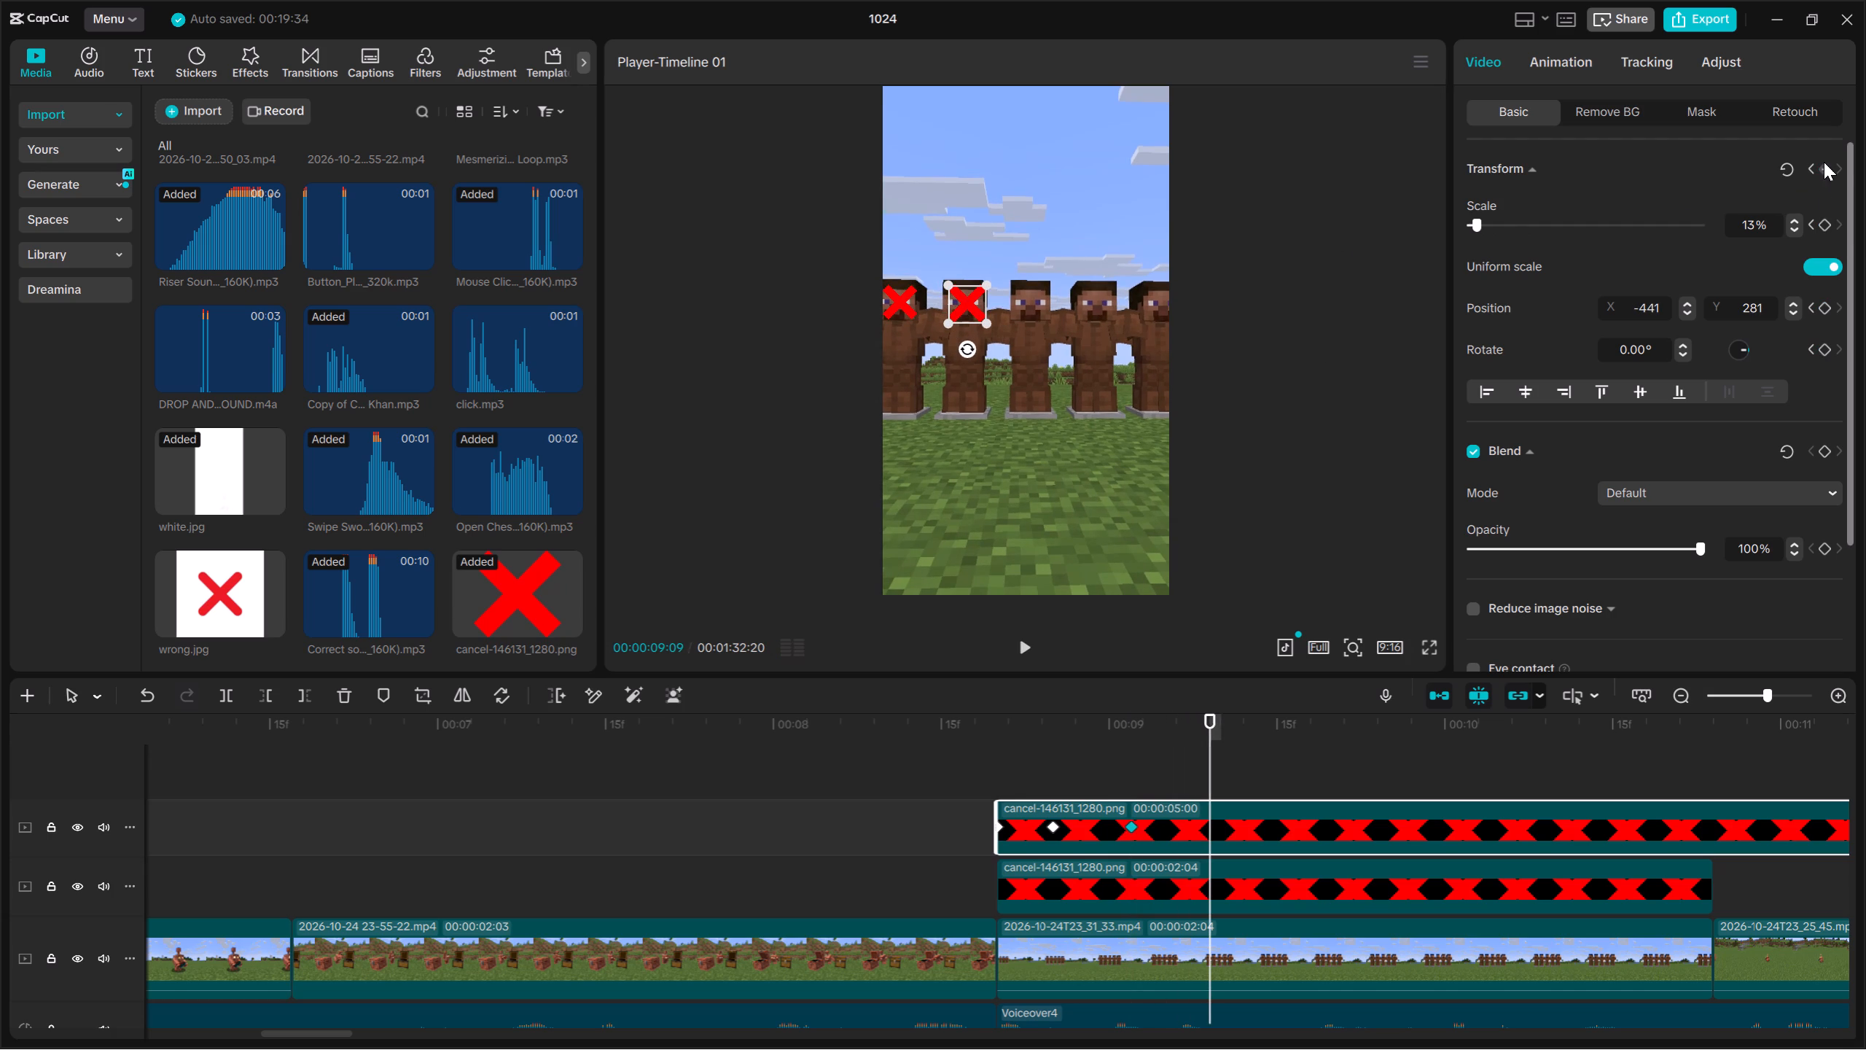
left_click(1824, 162)
left_click(965, 306)
Trim the end of the second X overlay to 00:00:10:24, matching the end of the clip below.
key("space")
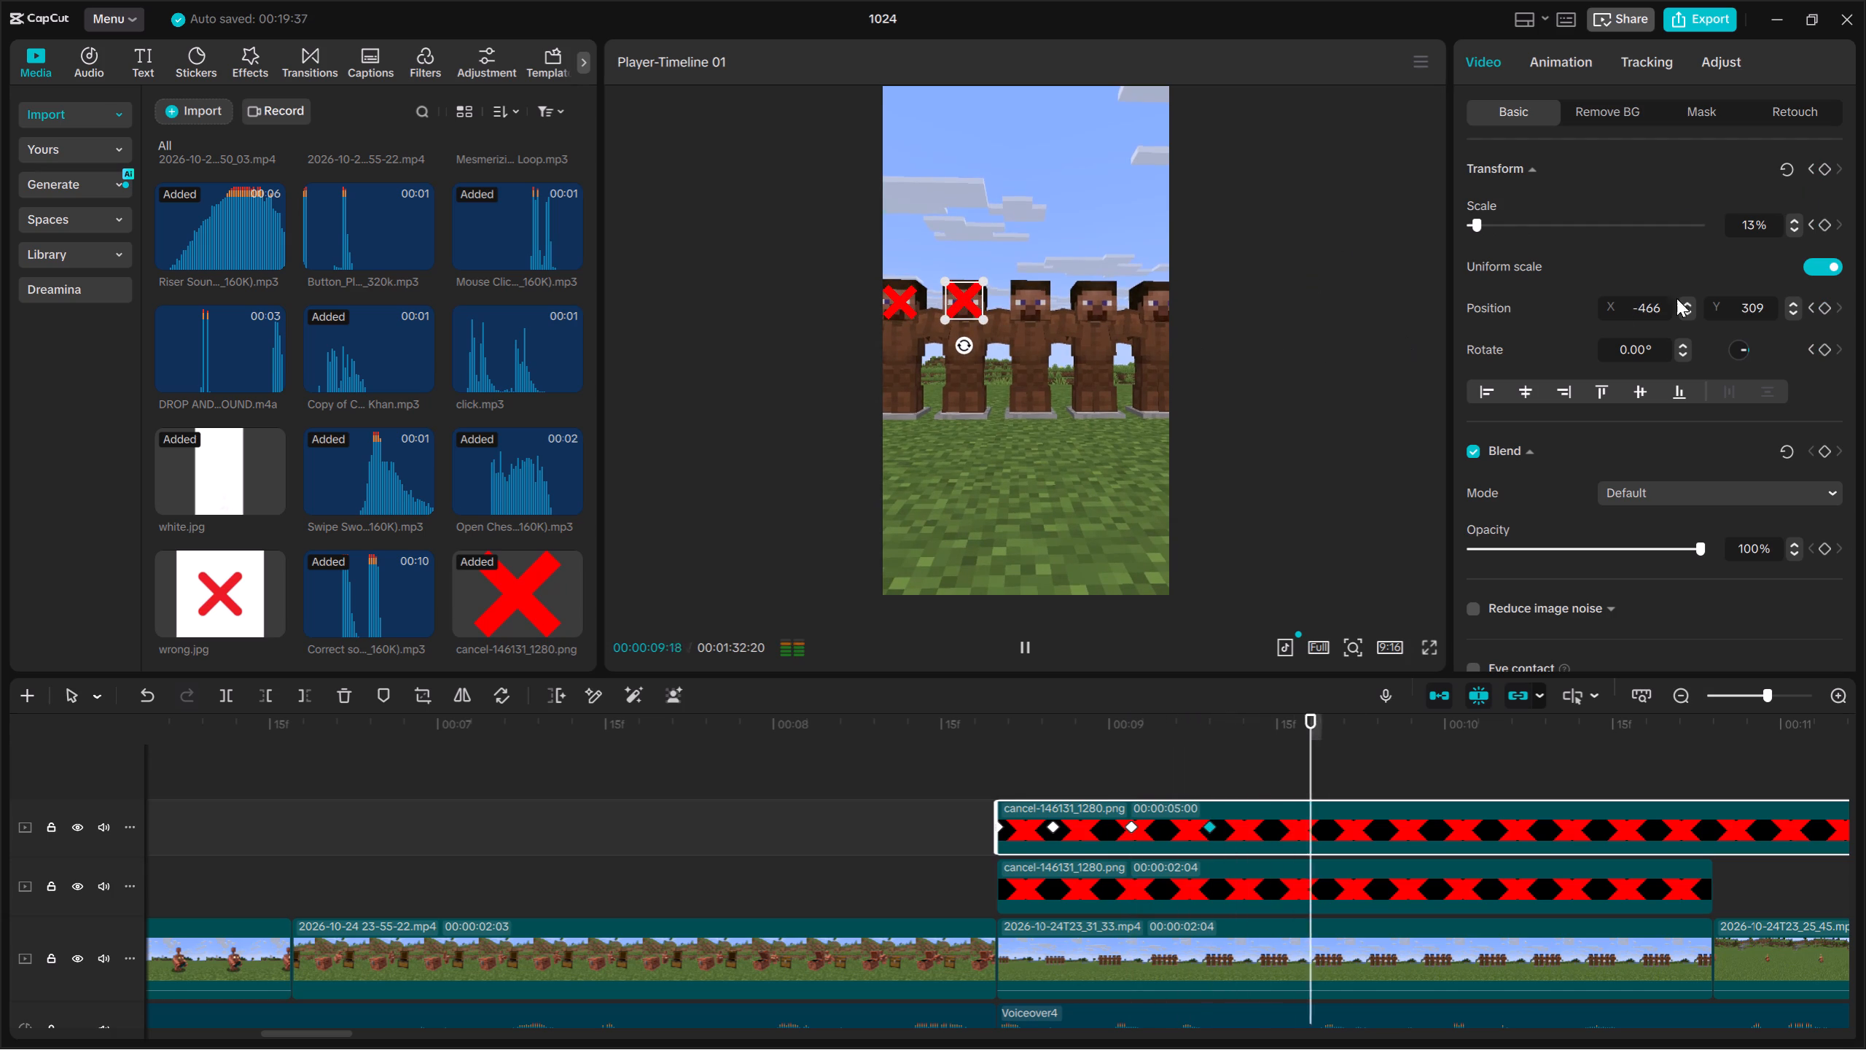
key("space")
key("space")
key("space")
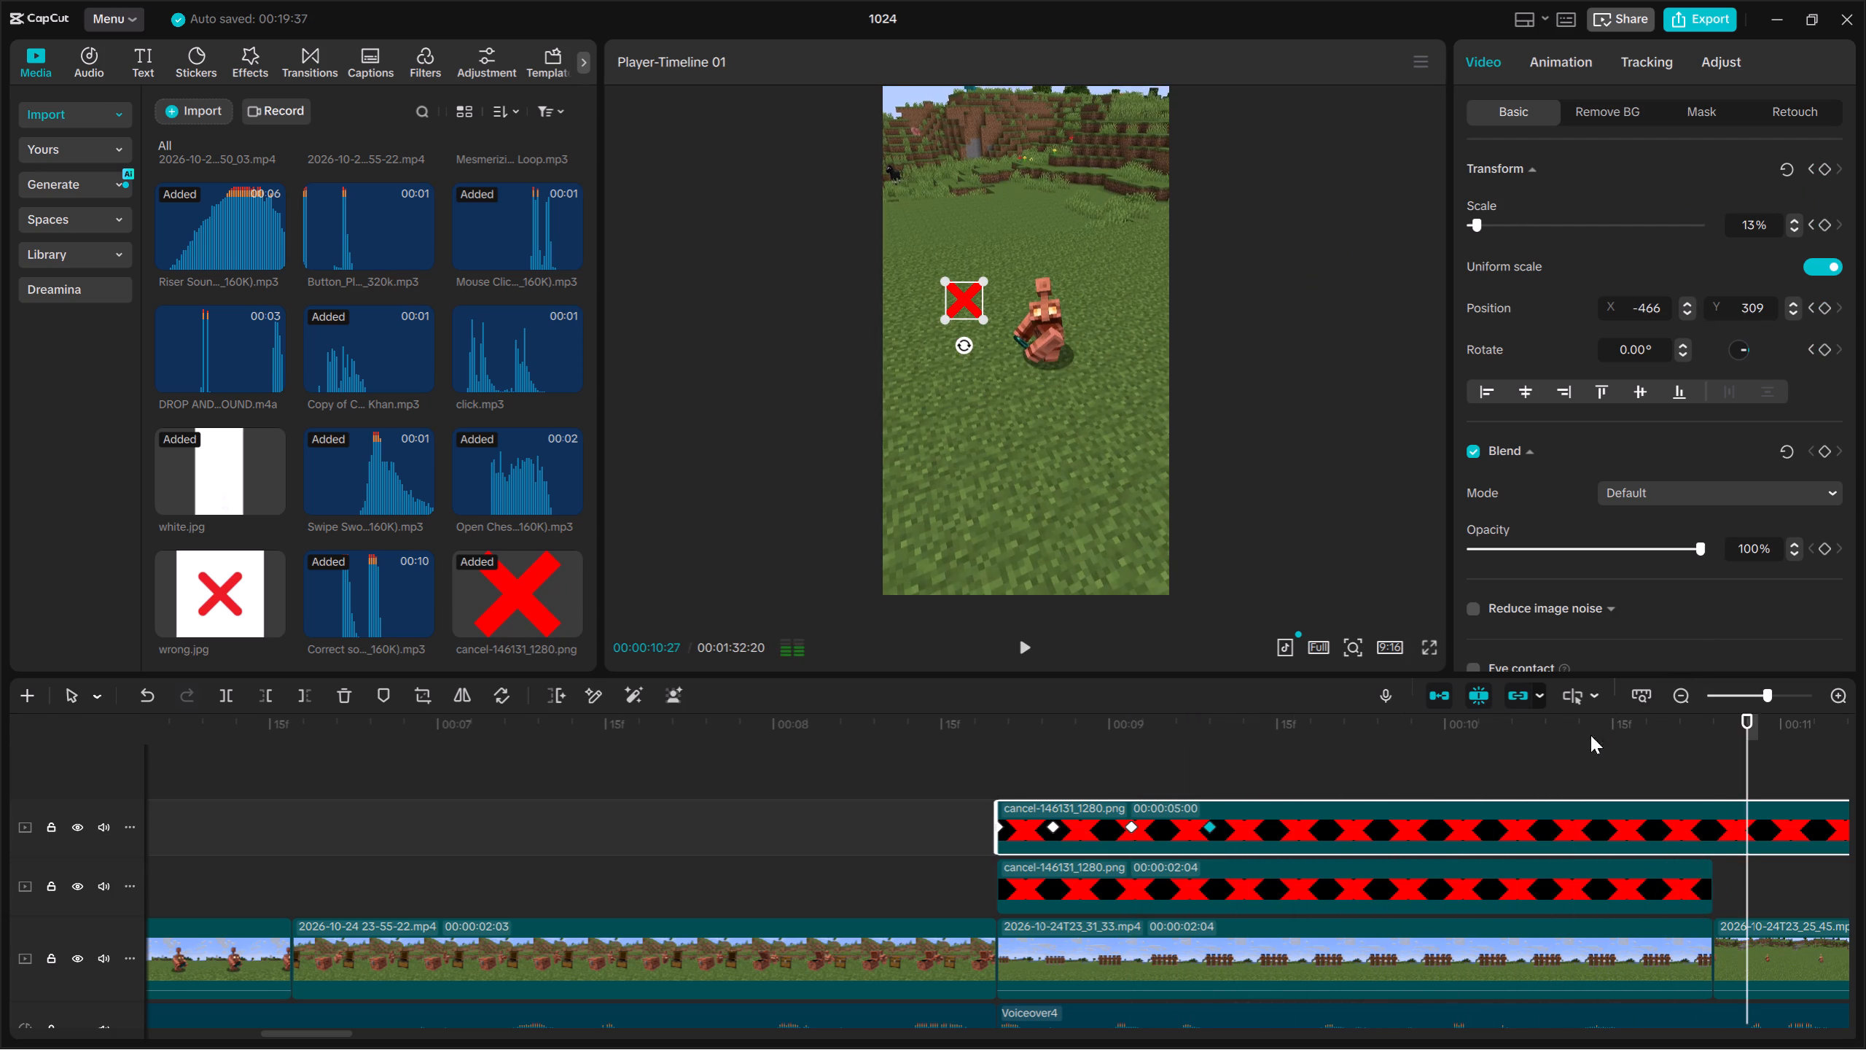
key("Up")
left_click(293, 695)
left_click(996, 763)
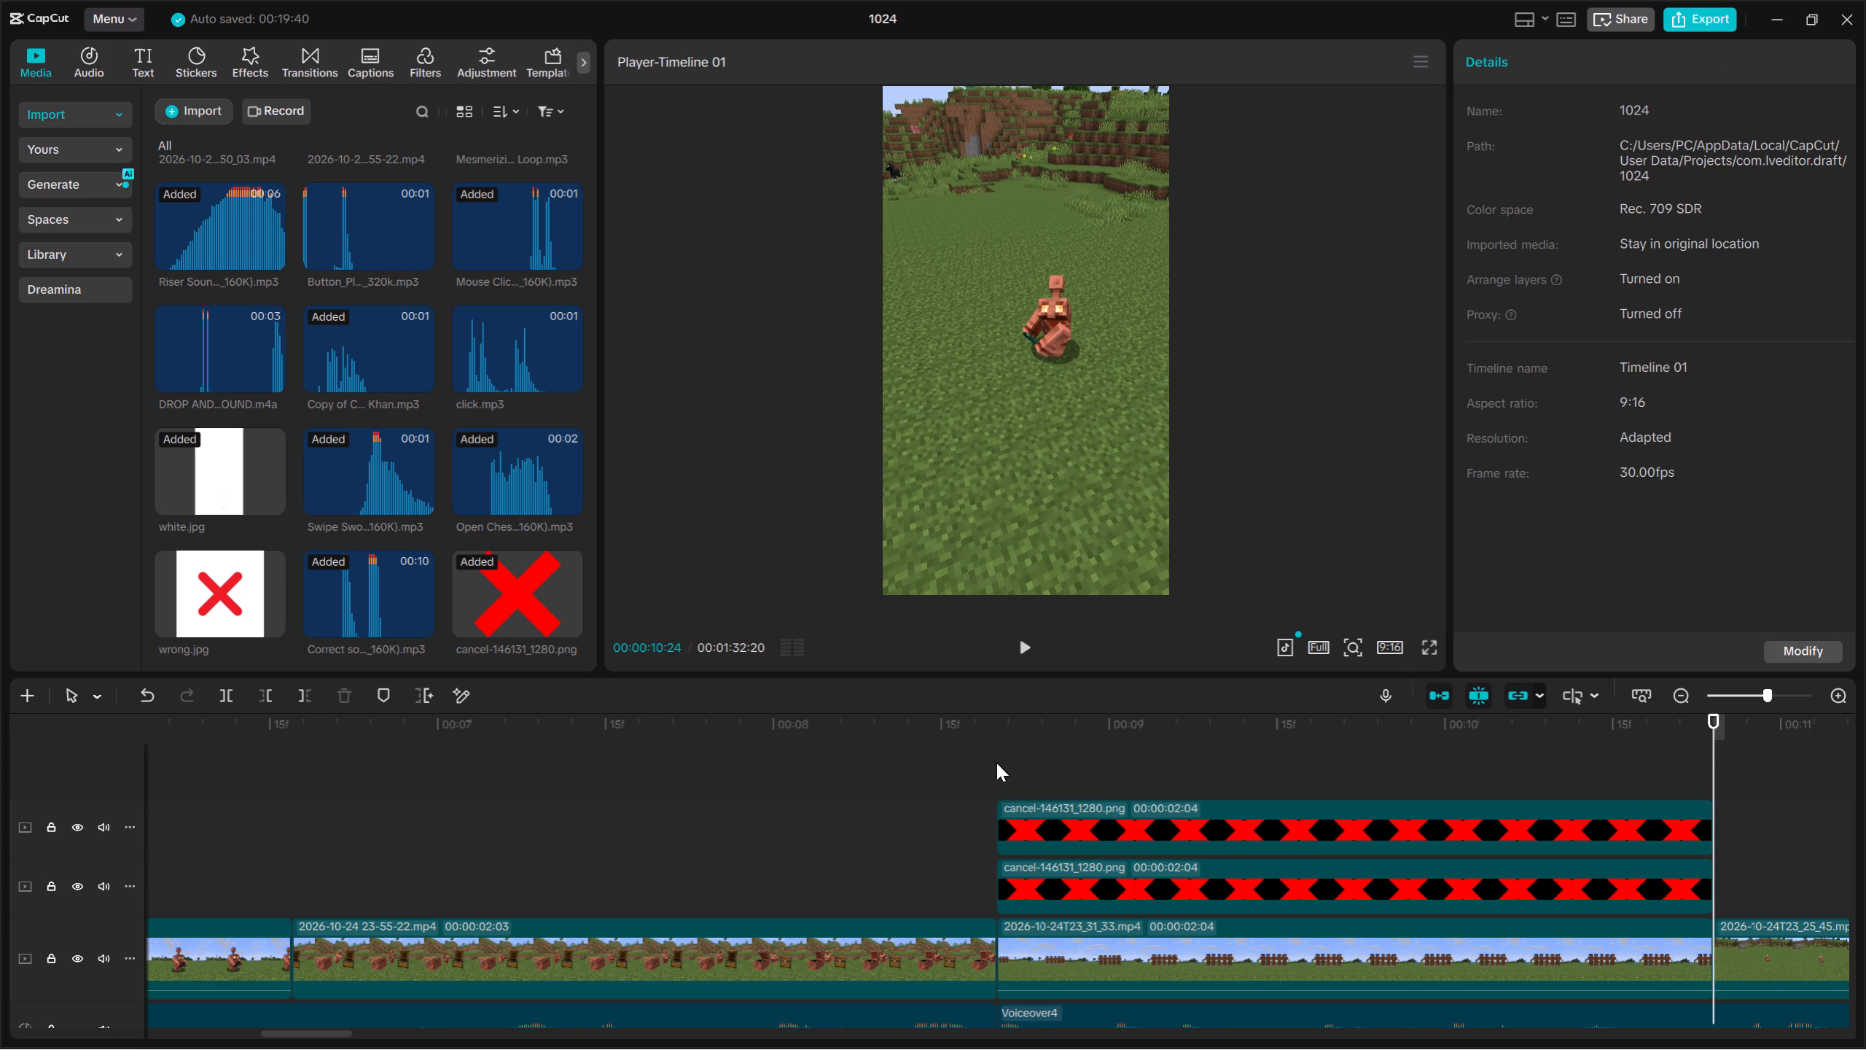
Add a third cancel-146131_1280.png overlay at 00:00:08:20, scaled to about 16% over the middle character's head.
key("Up")
key("Down")
left_click_drag(538, 572, 988, 760)
left_click_drag(1057, 814, 1071, 815)
key("space")
key("space")
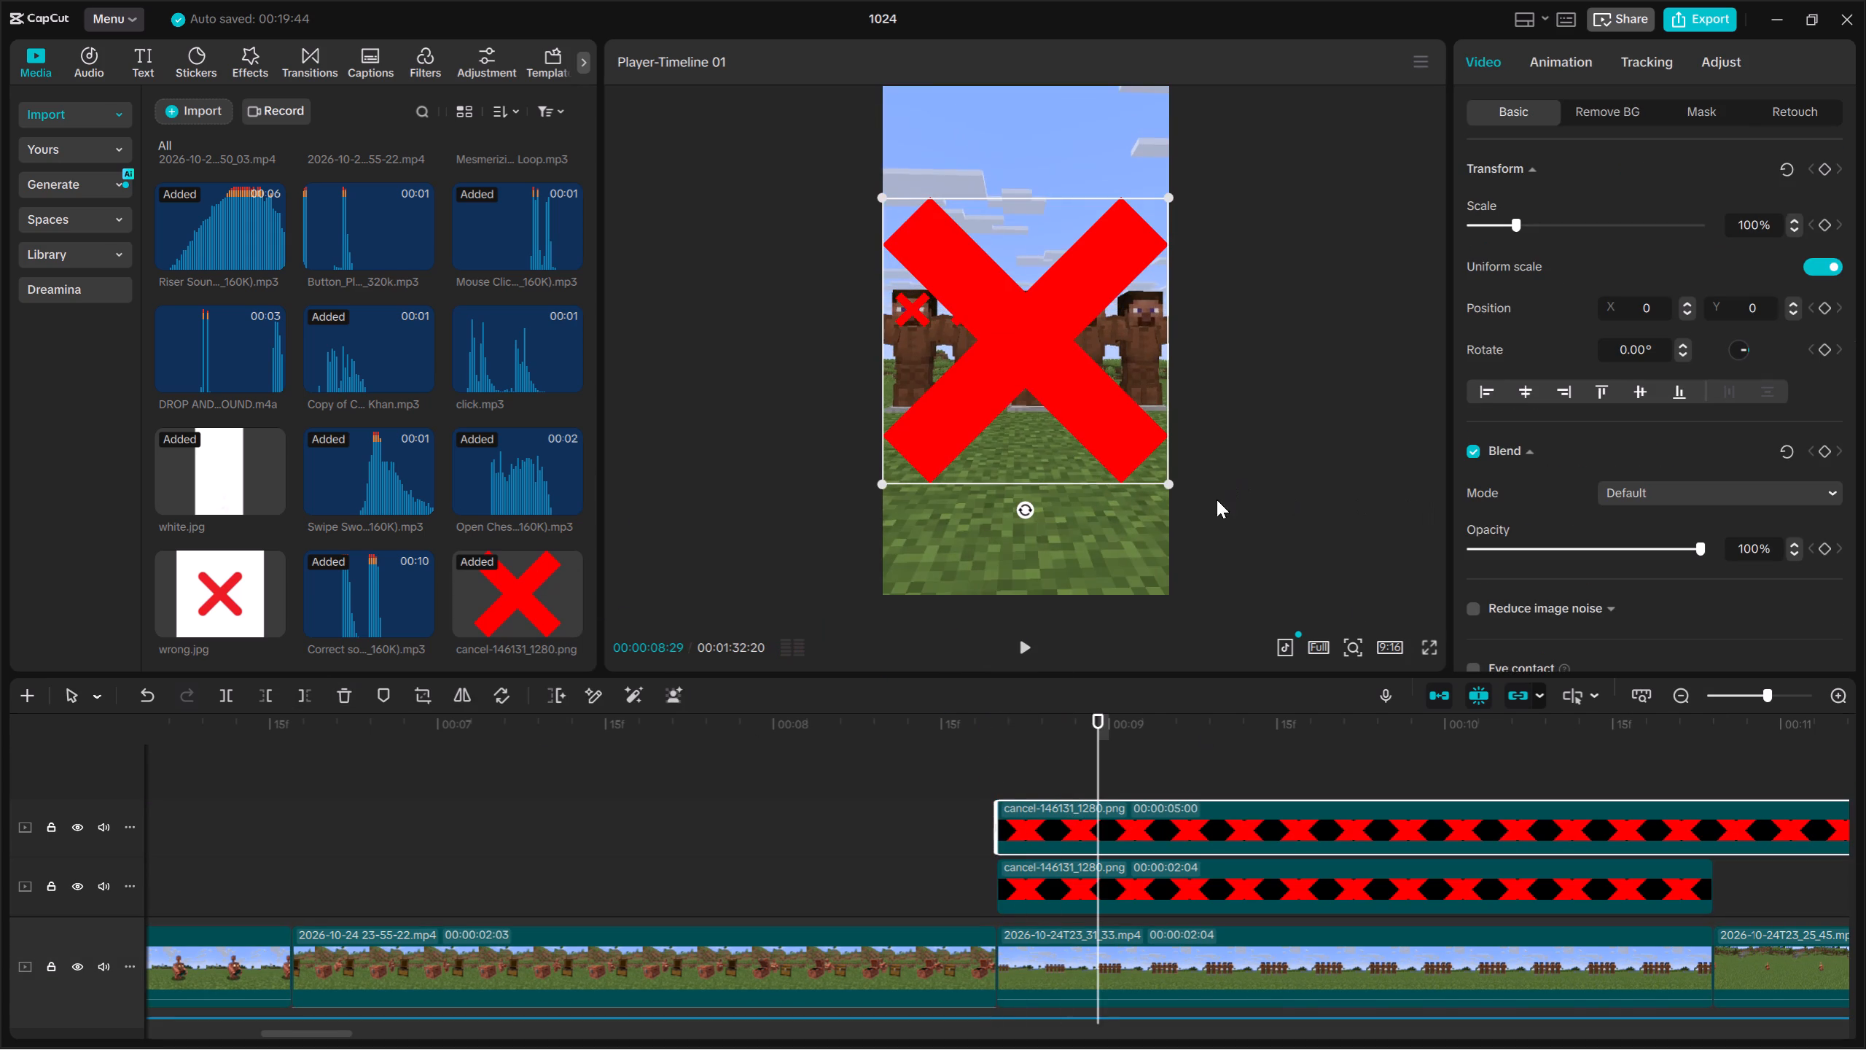
key("Up")
left_click_drag(1173, 484, 1015, 320)
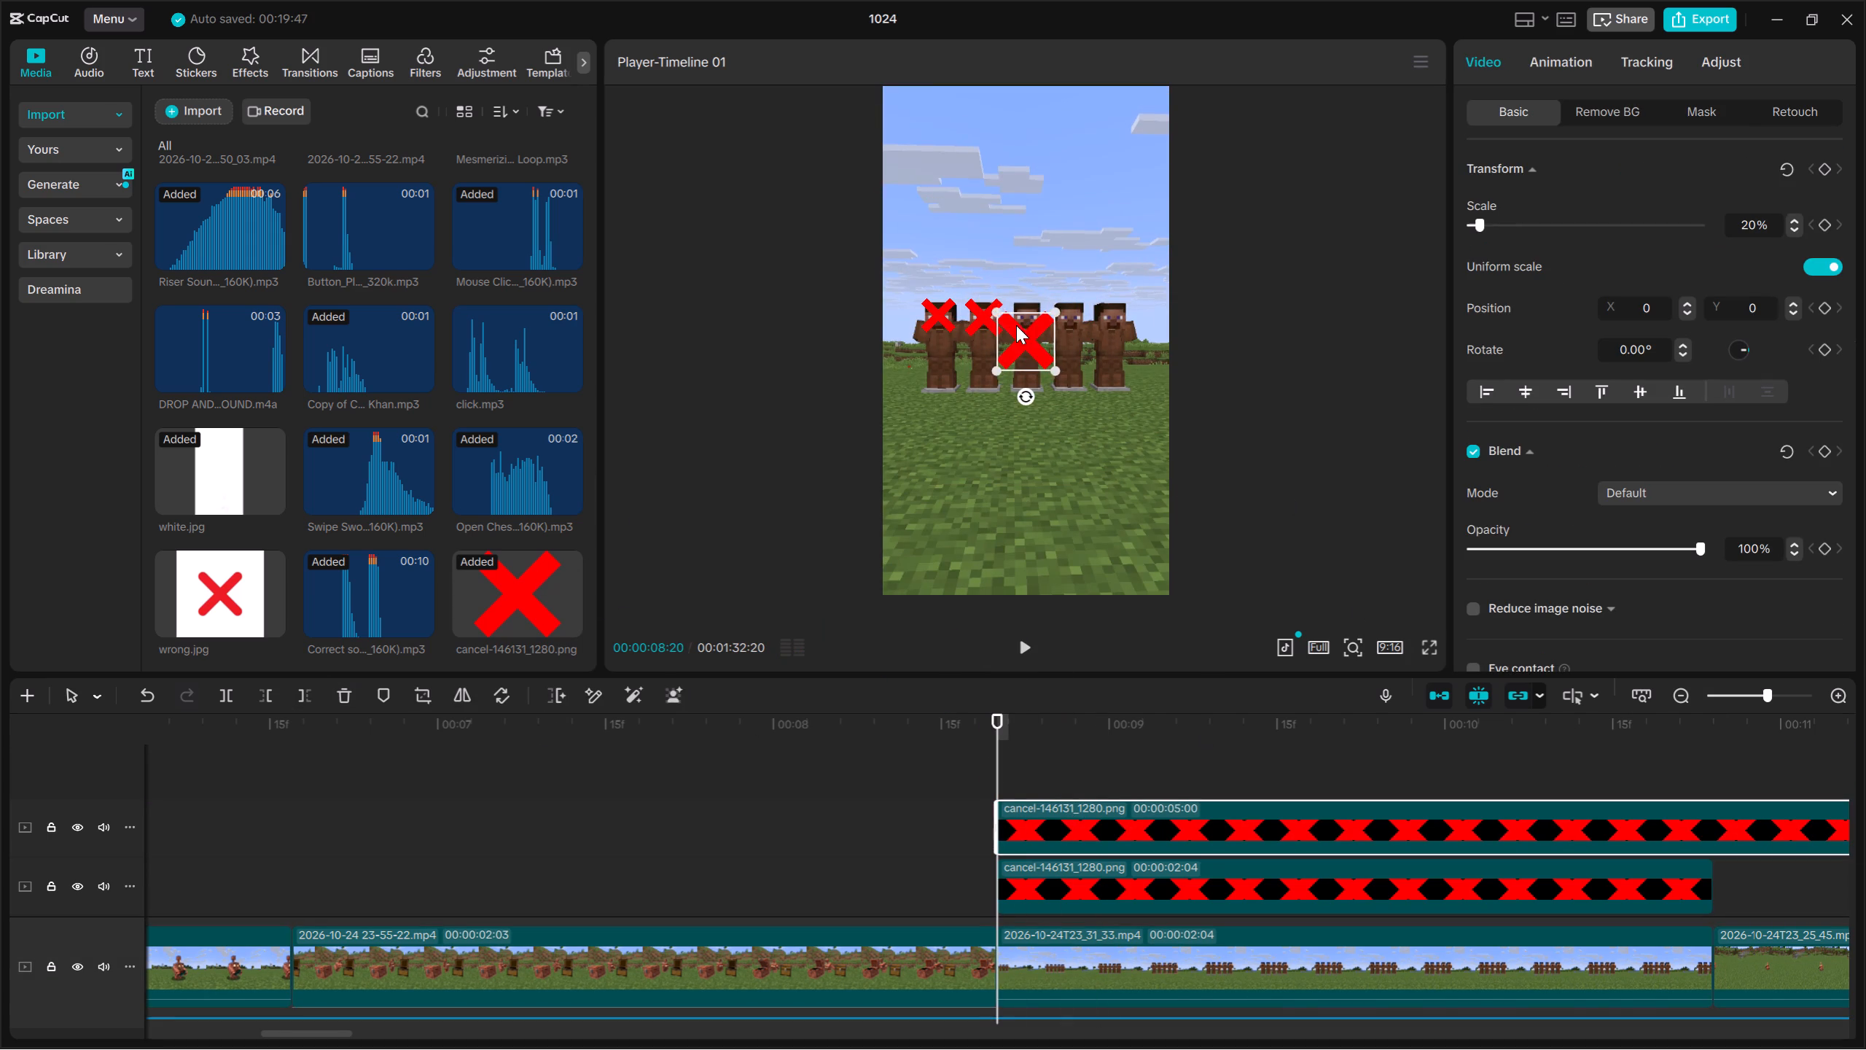
left_click_drag(1015, 343, 1020, 319)
left_click_drag(1057, 347, 1045, 338)
Keyframe the third X's transform from 00:00:08:20 onward so it follows the middle head, ending at about X 0, Y 301.
left_click(1827, 166)
key("space")
key("space")
left_click(1827, 166)
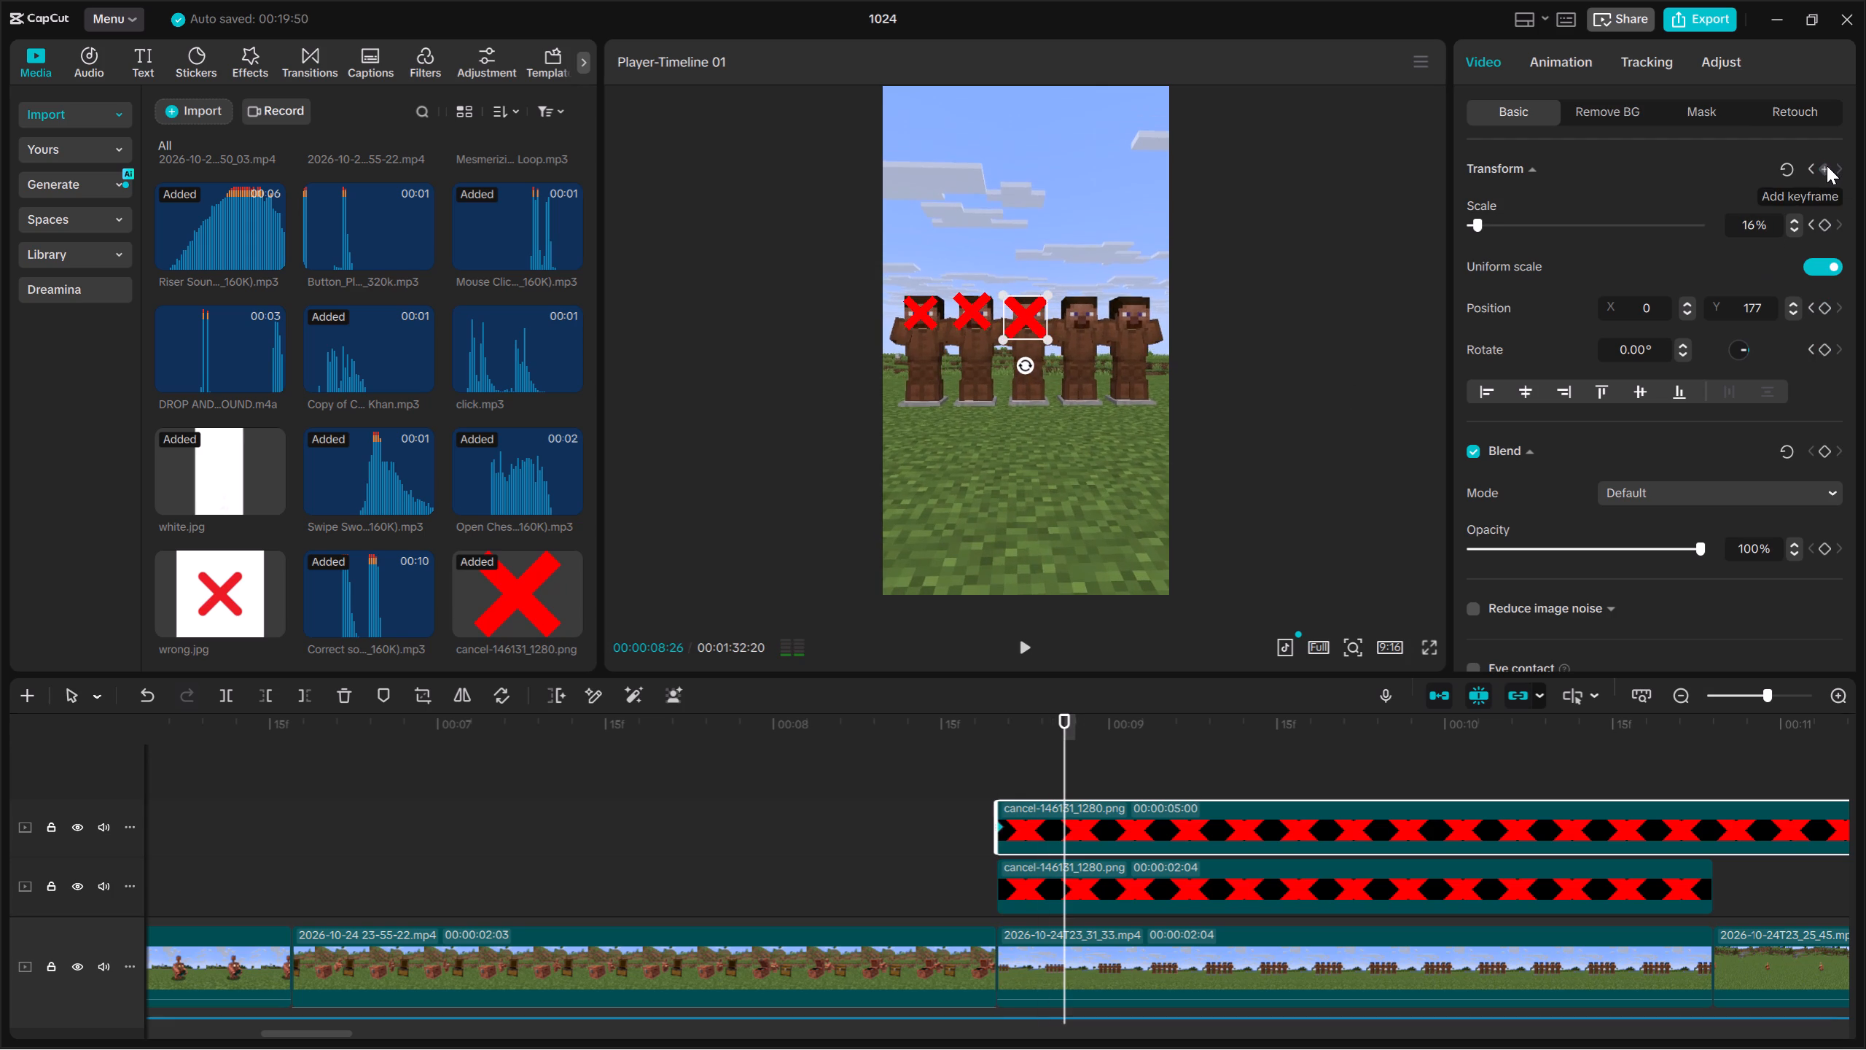
left_click_drag(1018, 322, 1024, 315)
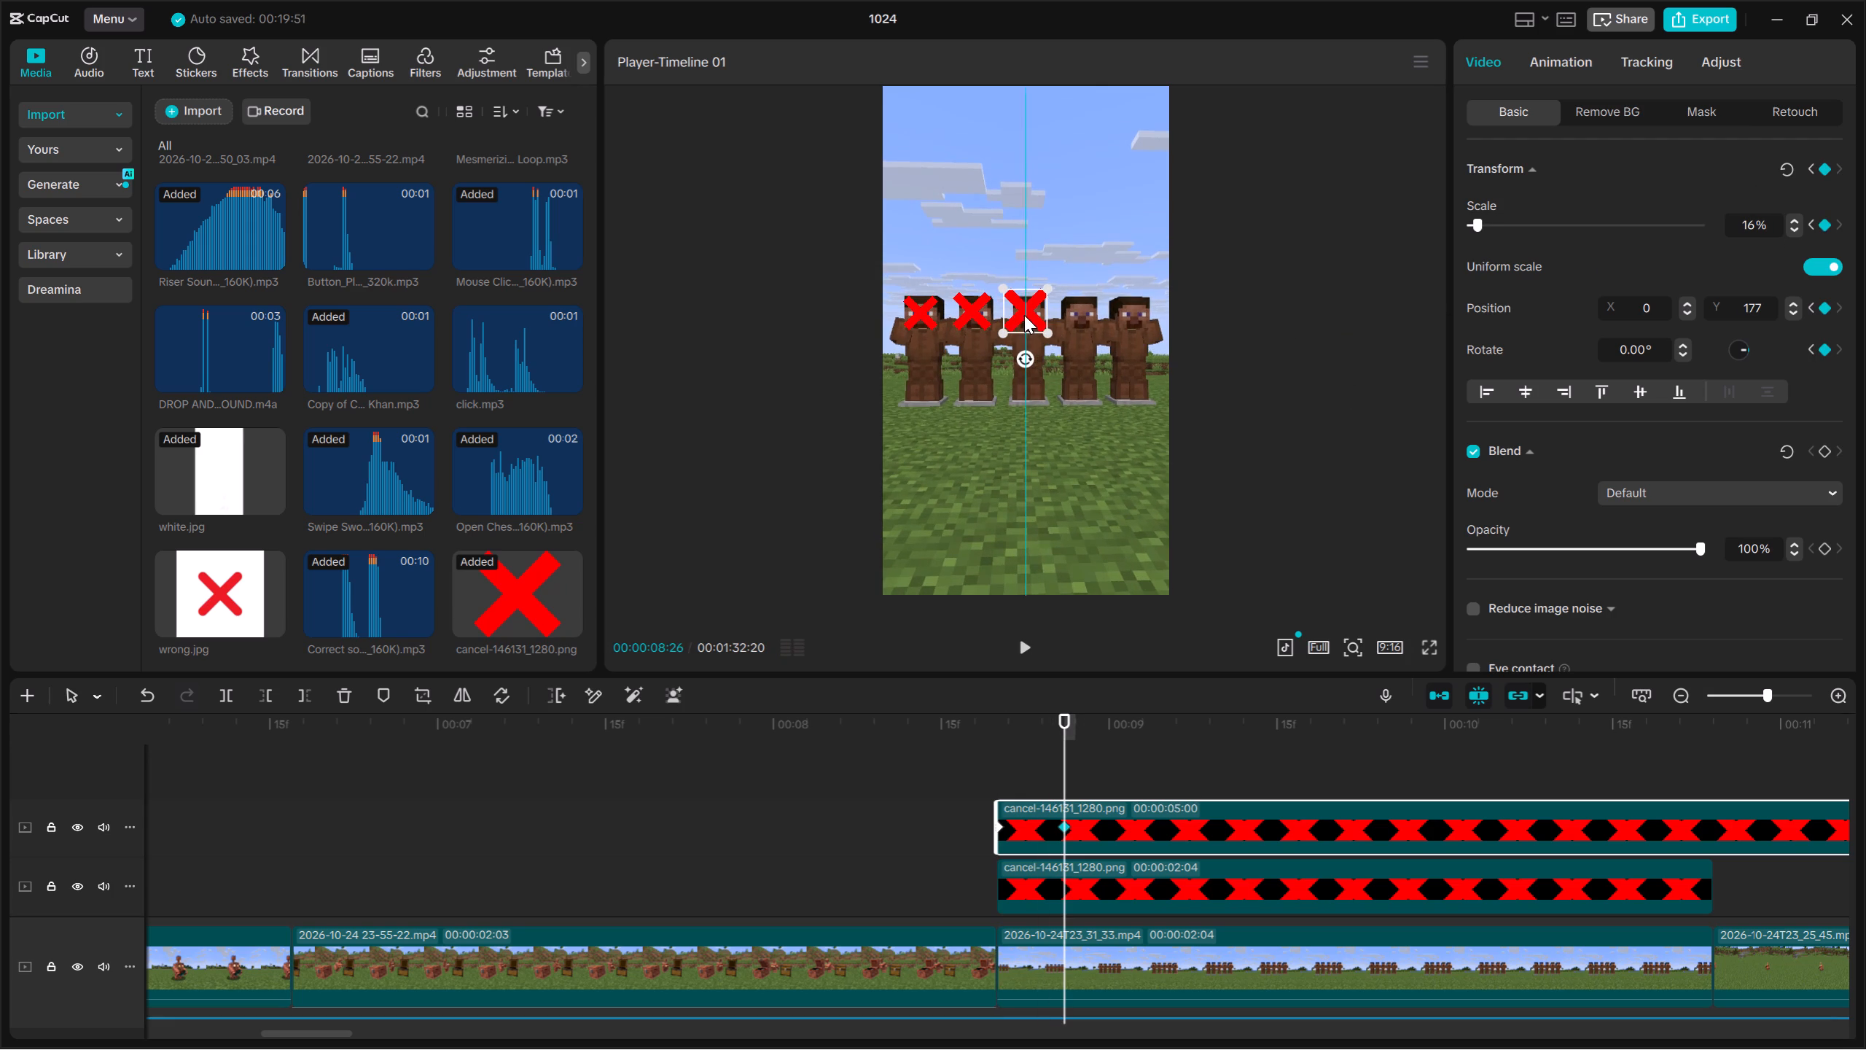
key("space")
key("space")
left_click(1820, 170)
left_click_drag(1018, 315, 1023, 305)
key("space")
key("space")
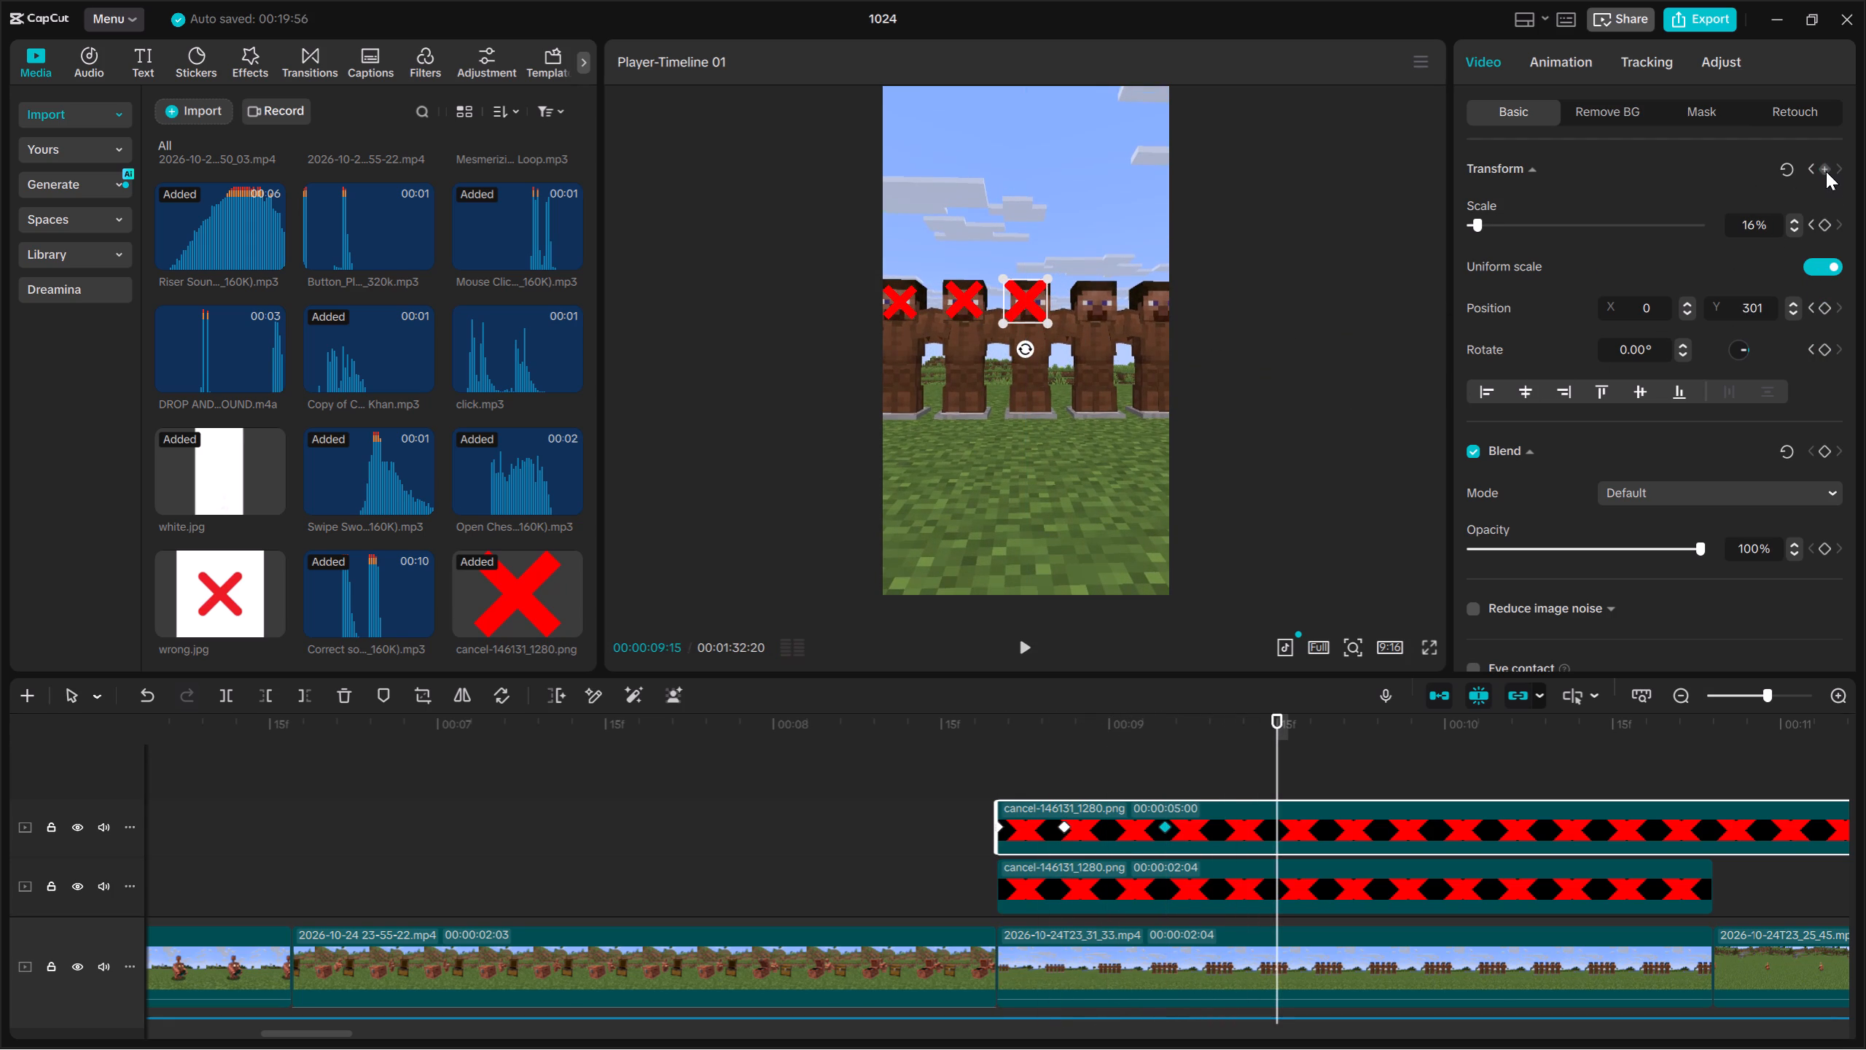
Trim the end of the third X overlay to 00:00:10:24, matching the other X overlays.
key("space")
key("space")
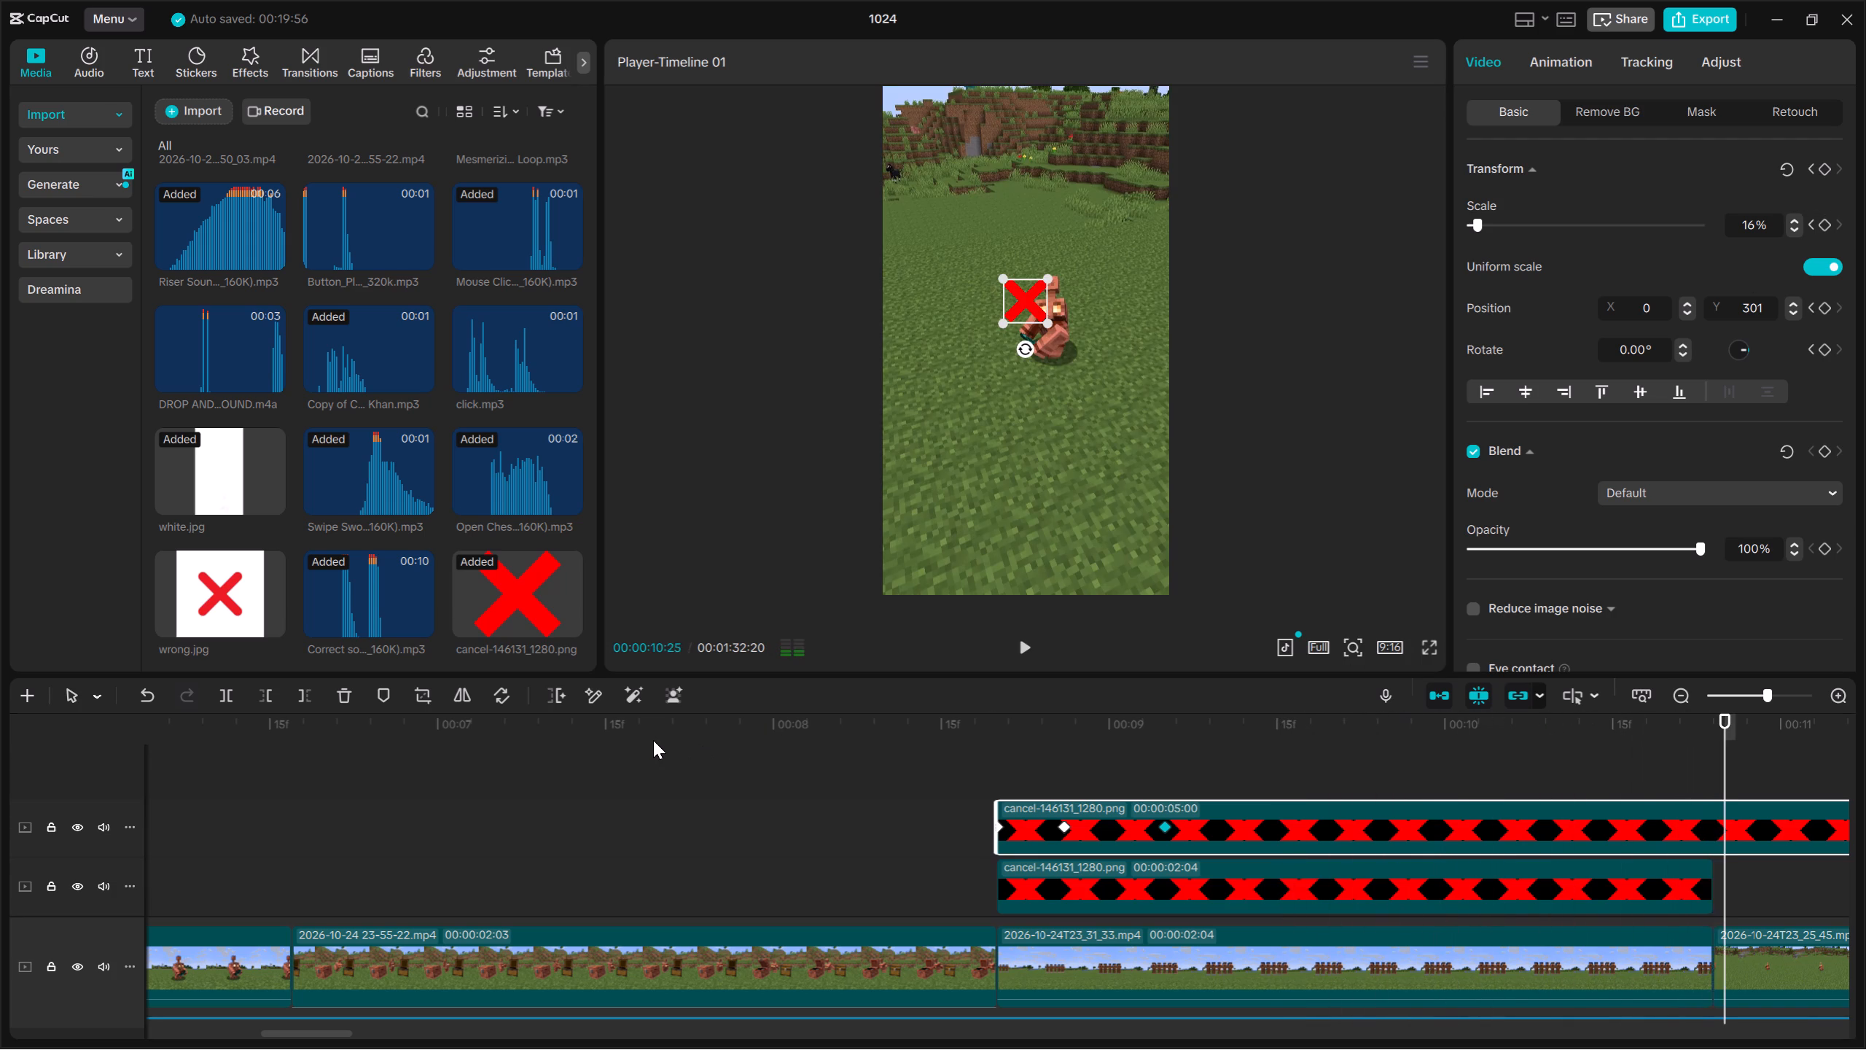
key("Up")
left_click(307, 697)
left_click(1030, 777)
Add a fourth cancel-146131_1280.png overlay at 00:00:08:20, scaled to about 15% over the fourth character's head at about X 342, Y 177.
key("Up")
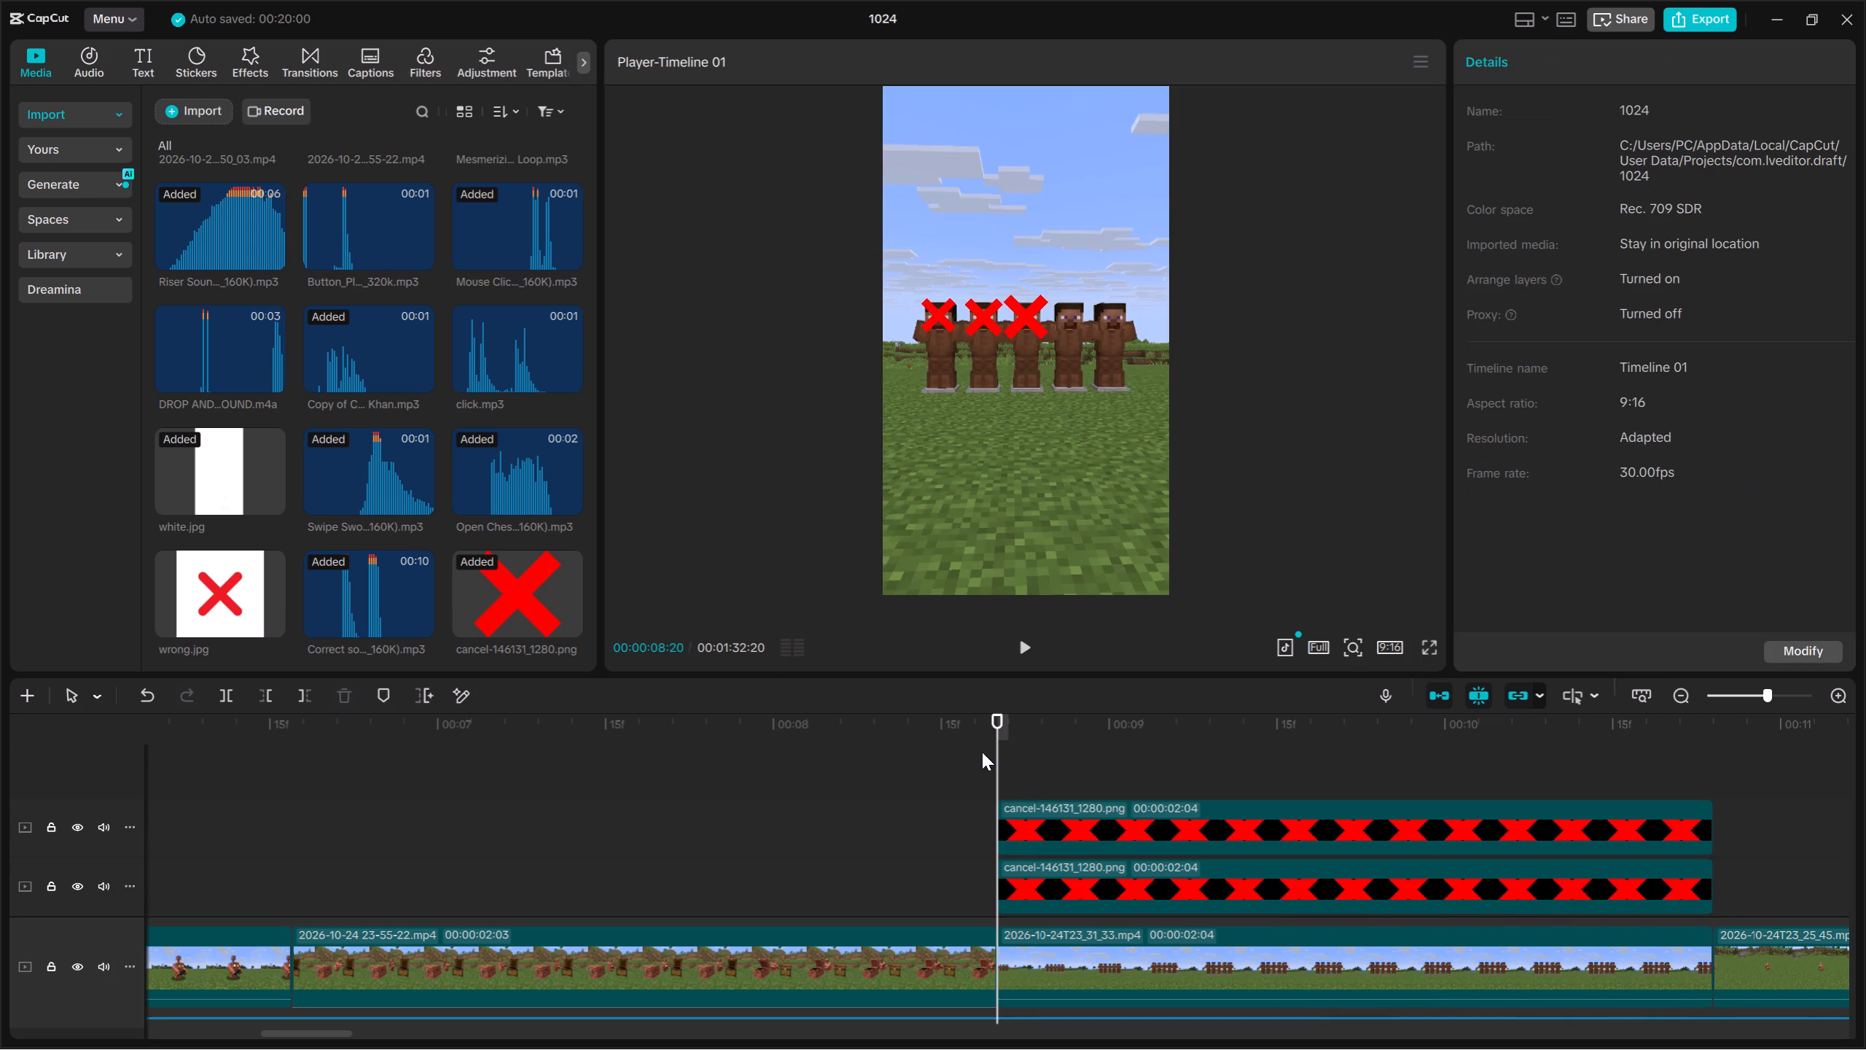
left_click_drag(547, 590, 998, 762)
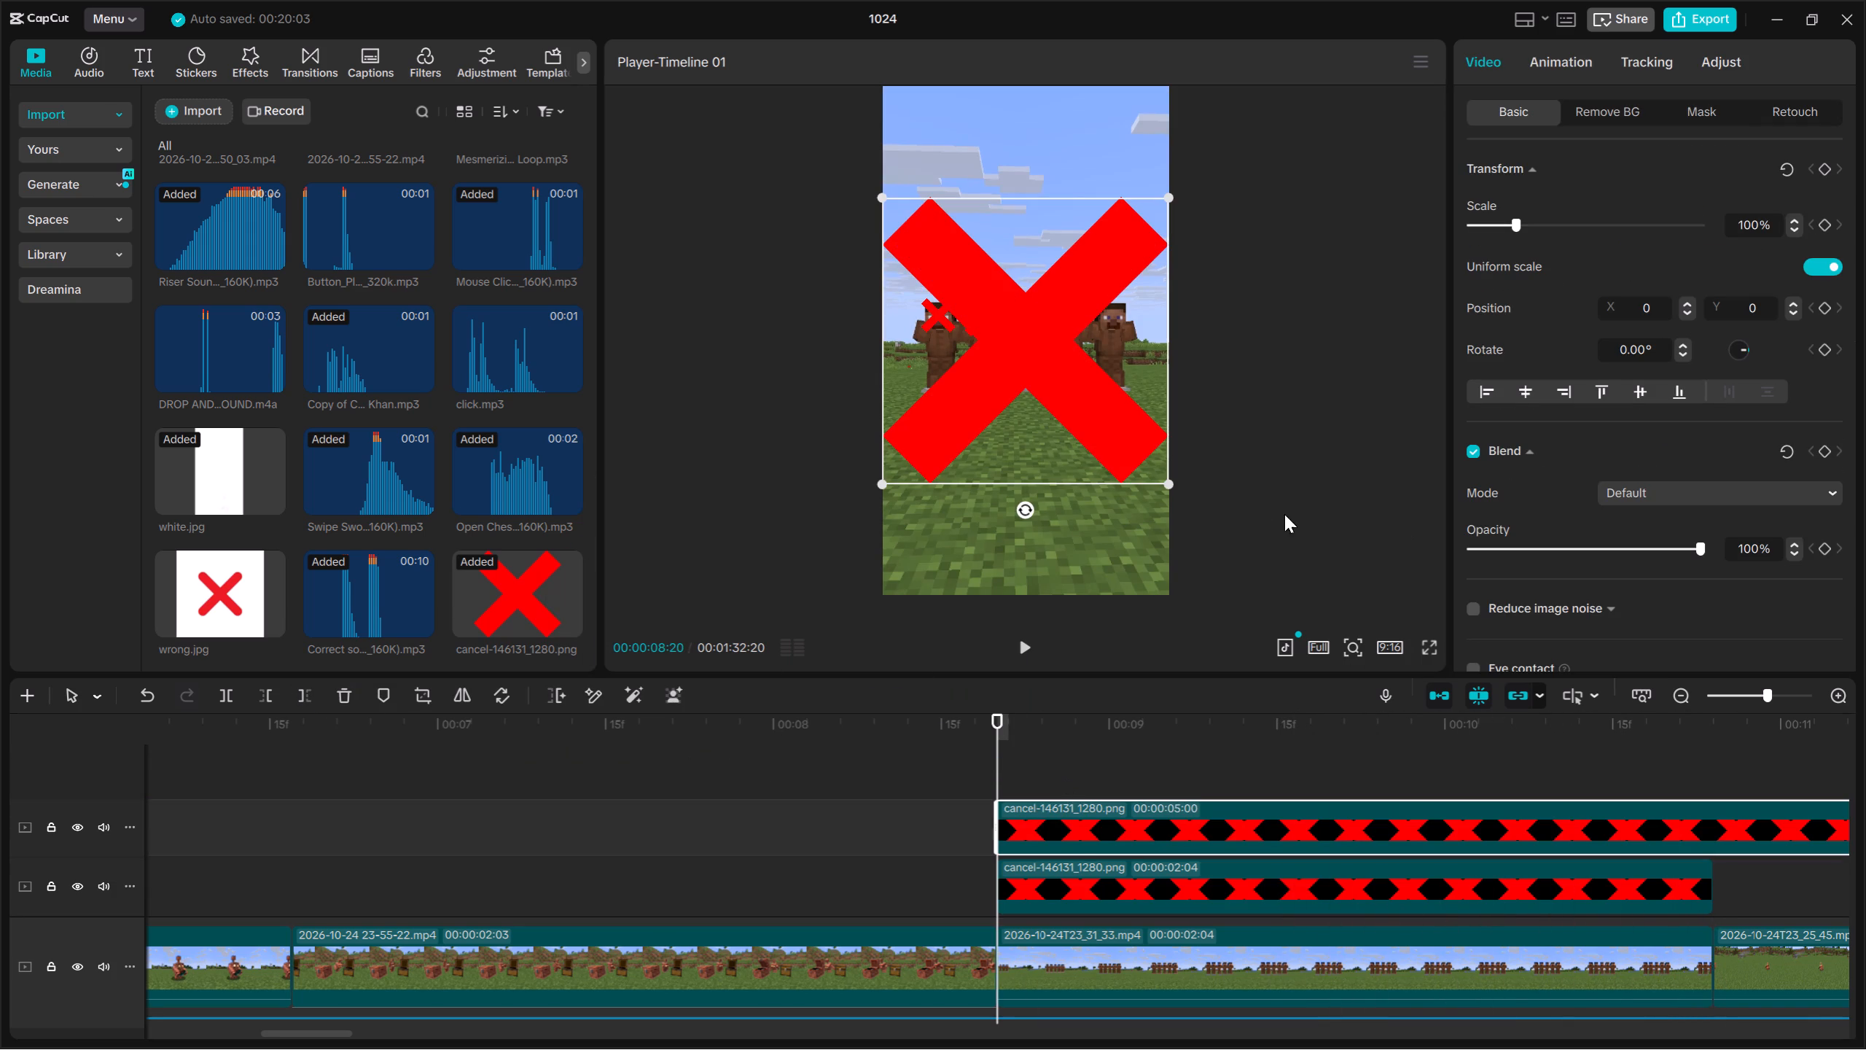
left_click_drag(1167, 481, 1014, 341)
left_click_drag(1013, 341, 1051, 335)
left_click_drag(1094, 366, 1075, 354)
left_click_drag(1068, 340, 1076, 325)
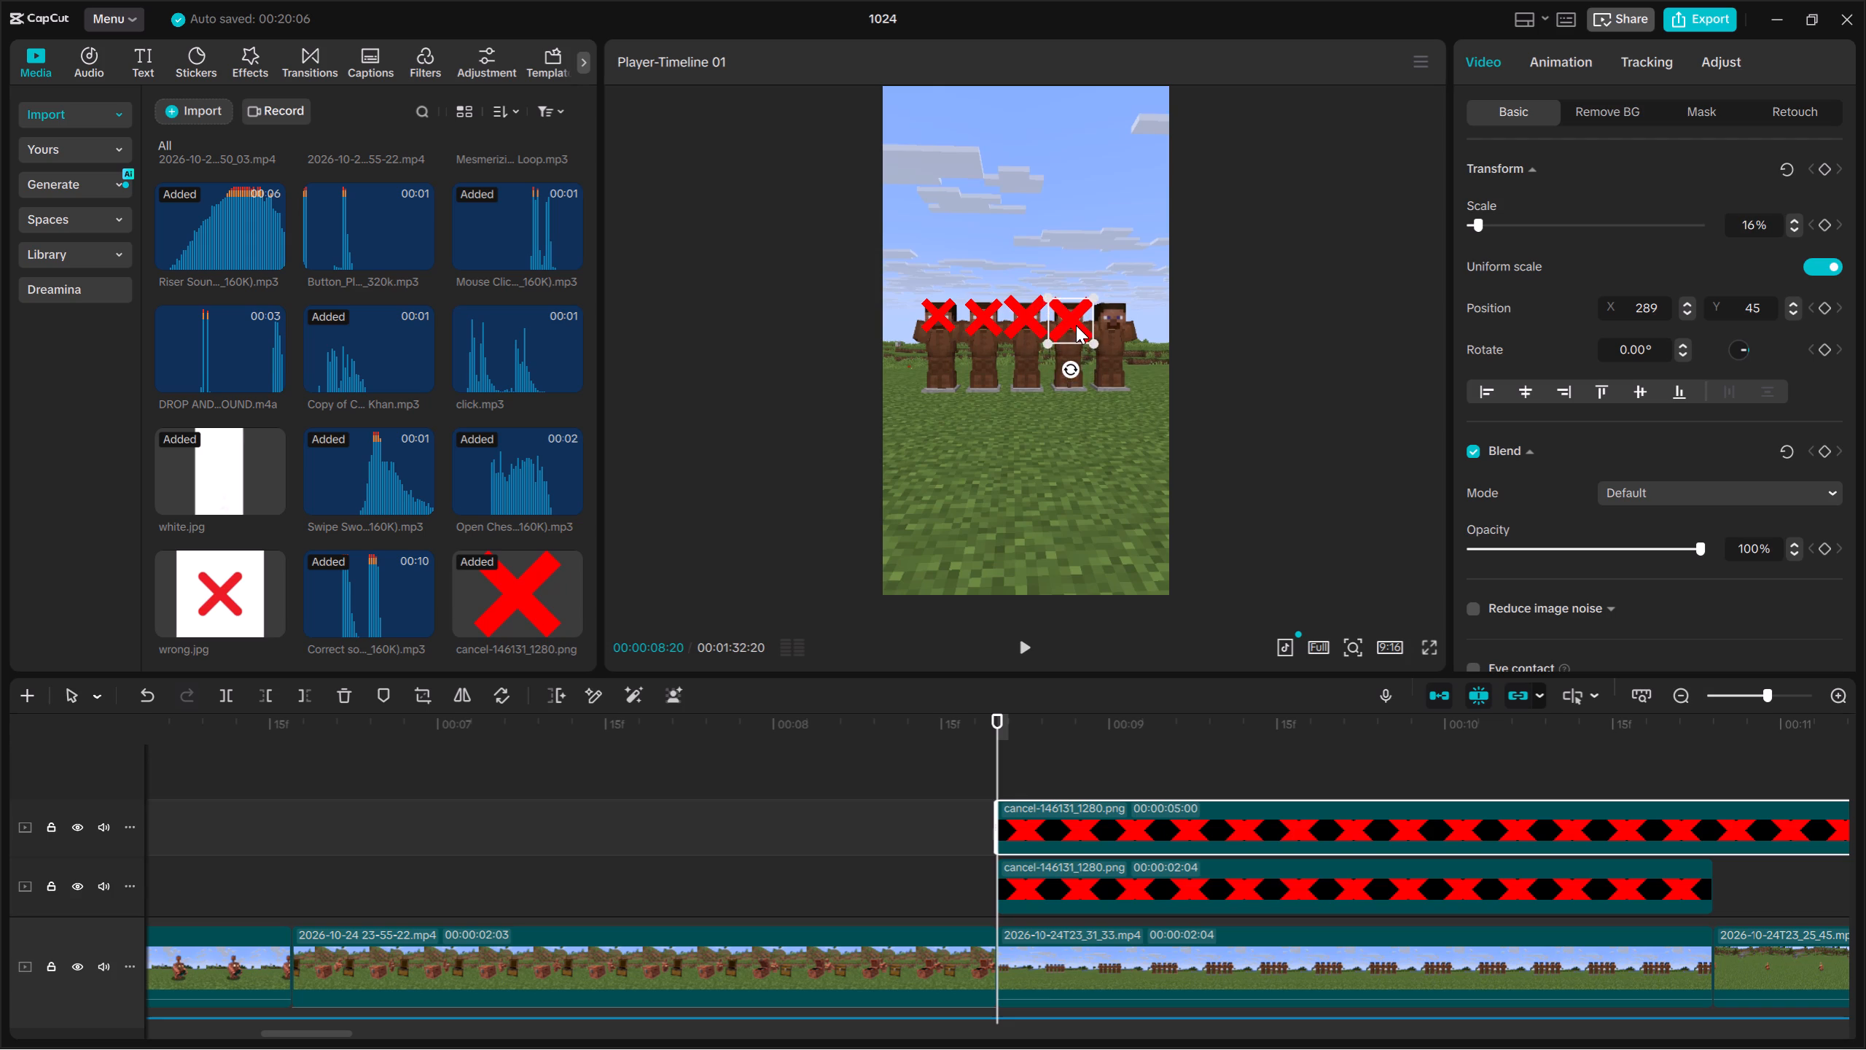
left_click_drag(1076, 325, 1076, 322)
left_click(1090, 346)
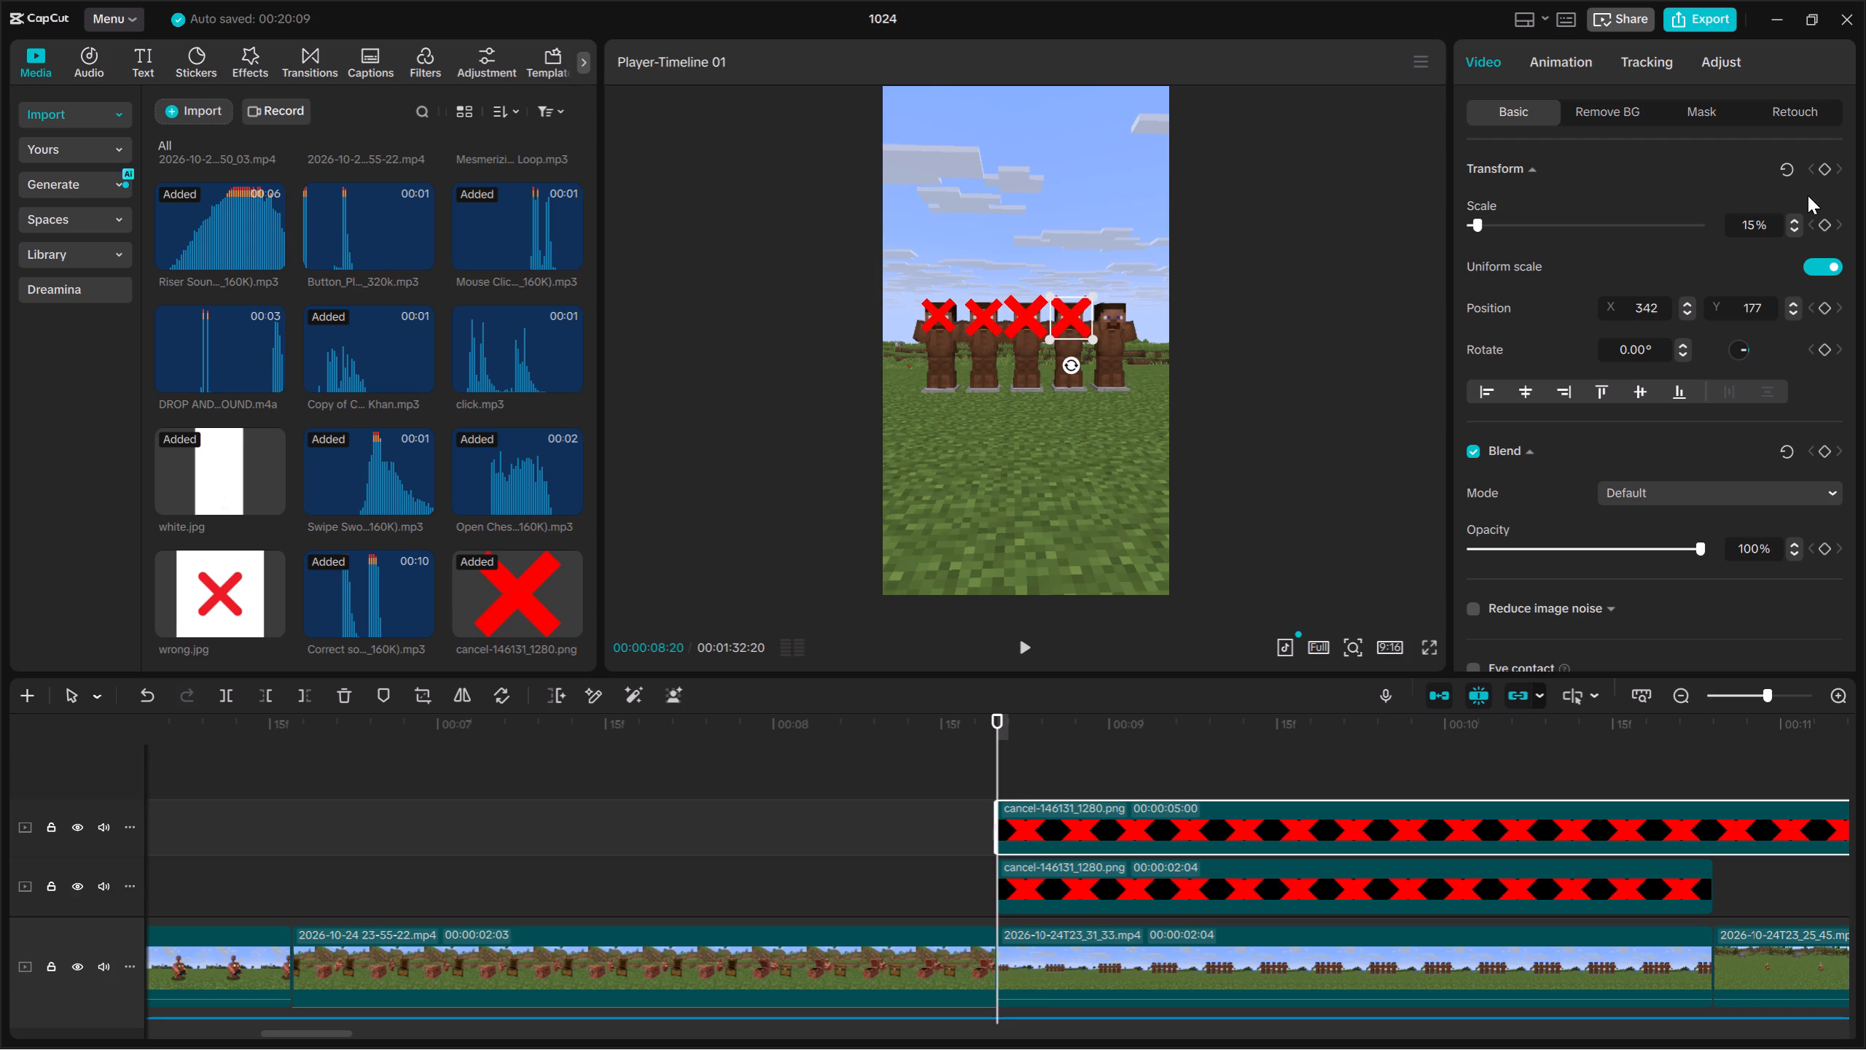
Keyframe the fourth X's transform from 00:00:08:20 to 00:00:09:09 so it follows the fourth head, ending at about 16% scale, X 552, Y 285.
left_click(1827, 171)
key("space")
key("space")
left_click(1827, 171)
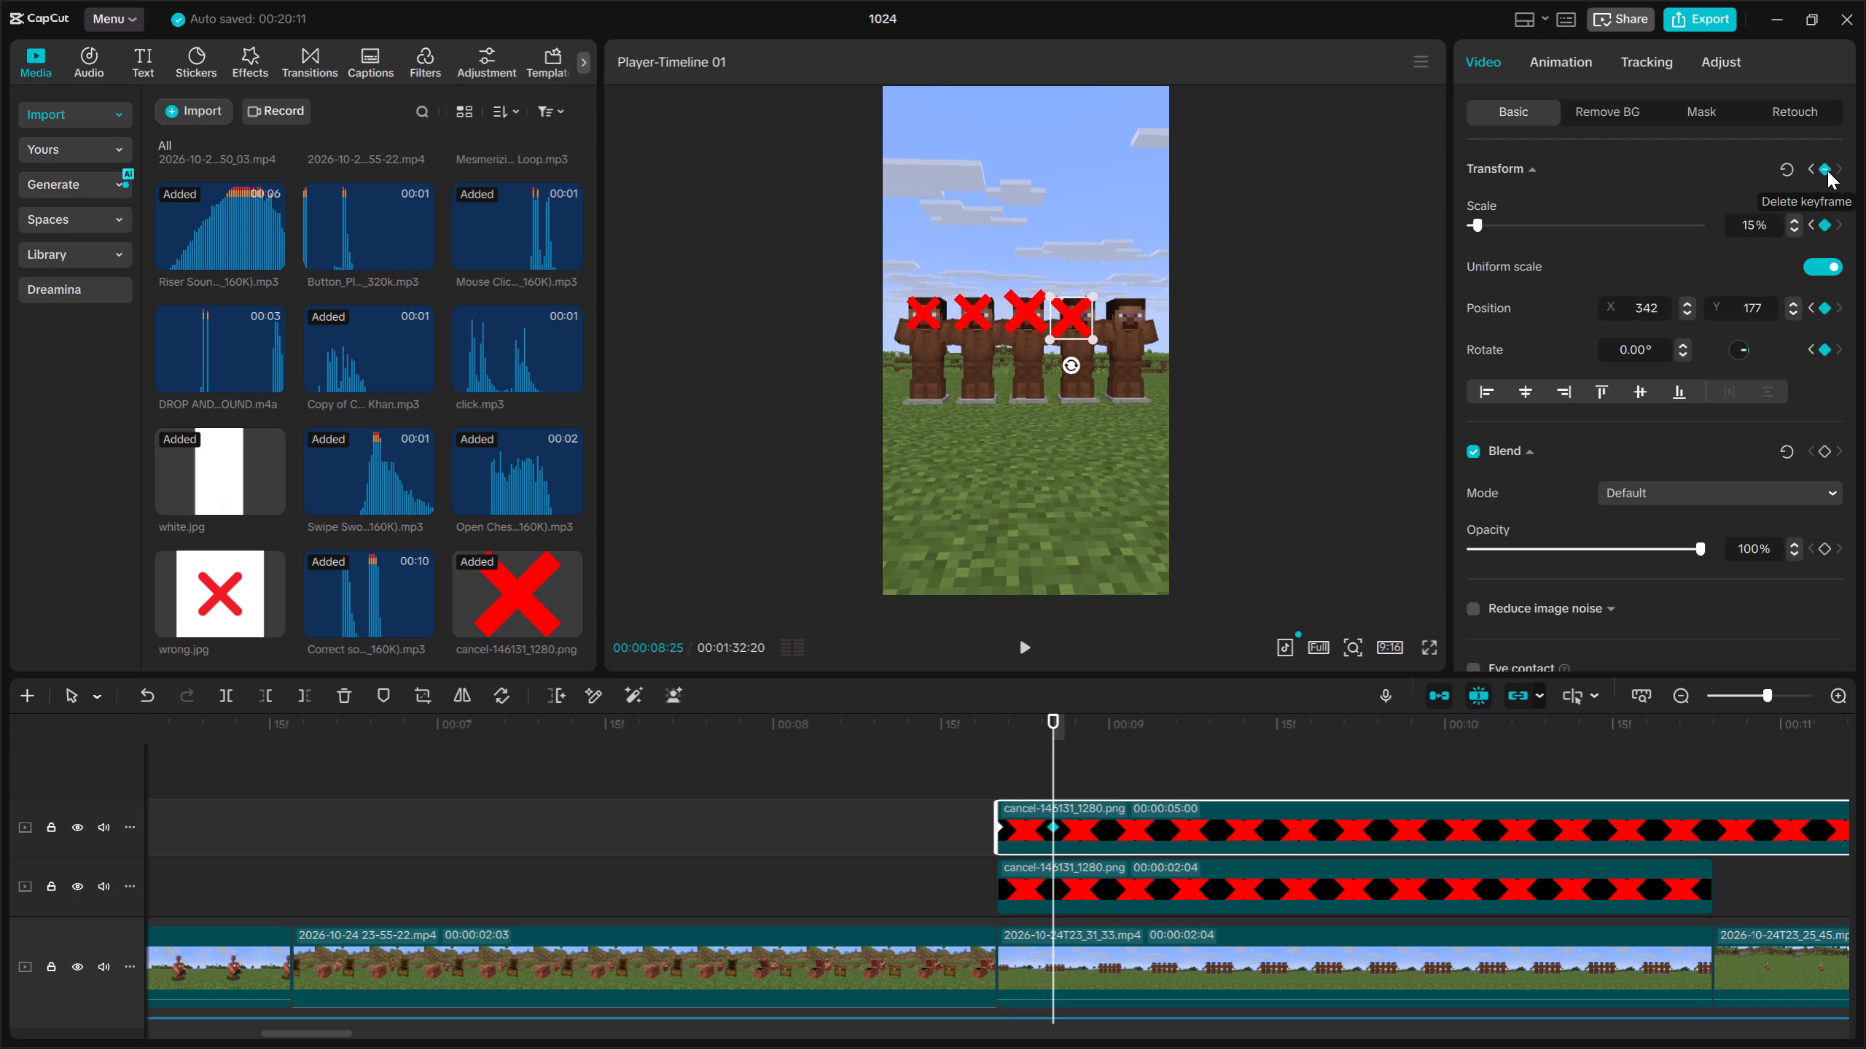
left_click(1093, 340)
left_click_drag(1071, 319, 1084, 322)
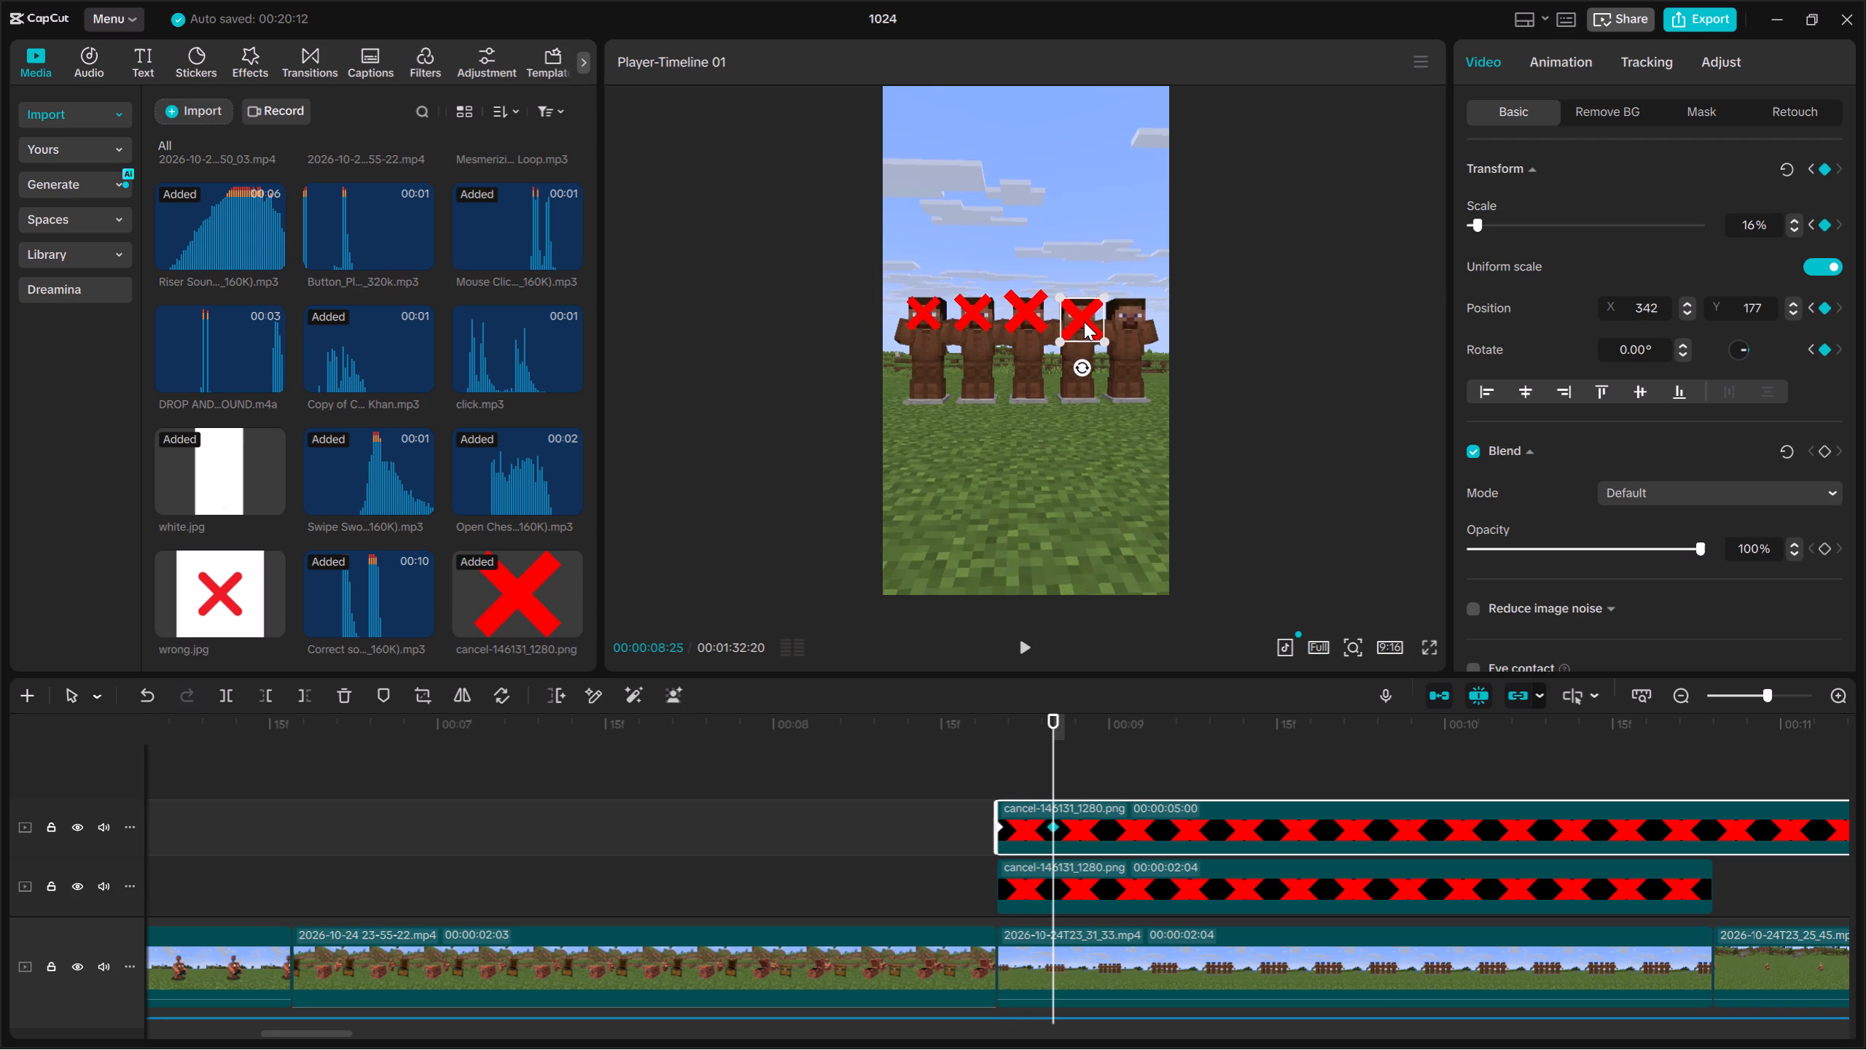
left_click_drag(1084, 322, 1078, 317)
key("space")
key("space")
left_click(1823, 162)
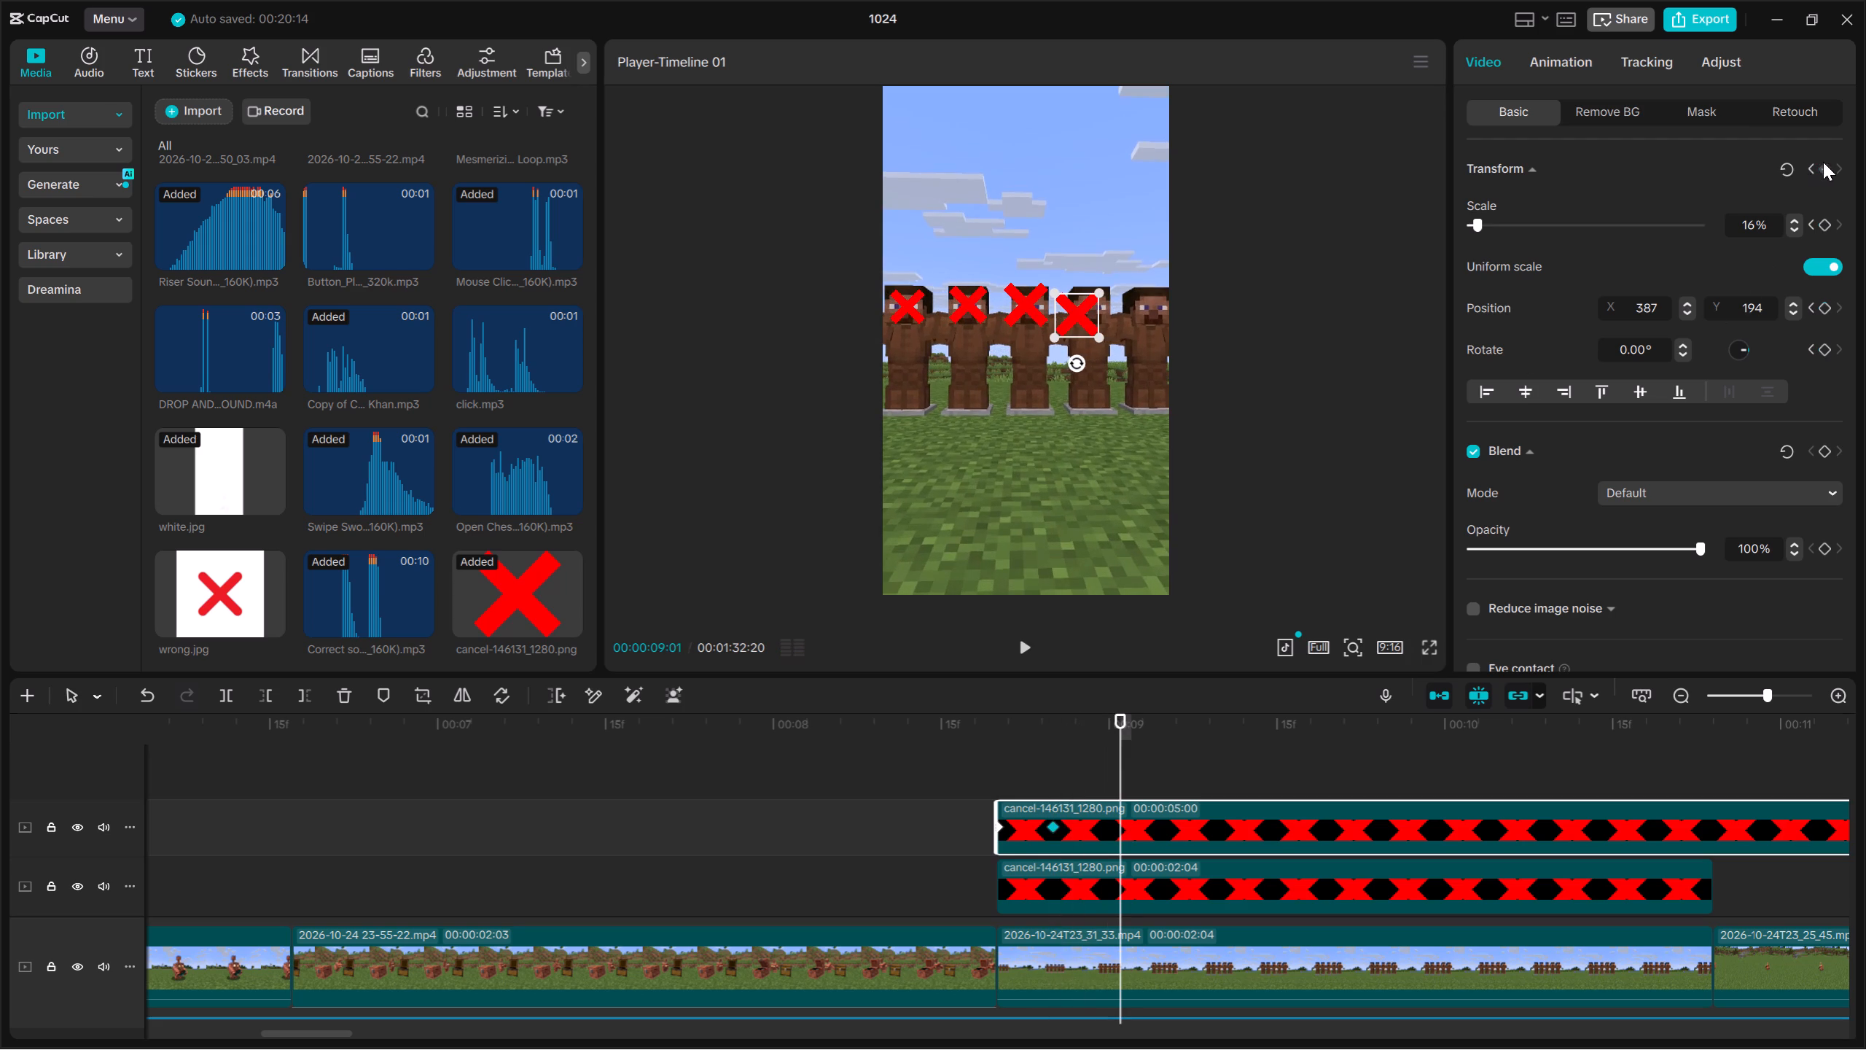
left_click_drag(1067, 322, 1080, 315)
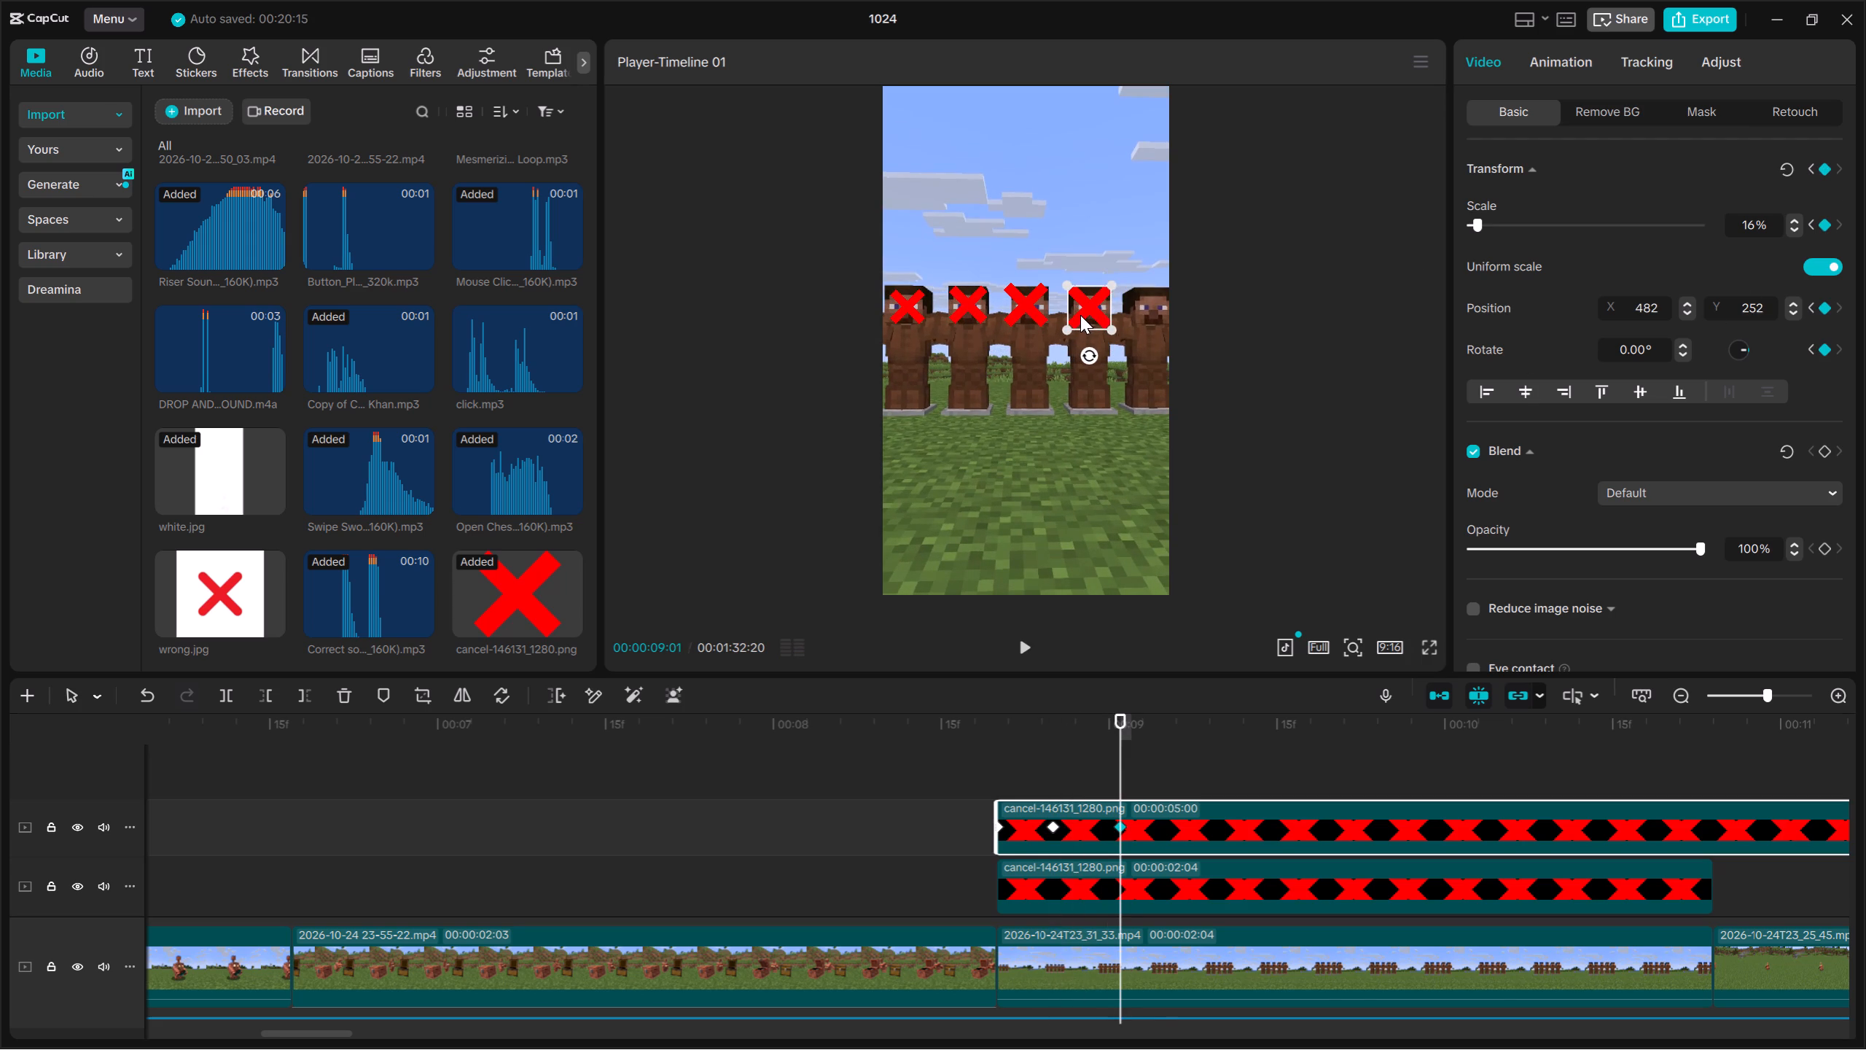
key("space")
key("space")
left_click(1830, 167)
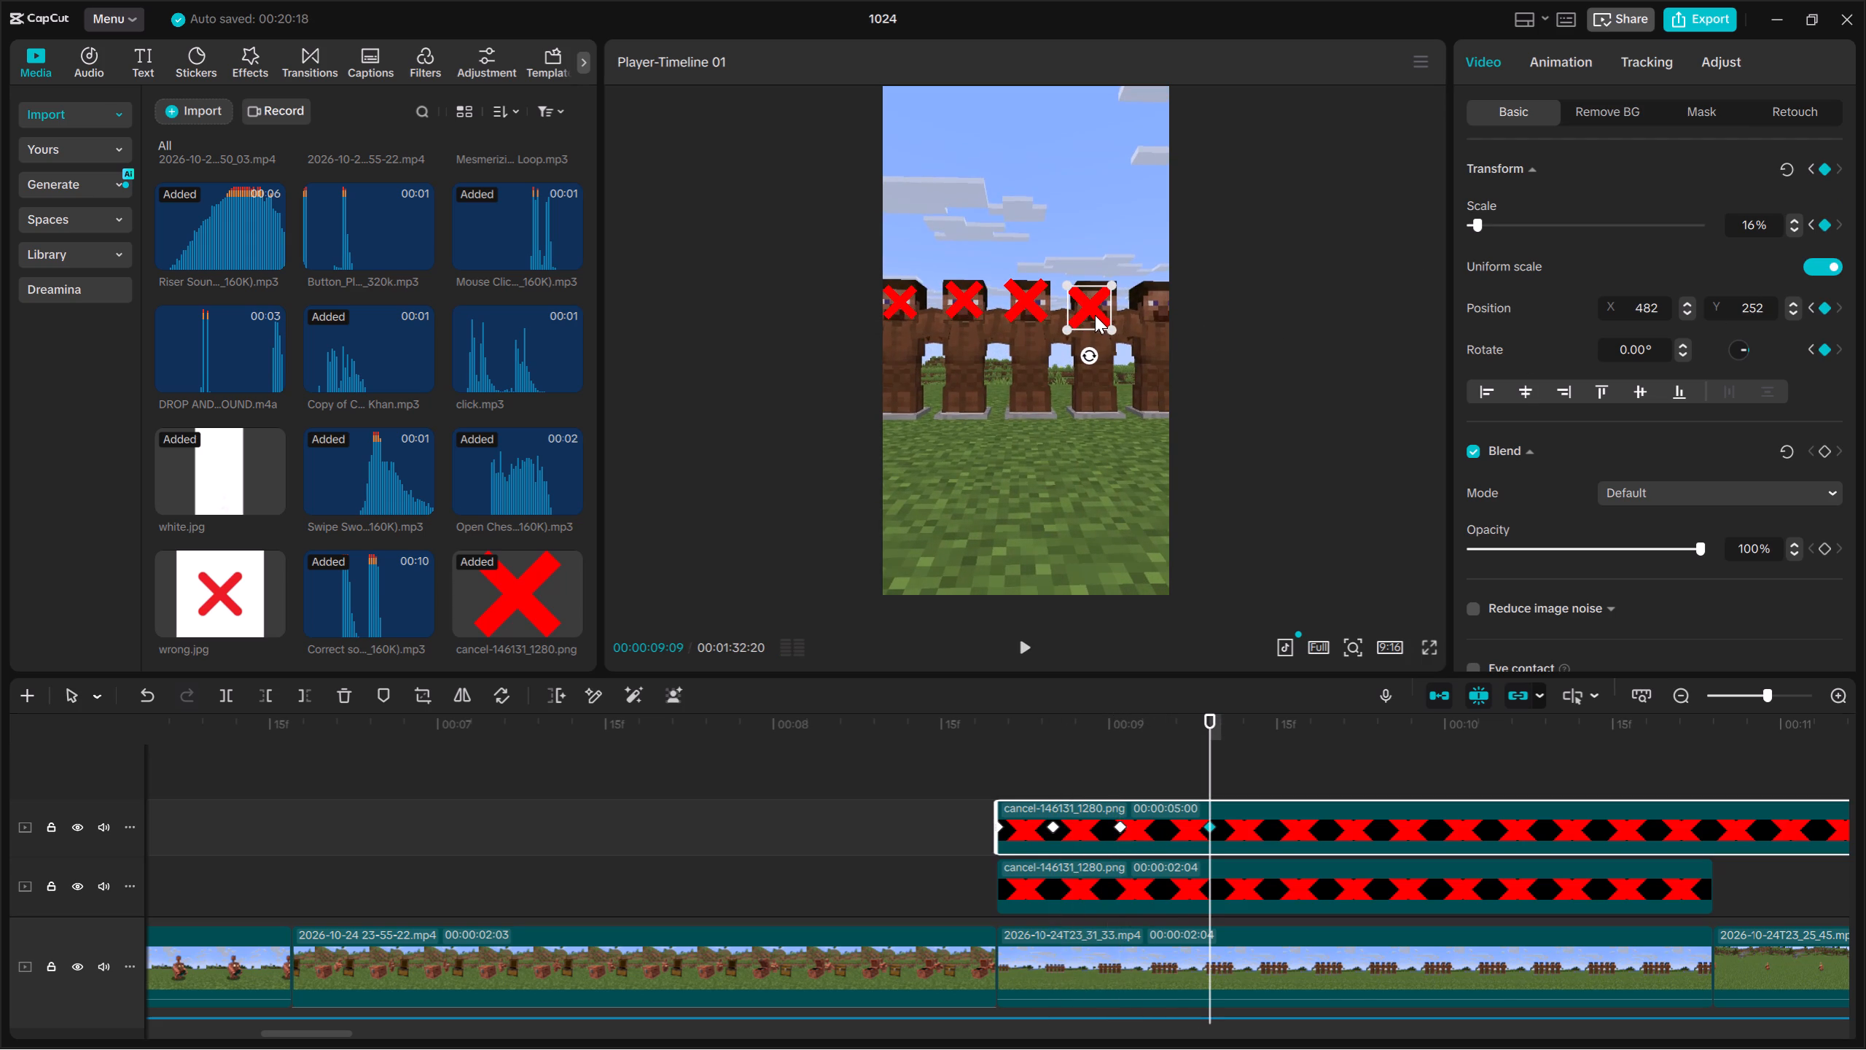
left_click_drag(1094, 313, 1104, 308)
Trim the end of the fourth X overlay to 00:00:10:24, matching the other X overlays.
key("space")
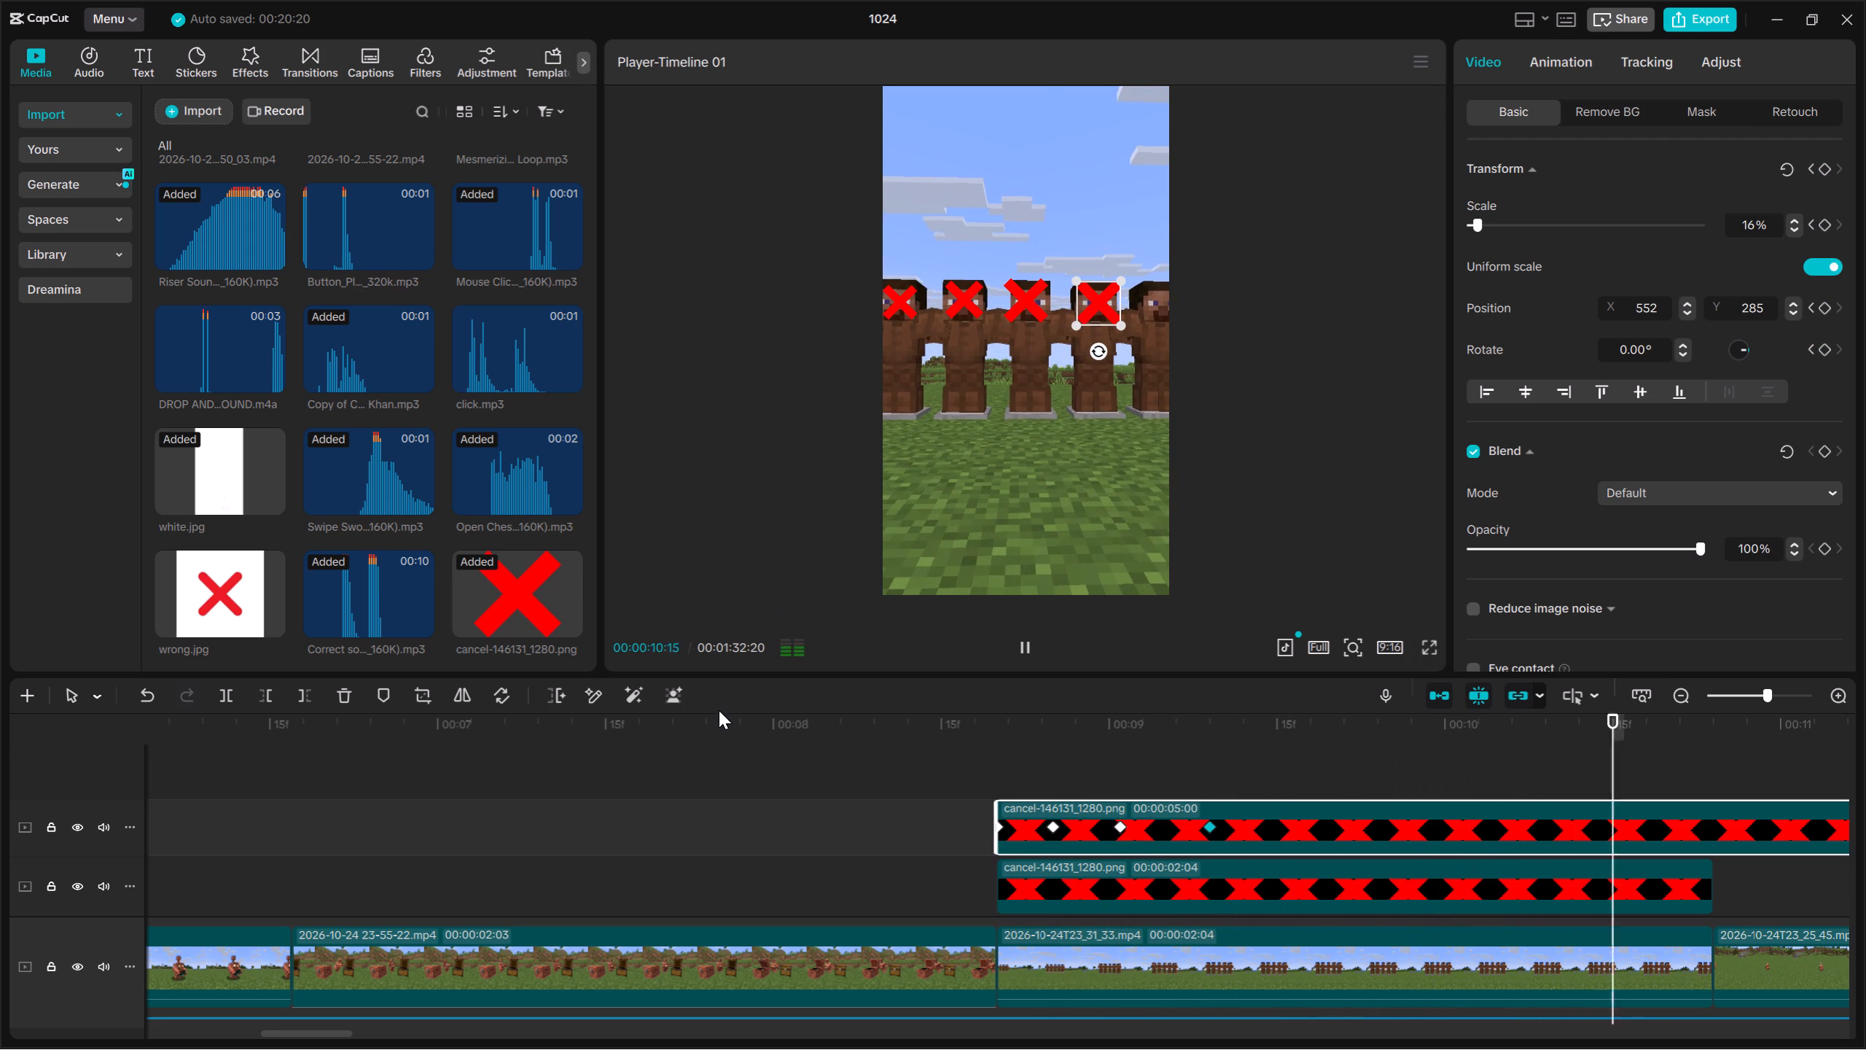
key("space")
key("Up")
left_click(307, 694)
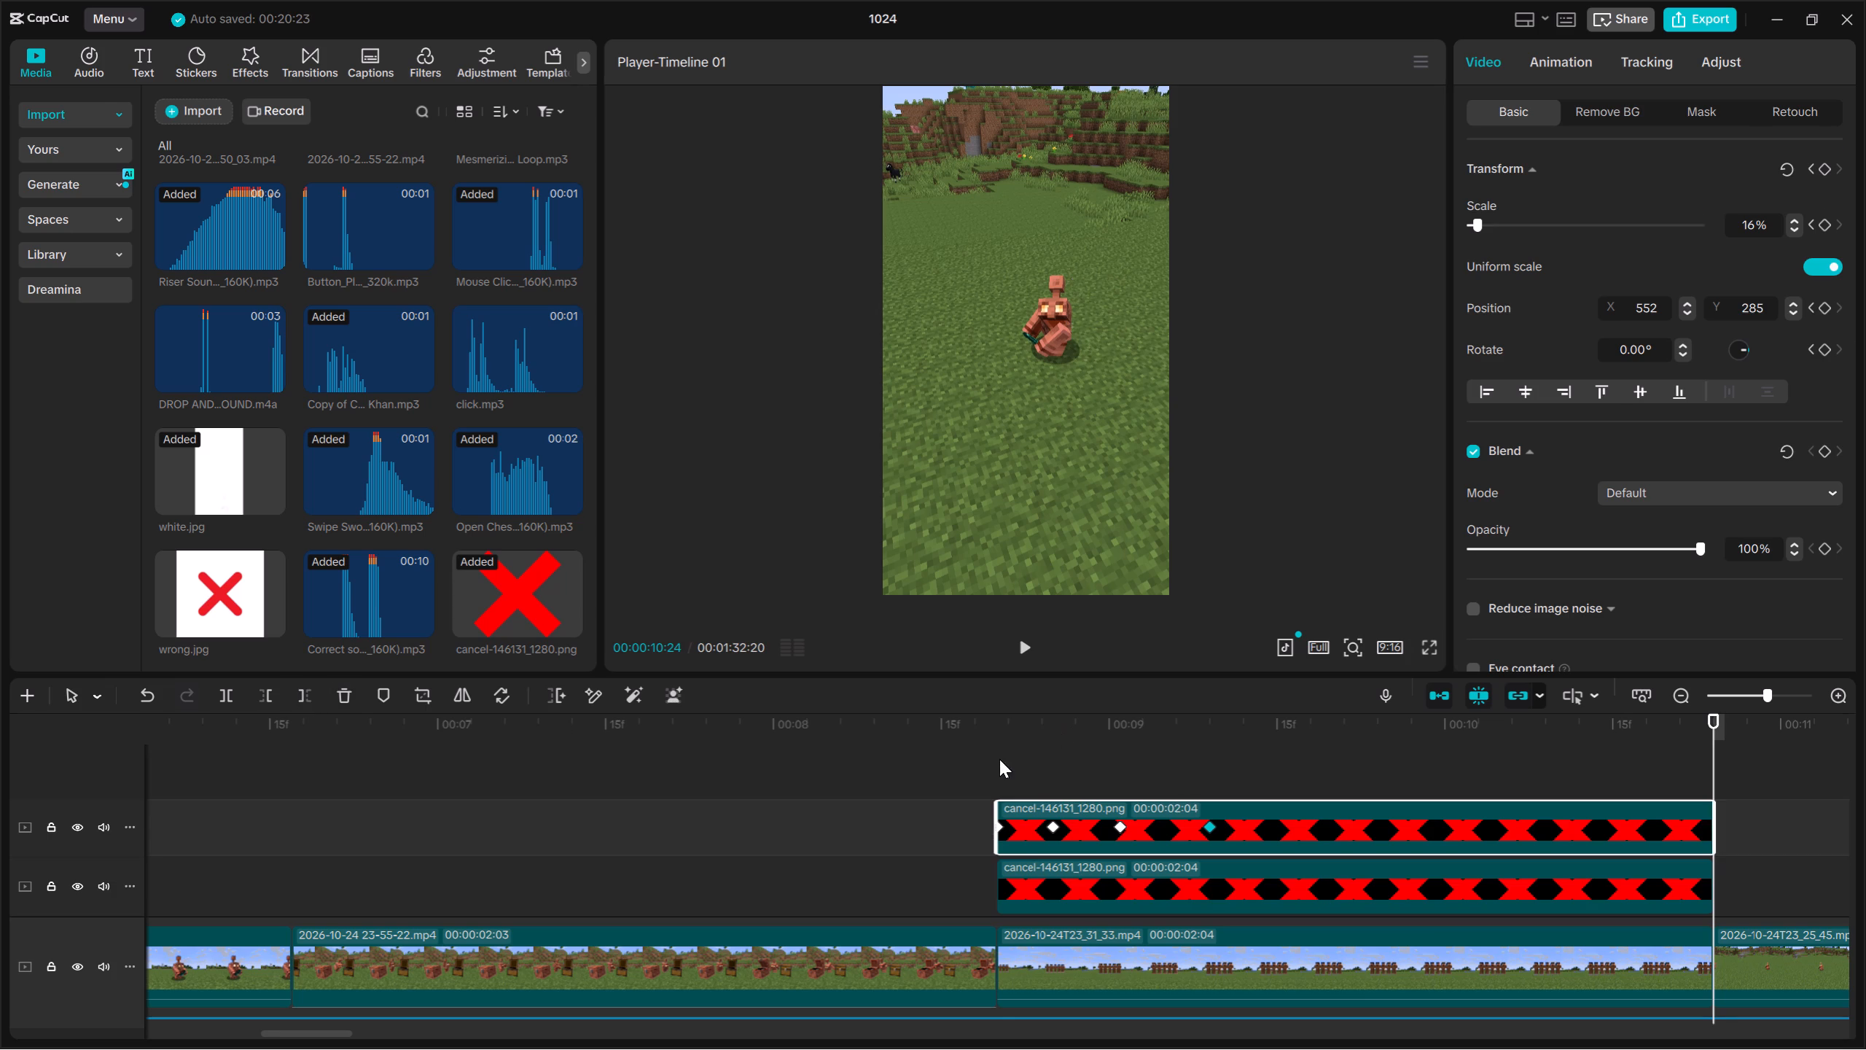
Add a fifth cancel-146131_1280.png overlay at 00:00:08:20, scaled to about 16% over the fifth character's head at about X 672, Y 182.
left_click(998, 761)
left_click_drag(548, 602, 1005, 761)
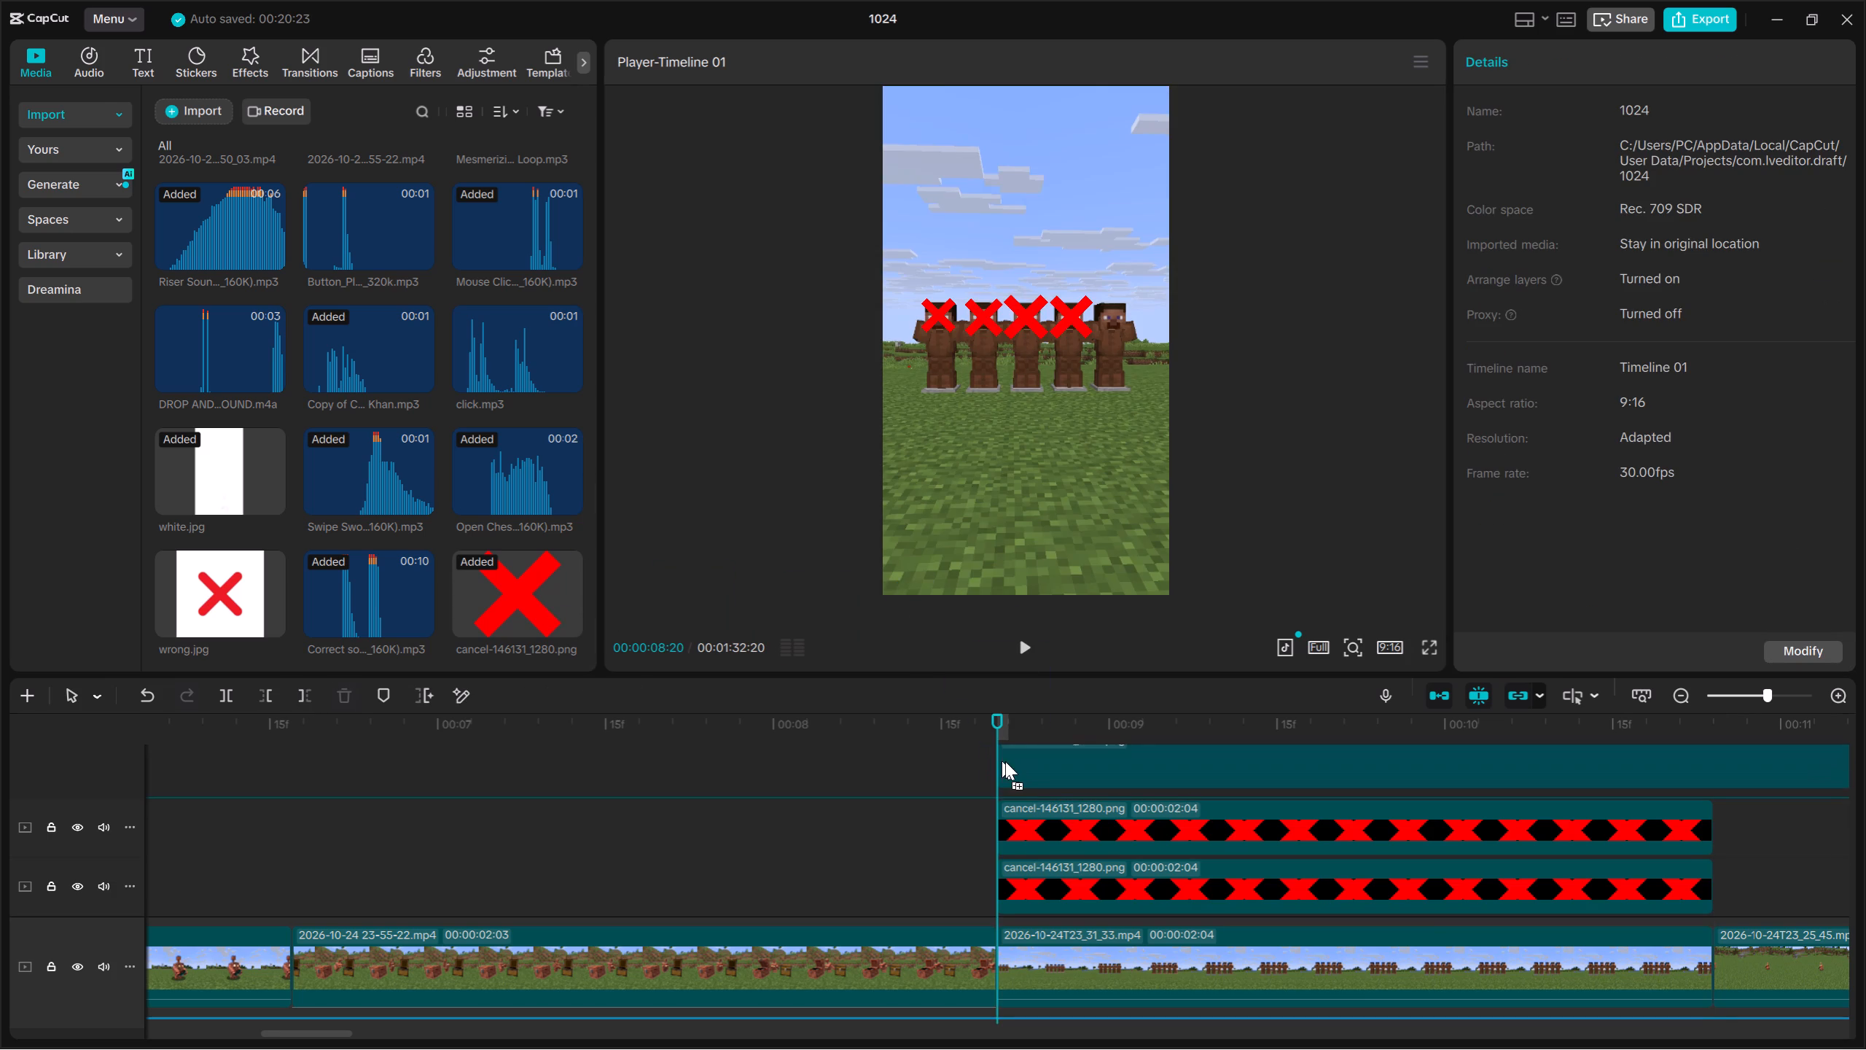
left_click_drag(1005, 761, 997, 763)
left_click_drag(1169, 478, 1080, 416)
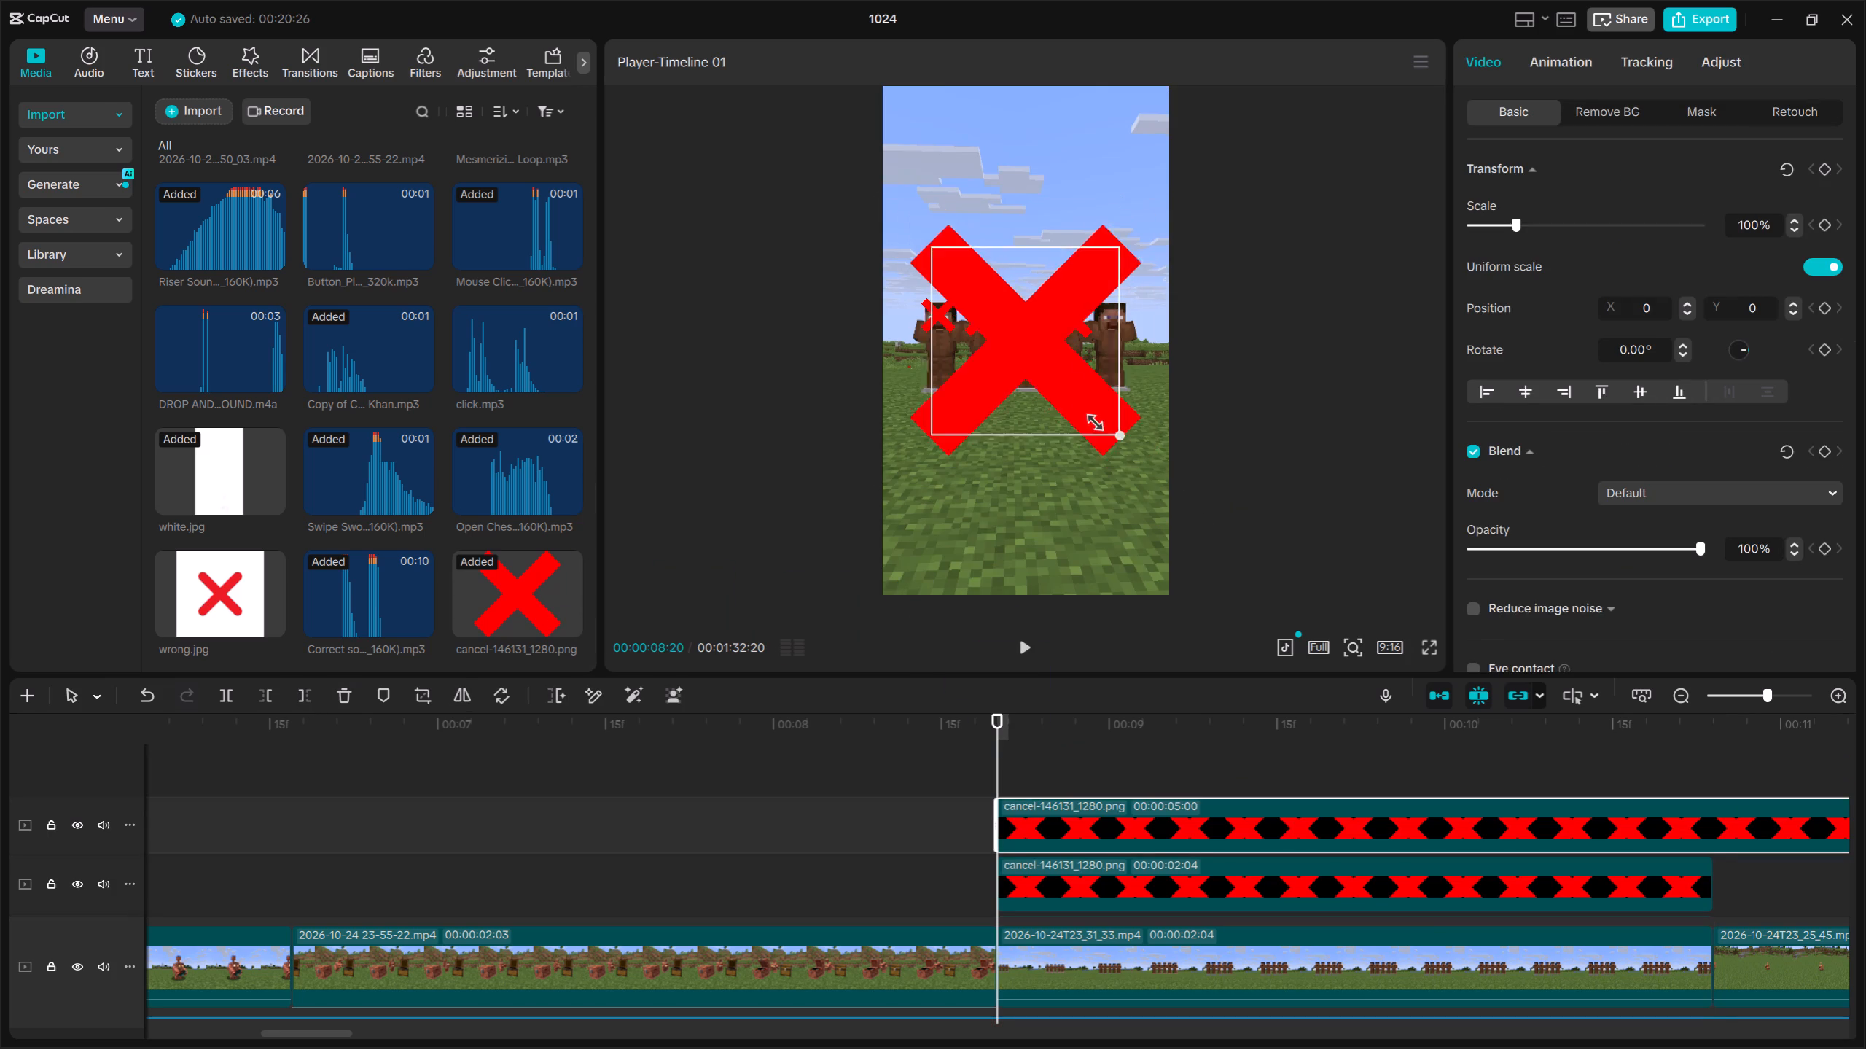
left_click_drag(1080, 416, 994, 335)
left_click_drag(1018, 341, 1109, 317)
Keyframe the fifth X's transform from 00:00:08:20 to 00:00:09:03 so it follows the fifth head, ending at about 12% scale, X 1010, Y 281.
left_click(1824, 163)
key("space")
key("space")
left_click(1824, 163)
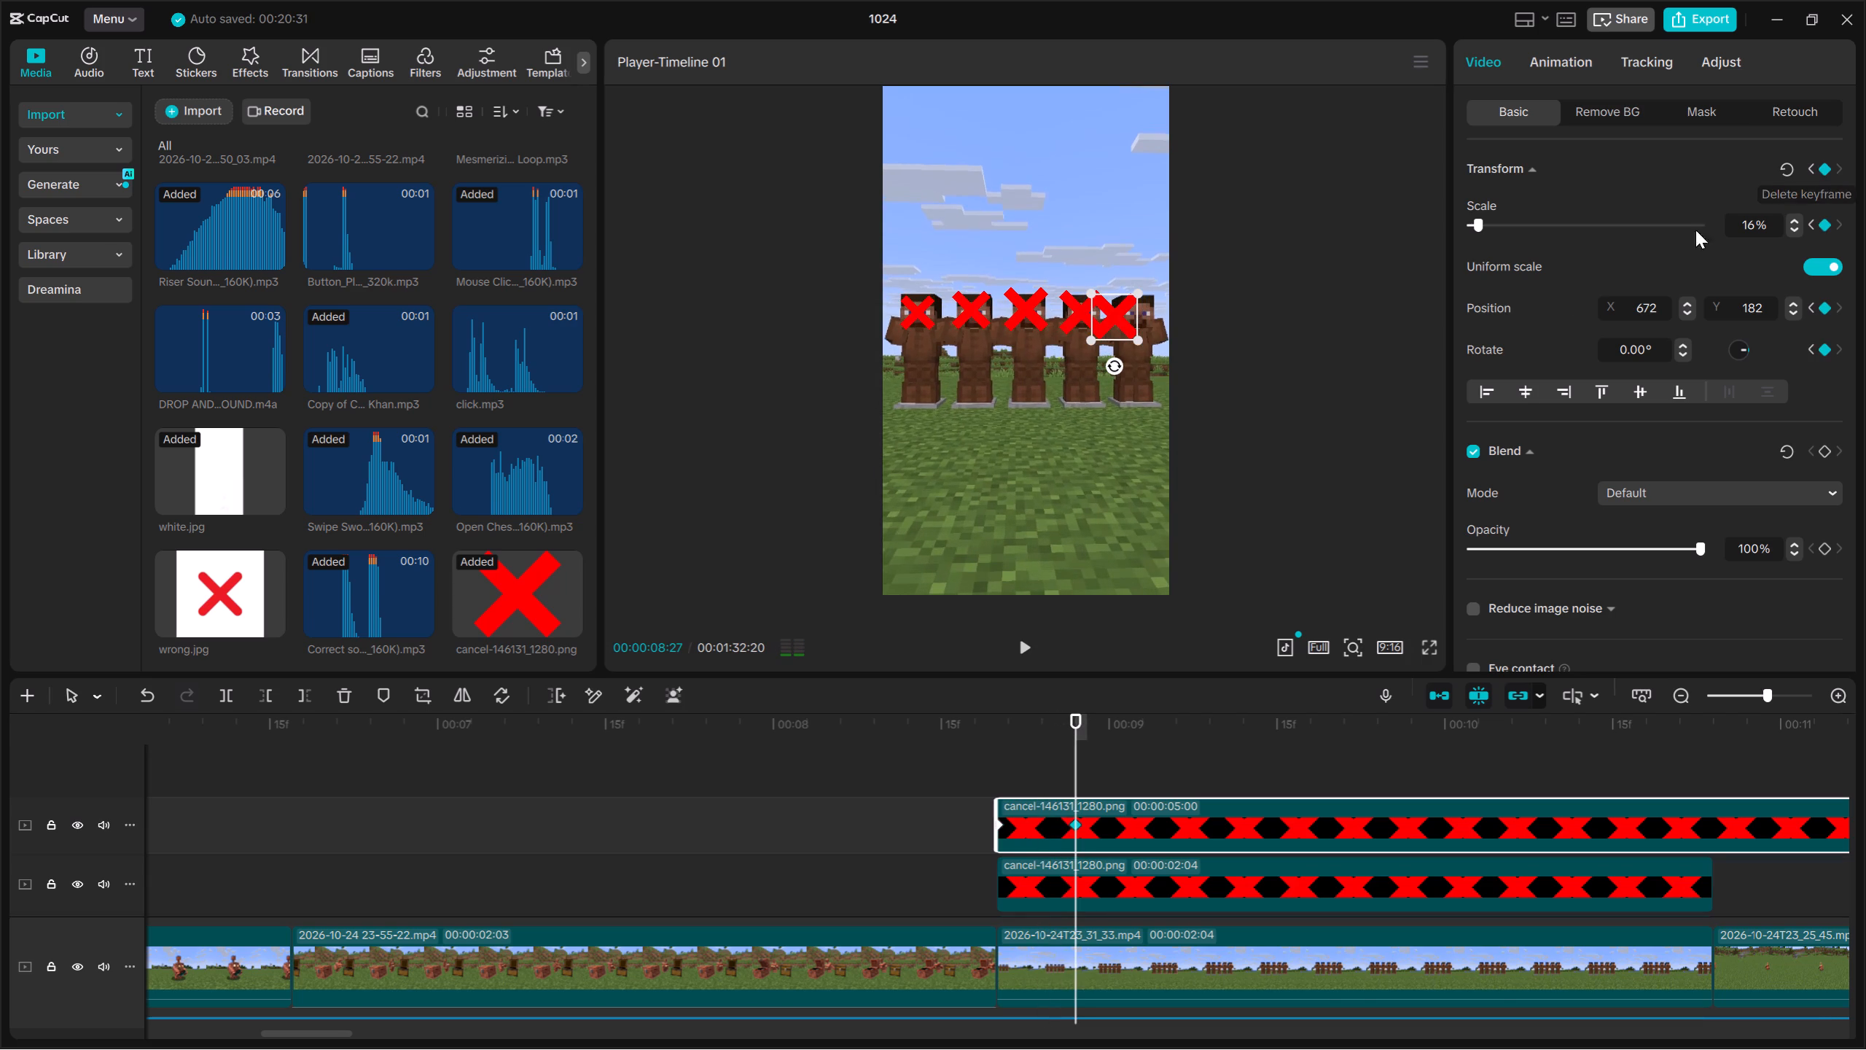
left_click_drag(1136, 335, 1124, 323)
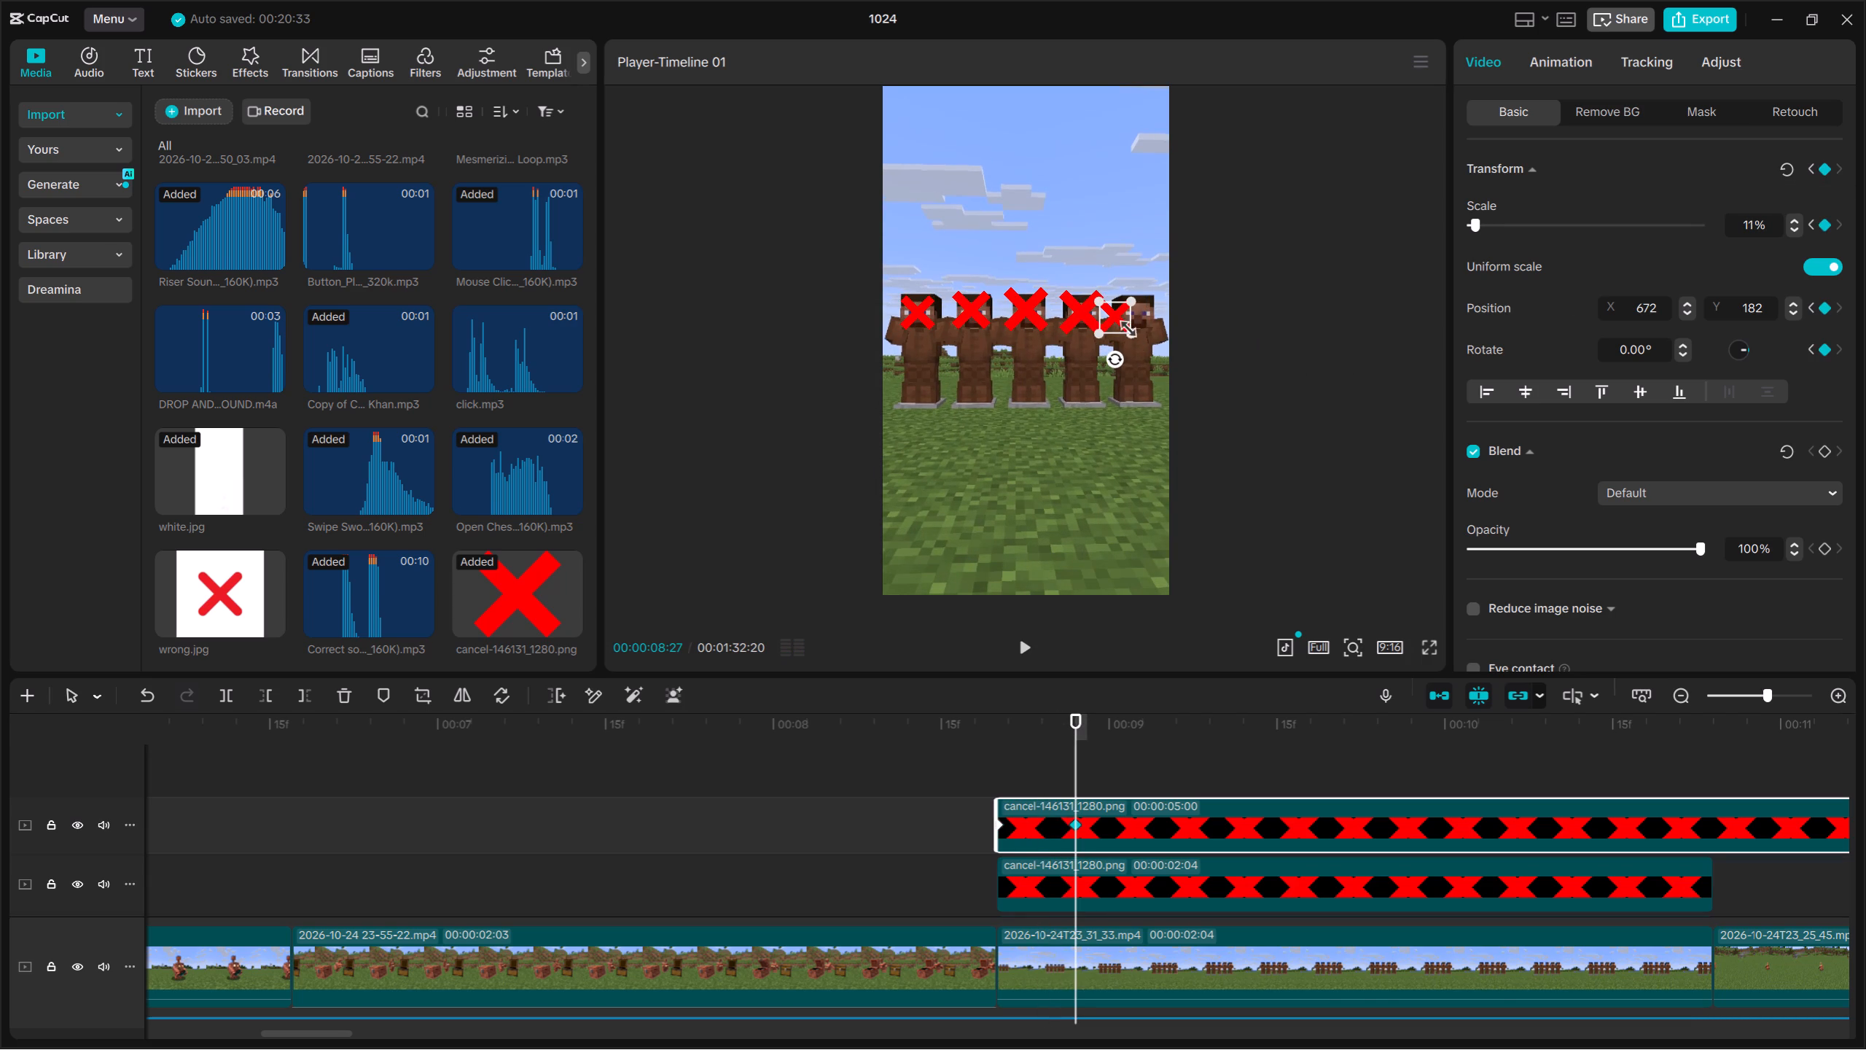
left_click_drag(1131, 330, 1130, 323)
left_click_drag(1114, 317, 1136, 313)
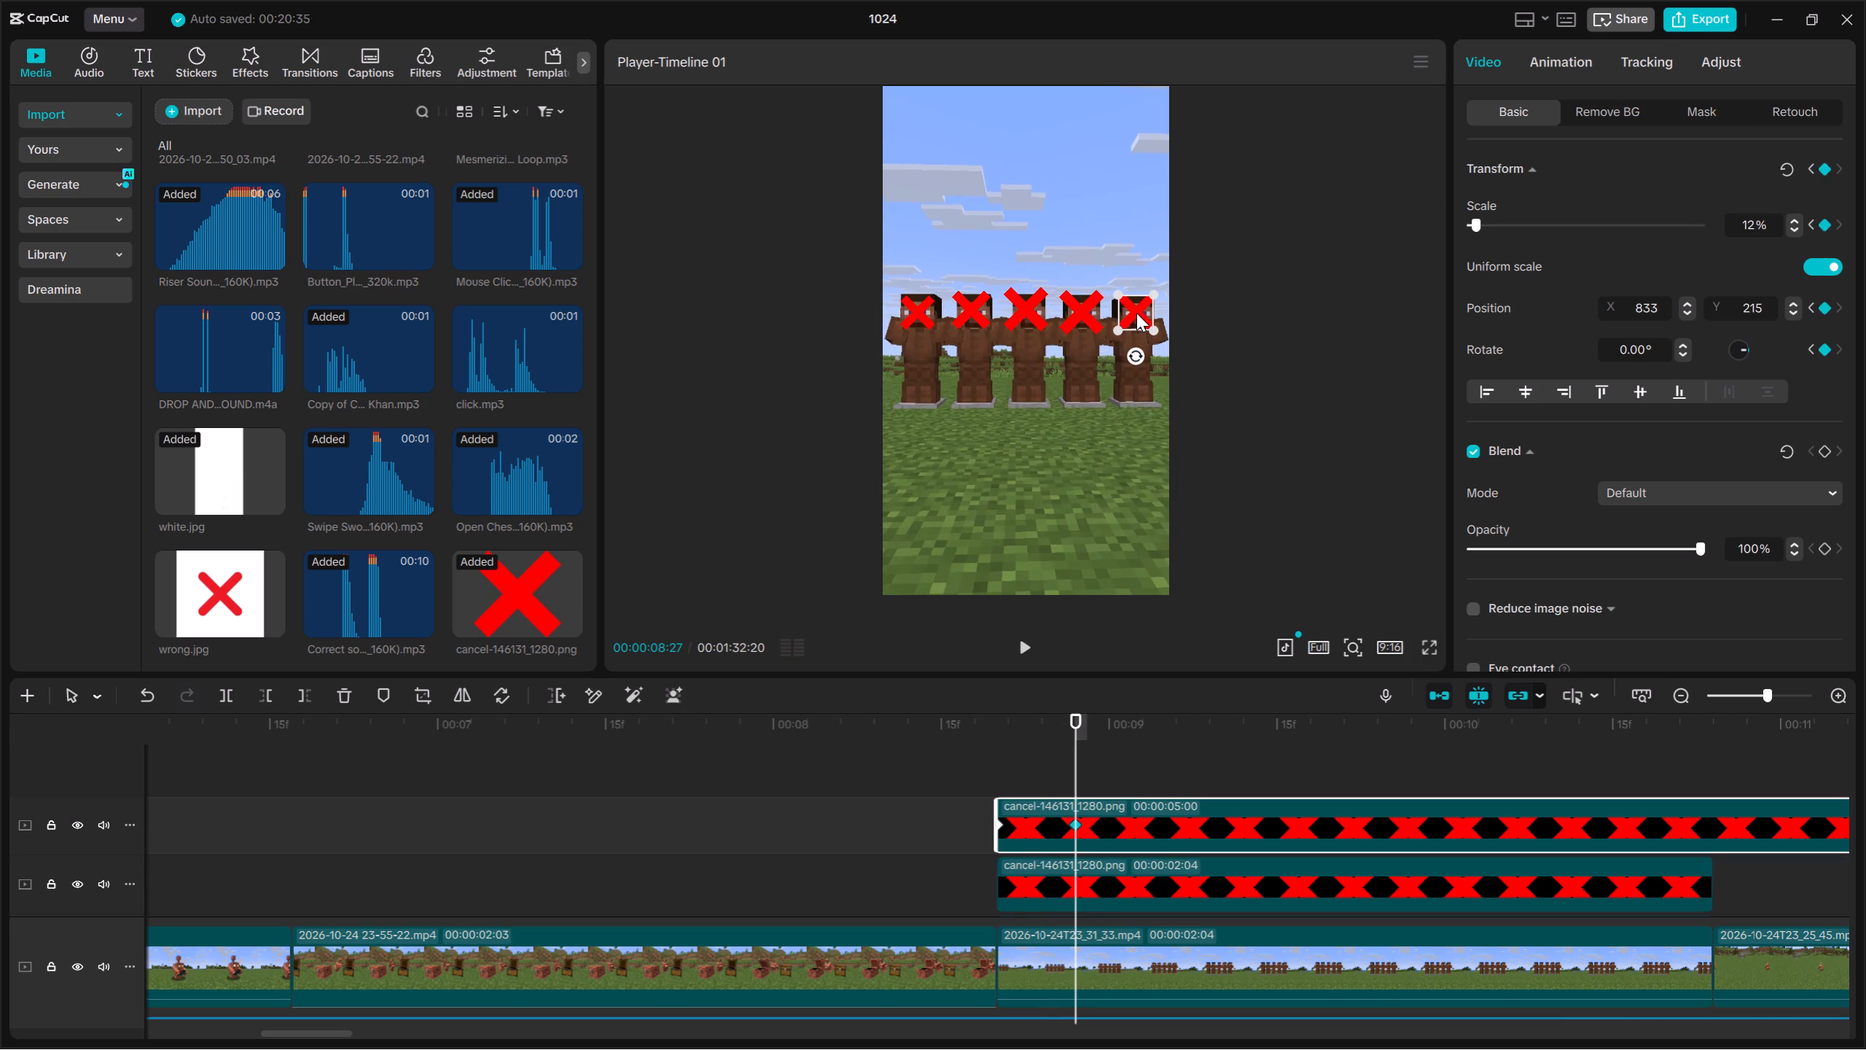
key("space")
key("space")
left_click(1827, 170)
left_click_drag(1136, 311, 1137, 311)
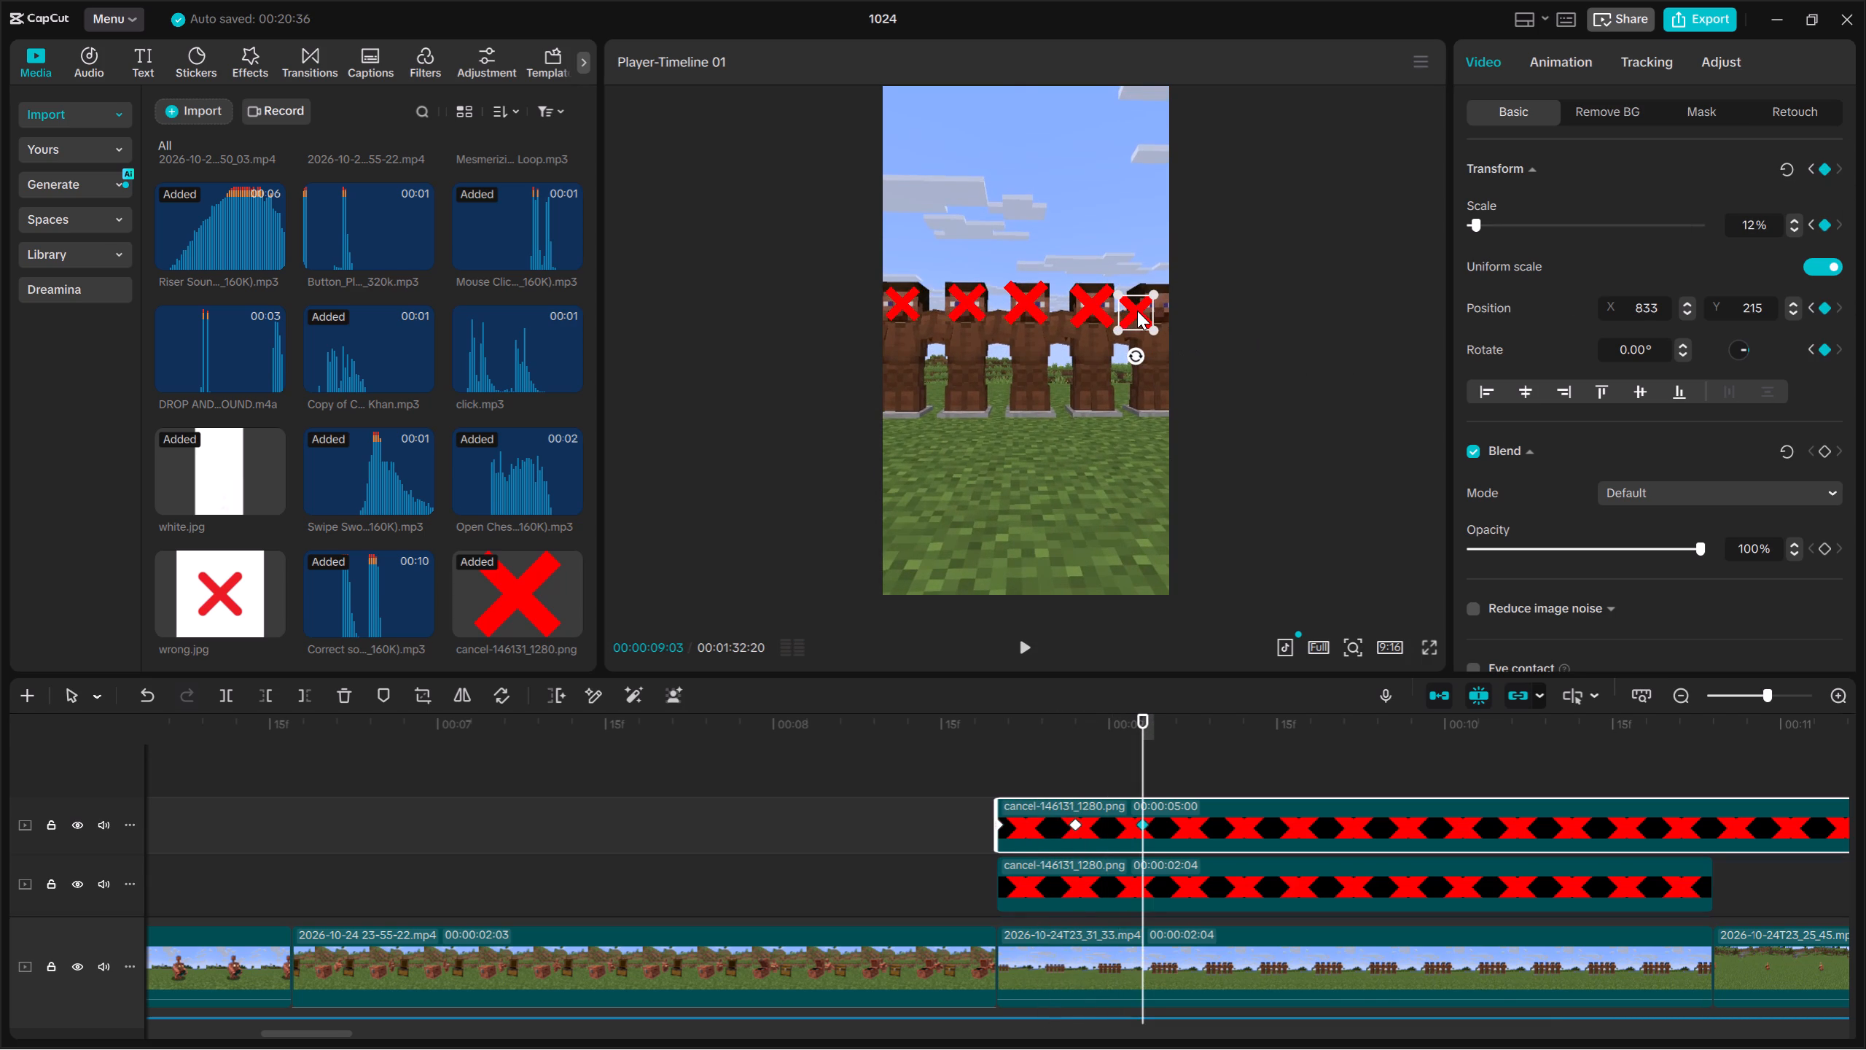
left_click_drag(1137, 311, 1160, 302)
Trim the end of the fifth X overlay to 00:00:10:24, matching the other X overlays.
key("space")
key("space")
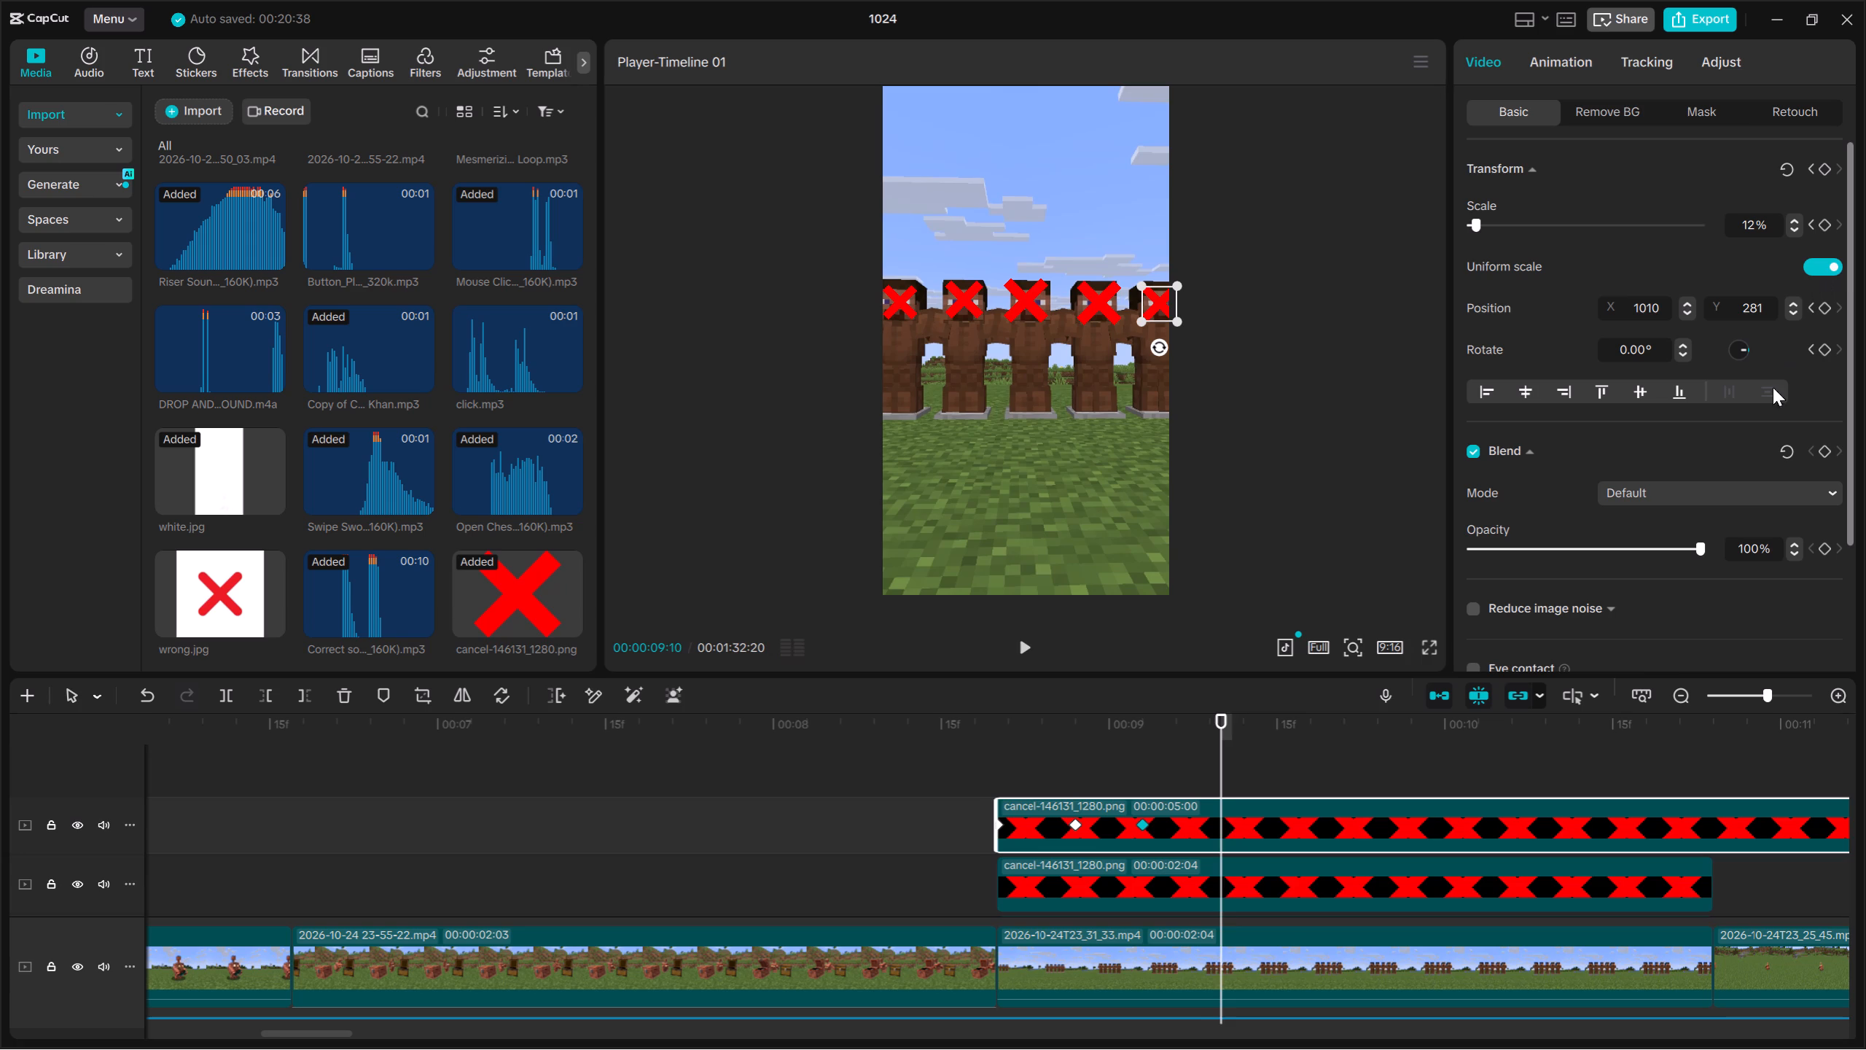
key("space")
key("space")
key("Up")
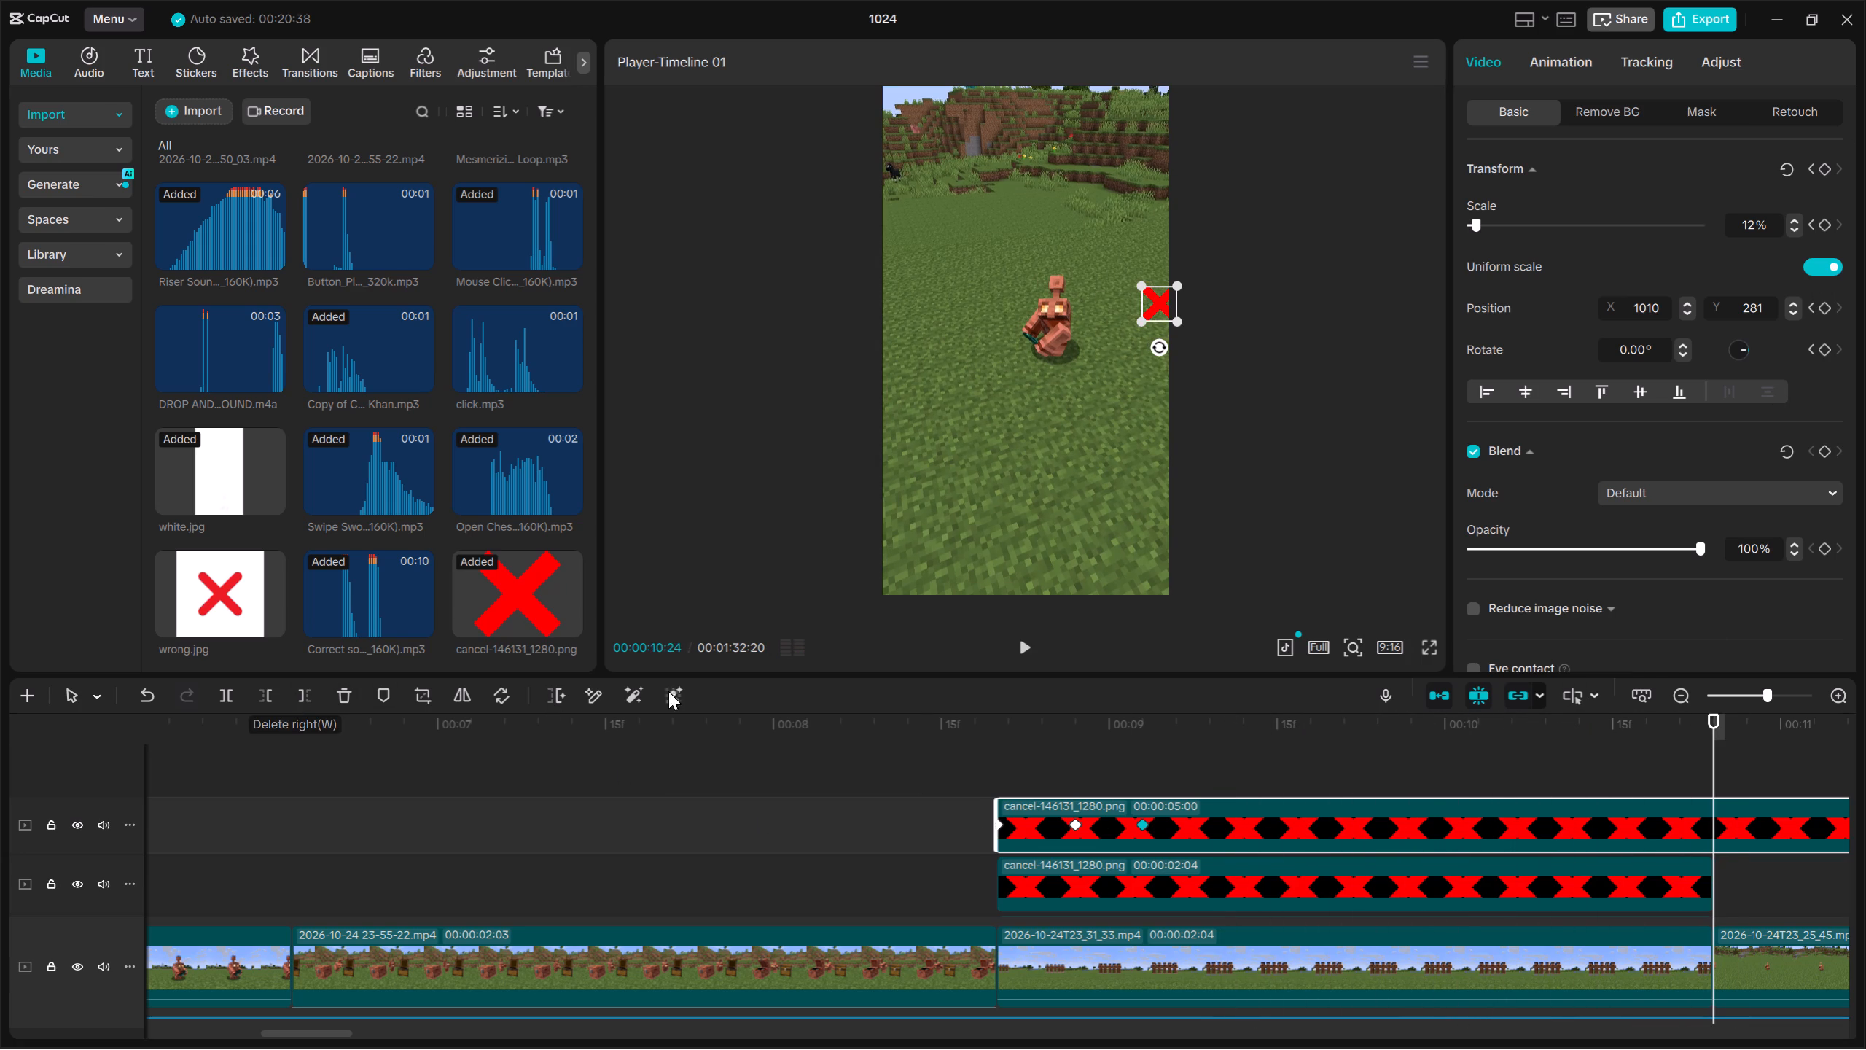
left_click(305, 692)
Play back from 00:00:08:20 to check how the five X overlays track the characters' heads.
left_click(916, 741)
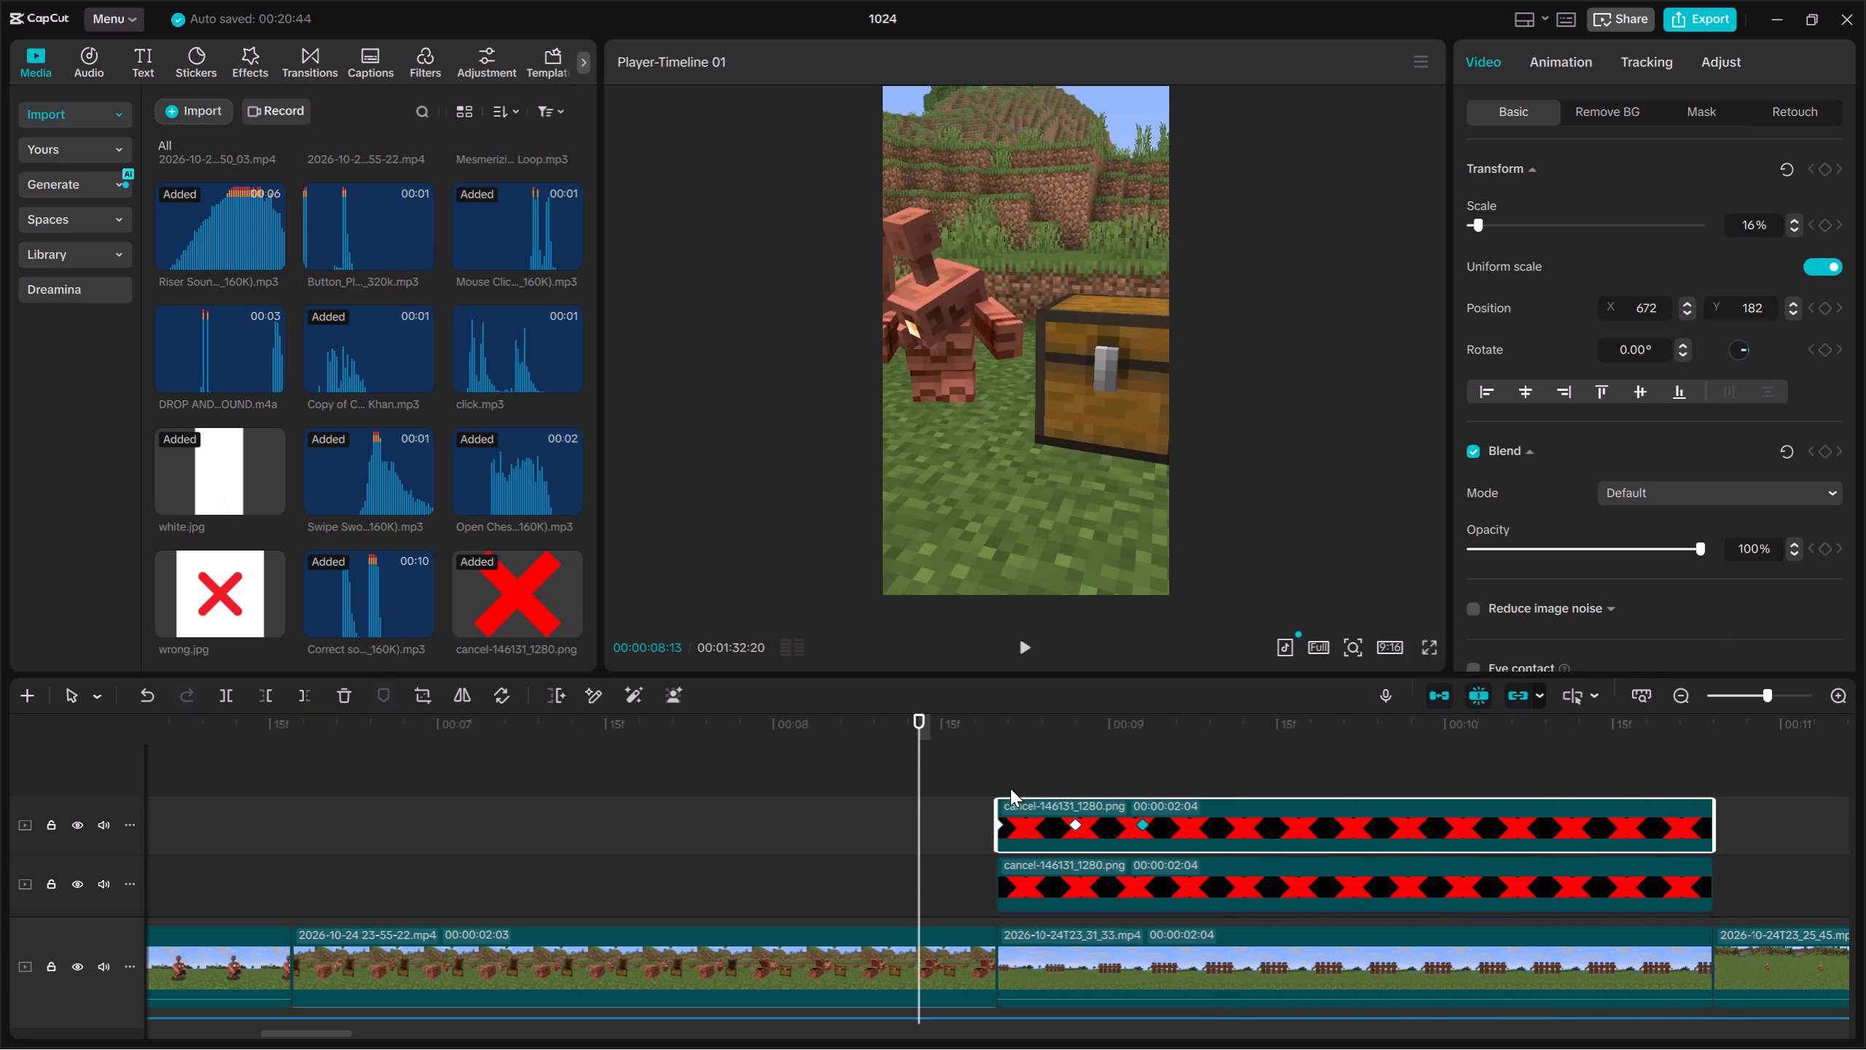
scroll(1053, 829, "down", 6)
scroll(1136, 909, "down", 6)
key("Down")
scroll(1190, 900, "up", 8)
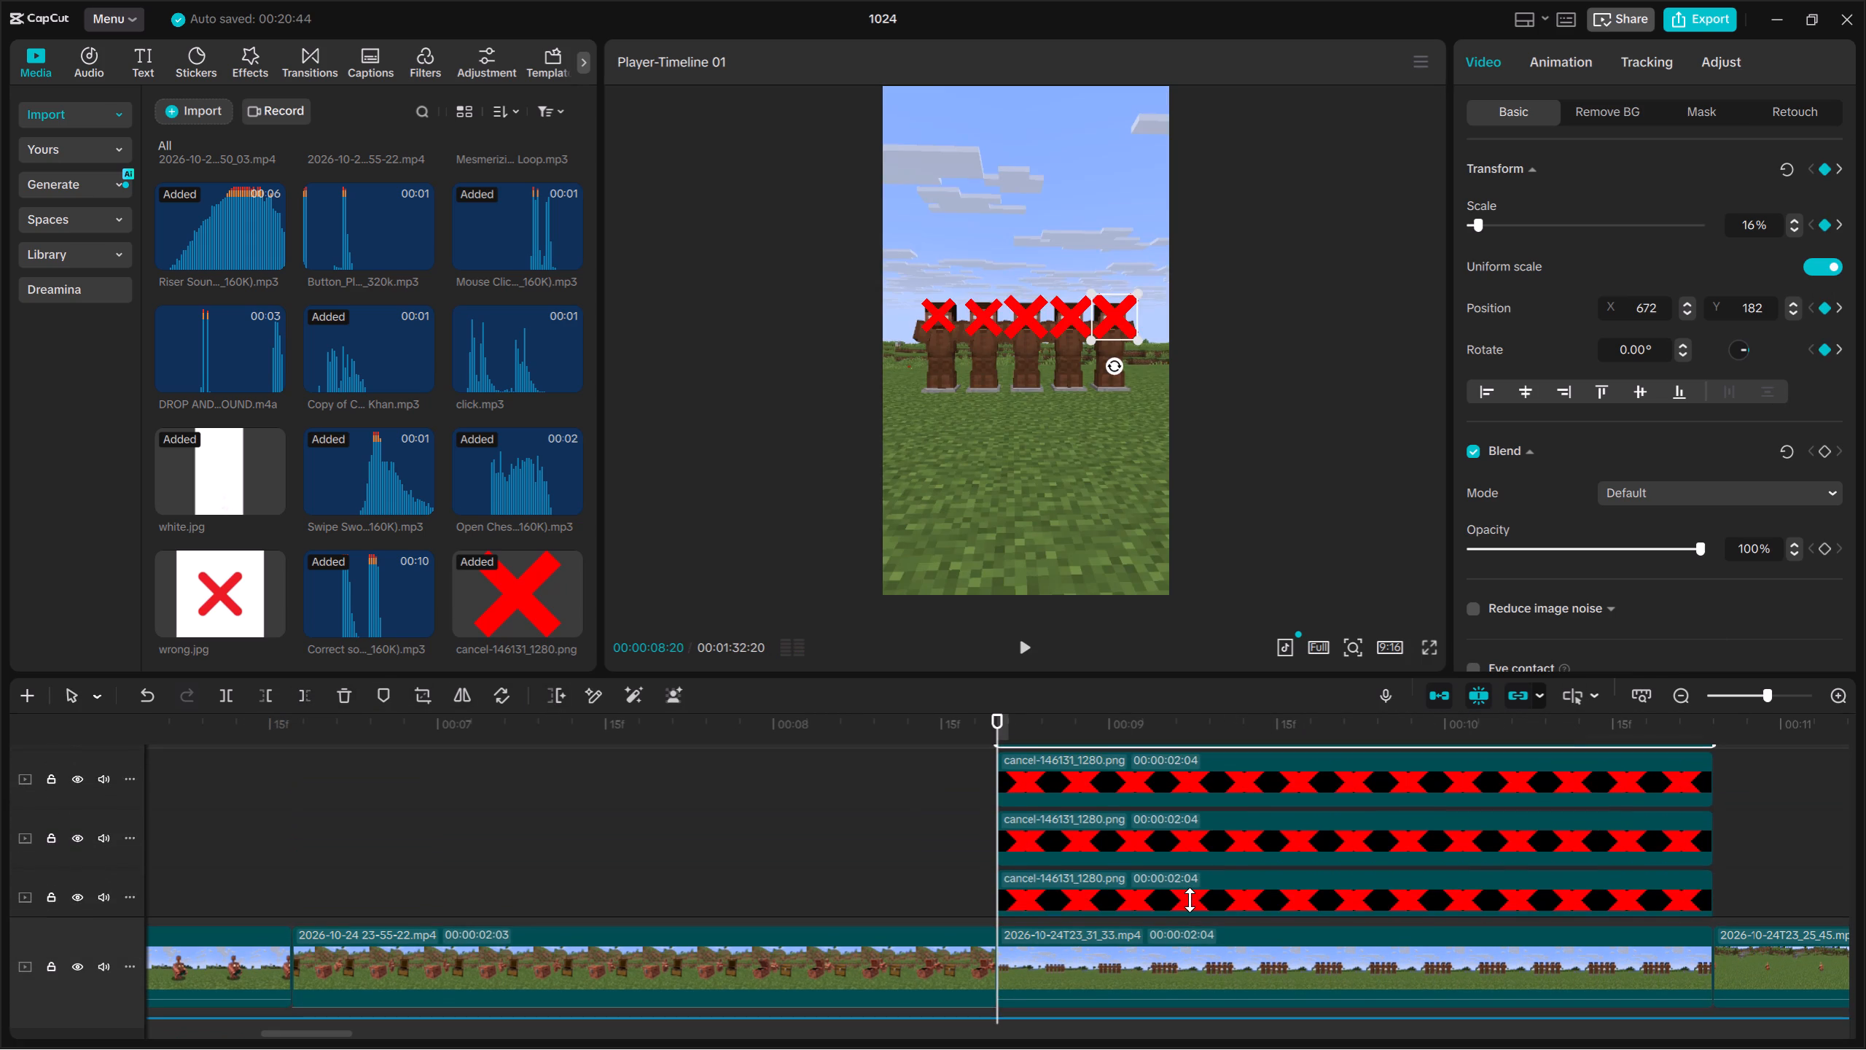
scroll(1190, 900, "up", 3)
key("space")
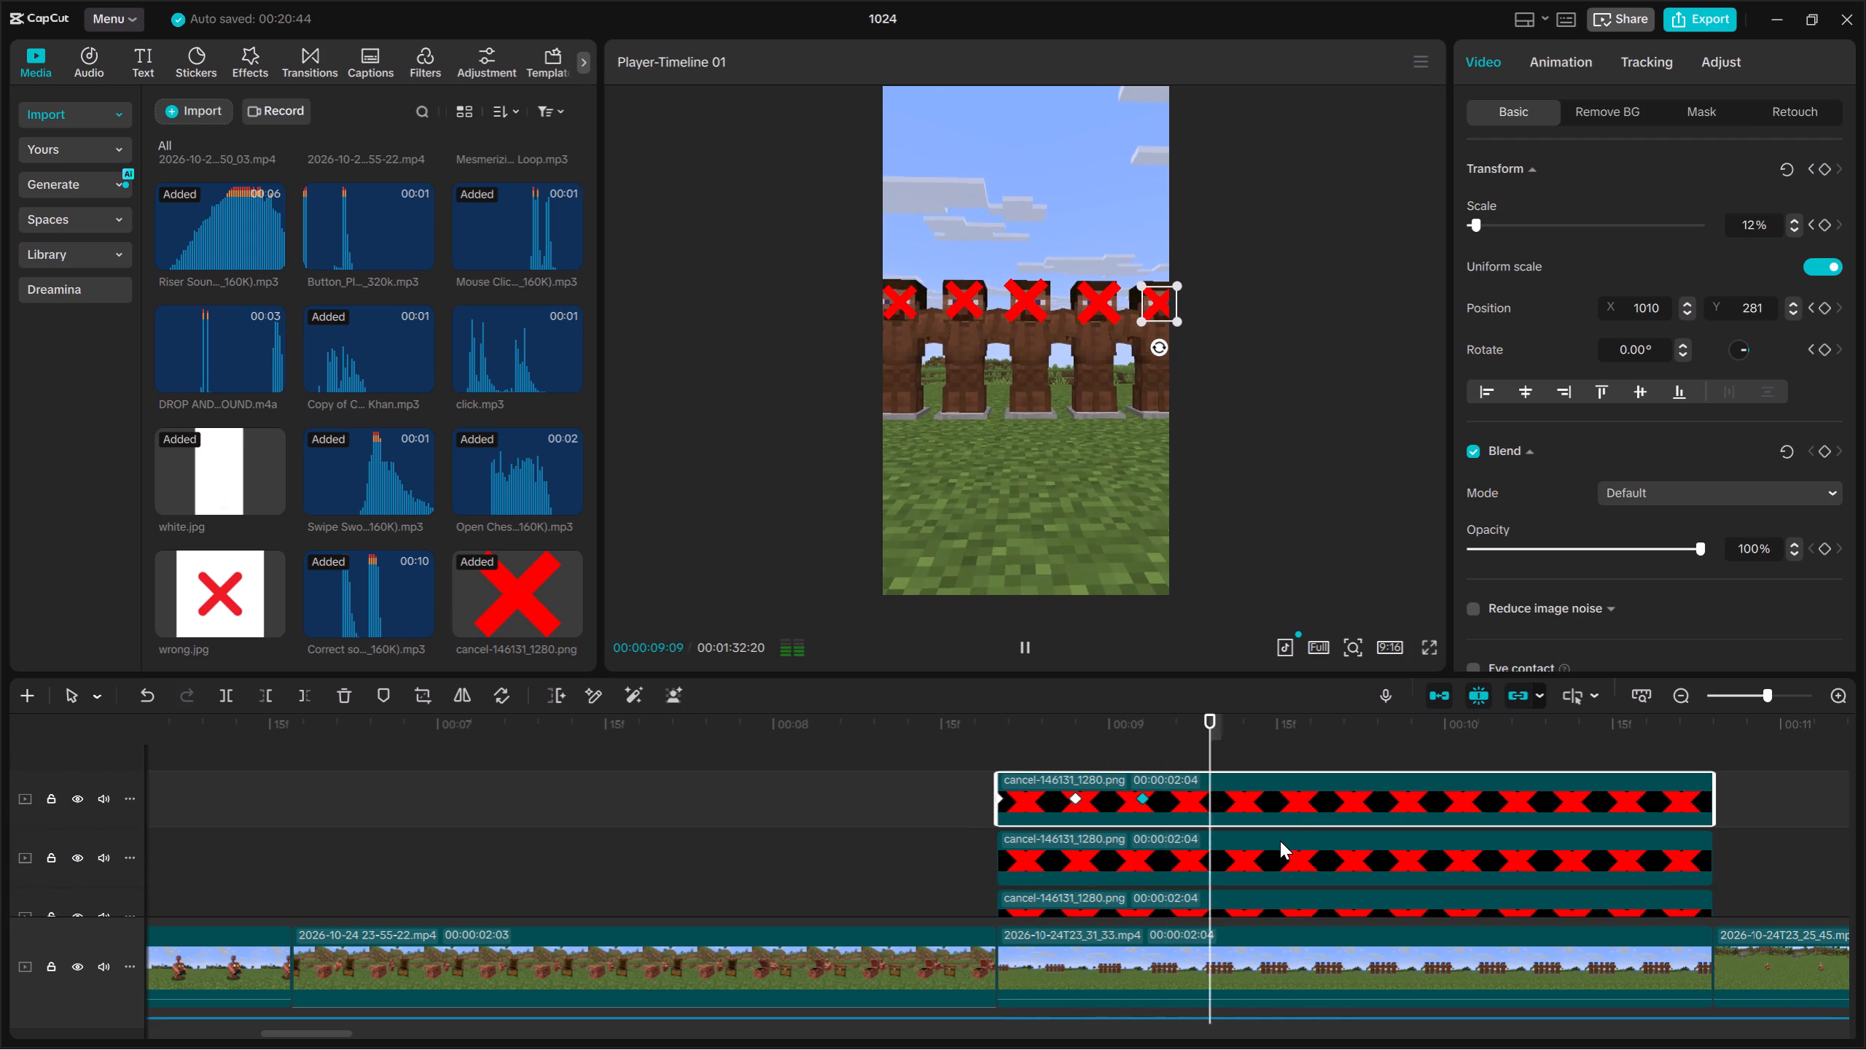
key("space")
Move the Correct sound effect clip on the timeline so it starts at about 00:00:08:28.
scroll(1302, 858, "down", 9)
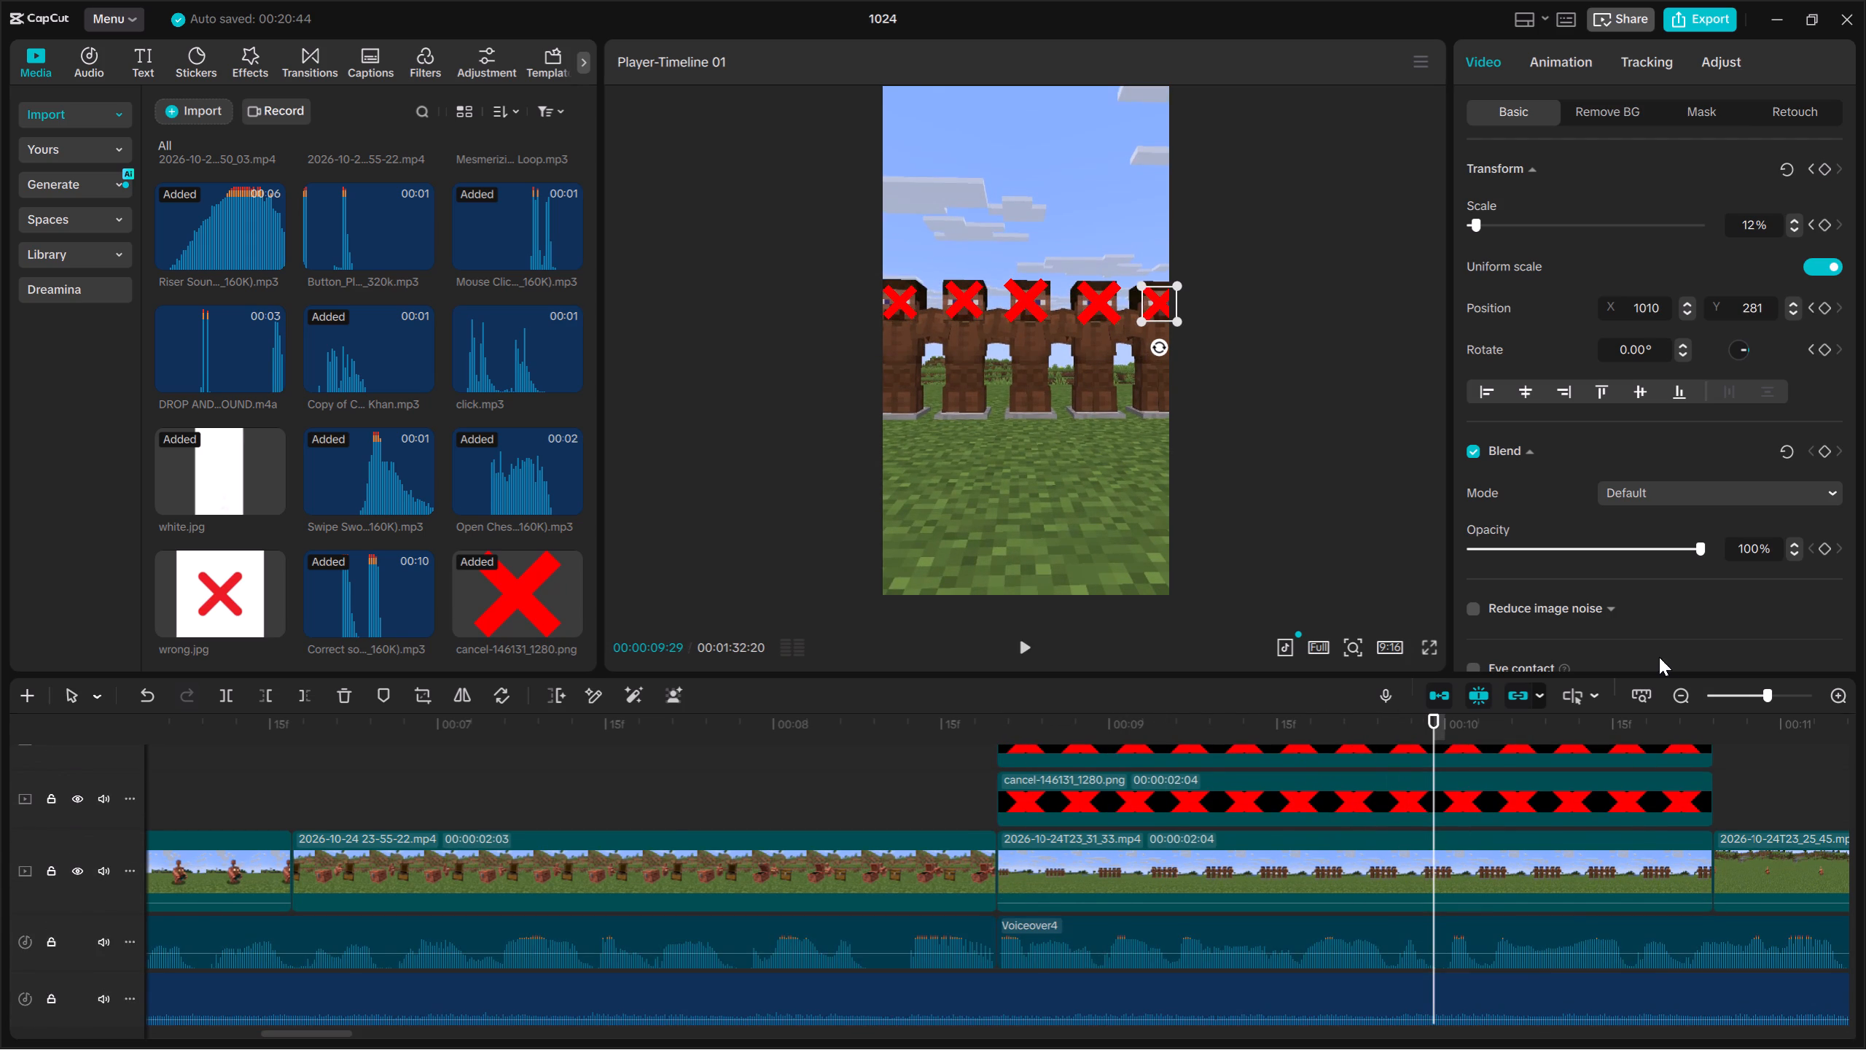
double_click(1676, 688)
scroll(1381, 893, "down", 7)
left_click_drag(1040, 917, 1006, 912)
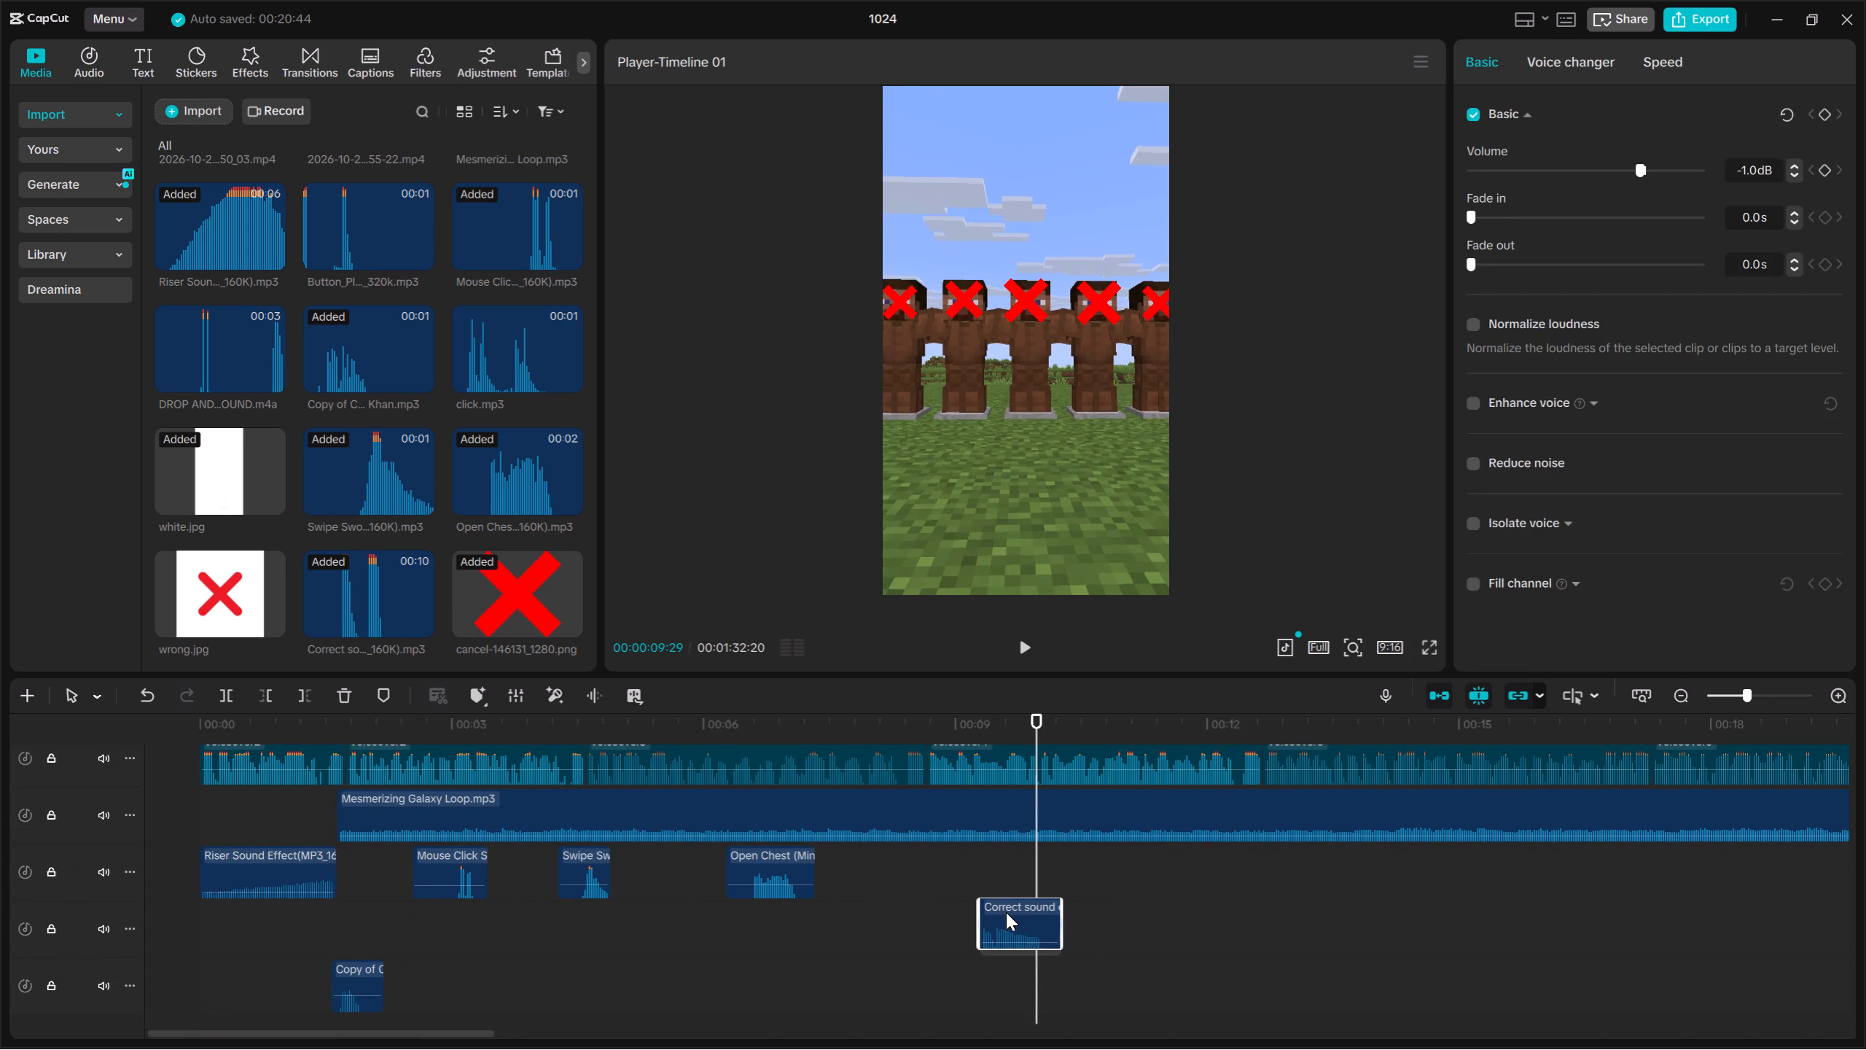
left_click_drag(1006, 912, 1000, 912)
key("Up")
key("Up")
key("space")
key("space")
left_click_drag(1026, 930, 1005, 924)
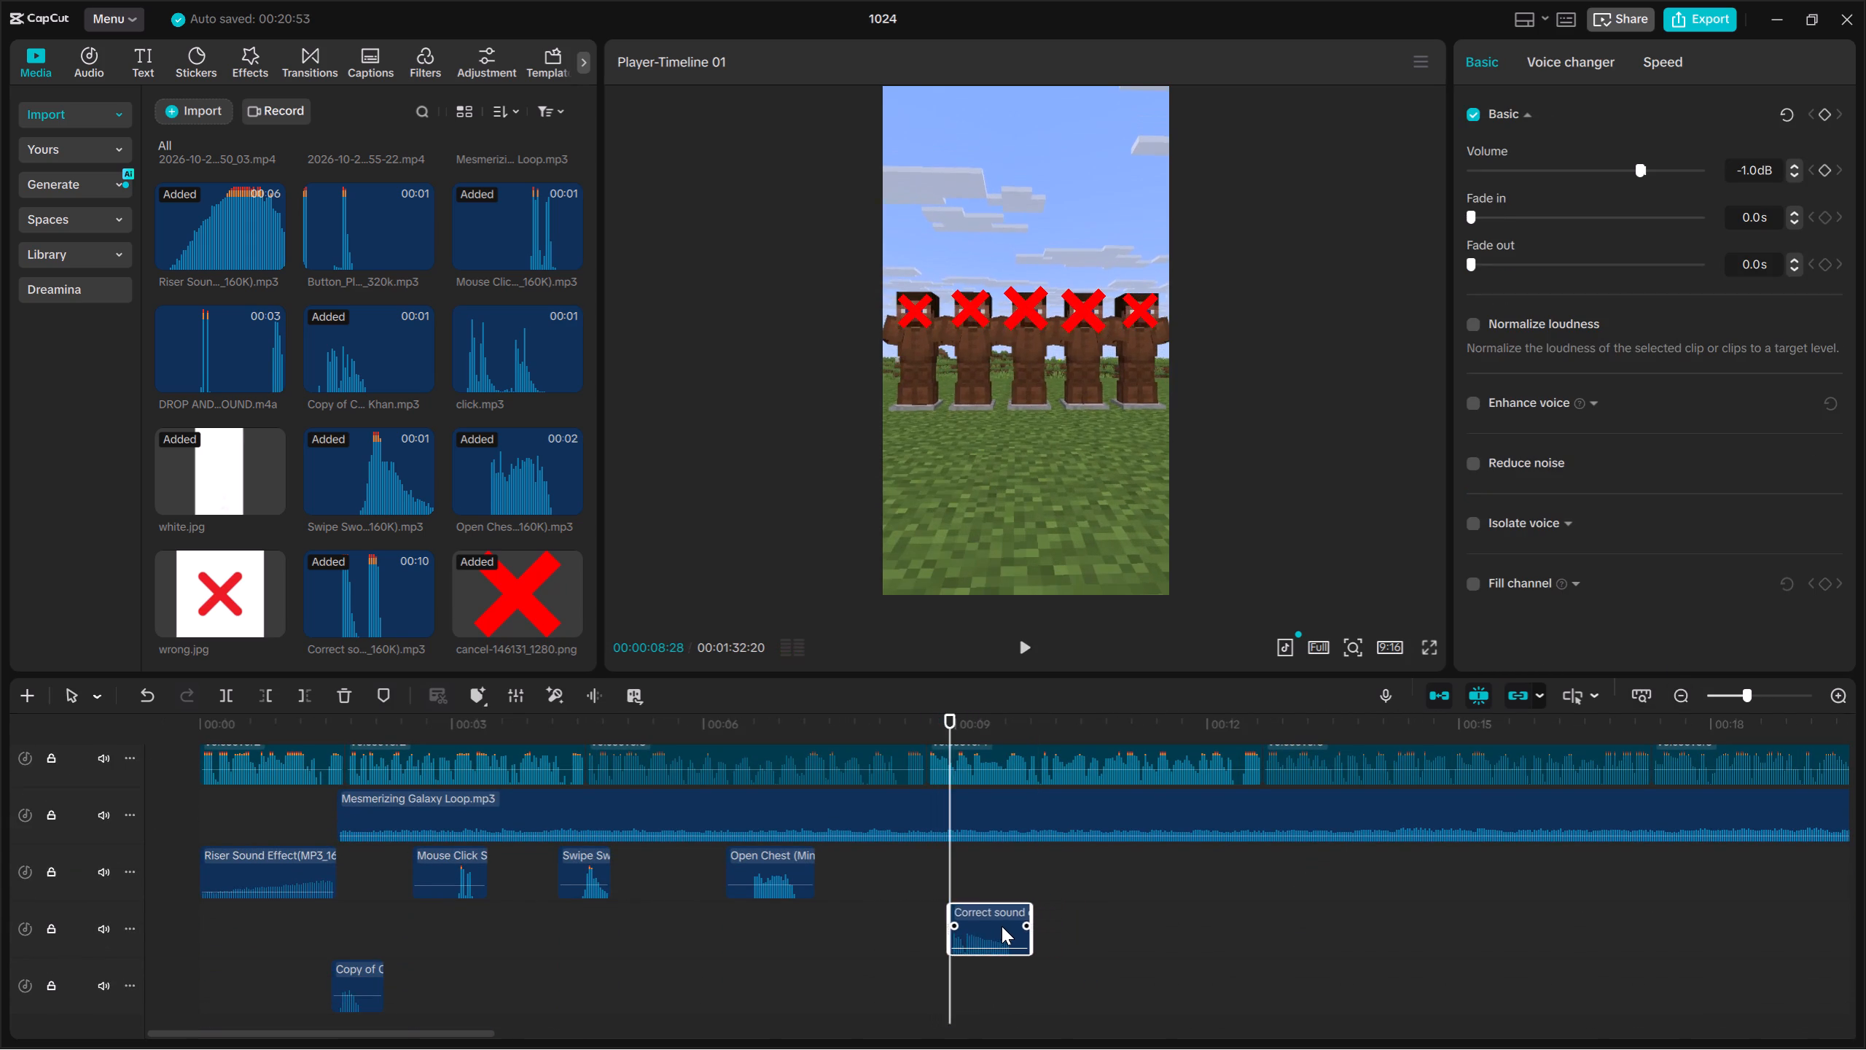
Play back the X overlay section to check the timing of the Correct sound effect.
key("space")
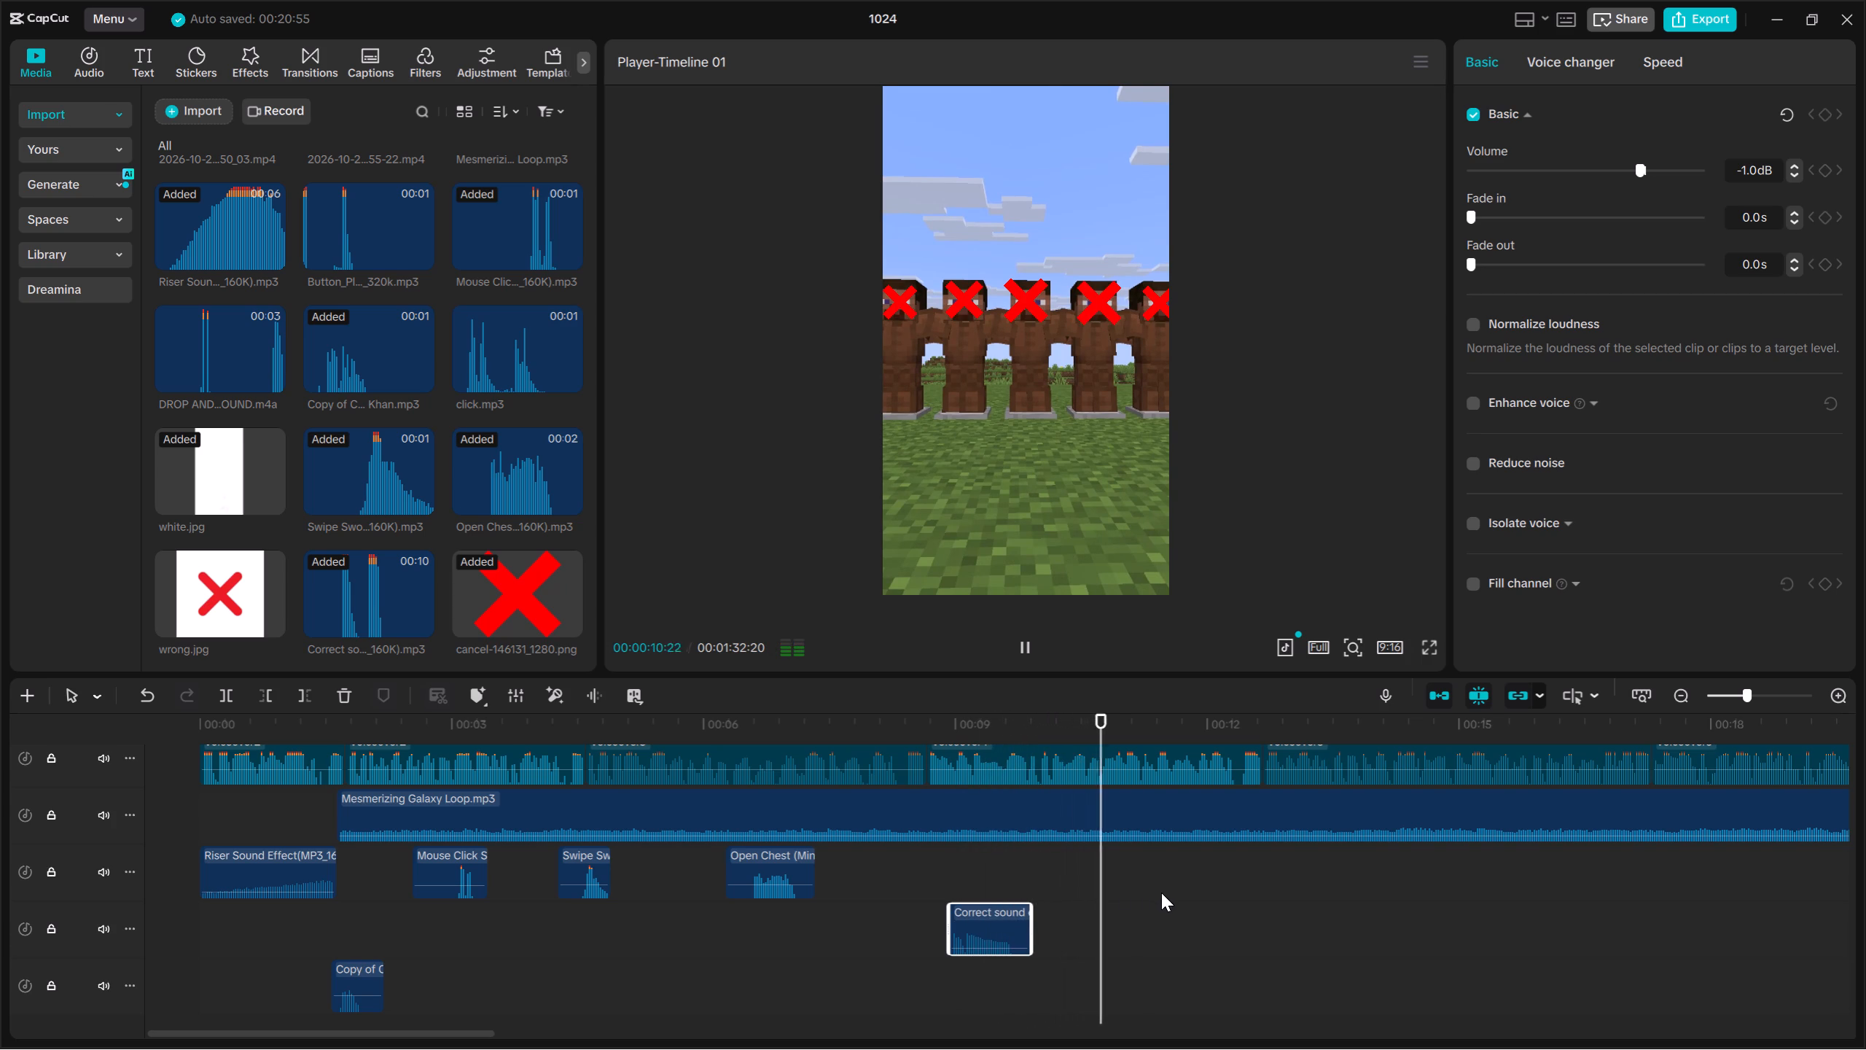
scroll(1168, 895, "up", 4)
key("space")
scroll(1168, 895, "up", 2)
scroll(1139, 939, "down", 5)
key("Up")
key("Up")
scroll(1116, 933, "up", 2)
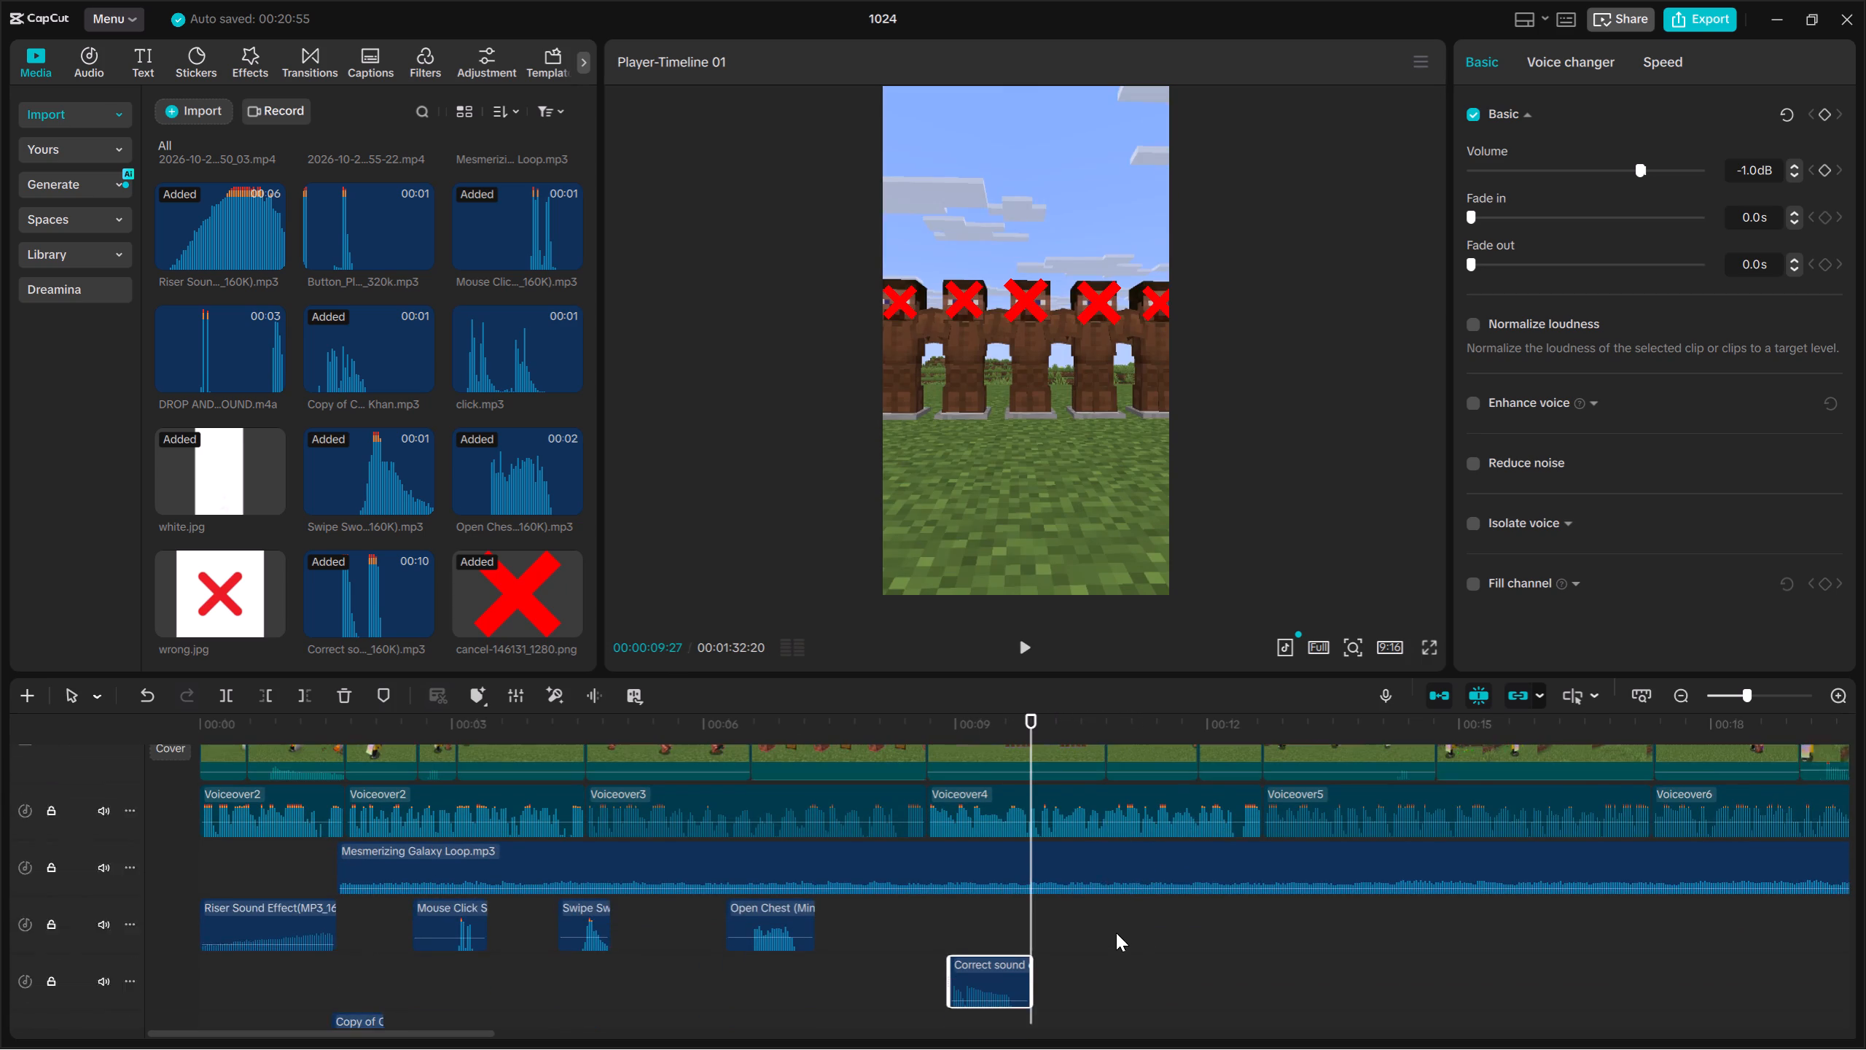
Split the five X overlays and the 2026-10-24T23_31_33.mp4 clip together at 00:00:09:25.
scroll(1116, 933, "up", 3)
left_click(1038, 845)
key("Up")
key("space")
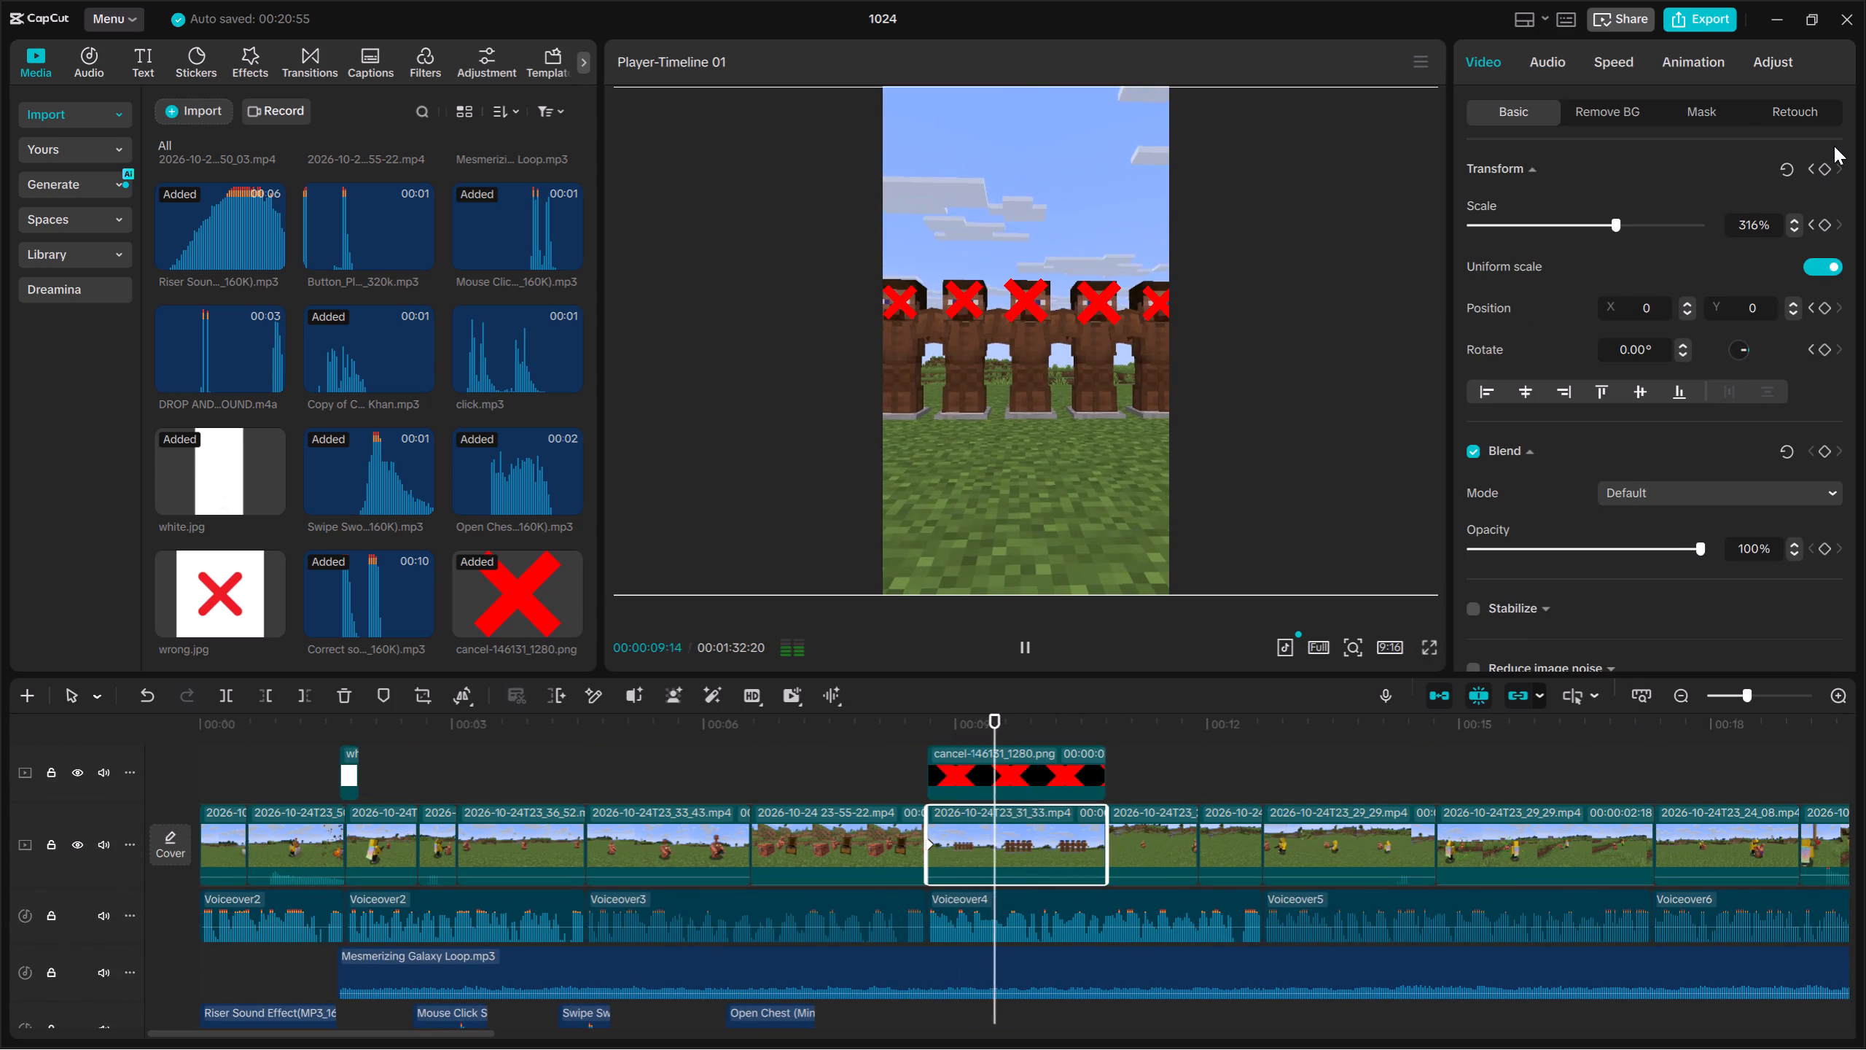
key("space")
key("space")
key("space")
left_click(1048, 774)
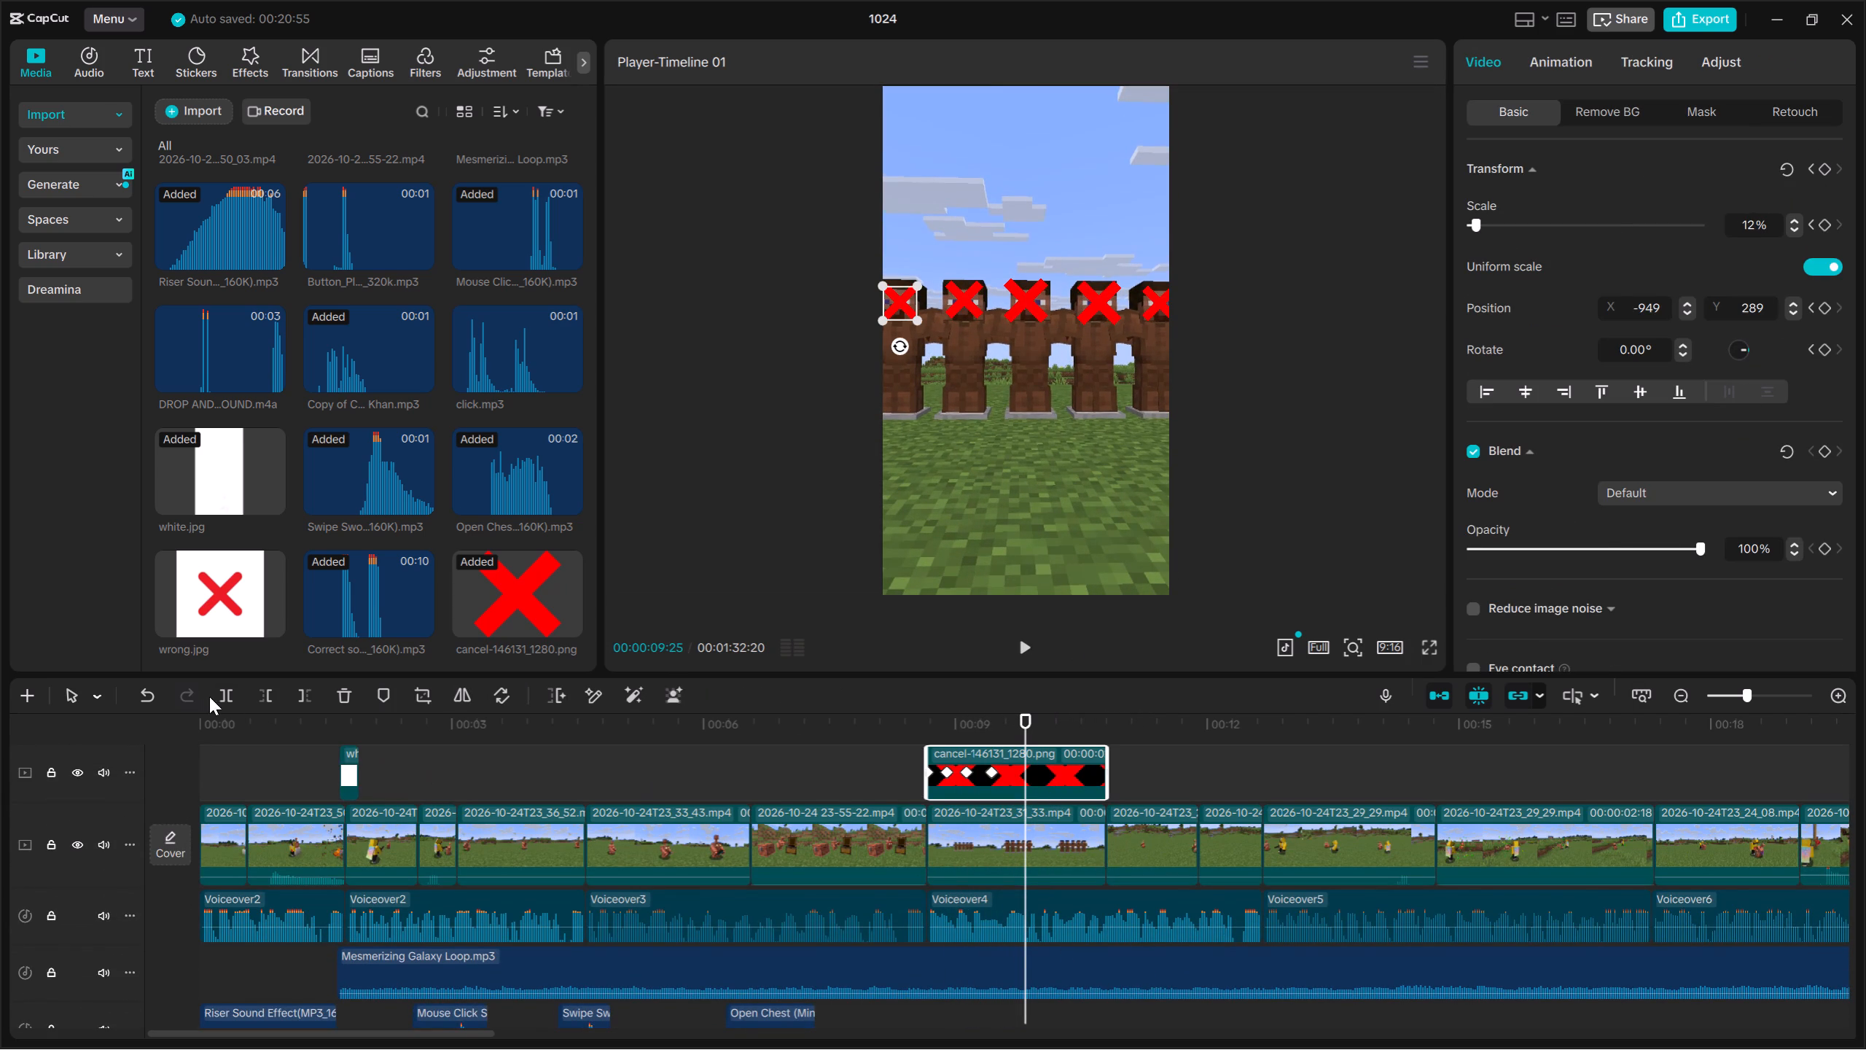
scroll(932, 790, "up", 4)
scroll(1094, 809, "up", 3)
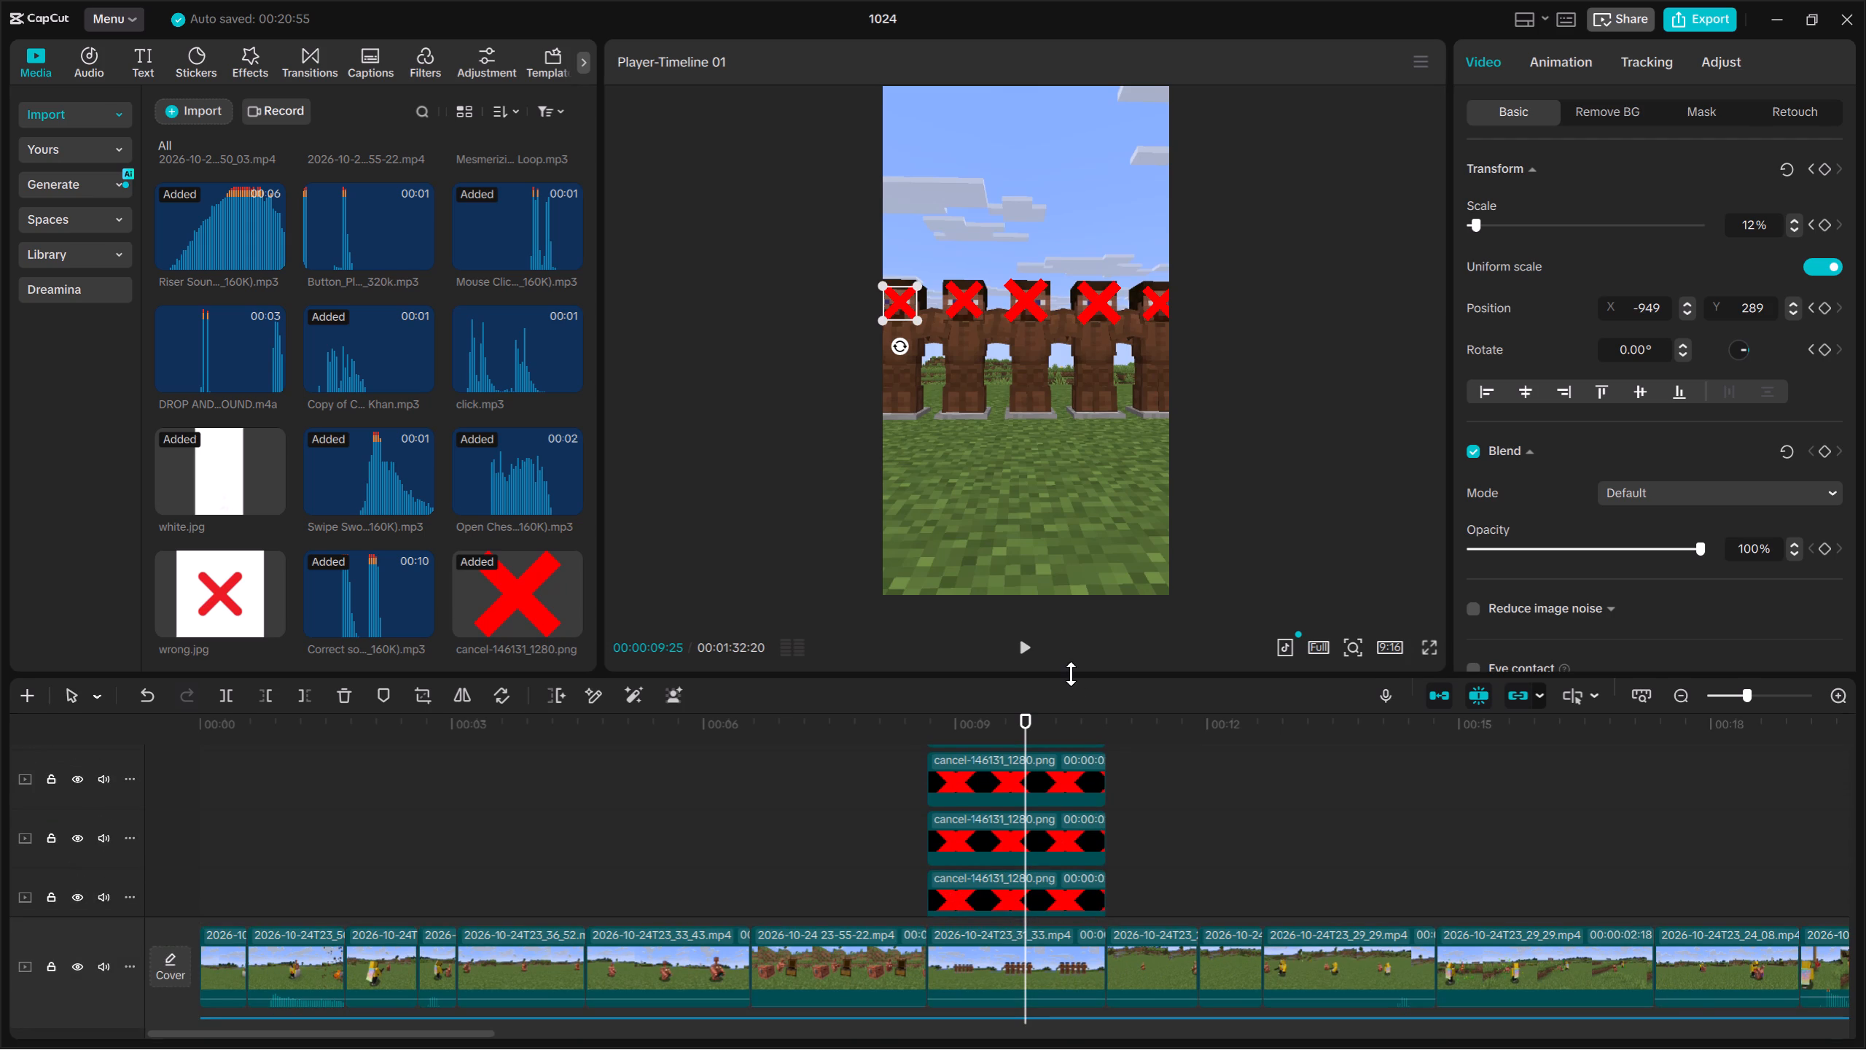
left_click_drag(1071, 674, 1063, 353)
scroll(1034, 478, "up", 5)
left_click_drag(1063, 445, 1034, 650)
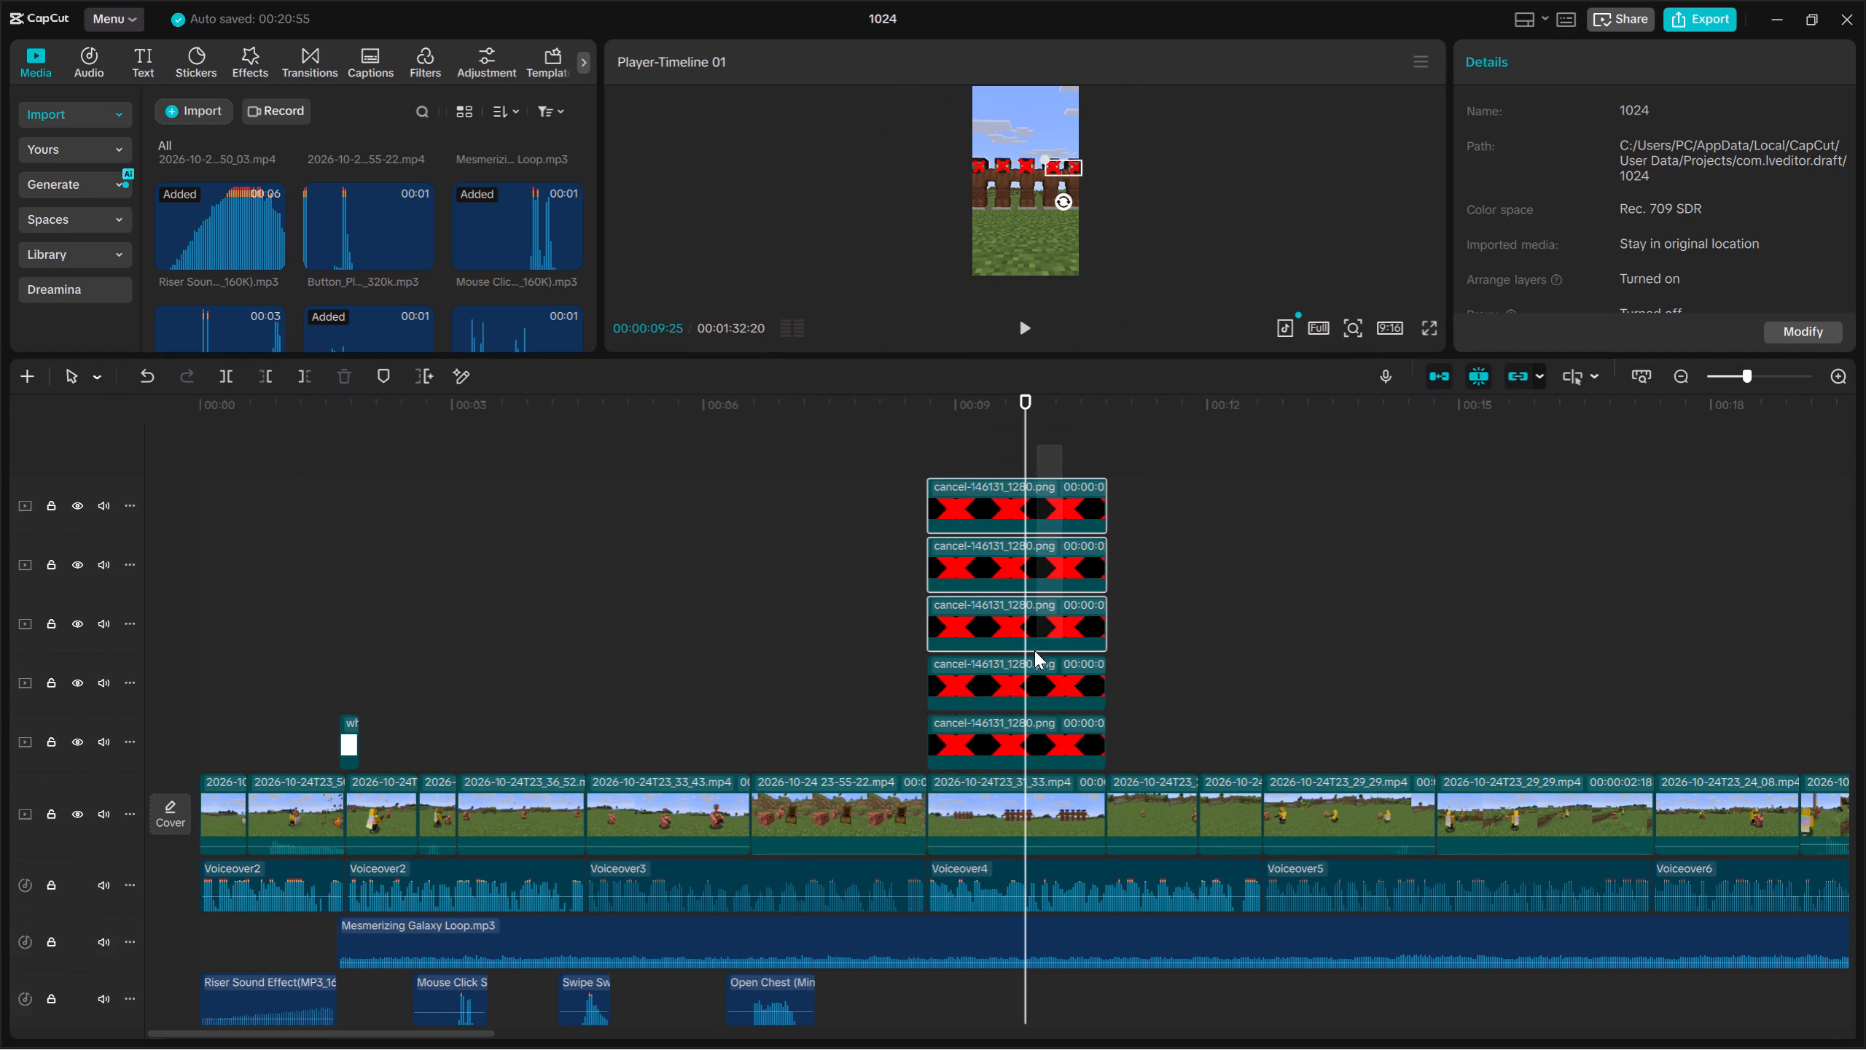
left_click_drag(1034, 650, 1046, 839)
left_click(227, 373)
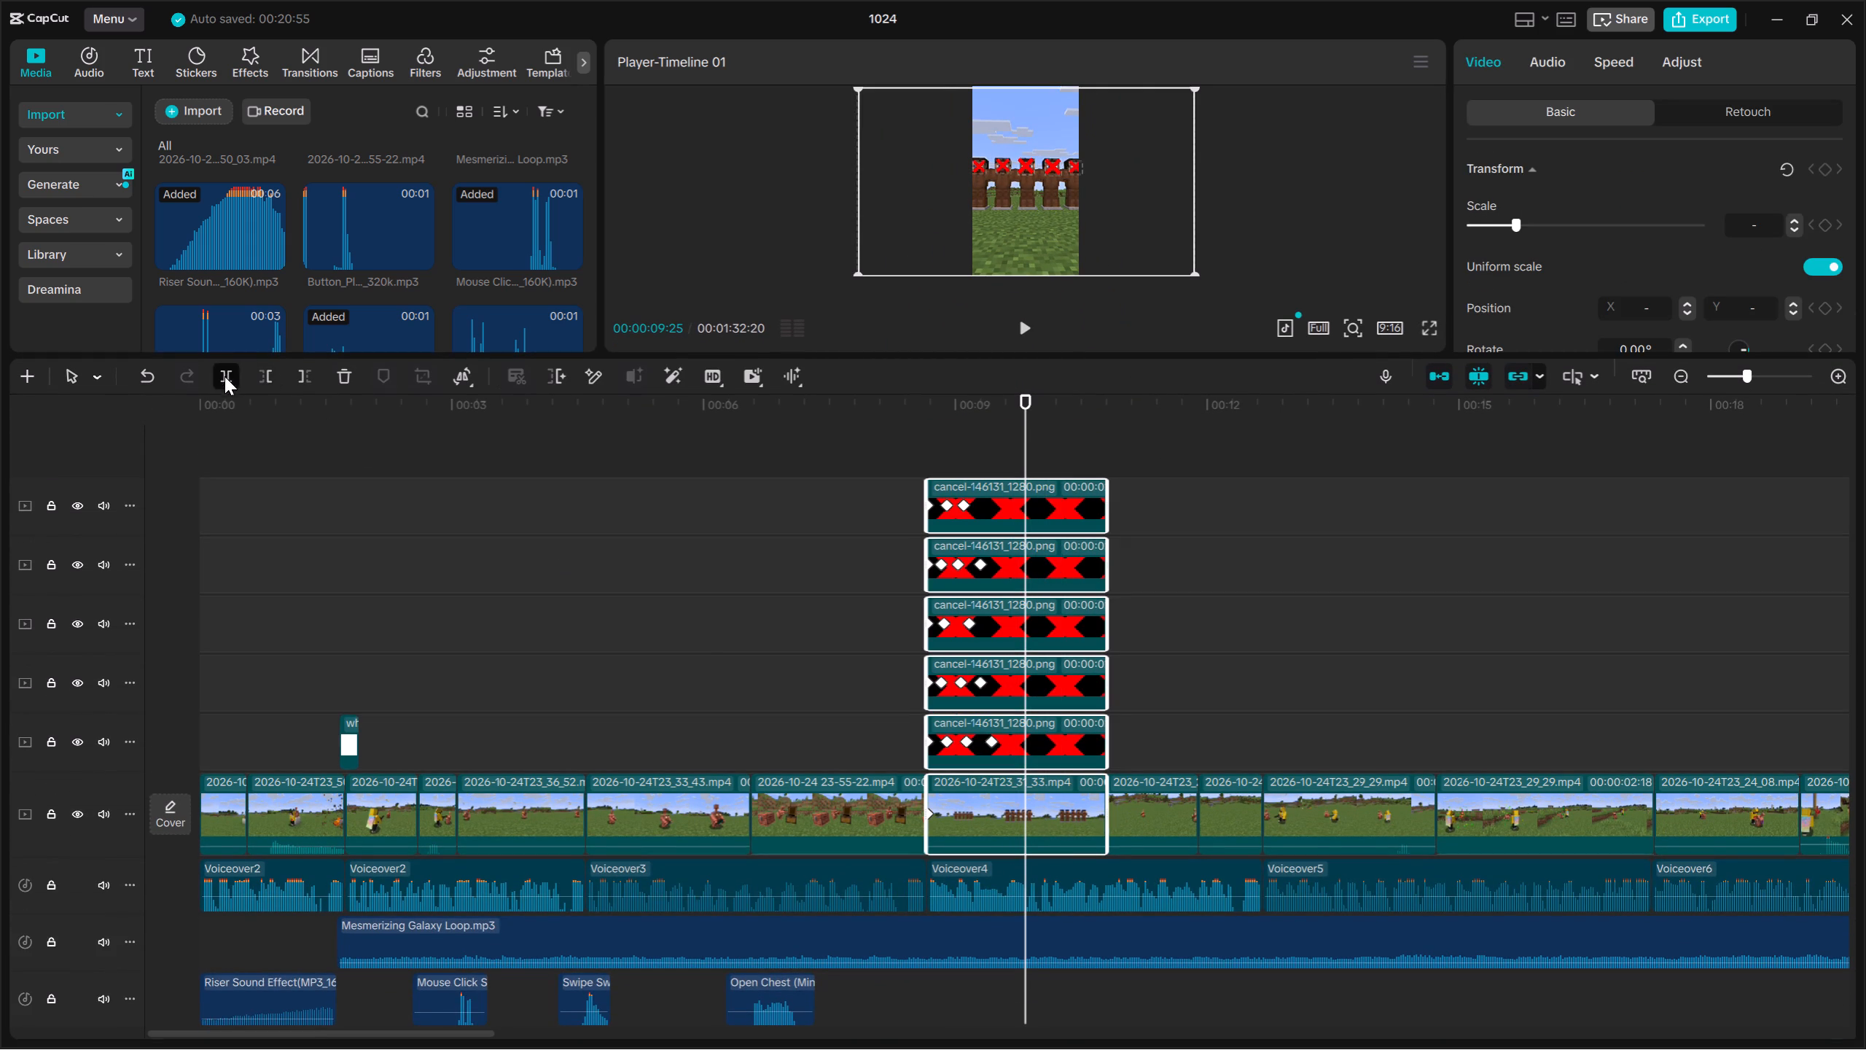
Add a transform keyframe at 00:00:09:25 on the second 2026-10-24T23_31_33.mp4 segment, keeping its scale at 316%.
left_click(1166, 587)
key("Up")
key("Up")
left_click(1053, 813)
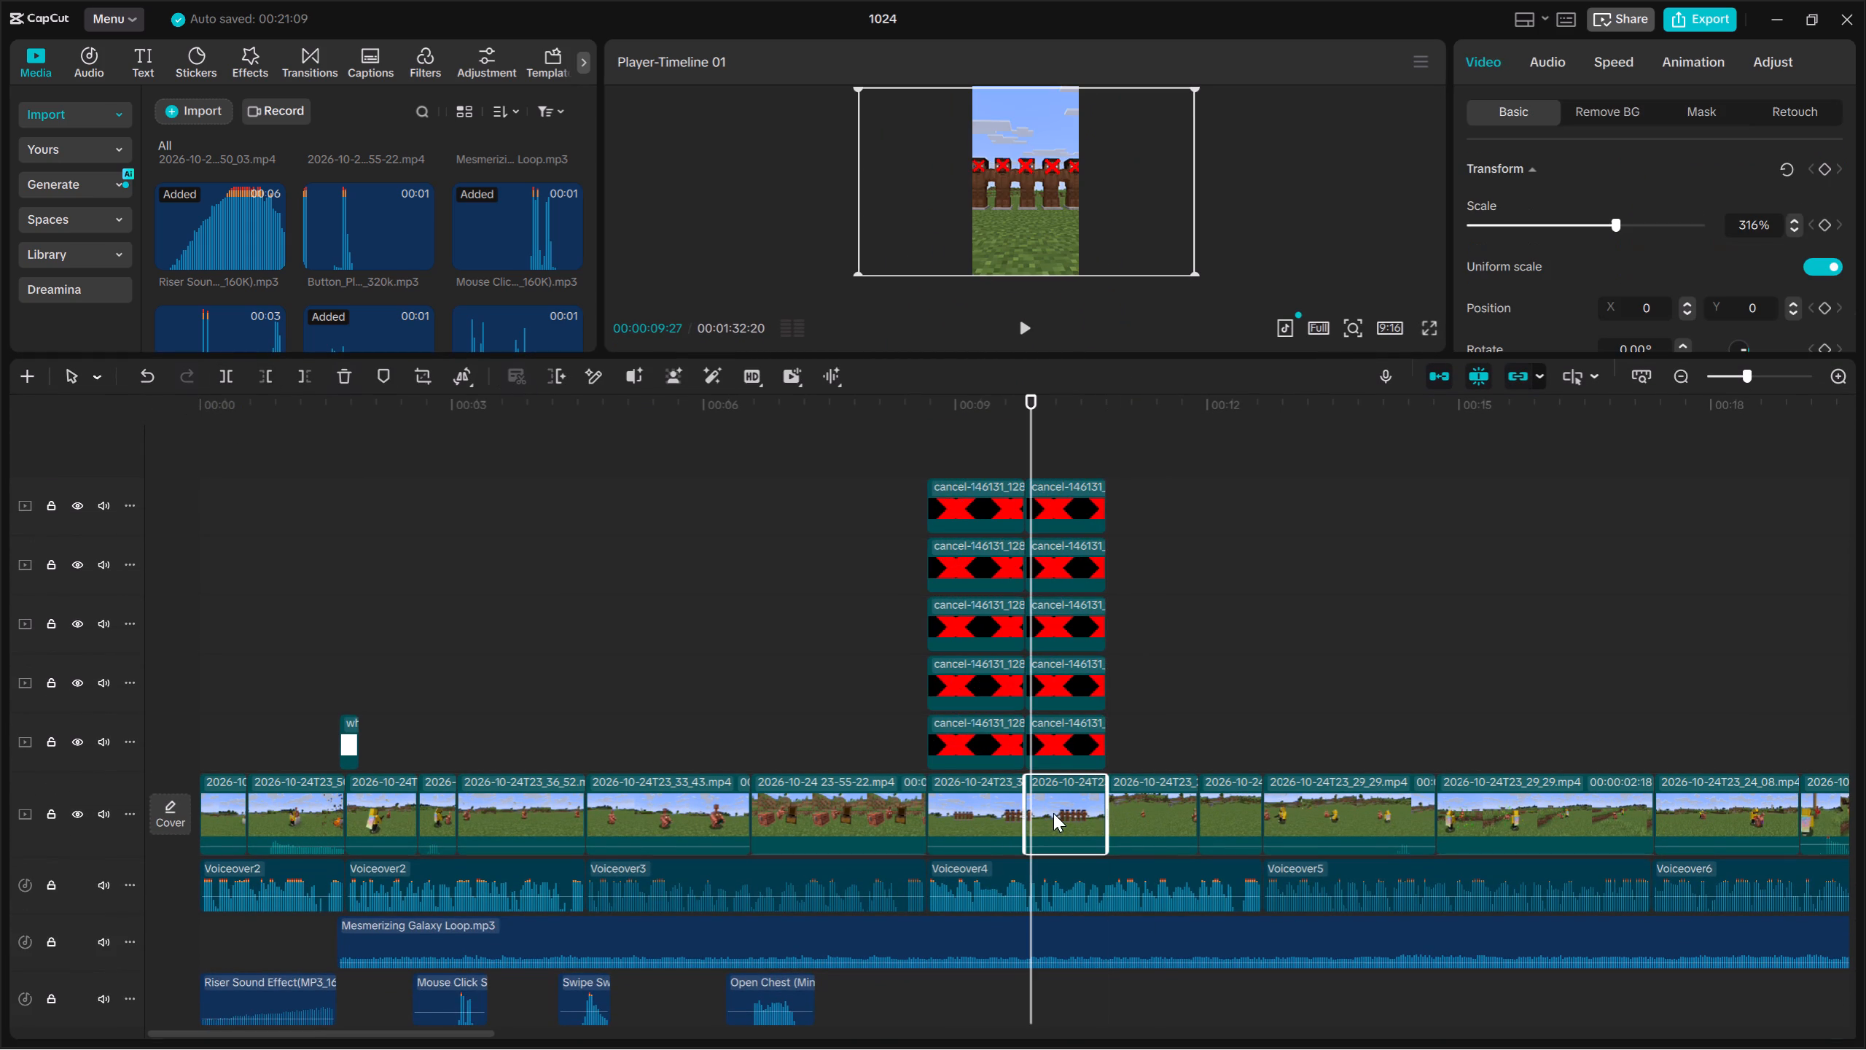
double_click(1846, 376)
scroll(1643, 591, "up", 4)
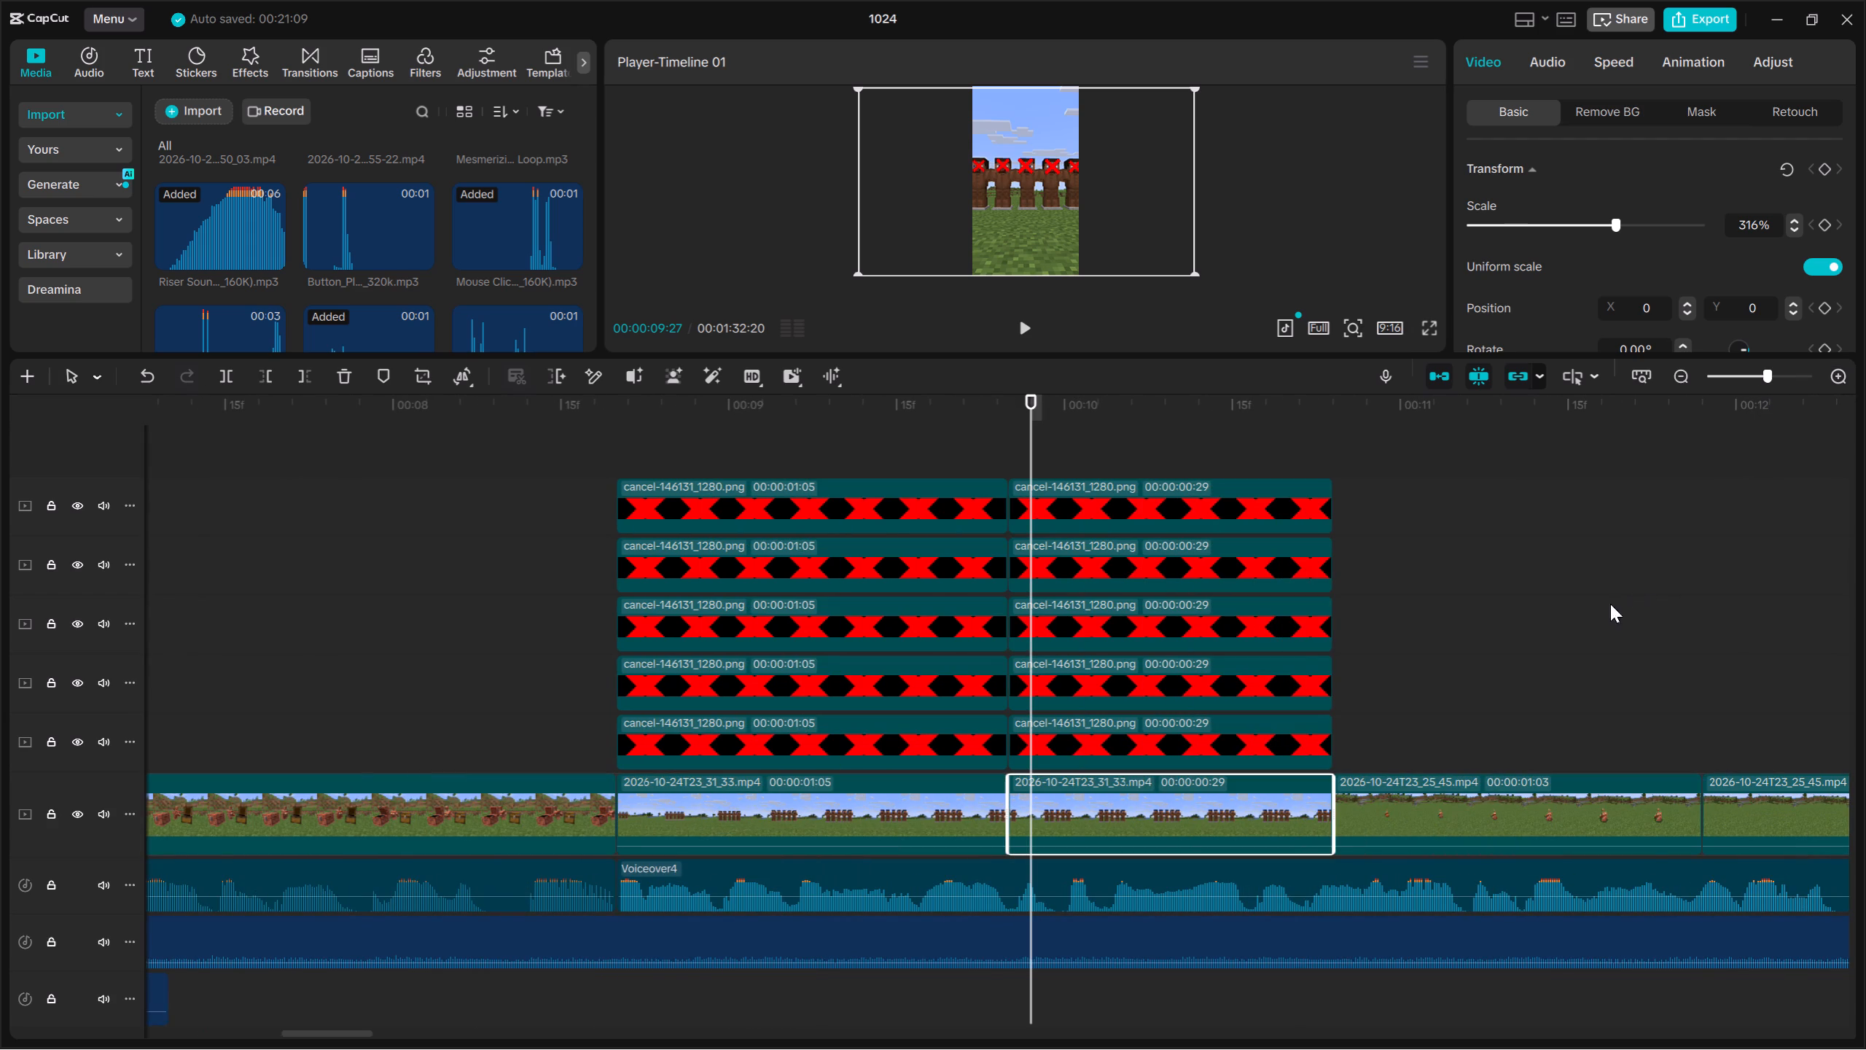
scroll(1347, 748, "up", 3)
left_click_drag(1098, 357, 1094, 400)
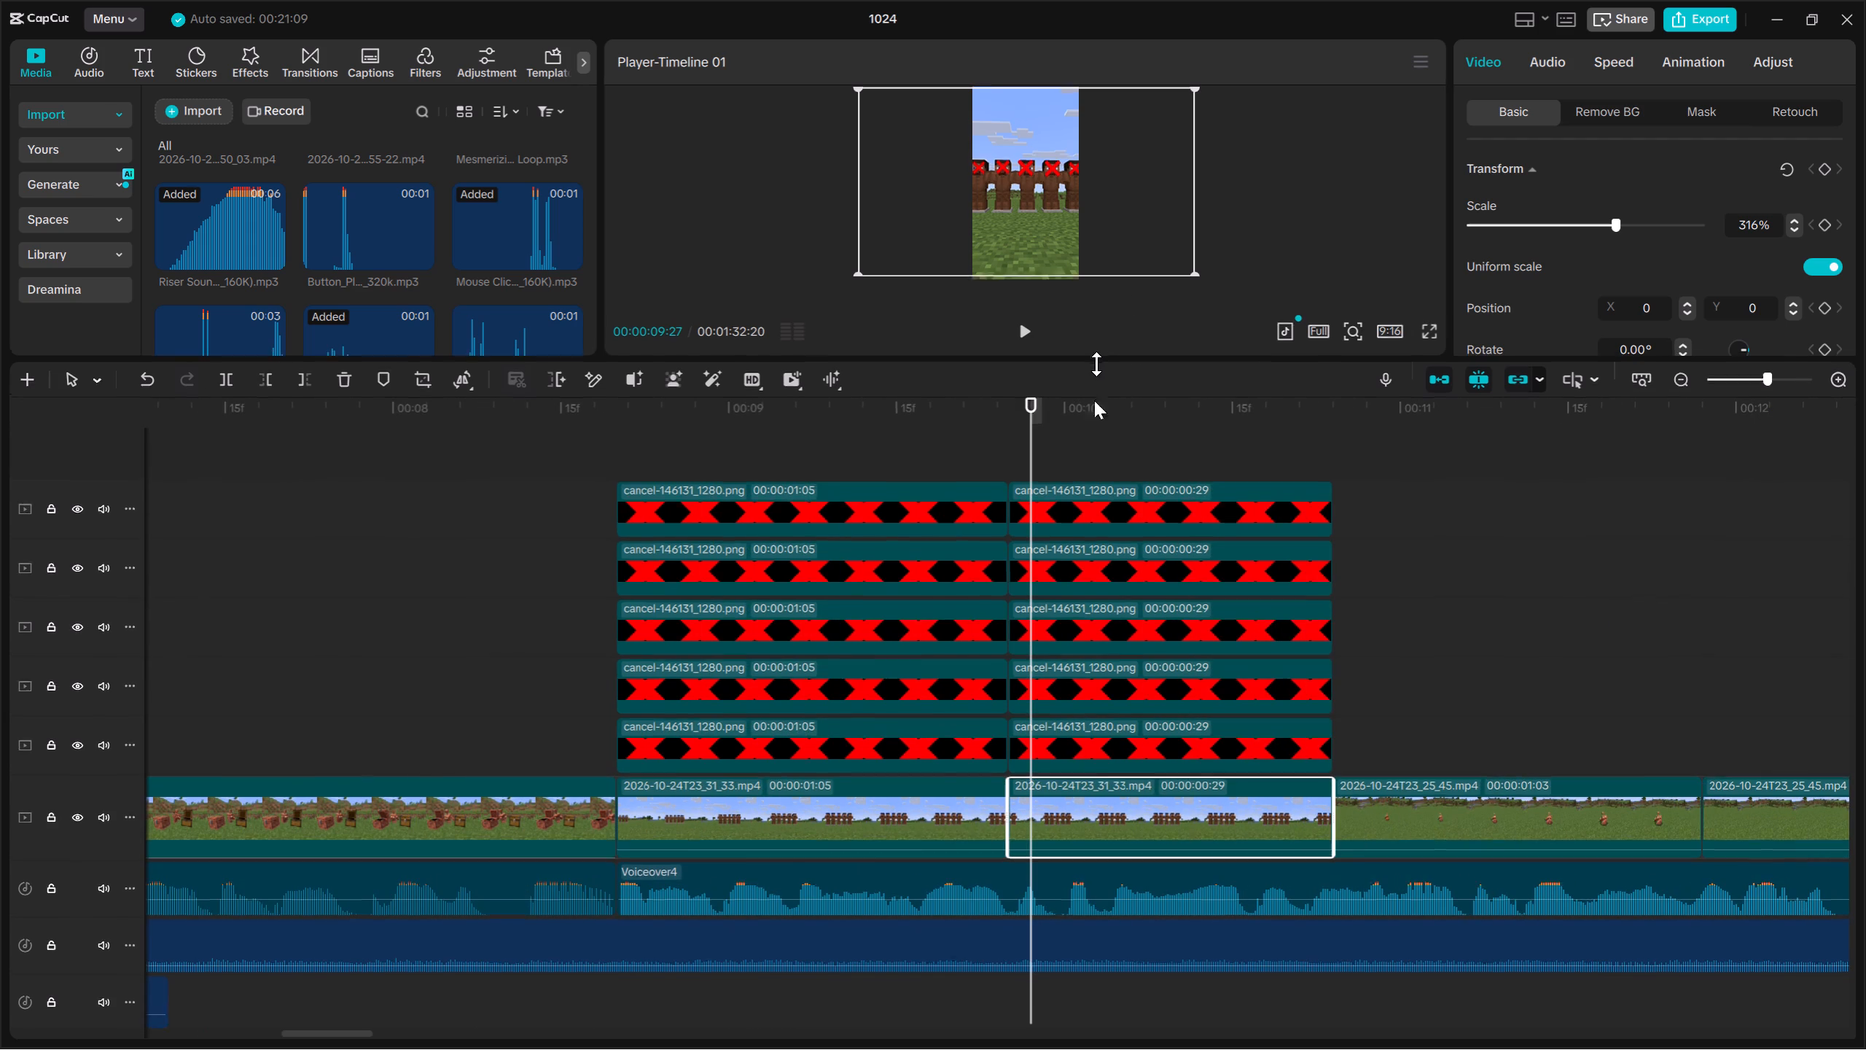
left_click_drag(1094, 400, 1089, 540)
scroll(1114, 634, "down", 4)
key("Up")
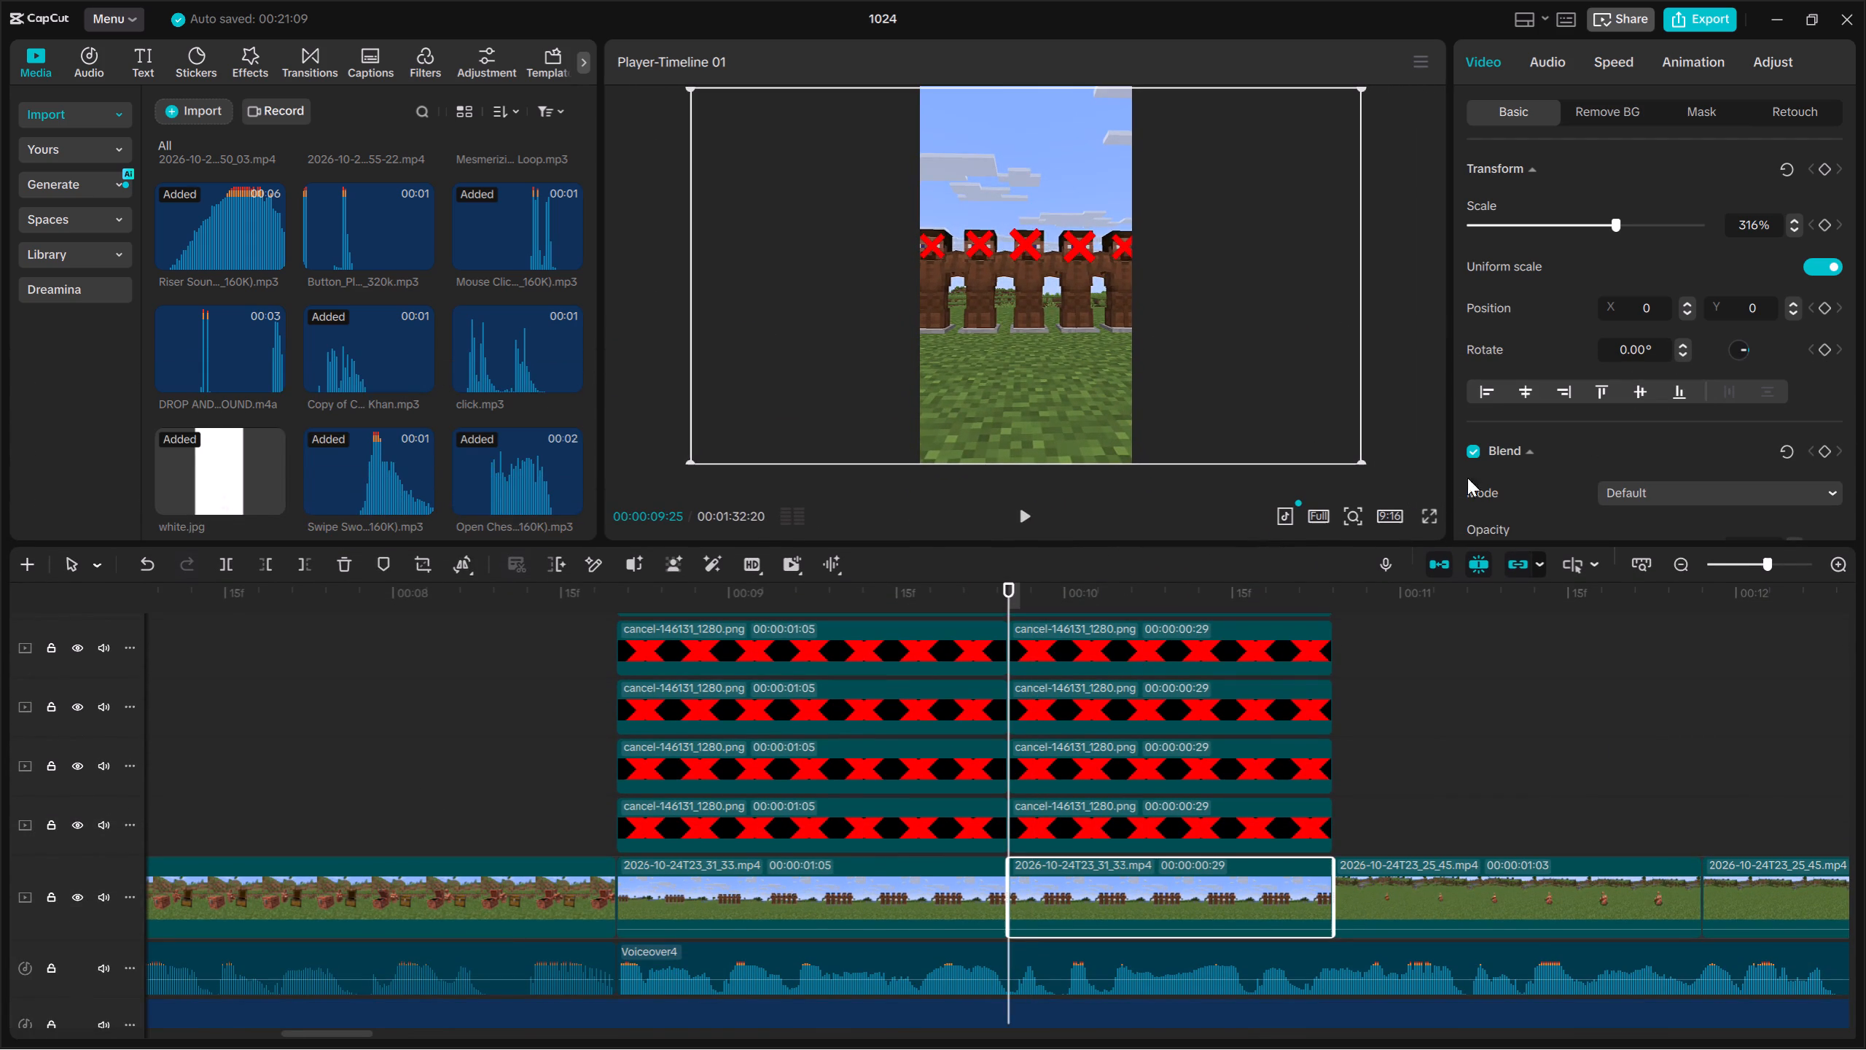
left_click(1822, 164)
Add a transform keyframe at 00:00:10:22 on the same video segment and increase its scale for a gradual zoom-in.
key("space")
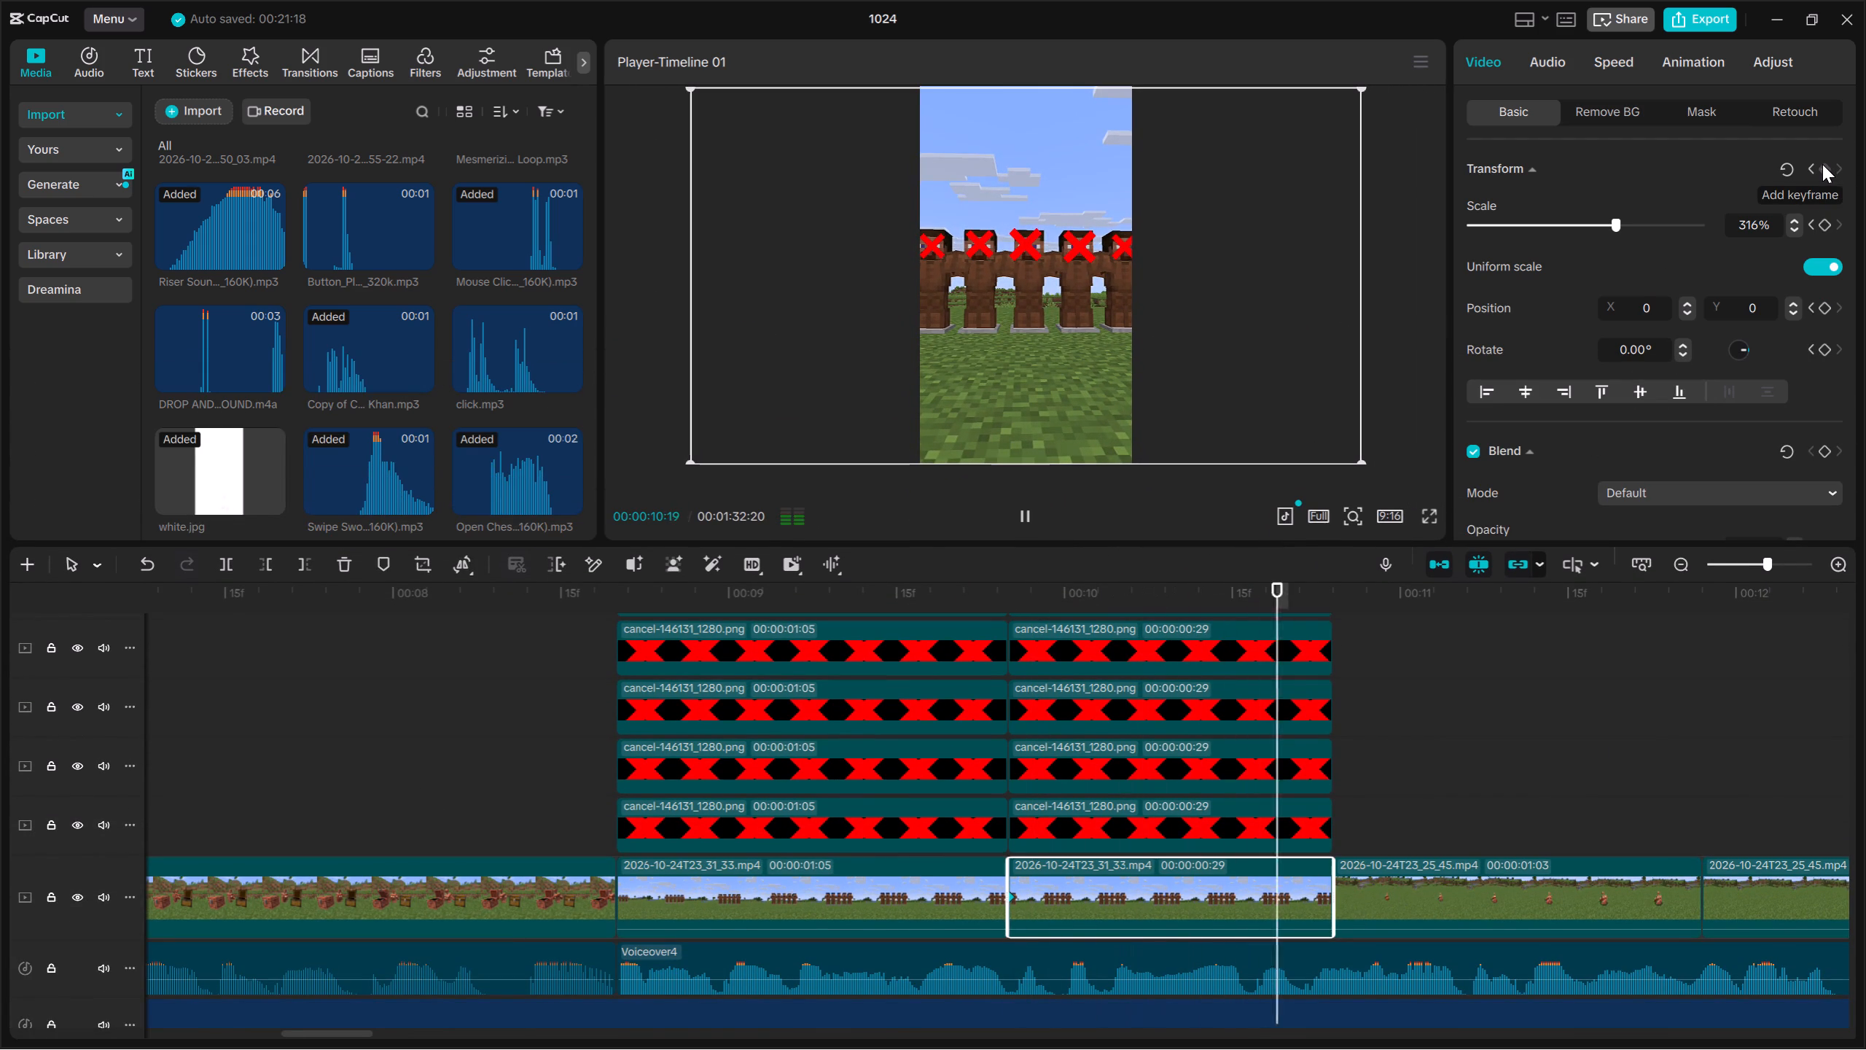
key("space")
left_click(1822, 164)
left_click_drag(1633, 222, 1689, 222)
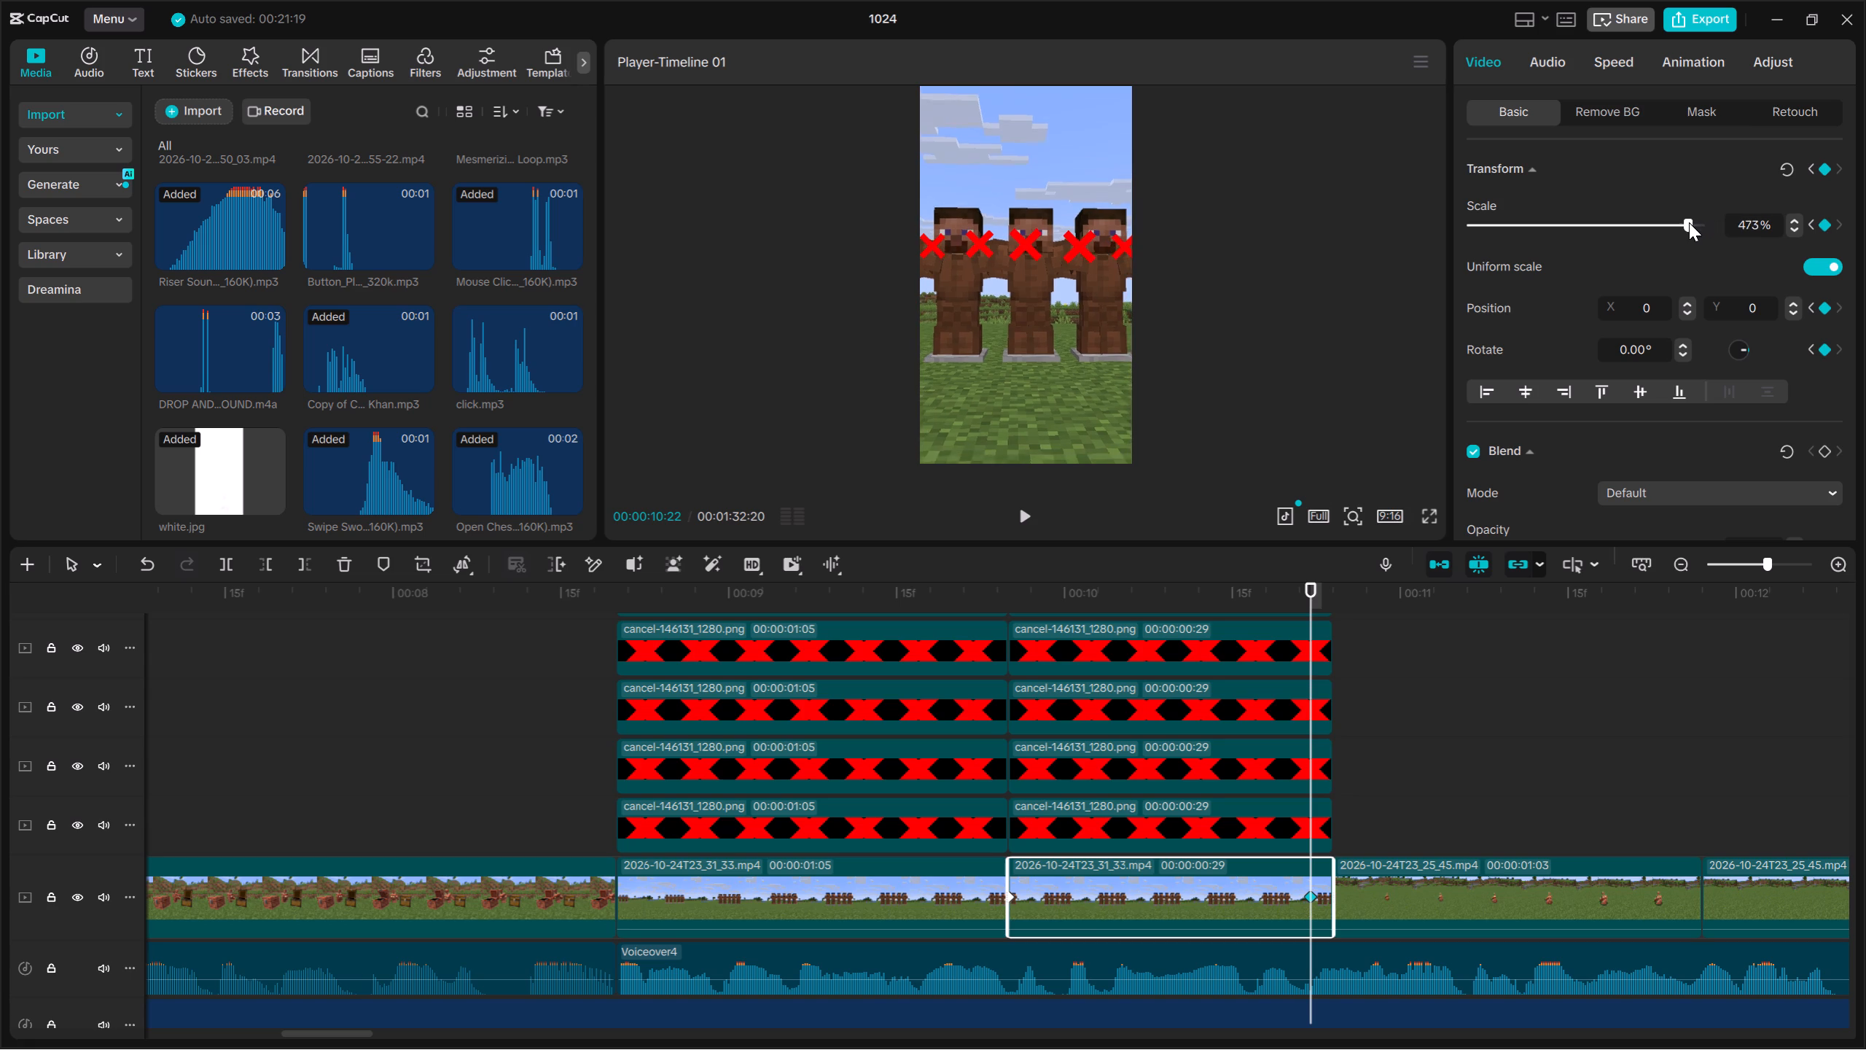
left_click_drag(1689, 222, 1598, 230)
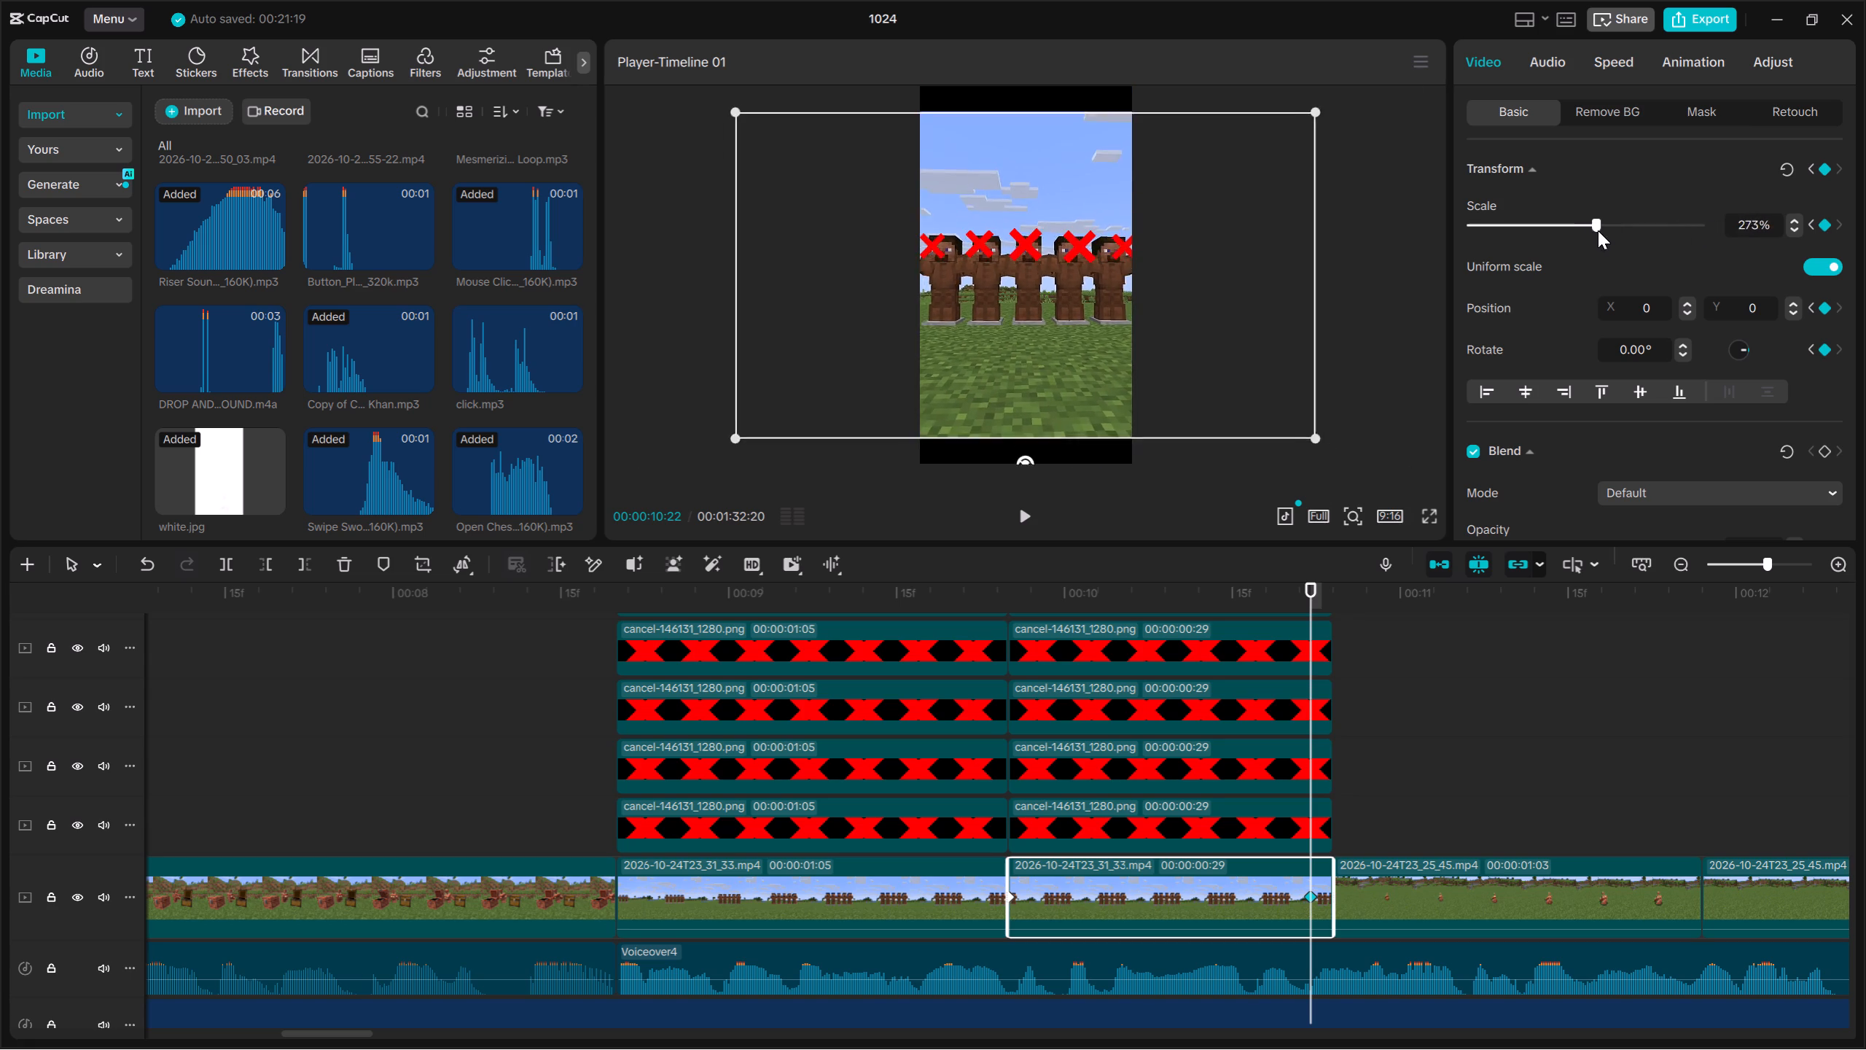
left_click_drag(1598, 230, 1644, 251)
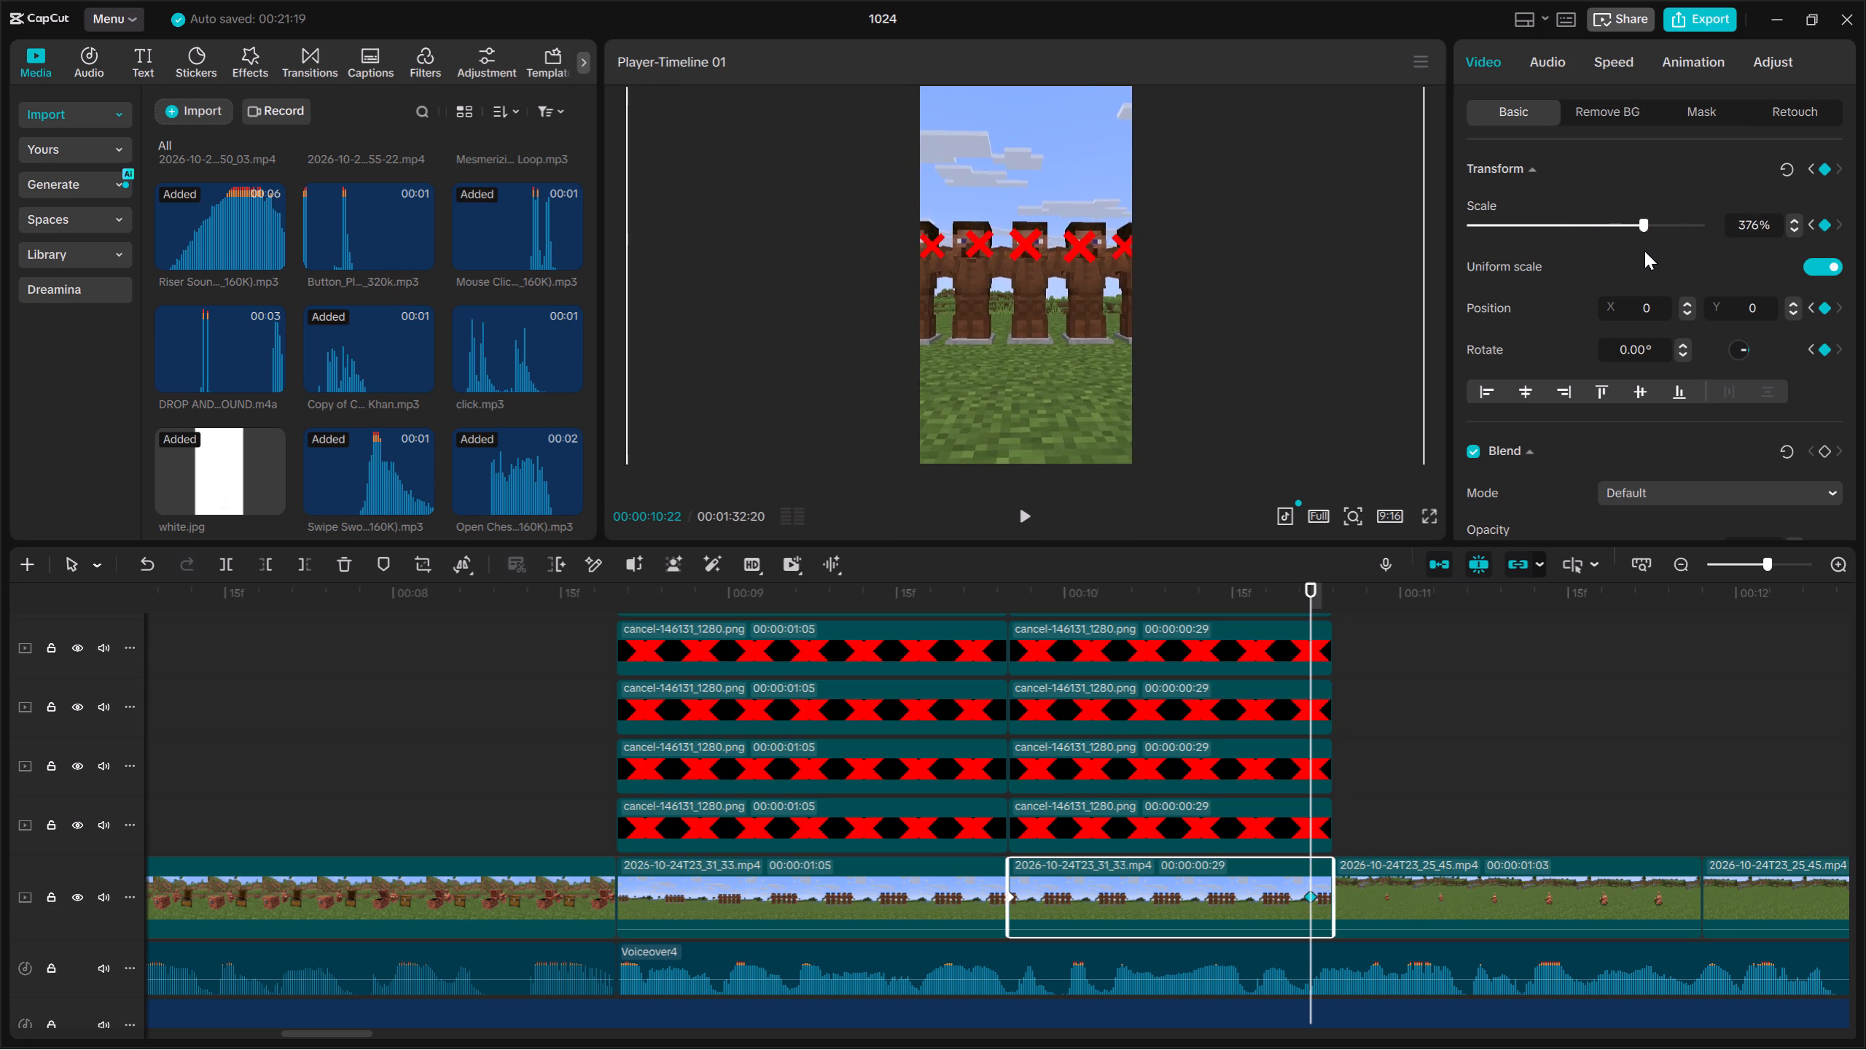
left_click_drag(1644, 251, 1658, 259)
On the leftmost head's second X segment, add transform keyframes at 00:00:09:25 and 00:00:10:00, moving the latter to about X -1016, Y 306.
key("Up")
key("Up")
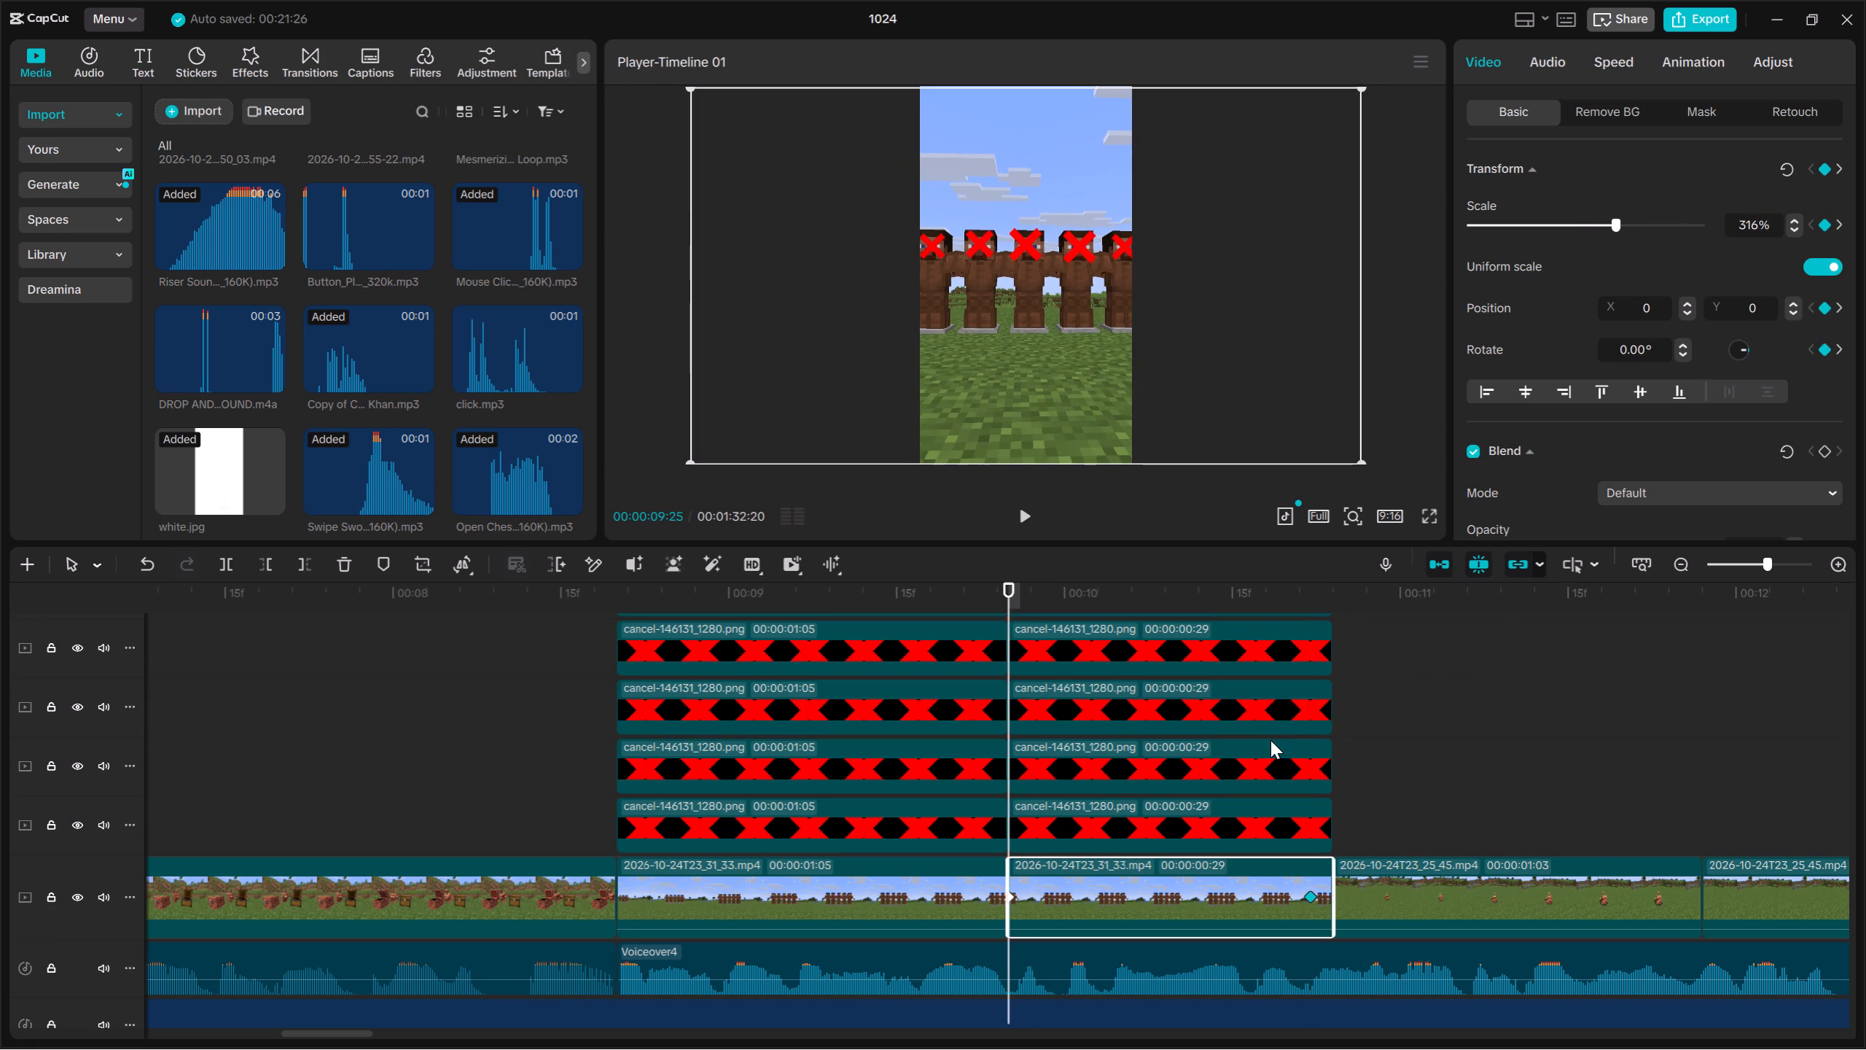
scroll(1270, 740, "up", 4)
scroll(1173, 863, "down", 6)
left_click(1128, 755)
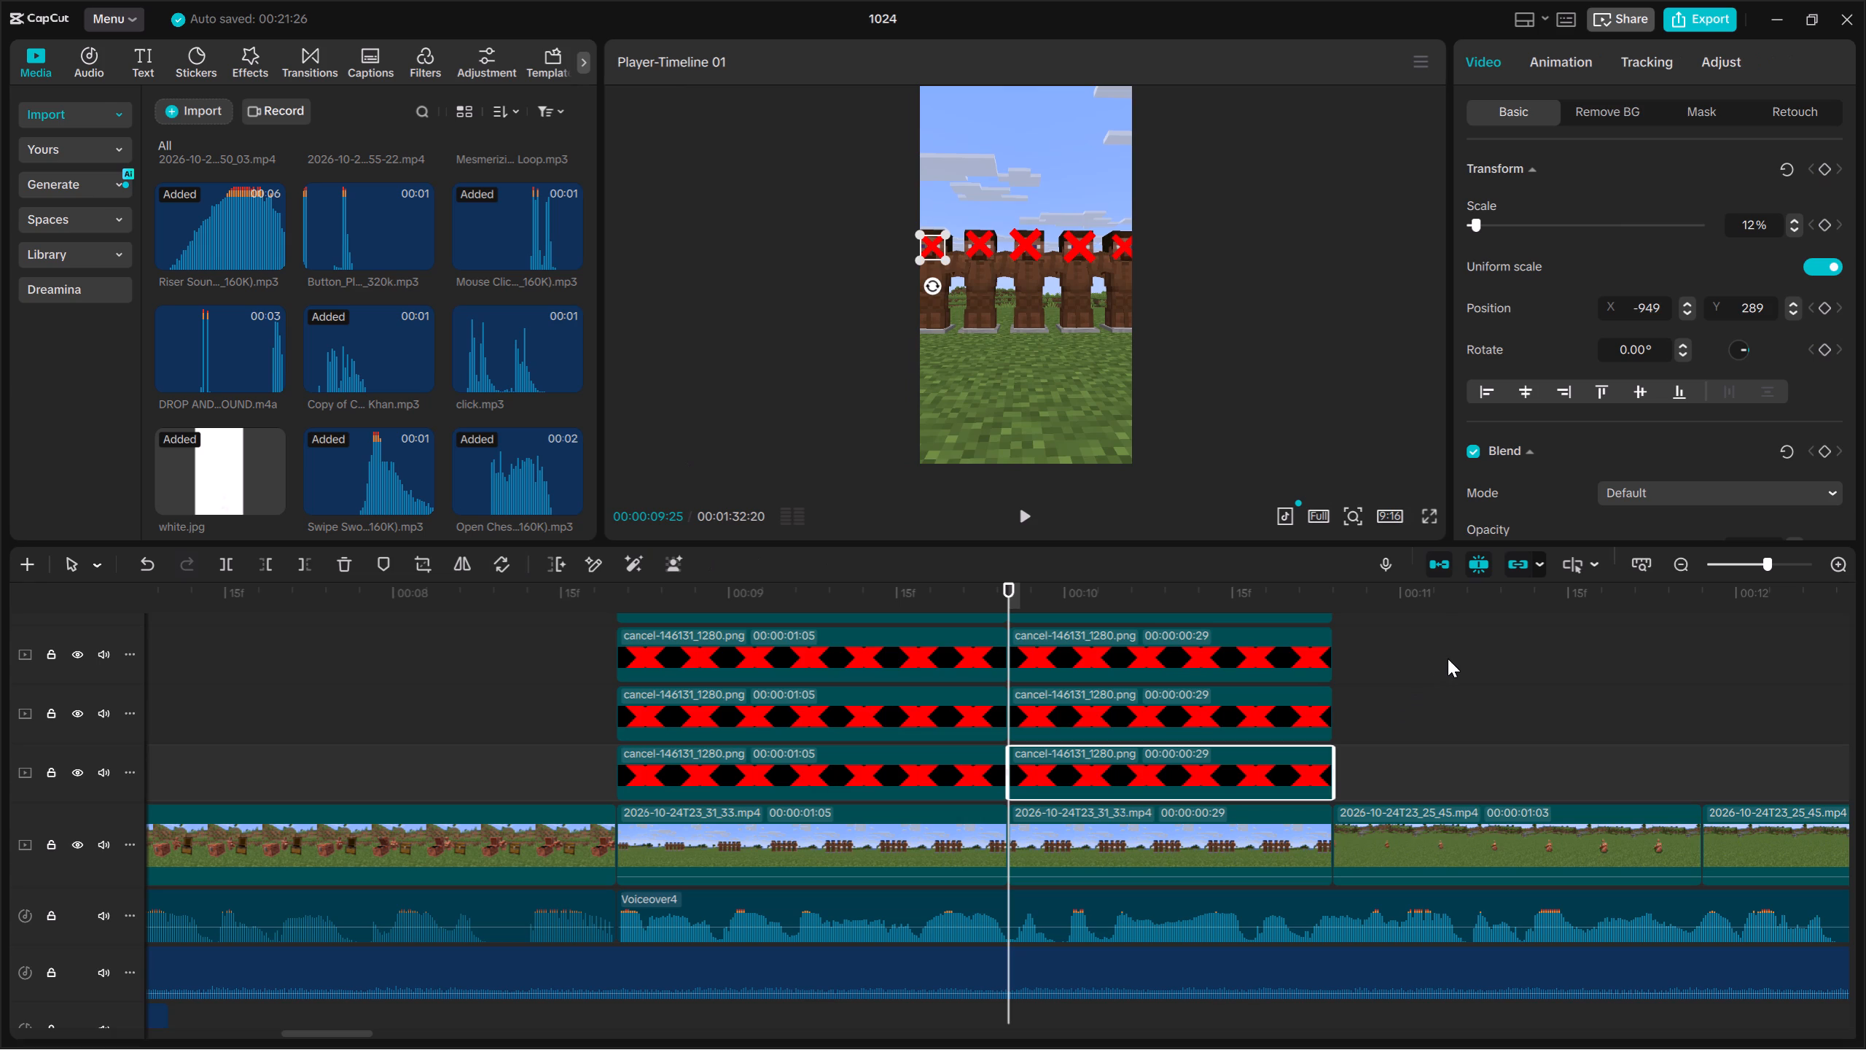
left_click(1827, 162)
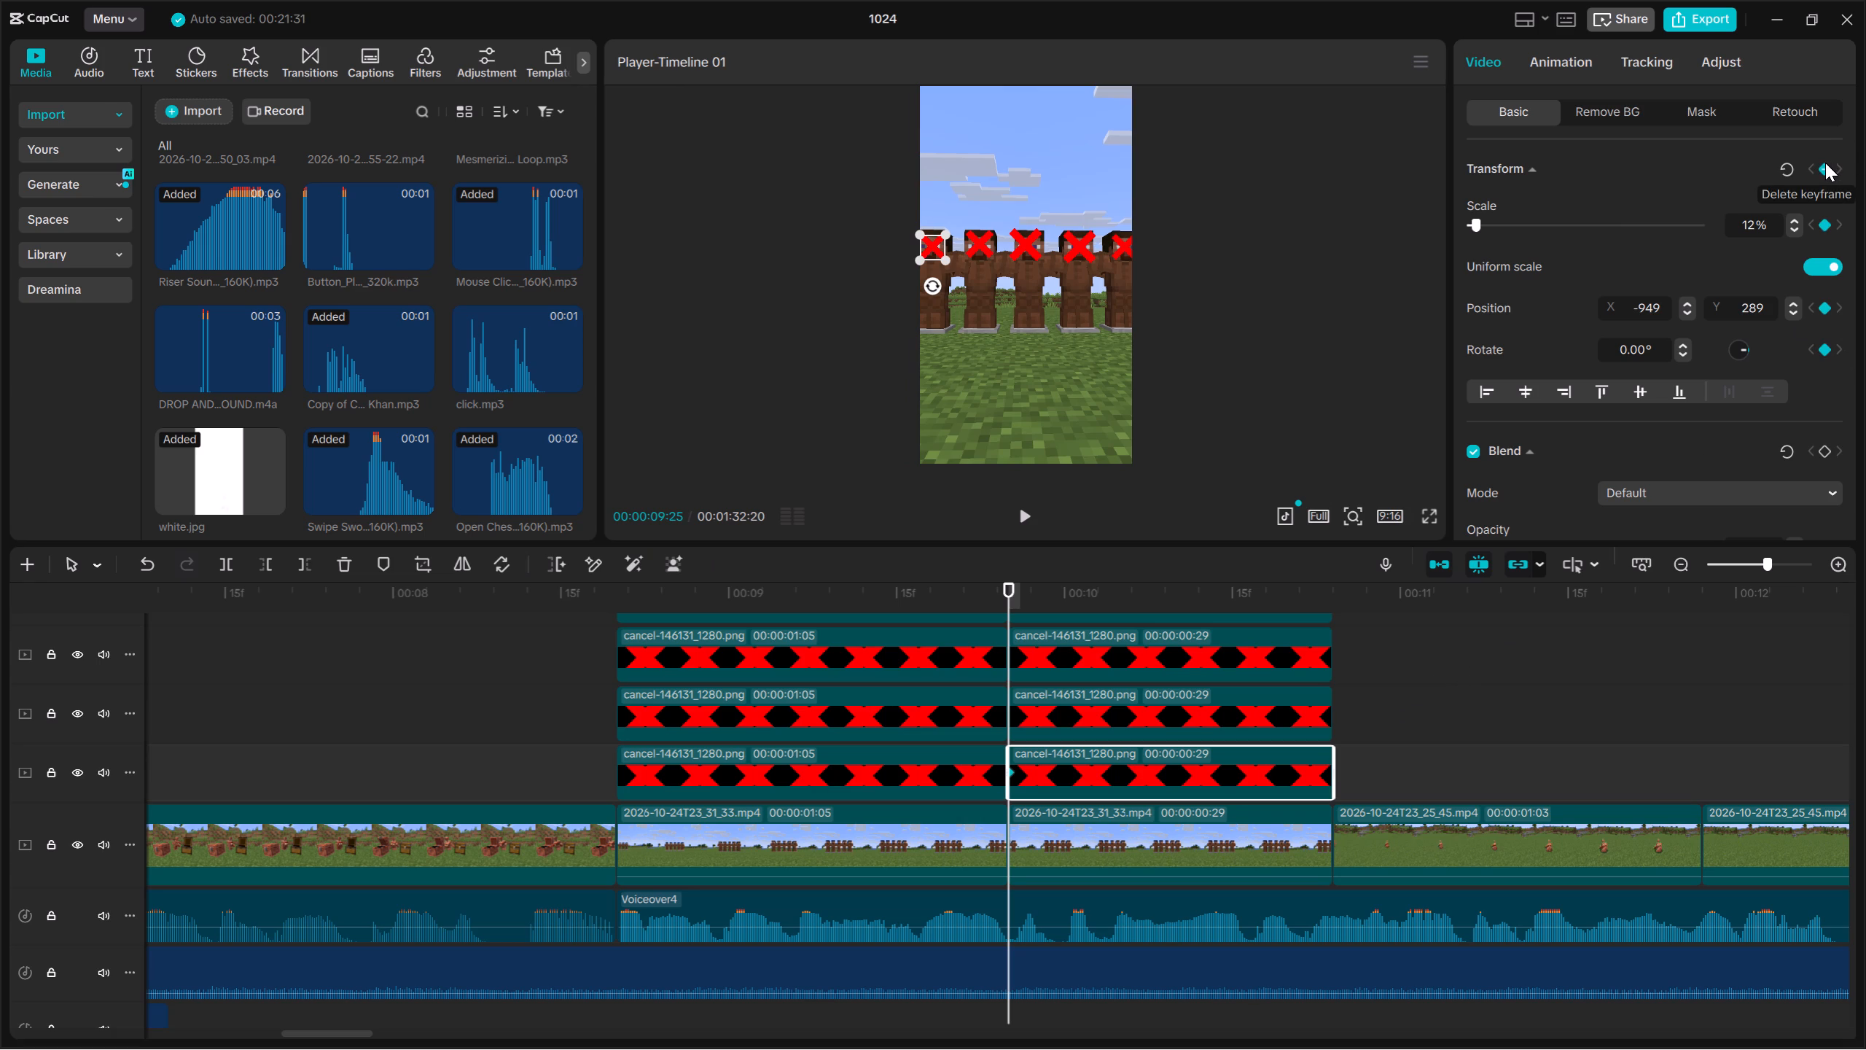
key("space")
key("space")
left_click(1824, 163)
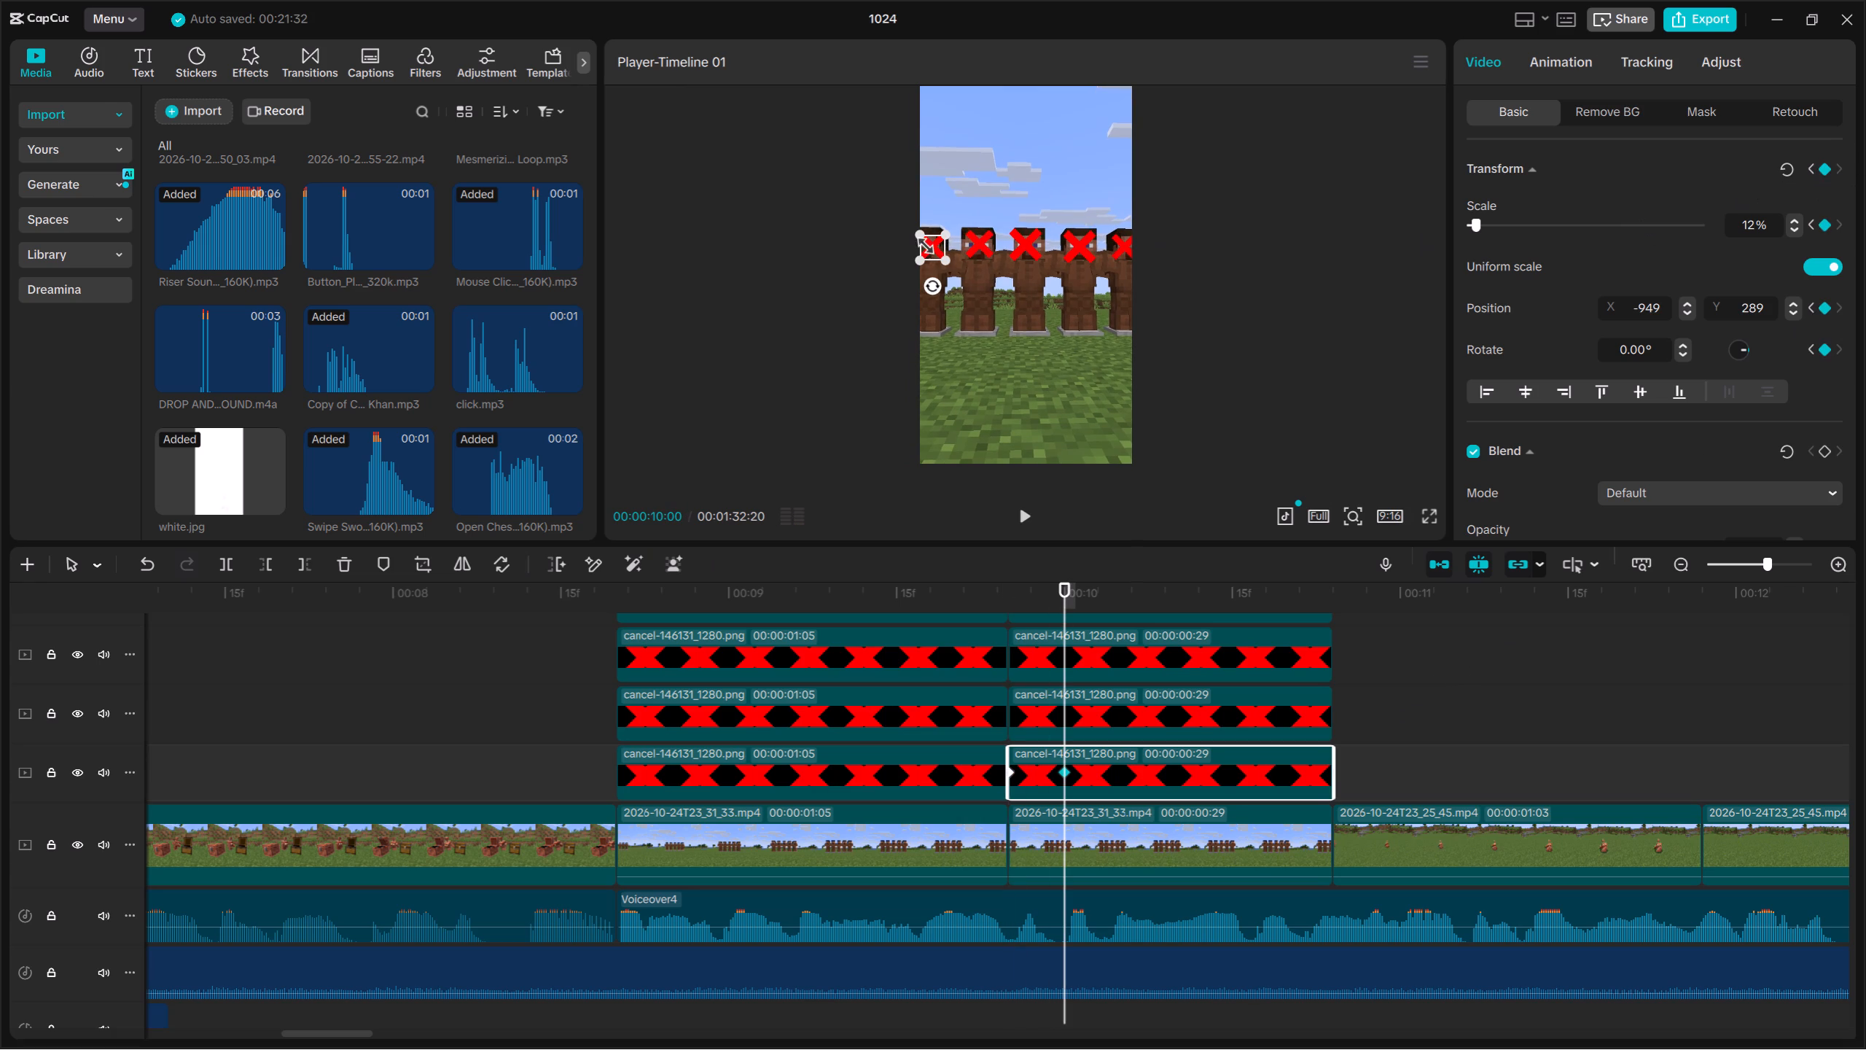
left_click(926, 244)
left_click_drag(930, 244, 925, 244)
left_click_drag(925, 244, 924, 243)
Keyframe the leftmost X at 00:00:10:05 (about X -1061, Y 322), 00:00:10:12, and 00:00:10:18 (about X -1211, Y 361).
key("space")
key("space")
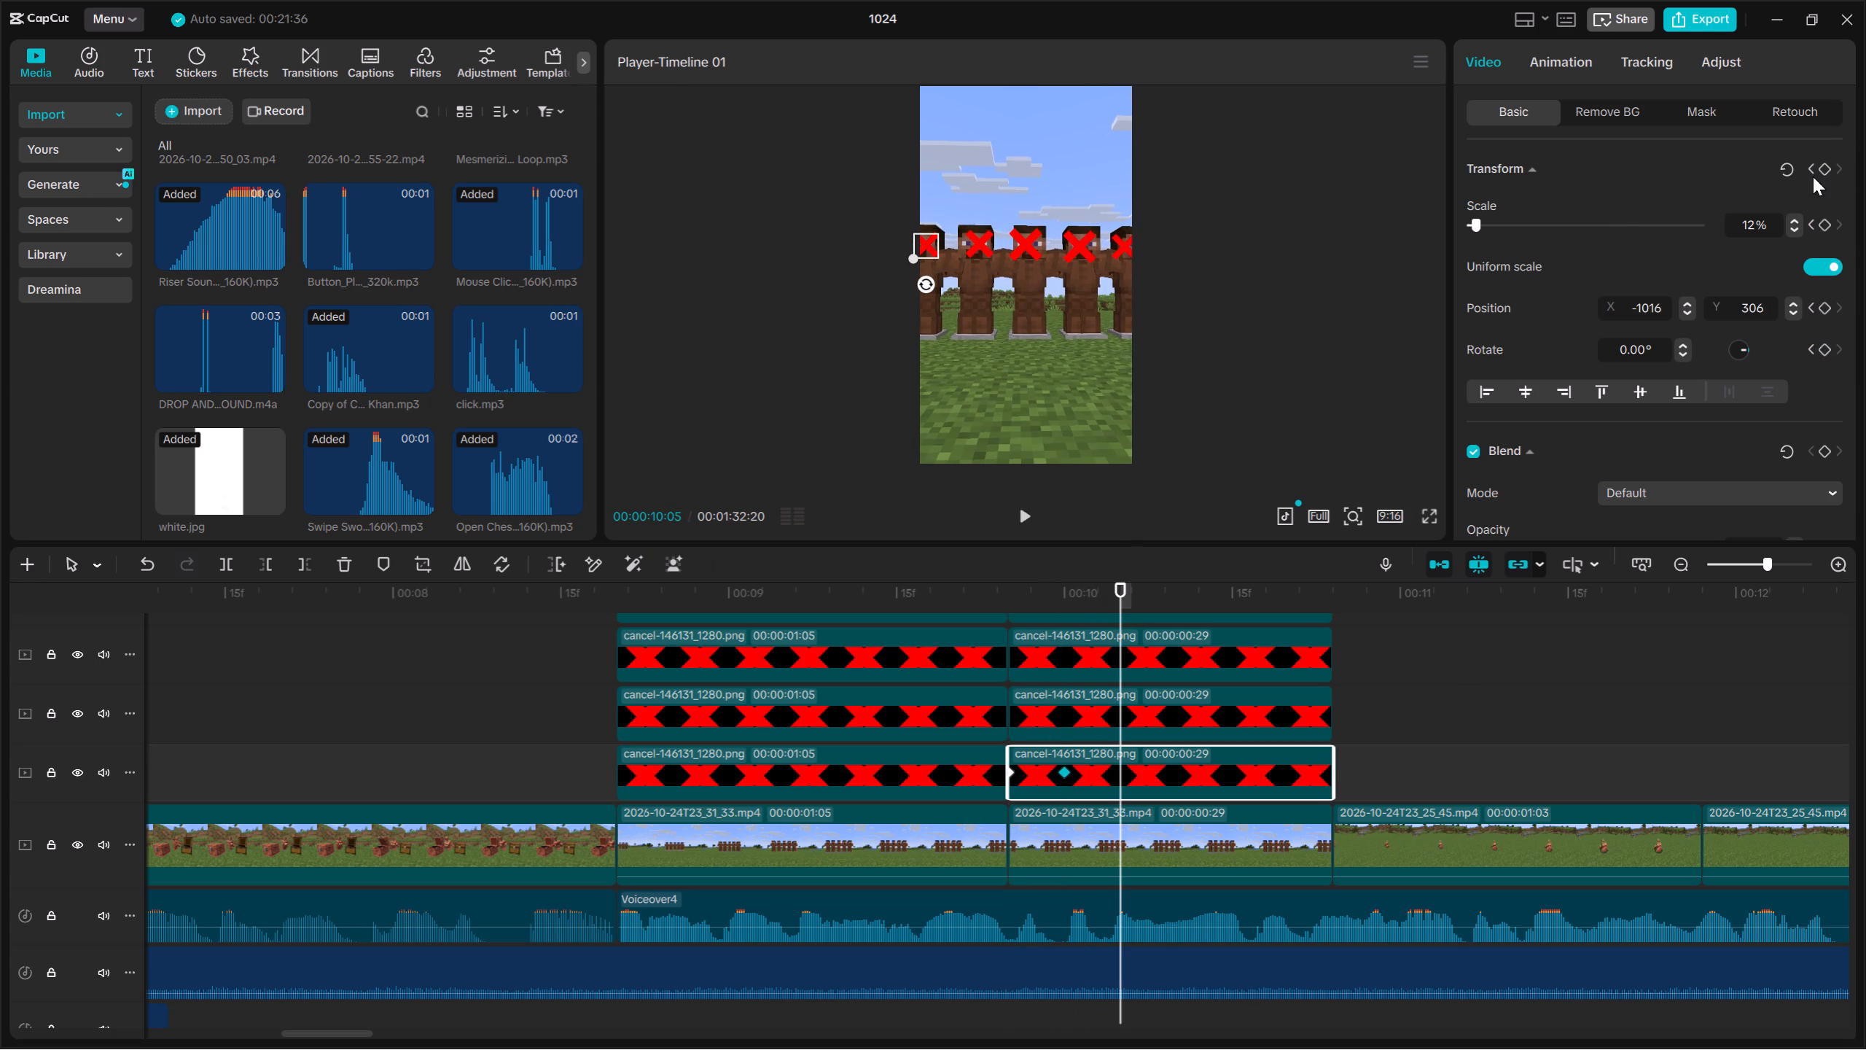
left_click(1824, 167)
left_click(928, 244)
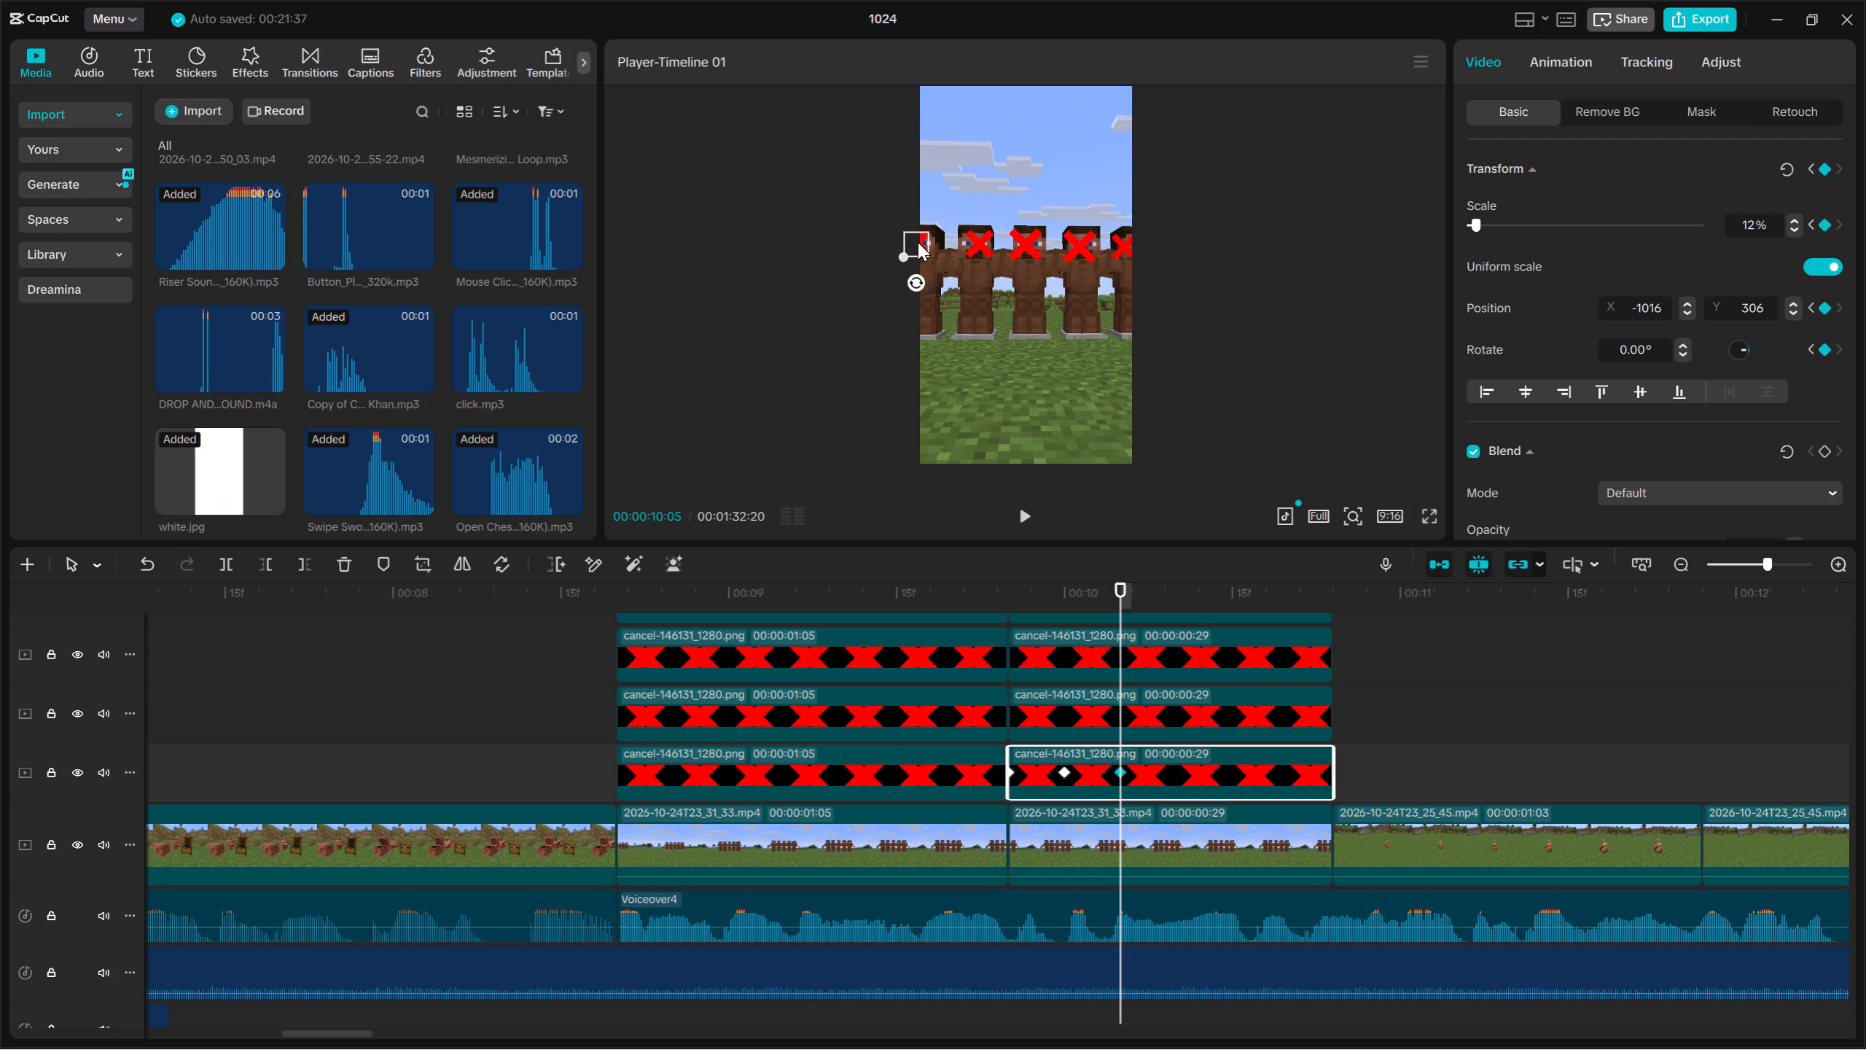
key("space")
key("space")
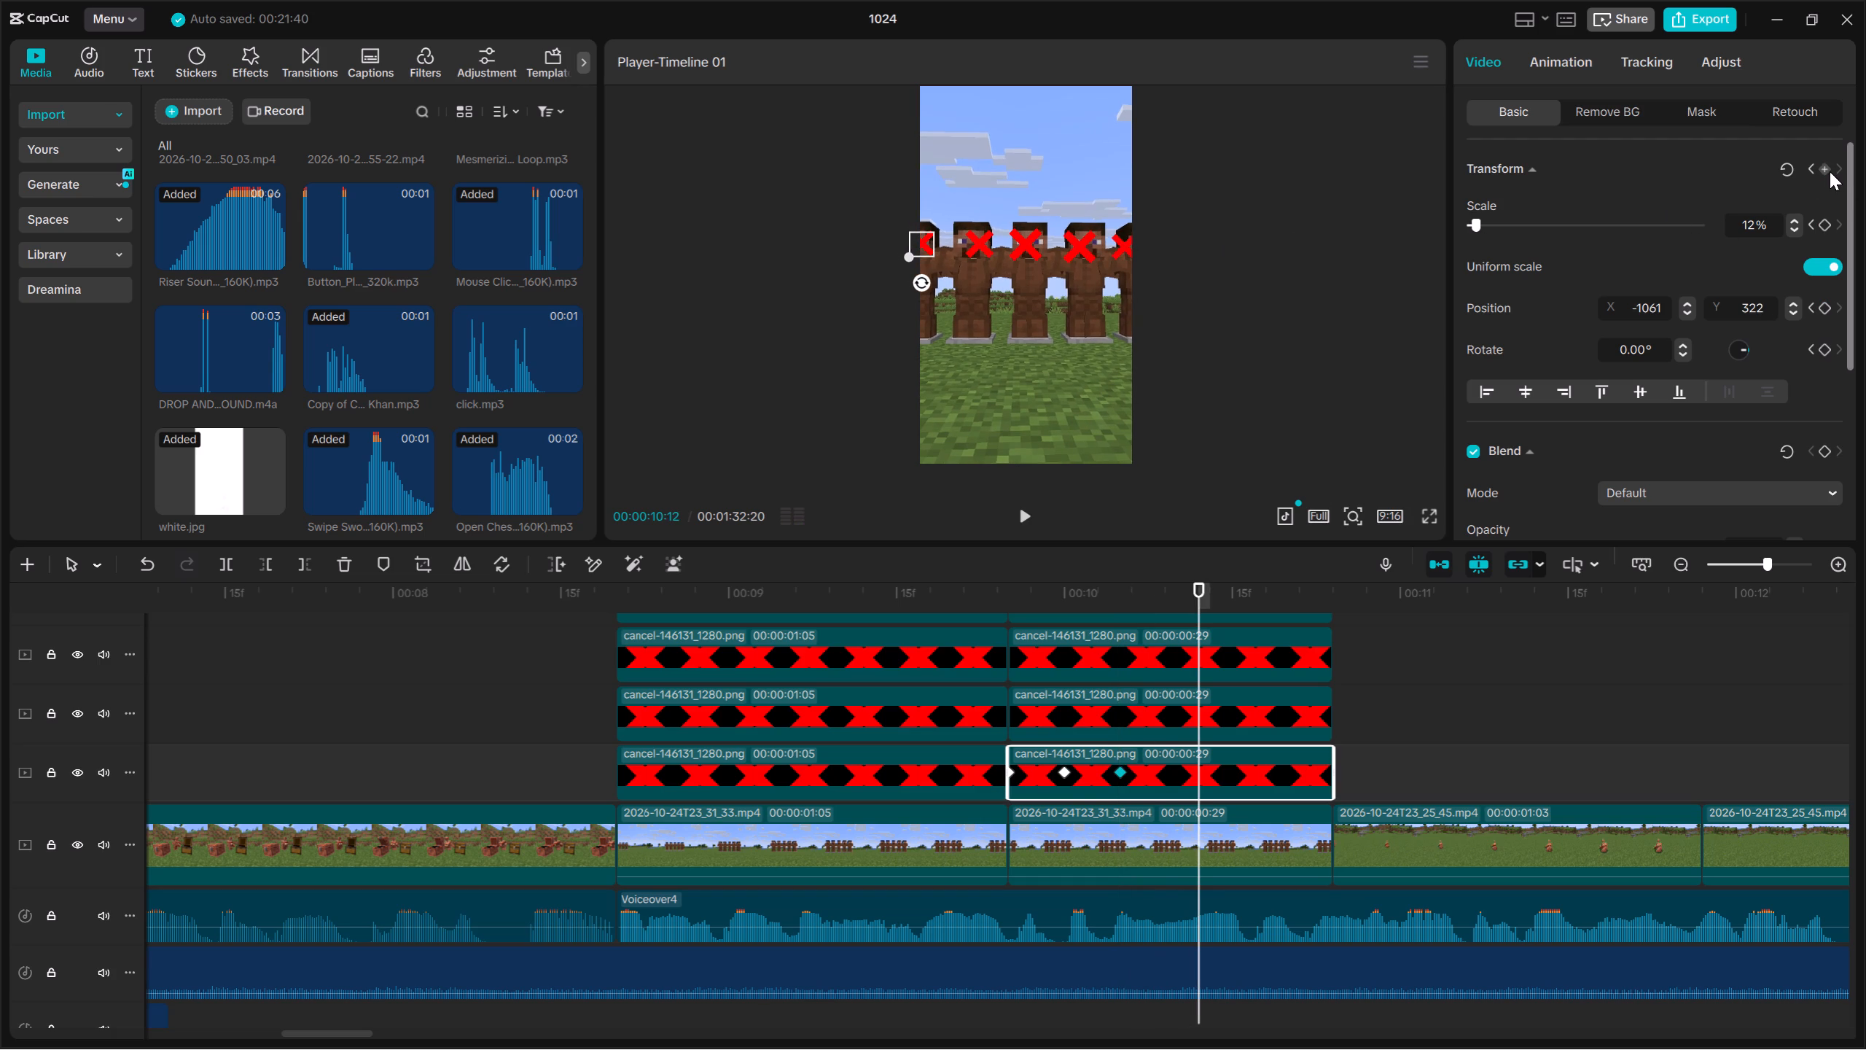
left_click(1830, 171)
key("space")
key("space")
left_click(1830, 171)
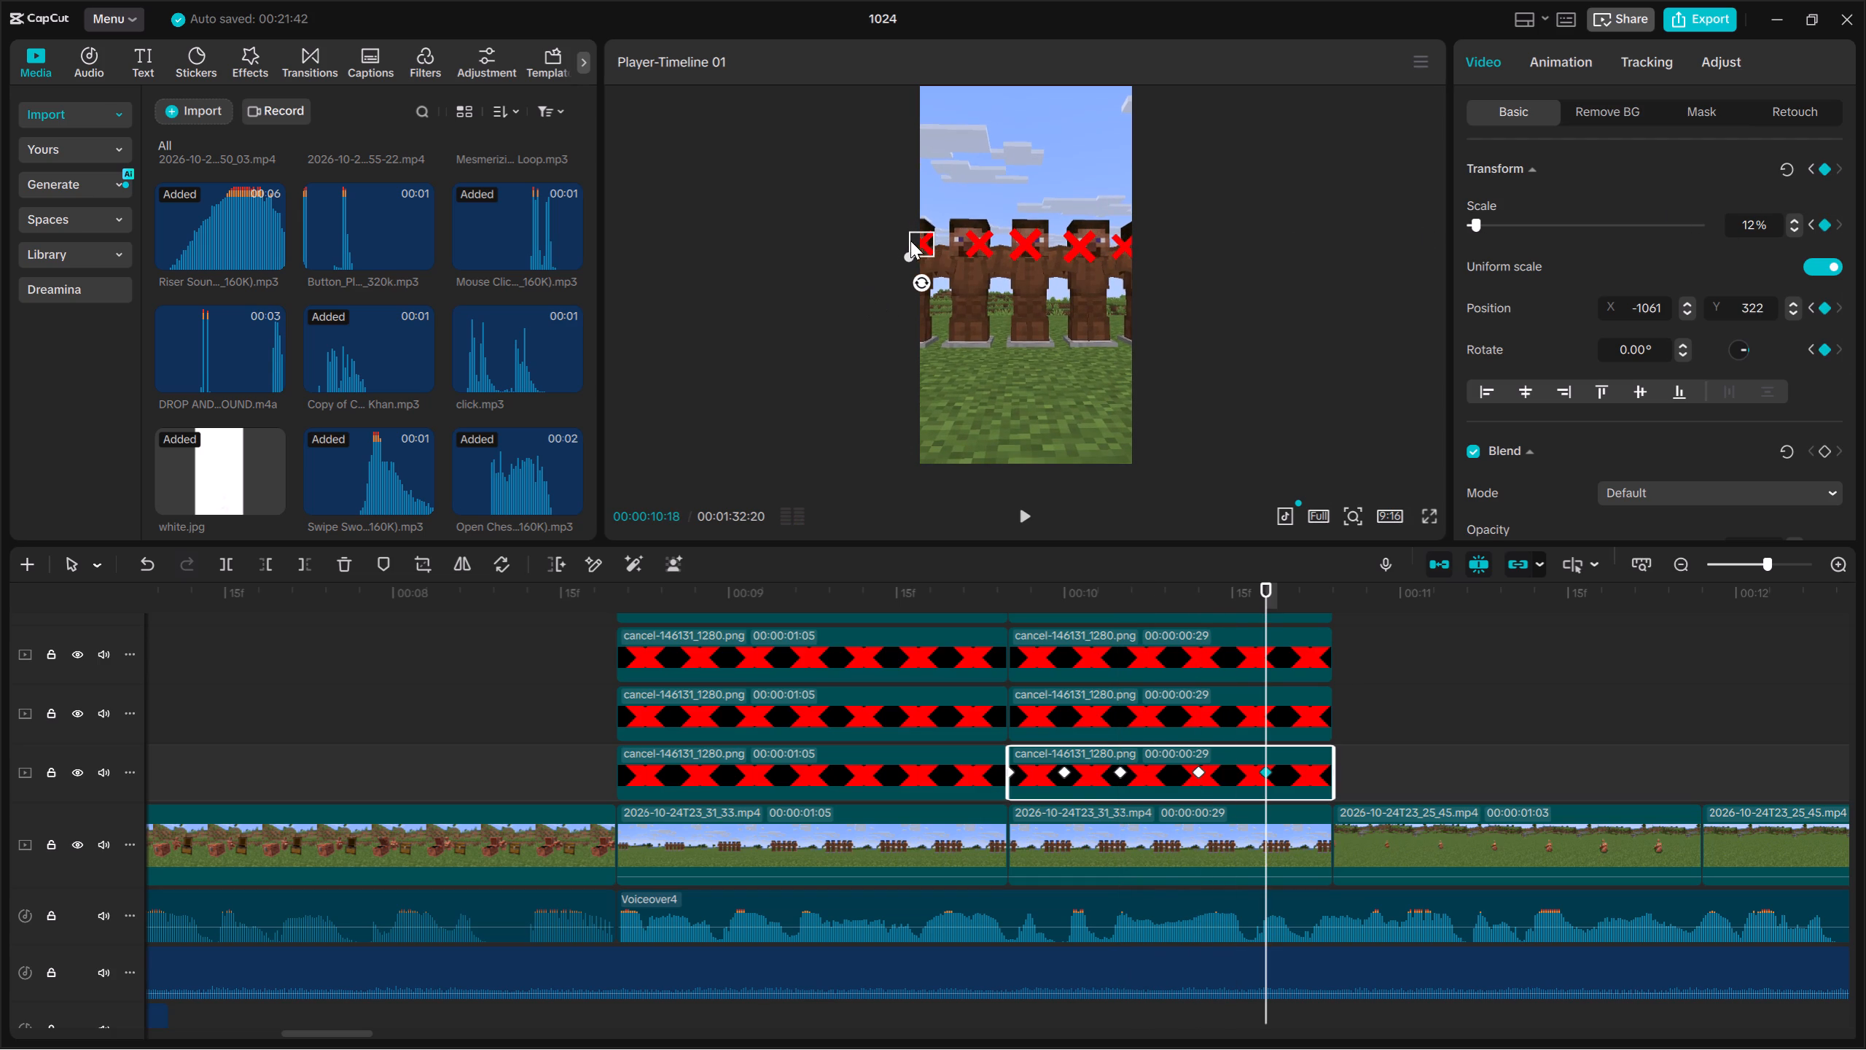
left_click_drag(918, 238, 907, 233)
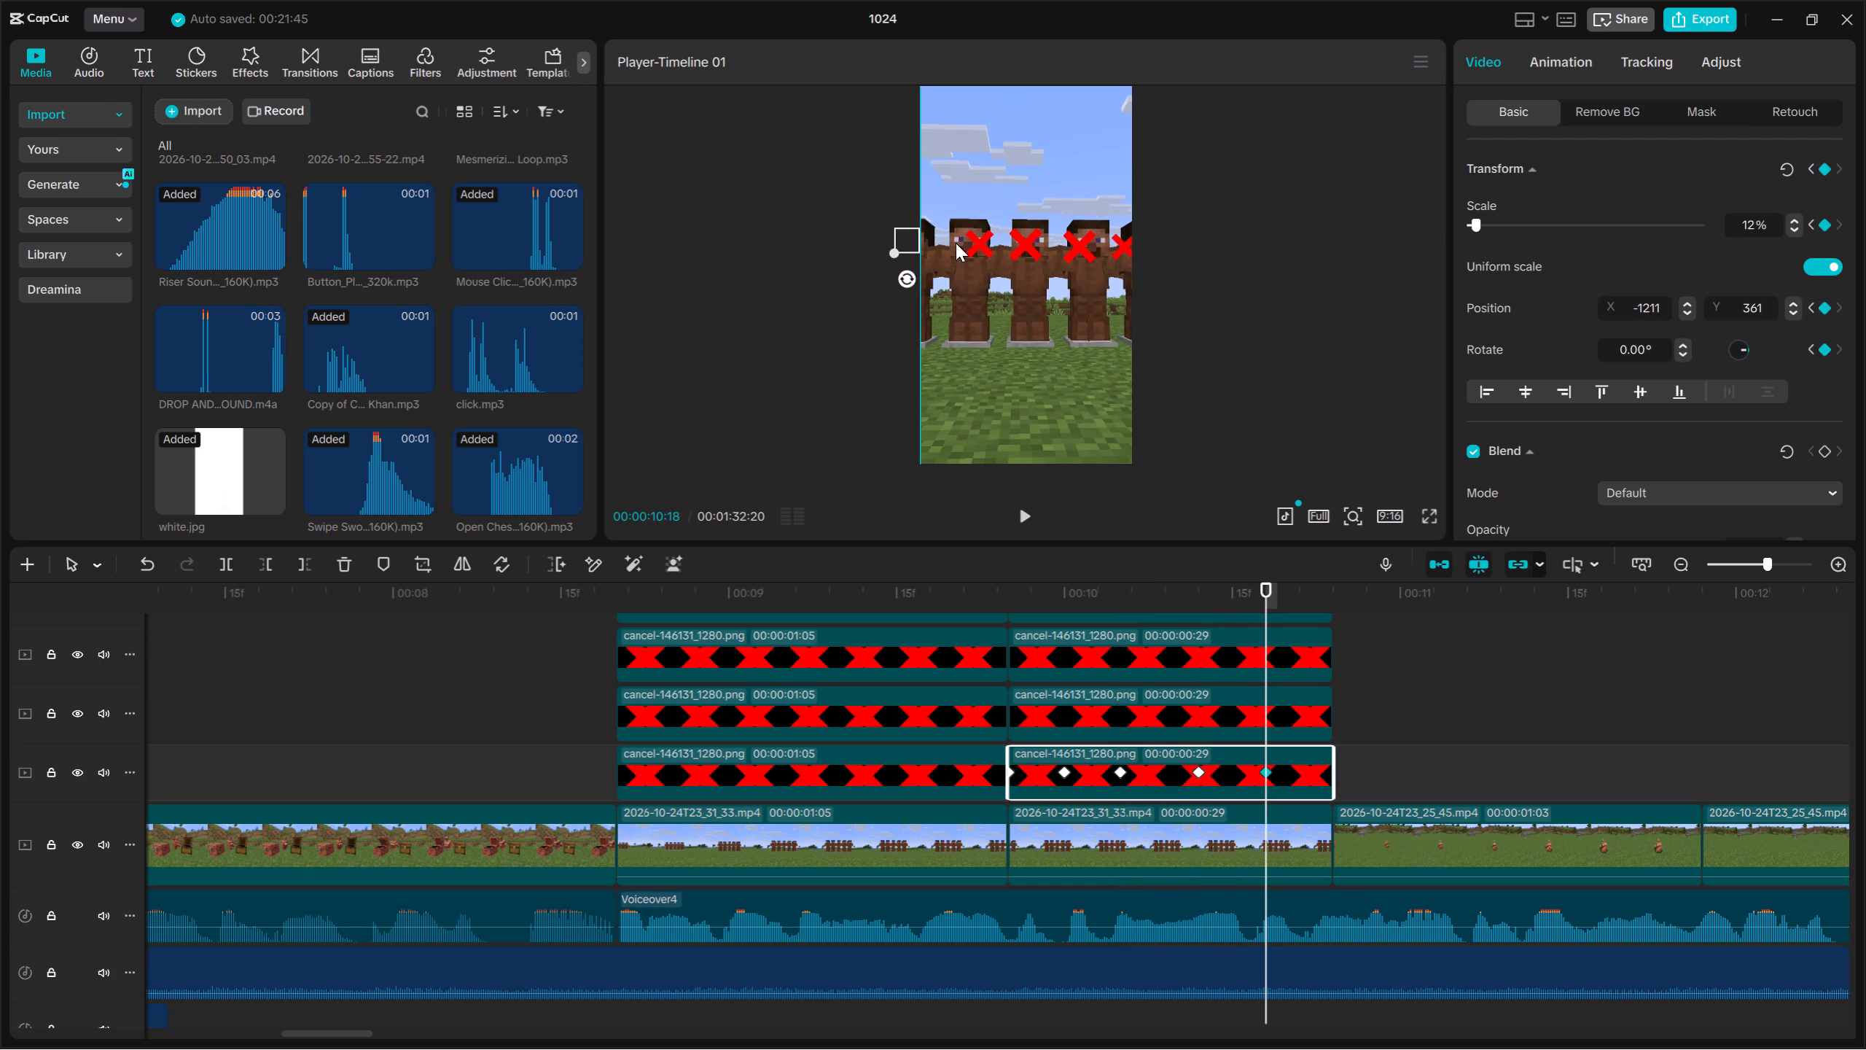
key("space")
key("space")
On the second head's X segment, add transform keyframes at 00:00:09:25 and 00:00:10:03, moving the latter to about X -555, Y 326.
key("Up")
key("Up")
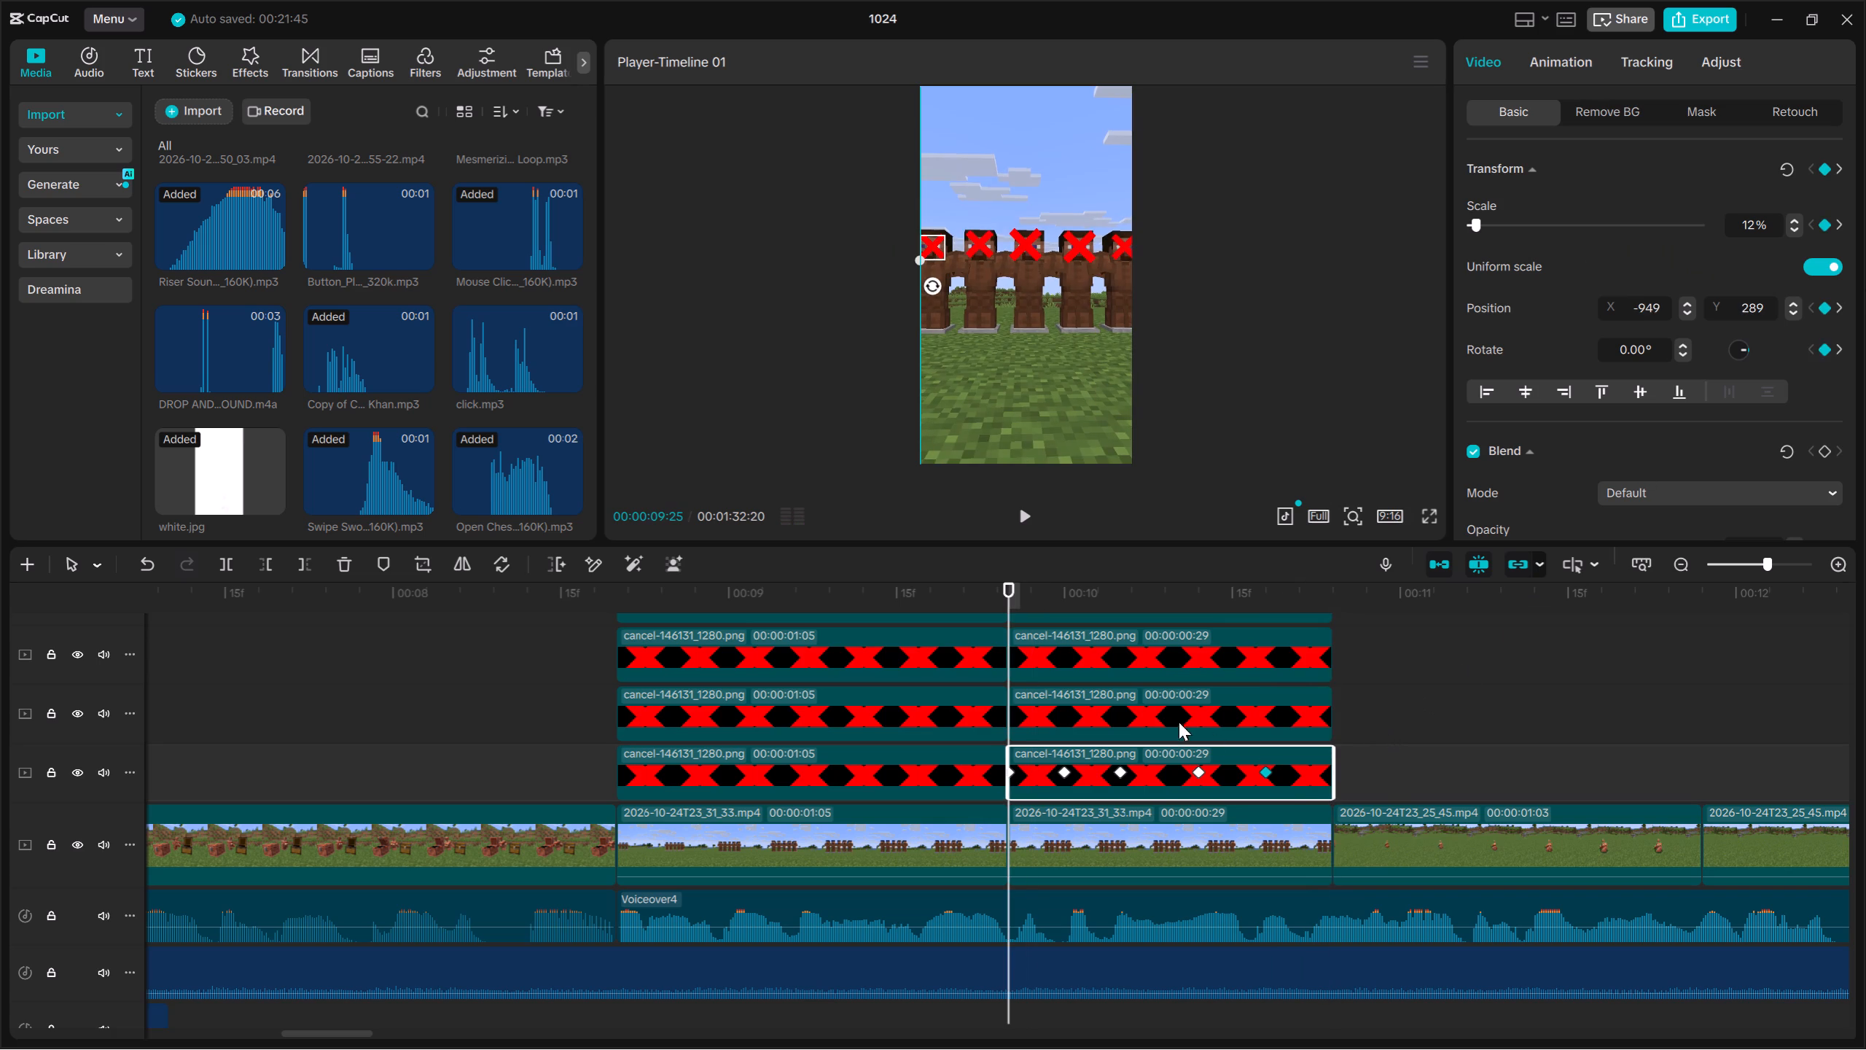
left_click(1135, 696)
left_click(1826, 169)
key("space")
key("space")
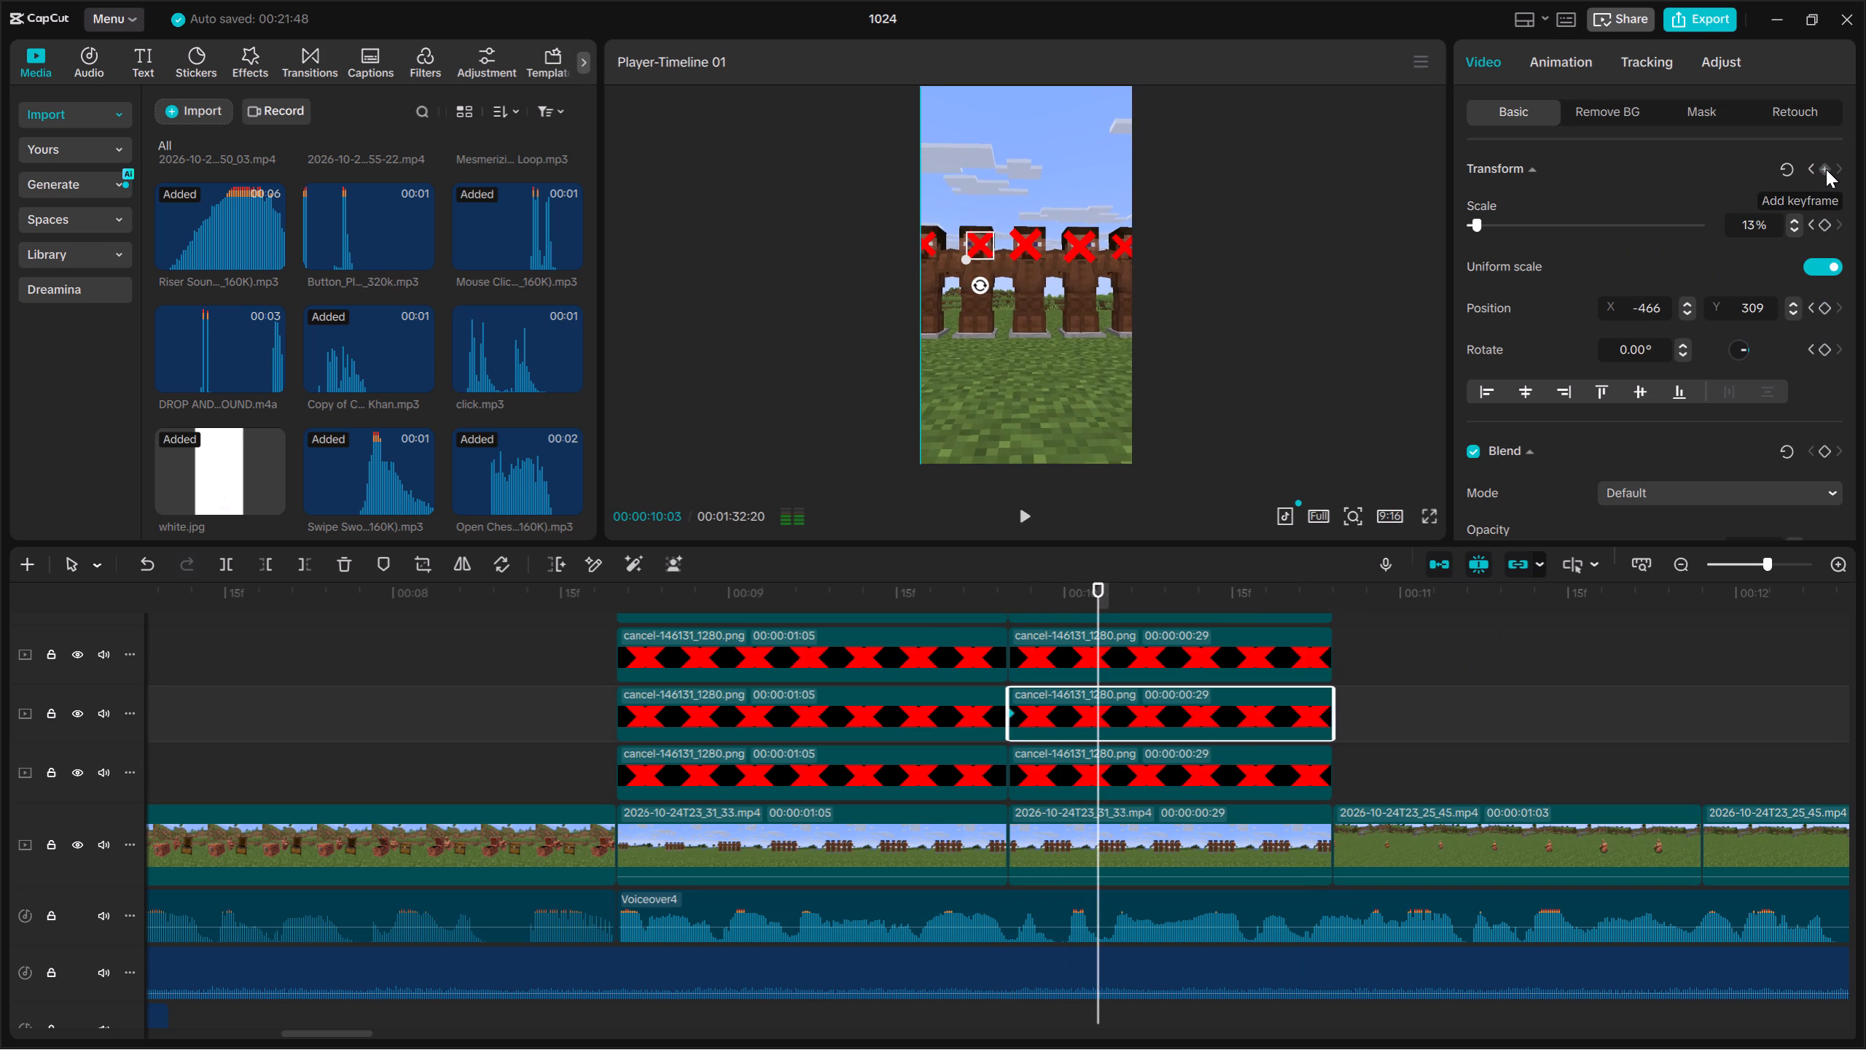
left_click(1826, 169)
left_click_drag(972, 241, 964, 238)
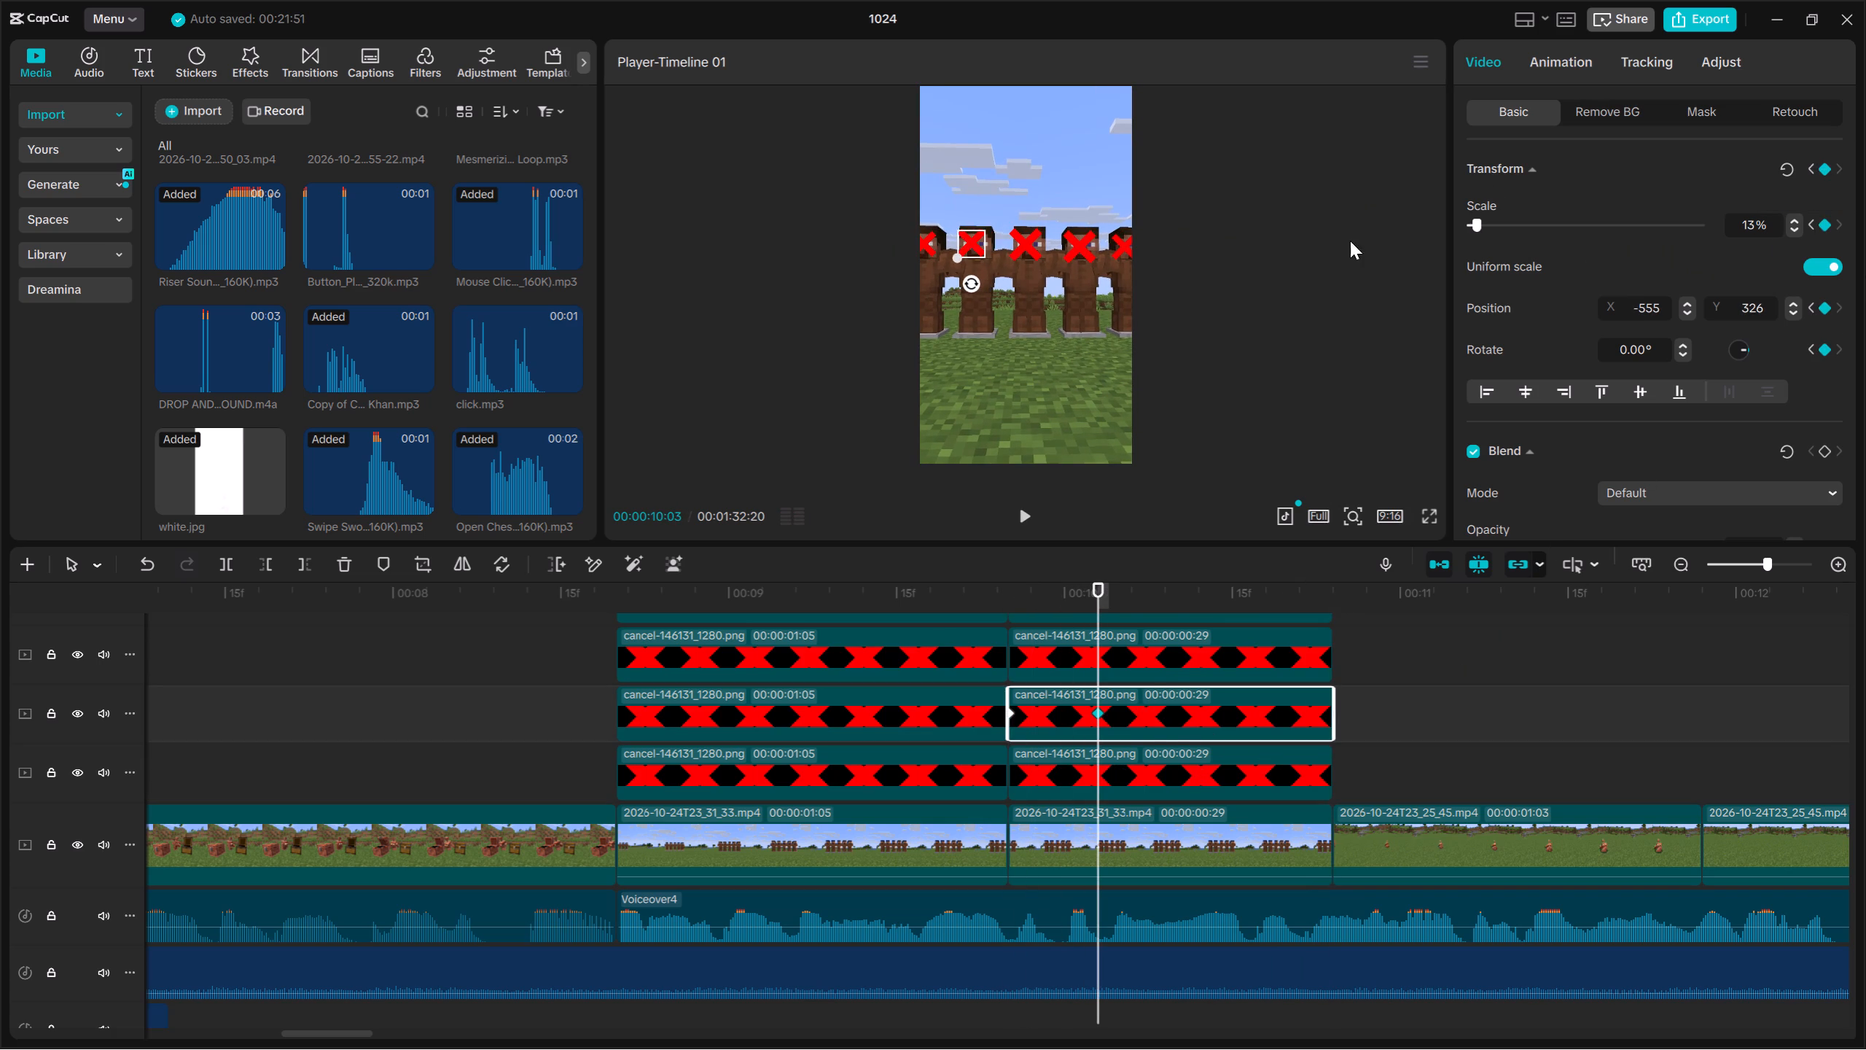
Keyframe the second head's X at 00:00:10:15, about X -566, Y 343, and at 00:00:10:22, aligning it with the head.
key("space")
key("space")
left_click(1822, 165)
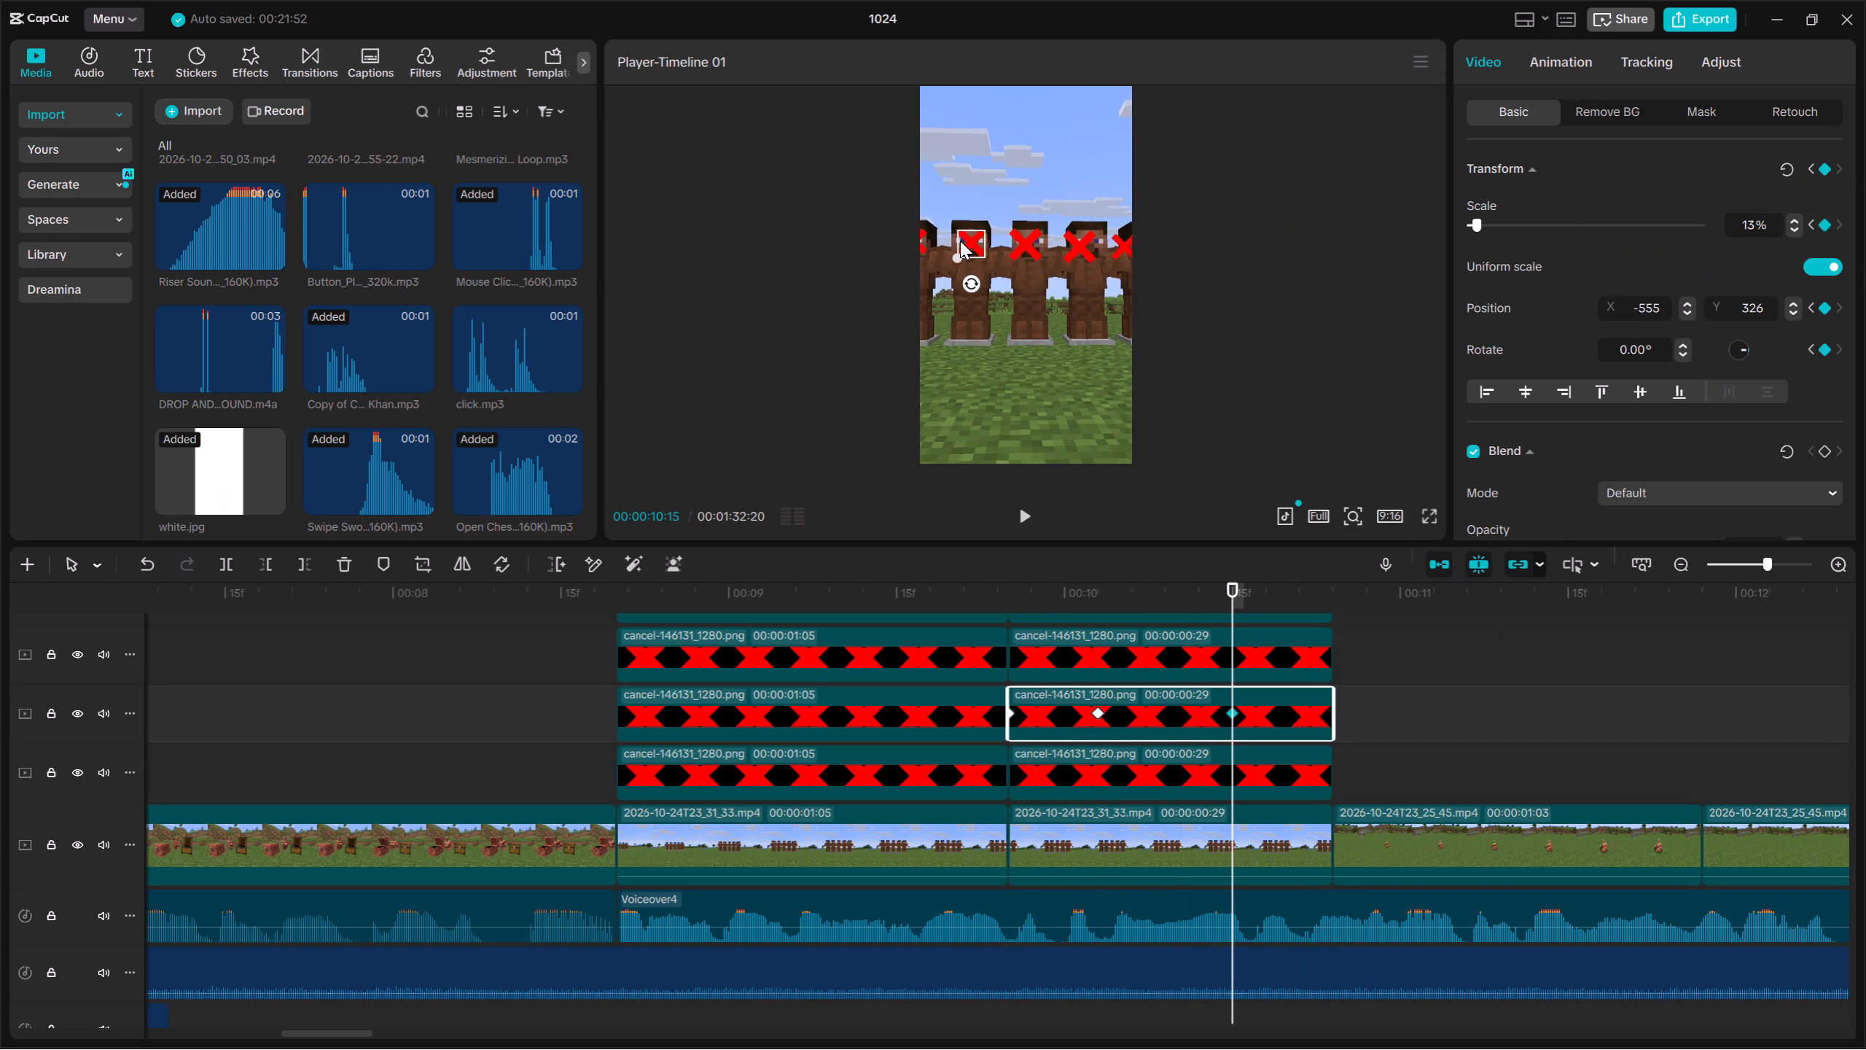
left_click(960, 241)
key("space")
key("space")
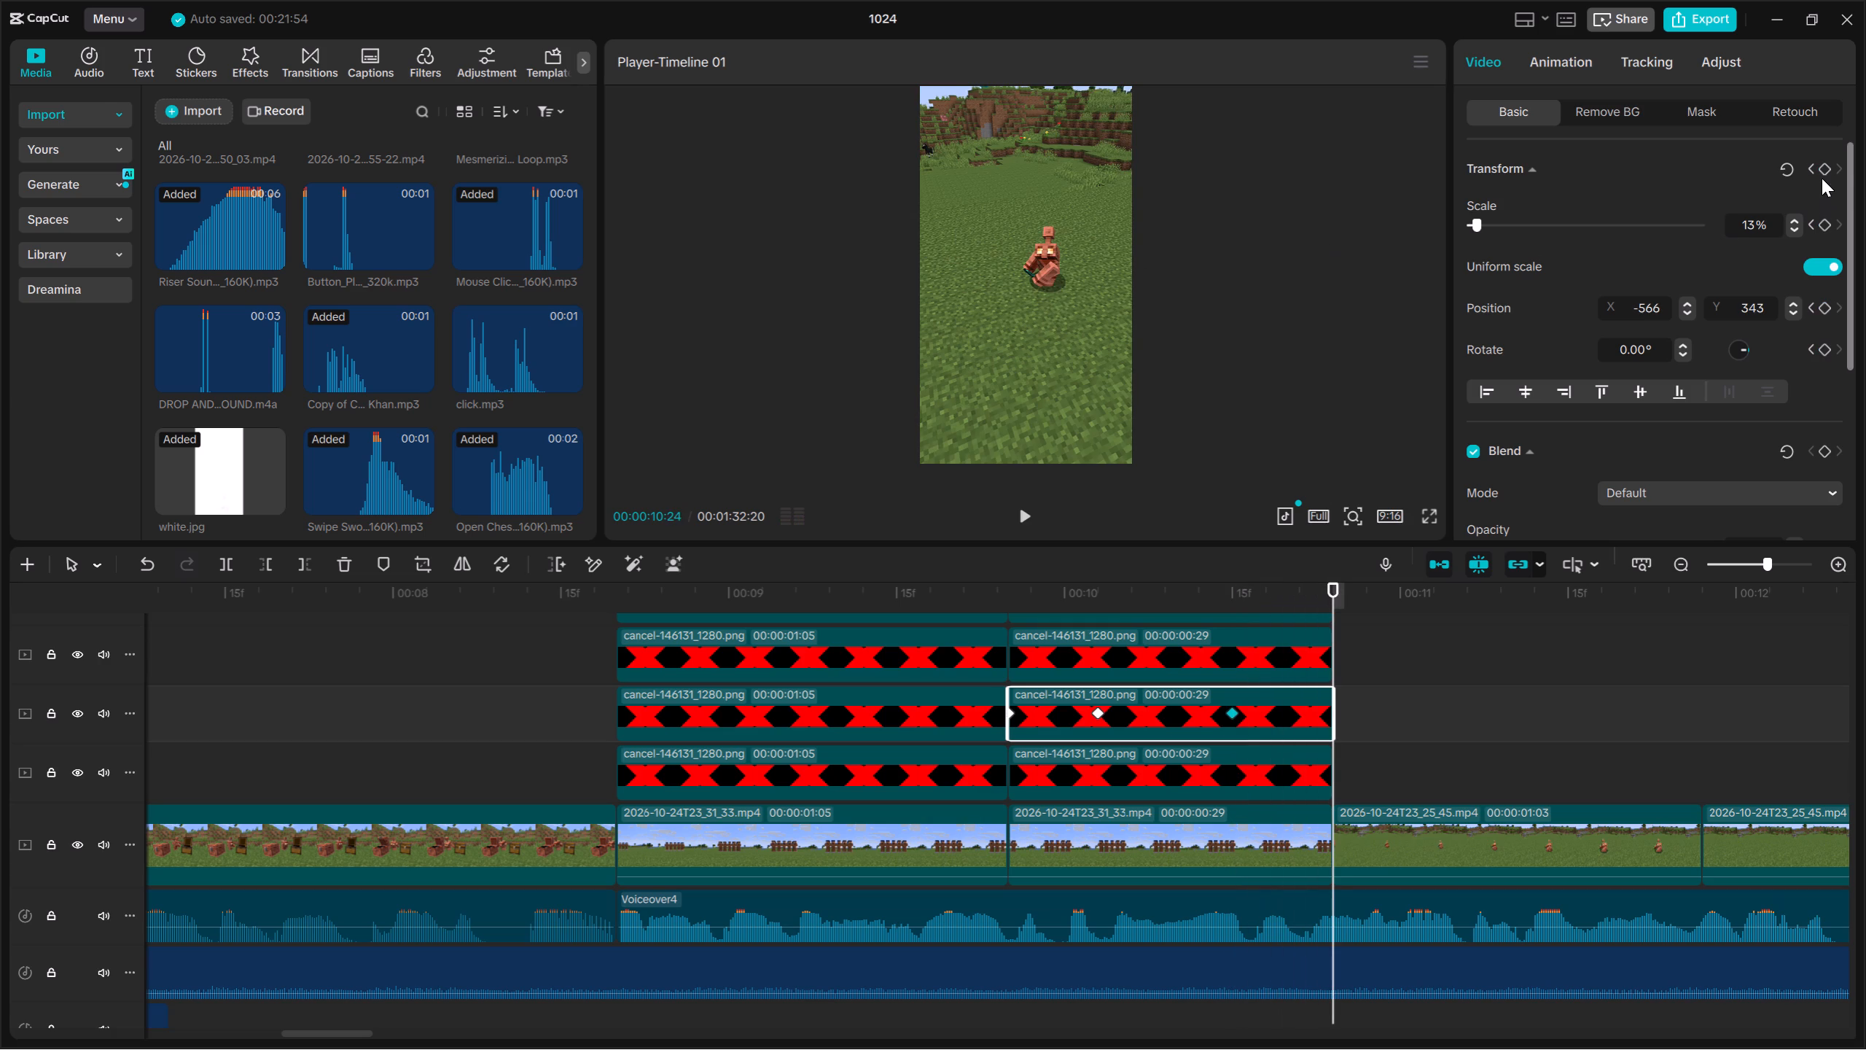
left_click_drag(1330, 586, 1309, 585)
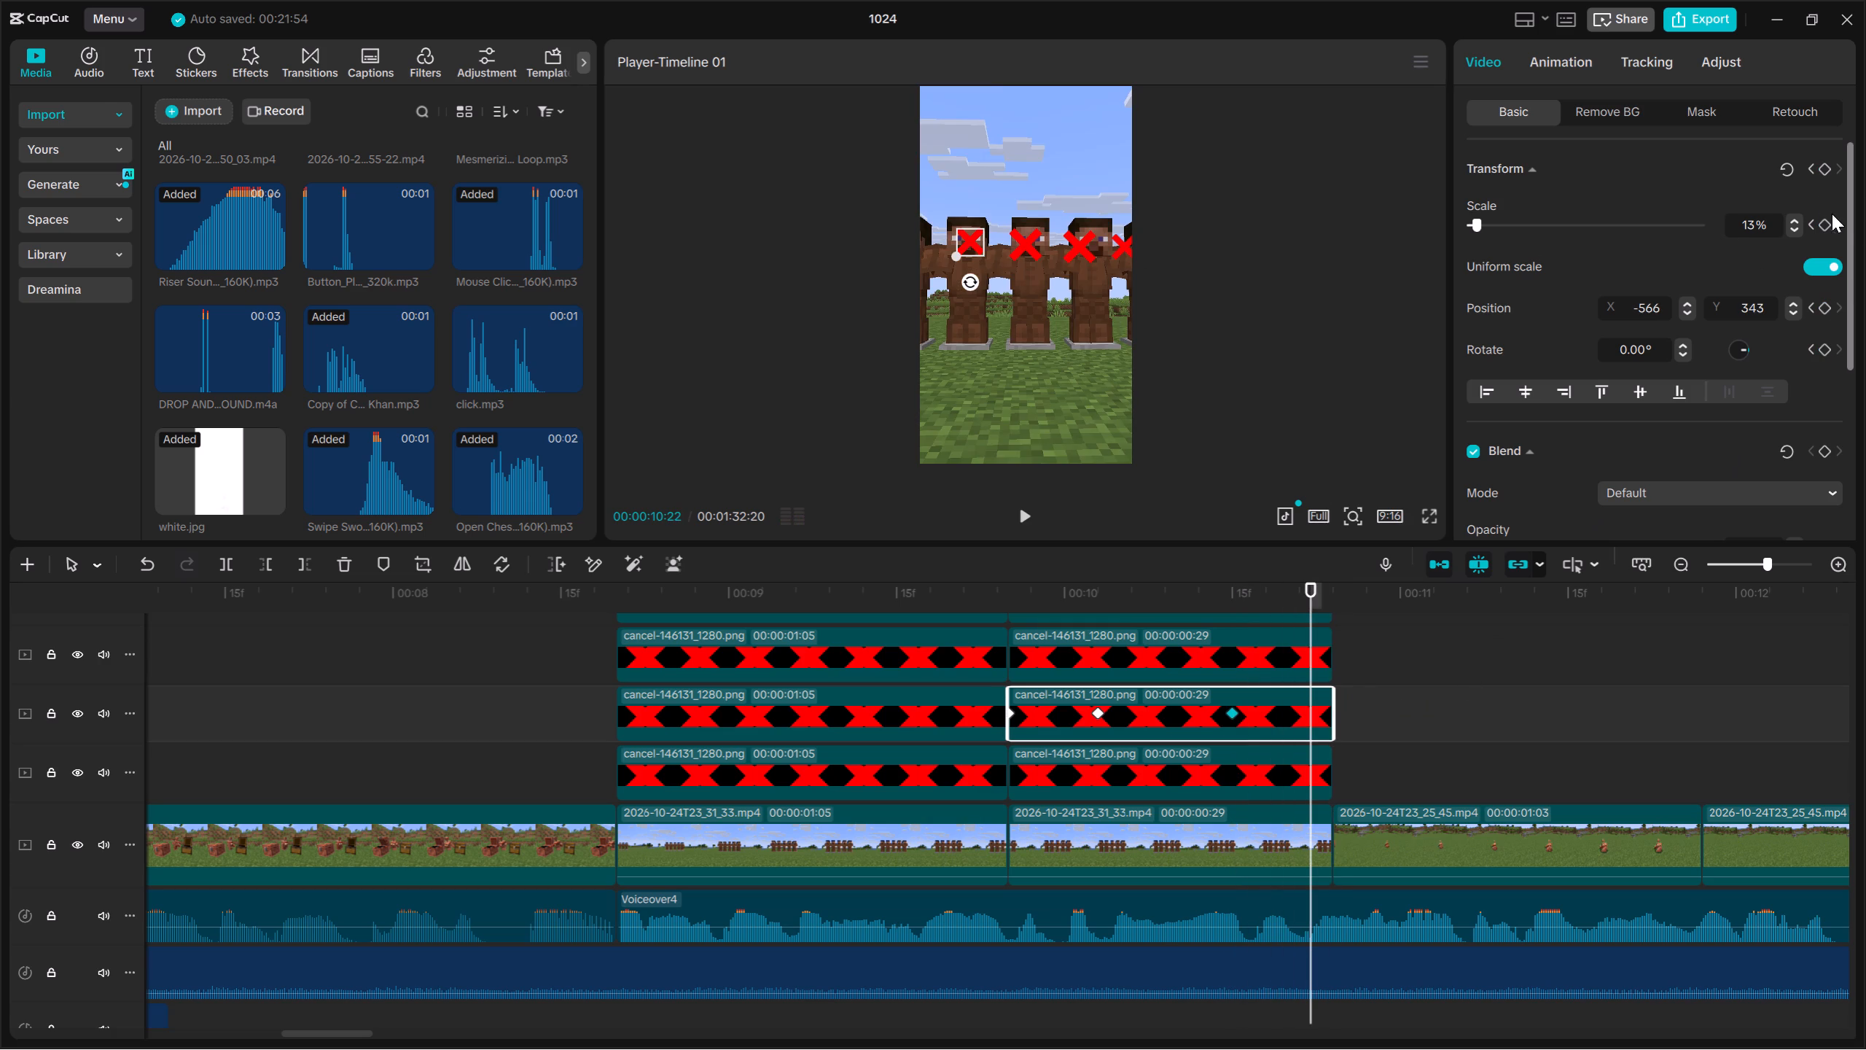
left_click(1815, 166)
left_click(1828, 174)
left_click(975, 241)
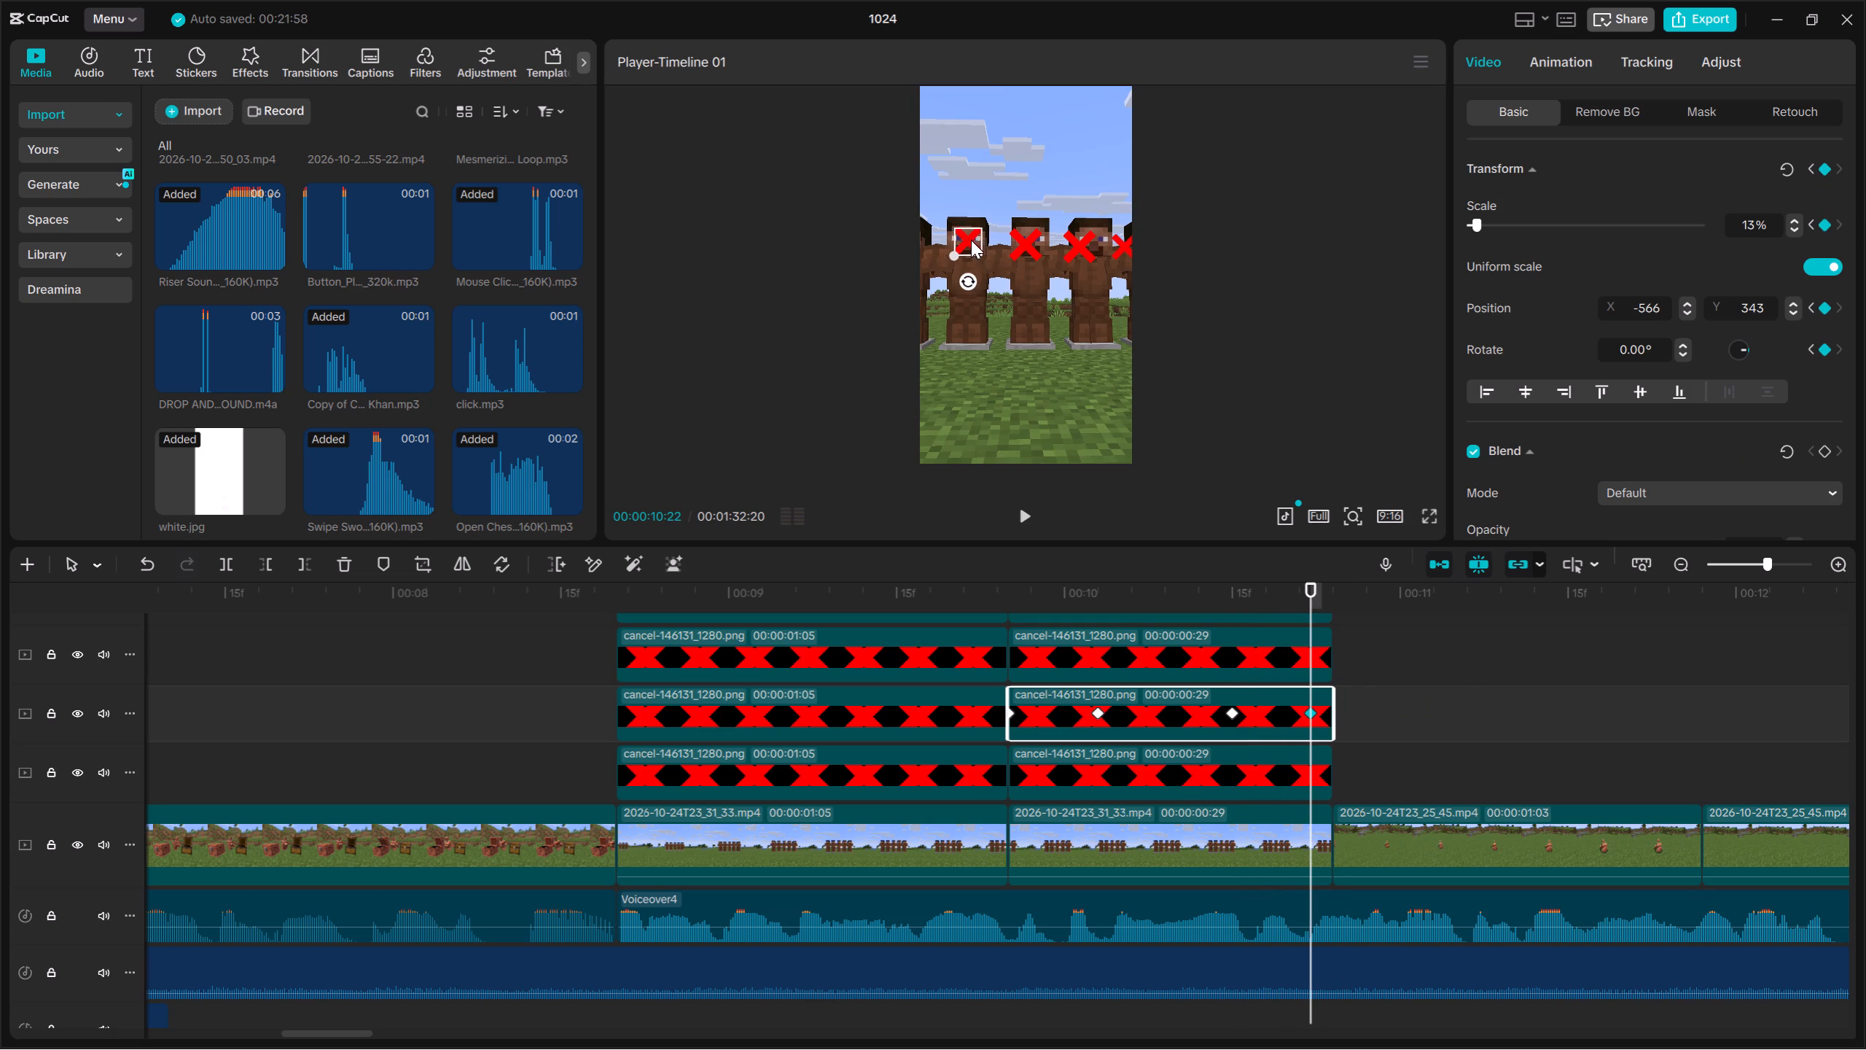
On the middle head's X segment, add transform keyframes at 00:00:09:25 and 00:00:10:04, moving the latter to about X 72, Y 323.
scroll(1289, 642, "up", 1)
left_click(1227, 682)
key("Up")
key("Up")
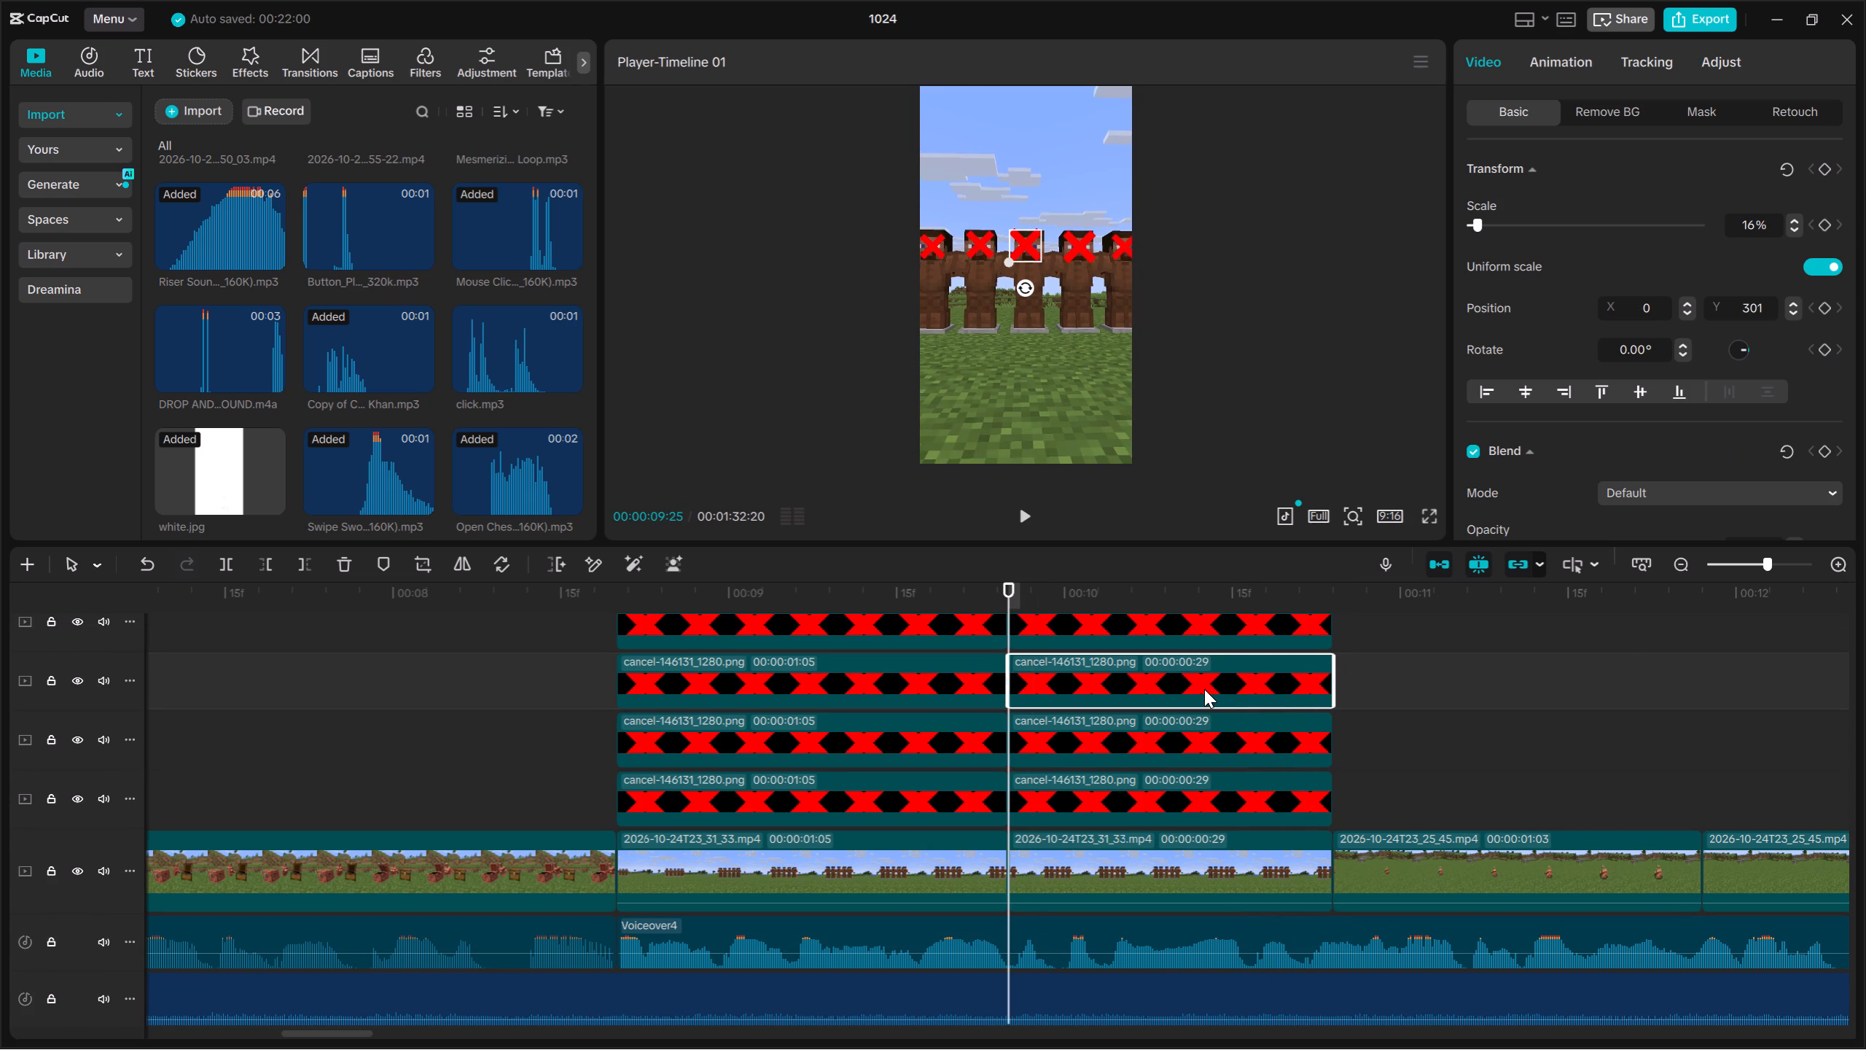
left_click(1824, 173)
key("space")
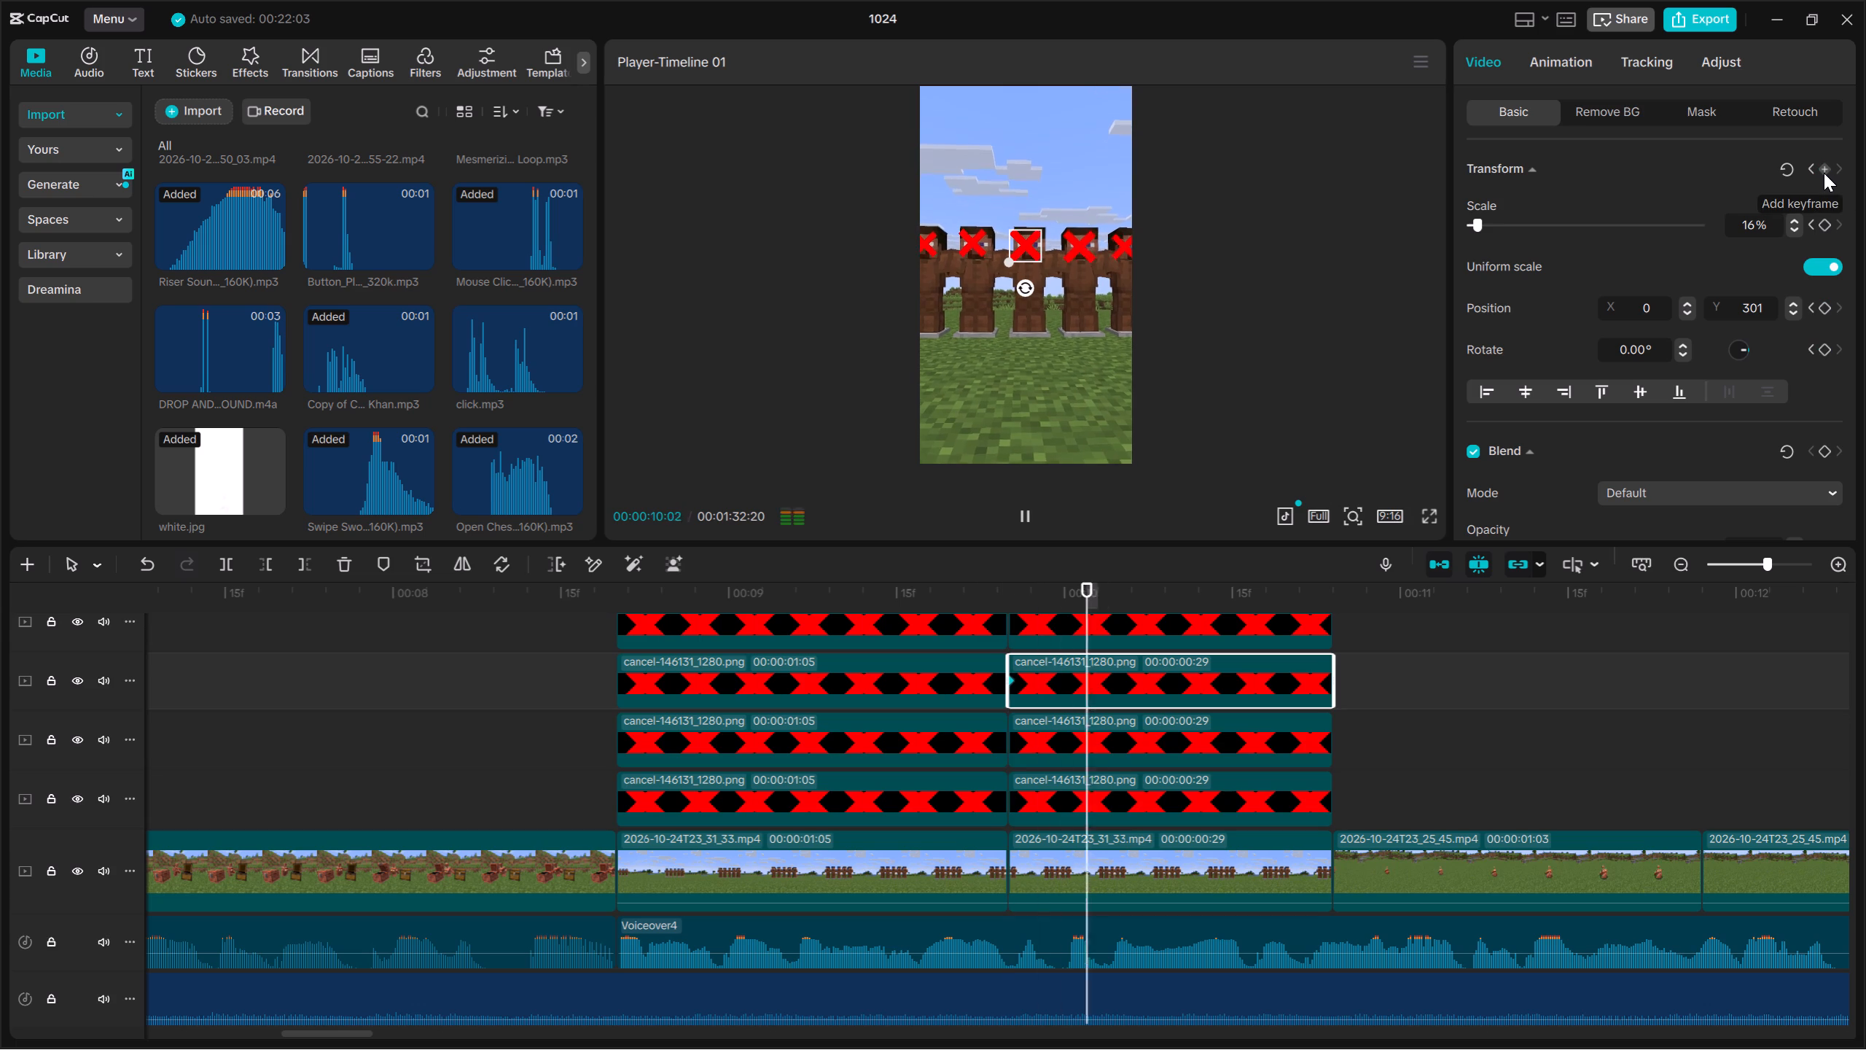
key("space")
left_click(1824, 173)
left_click_drag(1020, 244, 1027, 243)
Add a keyframe at 00:00:10:17 for the middle head's X and reposition it to about X 0, Y 368.
key("space")
key("space")
left_click(1821, 166)
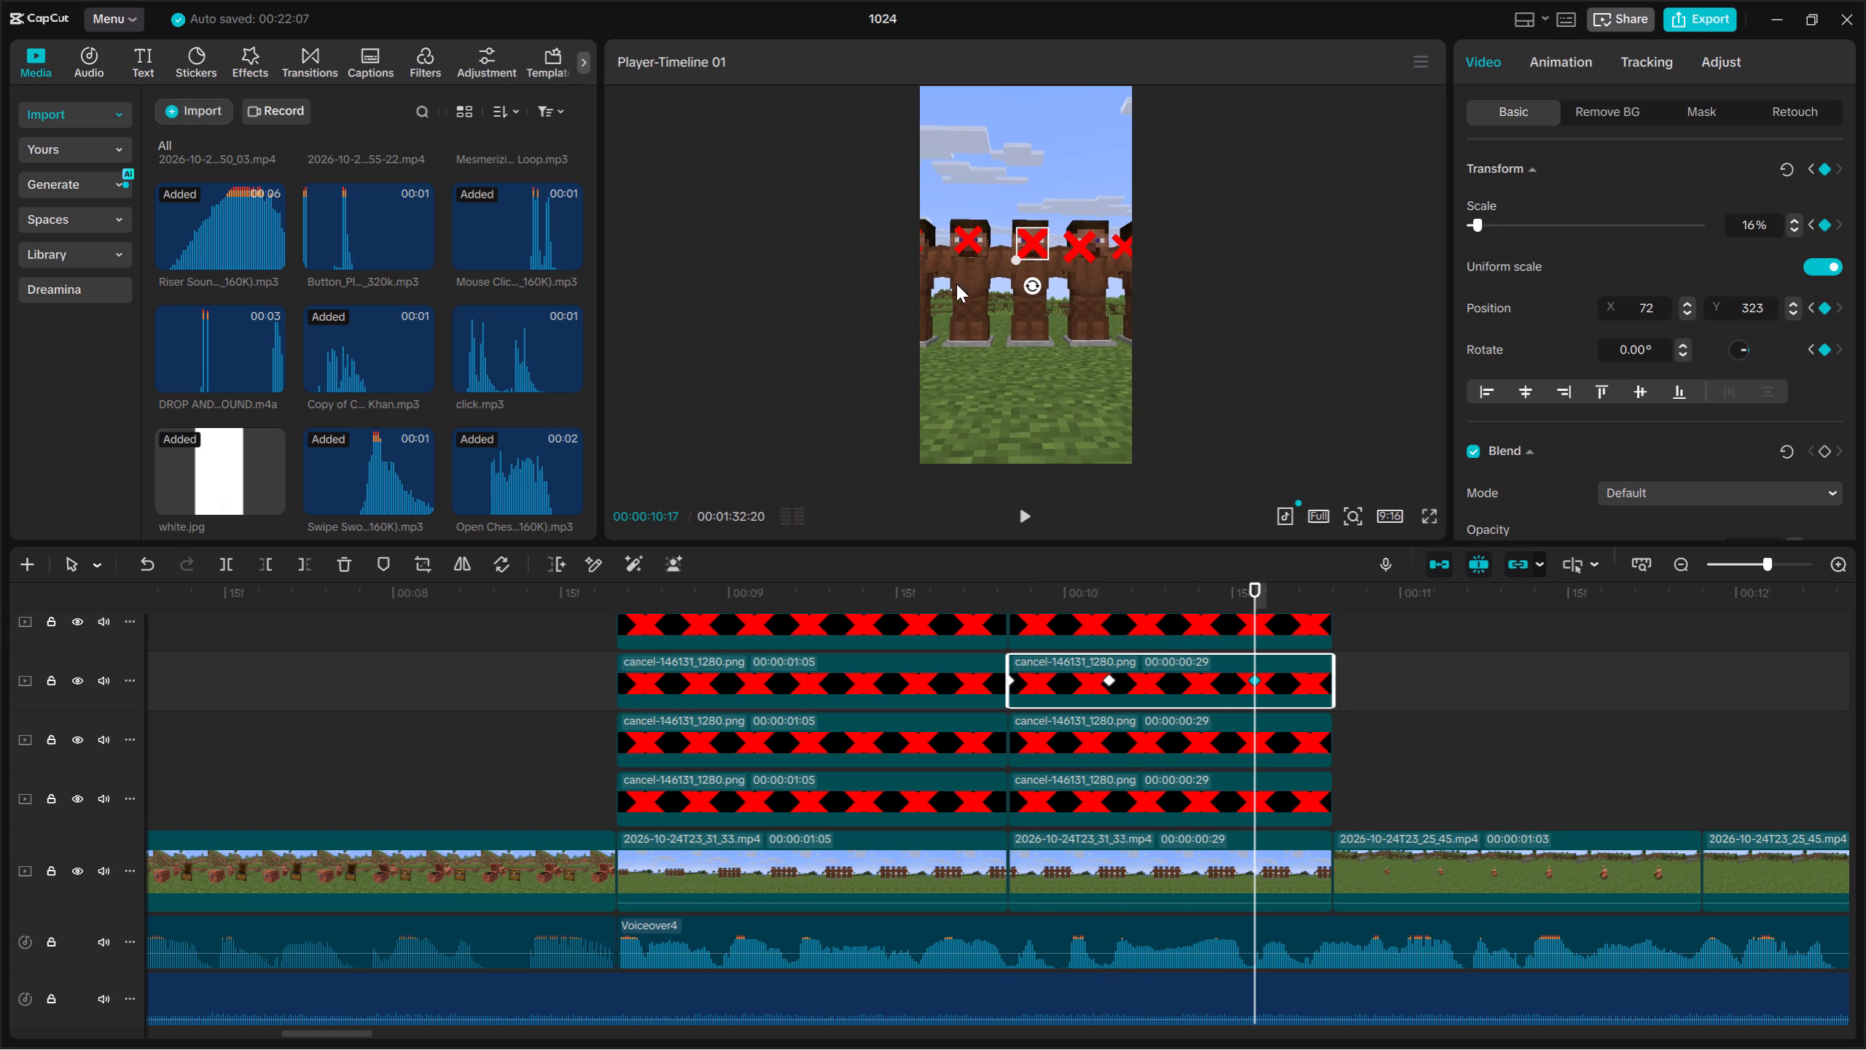
left_click(1037, 241)
key("space")
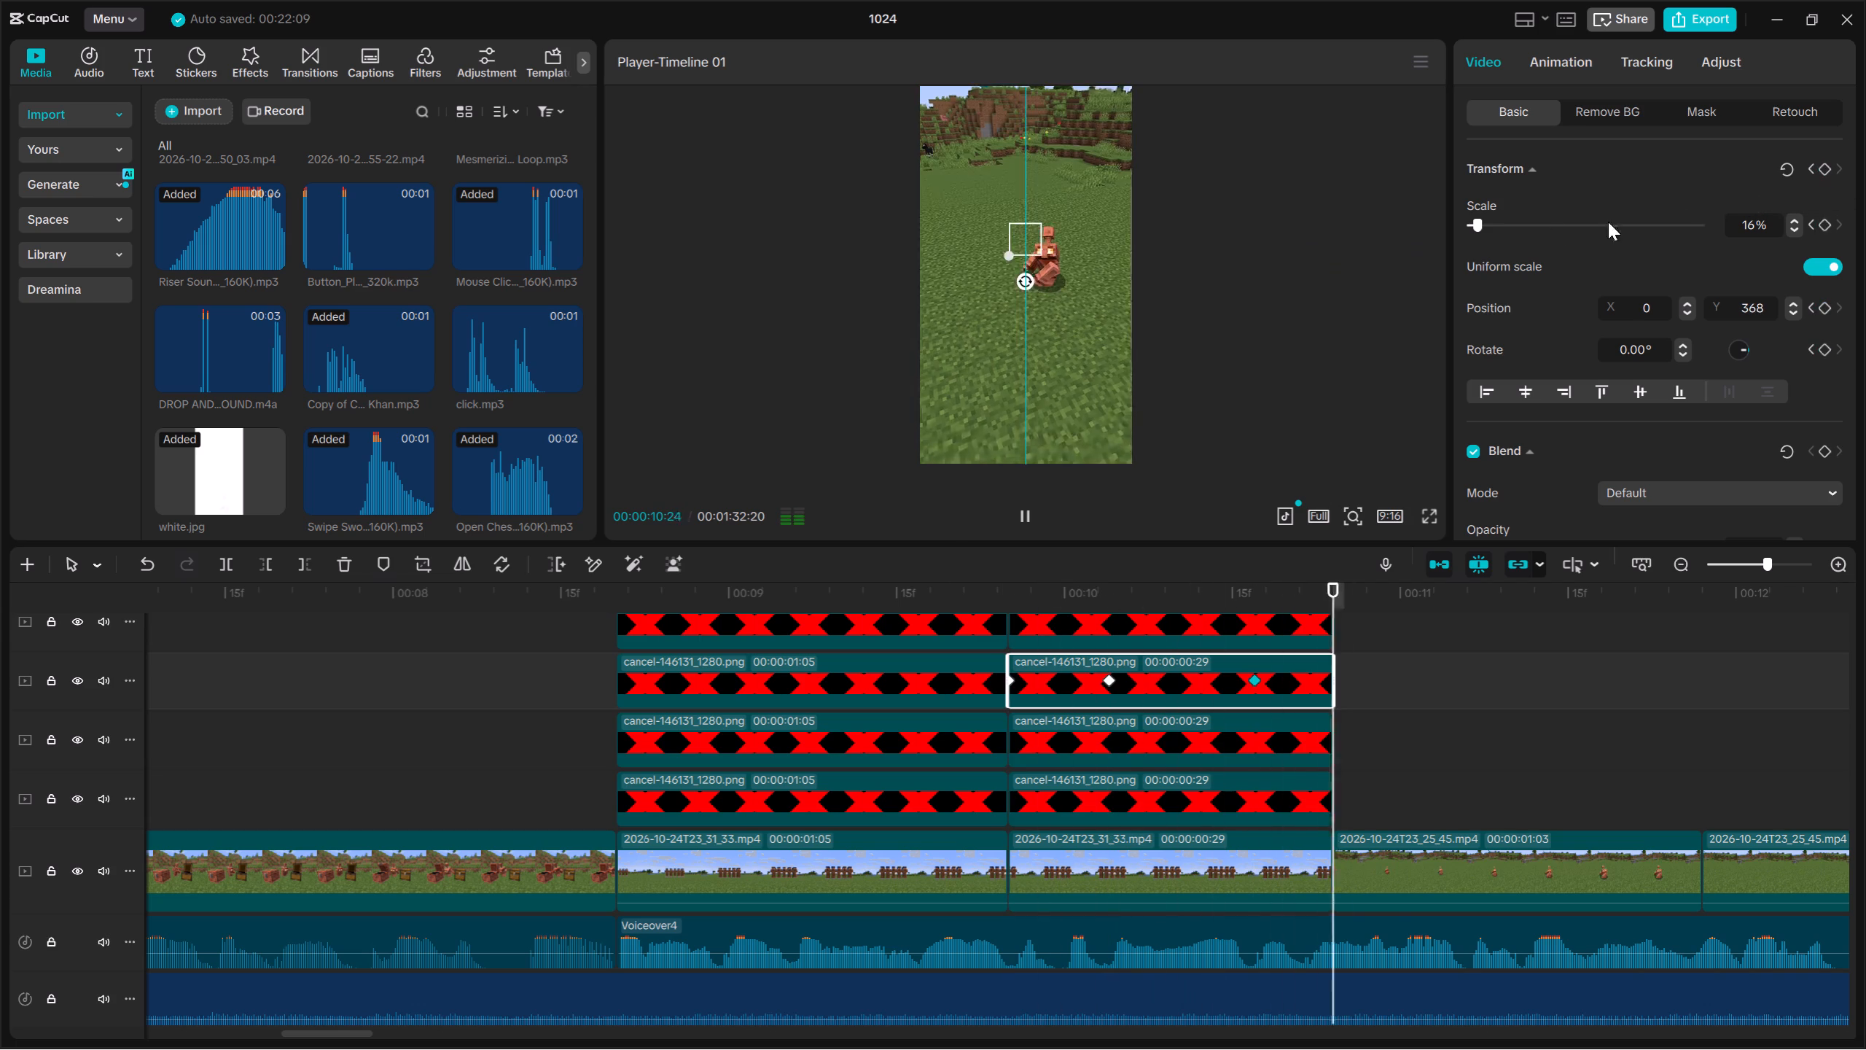
key("space")
left_click(1354, 663)
left_click_drag(1354, 663, 1303, 668)
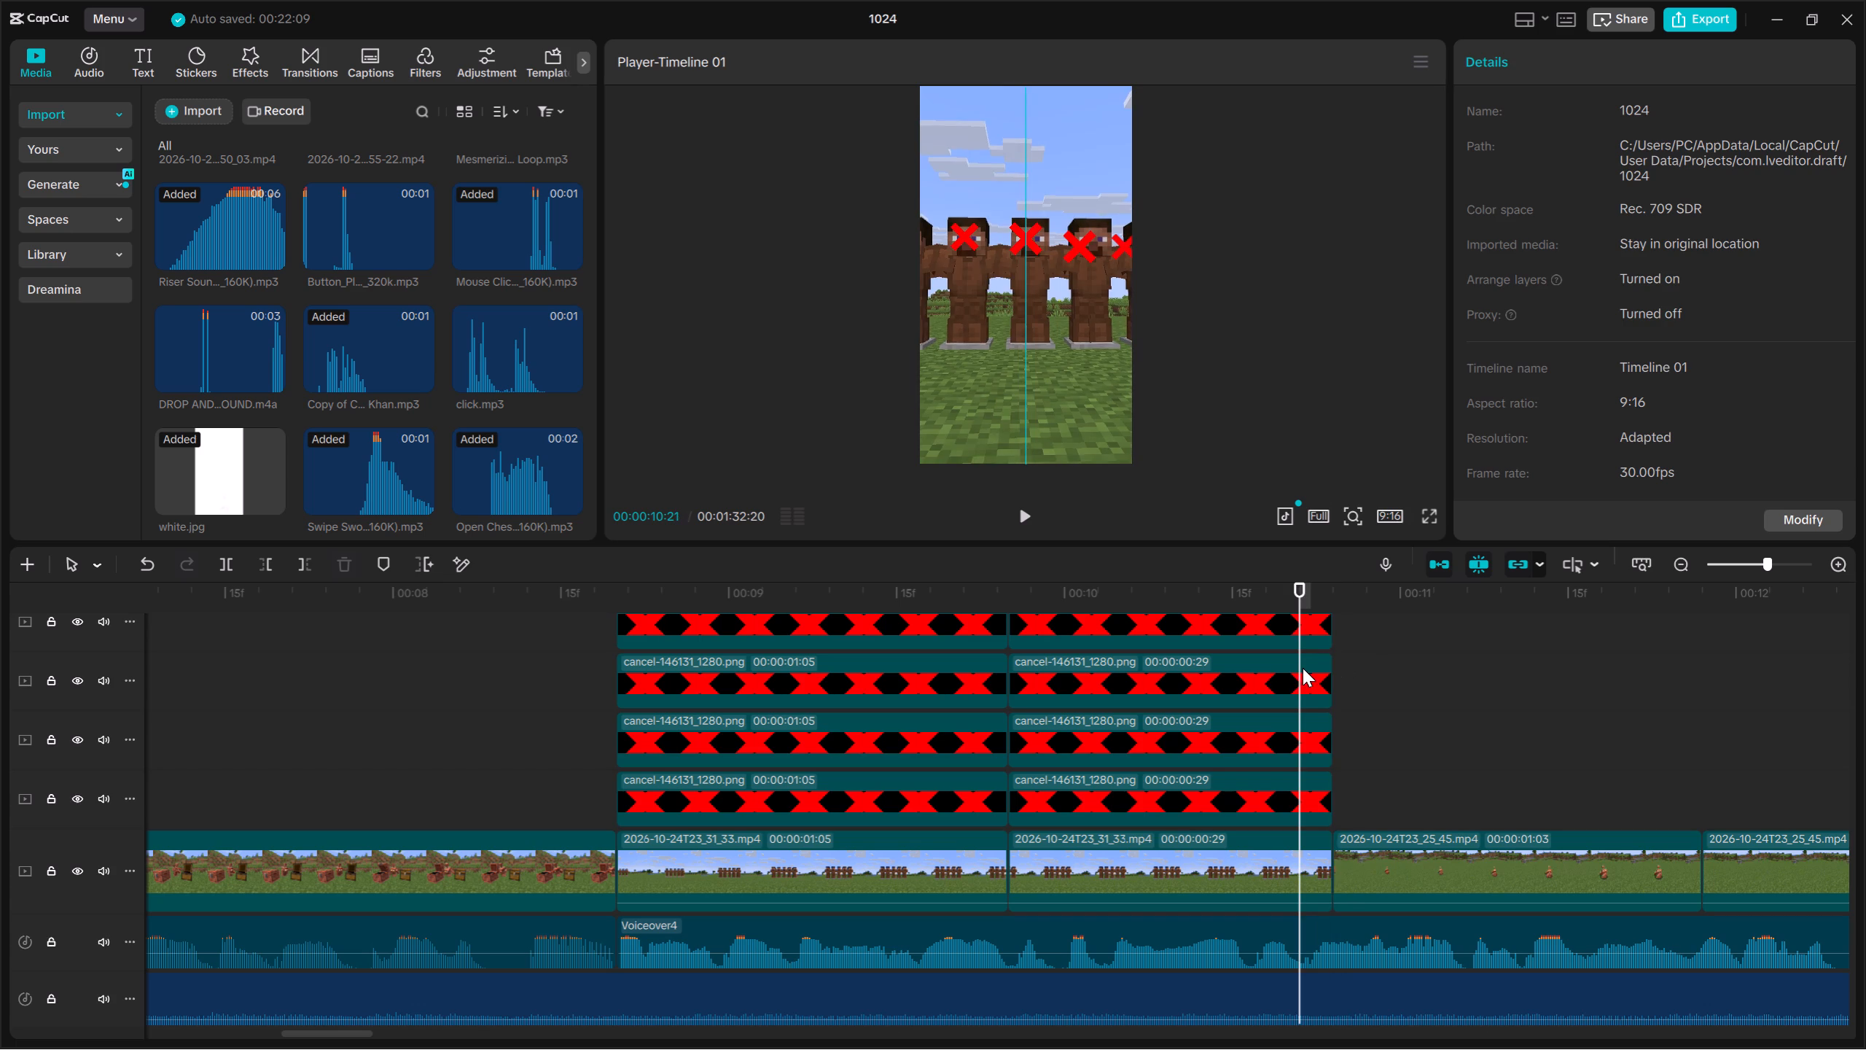
left_click(1295, 681)
On the fourth head's X segment, add transform keyframes at 00:00:09:25 and 00:00:10:08, moving the latter to about X 658, Y 340.
scroll(1333, 717, "up", 5)
left_click(1171, 752)
key("Up")
key("Up")
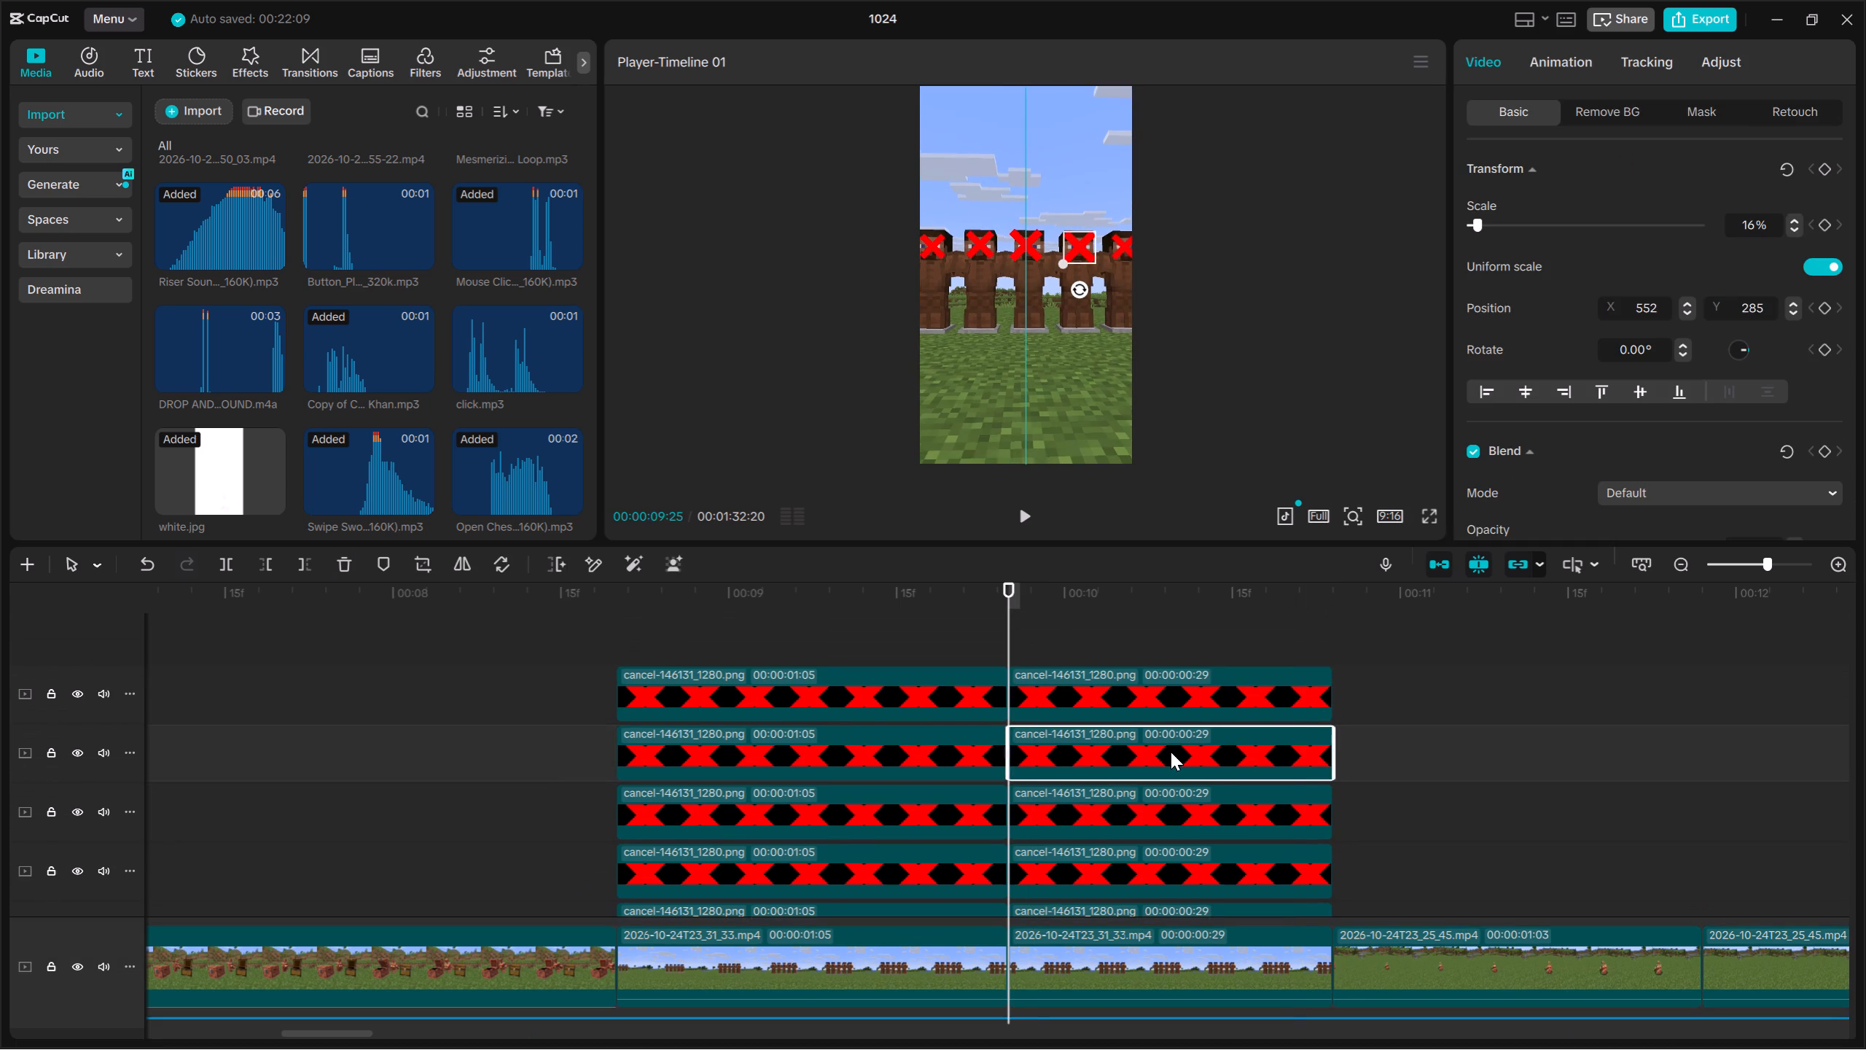
left_click(1826, 165)
key("space")
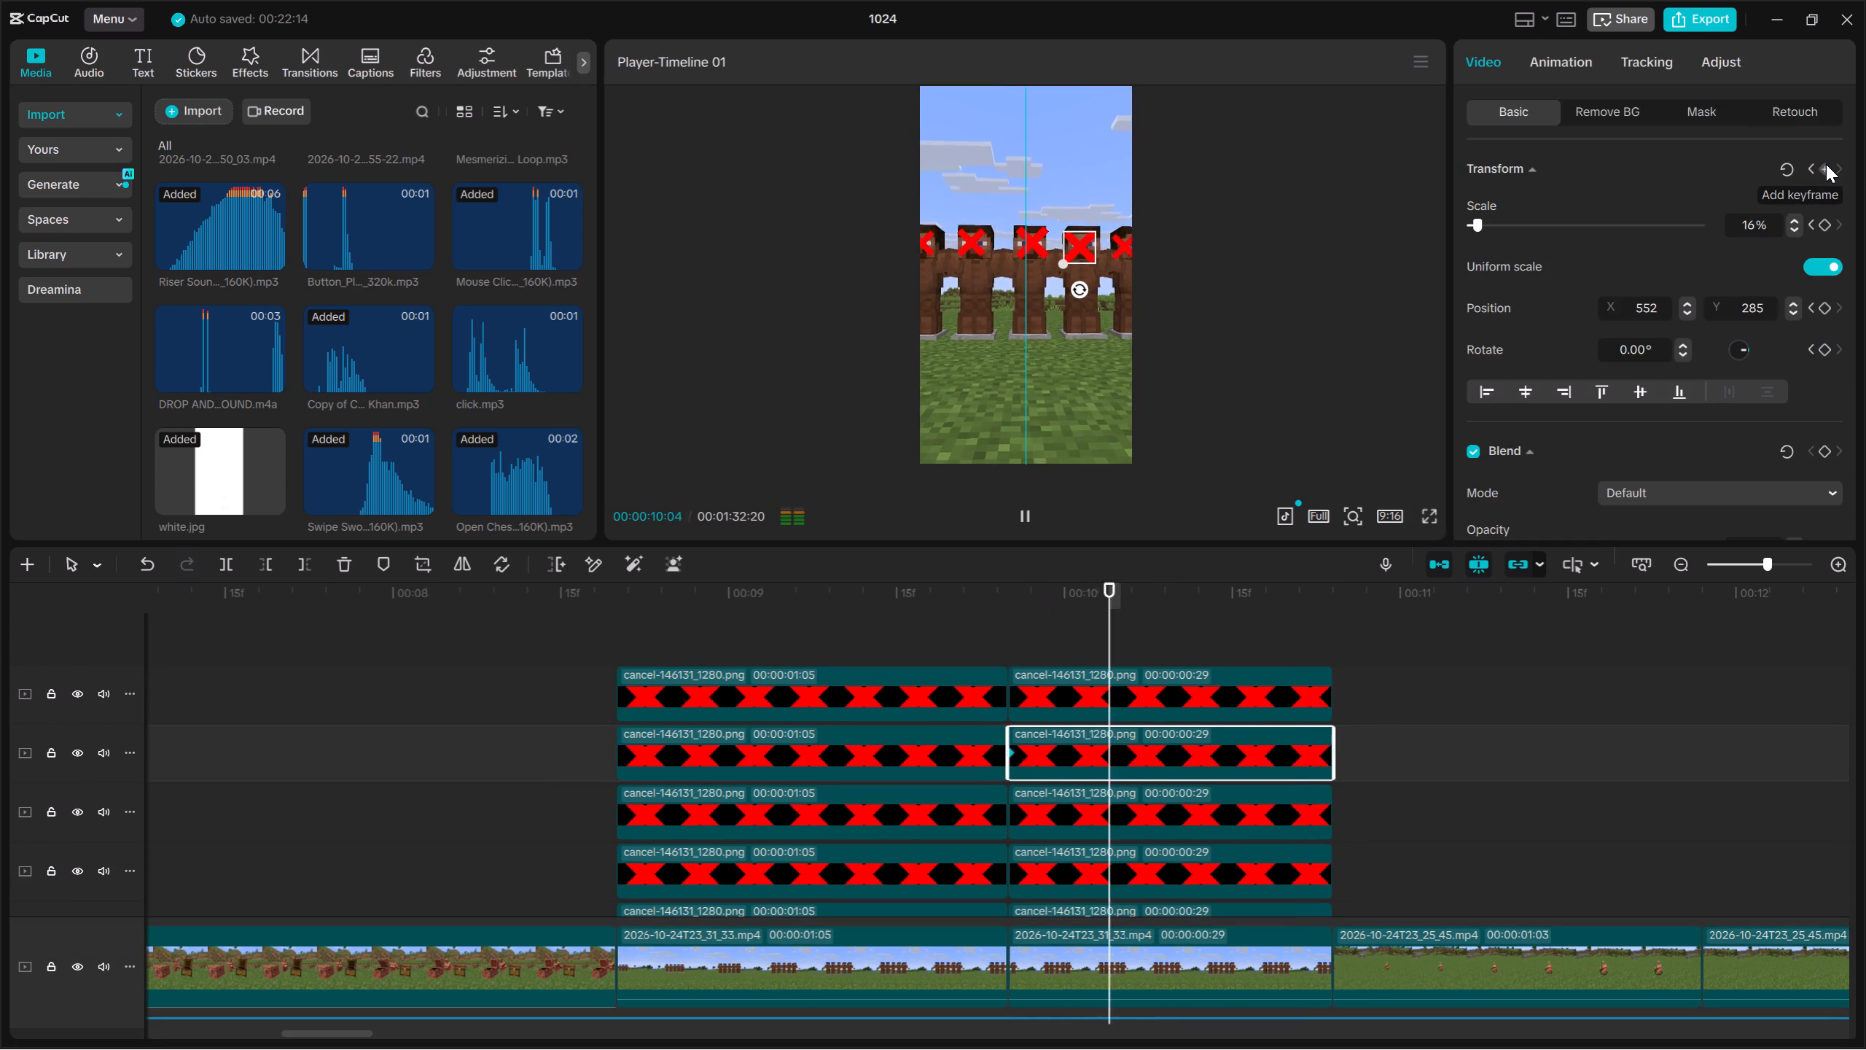
key("space")
left_click(1826, 164)
left_click_drag(1074, 246, 1085, 241)
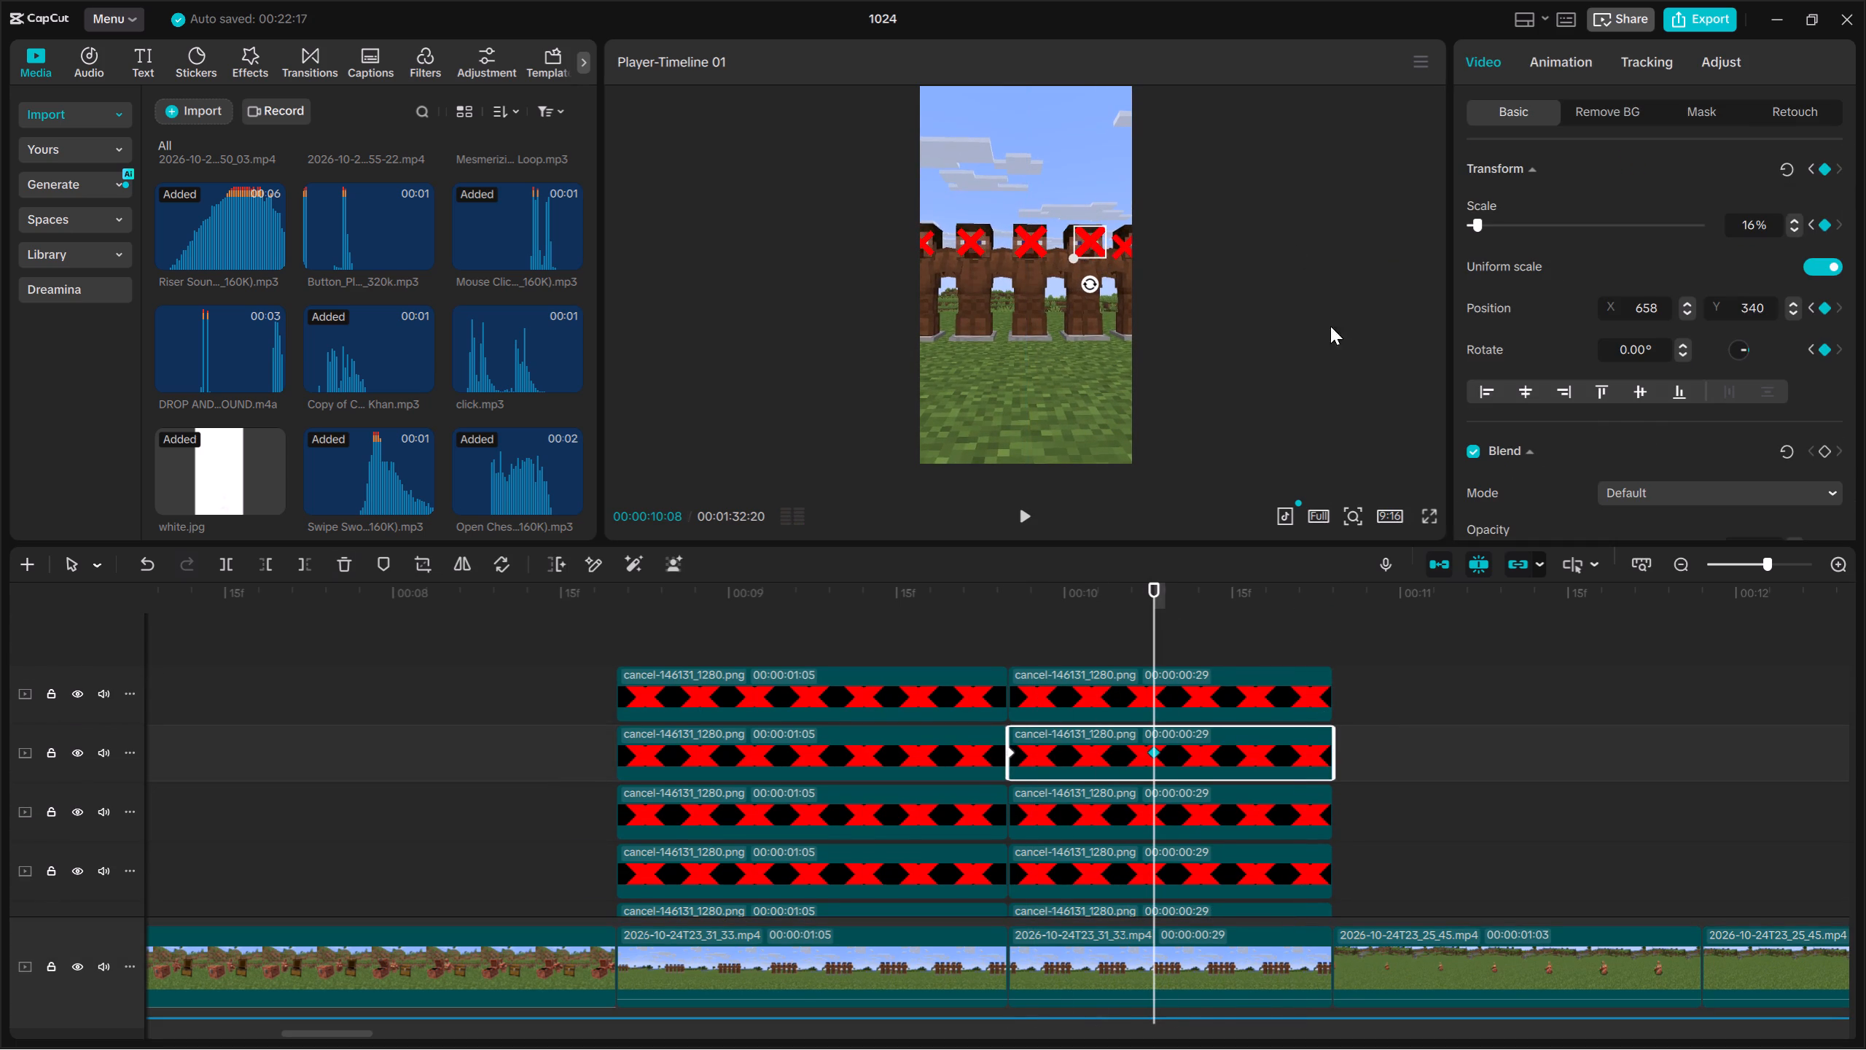
Add a keyframe at 00:00:10:18 for the fourth head's X and reposition it to about X 675, Y 407.
key("space")
key("space")
left_click(1828, 168)
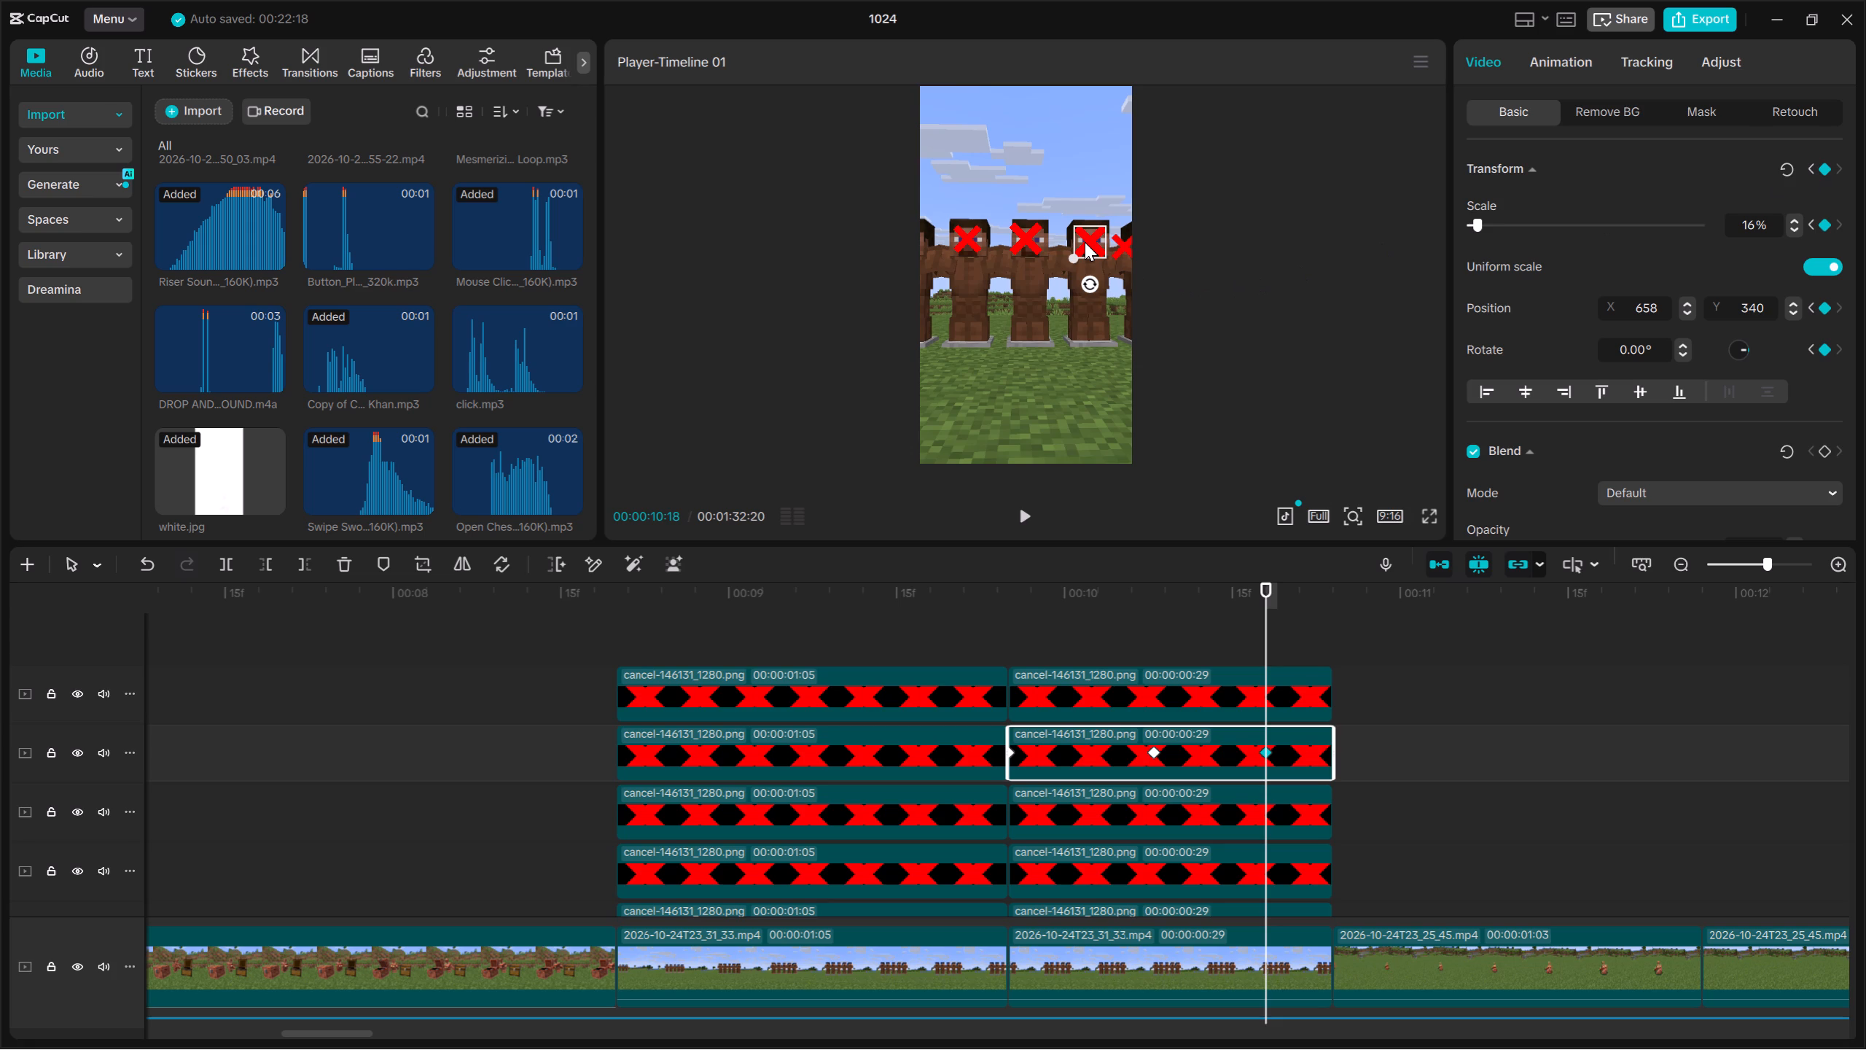
left_click(1085, 242)
key("space")
key("space")
key("Up")
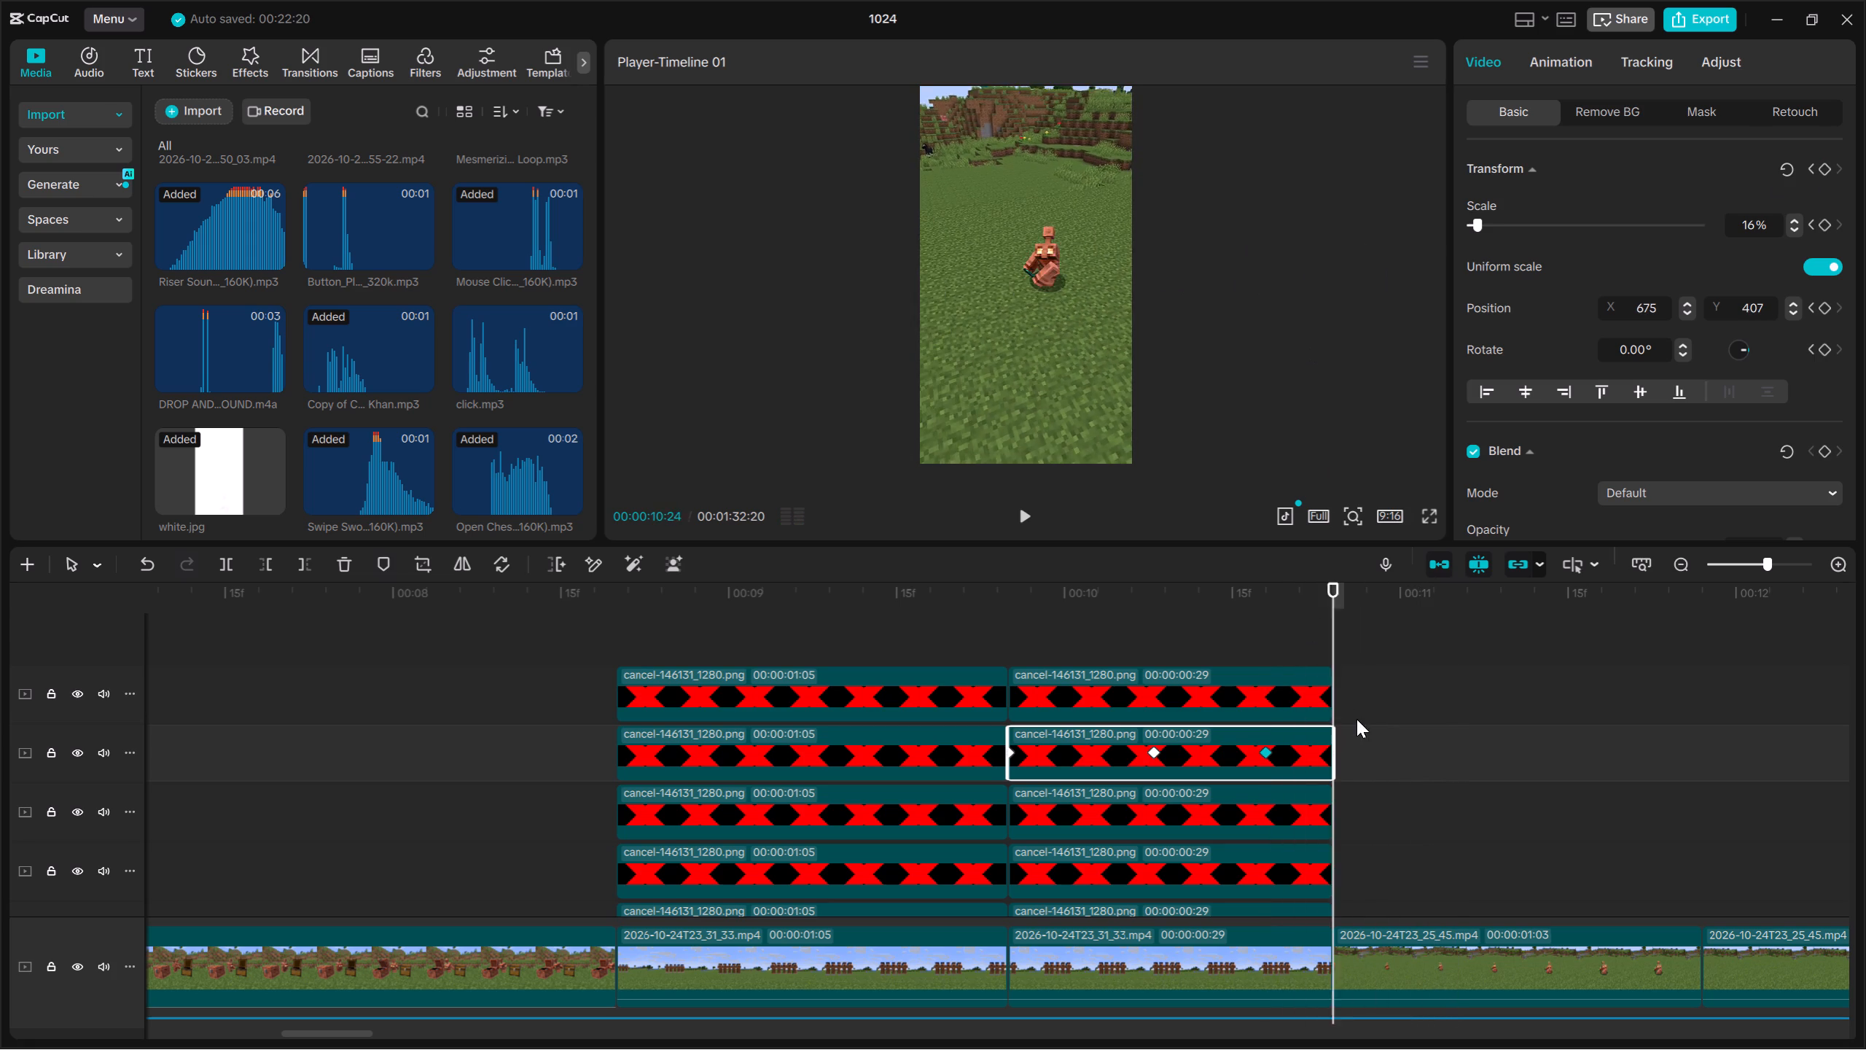
On the fifth head's X segment, add transform keyframes at 00:00:09:25 and 00:00:10:08, moving the latter to about X 1116, Y 358.
key("Up")
left_click(1259, 712)
key("Up")
left_click(1830, 169)
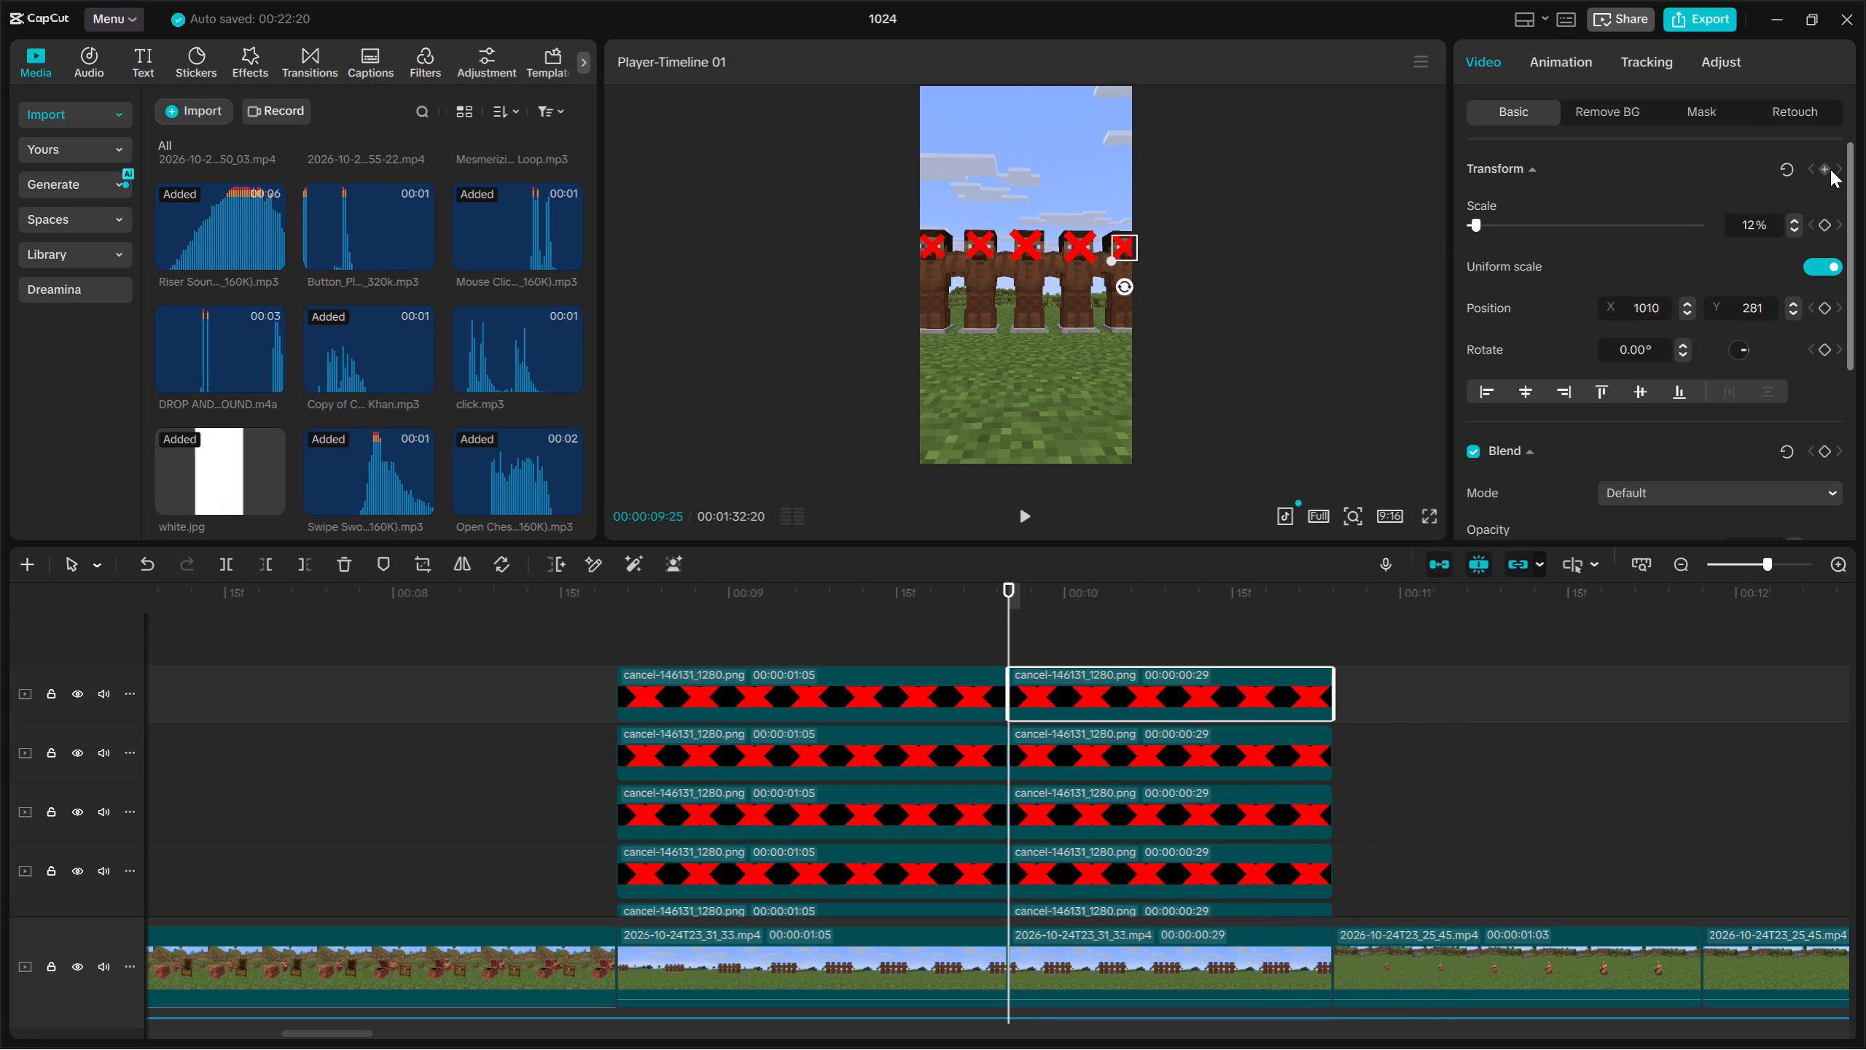
key("space")
key("space")
left_click(1830, 169)
left_click_drag(1126, 243, 1137, 235)
Add a keyframe at 00:00:10:17 for the fifth head's X and reposition it to about X 1215, Y 370.
key("space")
key("space")
left_click(1820, 165)
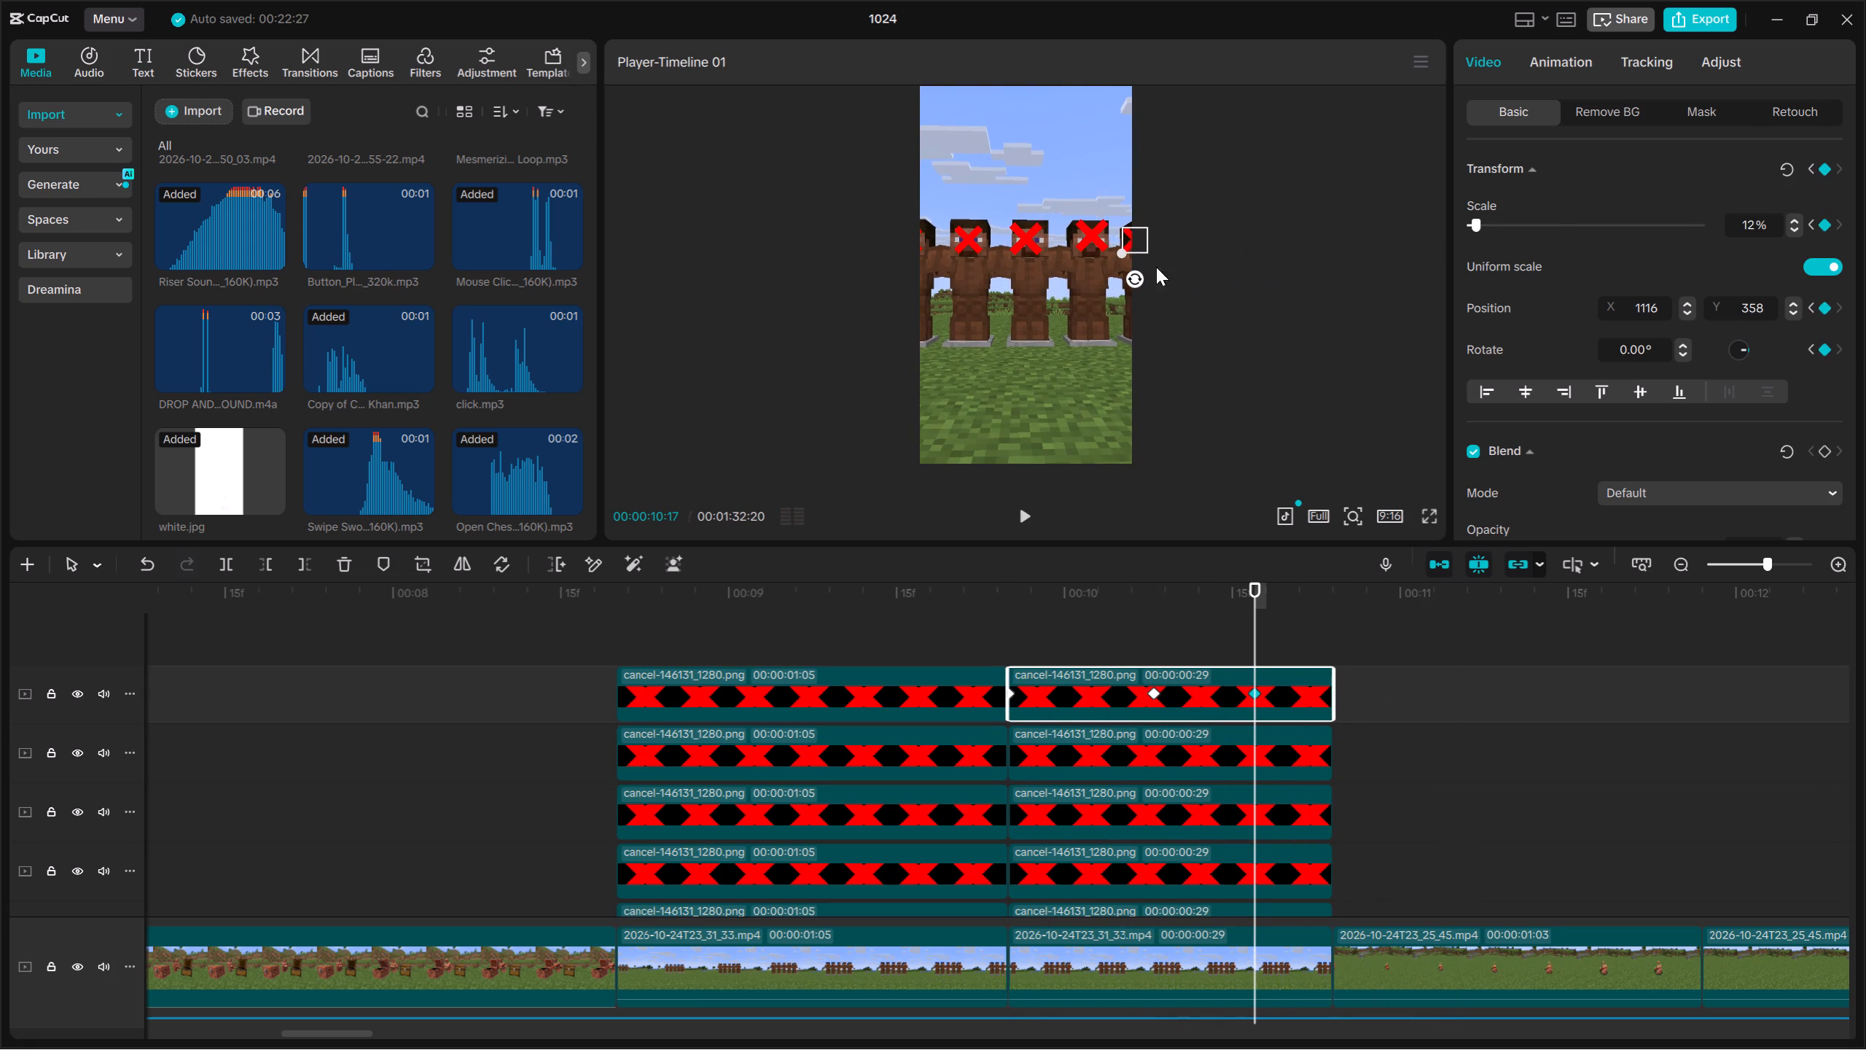
left_click_drag(1133, 236, 1148, 235)
key("space")
key("space")
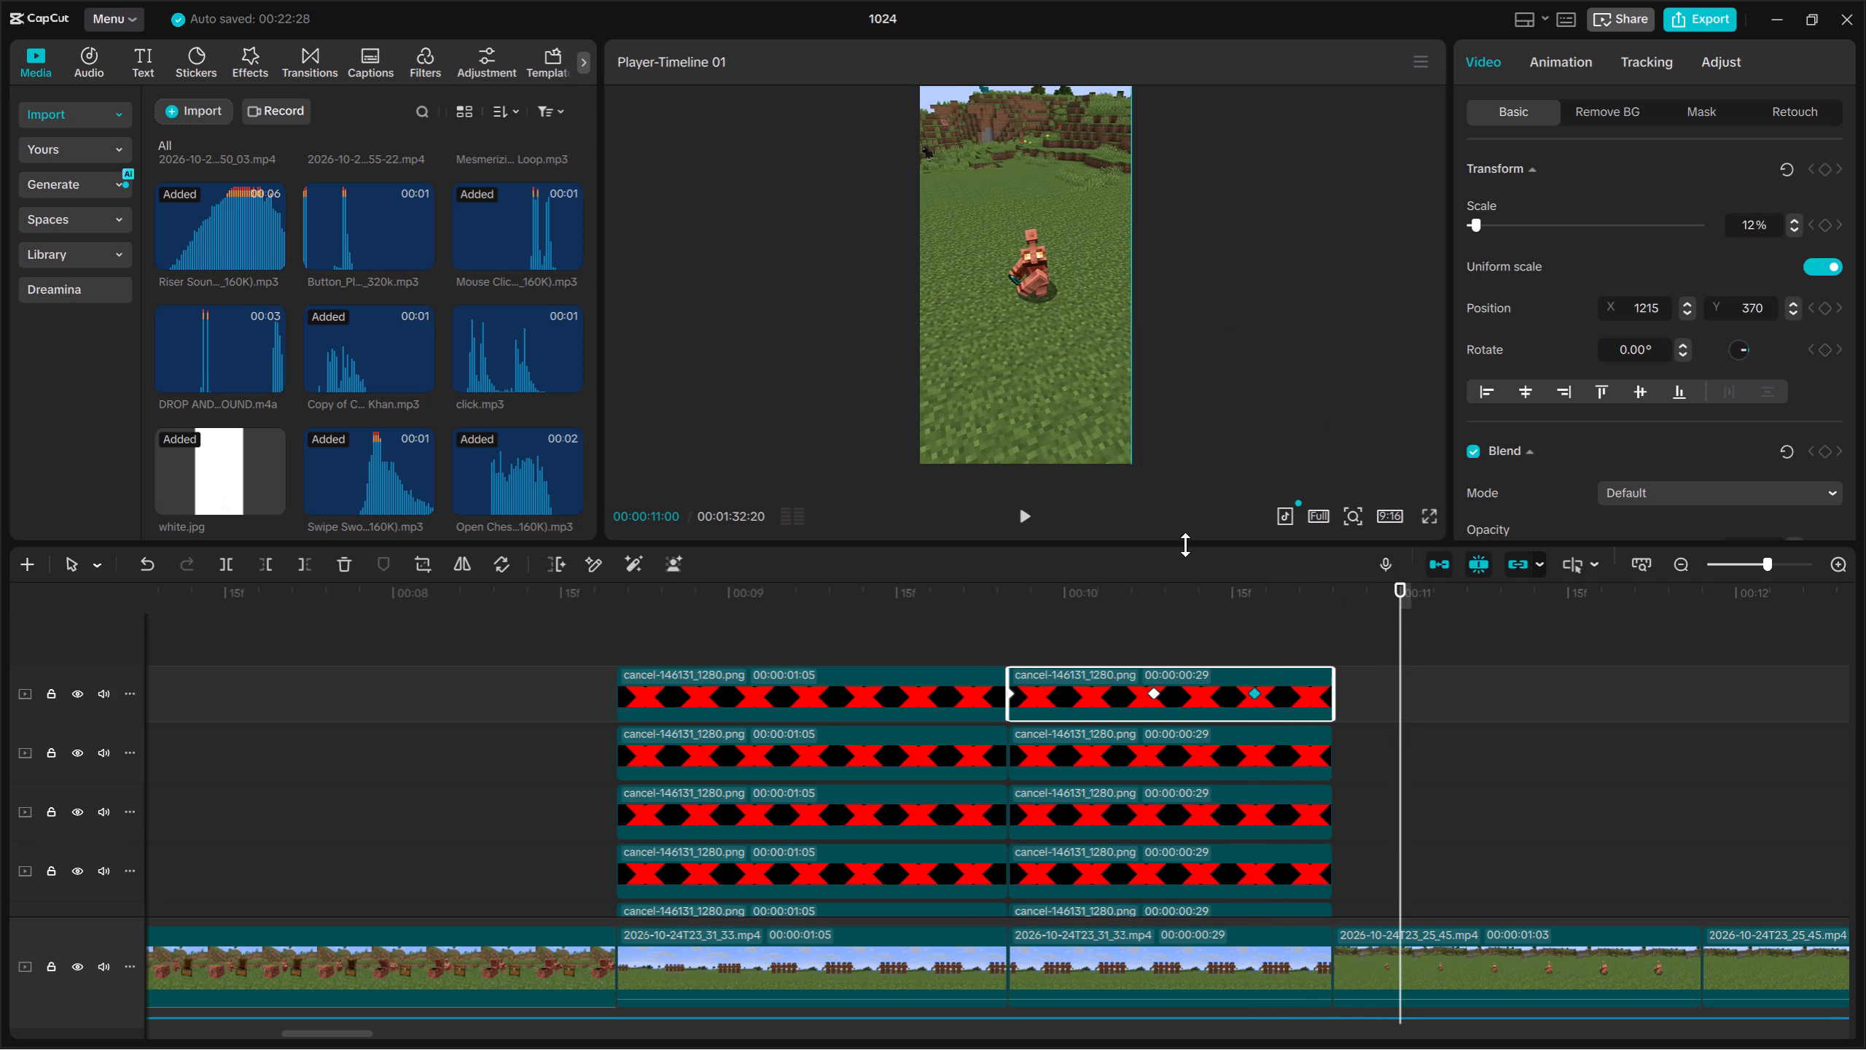
Enlarge the timeline area and play back the five-X section from 00:00:08:14.
left_click_drag(1185, 545, 1204, 324)
left_click(548, 448)
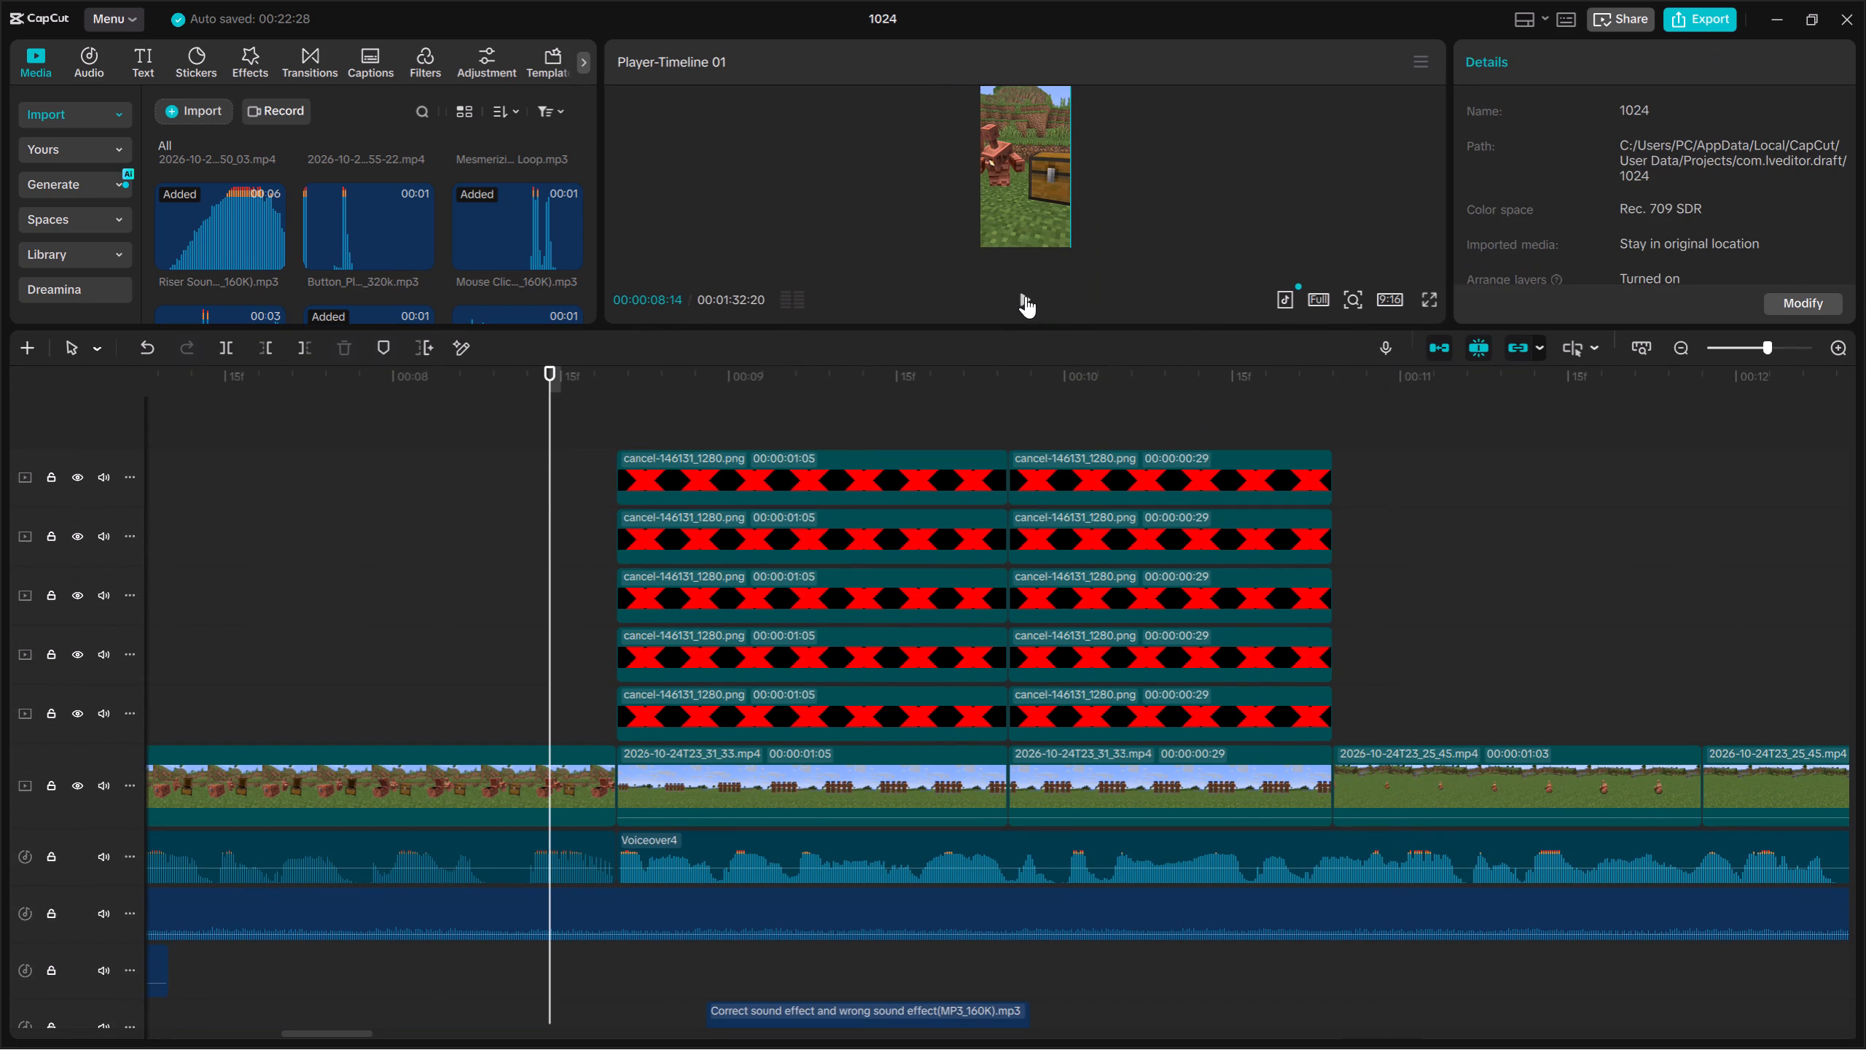
left_click(1019, 295)
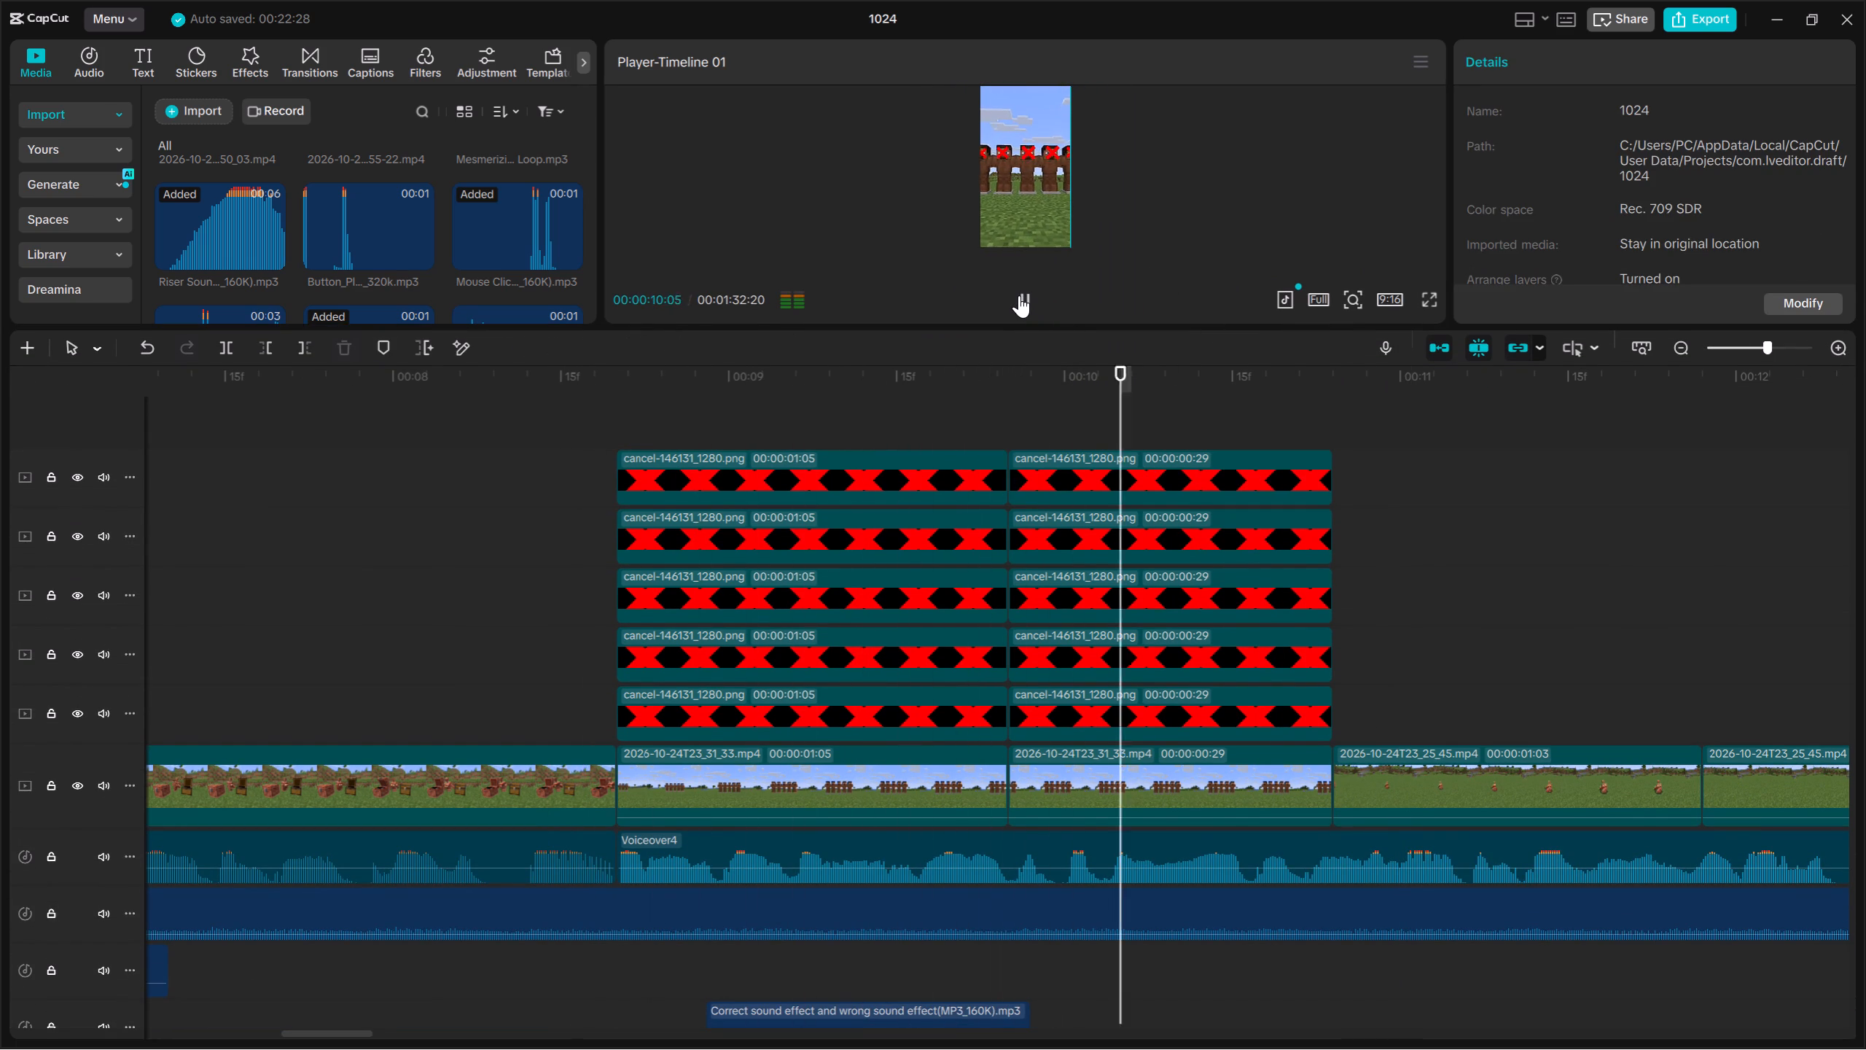
left_click(1019, 295)
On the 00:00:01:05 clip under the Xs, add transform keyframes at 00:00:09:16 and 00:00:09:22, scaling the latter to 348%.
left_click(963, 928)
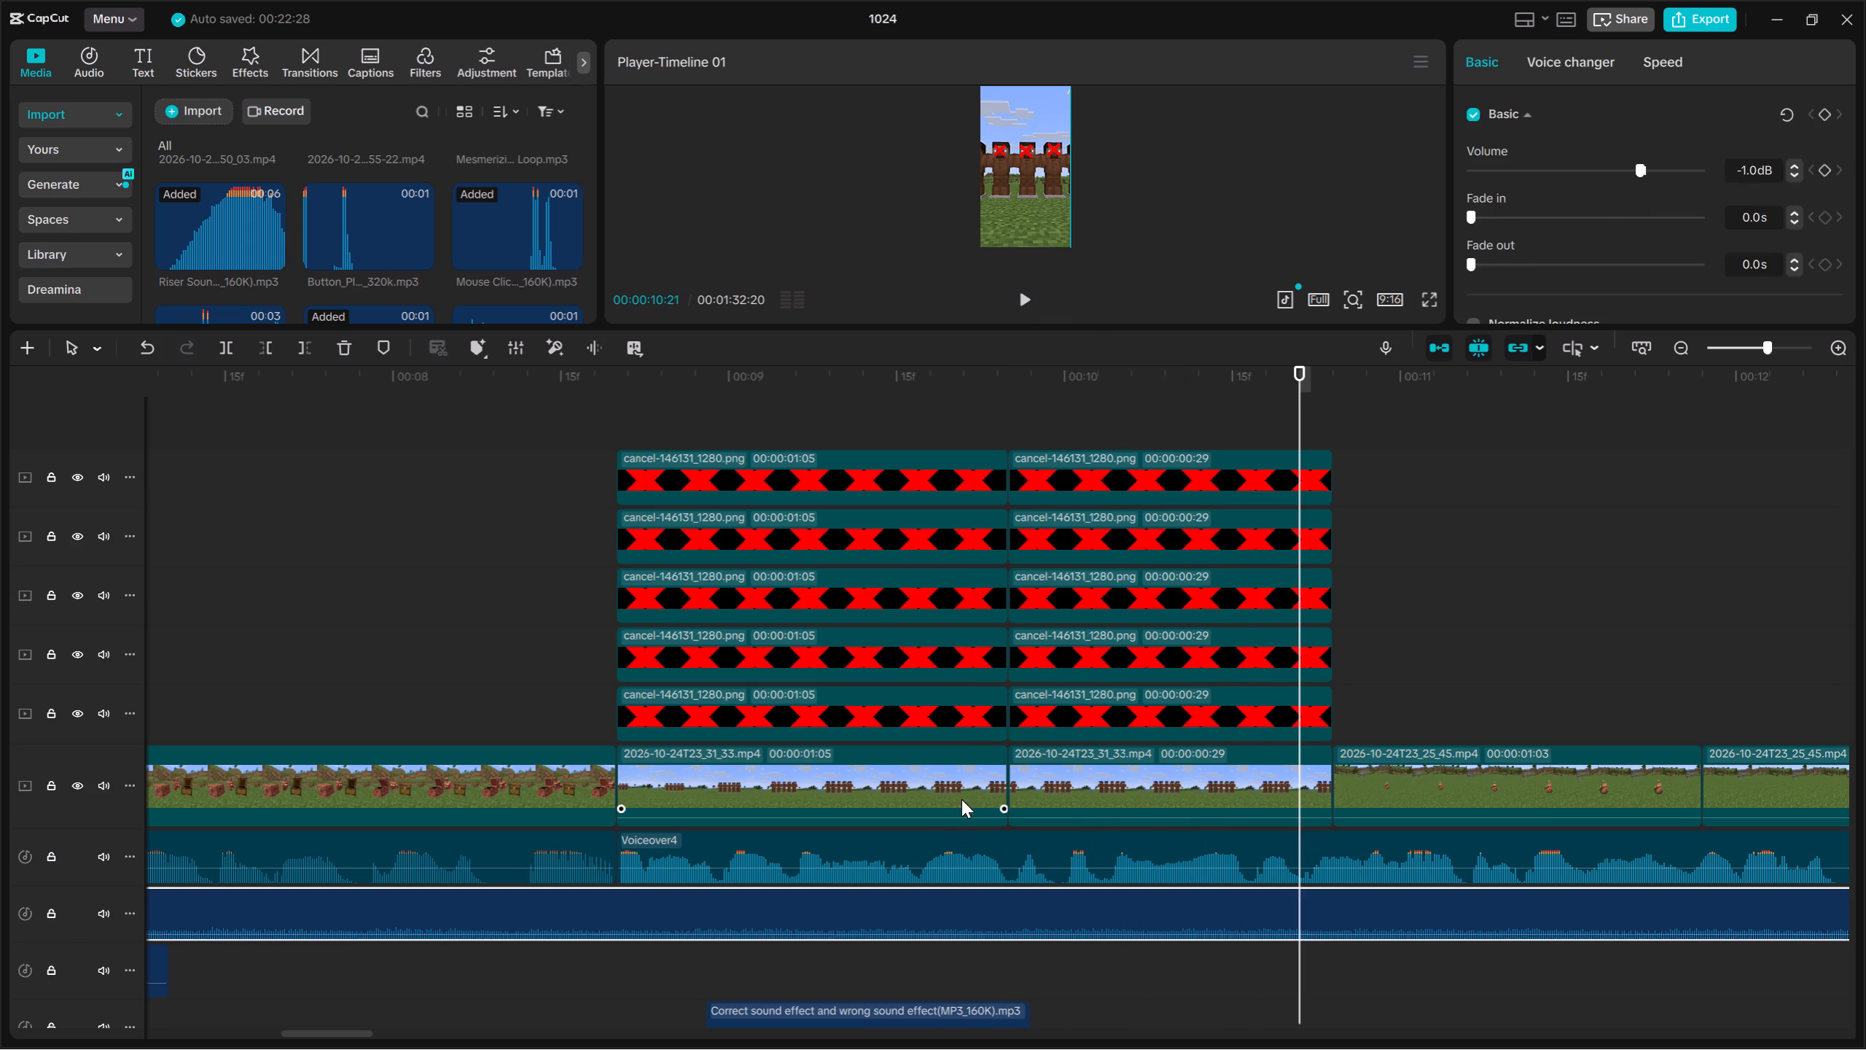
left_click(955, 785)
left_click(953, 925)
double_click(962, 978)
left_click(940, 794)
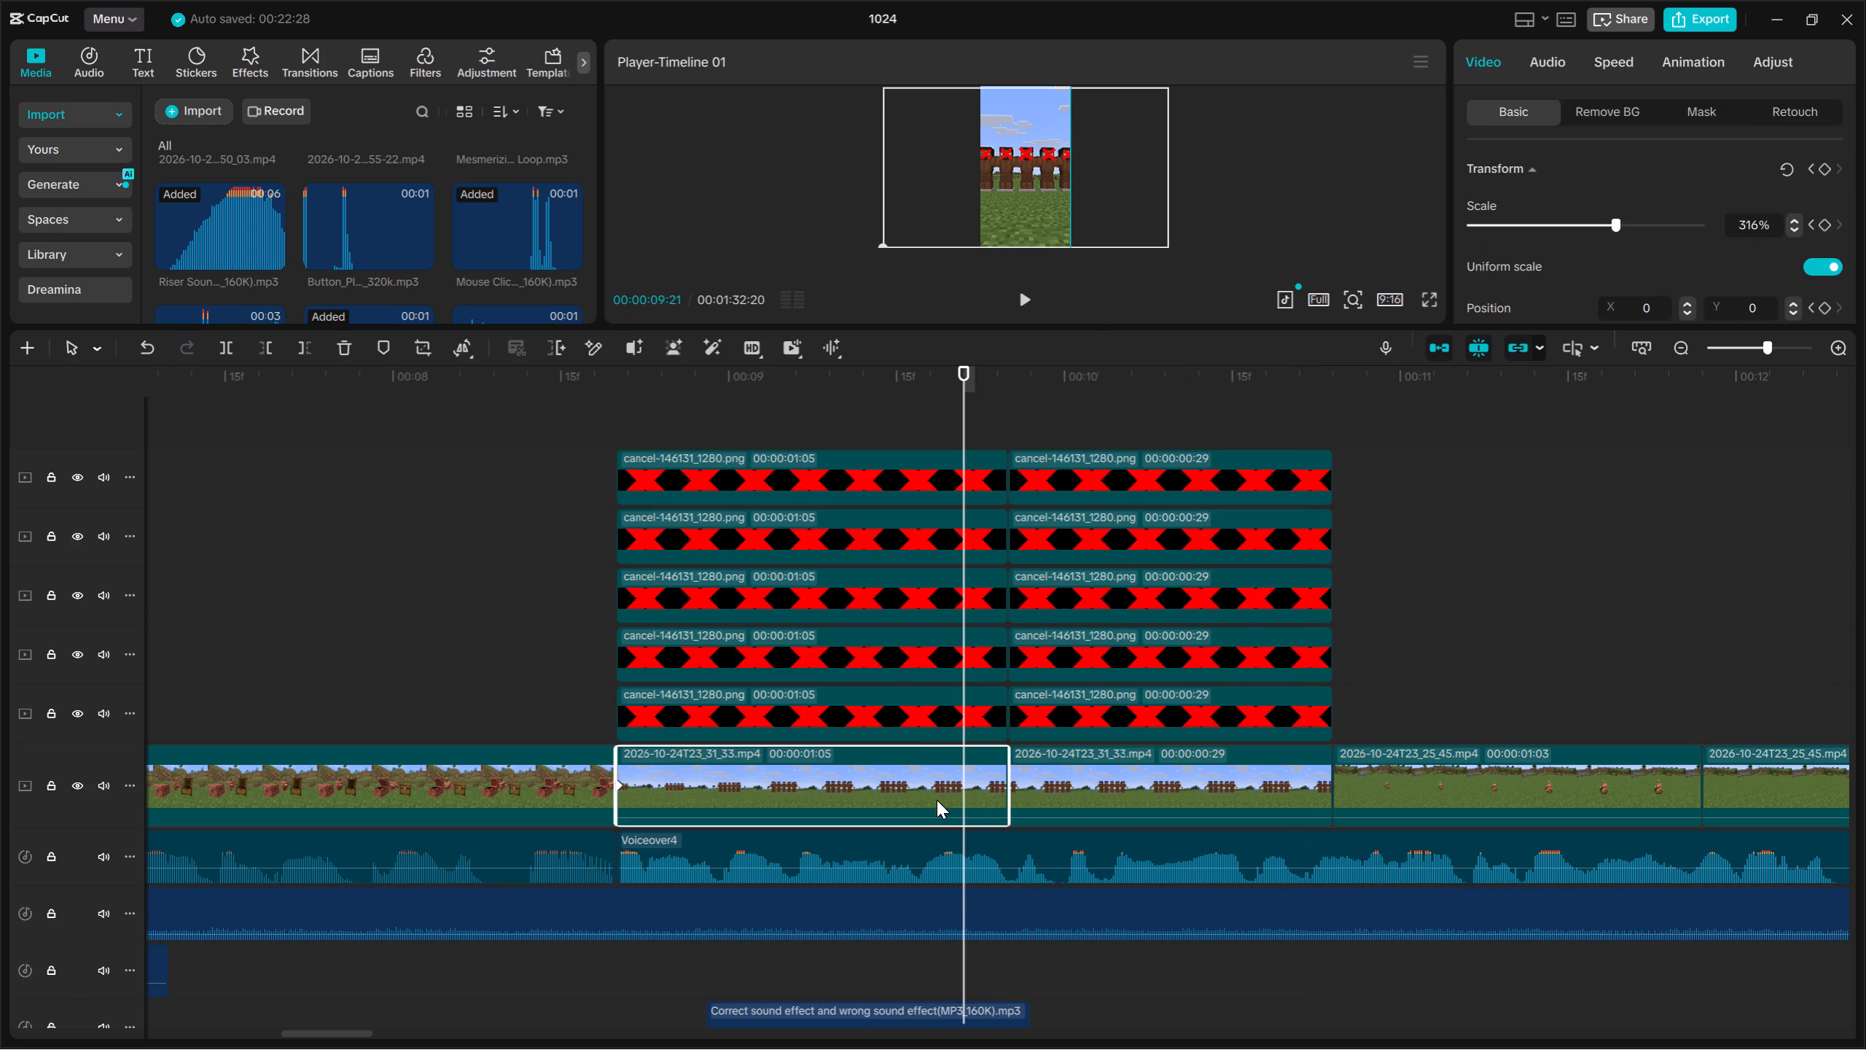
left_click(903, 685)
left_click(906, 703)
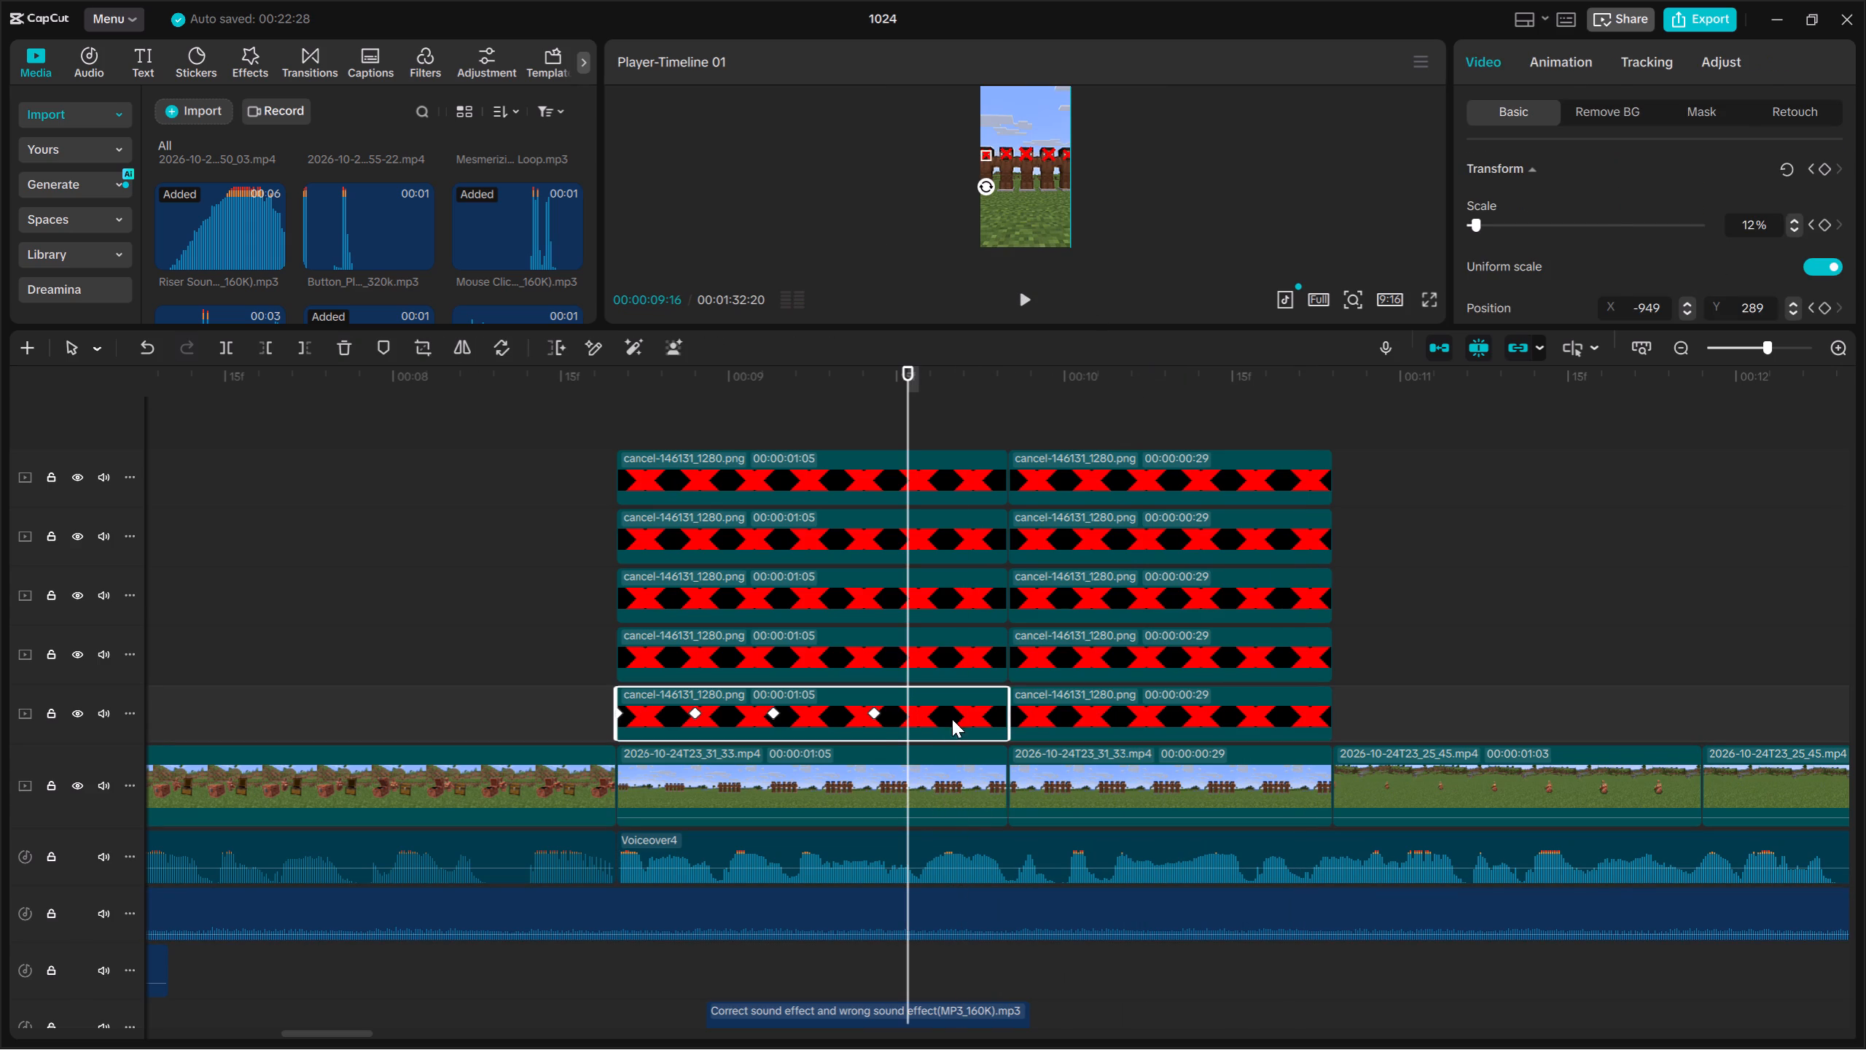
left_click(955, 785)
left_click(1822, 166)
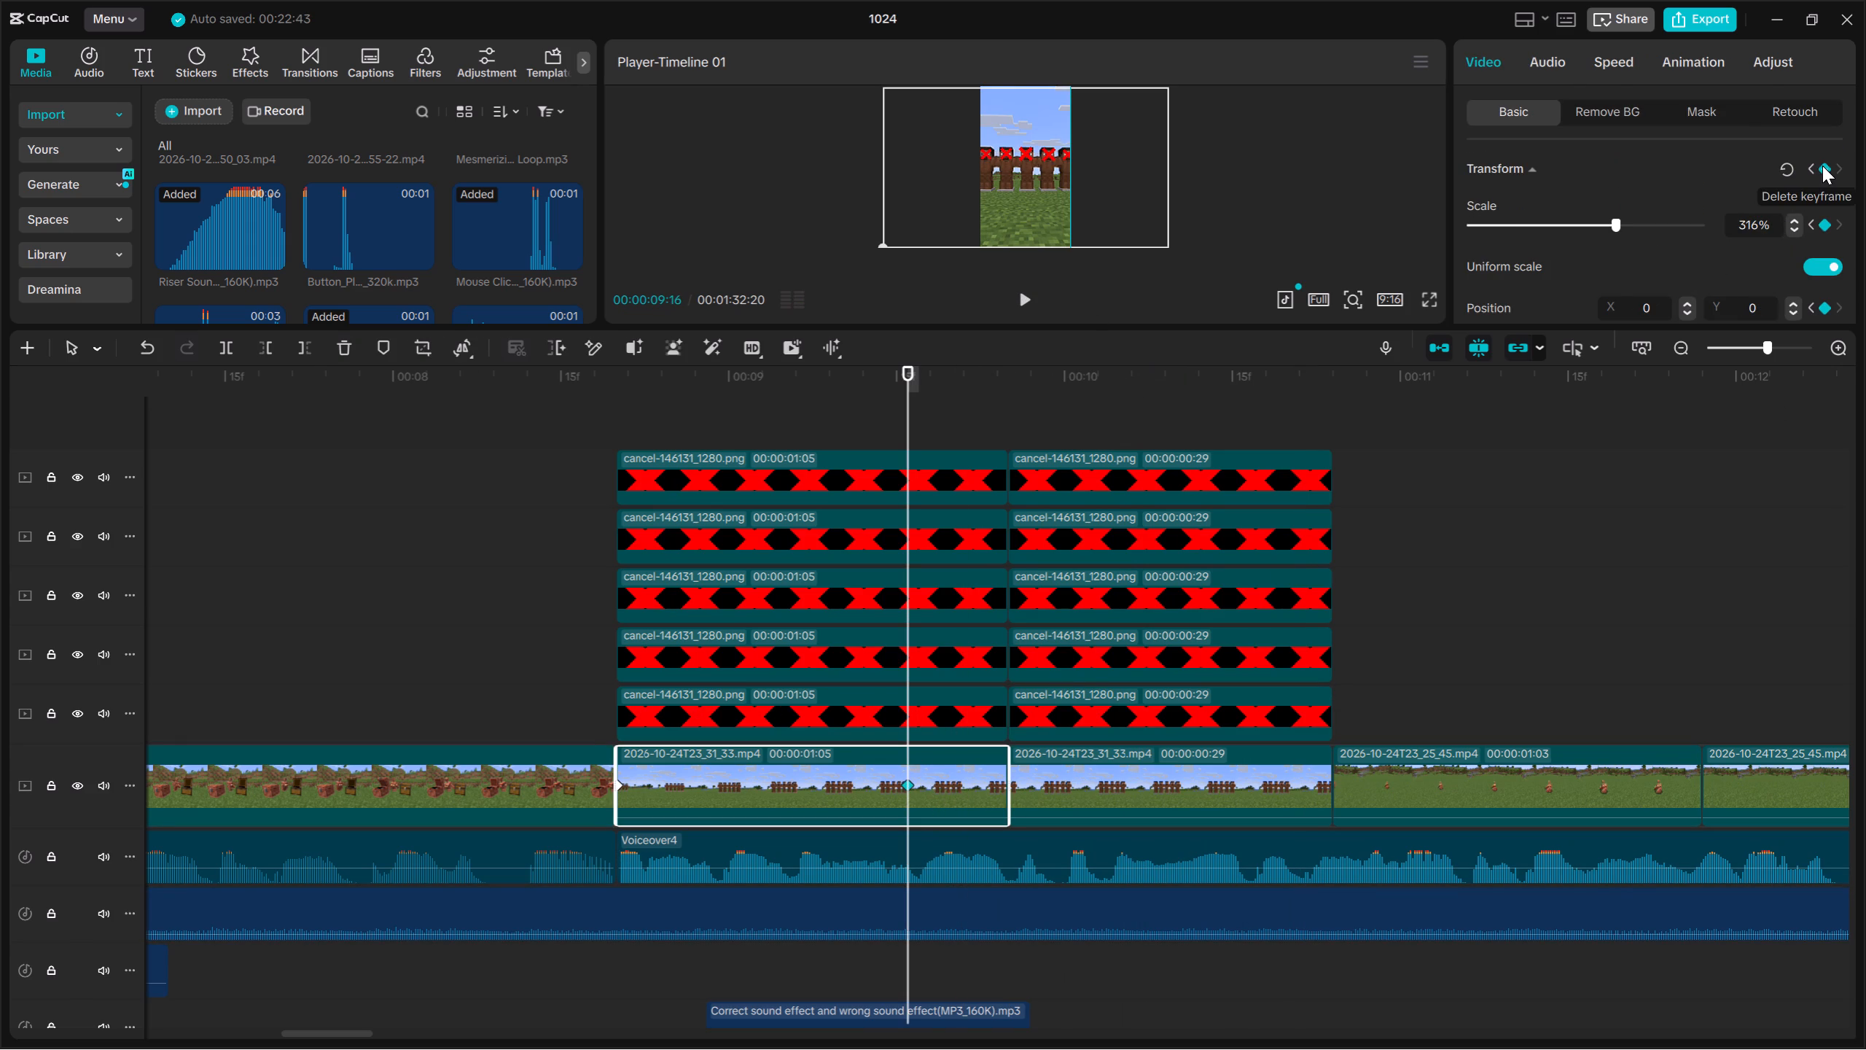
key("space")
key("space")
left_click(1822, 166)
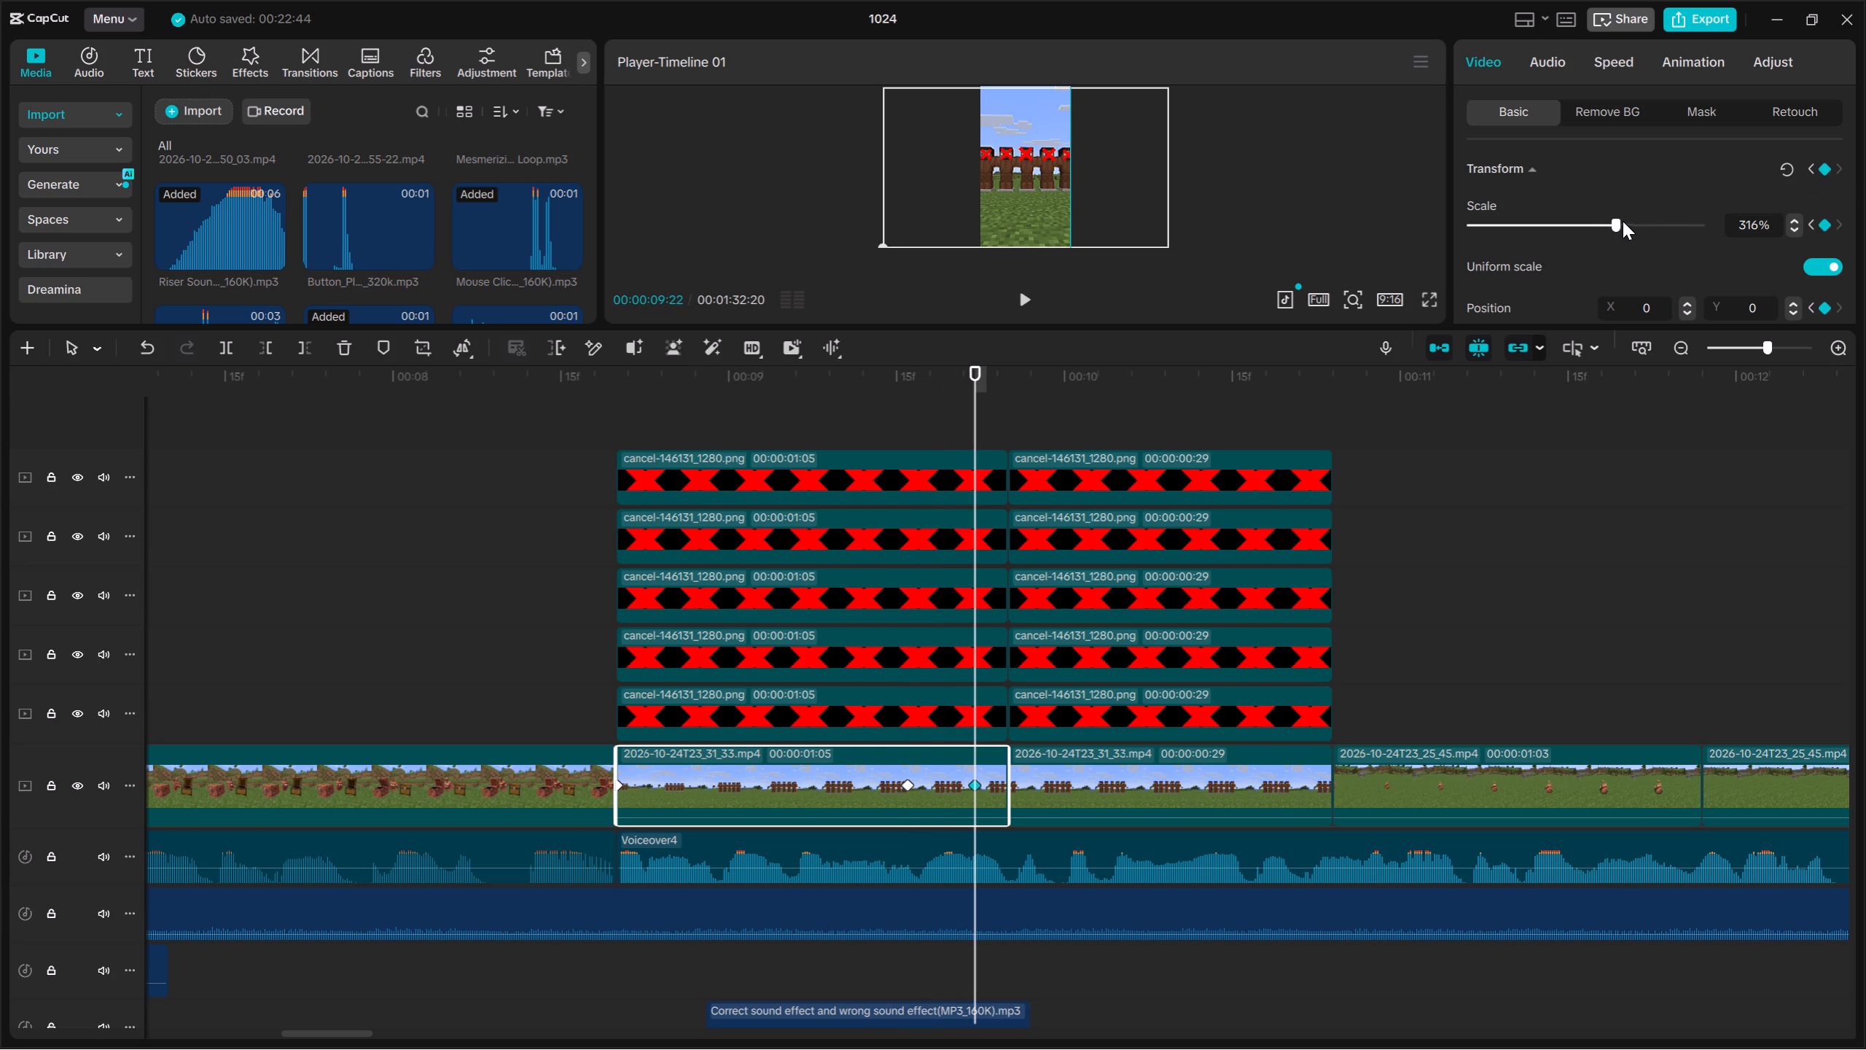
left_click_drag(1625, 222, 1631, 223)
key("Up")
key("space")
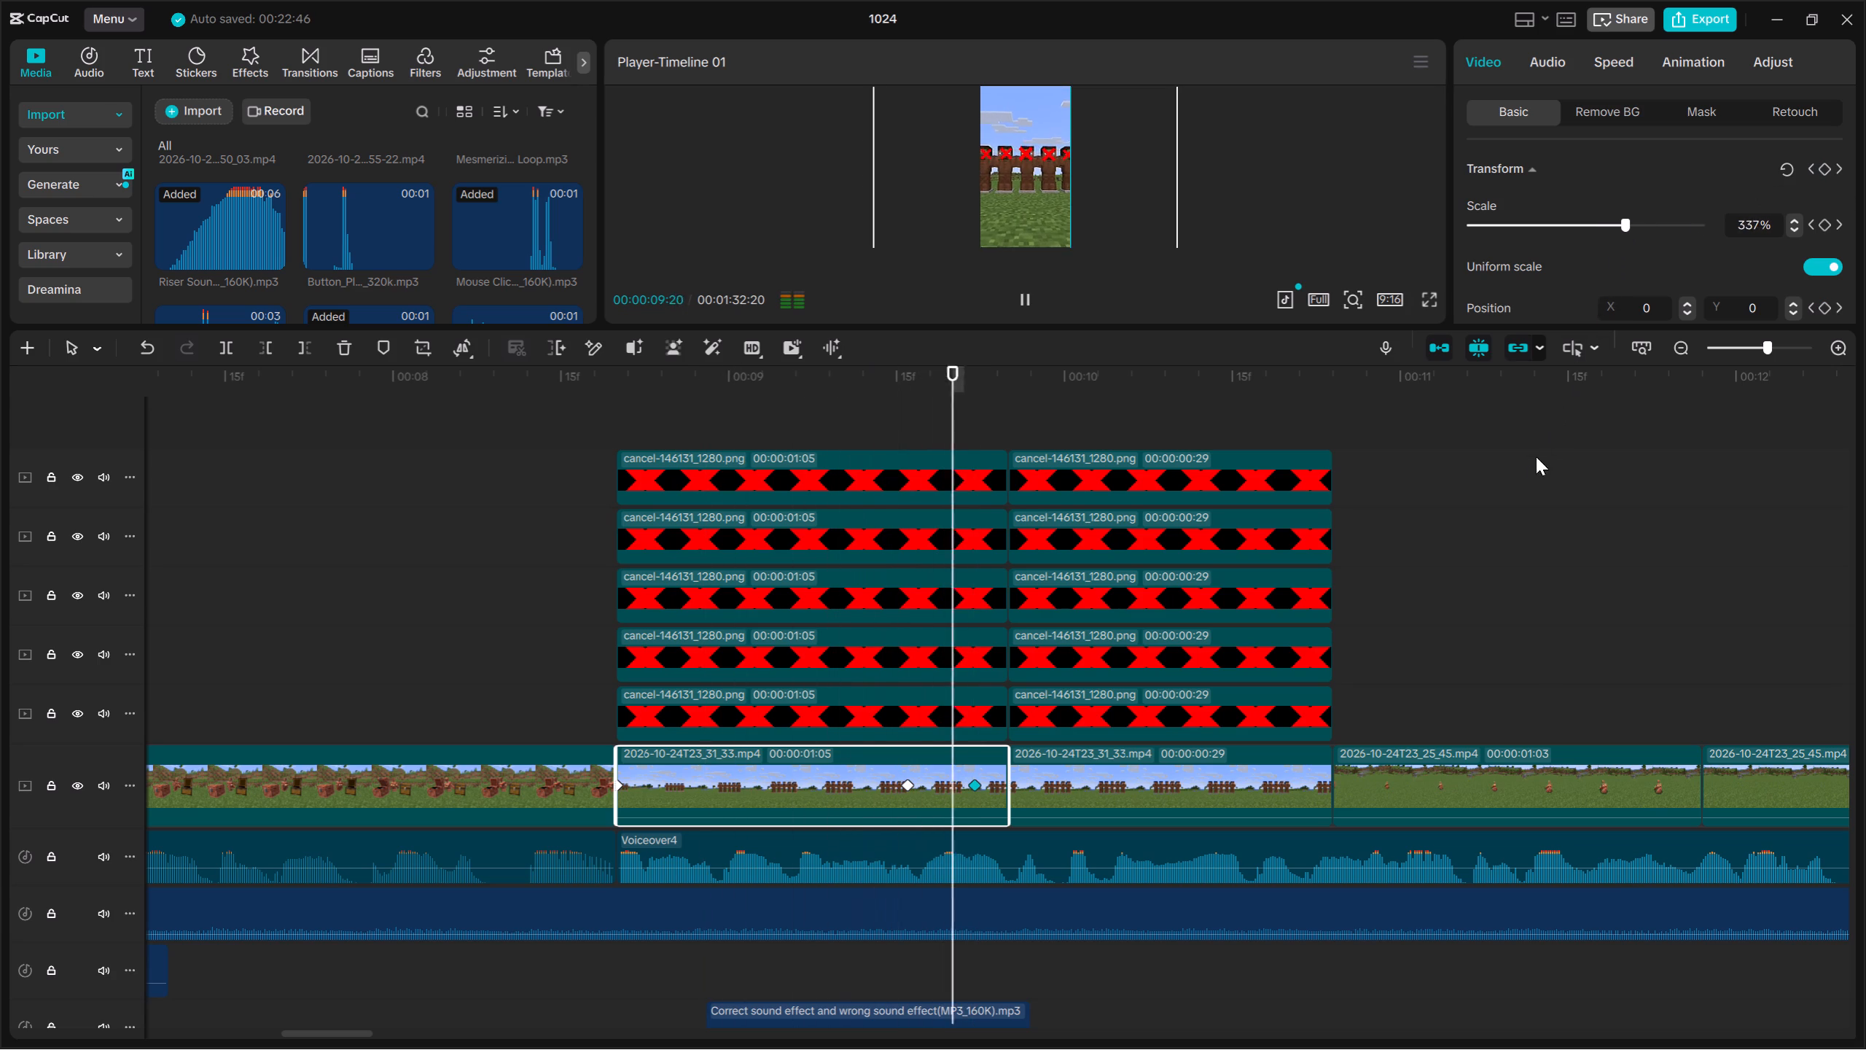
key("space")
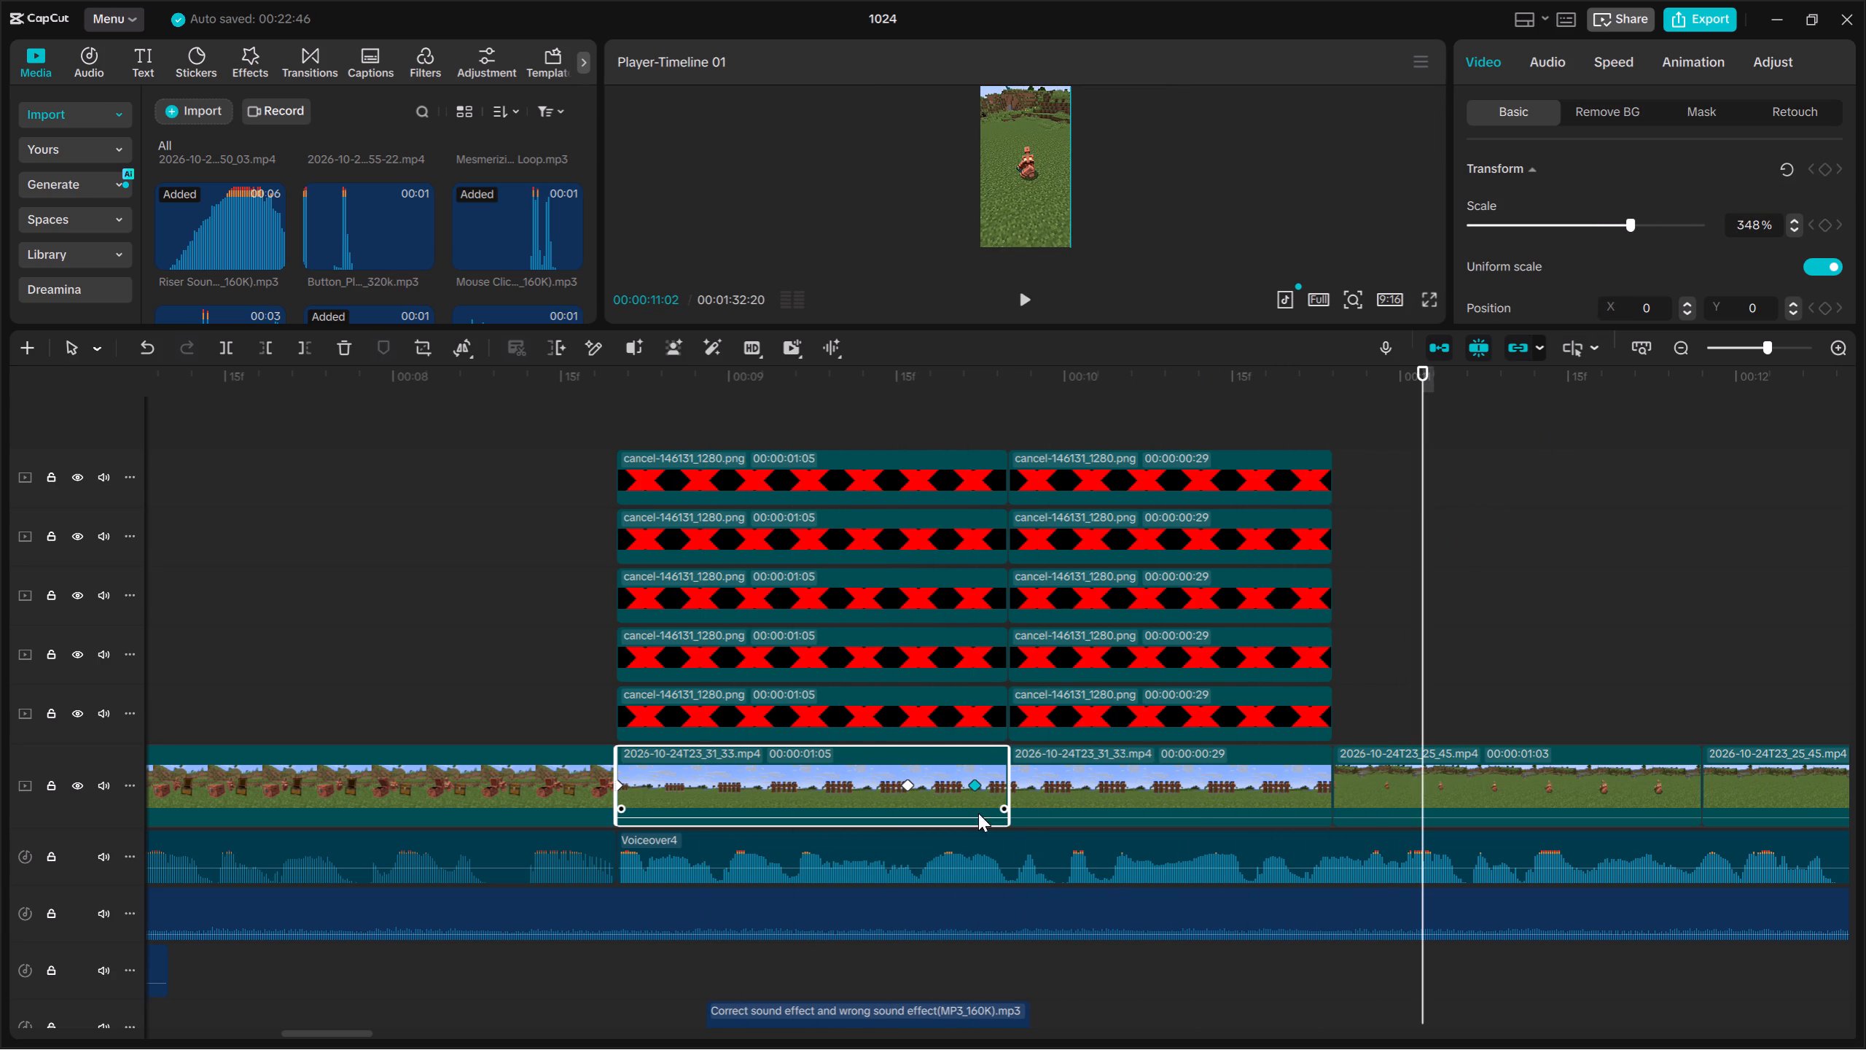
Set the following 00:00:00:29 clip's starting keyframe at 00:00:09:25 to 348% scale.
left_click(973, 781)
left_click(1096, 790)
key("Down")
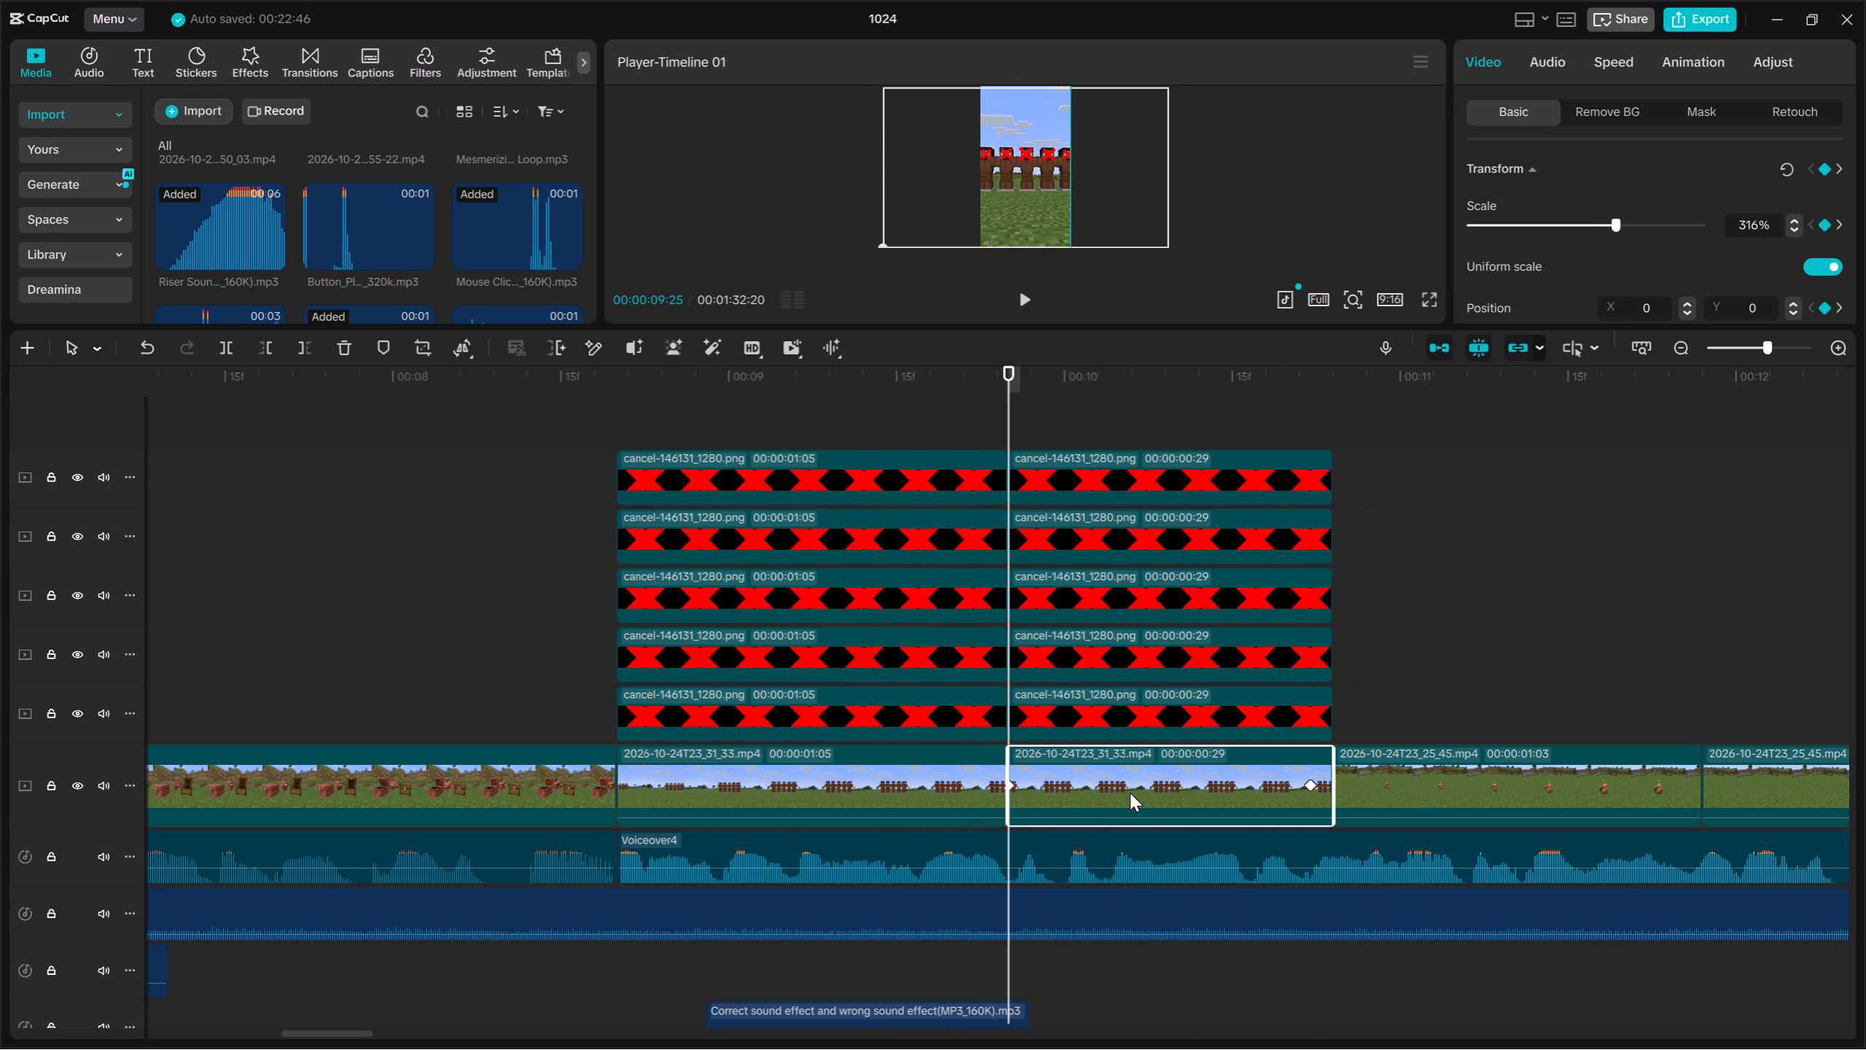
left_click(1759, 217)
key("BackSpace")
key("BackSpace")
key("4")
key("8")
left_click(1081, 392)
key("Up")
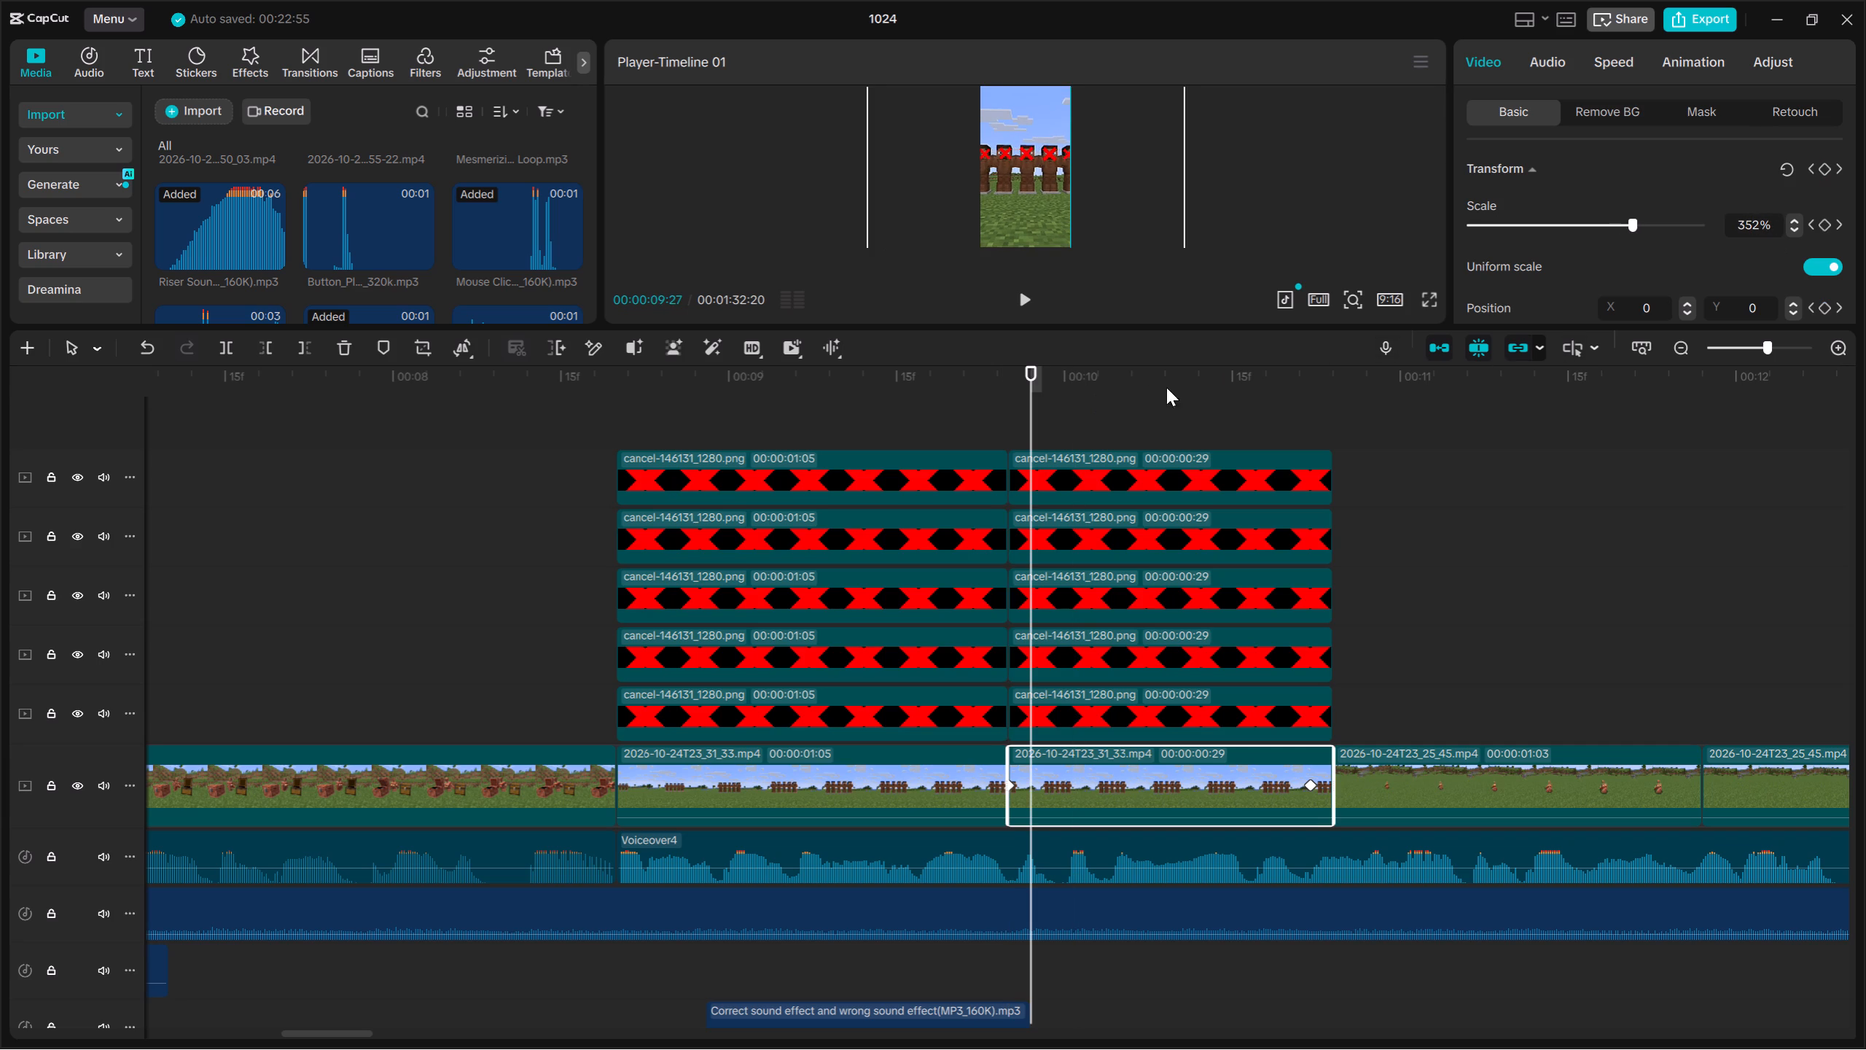
Preview the zoom and X overlays in full screen from the start of the five-X section.
left_click(1430, 297)
left_click(1228, 948)
key("Up")
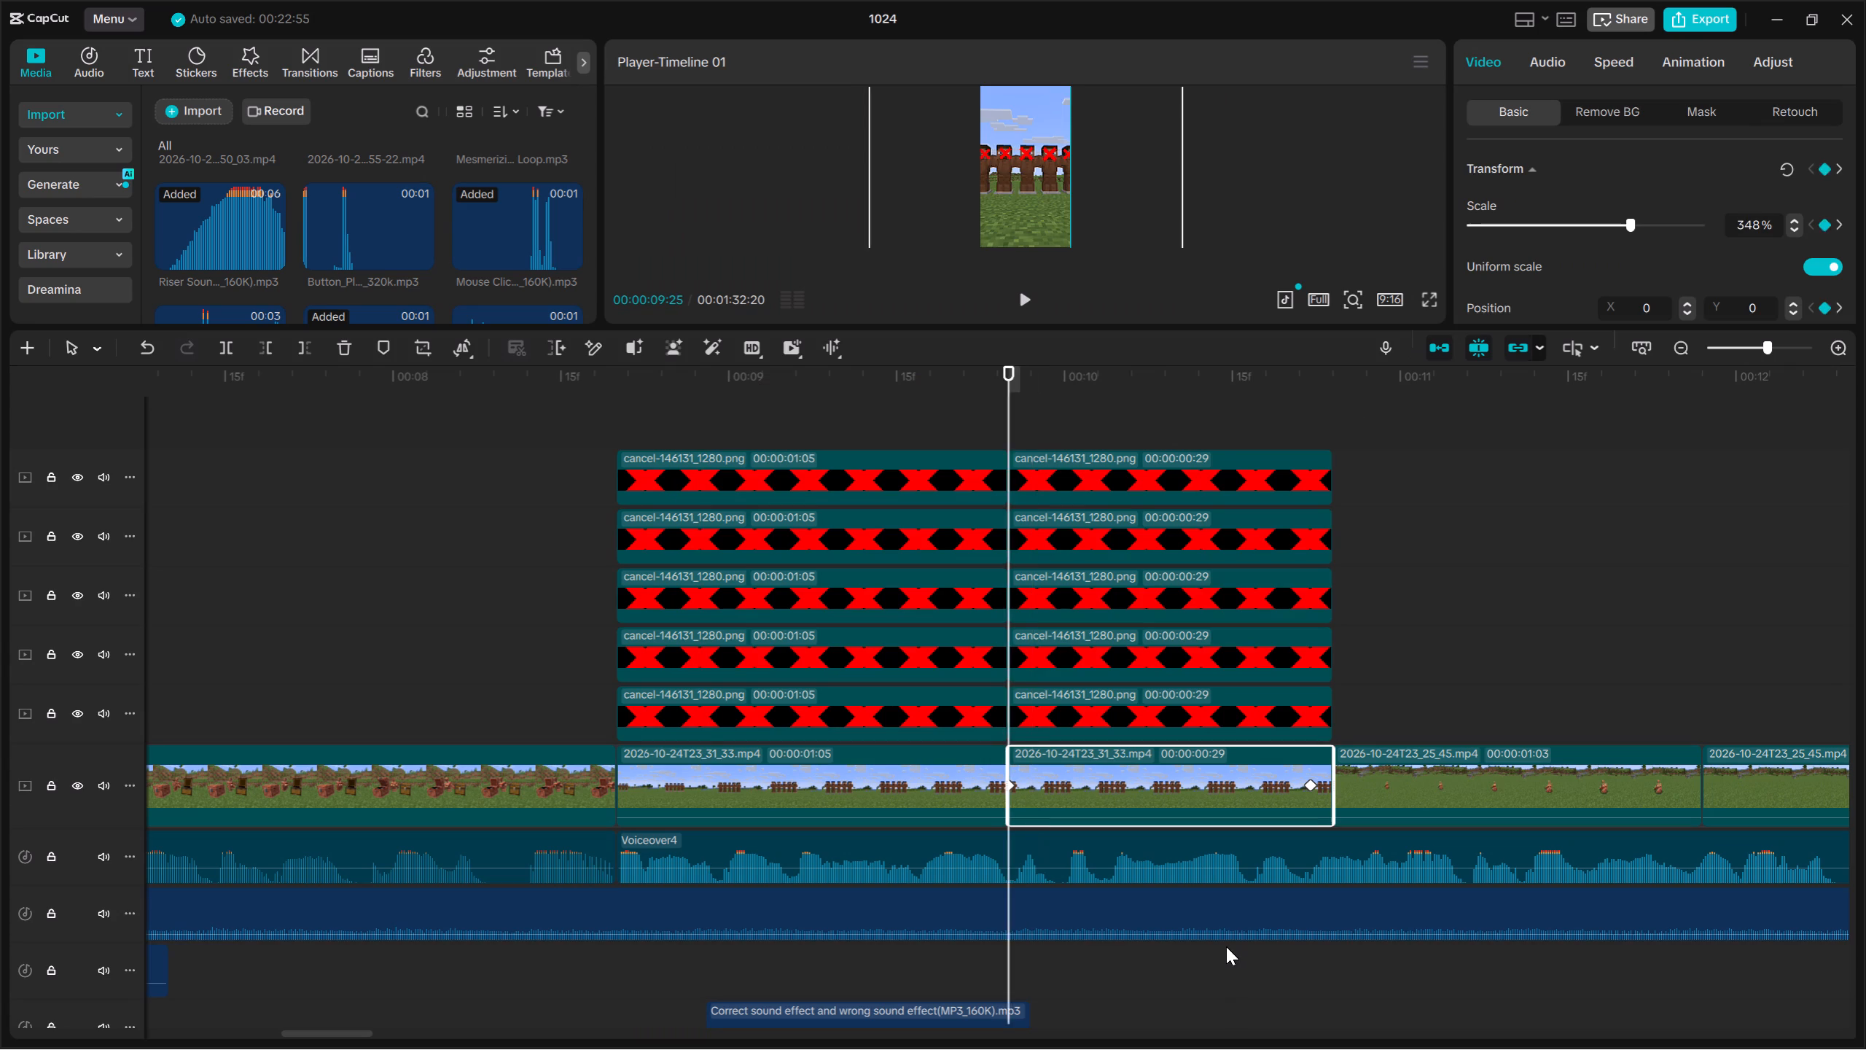
key("Up")
key("Up")
left_click(1432, 298)
key("space")
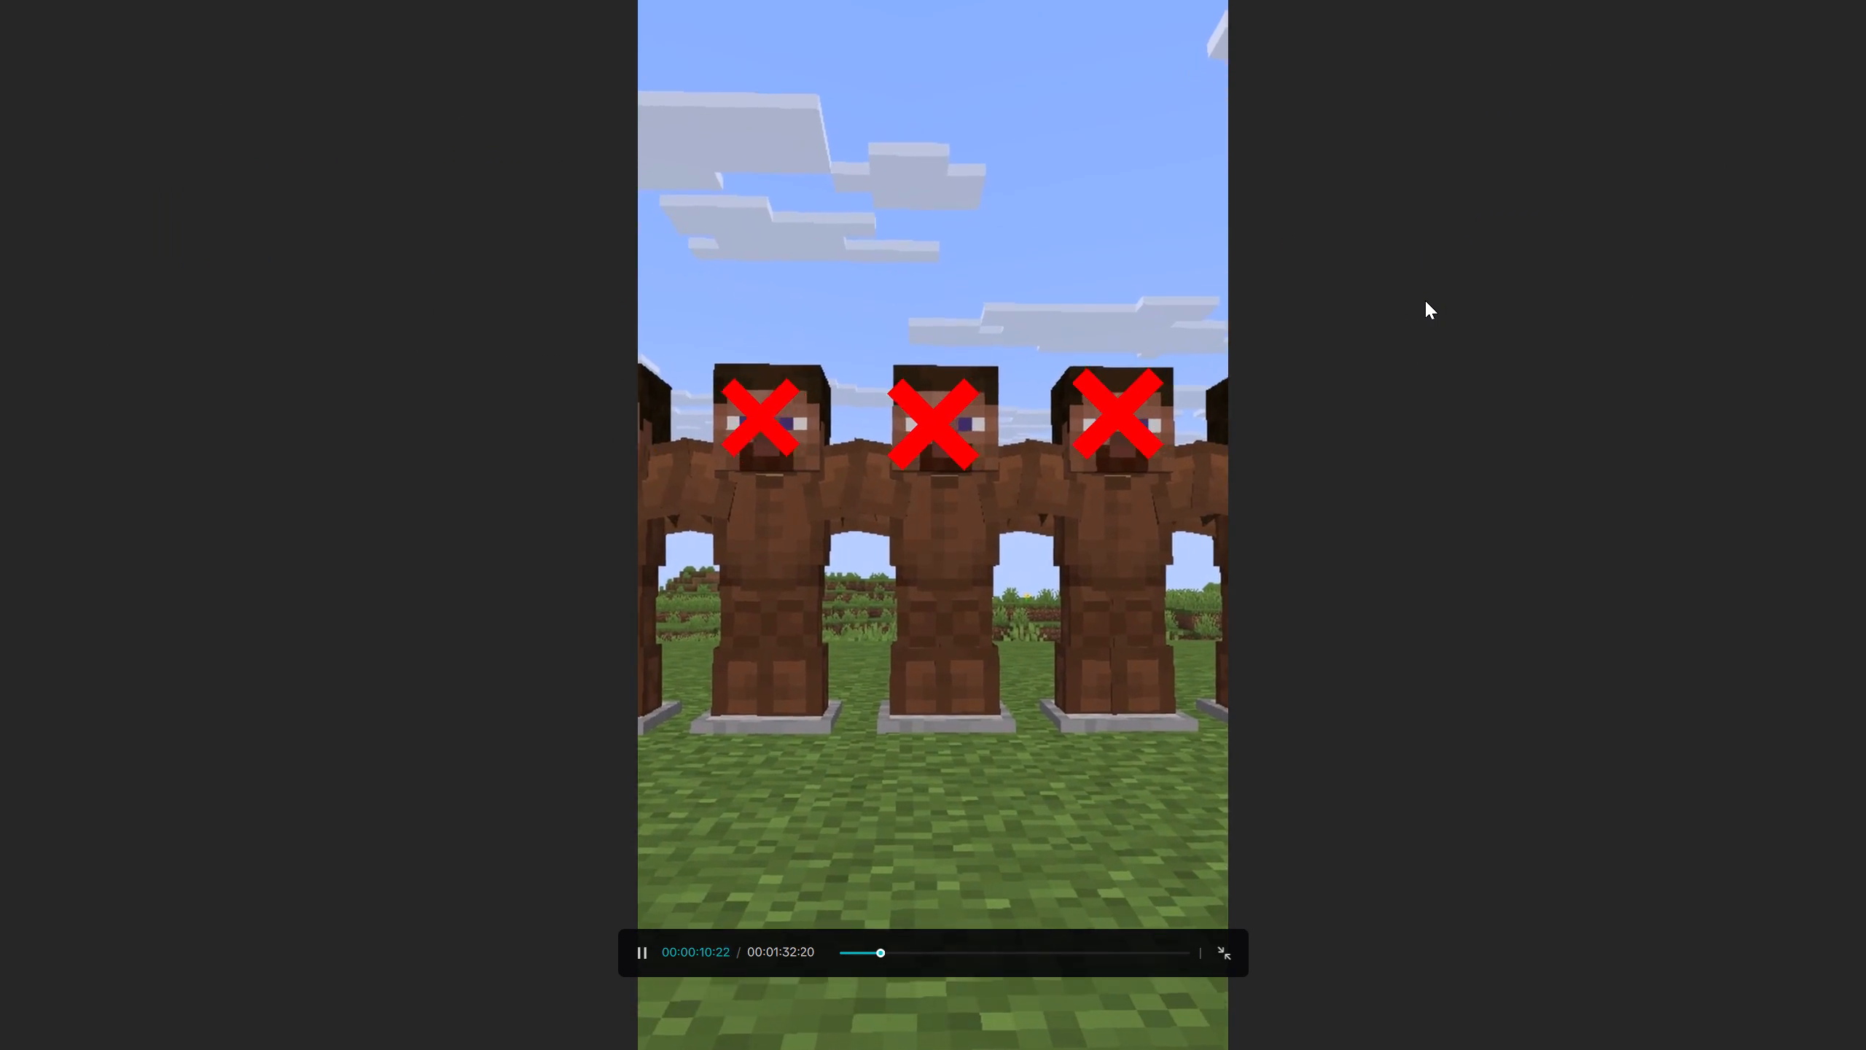
key("space")
key("Escape")
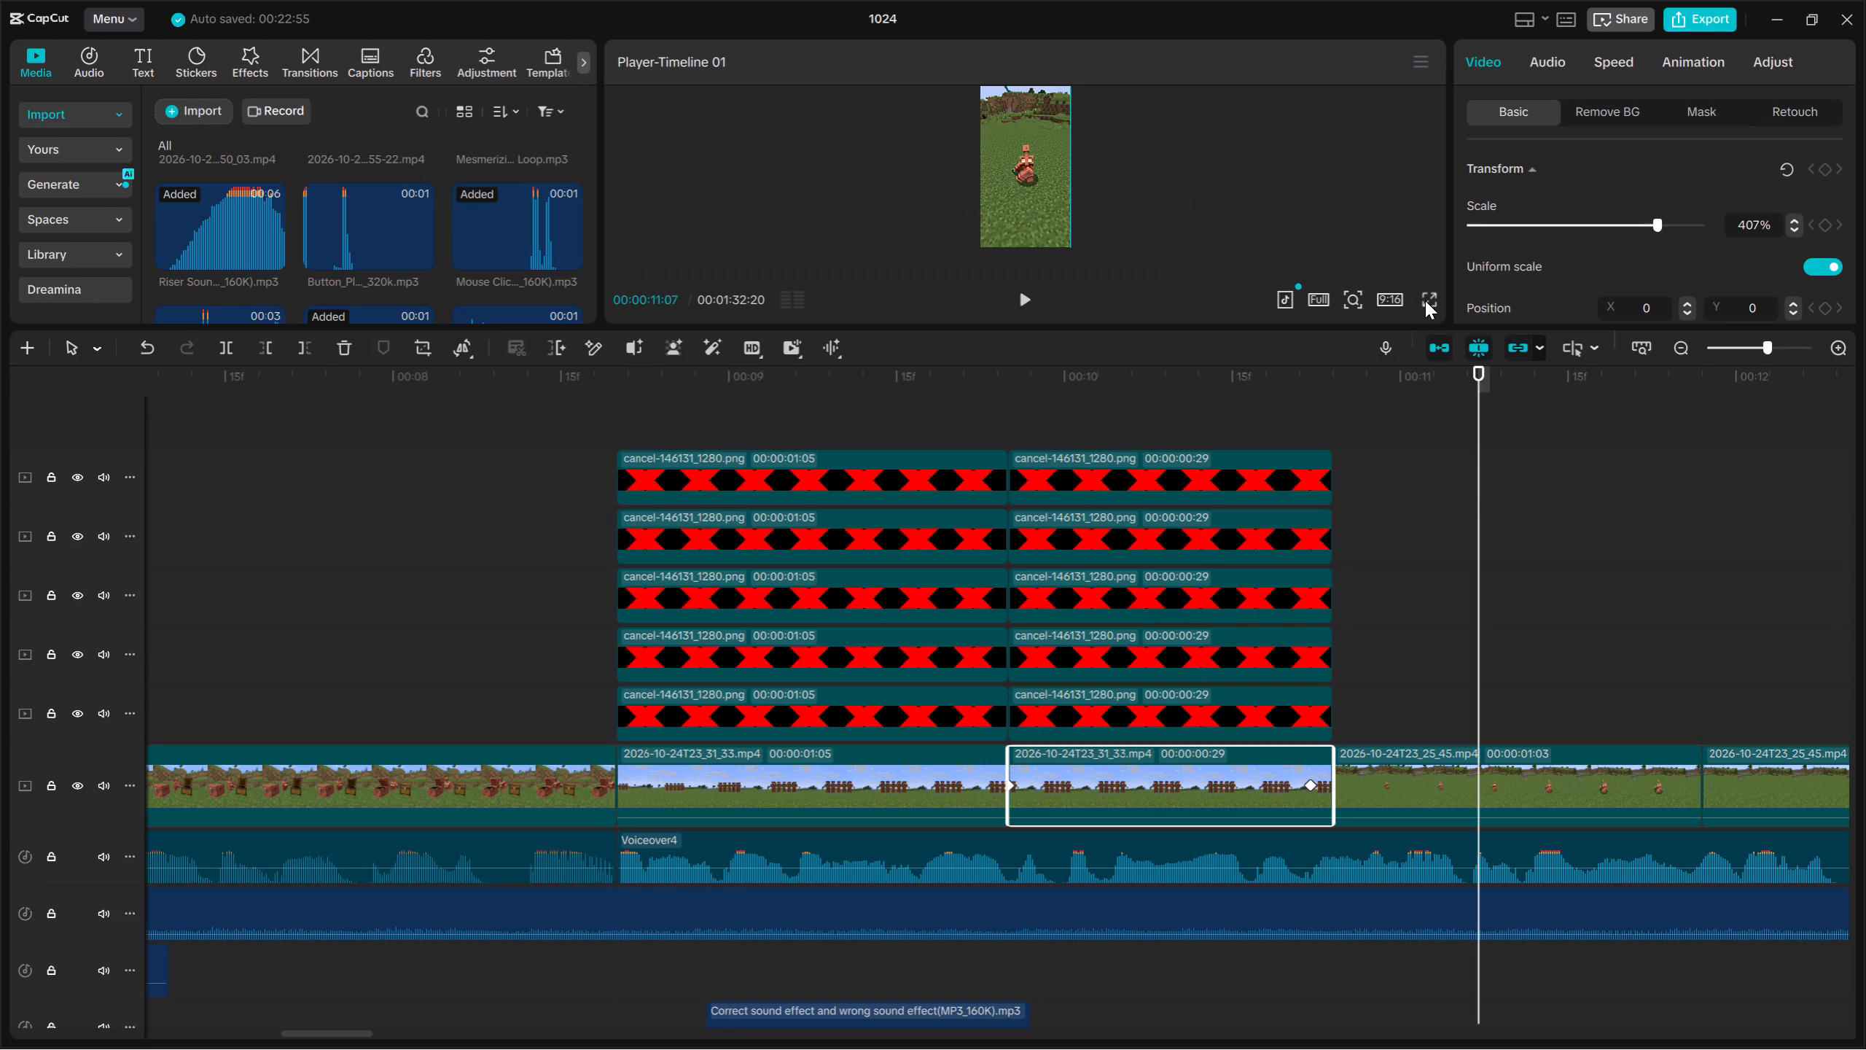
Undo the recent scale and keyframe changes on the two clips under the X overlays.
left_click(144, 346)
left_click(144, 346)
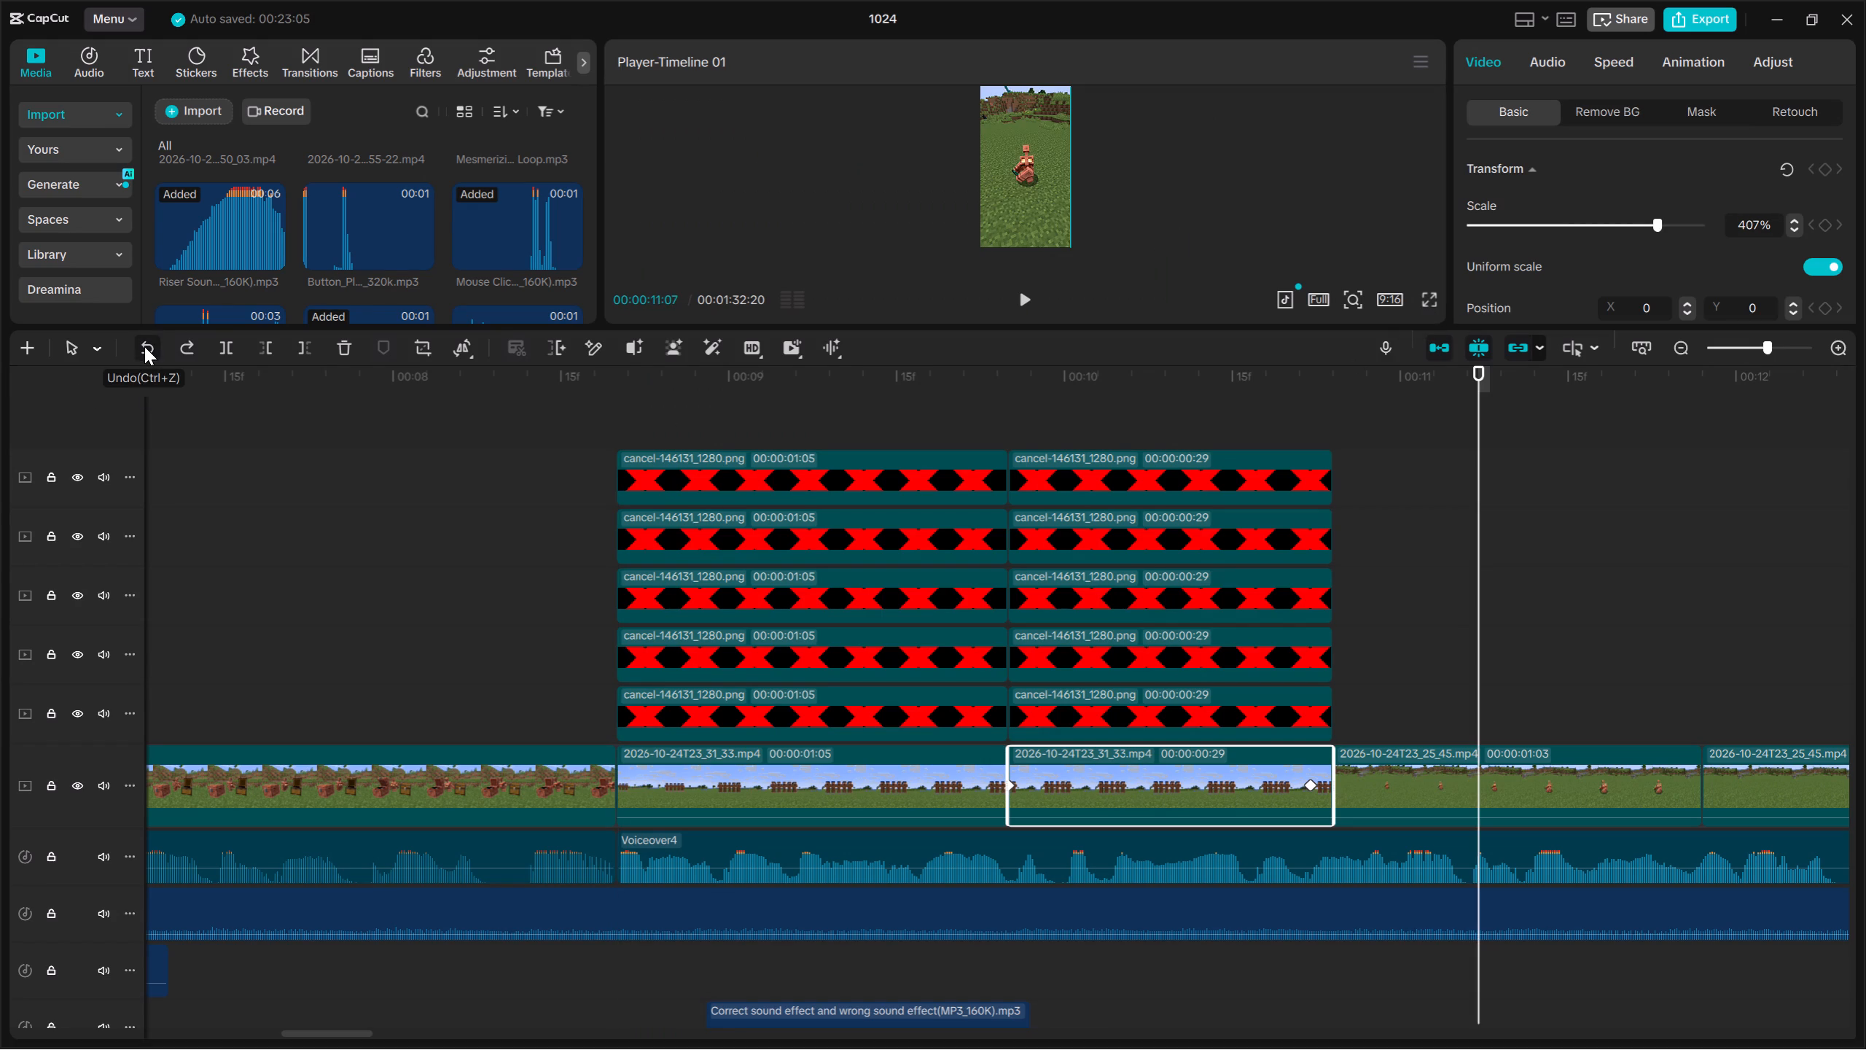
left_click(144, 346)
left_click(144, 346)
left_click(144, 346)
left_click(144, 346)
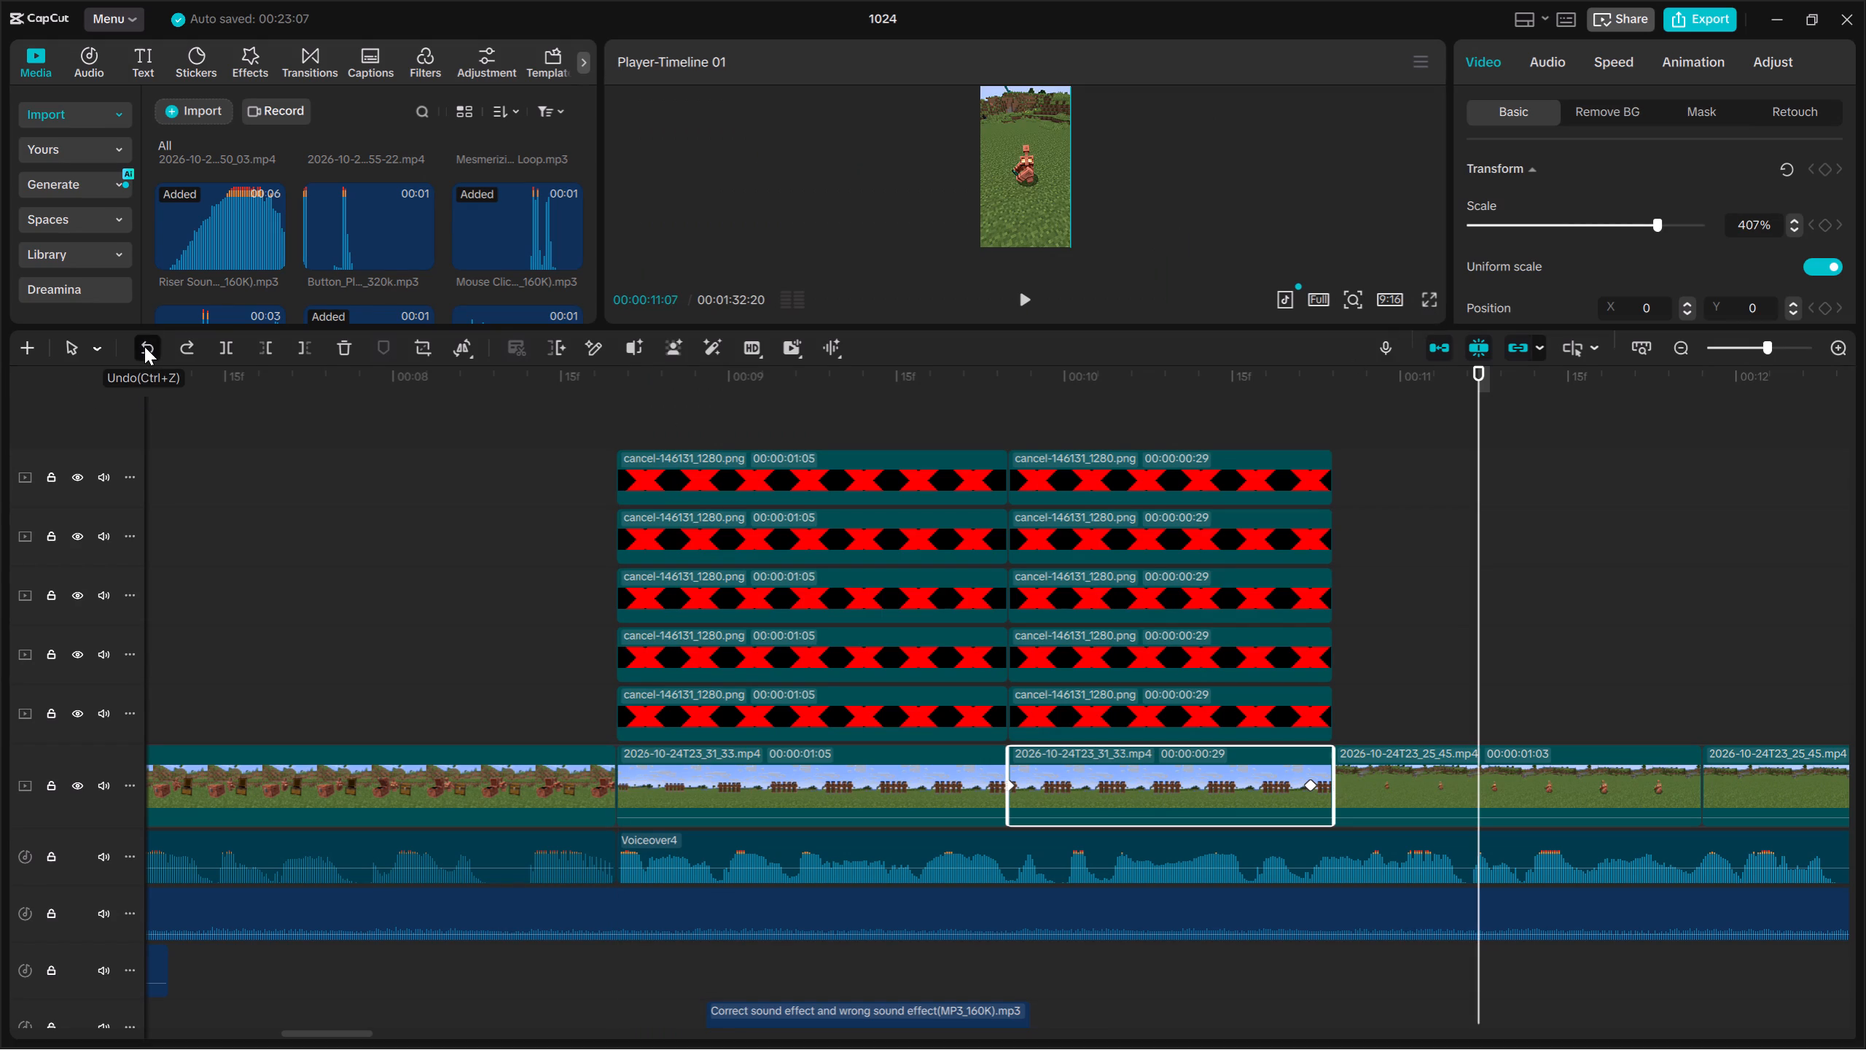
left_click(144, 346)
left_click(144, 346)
Play back the five-X section again to check the zoom, the overlays and the sound effect beneath them.
left_click(911, 972)
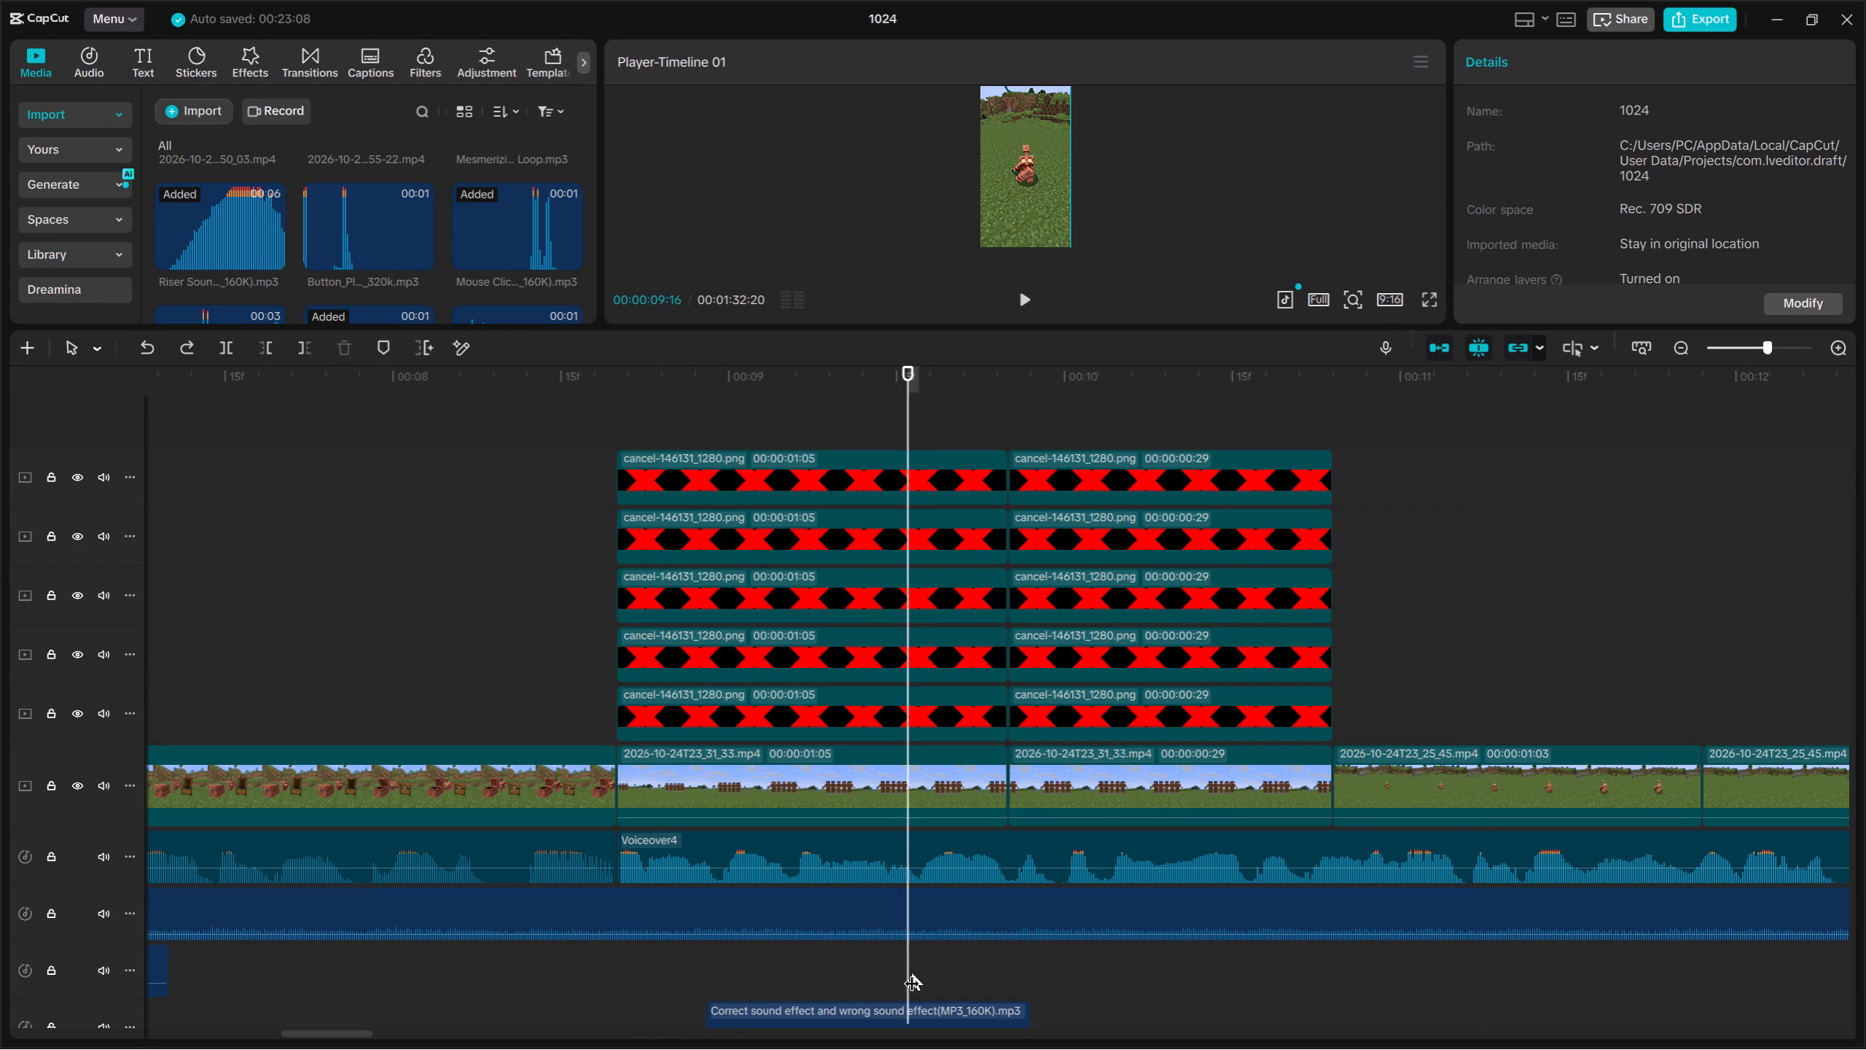
left_click_drag(914, 972, 878, 970)
left_click(1081, 791)
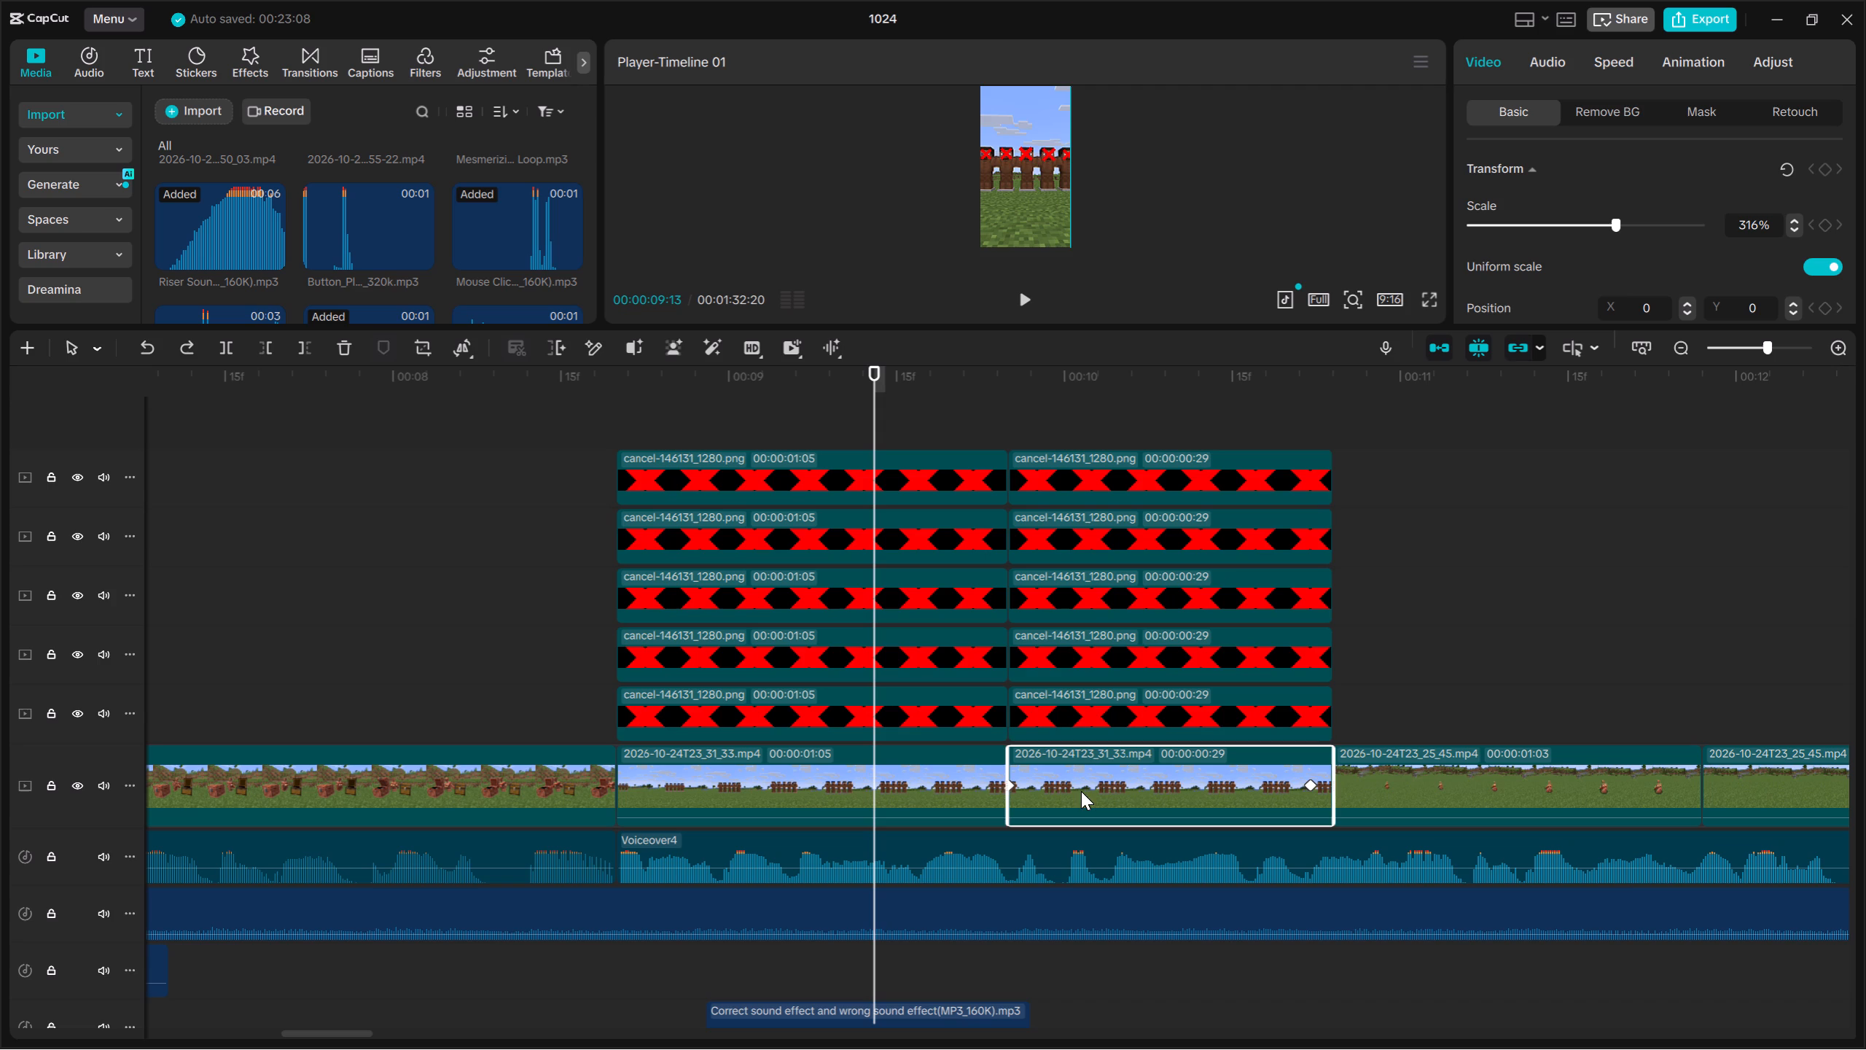
left_click(932, 778)
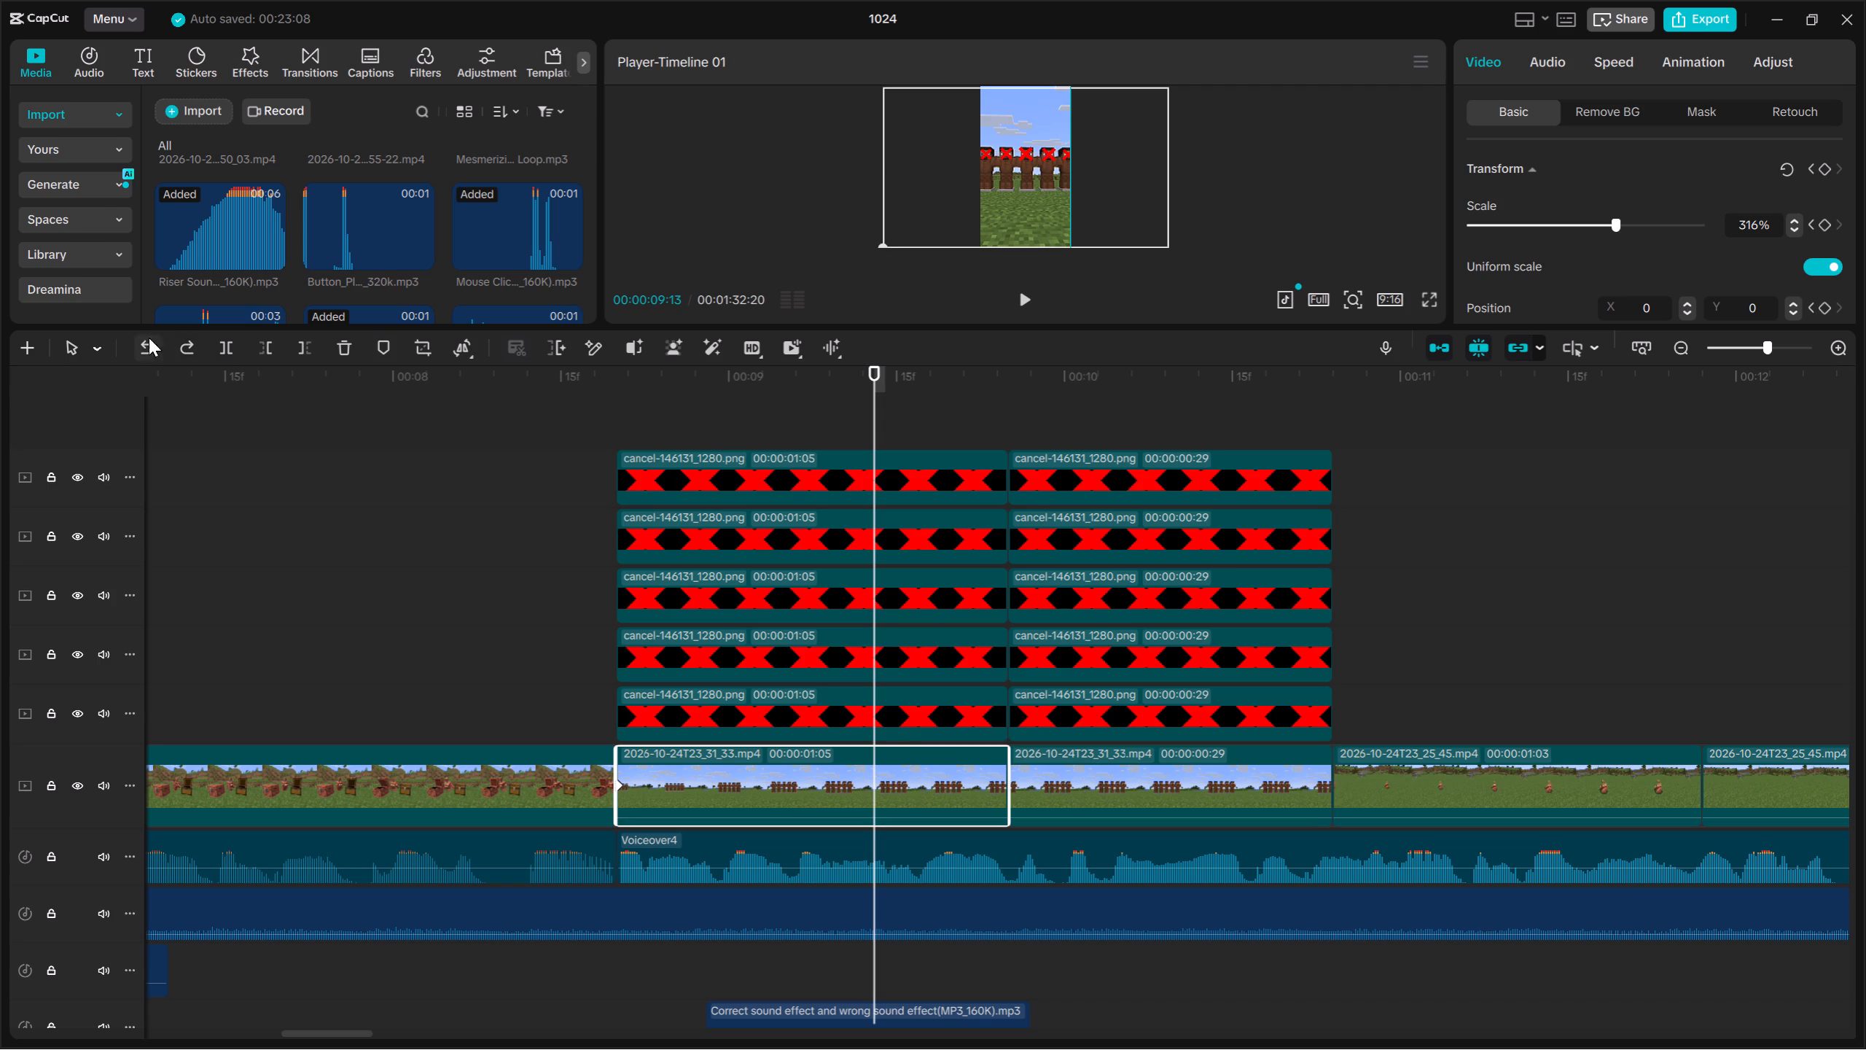
key("space")
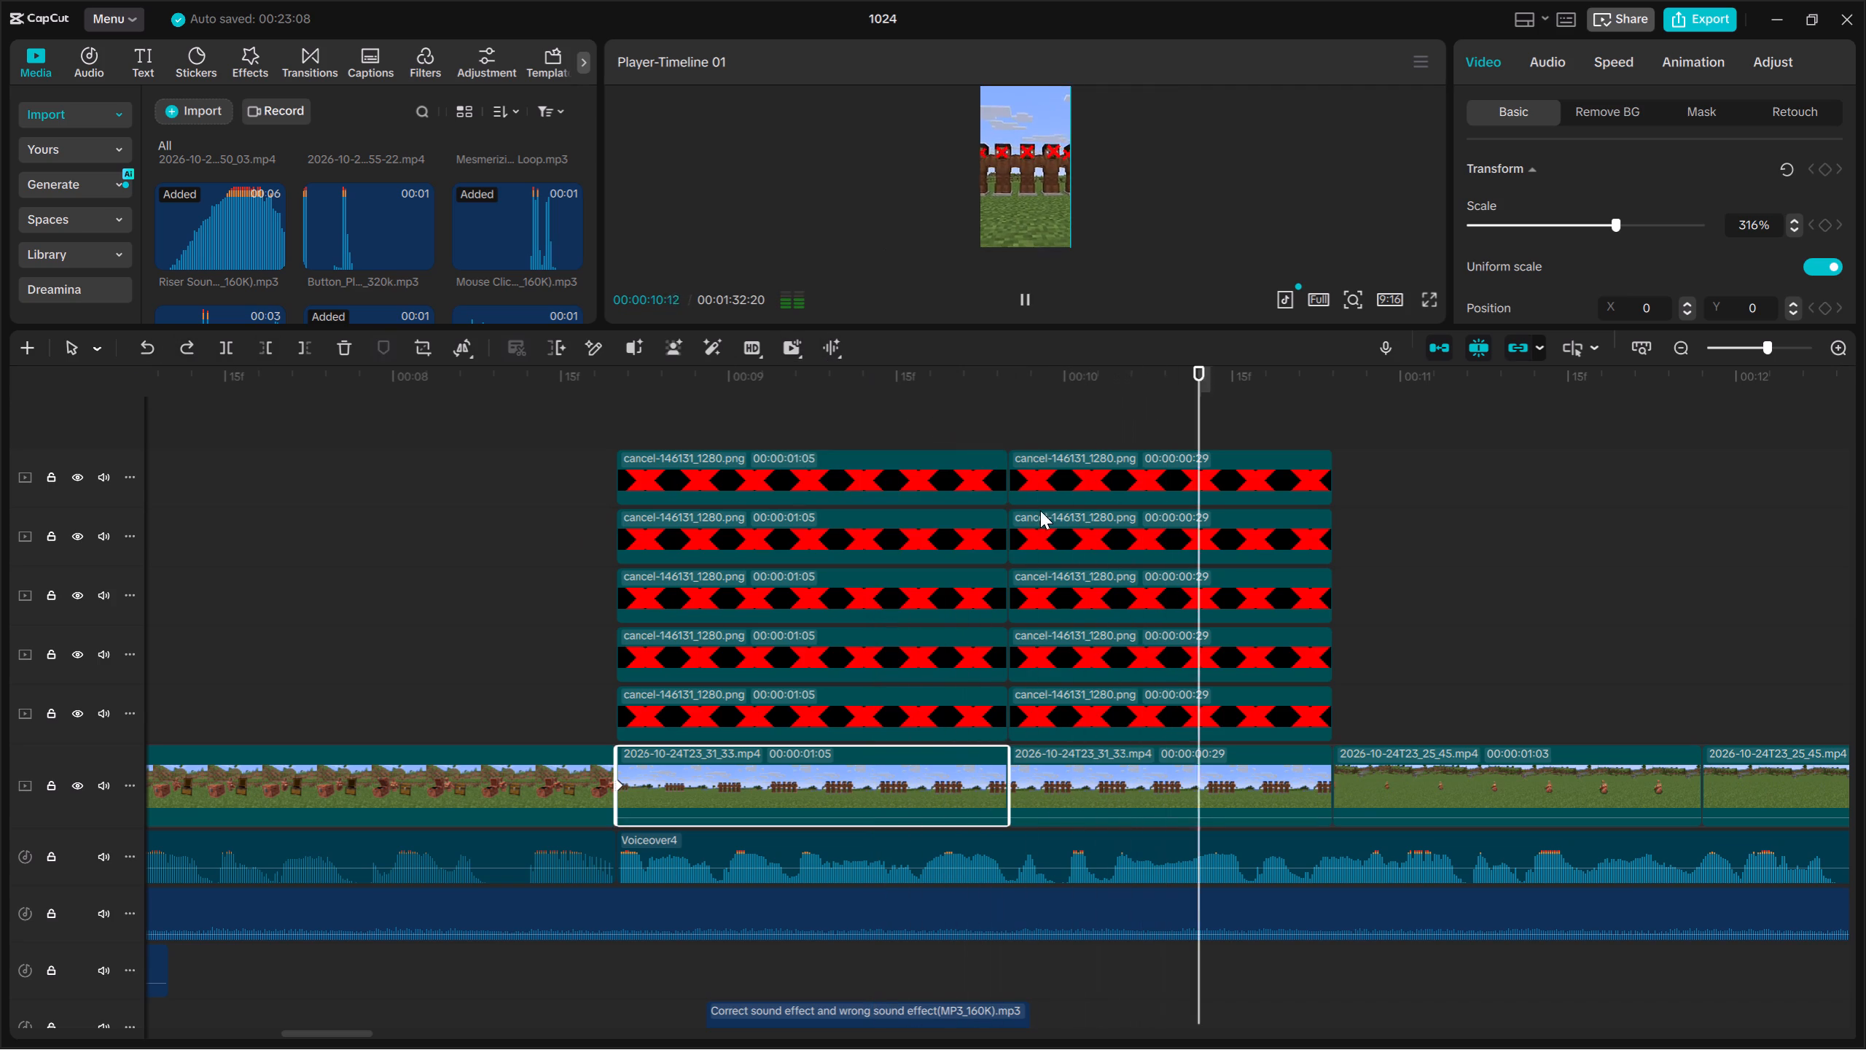
key("space")
scroll(1186, 930, "down", 5)
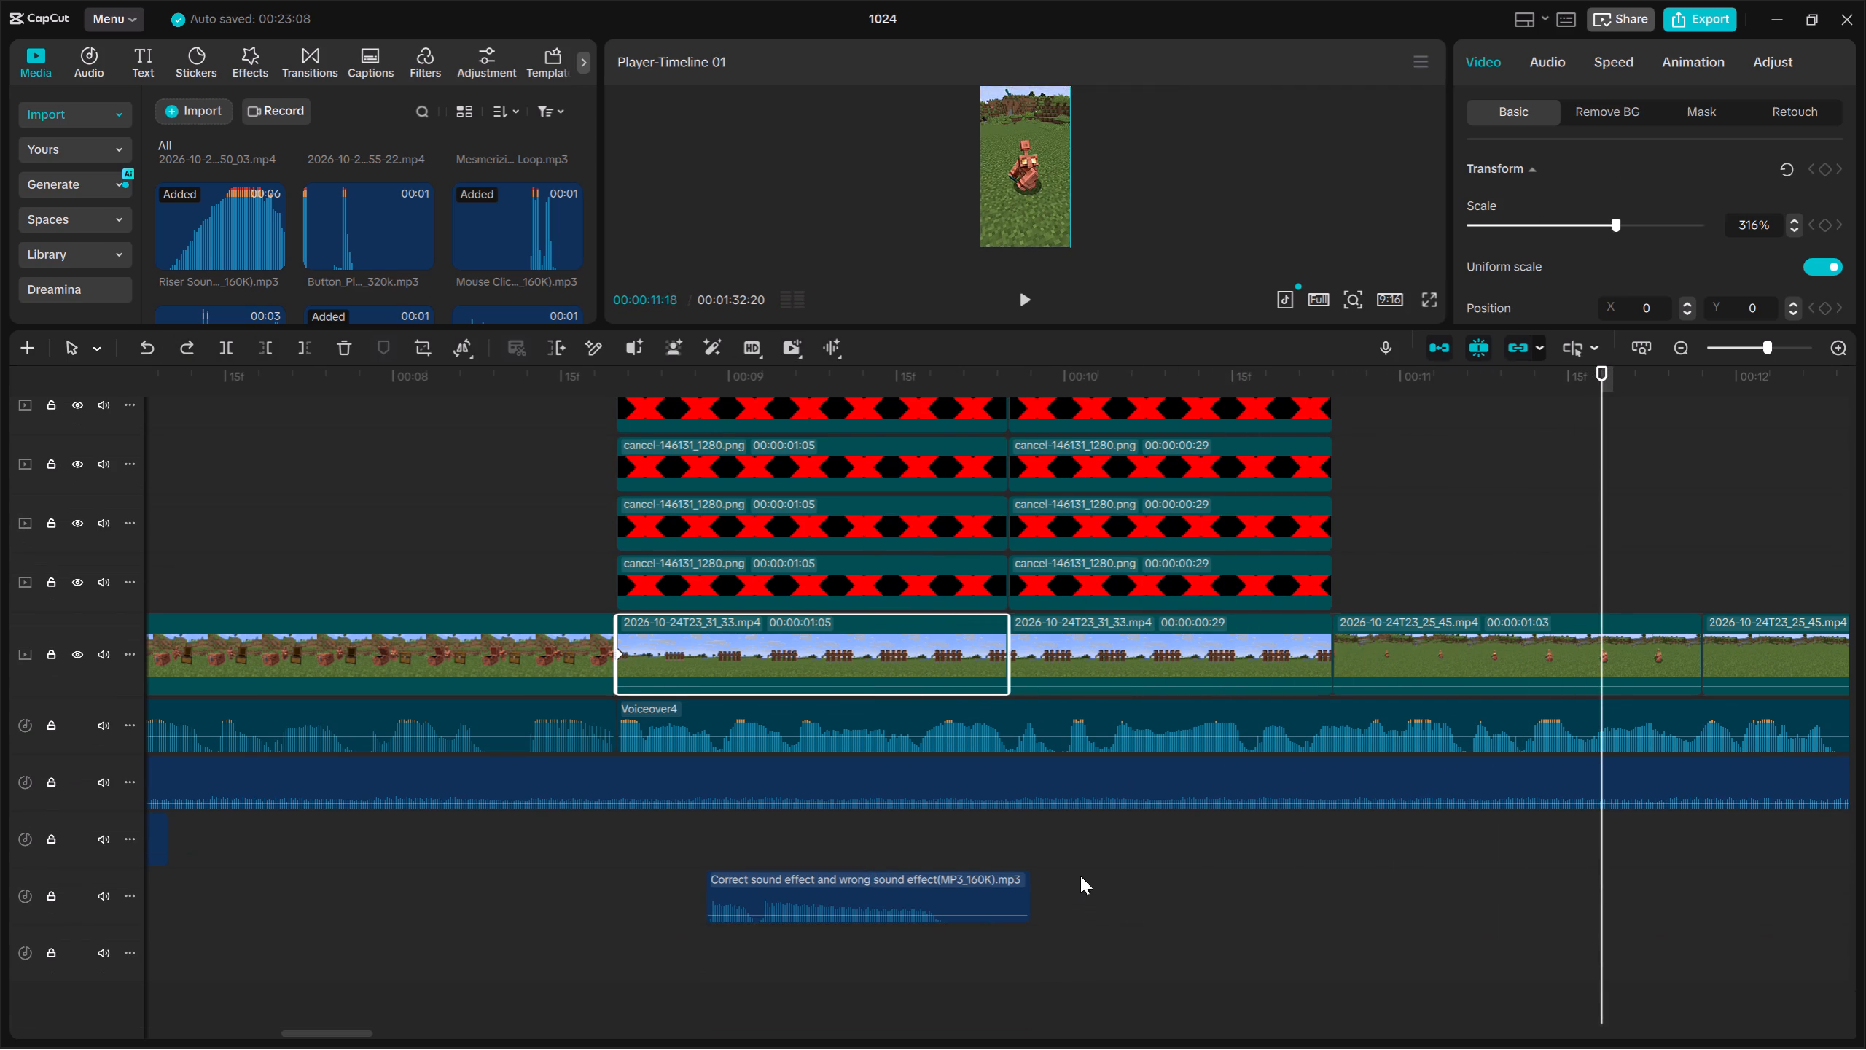
left_click(1080, 876)
left_click_drag(1079, 874, 589, 883)
key("space")
key("space")
Delete the "Correct sound effect and wrong sound effect" audio clip beneath the five-X section.
left_click(877, 892)
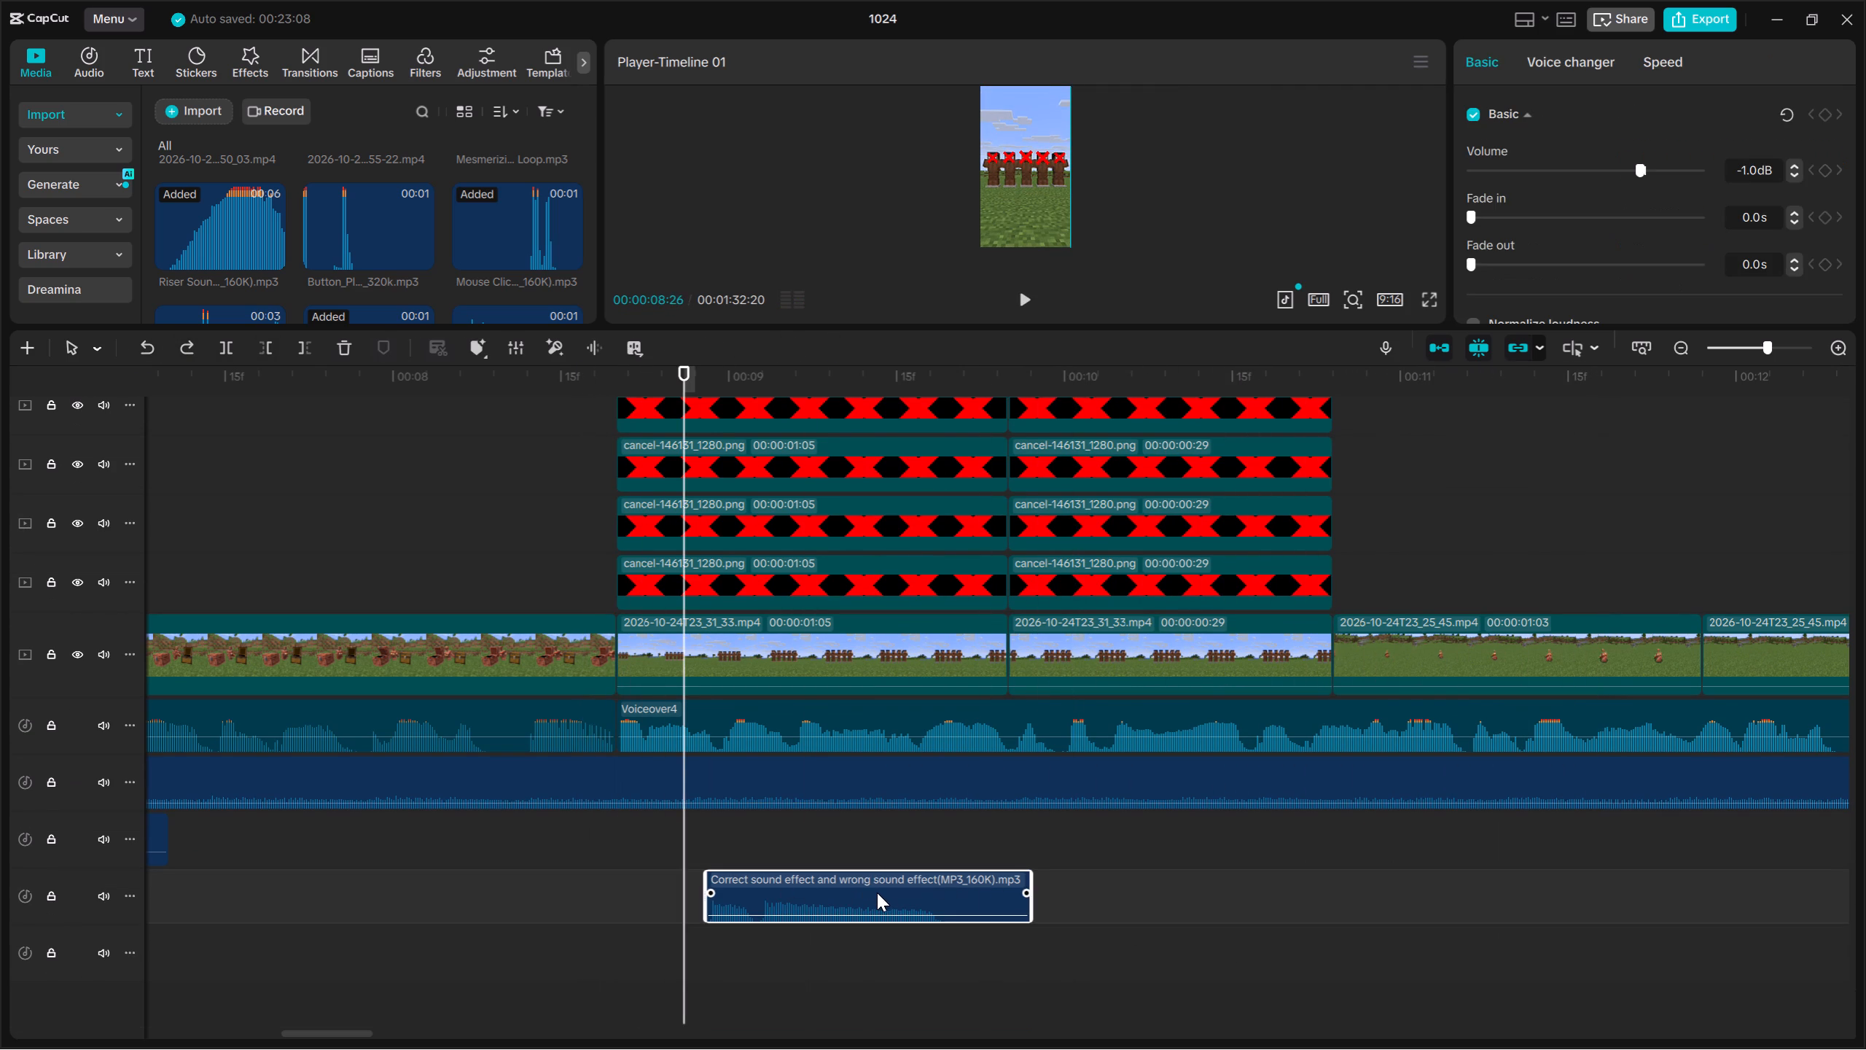
key("Delete")
Add the riser sound effect on the lowest audio track, shifted earlier so its build-up runs under the five-X section.
scroll(336, 273, "down", 3)
scroll(262, 218, "up", 2)
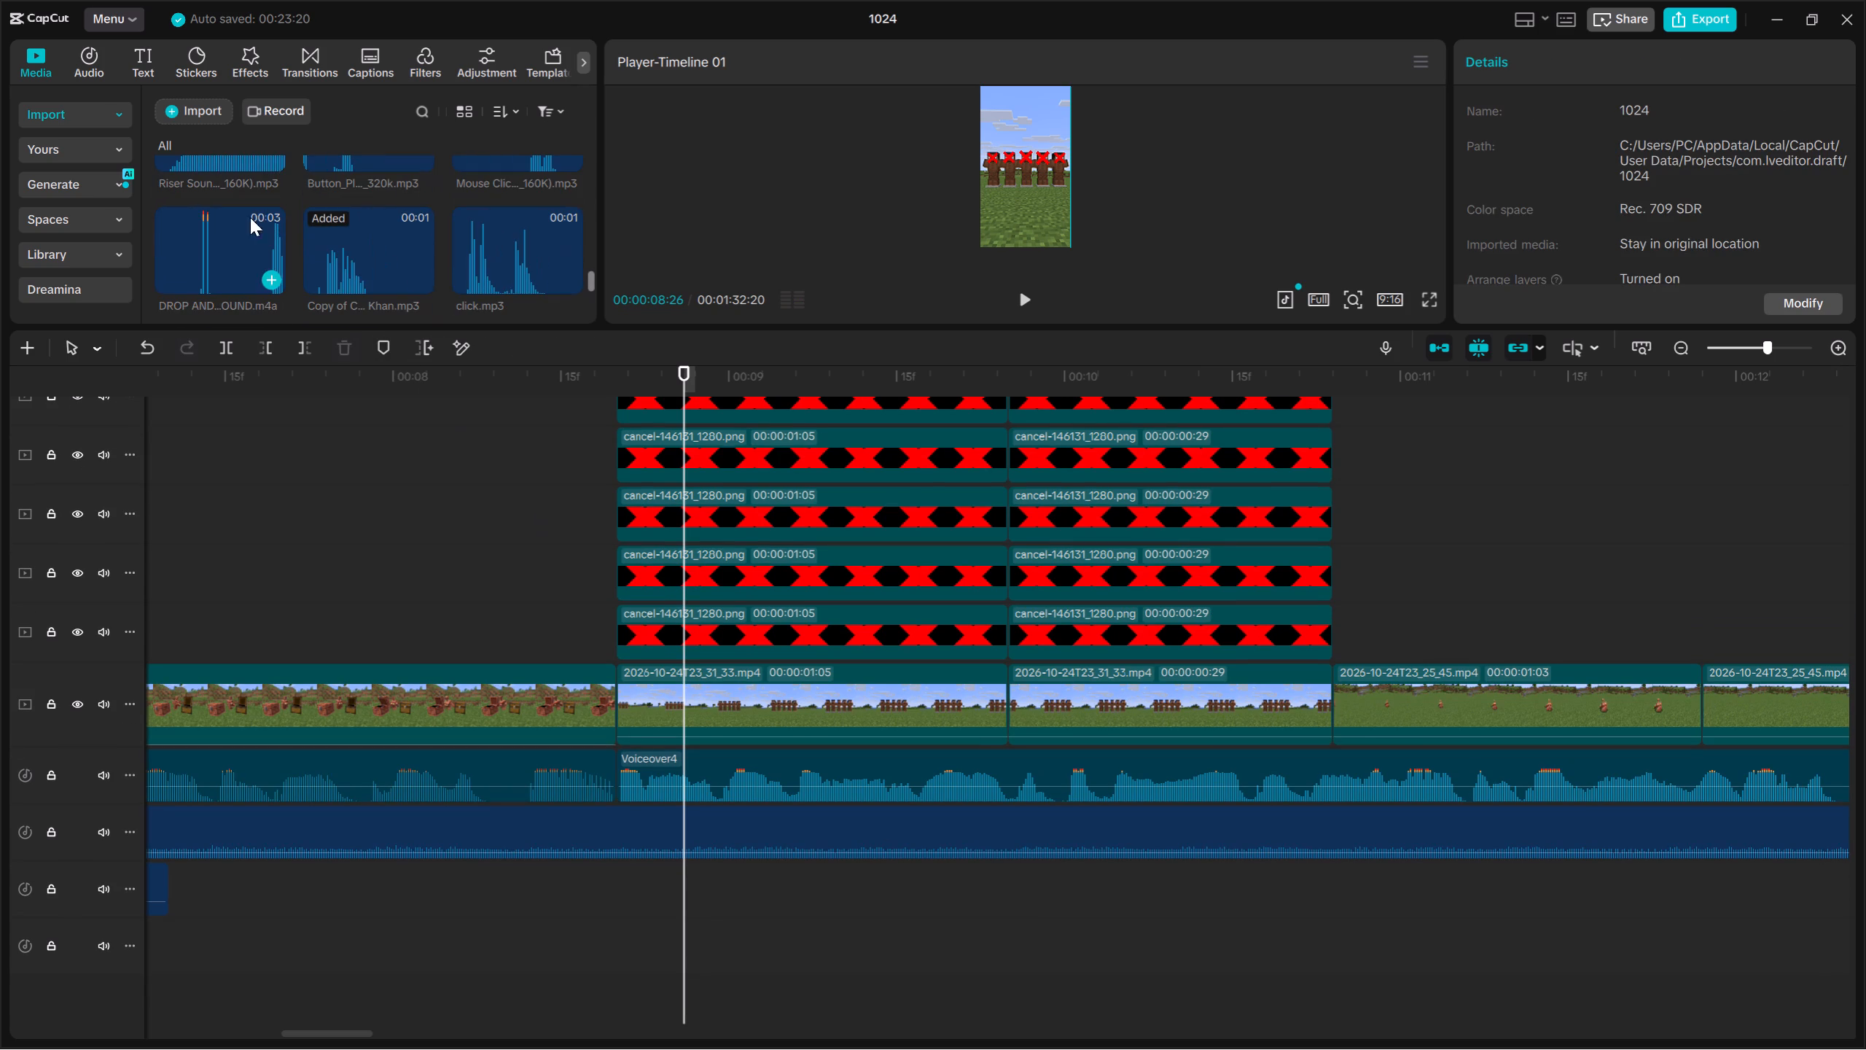
left_click_drag(206, 166, 411, 886)
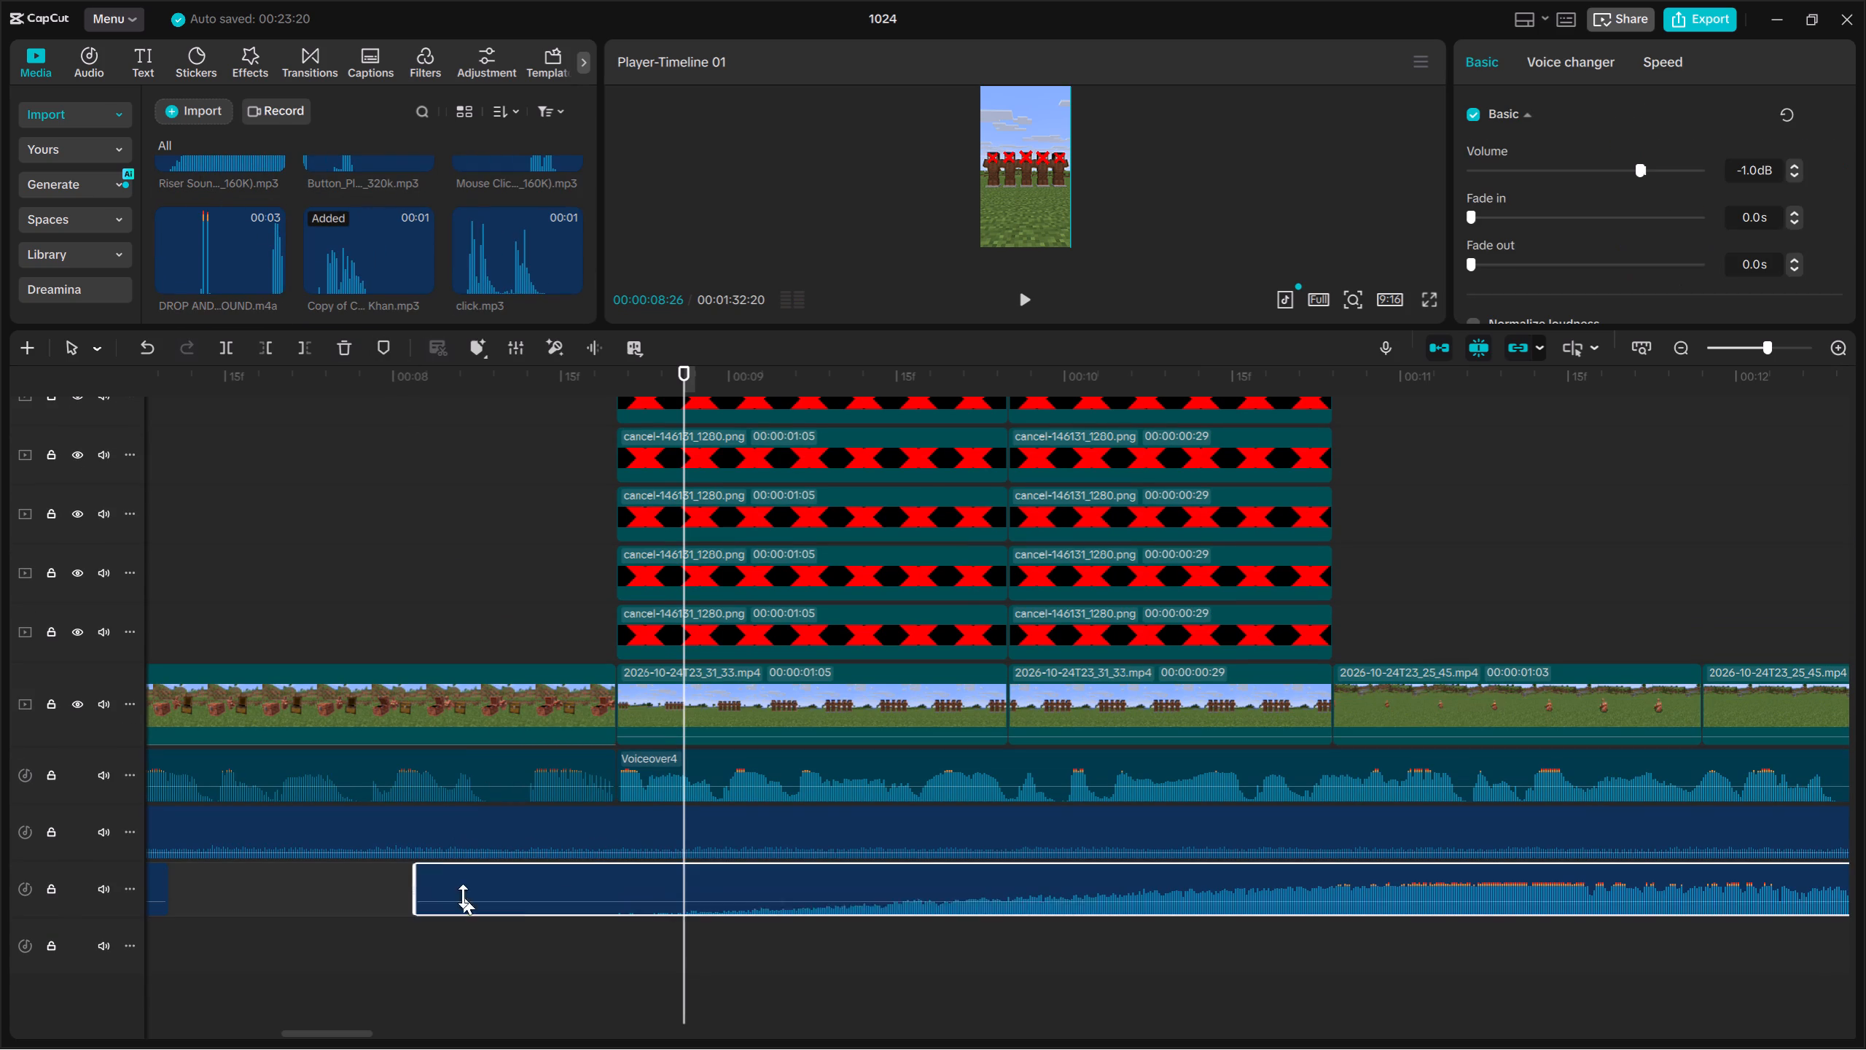
left_click_drag(979, 891, 687, 968)
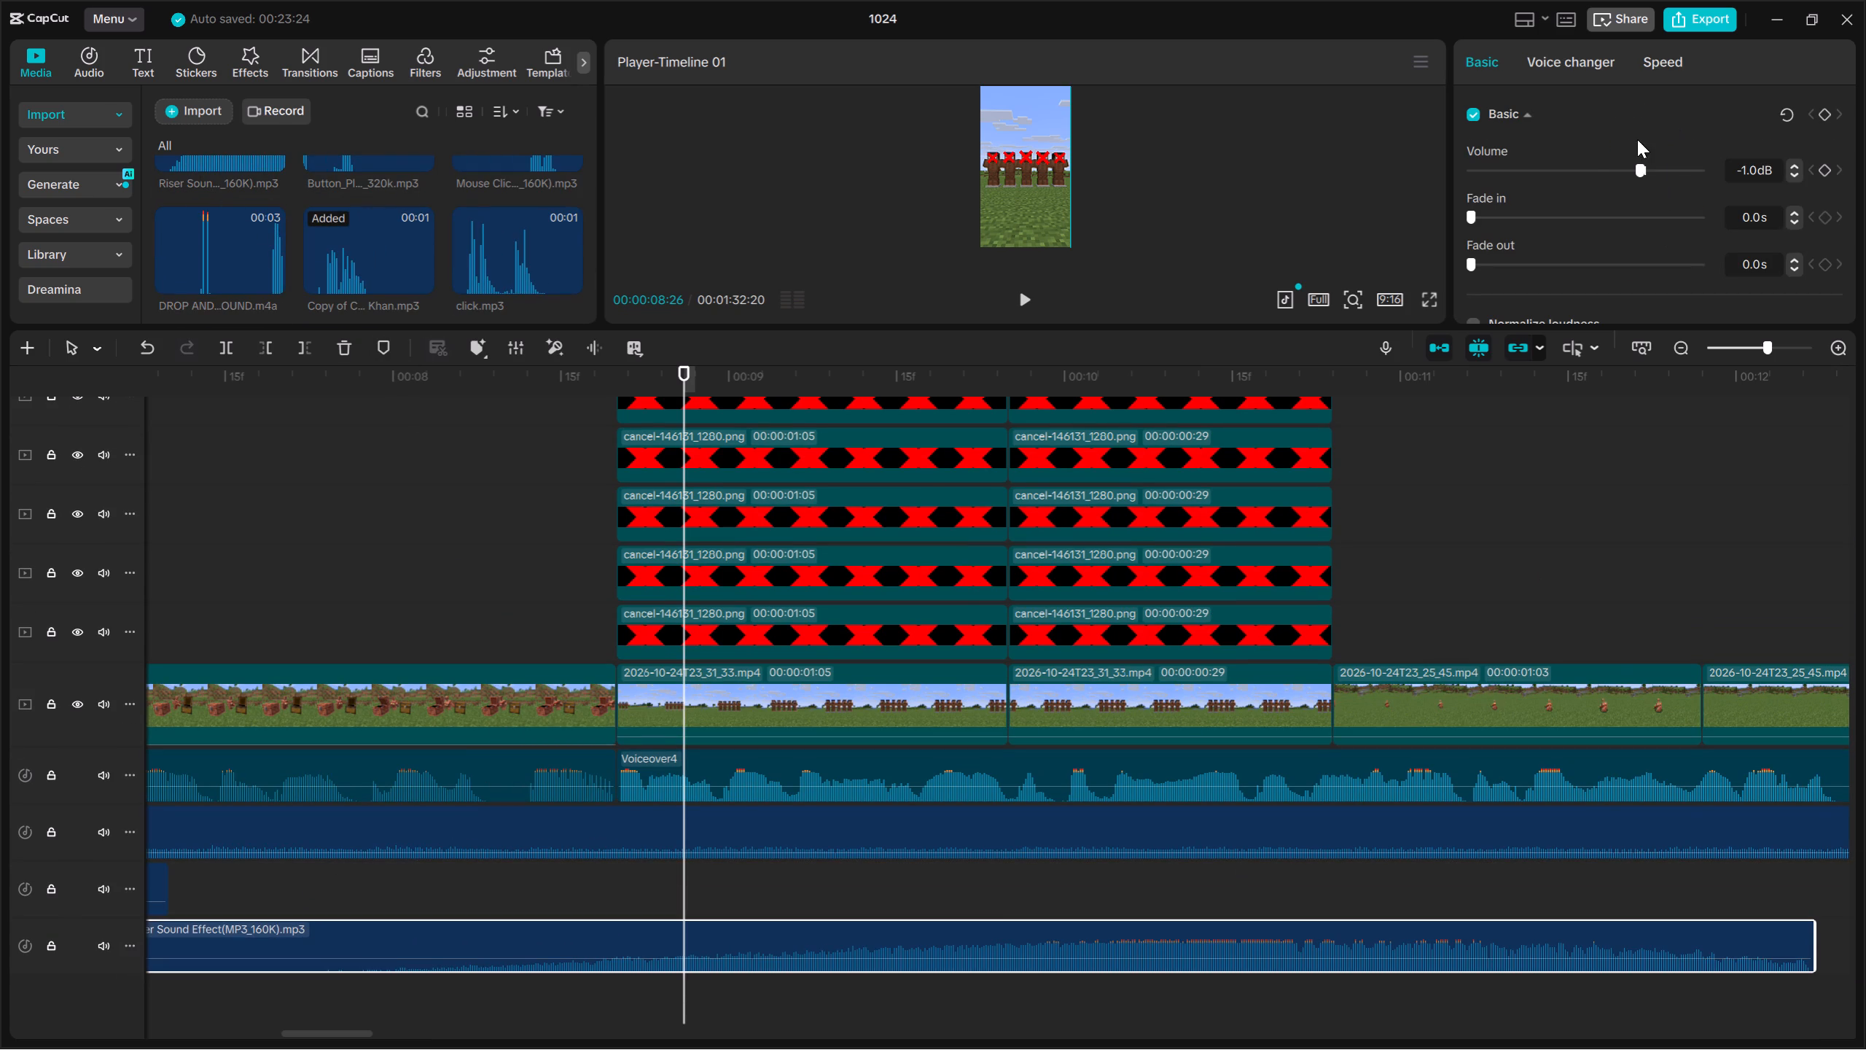
Lower the riser sound effect's volume to -11.2 dB and play it back.
left_click_drag(1616, 171, 1607, 174)
key("comma")
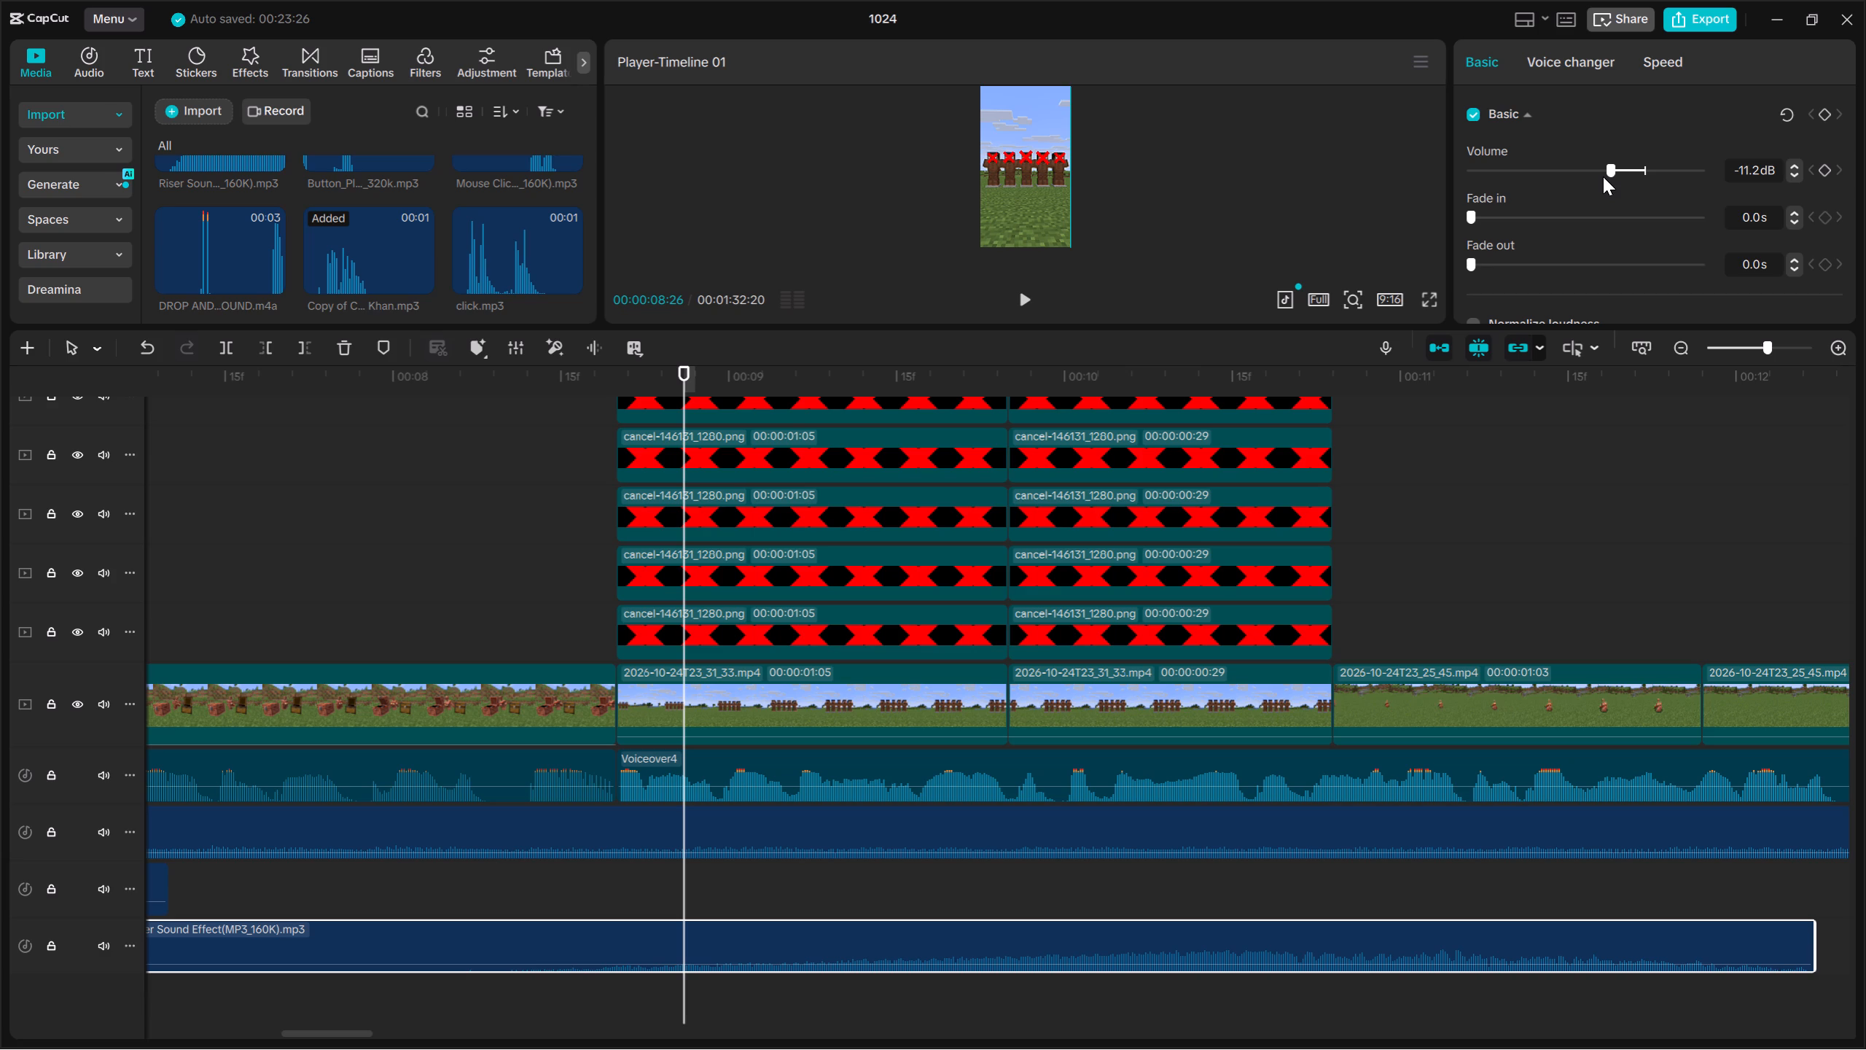
key("space")
key("space")
Trim the riser sound effect to run from 00:00:08:20 to 00:00:10:24, matching the five-X section, and play it back.
key("Up")
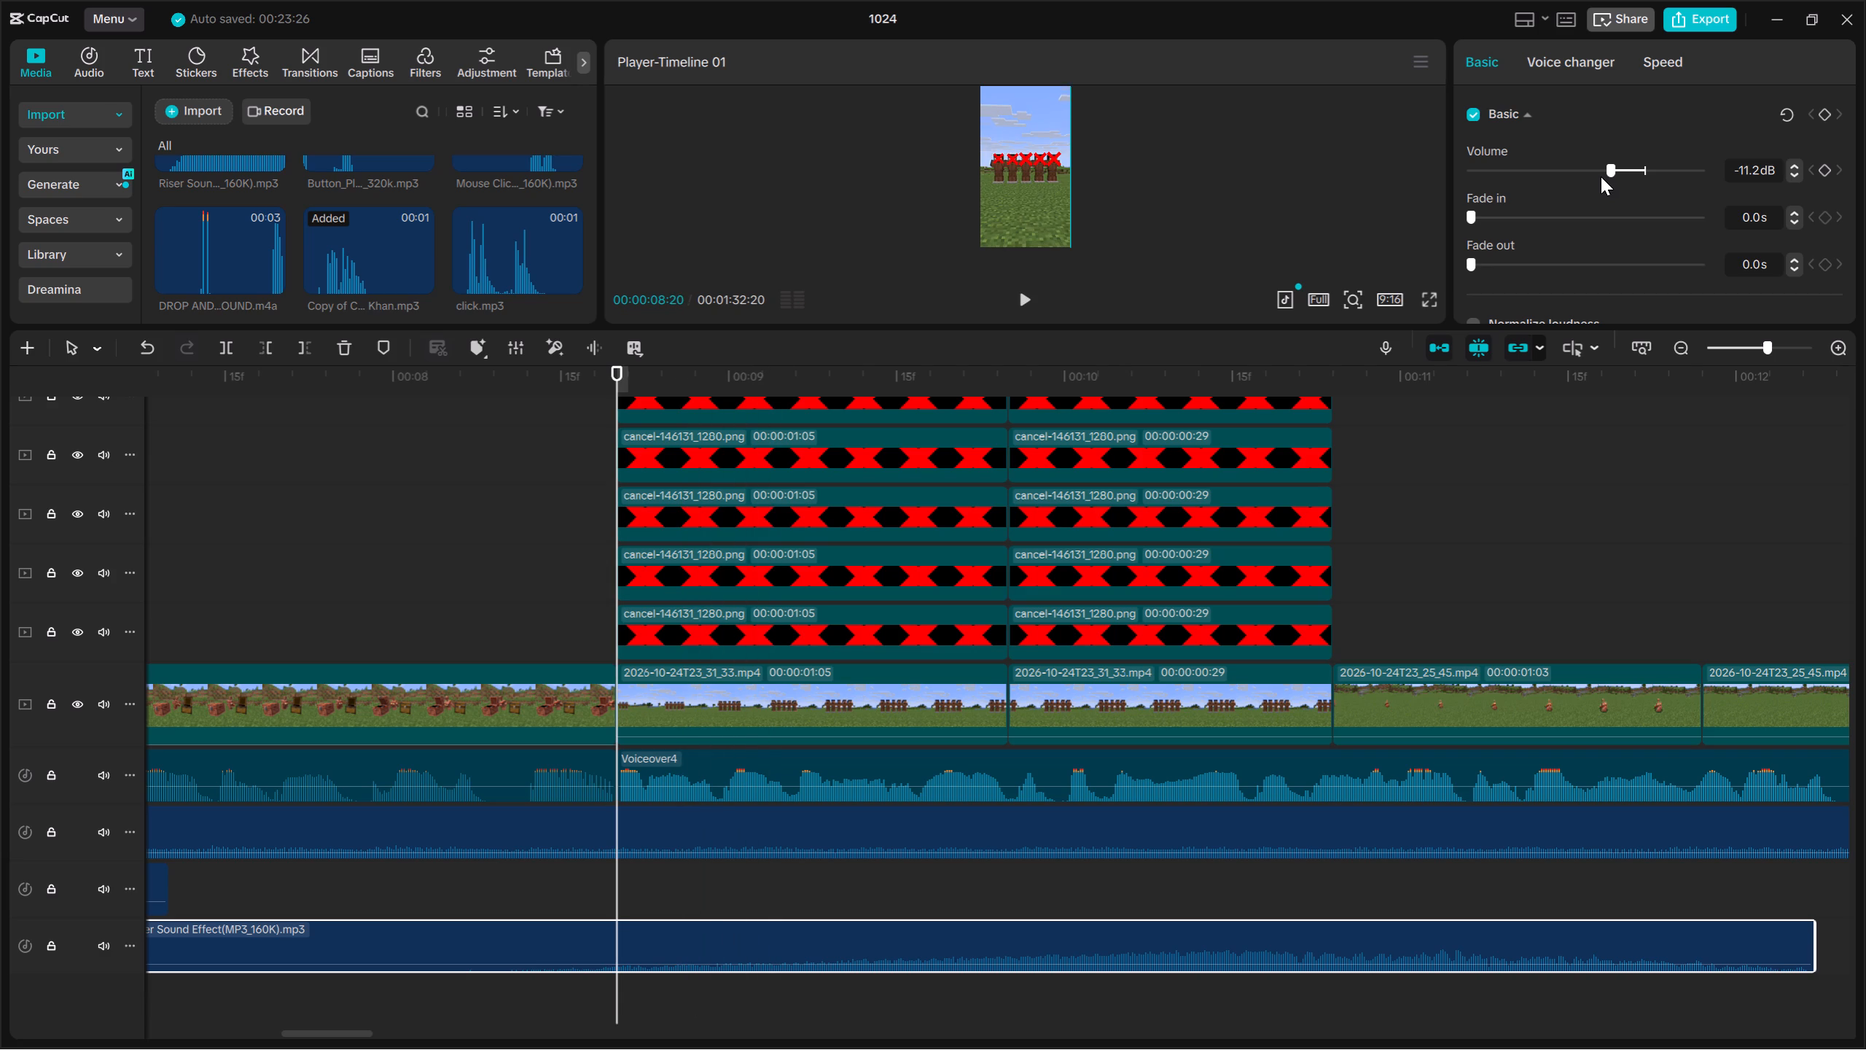
left_click(262, 343)
key("space")
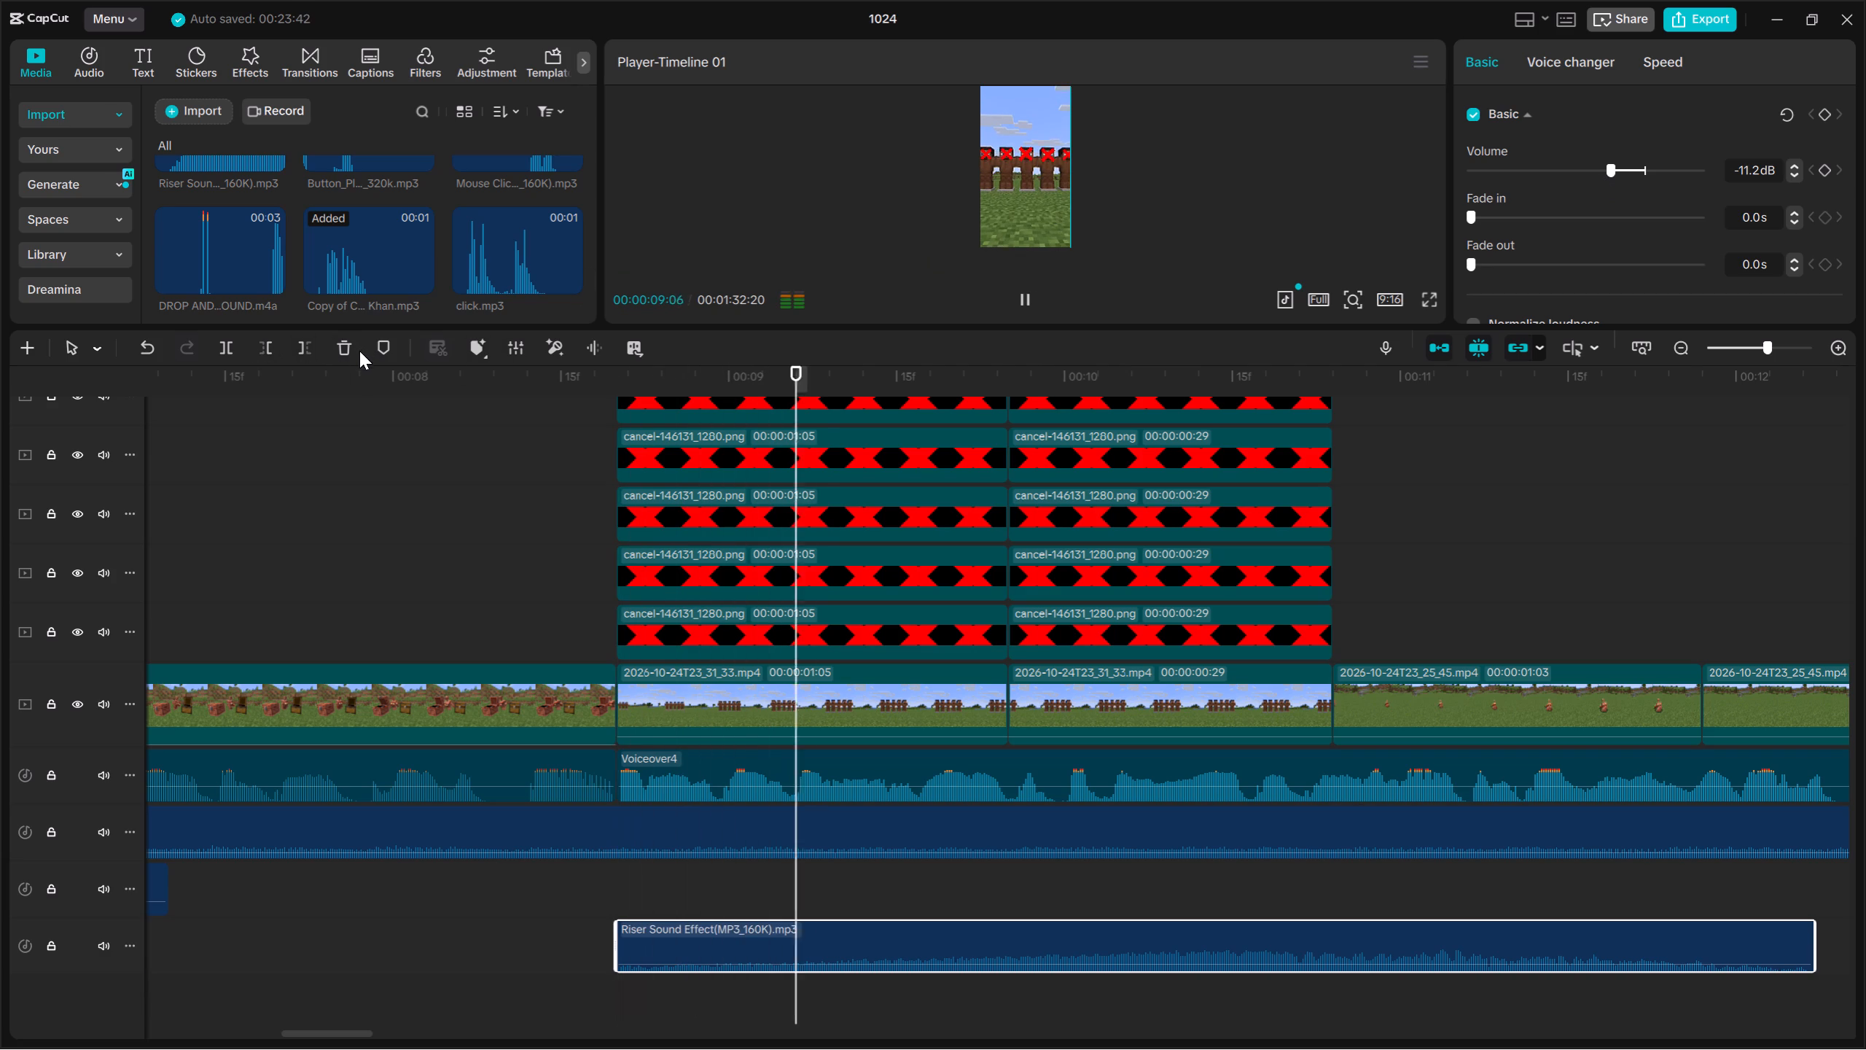
key("space")
key("Up")
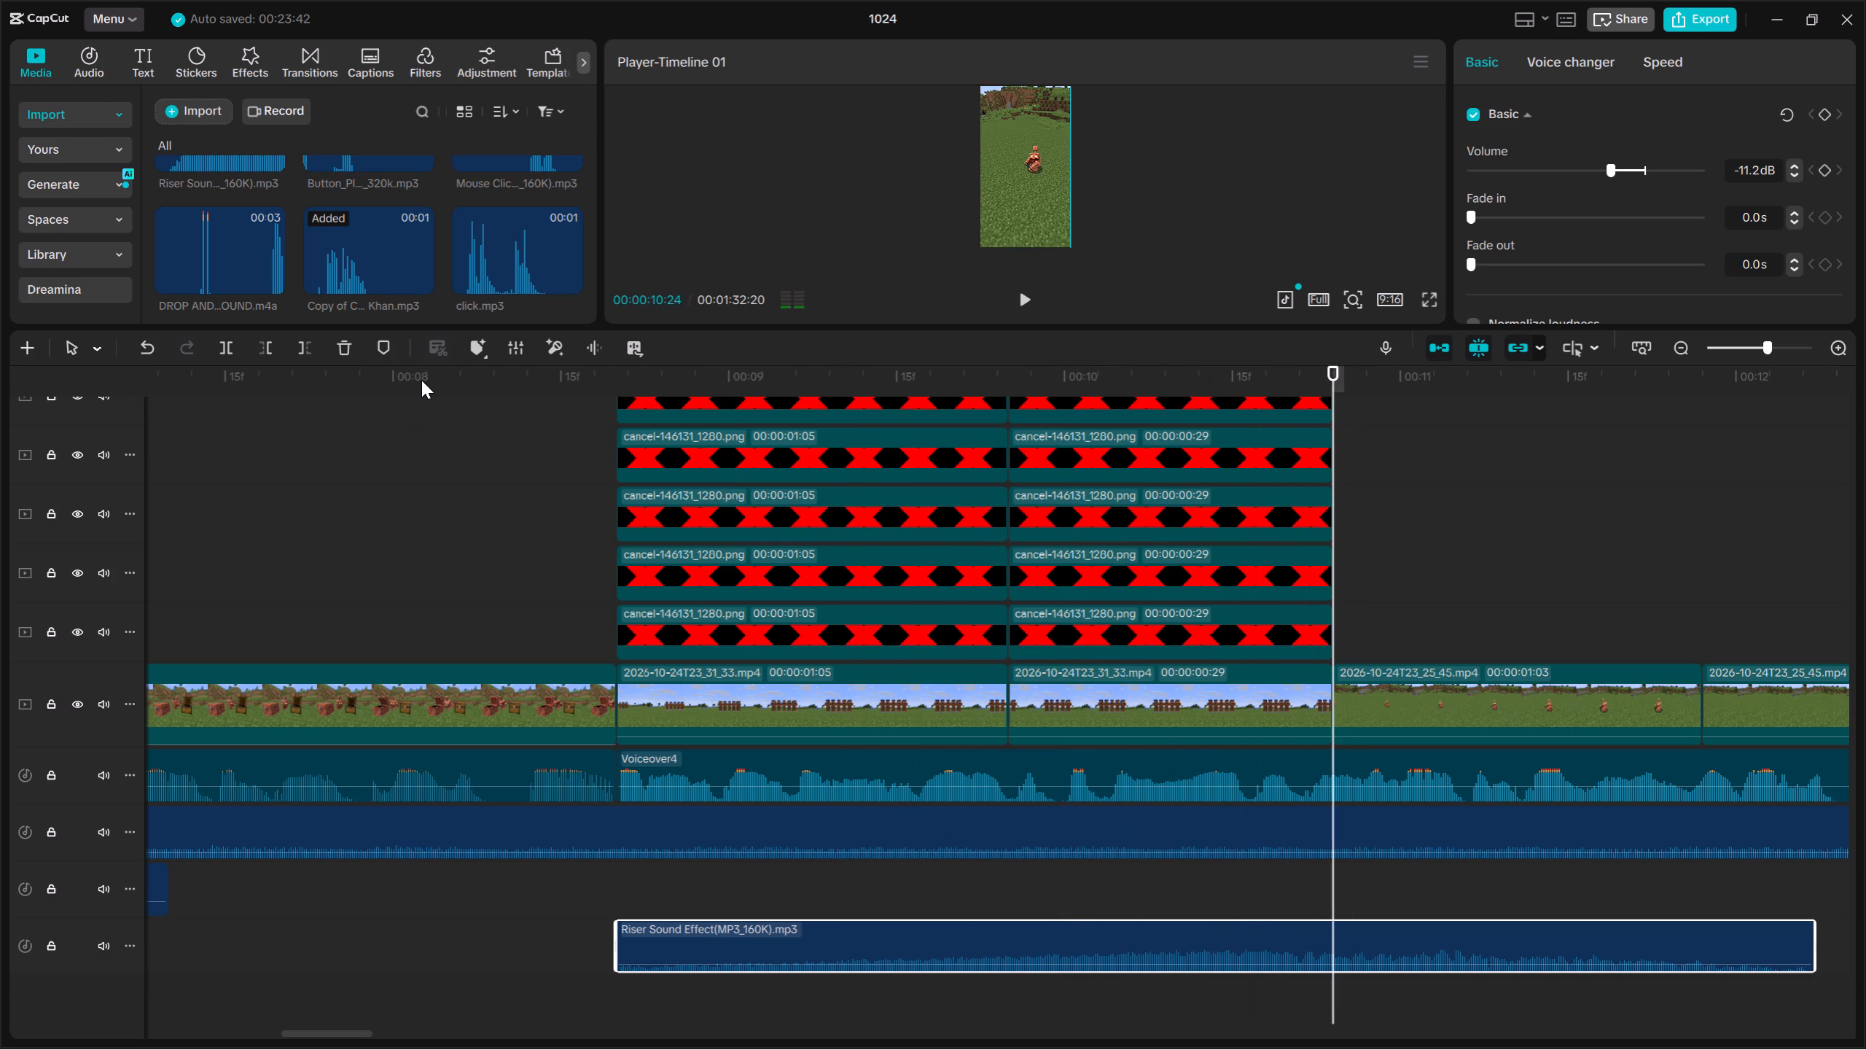
left_click(310, 349)
key("Up")
key("Up")
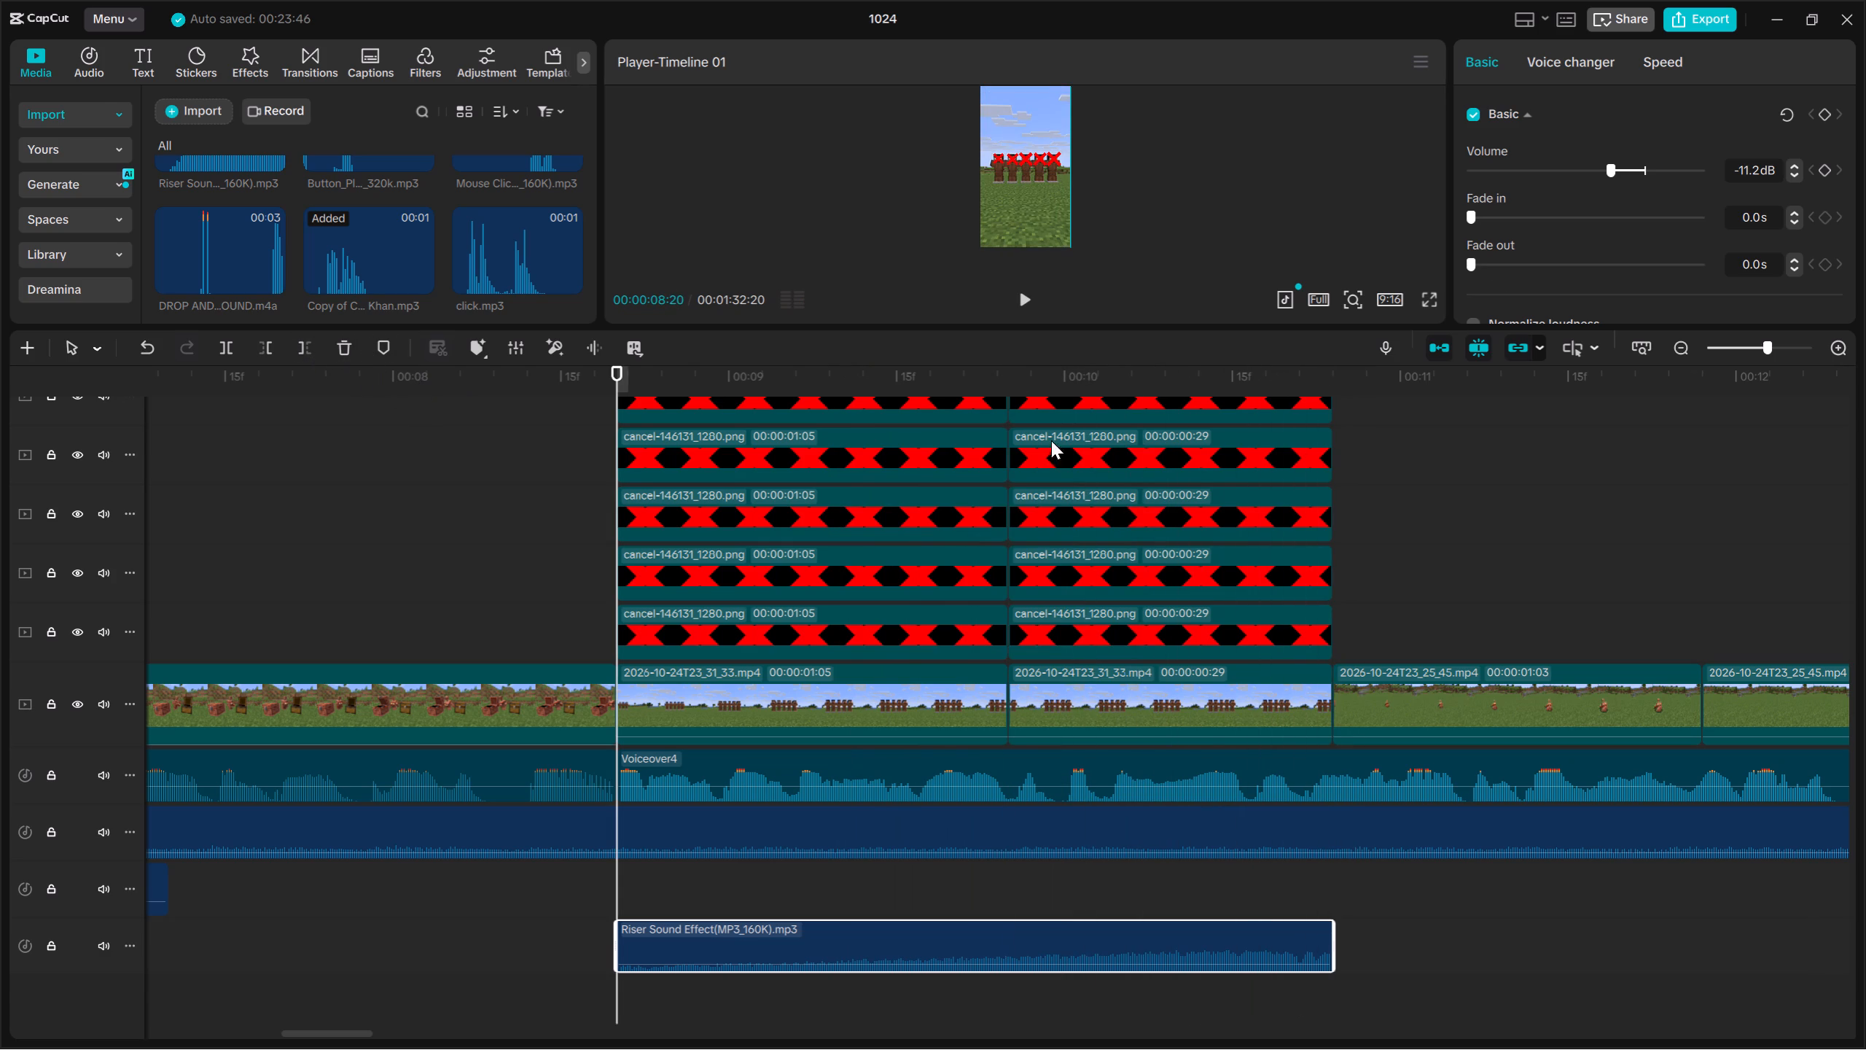
key("space")
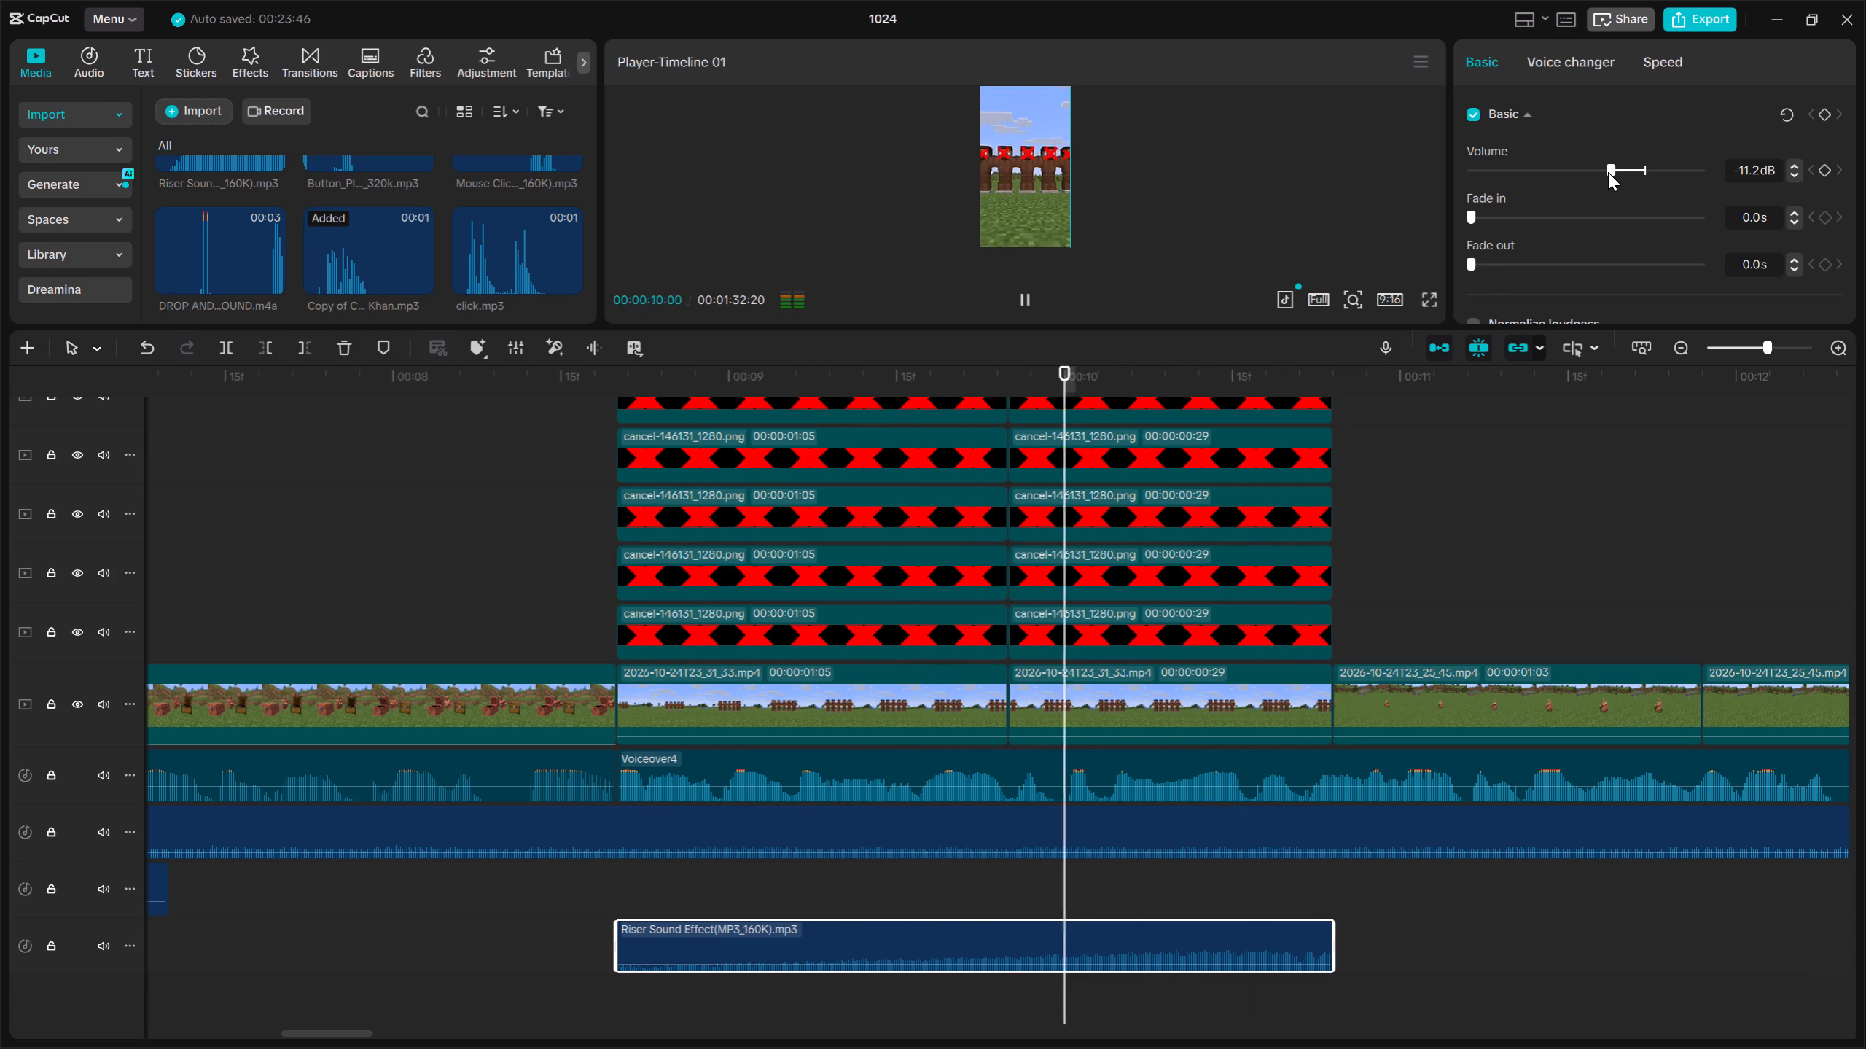
Play on to 00:00:11:14 and import the "Successful Arrow_Bow hit (Minecraft Sound)" effect from Downloads, searching for "suc".
key("space")
key("space")
key("space")
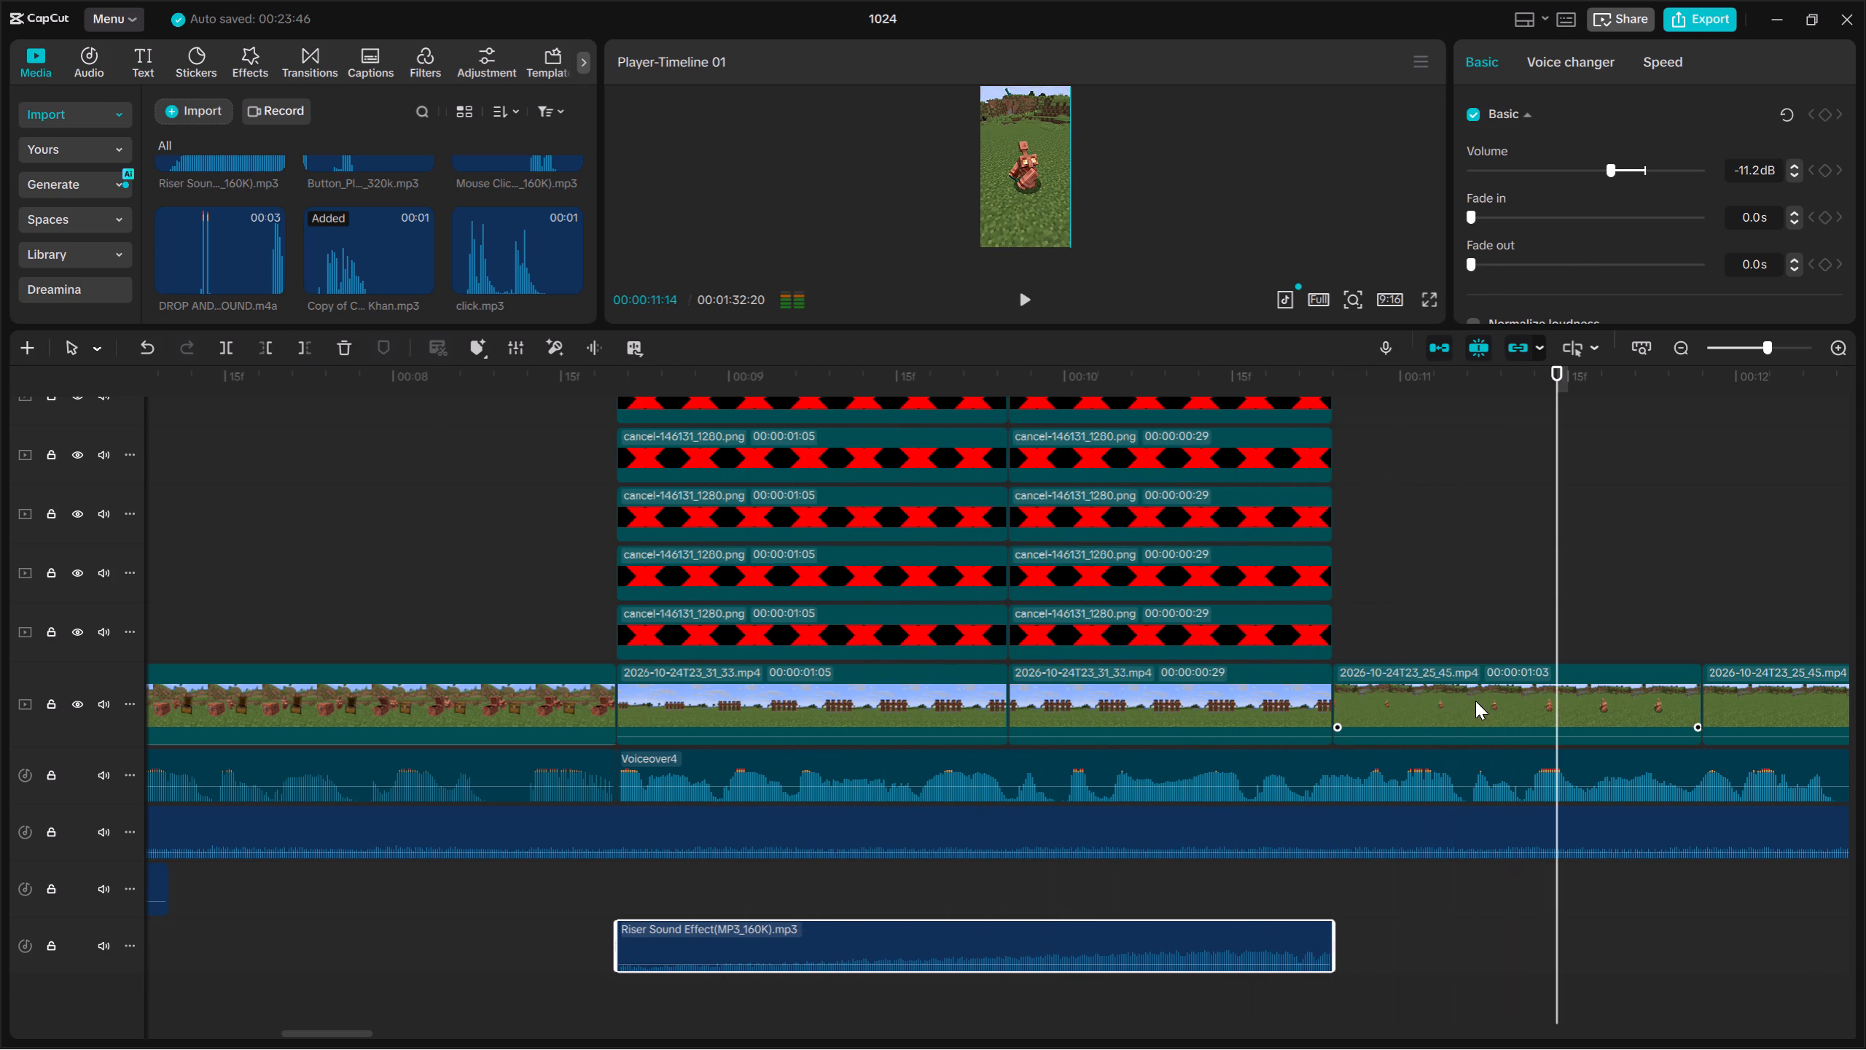
left_click(208, 121)
left_click(246, 148)
key("BackSpace")
type("suces")
key("BackSpace")
key("BackSpace")
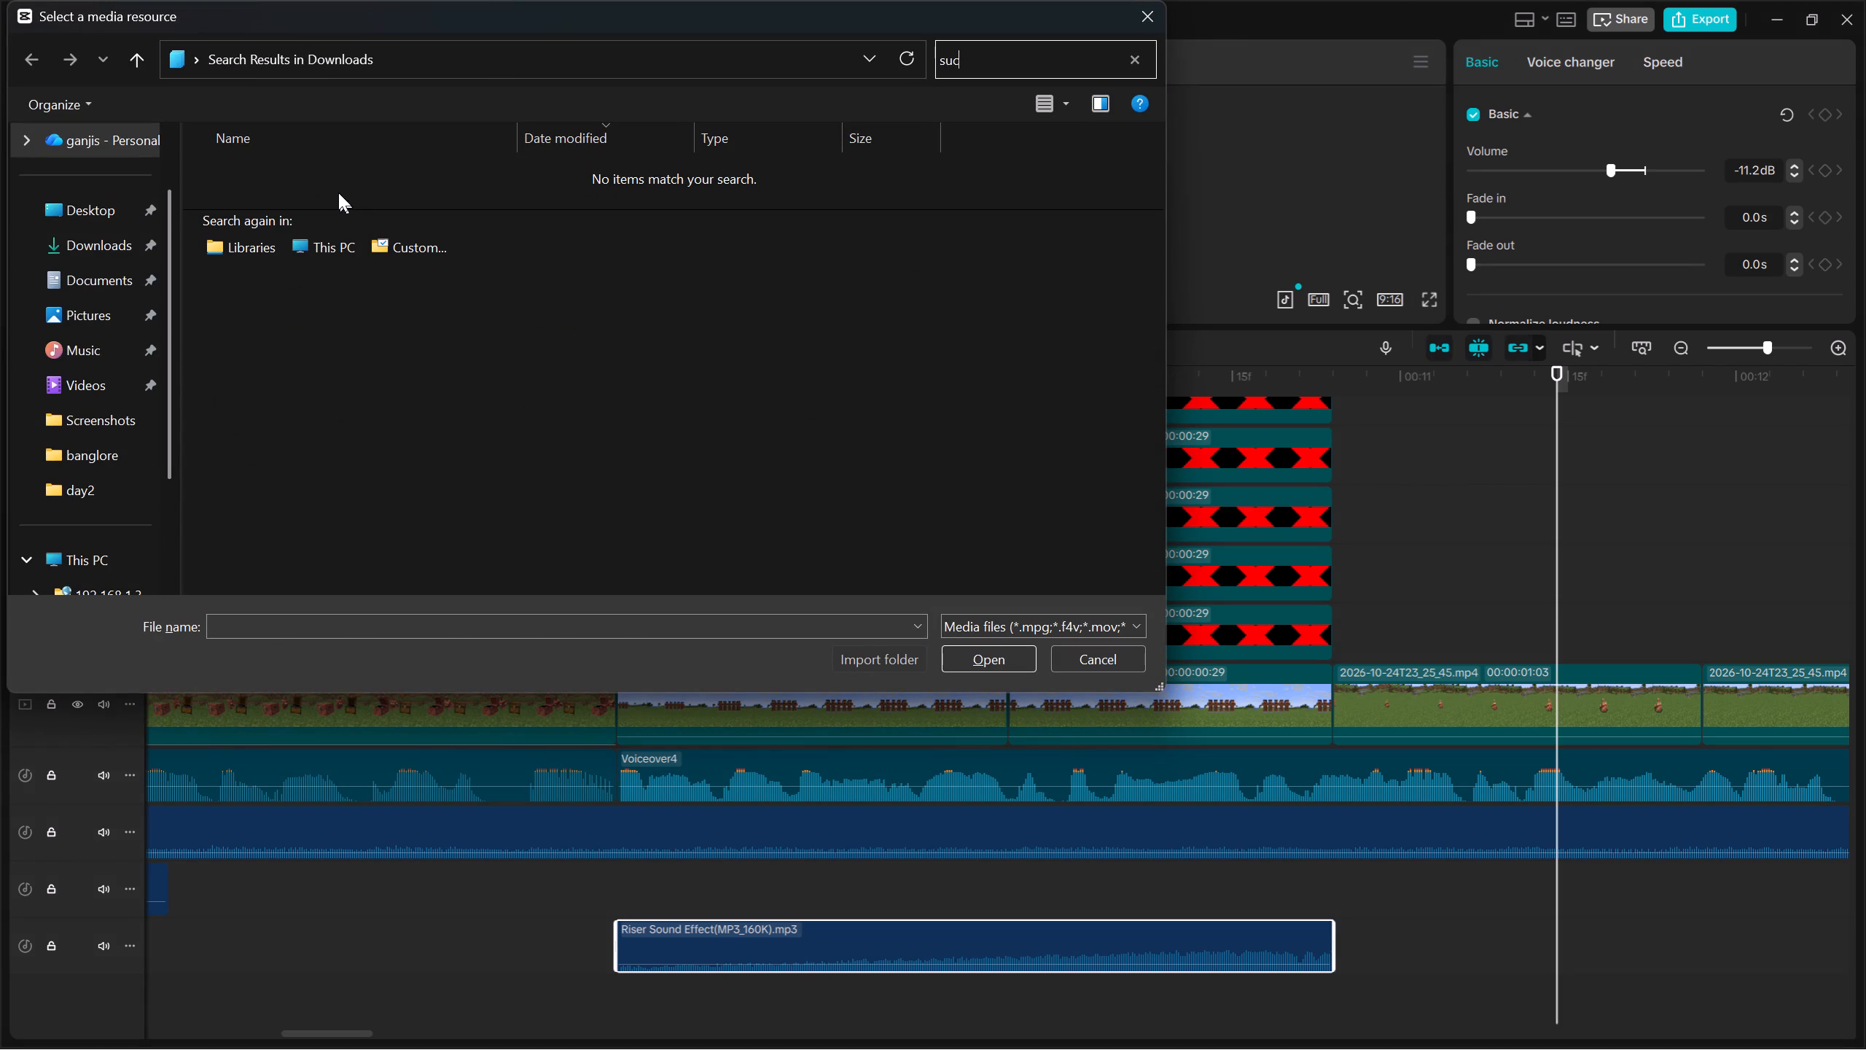
left_click(337, 188)
left_click(985, 667)
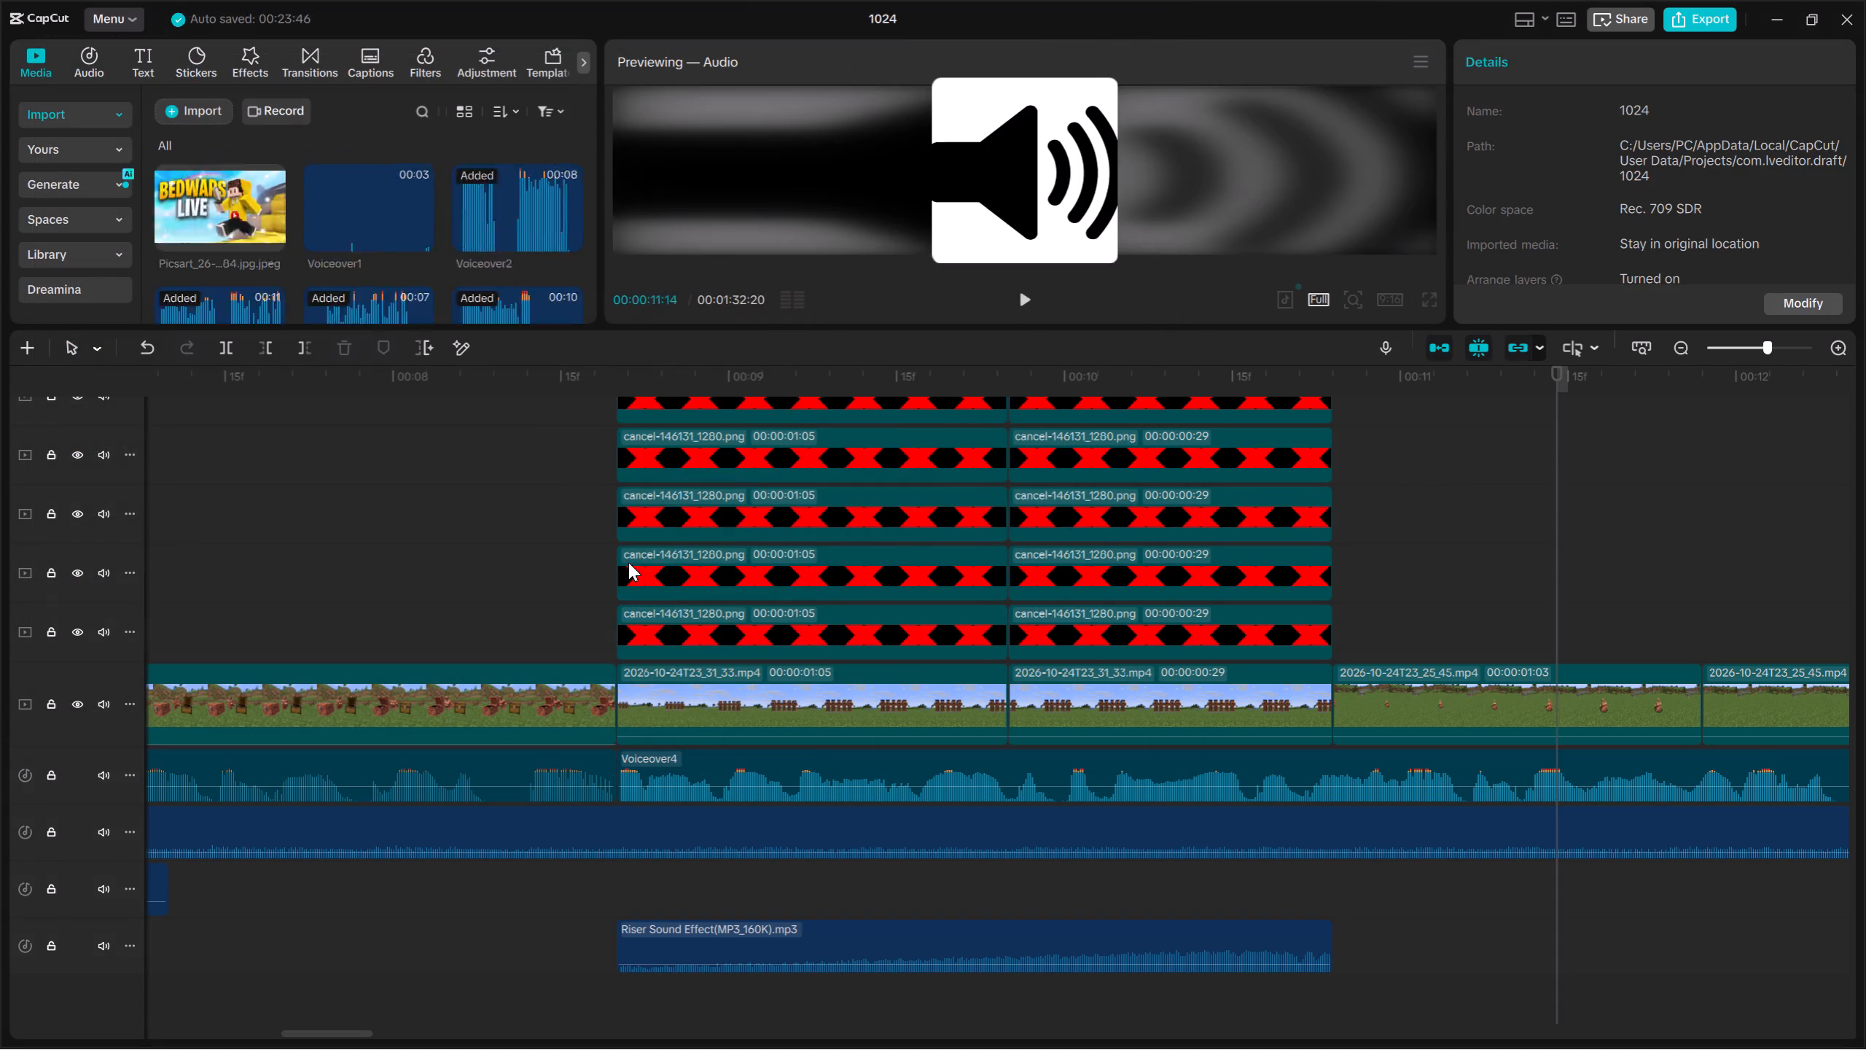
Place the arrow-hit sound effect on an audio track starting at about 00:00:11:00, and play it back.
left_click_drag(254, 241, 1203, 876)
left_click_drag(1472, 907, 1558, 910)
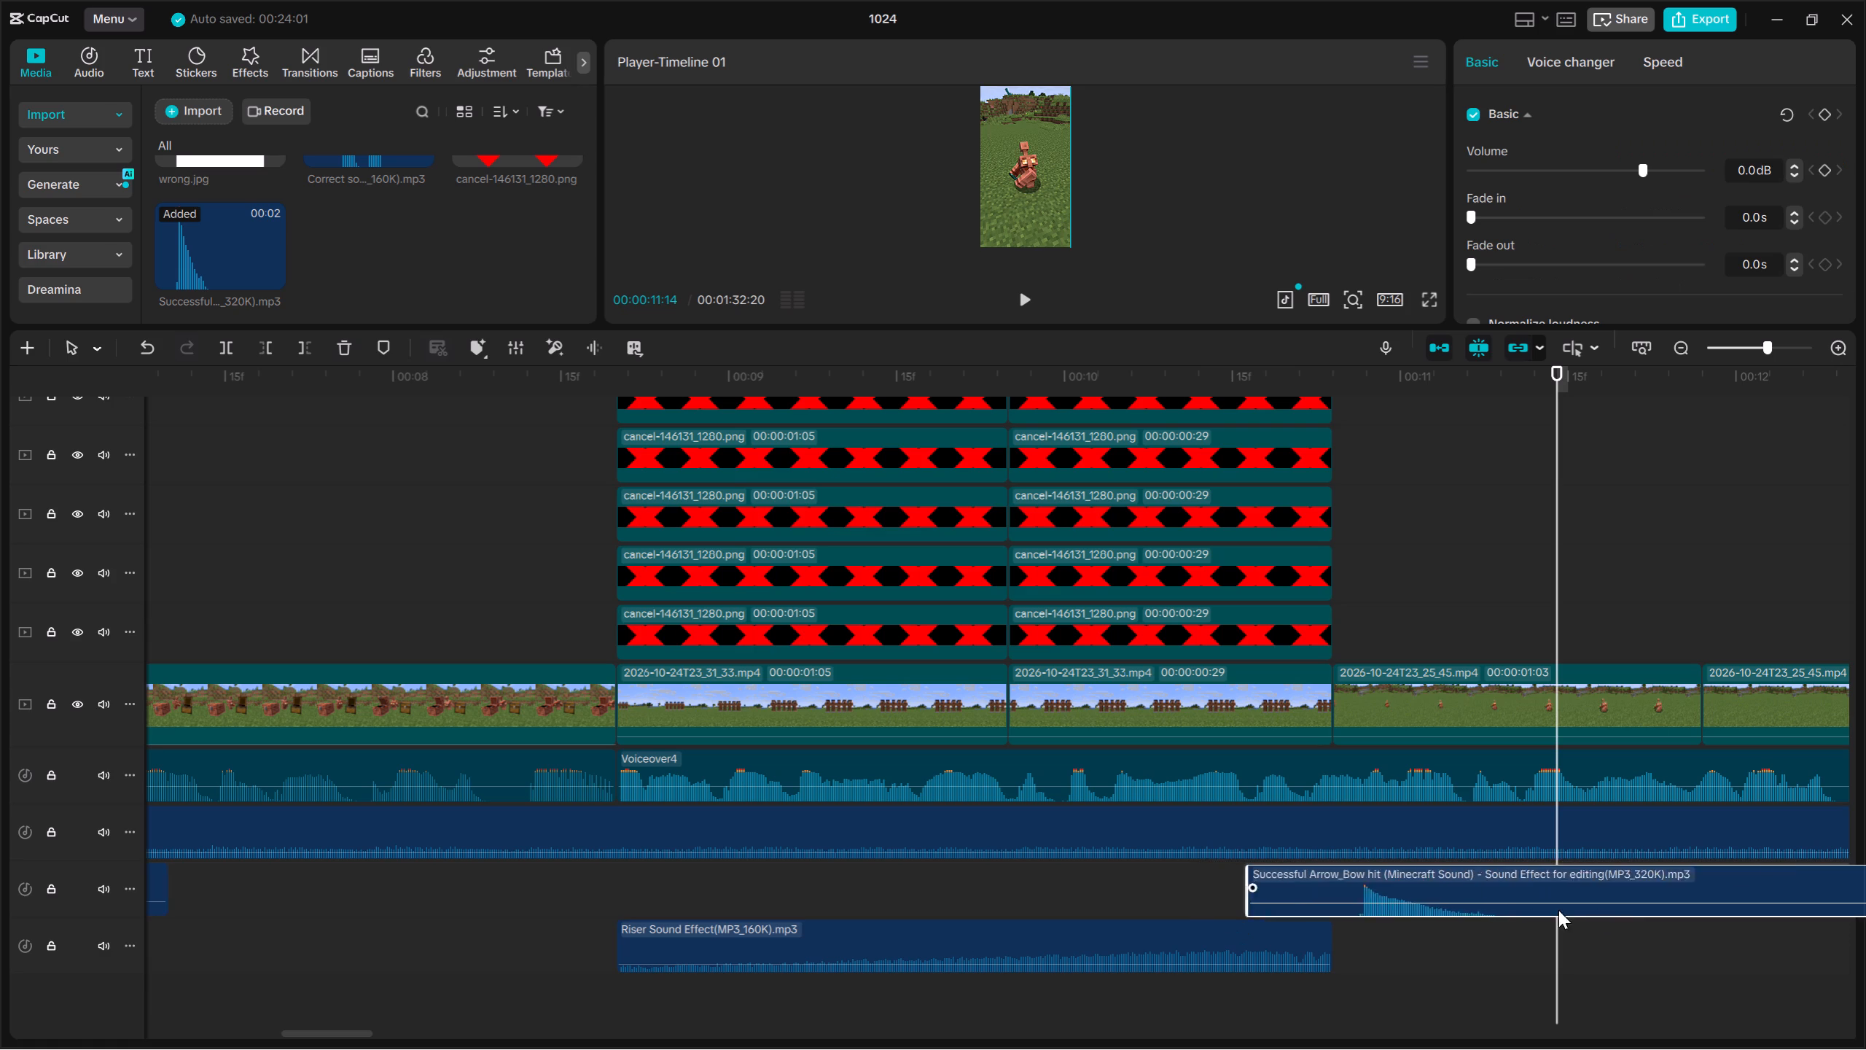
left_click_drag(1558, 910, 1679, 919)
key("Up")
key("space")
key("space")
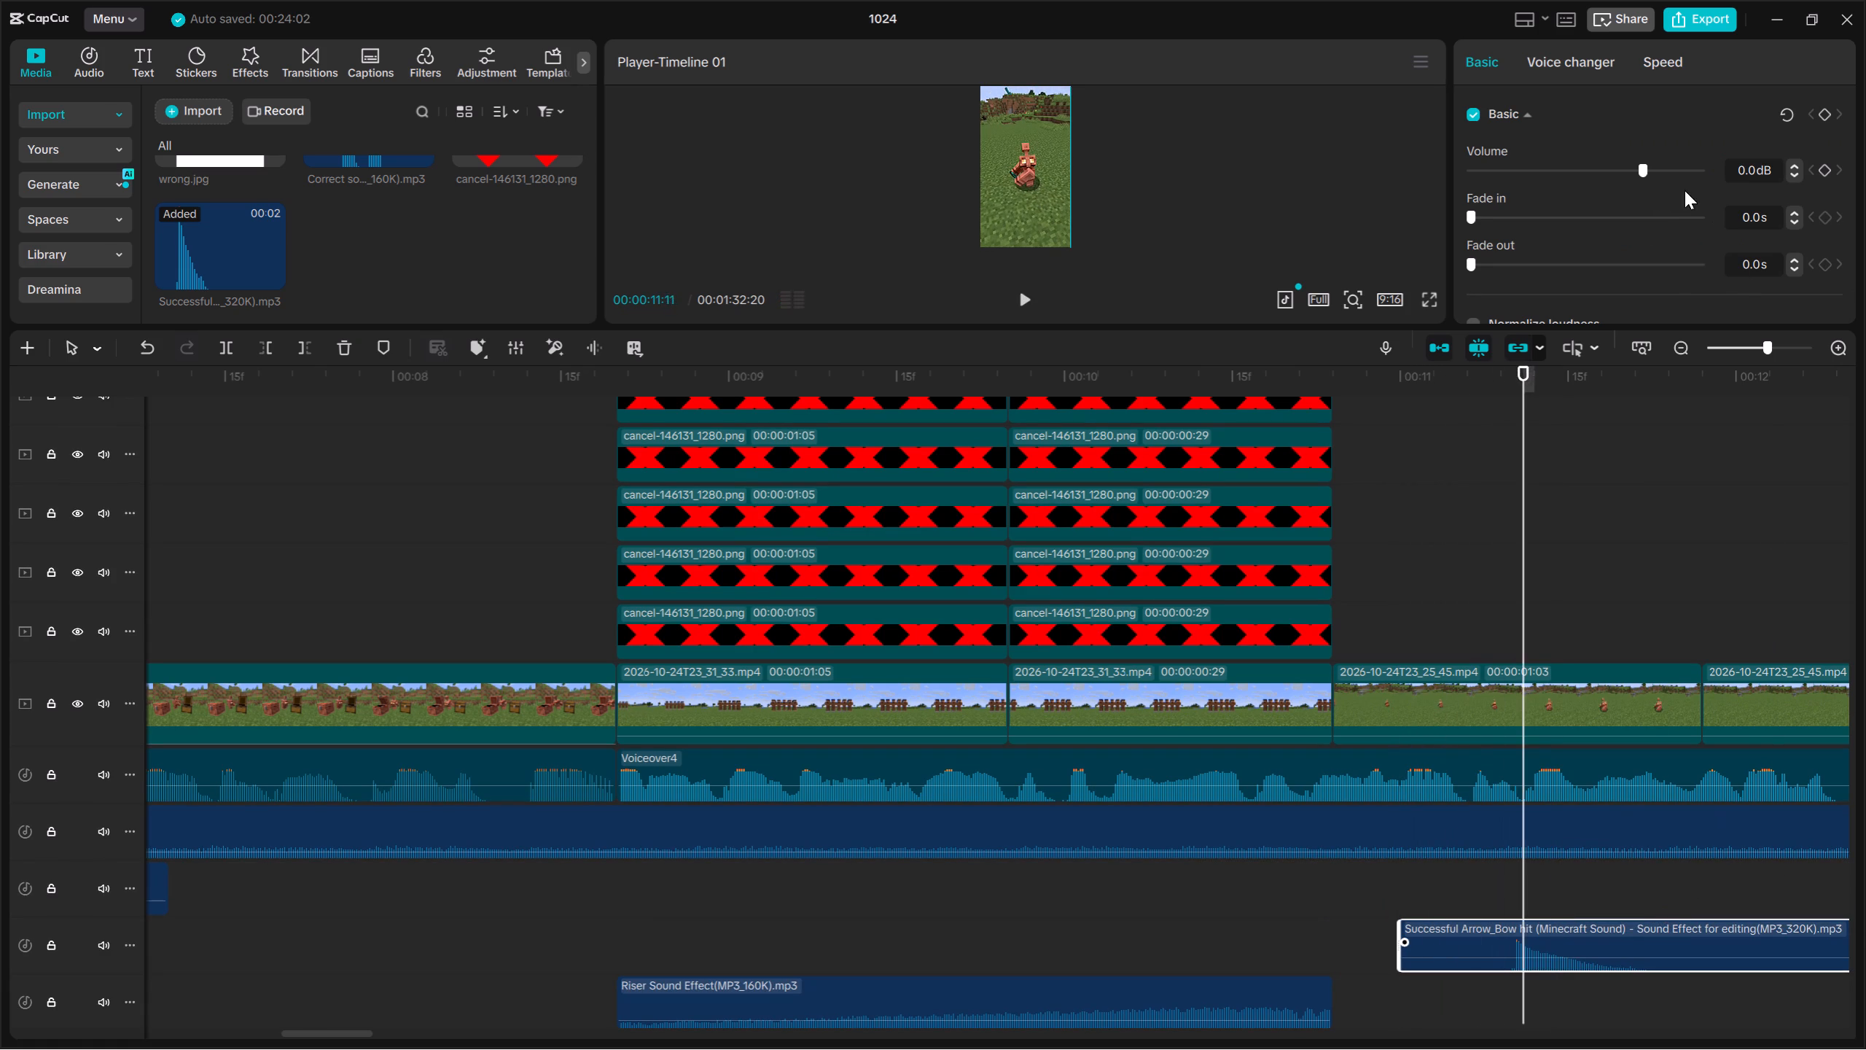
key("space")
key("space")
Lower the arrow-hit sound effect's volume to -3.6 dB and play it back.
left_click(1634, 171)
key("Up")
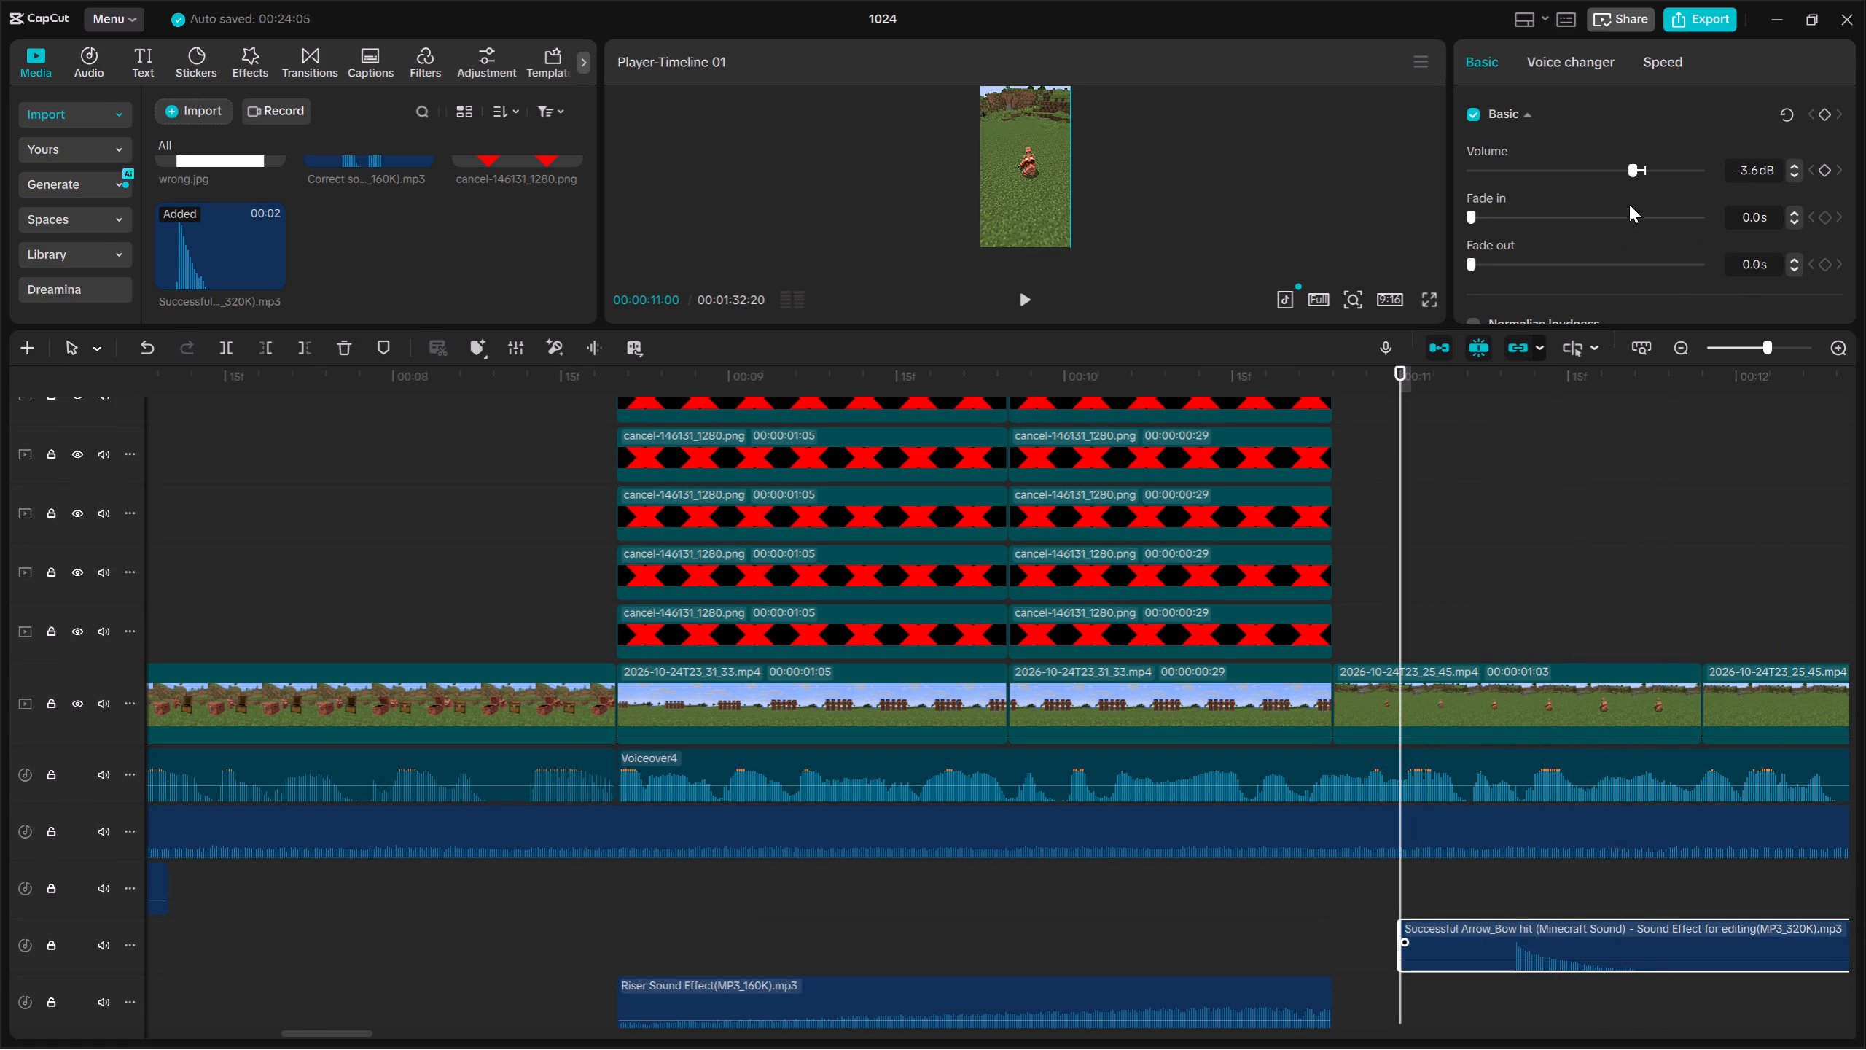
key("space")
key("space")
Enlarge the video preview and media area by reducing the timeline's height.
left_click_drag(1181, 328, 1212, 651)
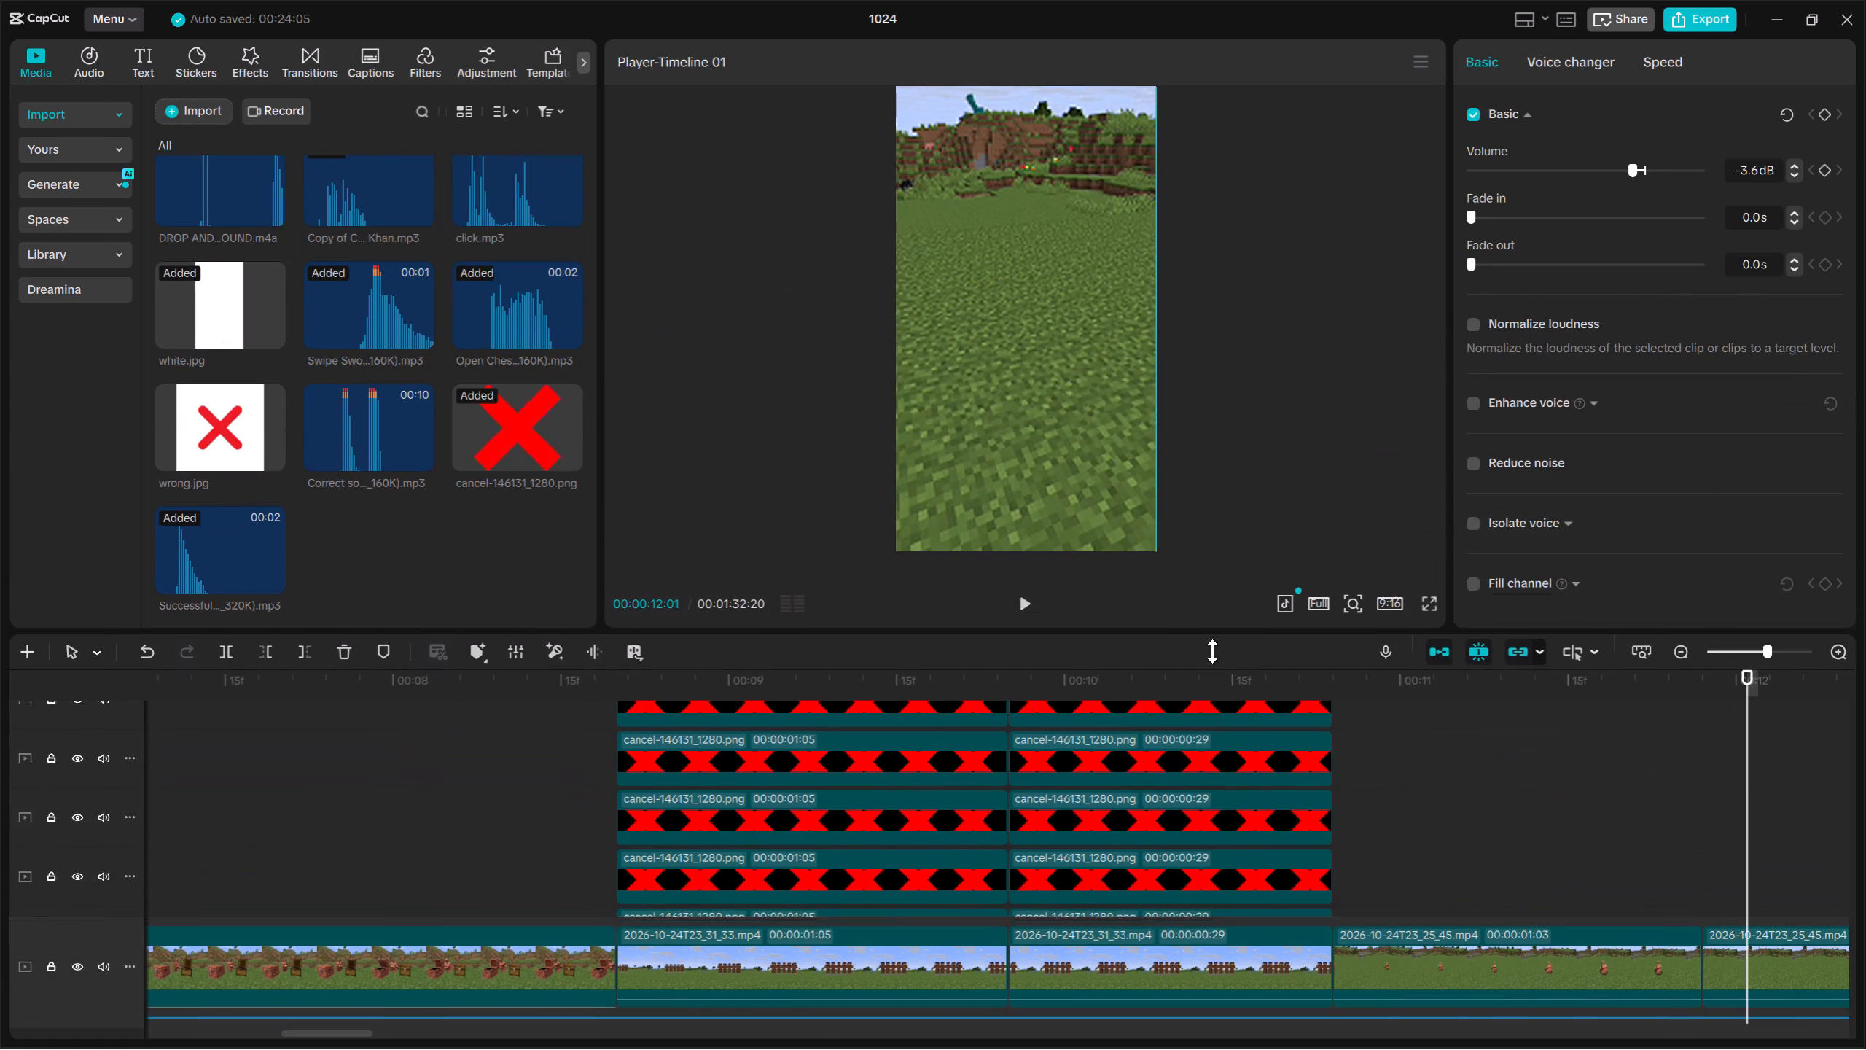
left_click_drag(1212, 651, 1214, 653)
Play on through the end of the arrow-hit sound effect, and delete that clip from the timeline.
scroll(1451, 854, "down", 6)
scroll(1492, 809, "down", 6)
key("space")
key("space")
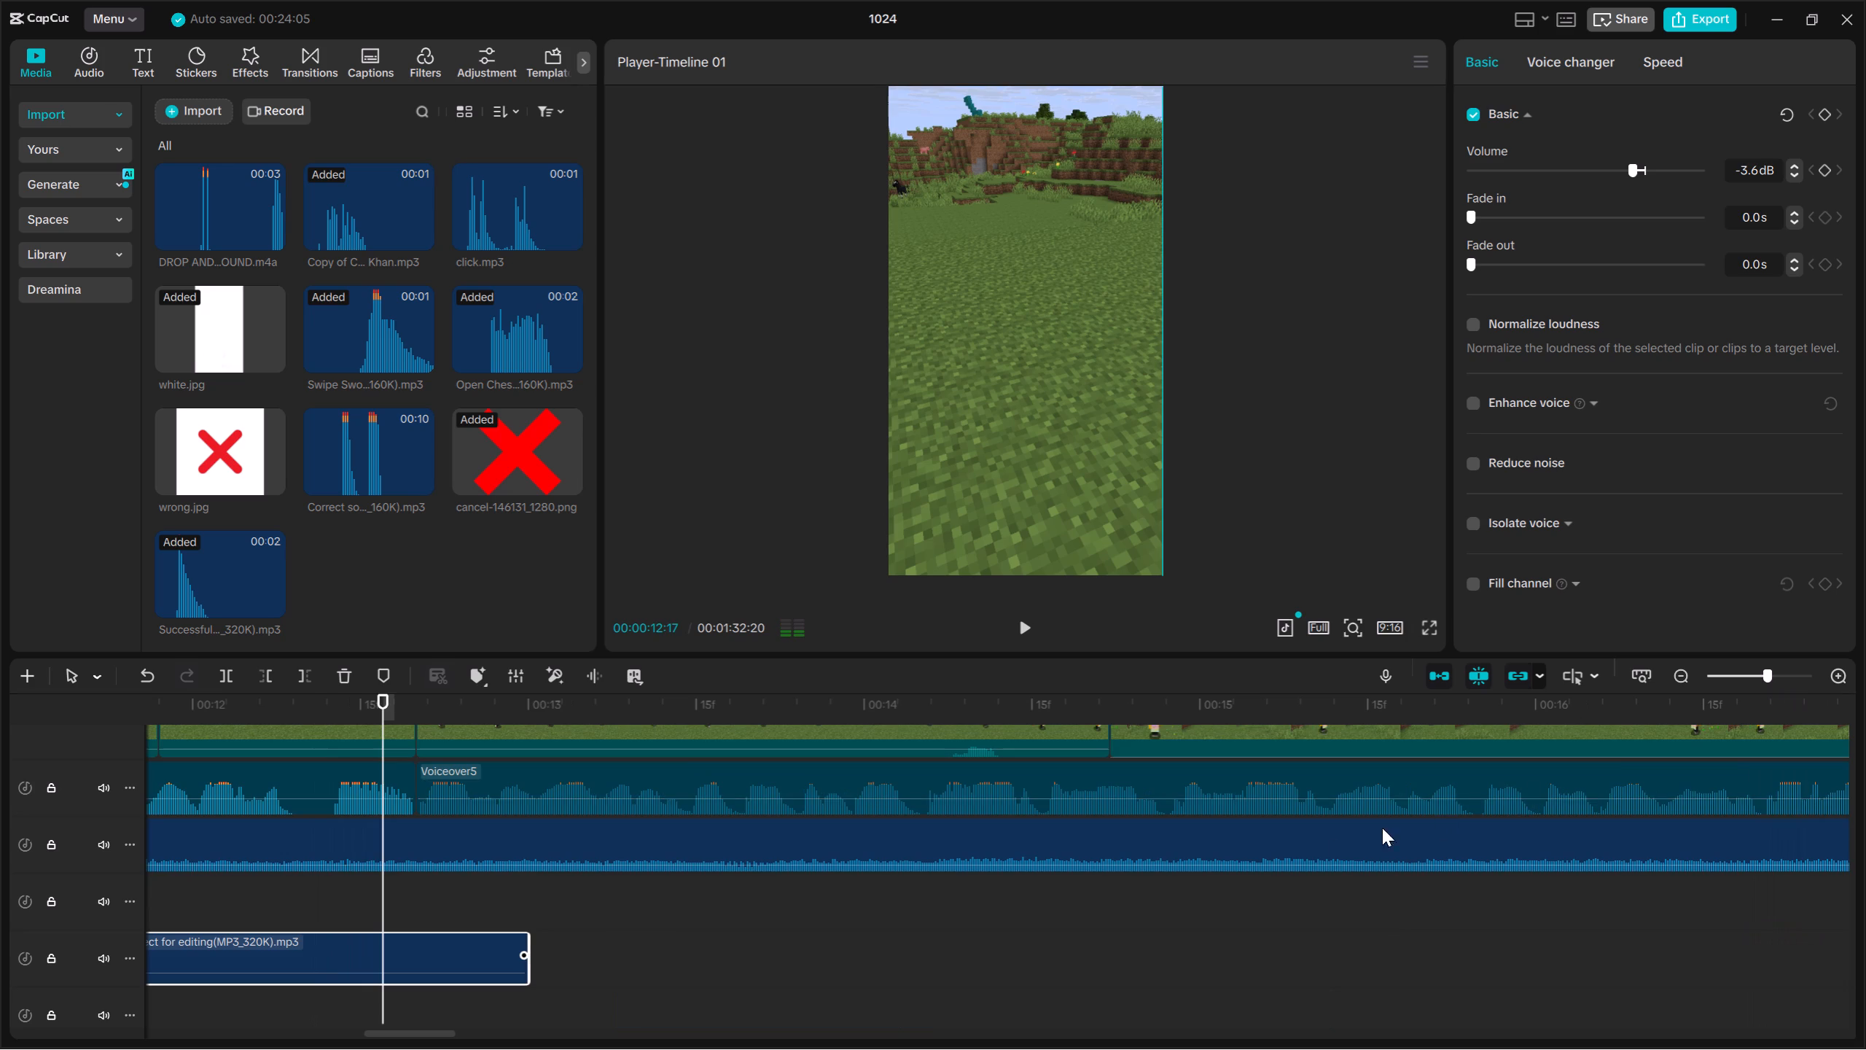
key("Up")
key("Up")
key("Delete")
Import the Minecraft ender pearl and Minecraft Enderman Teleport sound effects from Downloads, searching for "ender".
left_click(200, 122)
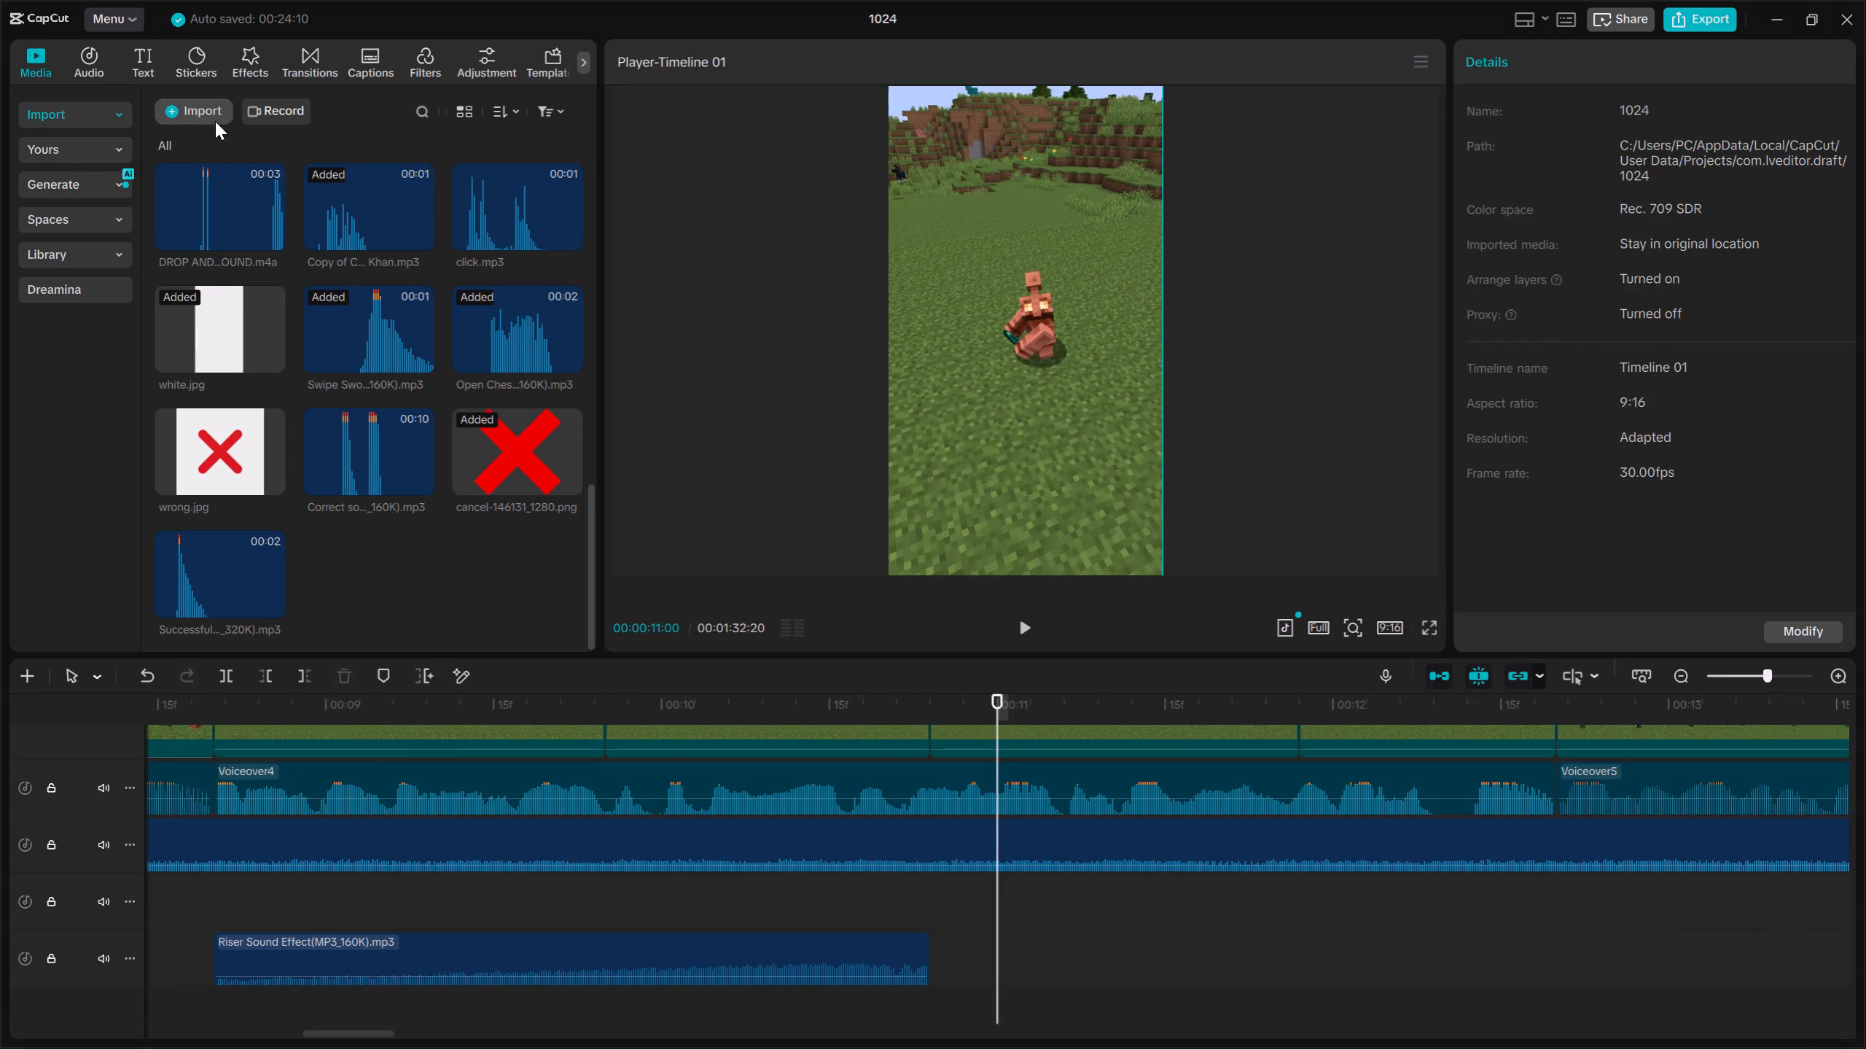
left_click(249, 144)
key("BackSpace")
type("em")
key("BackSpace")
type("nder")
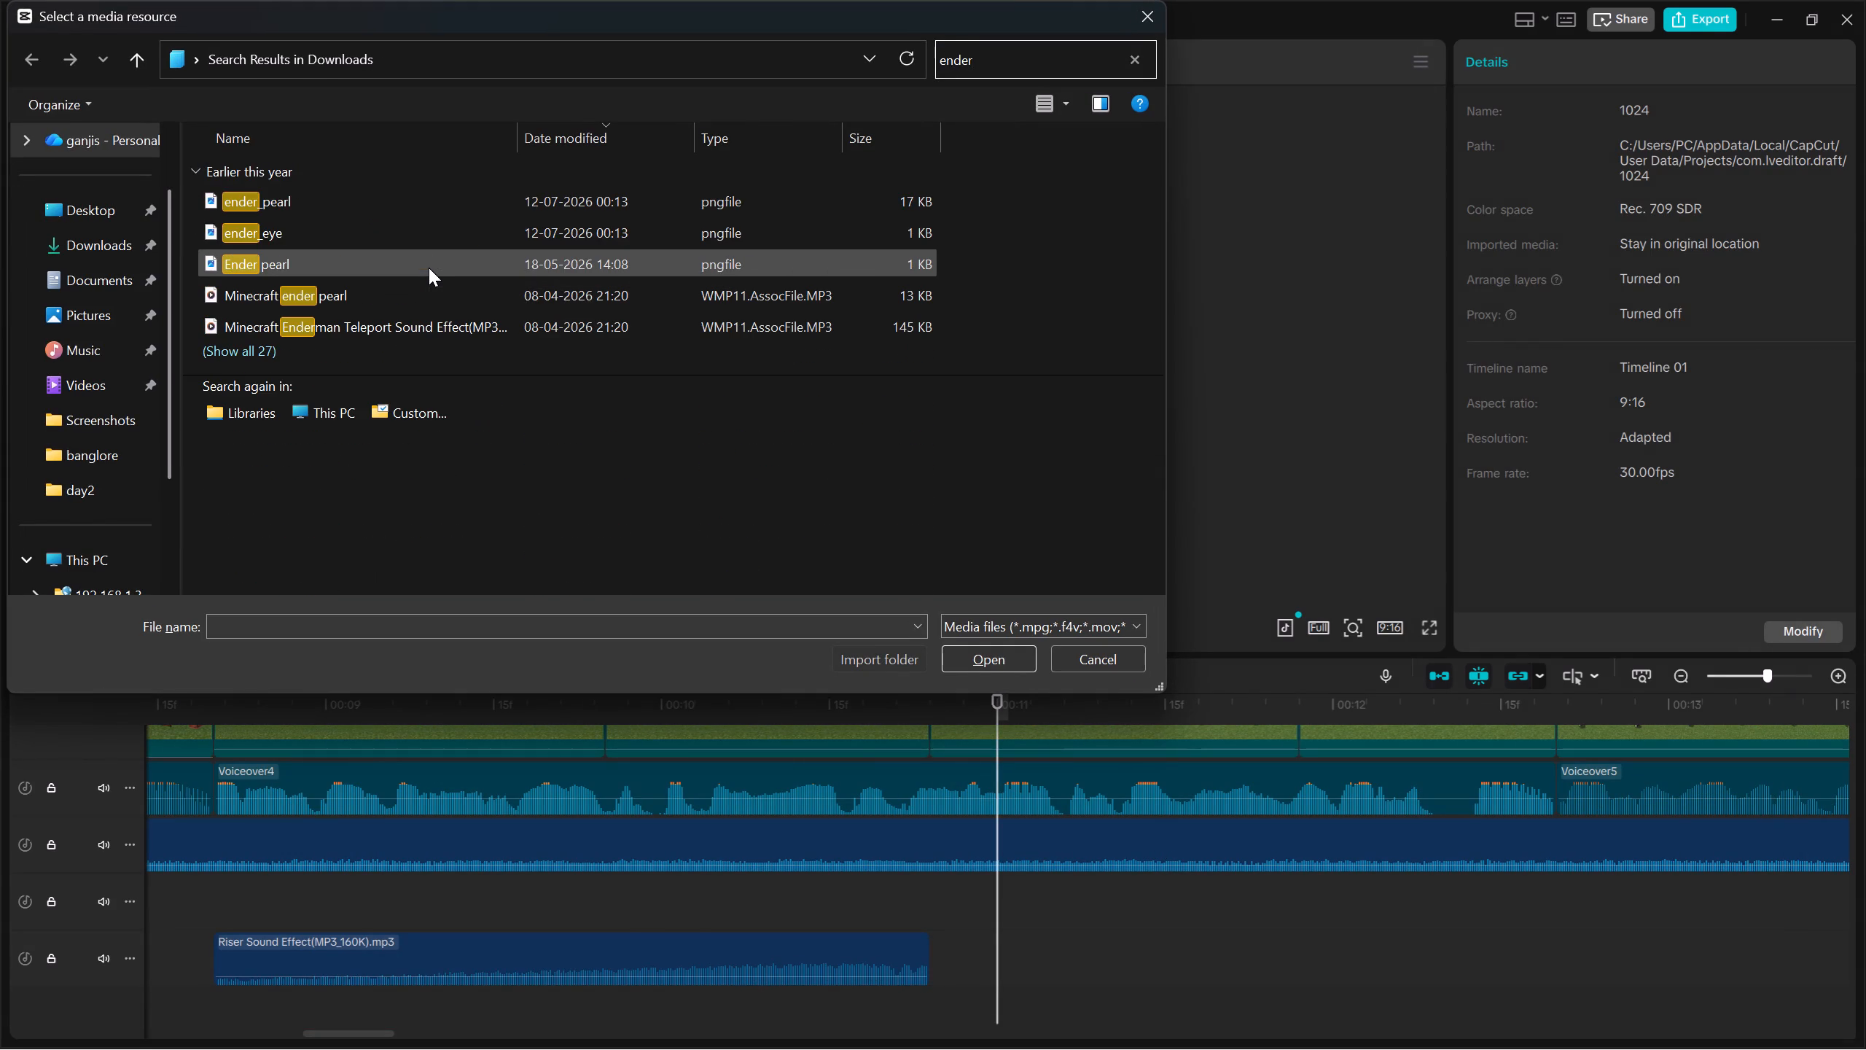
left_click(394, 292)
left_click_drag(964, 342, 880, 284)
left_click(991, 657)
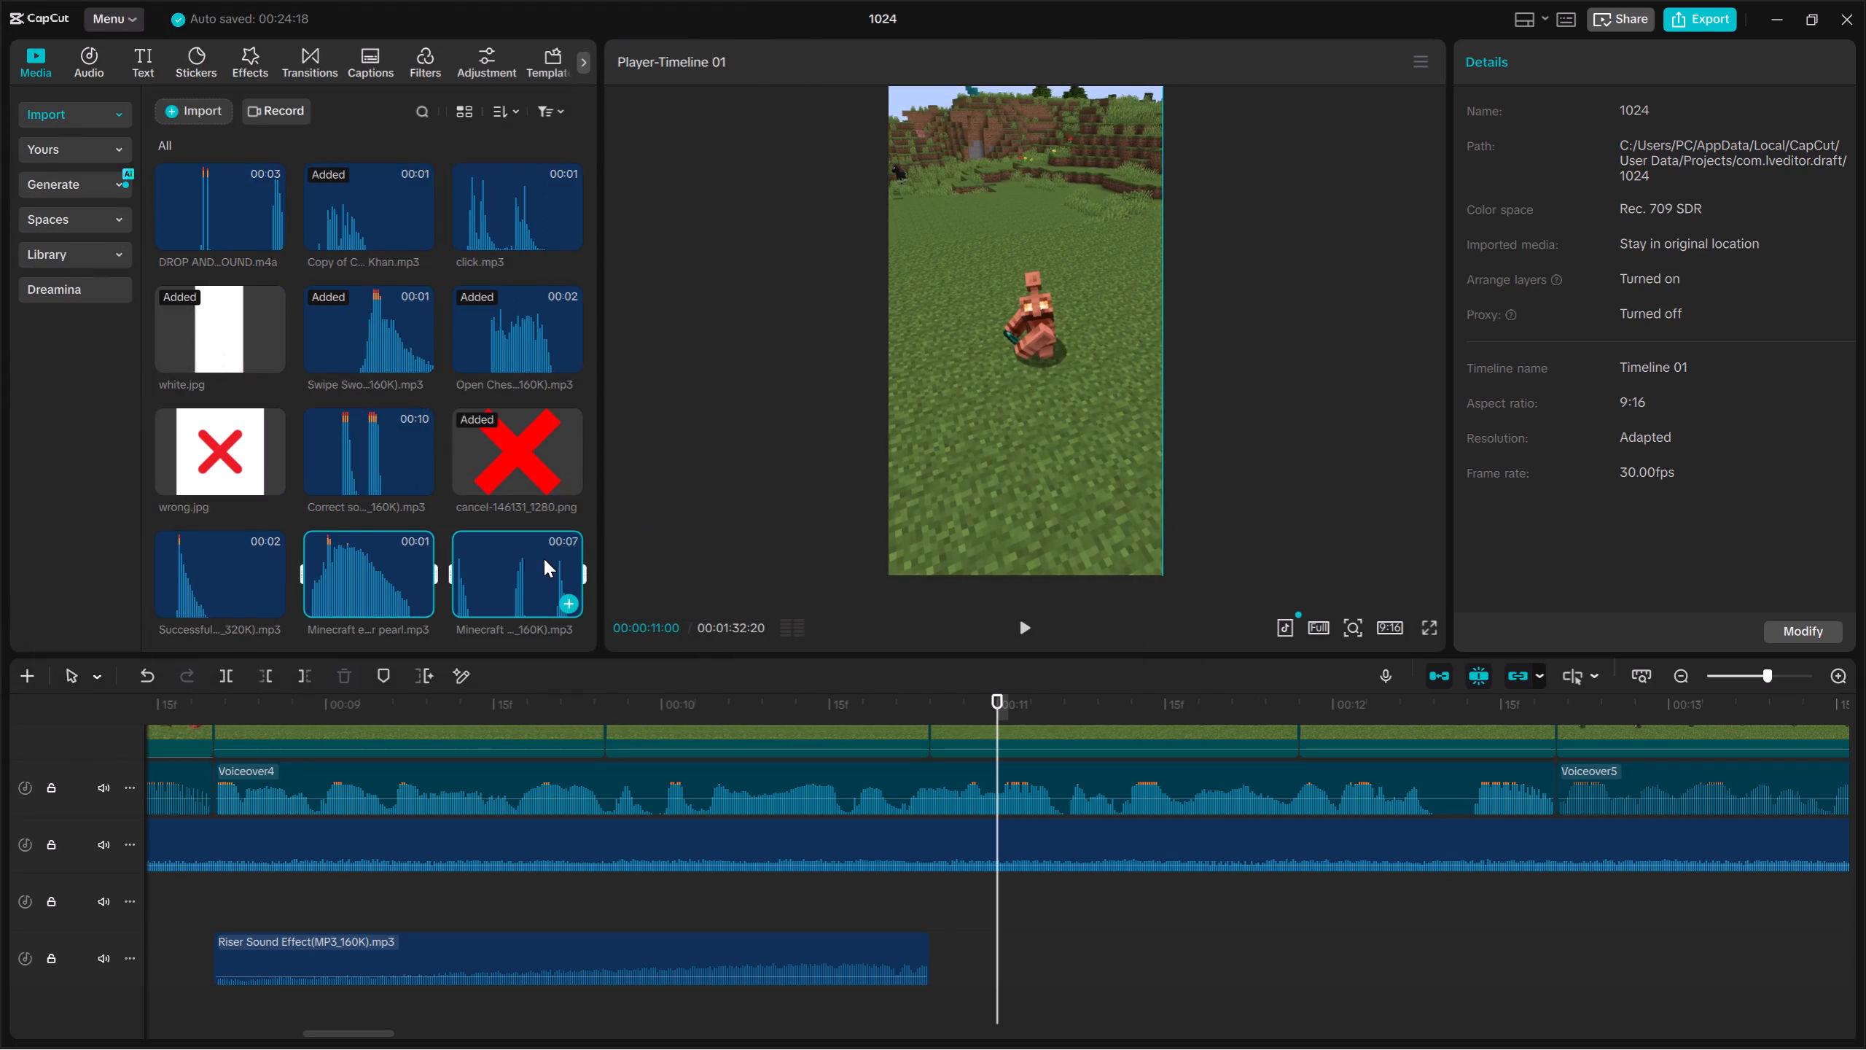
Preview both imported sounds, add the Enderman Teleport effect above the riser track from about 00:00:11:01, and play it back.
left_click(543, 558)
left_click(524, 572)
left_click(373, 564)
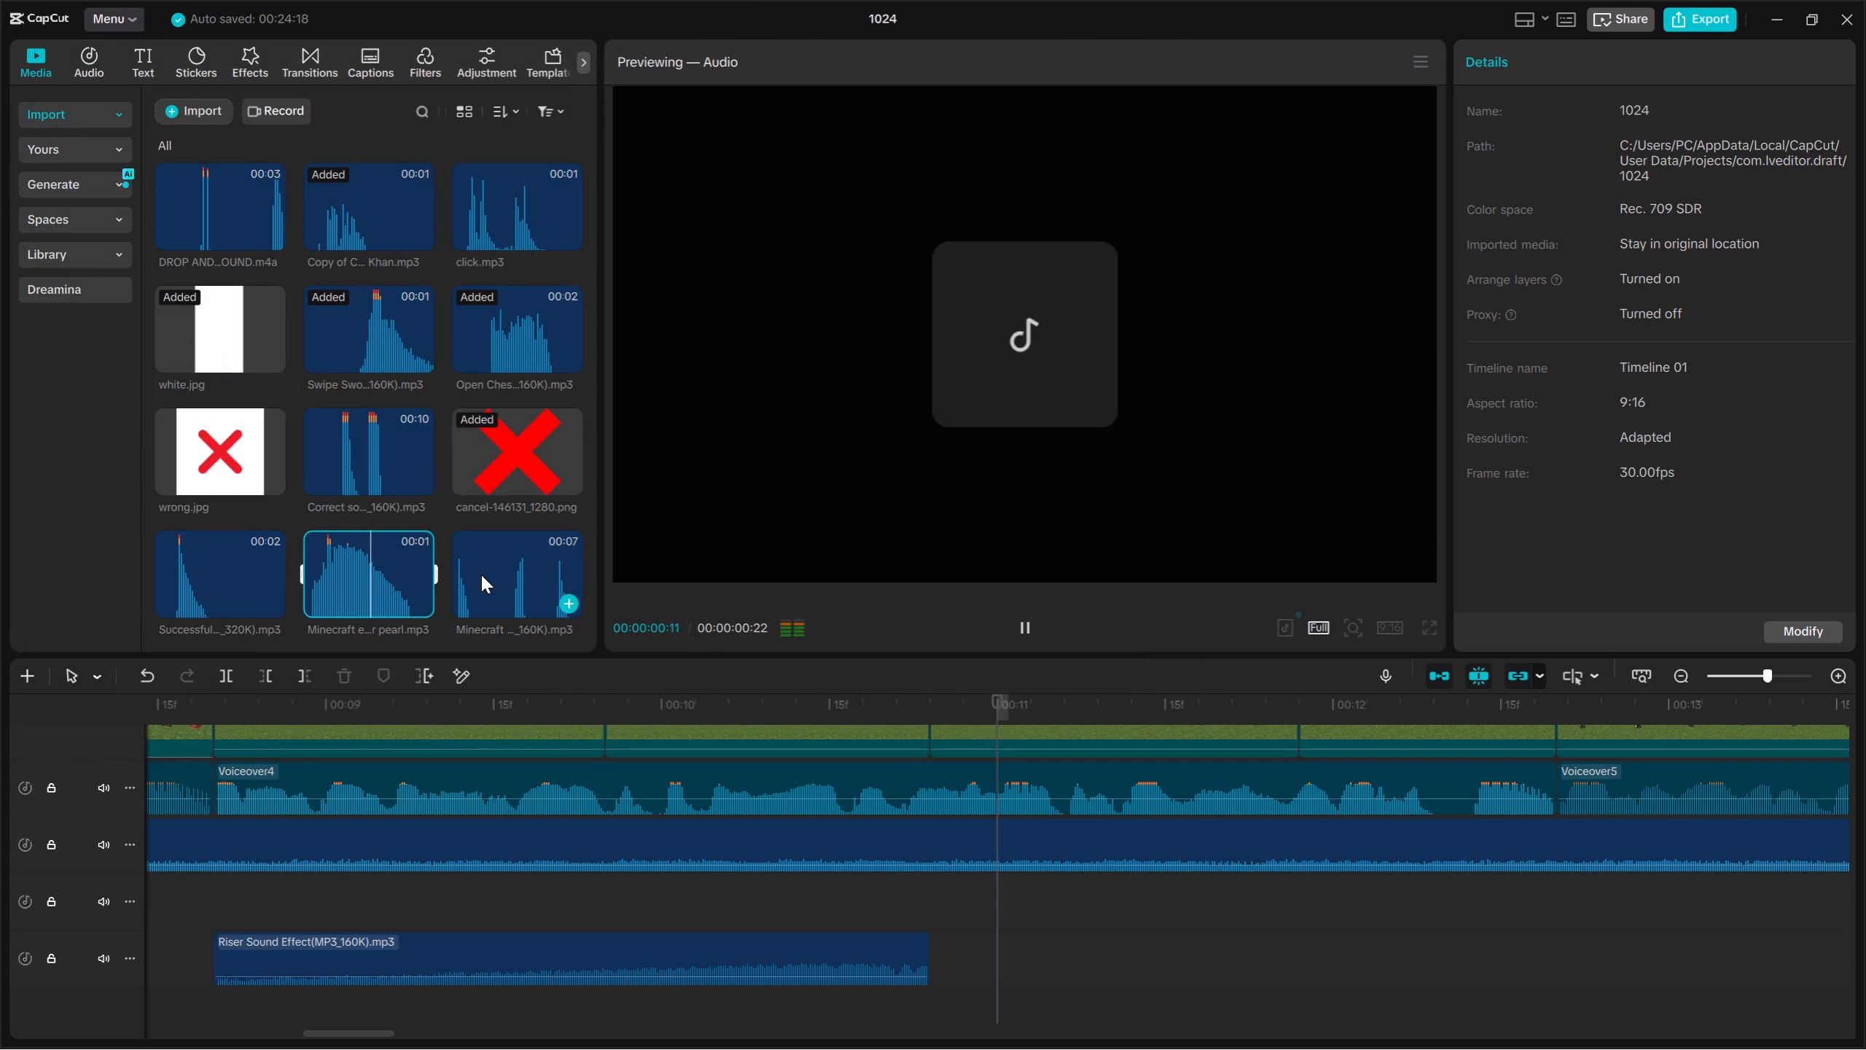
left_click(516, 568)
left_click_drag(519, 569, 1015, 917)
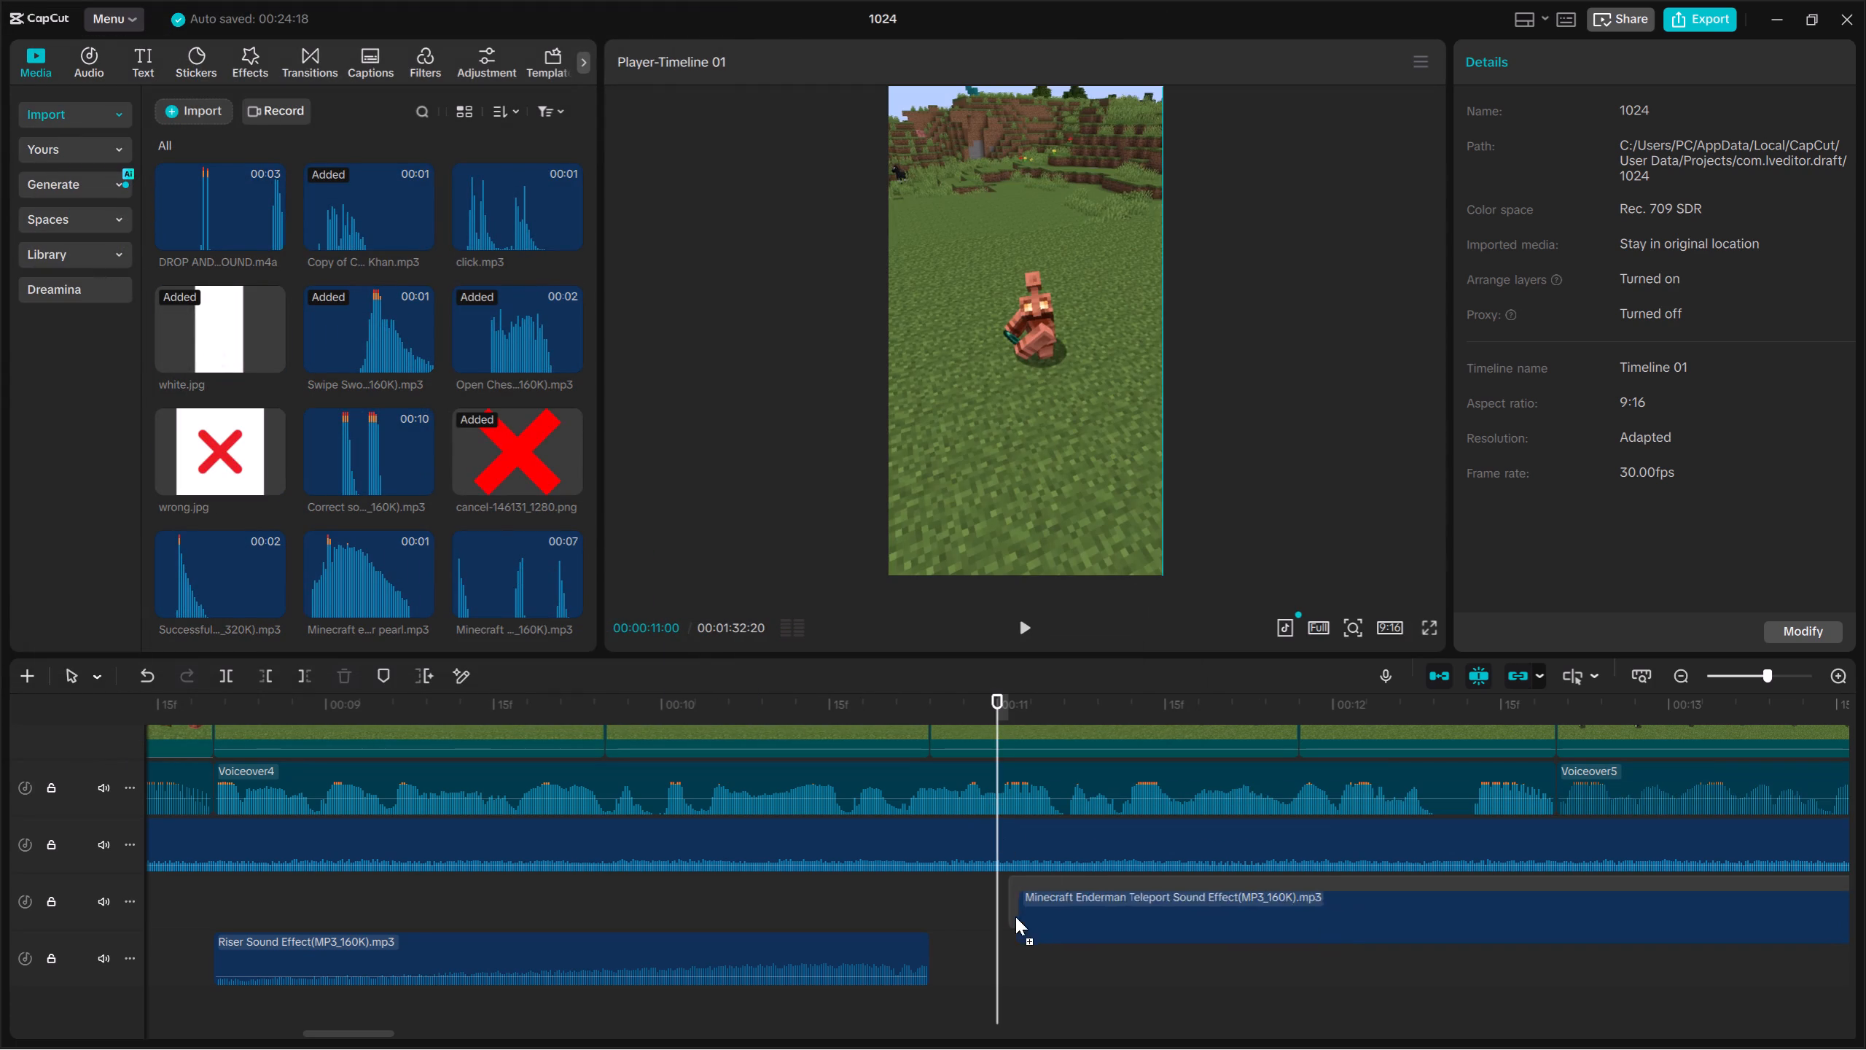
left_click_drag(1015, 917, 1013, 917)
left_click_drag(1250, 907, 1247, 915)
key("space")
key("space")
Shift the Enderman Teleport sound effect later so it starts at about 00:00:11:16, playing it back to check the timing.
left_click_drag(1253, 896, 1269, 895)
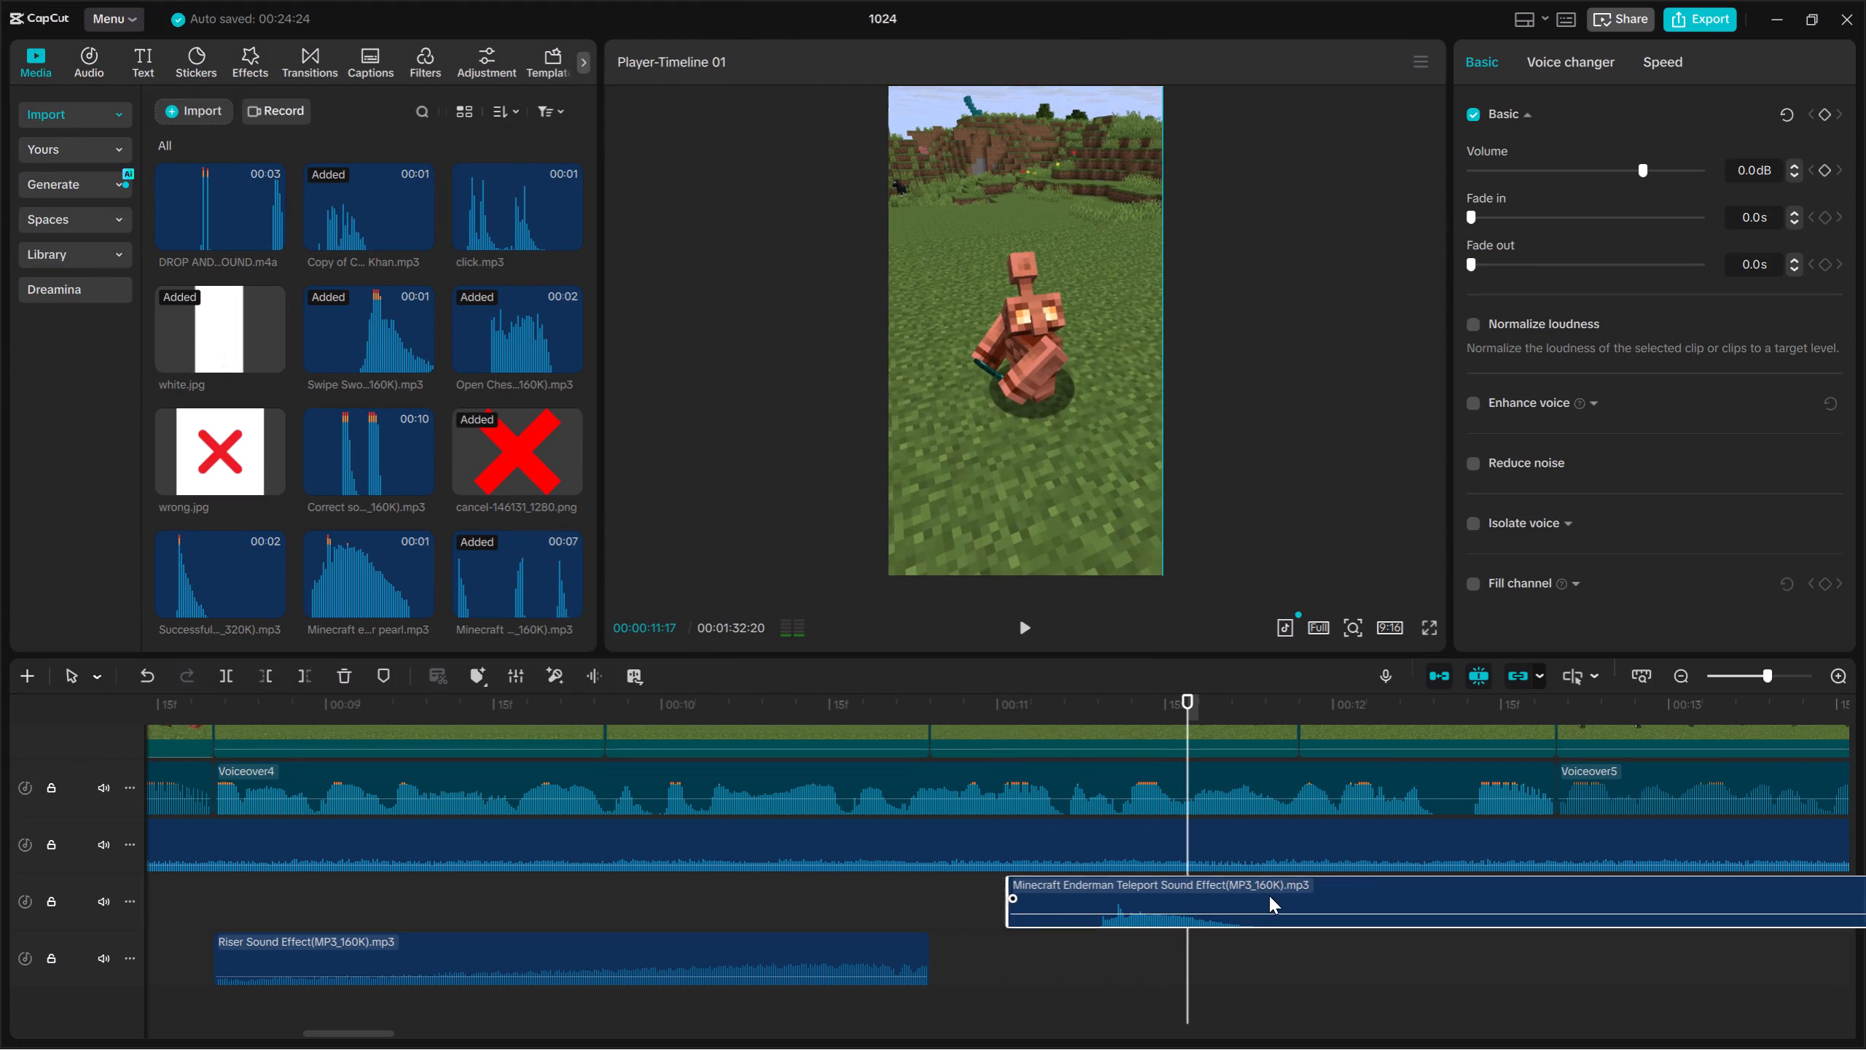
left_click_drag(1269, 895, 1393, 901)
key("space")
key("space")
left_click_drag(1394, 898, 1420, 897)
key("space")
key("space")
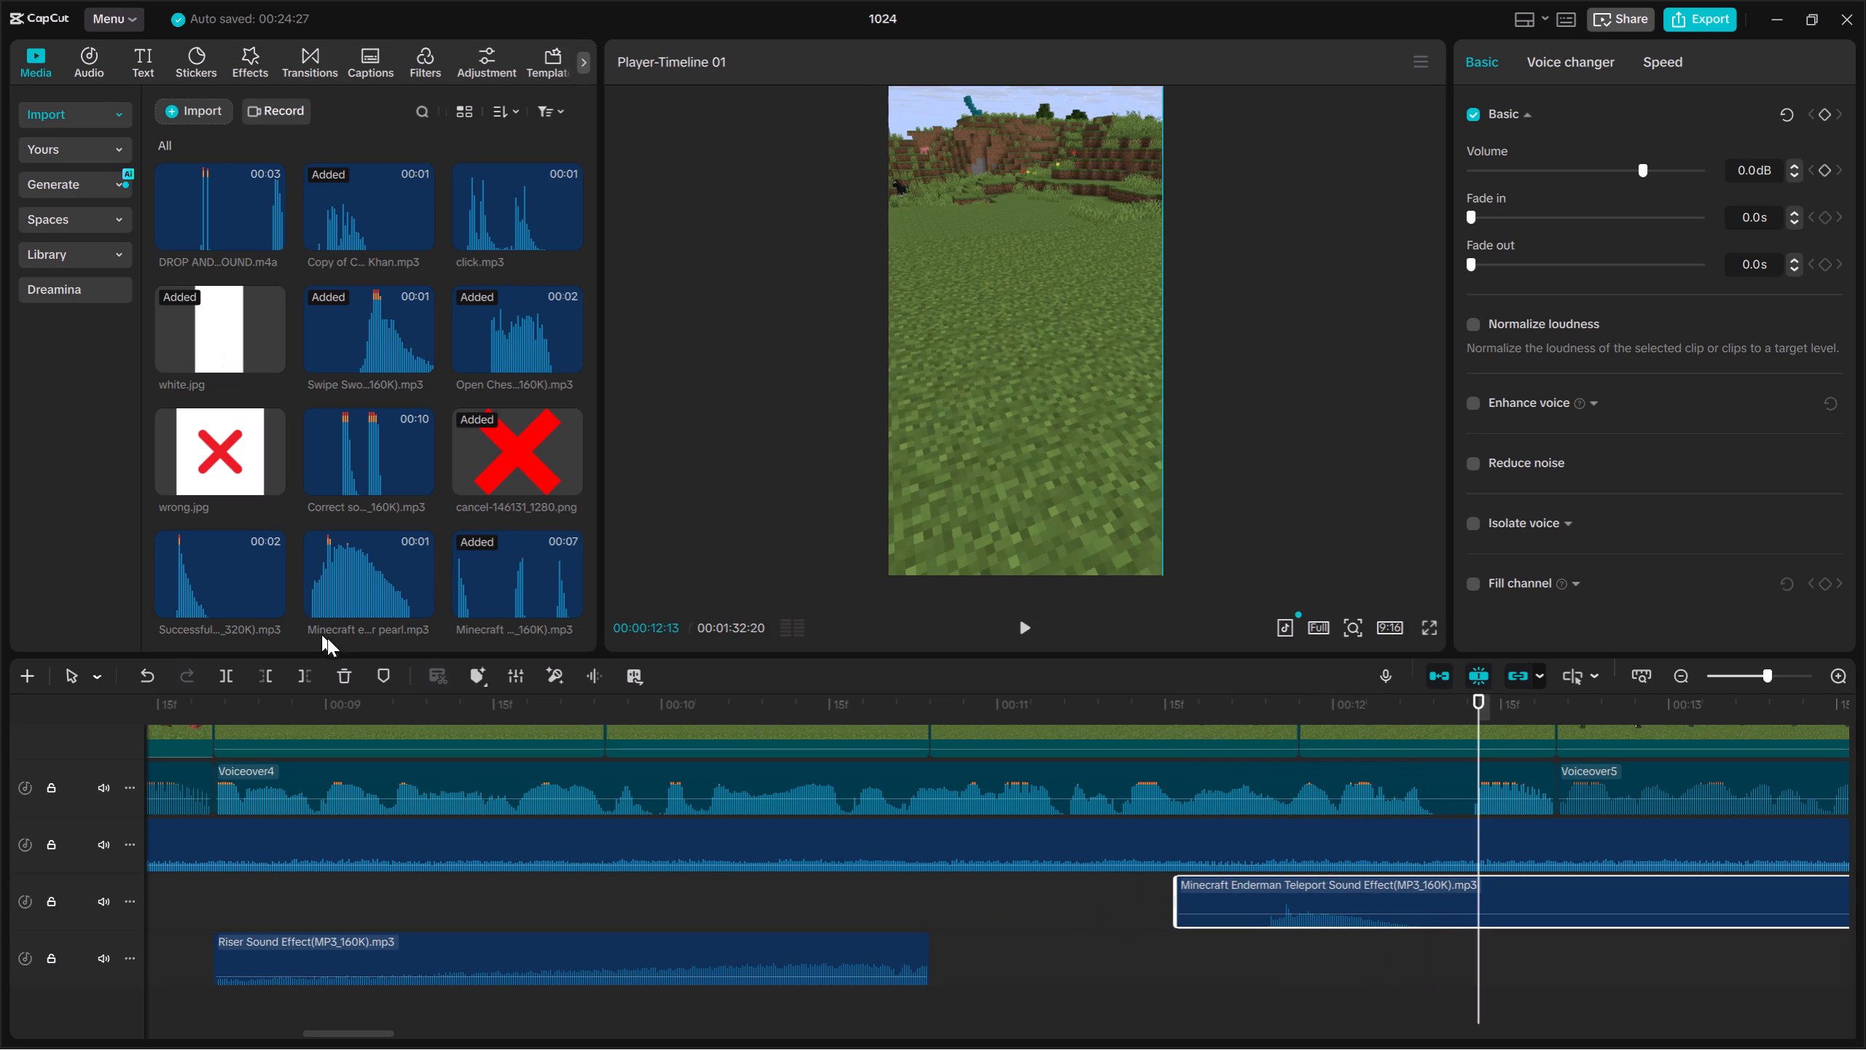
Trim the end of the Enderman Teleport sound effect to 00:00:12:13.
left_click(311, 686)
left_click(314, 682)
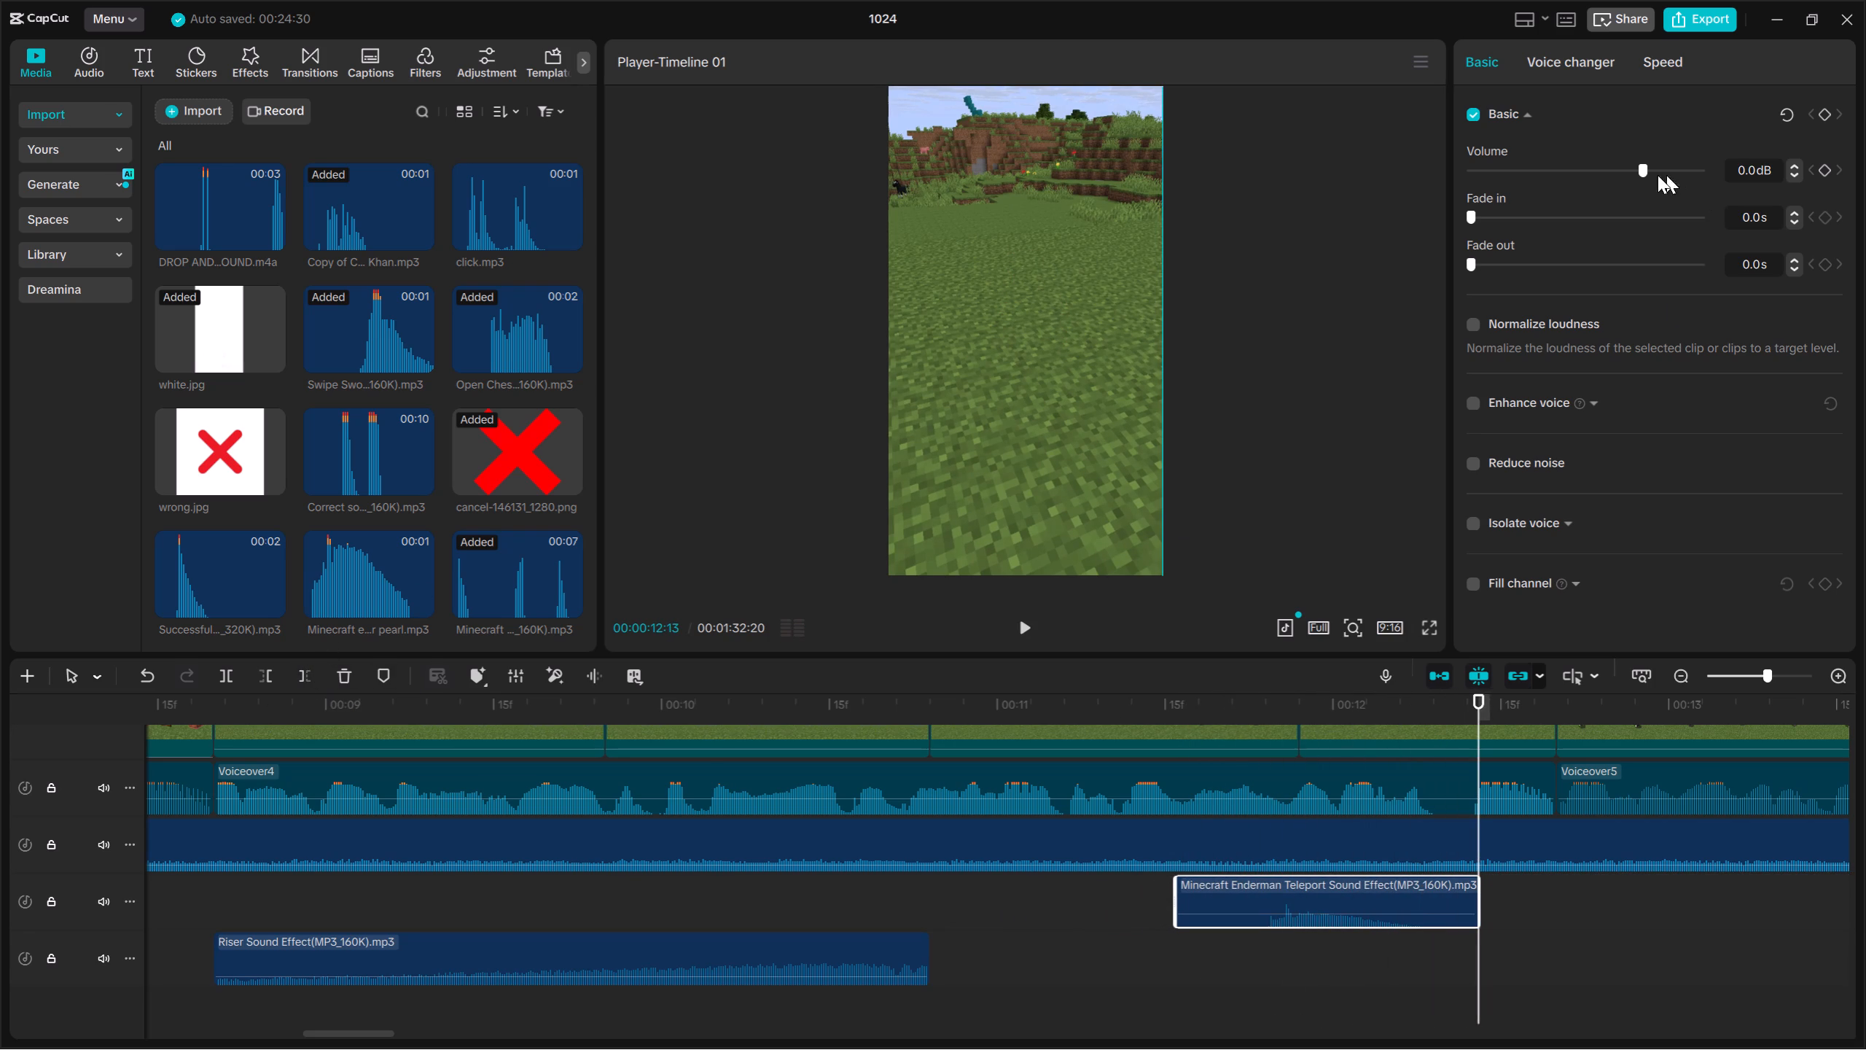
Raise the Enderman Teleport sound effect's volume to 3.7 dB and play it back.
left_click_drag(1644, 169, 1650, 169)
key("Up")
key("Up")
key("space")
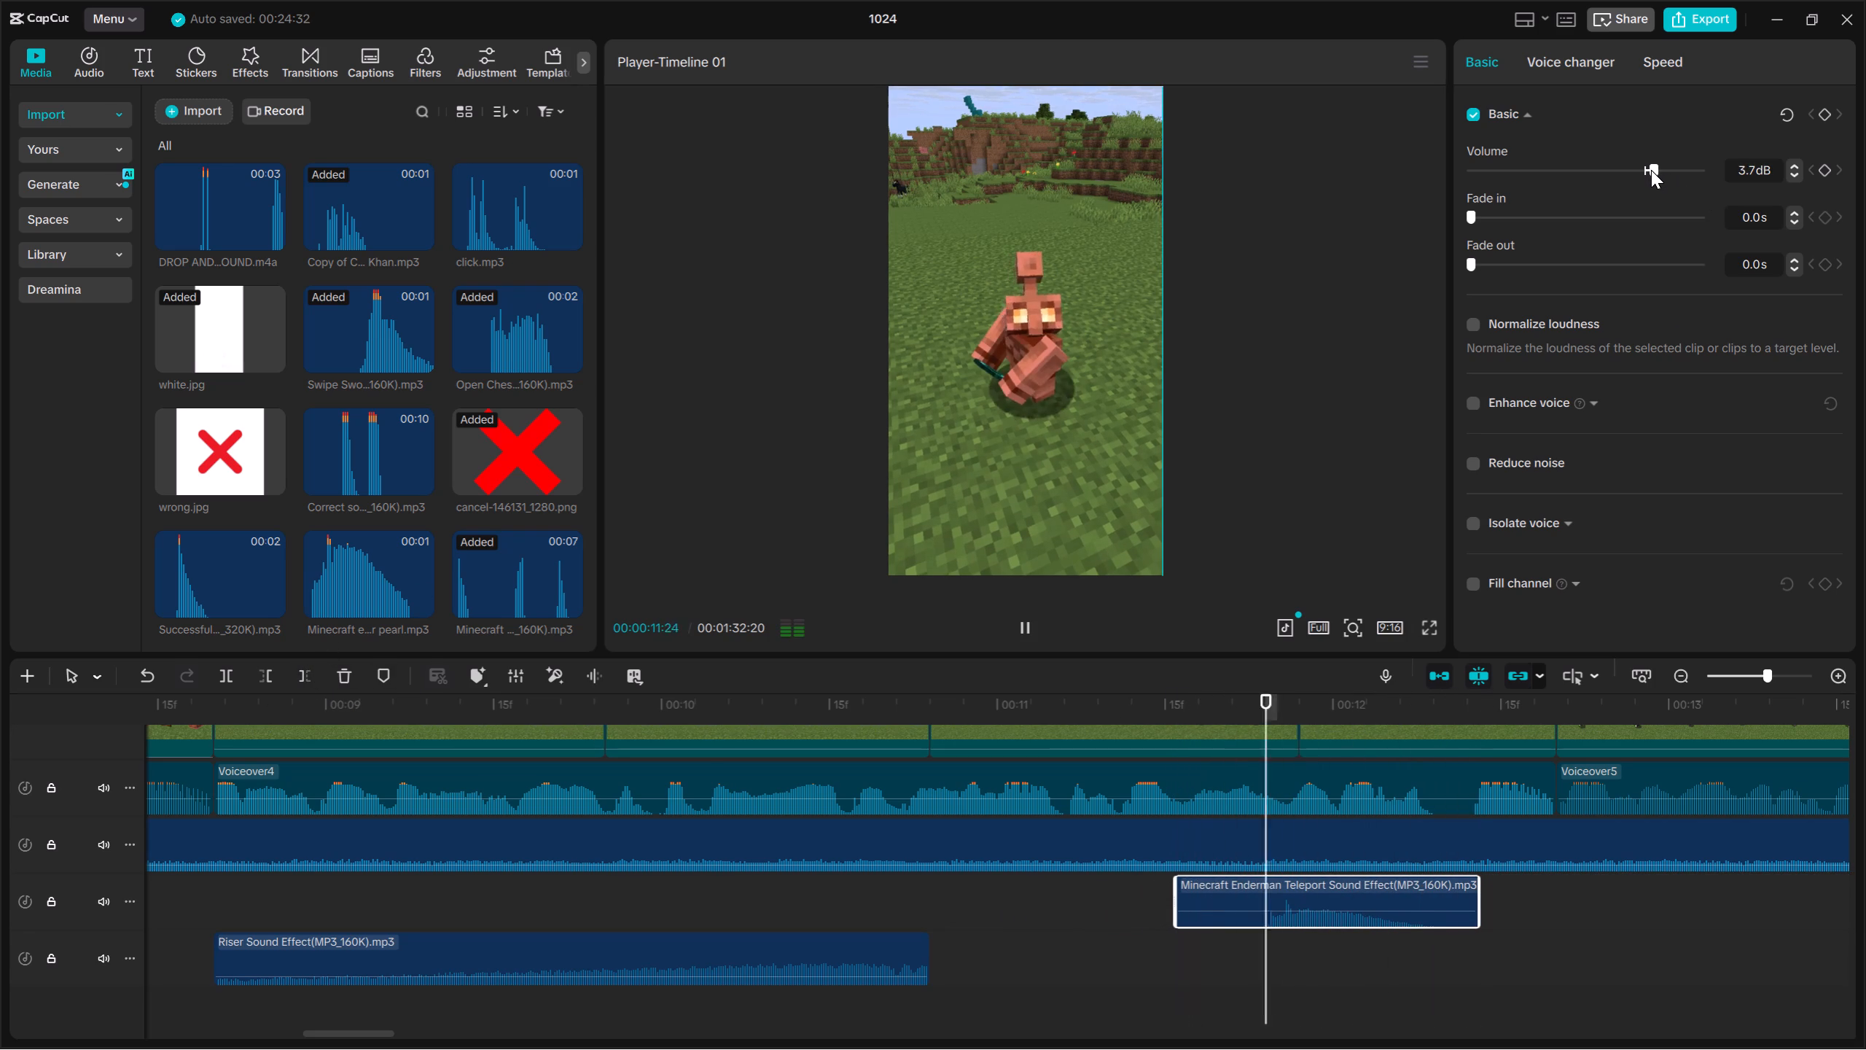
key("space")
Play through the clips after the teleport sound and park the playhead at the clip cut at 00:00:14:22.
left_click(1689, 677)
scroll(1529, 837, "up", 3)
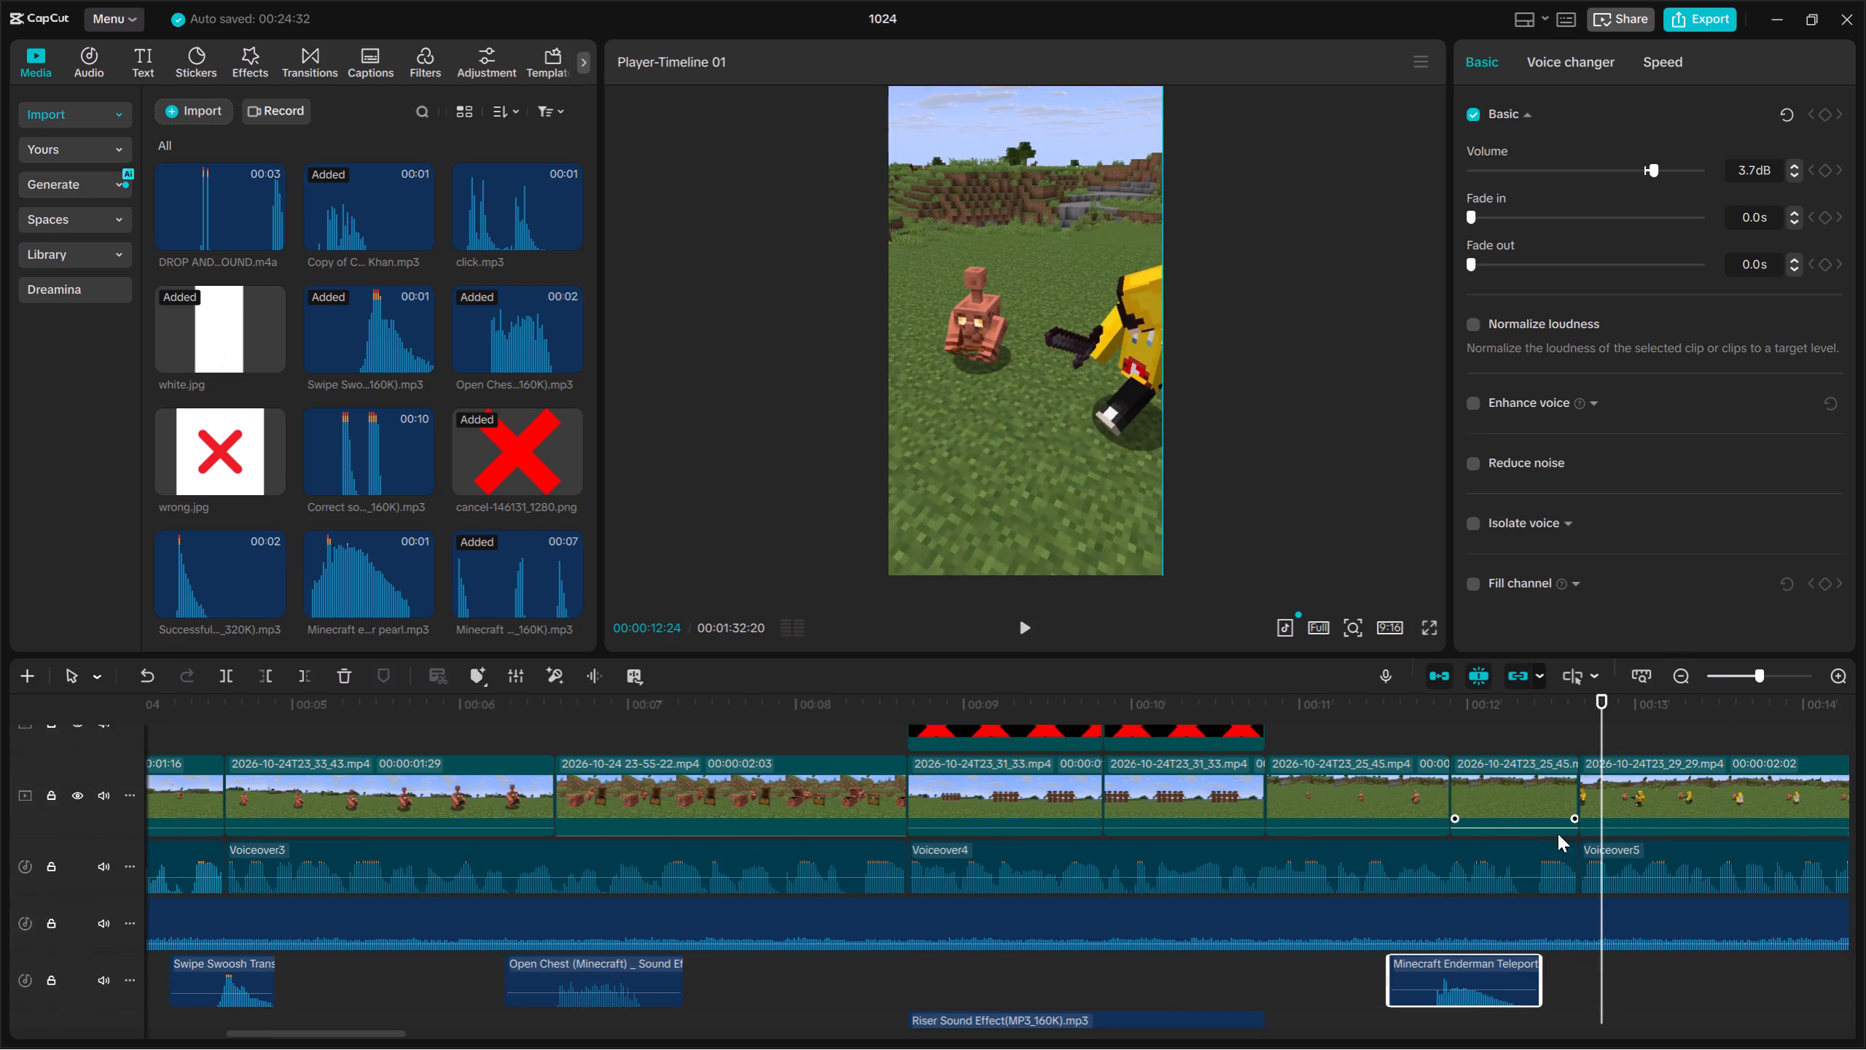
scroll(1558, 833, "up", 1)
key("space")
key("space")
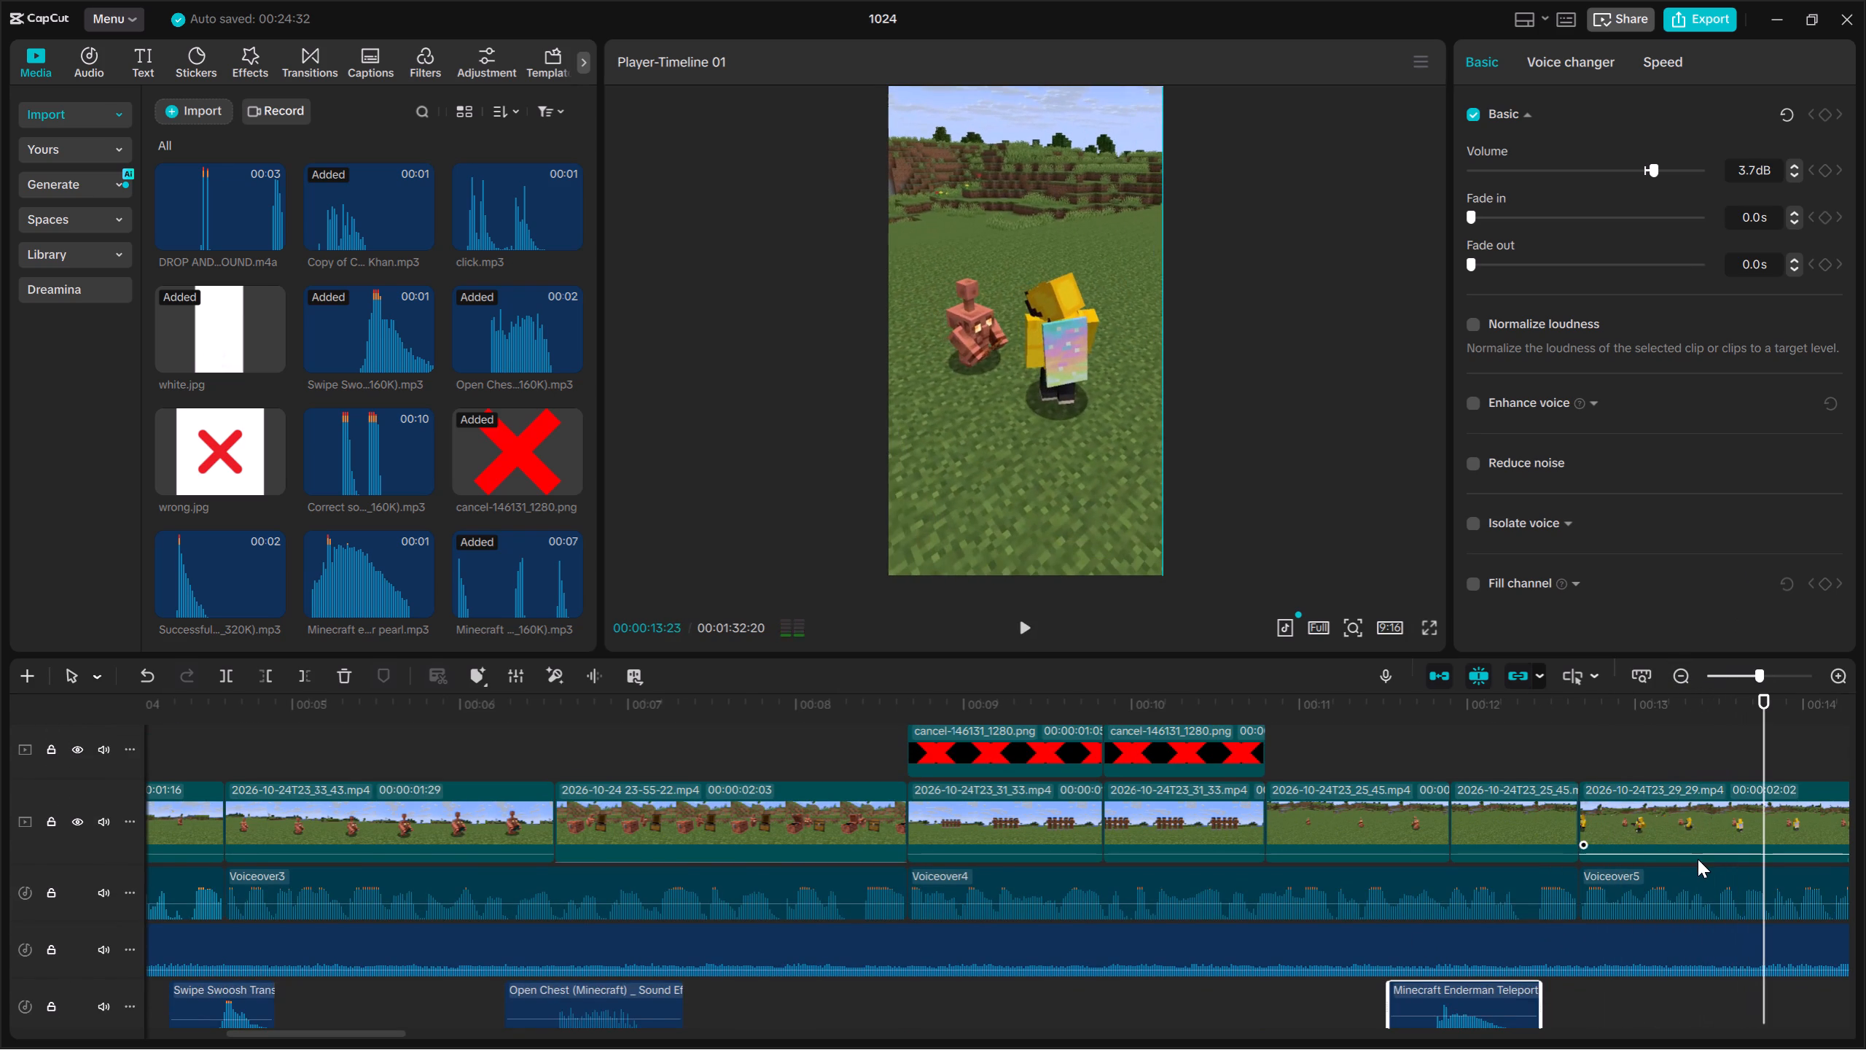
scroll(1698, 859, "down", 6)
key("space")
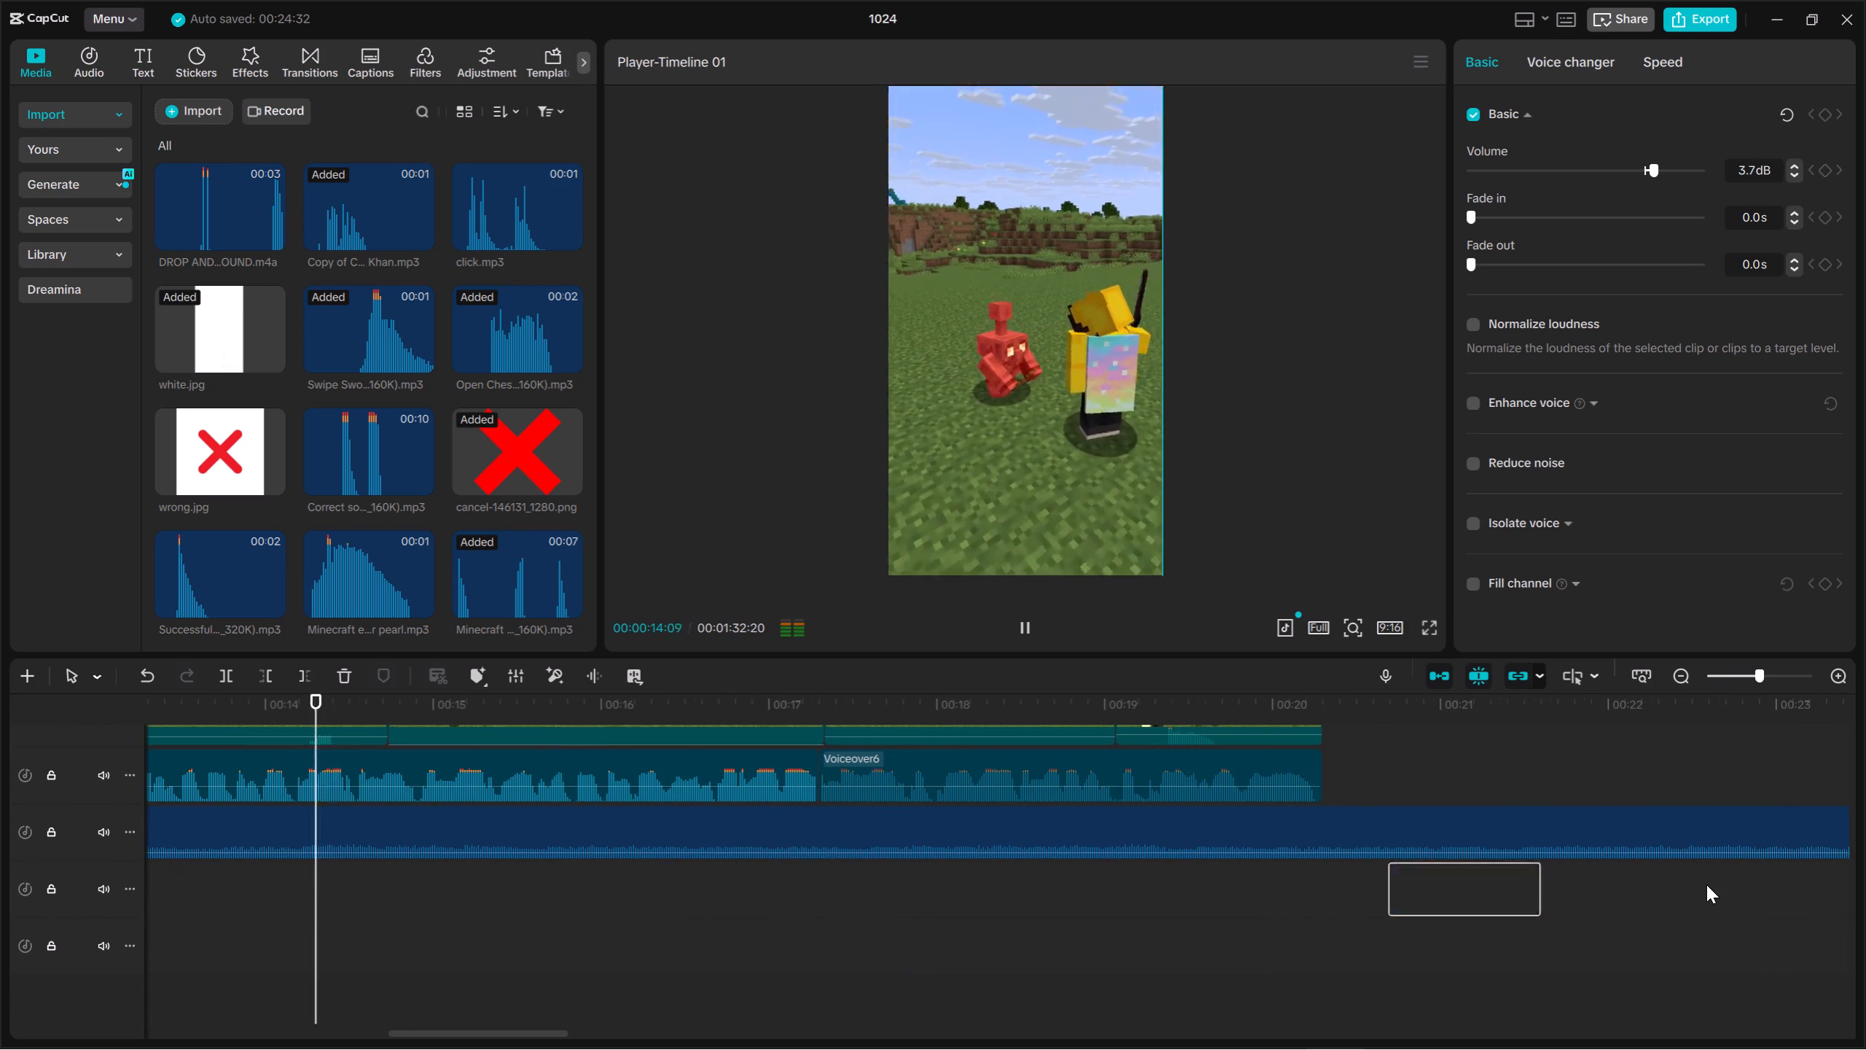
key("space")
scroll(1112, 821, "up", 3)
scroll(917, 835, "down", 1)
key("space")
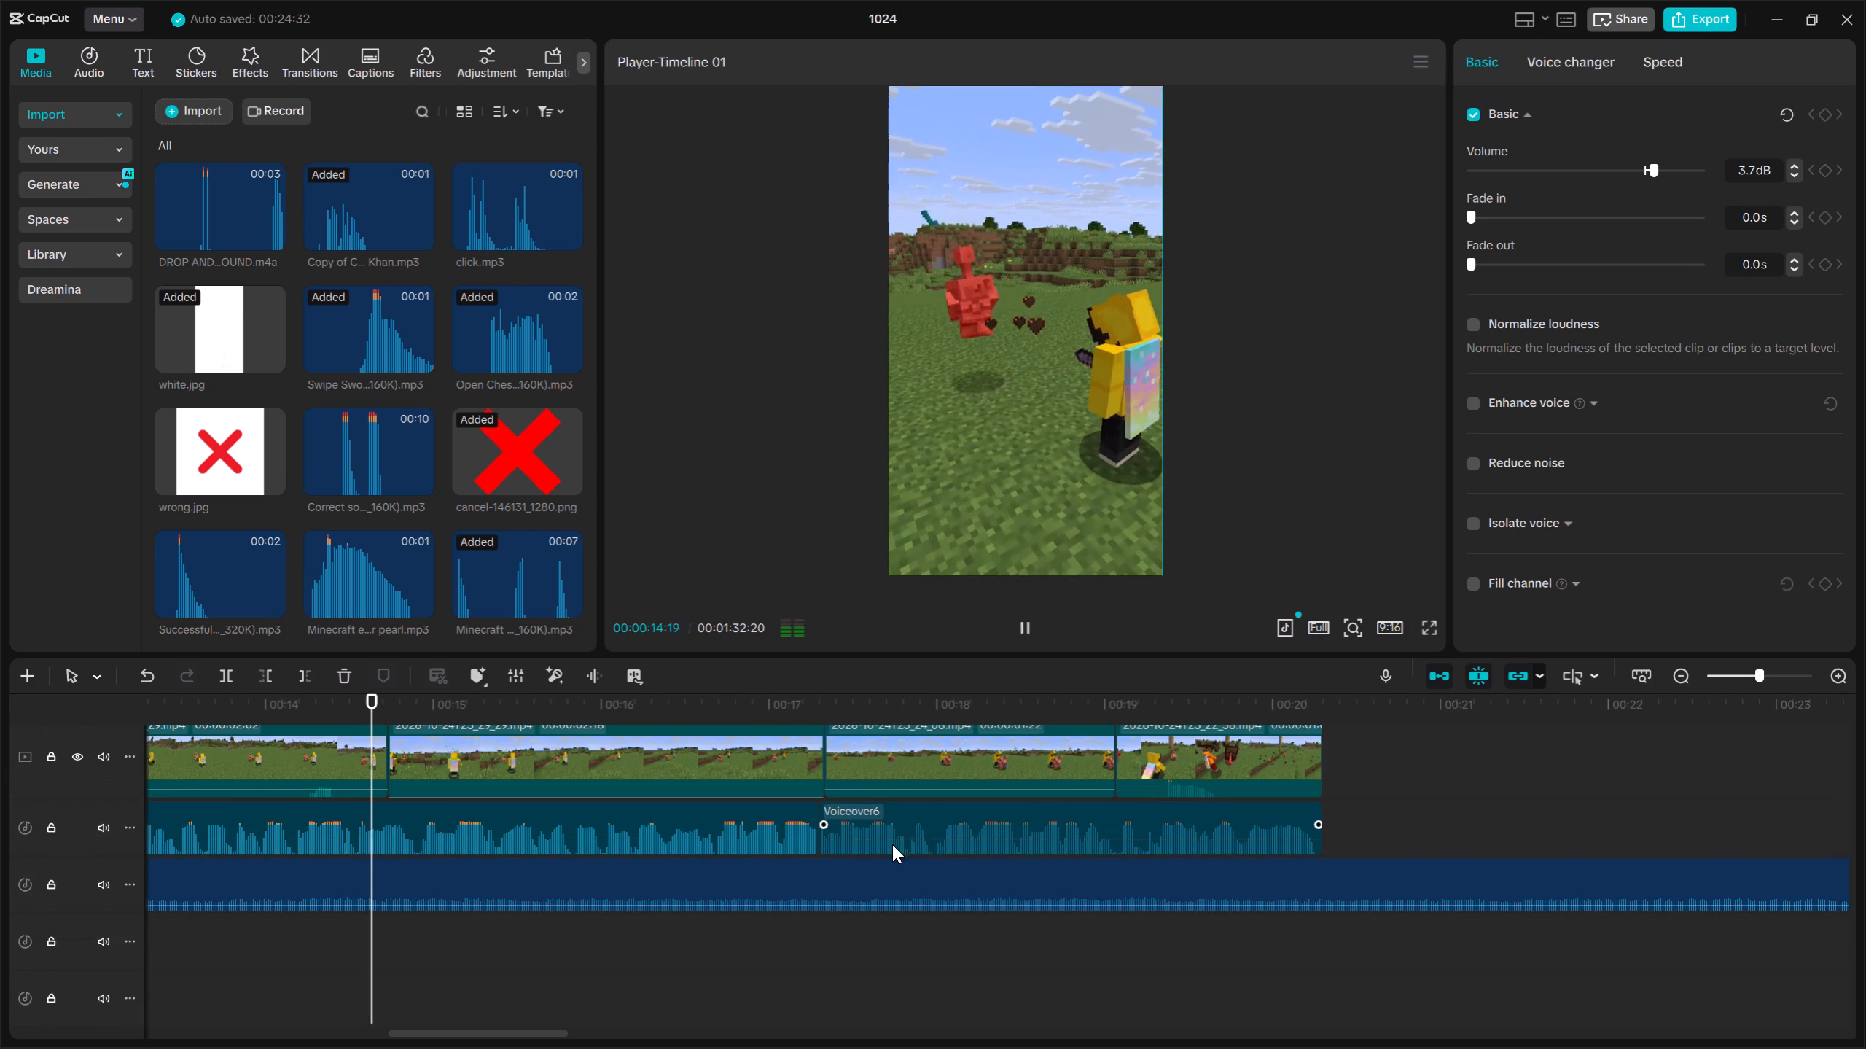
key("space")
key("Up")
Search the Downloads folder for "totem" media to import.
left_click(173, 104)
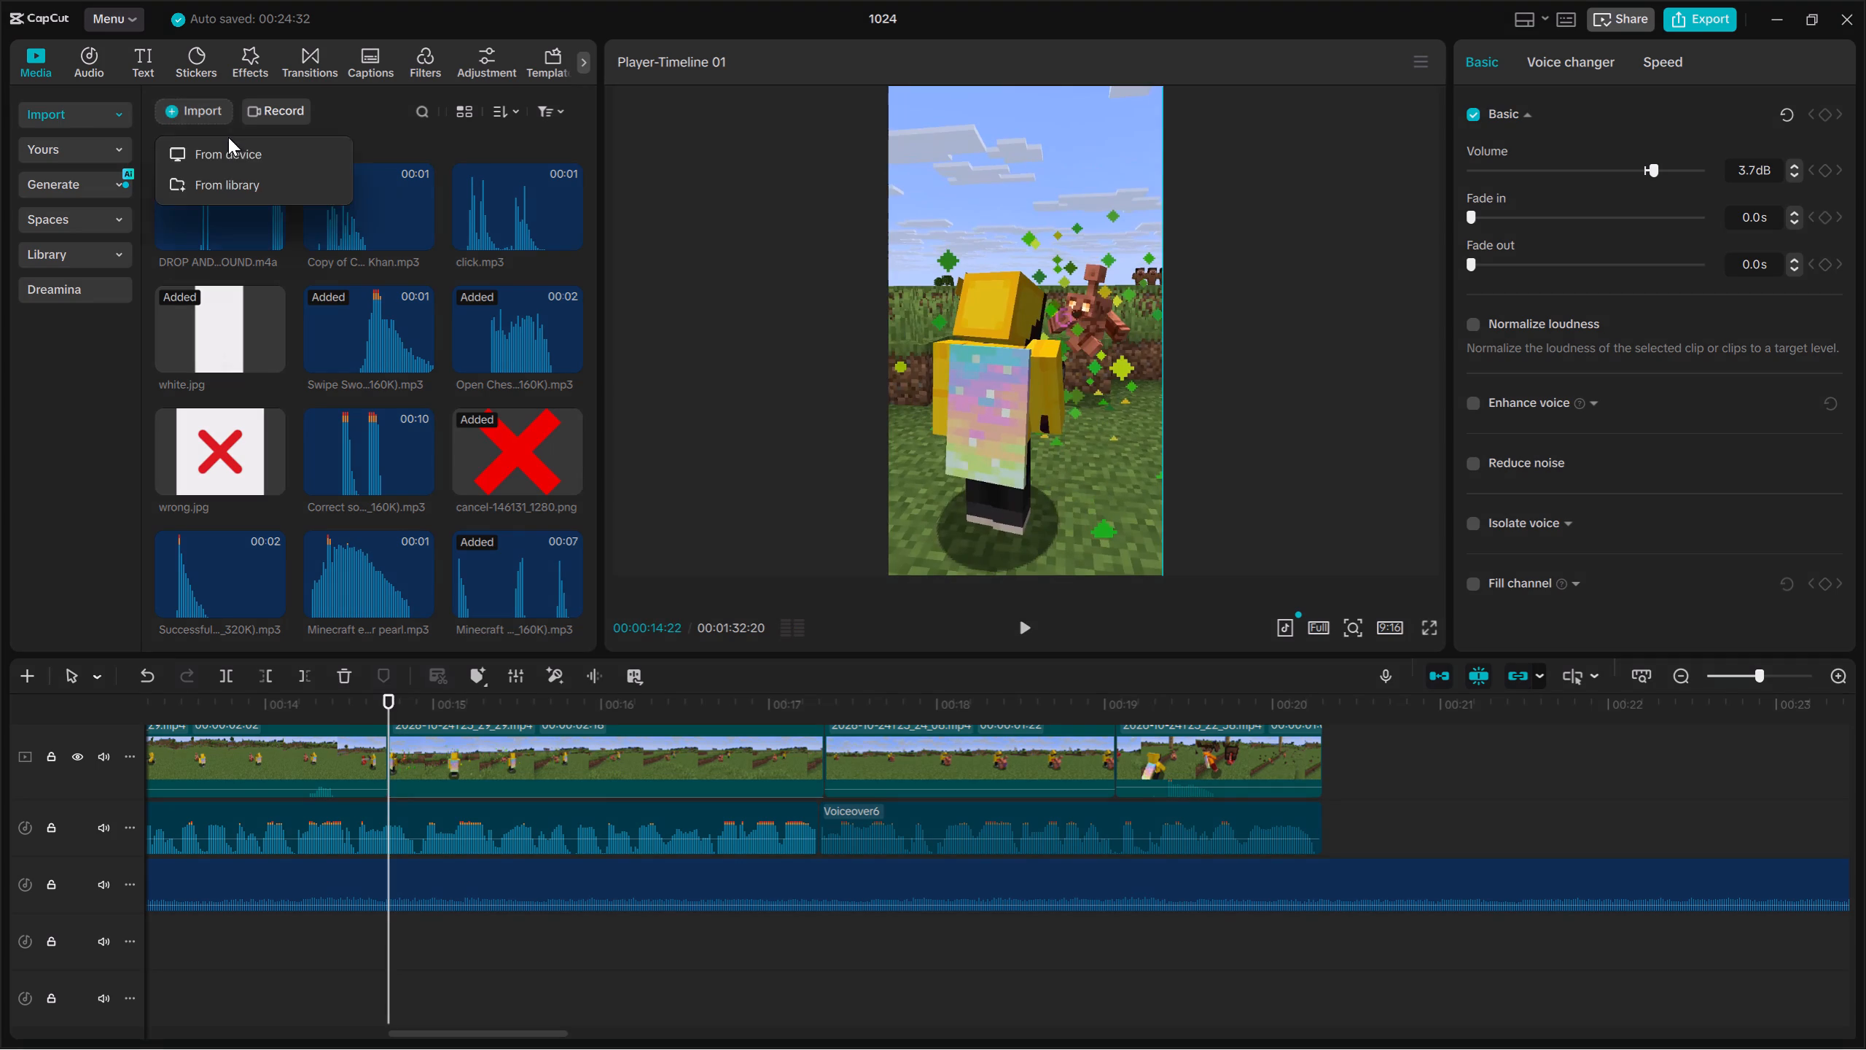
left_click(232, 147)
key("BackSpace")
type("totem")
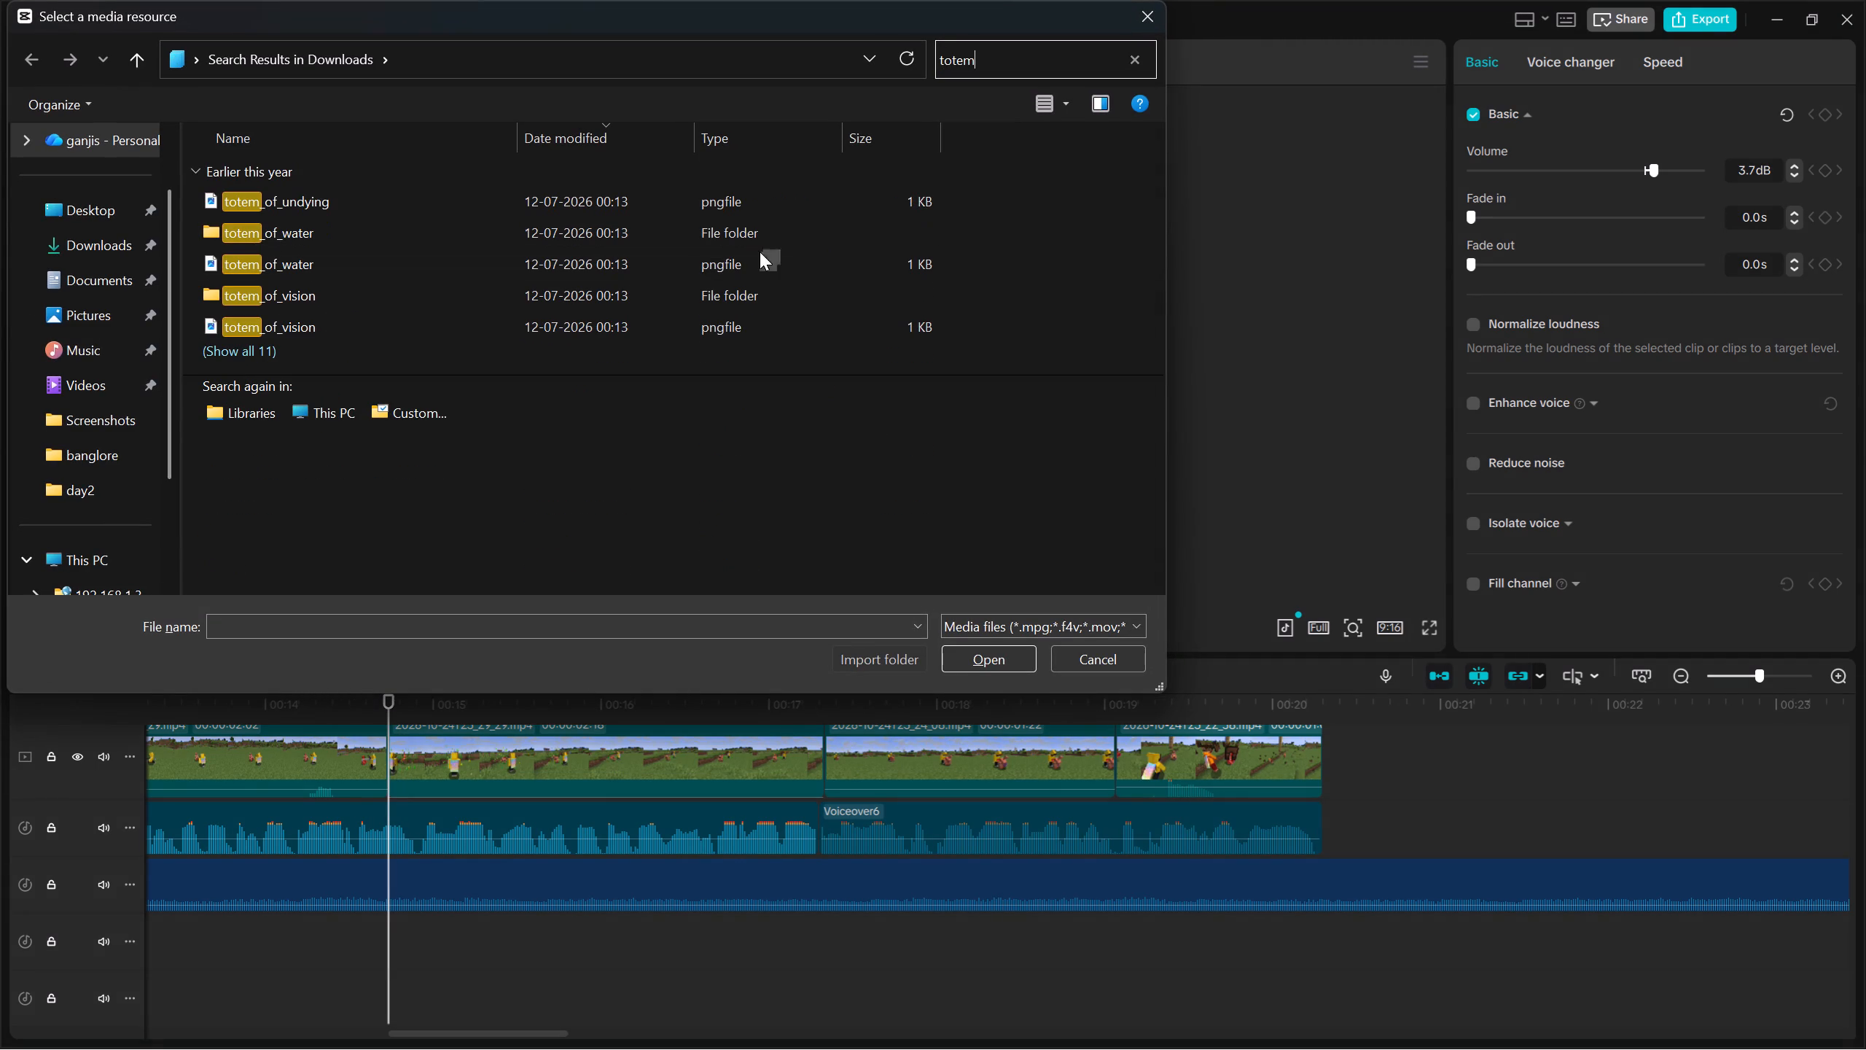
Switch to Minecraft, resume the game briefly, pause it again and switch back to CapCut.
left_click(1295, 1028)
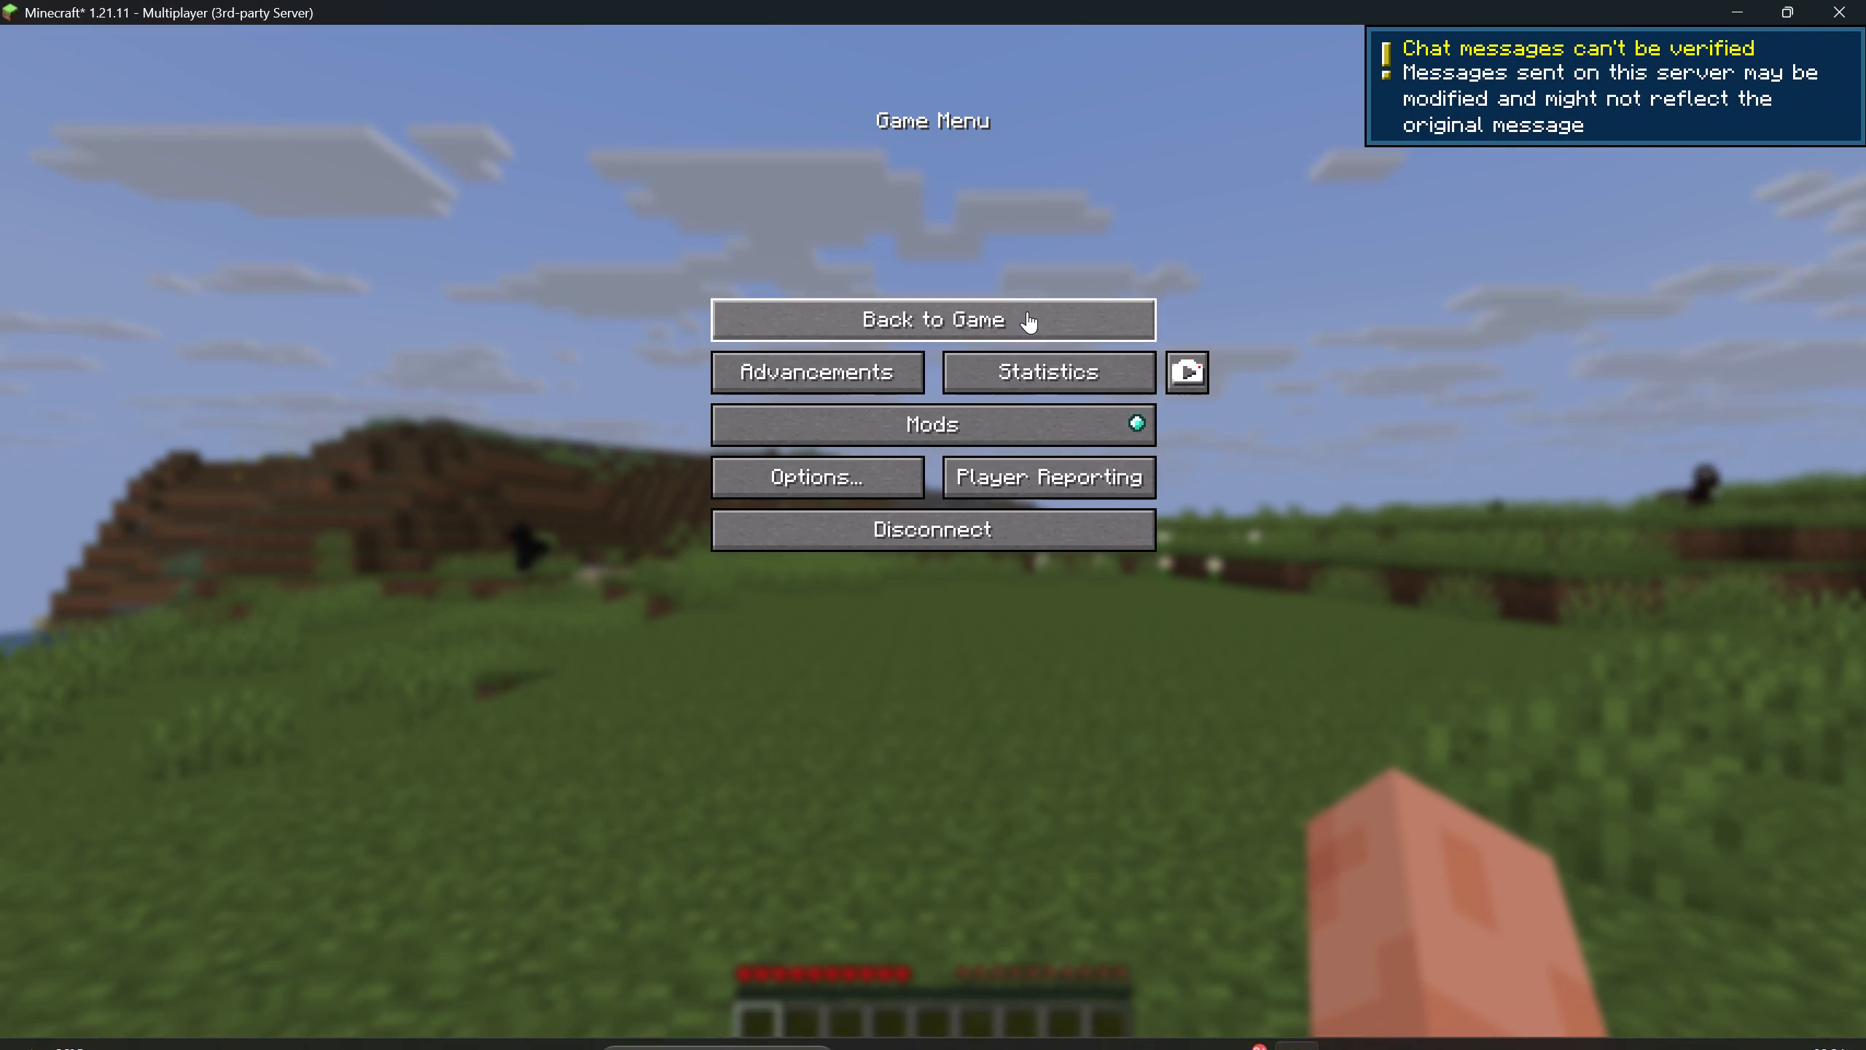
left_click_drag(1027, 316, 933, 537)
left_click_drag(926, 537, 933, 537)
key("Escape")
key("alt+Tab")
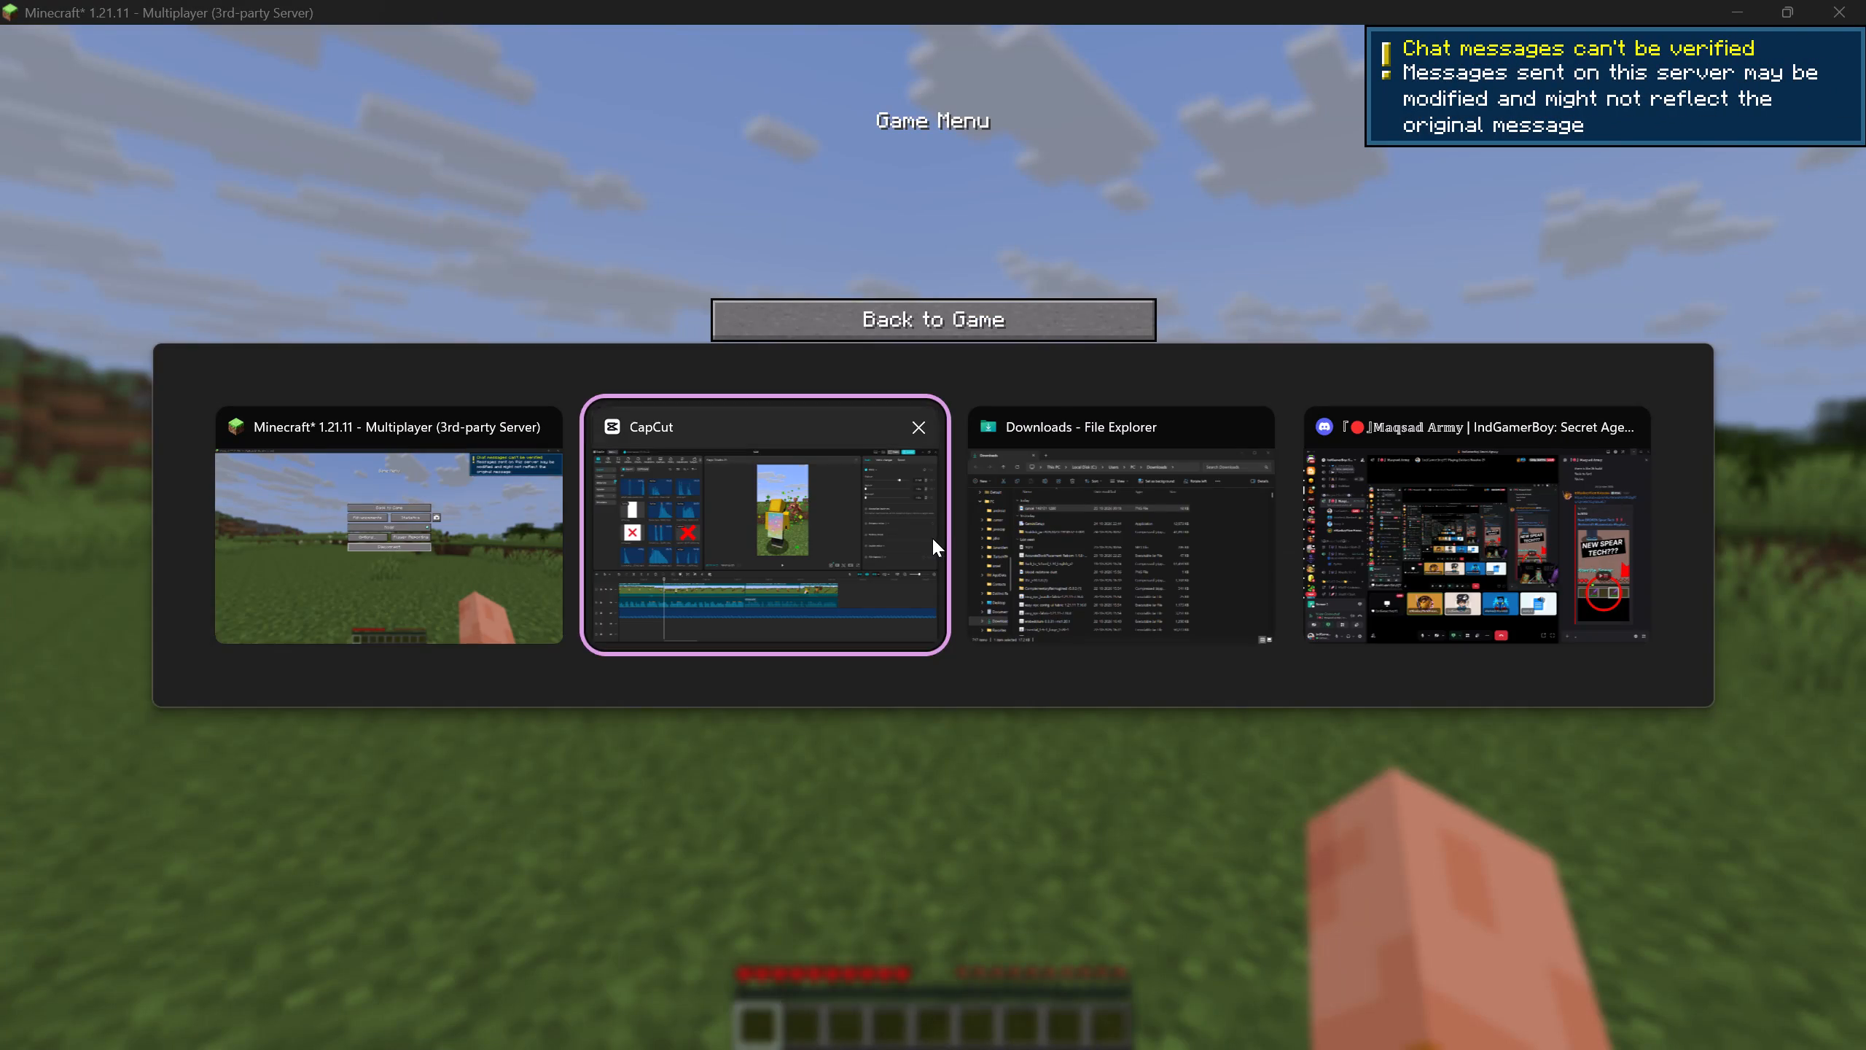
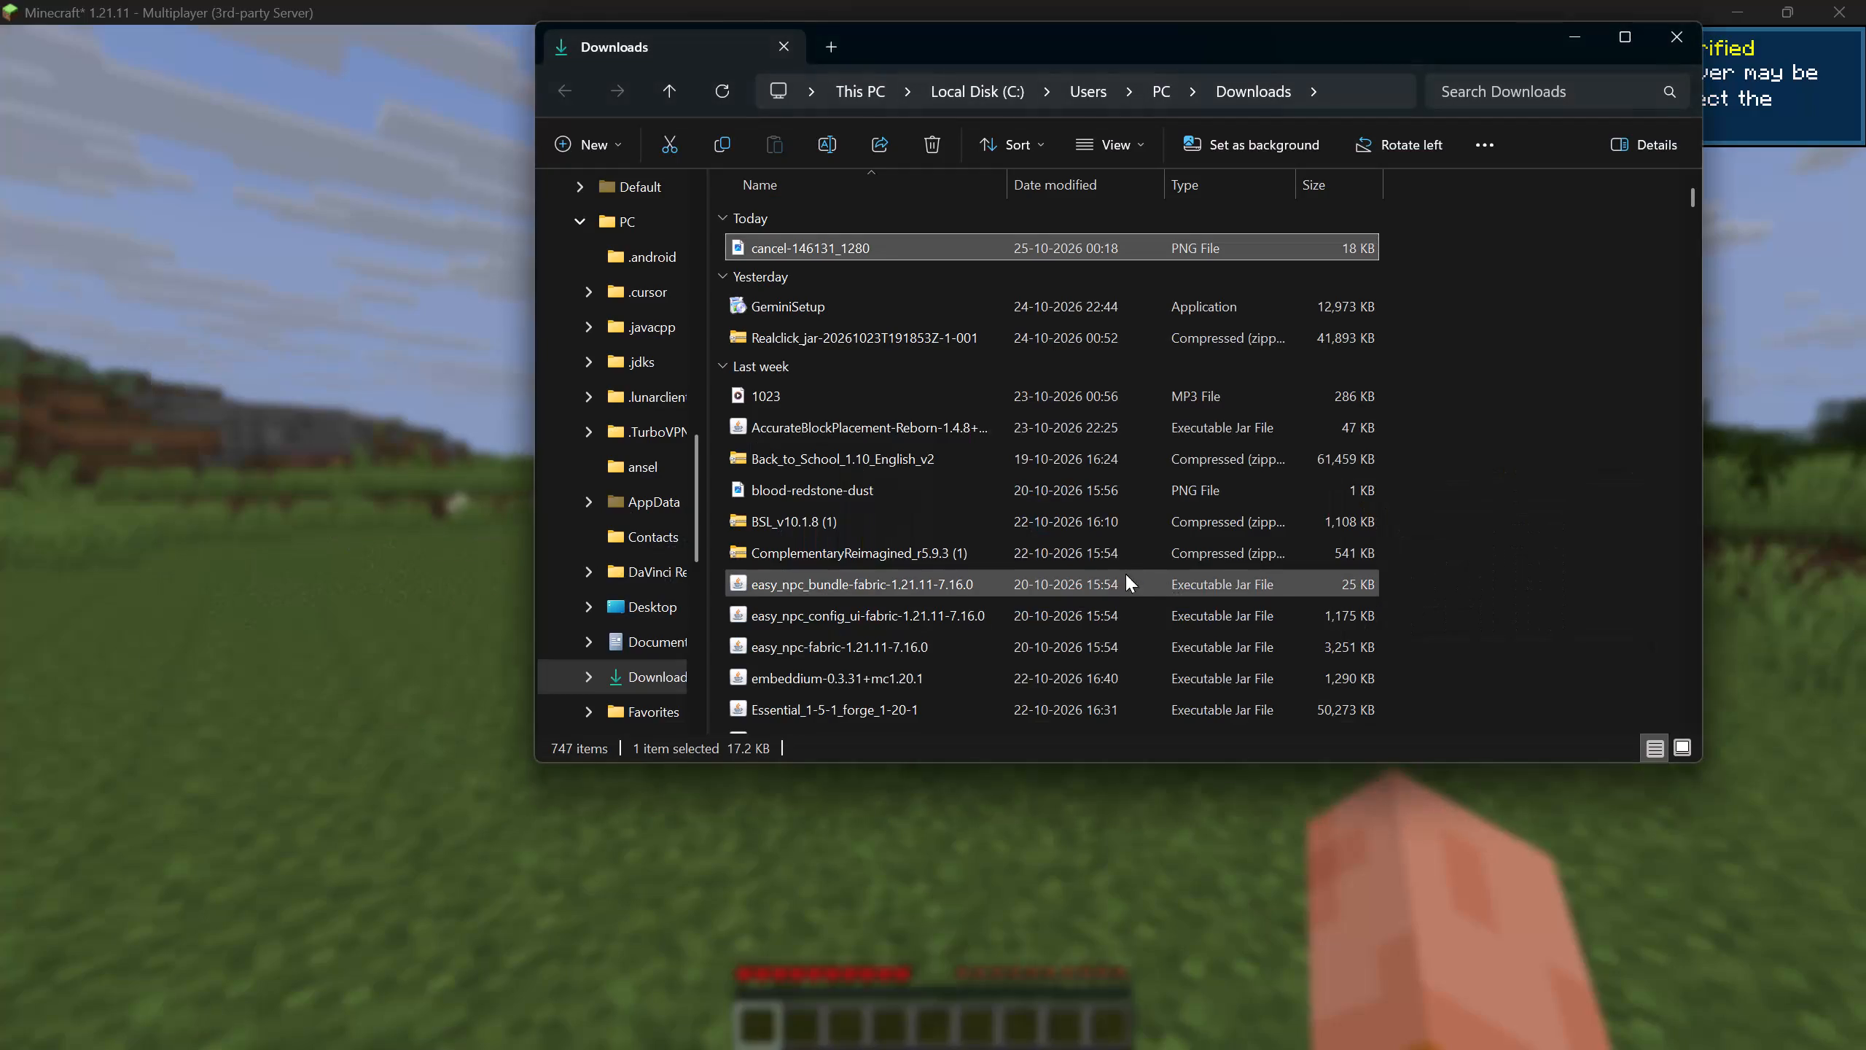
Close the Downloads window in File Explorer and switch back to CapCut's media import window.
left_click(1685, 31)
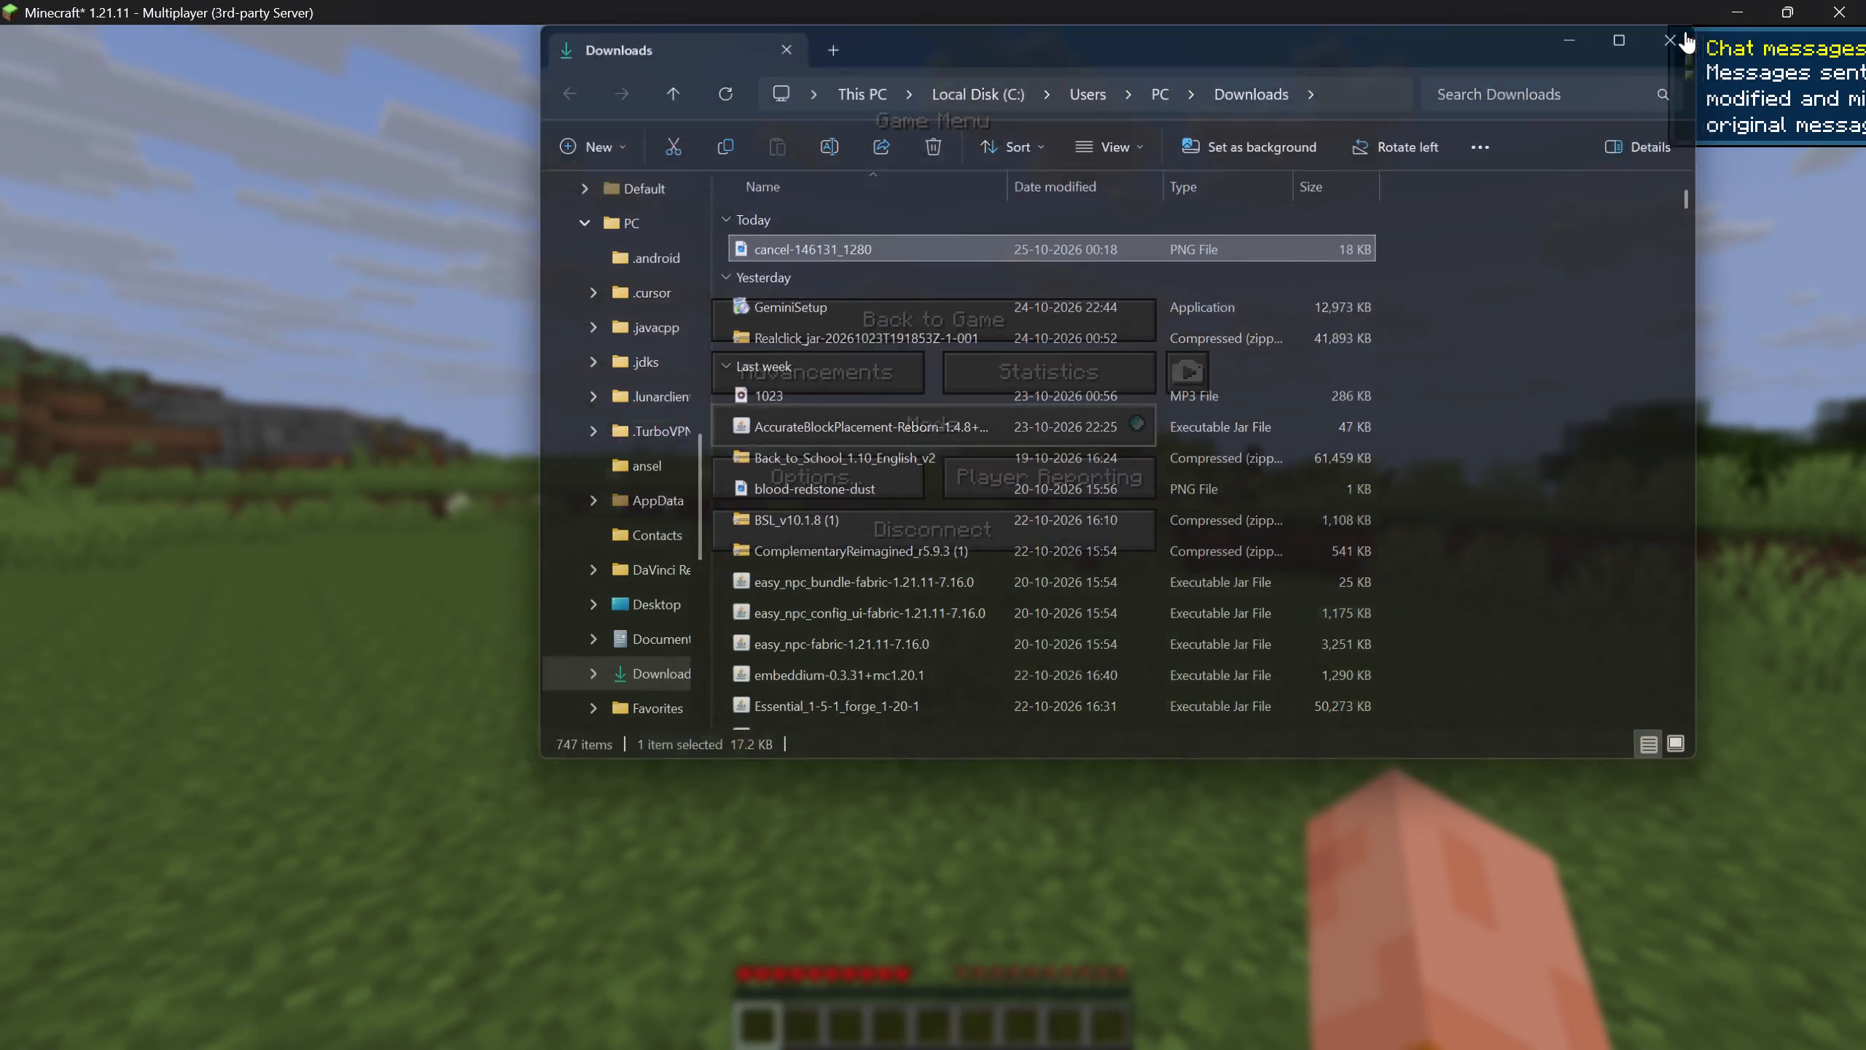
key("alt+Tab")
key("alt+Tab")
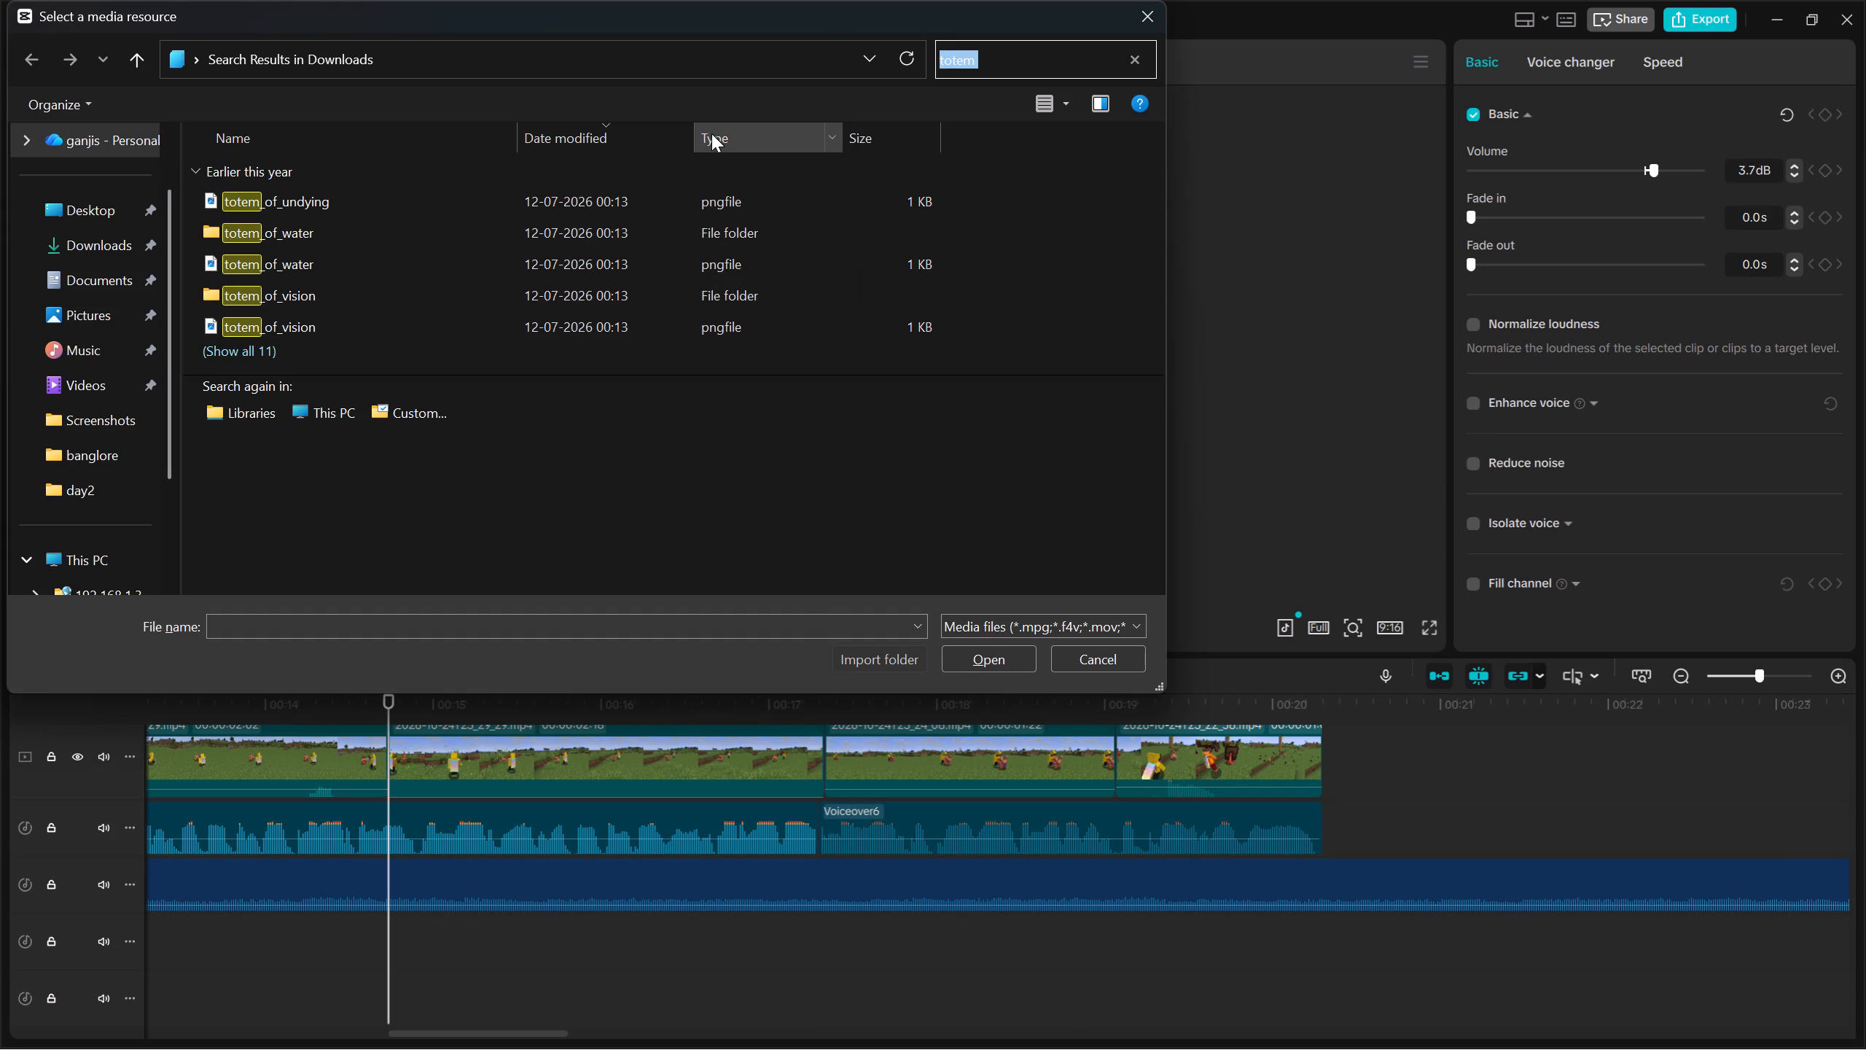
Show all the "totem" search results and import the Minecraft Totem of Undying Sound Effect MP3.
left_click(267, 343)
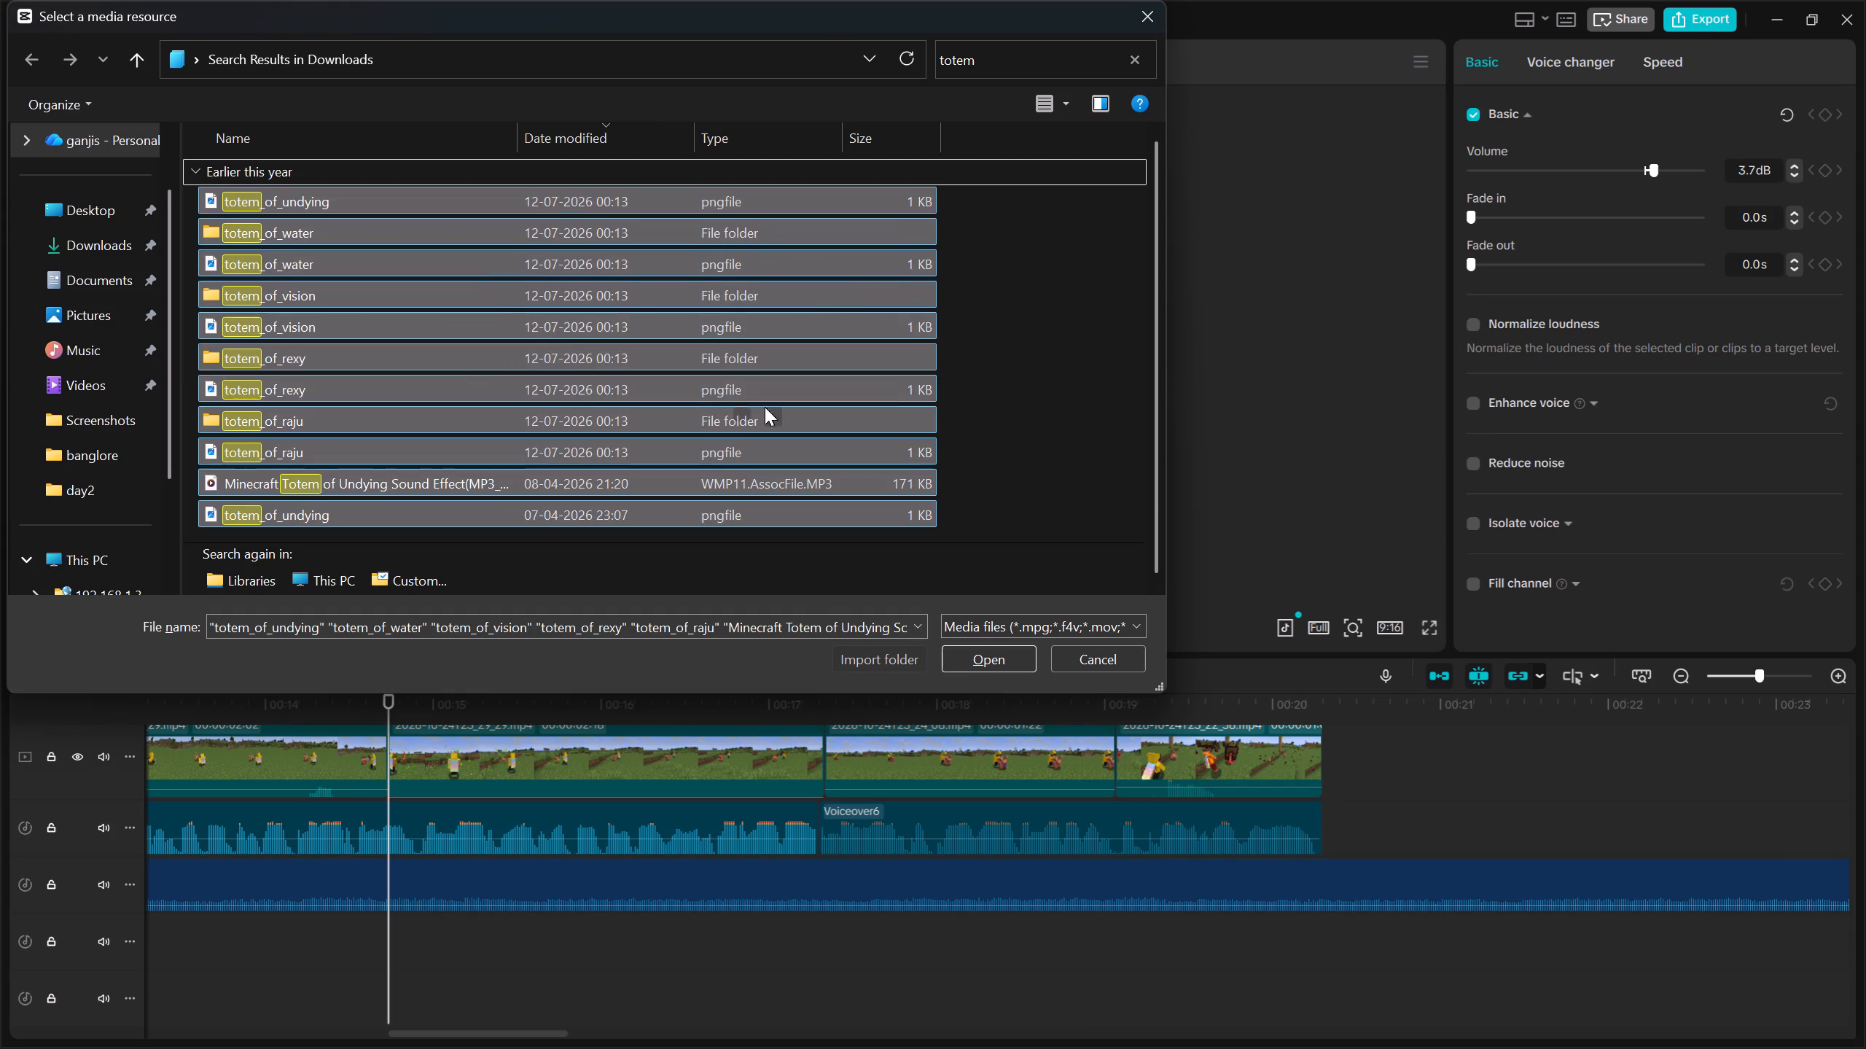
left_click(1063, 341)
left_click(787, 490)
left_click(1003, 666)
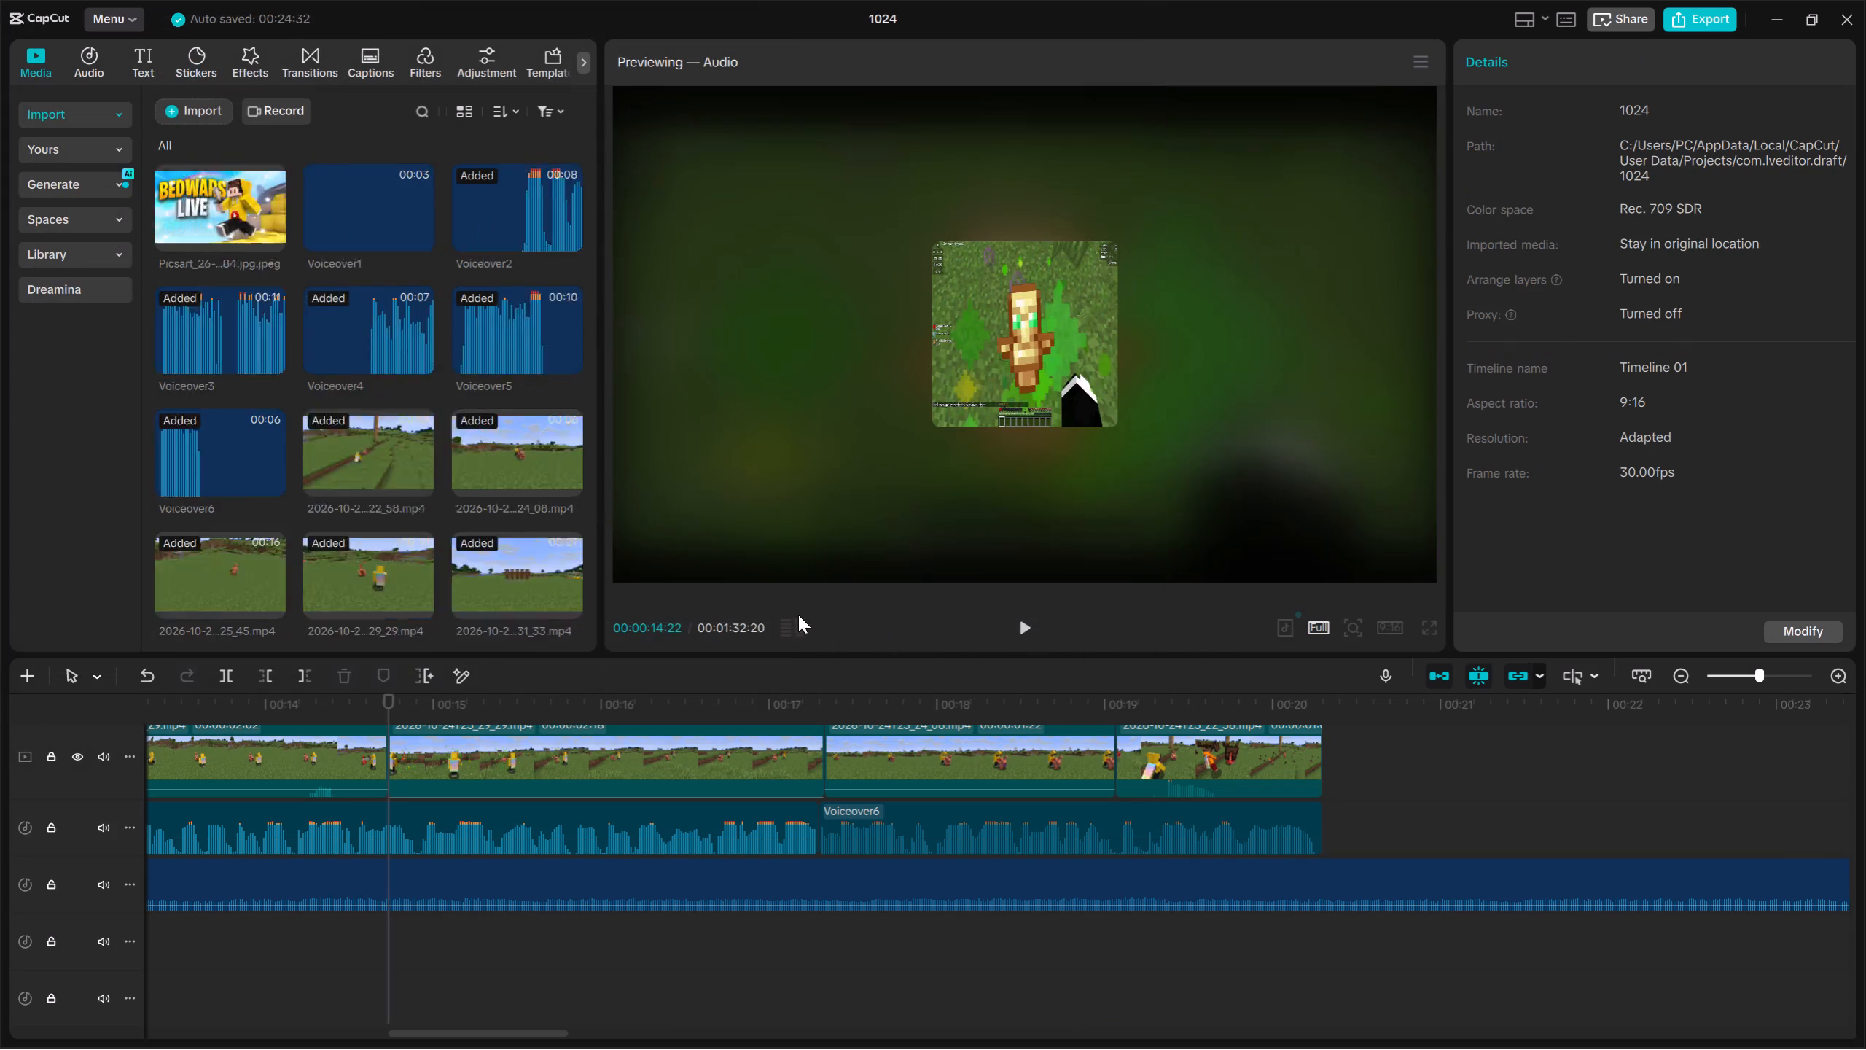
Place the totem sound on the lowest audio track and trim off its silent start at 00:00:14:22.
left_click_drag(235, 559, 142, 933)
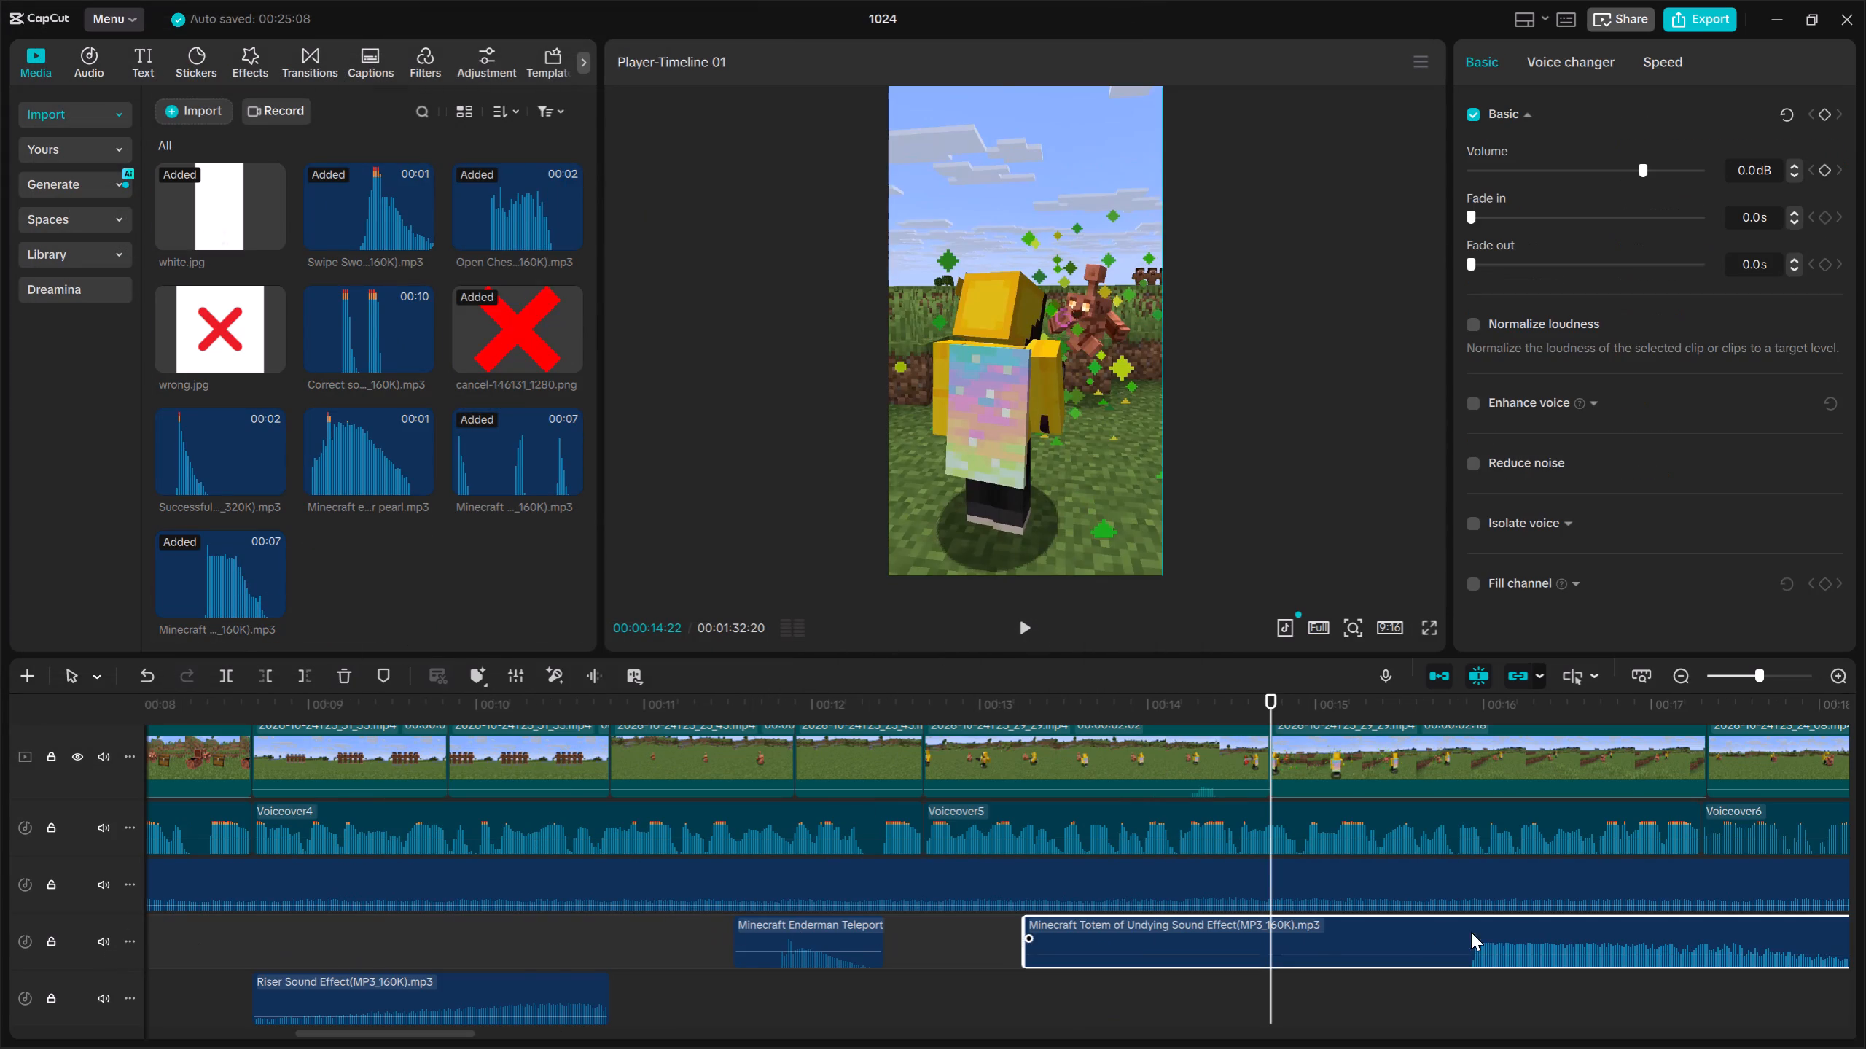
left_click_drag(1546, 938, 1348, 997)
left_click(1351, 989)
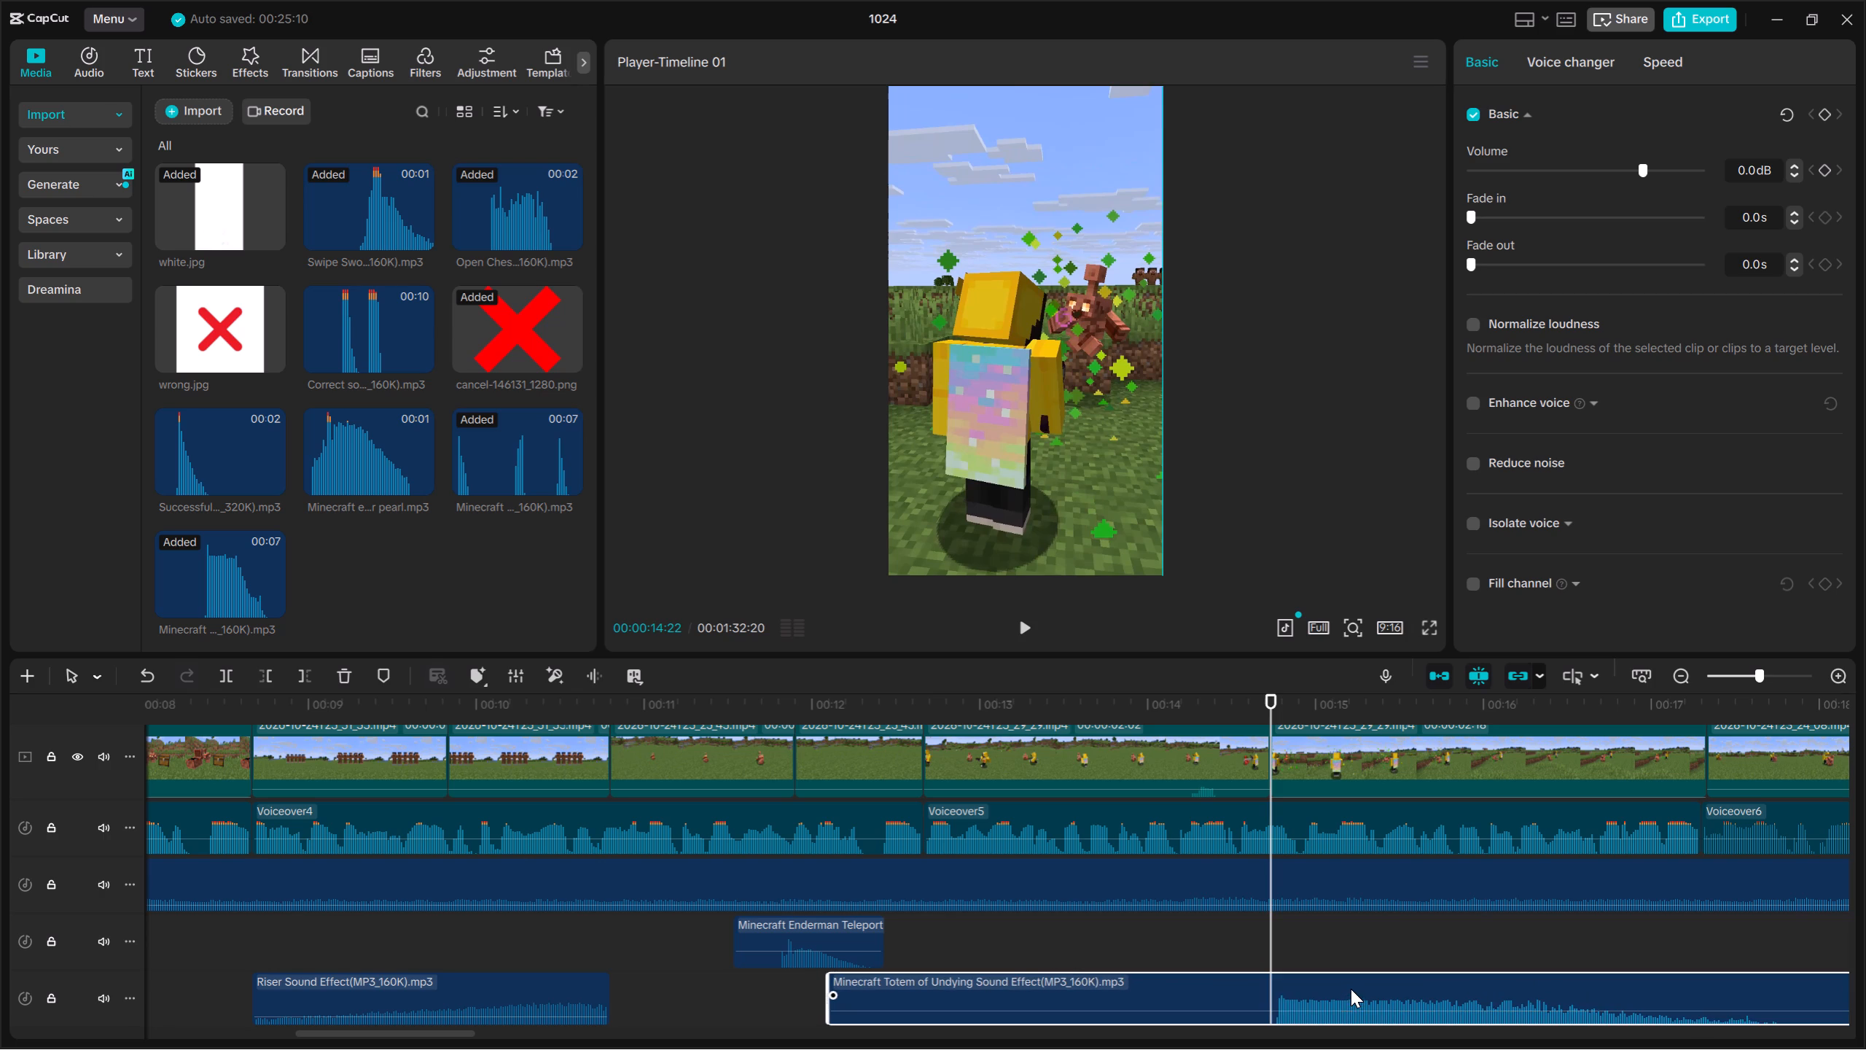
left_click(273, 681)
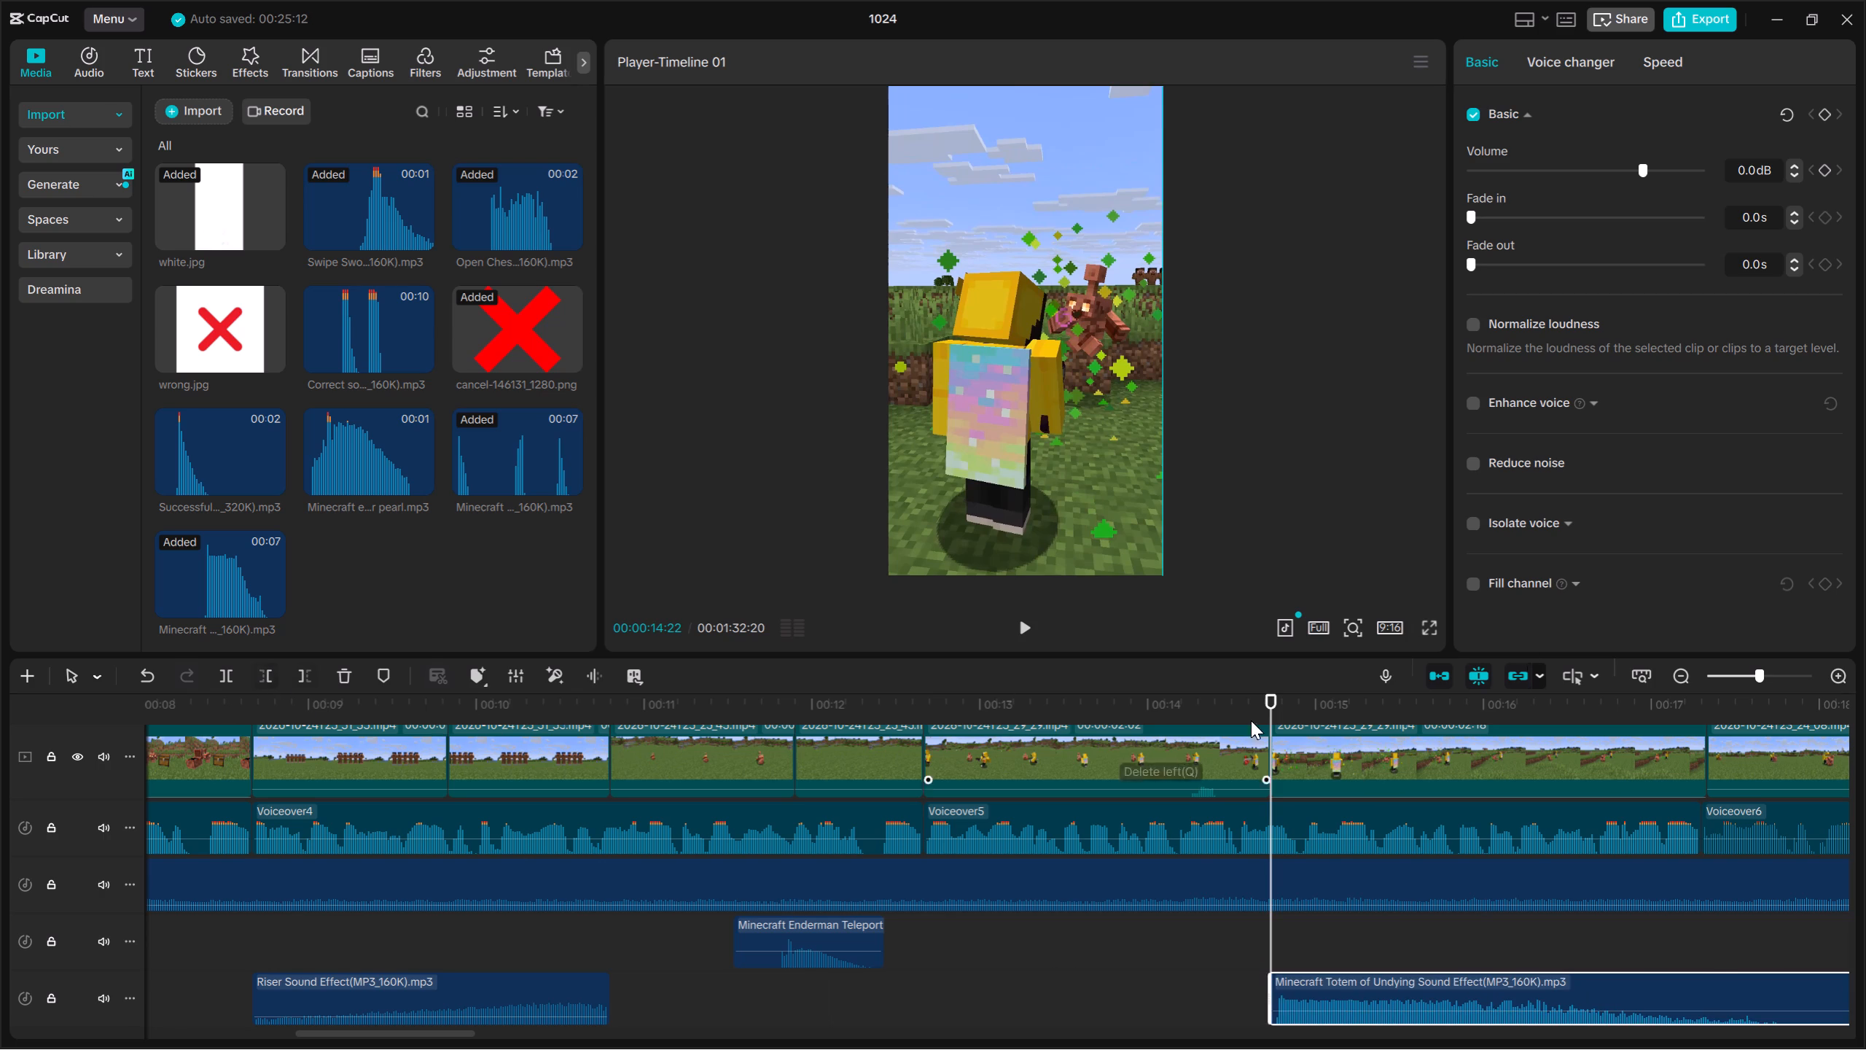
Lower the totem sound effect's volume to -10.7 dB.
left_click_drag(1631, 165, 1612, 172)
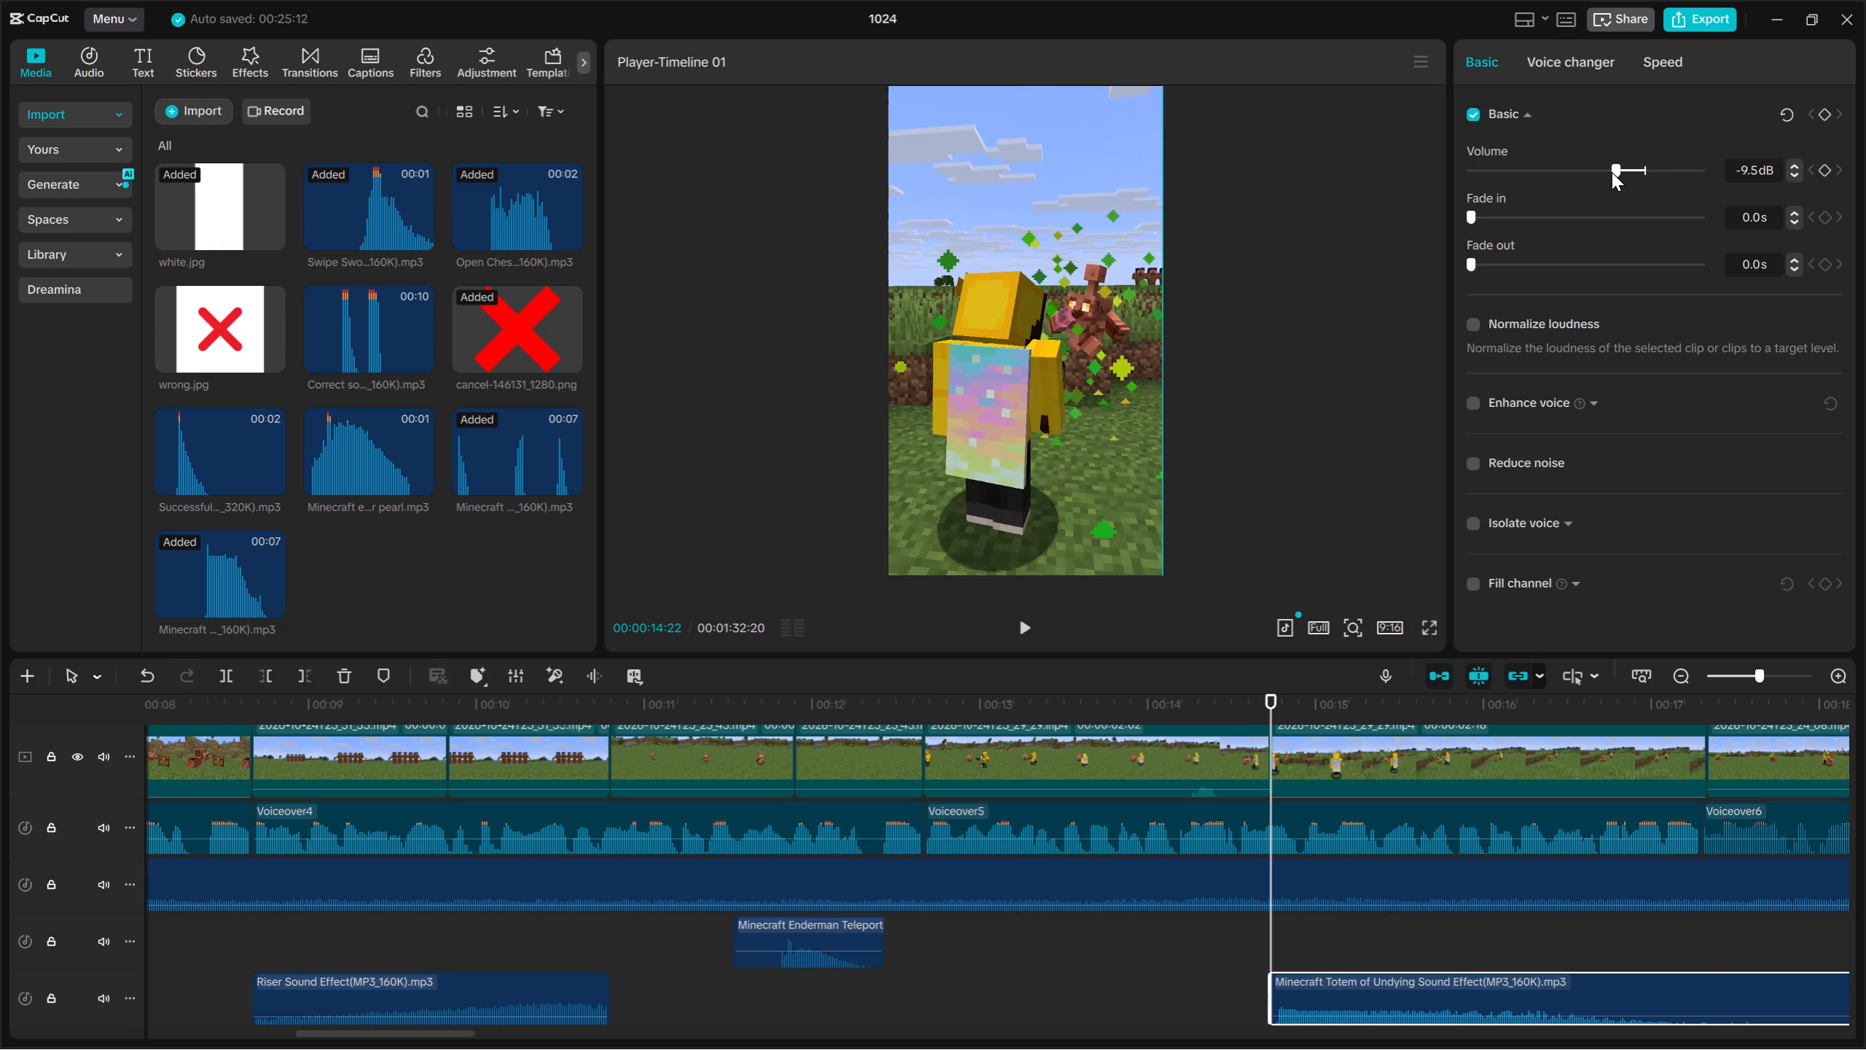
left_click_drag(1612, 172, 1609, 172)
Reposition the totem sound so it starts just before the clip cut at 00:00:14:22, and play it back.
left_click_drag(1532, 997, 1557, 996)
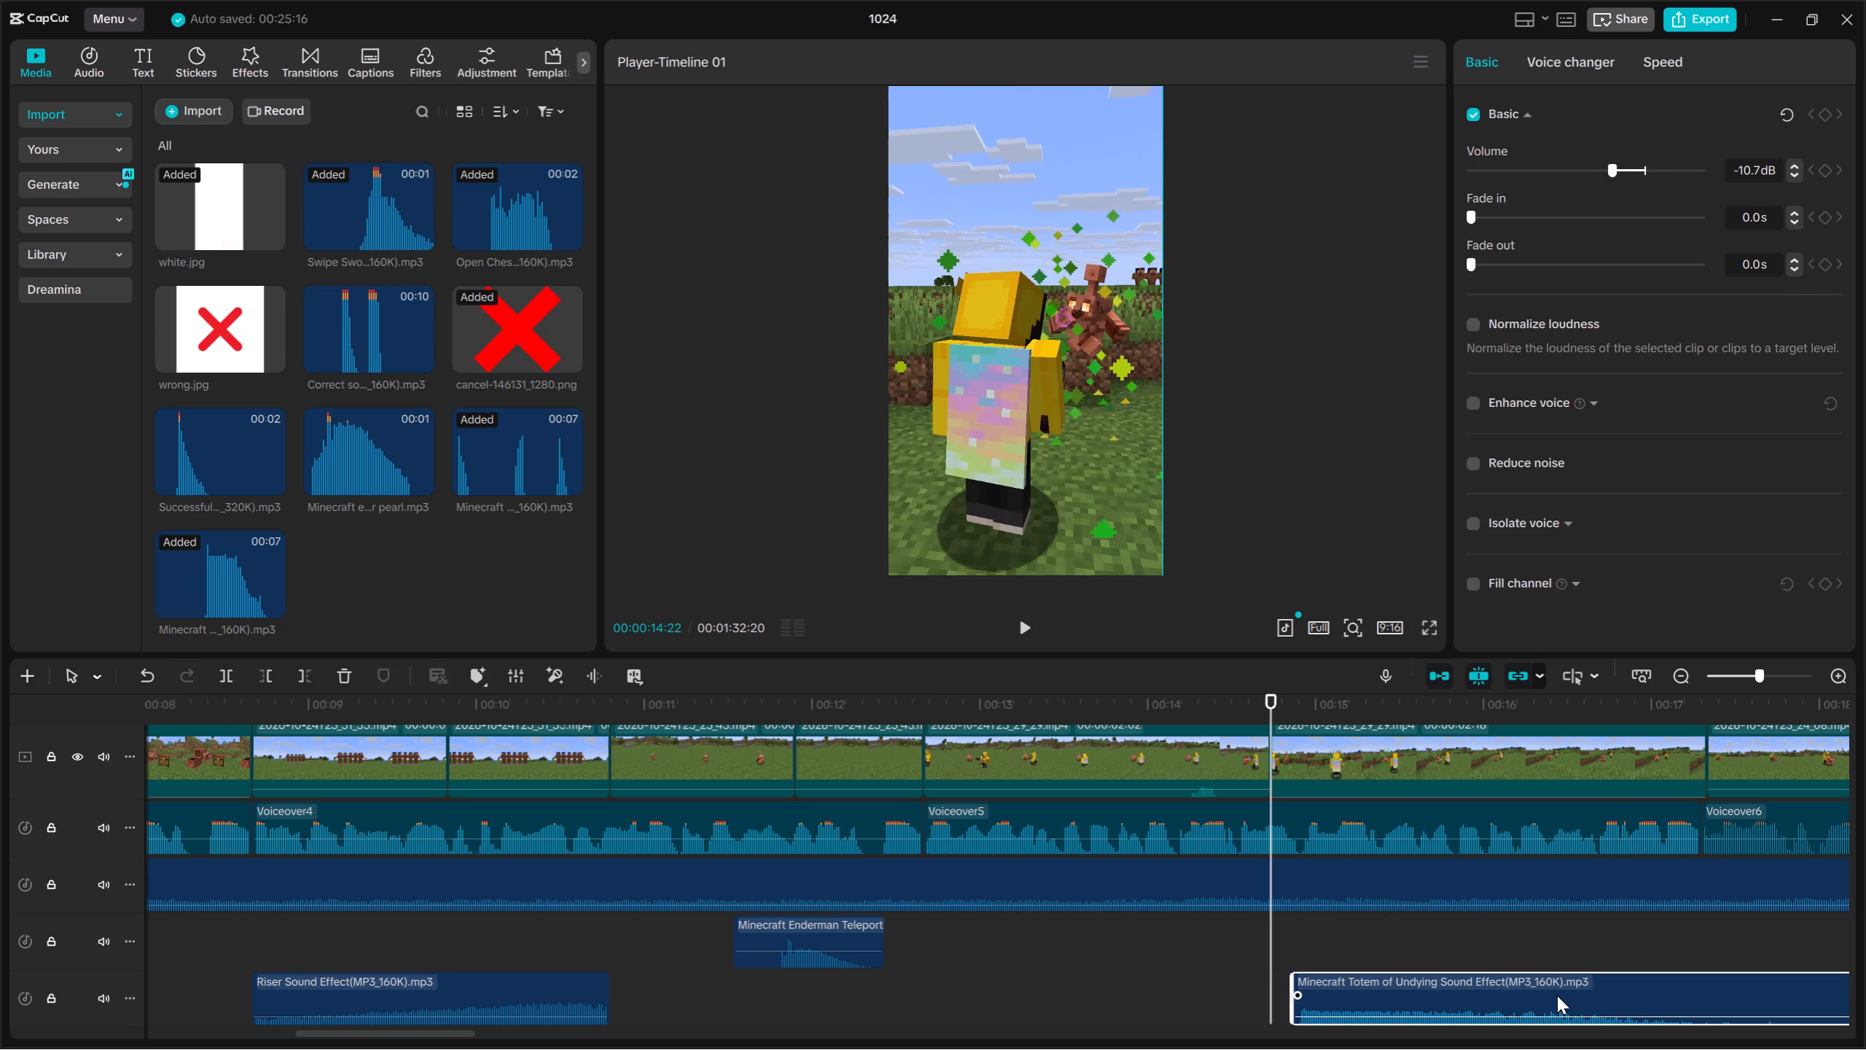
key("space")
key("space")
left_click_drag(1545, 994, 1512, 992)
key("Up")
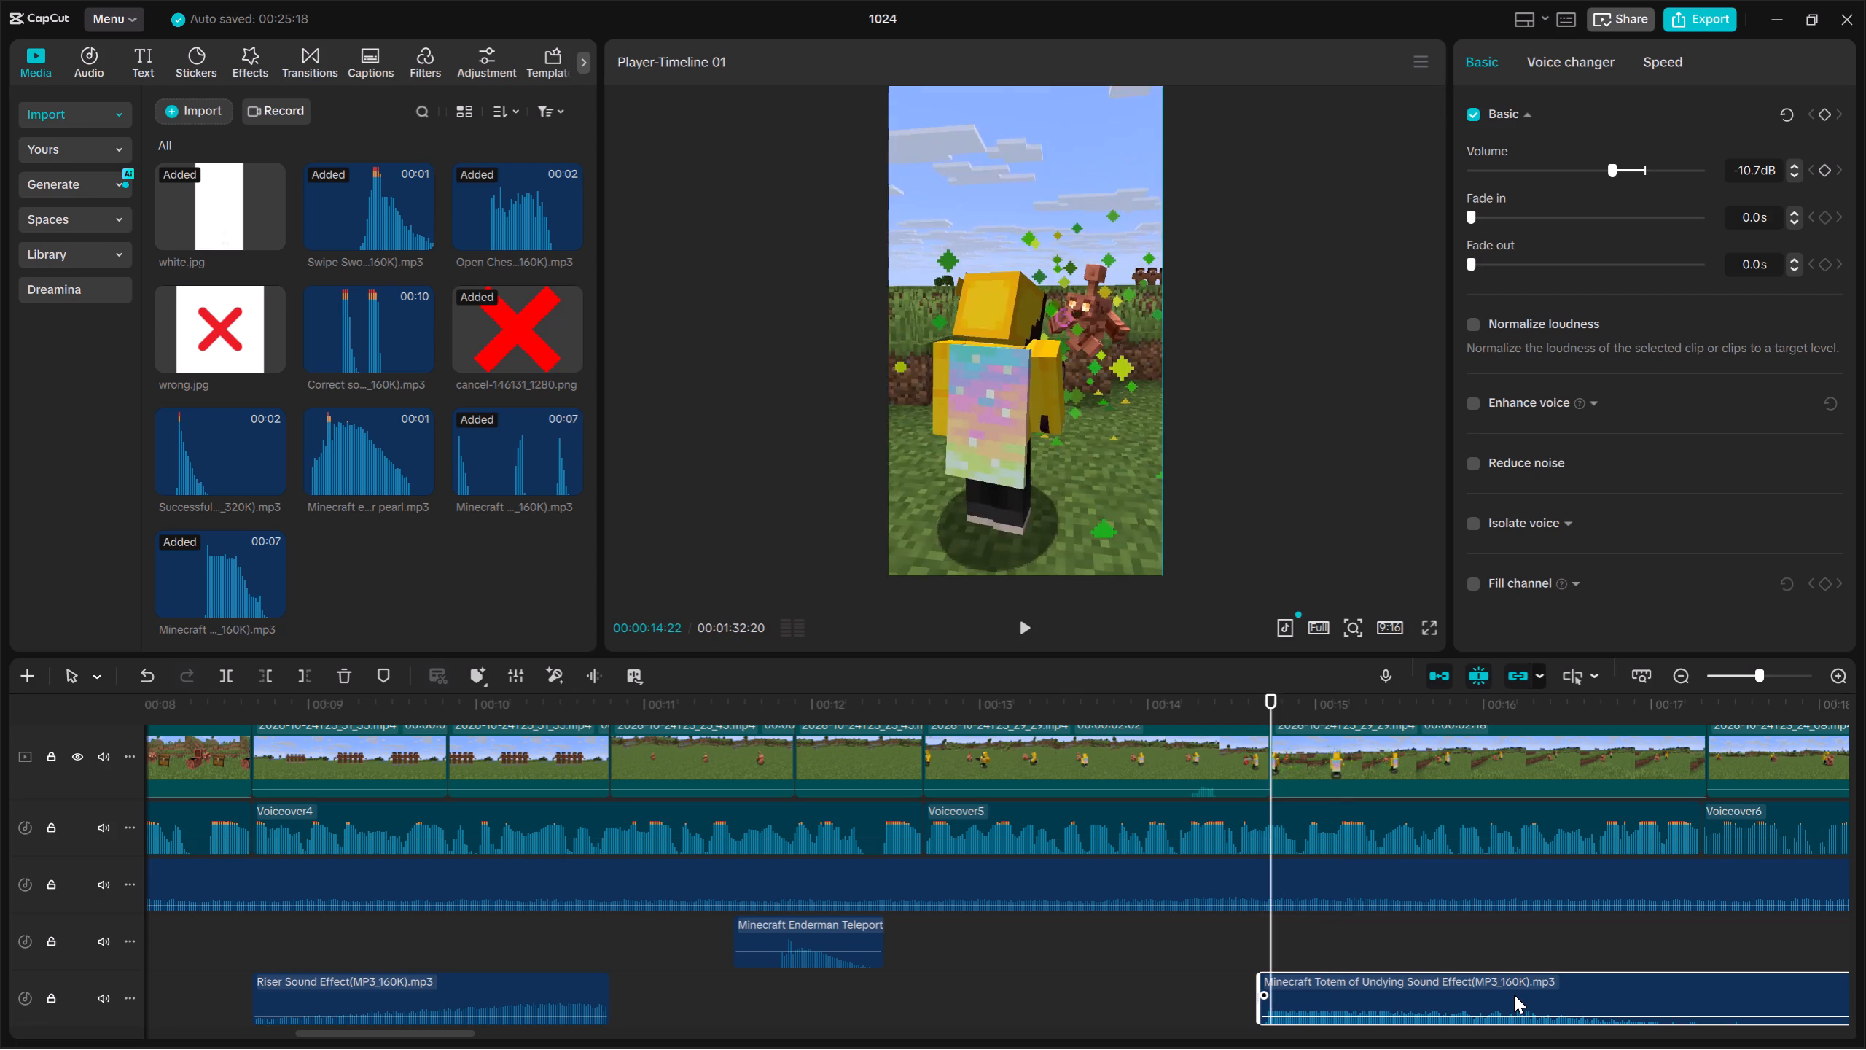
key("Up")
key("space")
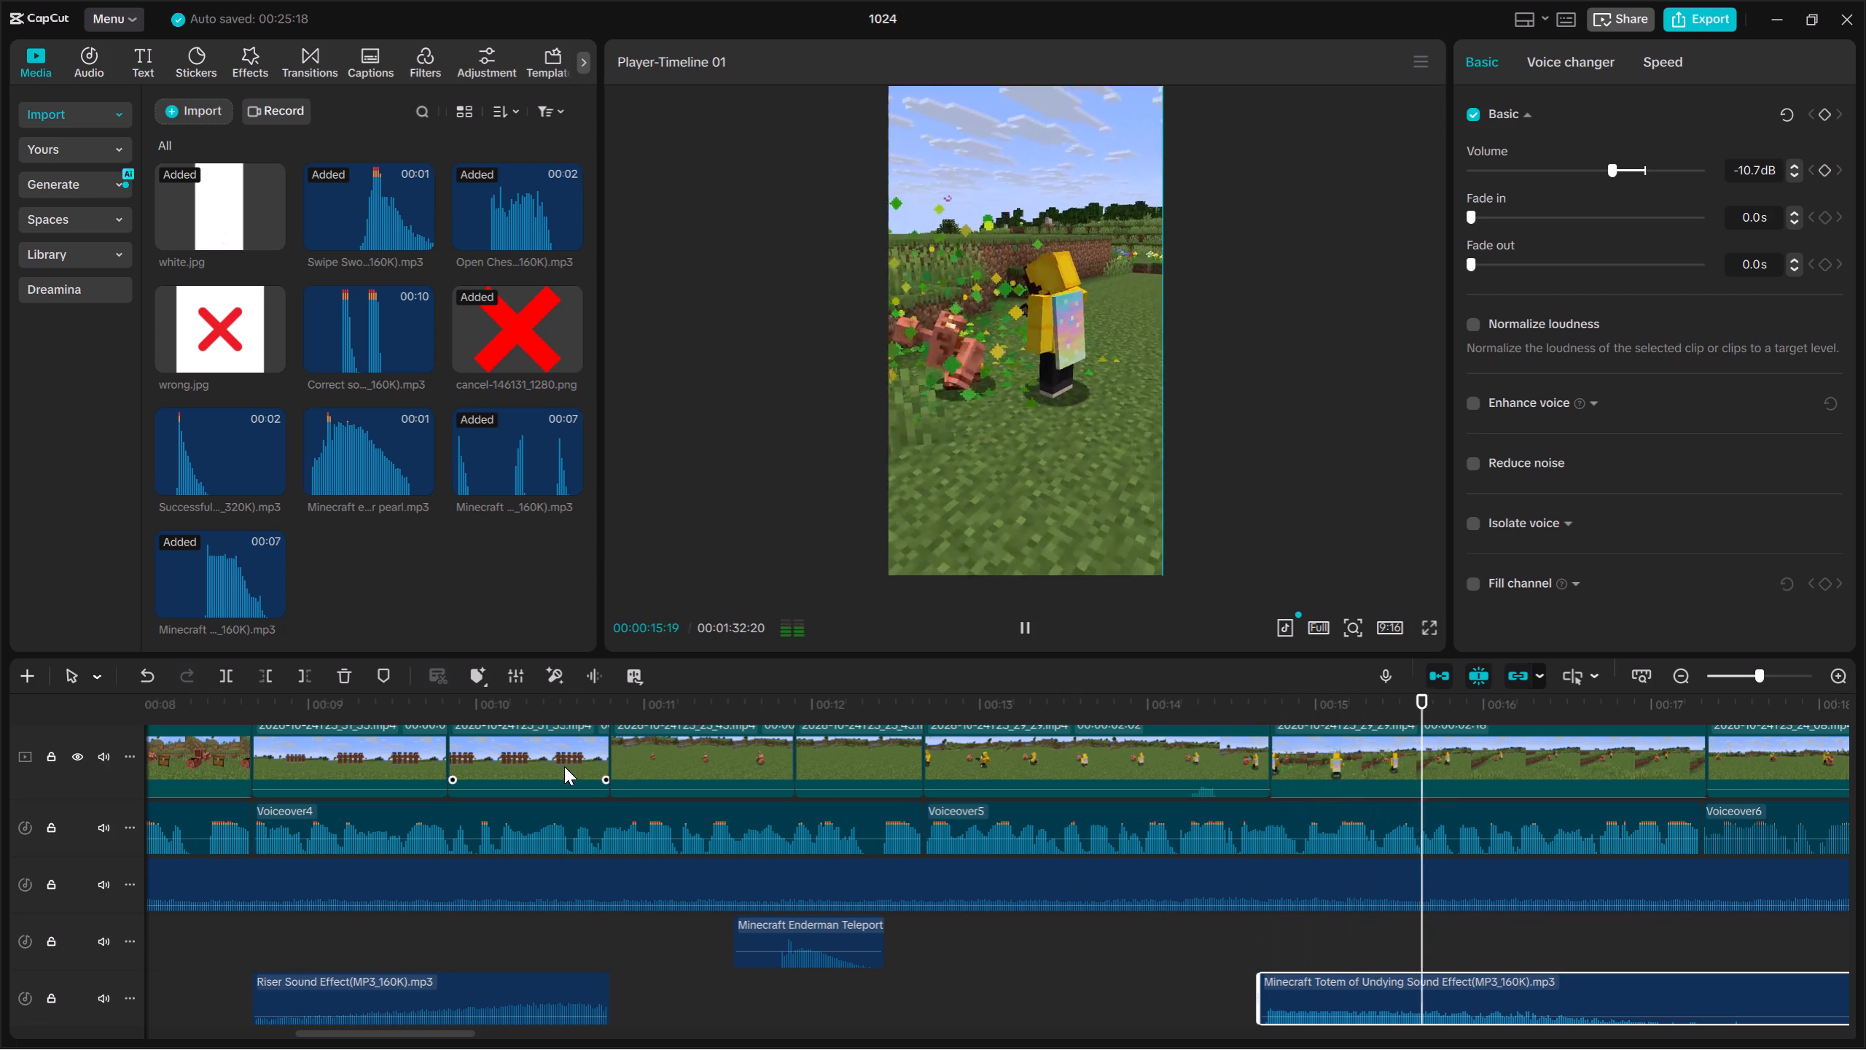
key("space")
Play on to the clip cut at 00:00:17:09 and trim off the totem sound beyond it.
key("space")
key("space")
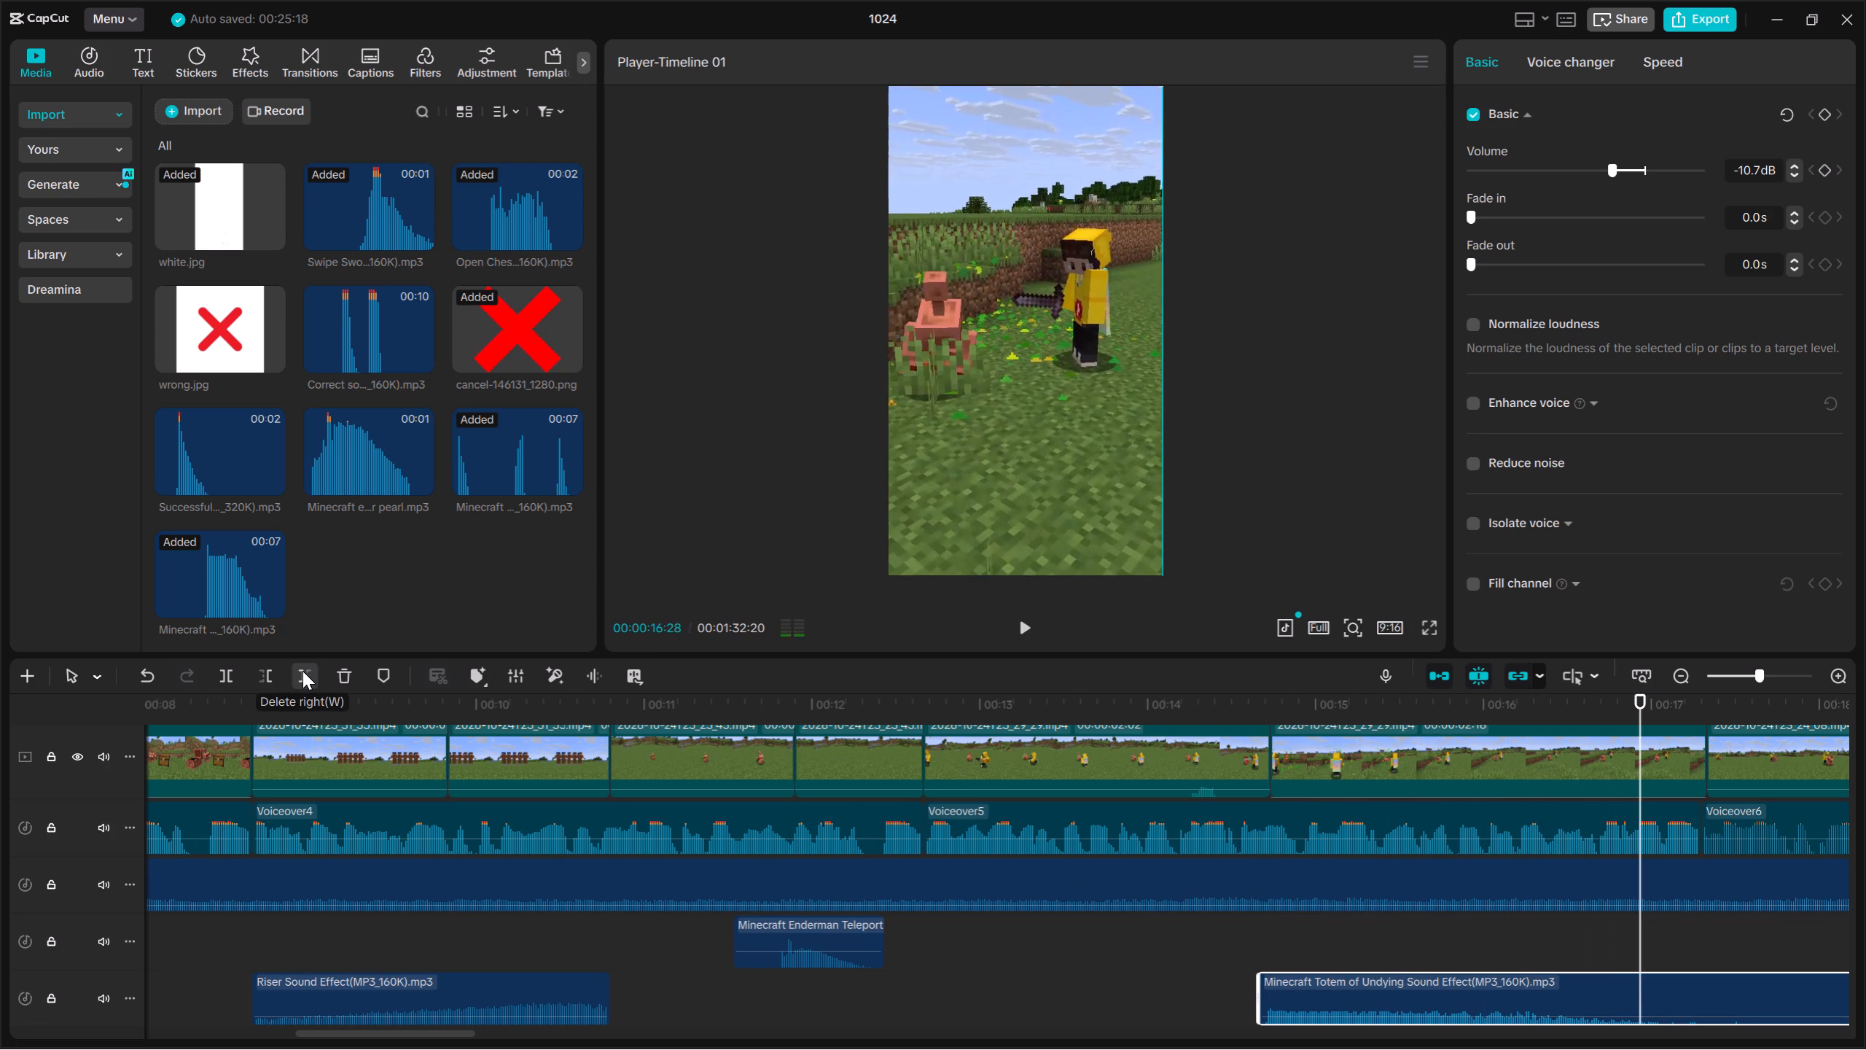
key("space")
key("space")
left_click(302, 671)
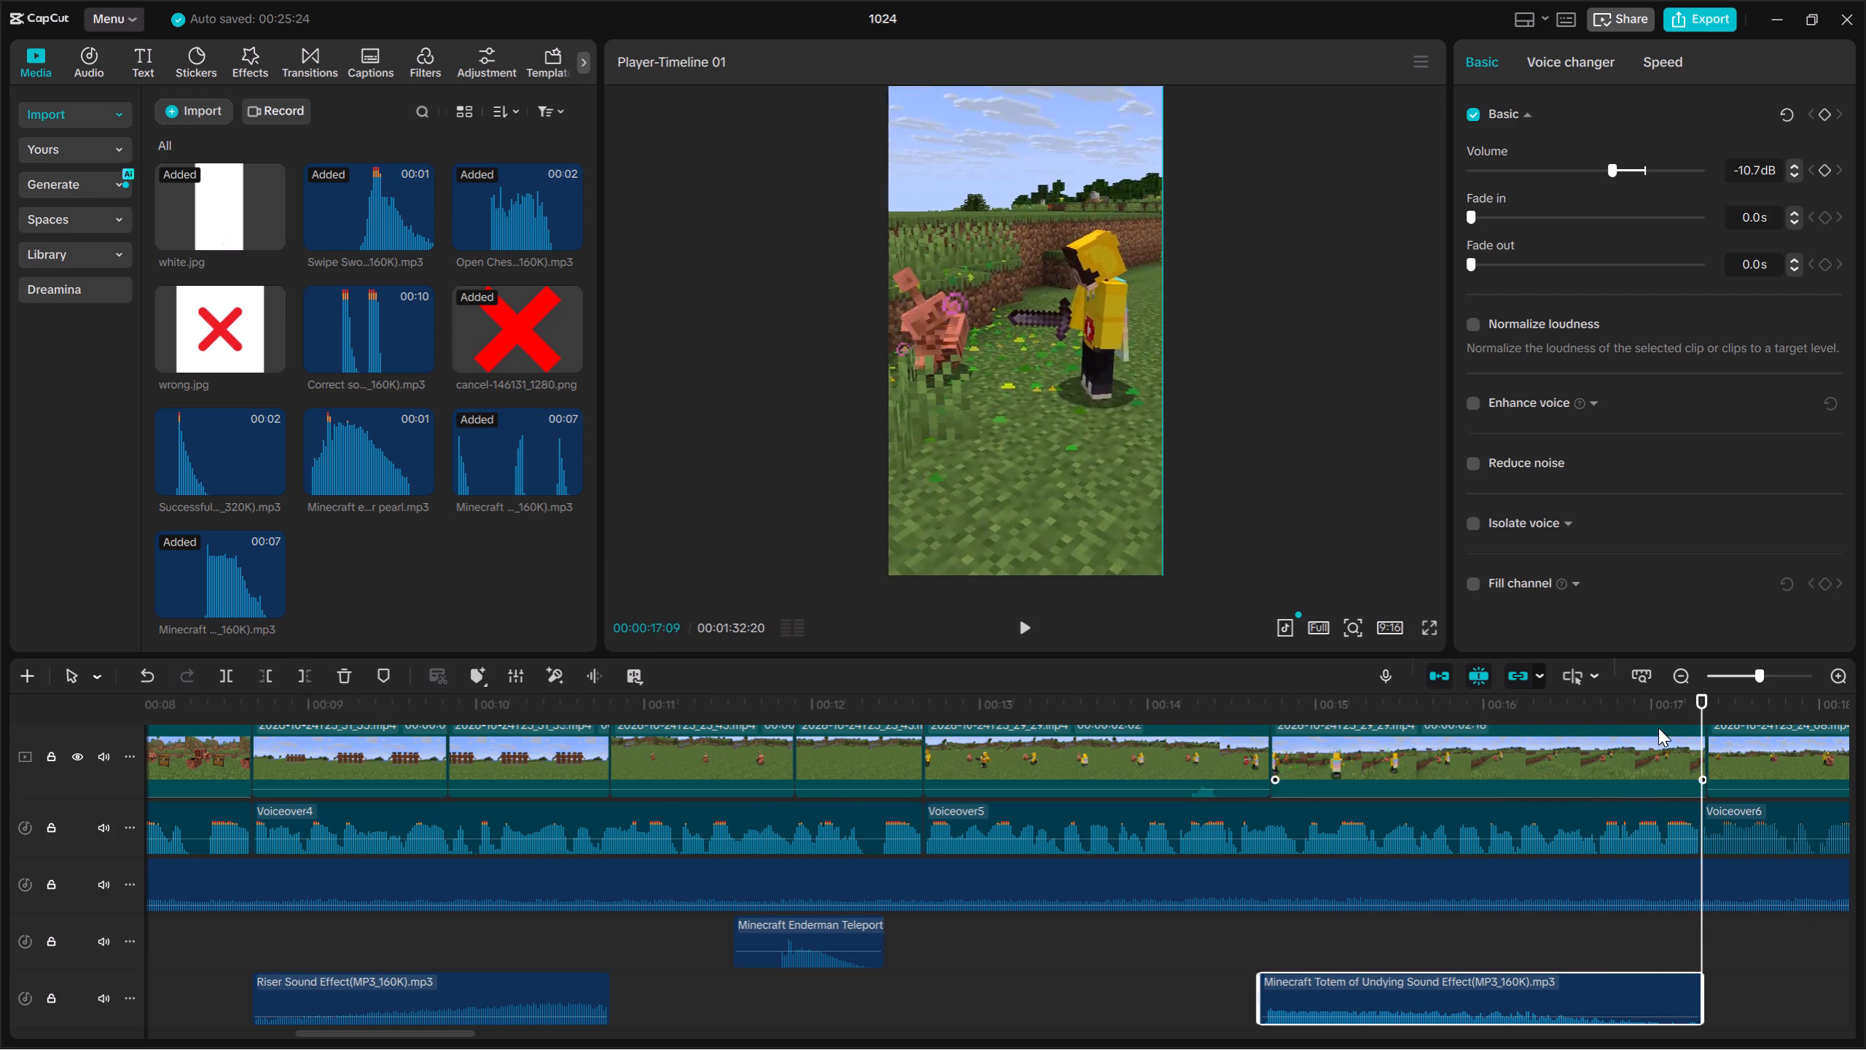
Trim the Mesmerizing Galaxy Loop music so it ends with the last video clip at 00:00:20:09.
double_click(1681, 674)
scroll(1289, 860, "up", 3)
scroll(1233, 857, "down", 5)
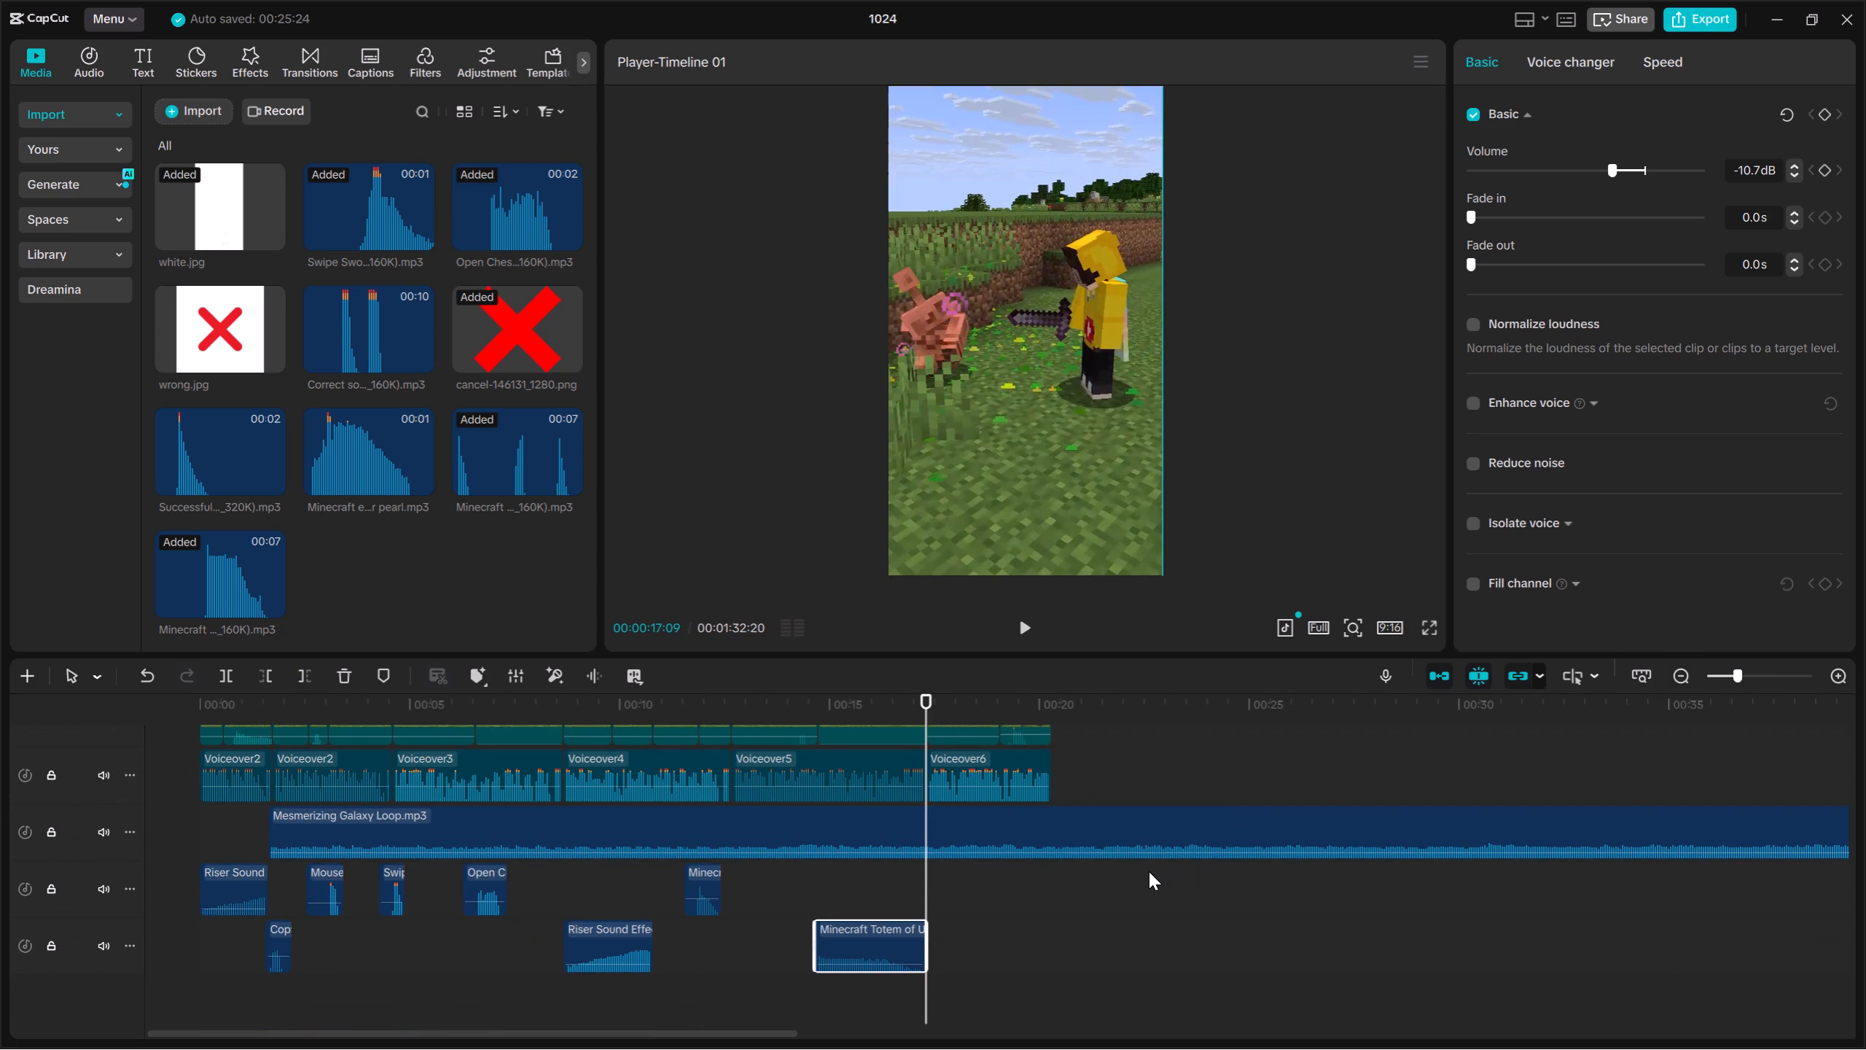
scroll(1147, 871, "up", 2)
left_click(1146, 871)
left_click(1074, 789)
key("Up")
left_click_drag(1098, 773, 1236, 988)
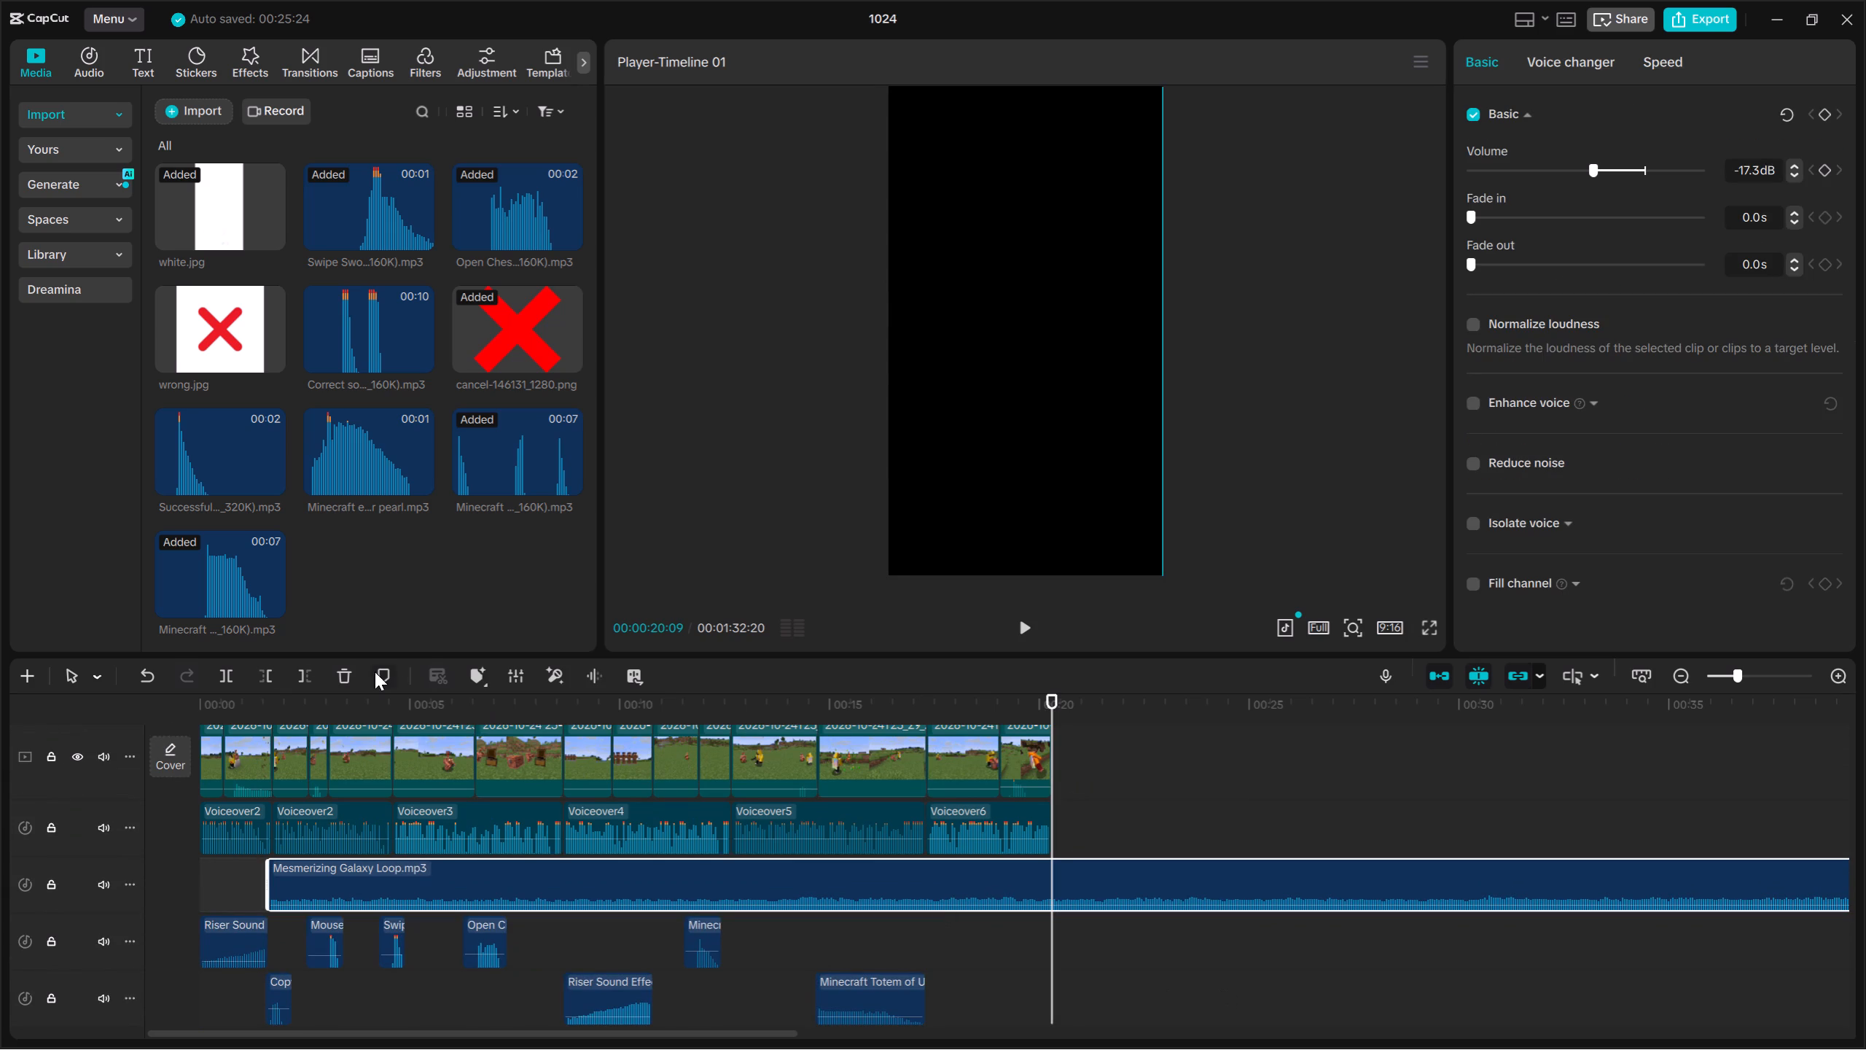
left_click(295, 680)
Play back the section with the totem sound and park the playhead at the clip cut at 00:00:17:10.
left_click(947, 933)
left_click_drag(948, 933, 921, 938)
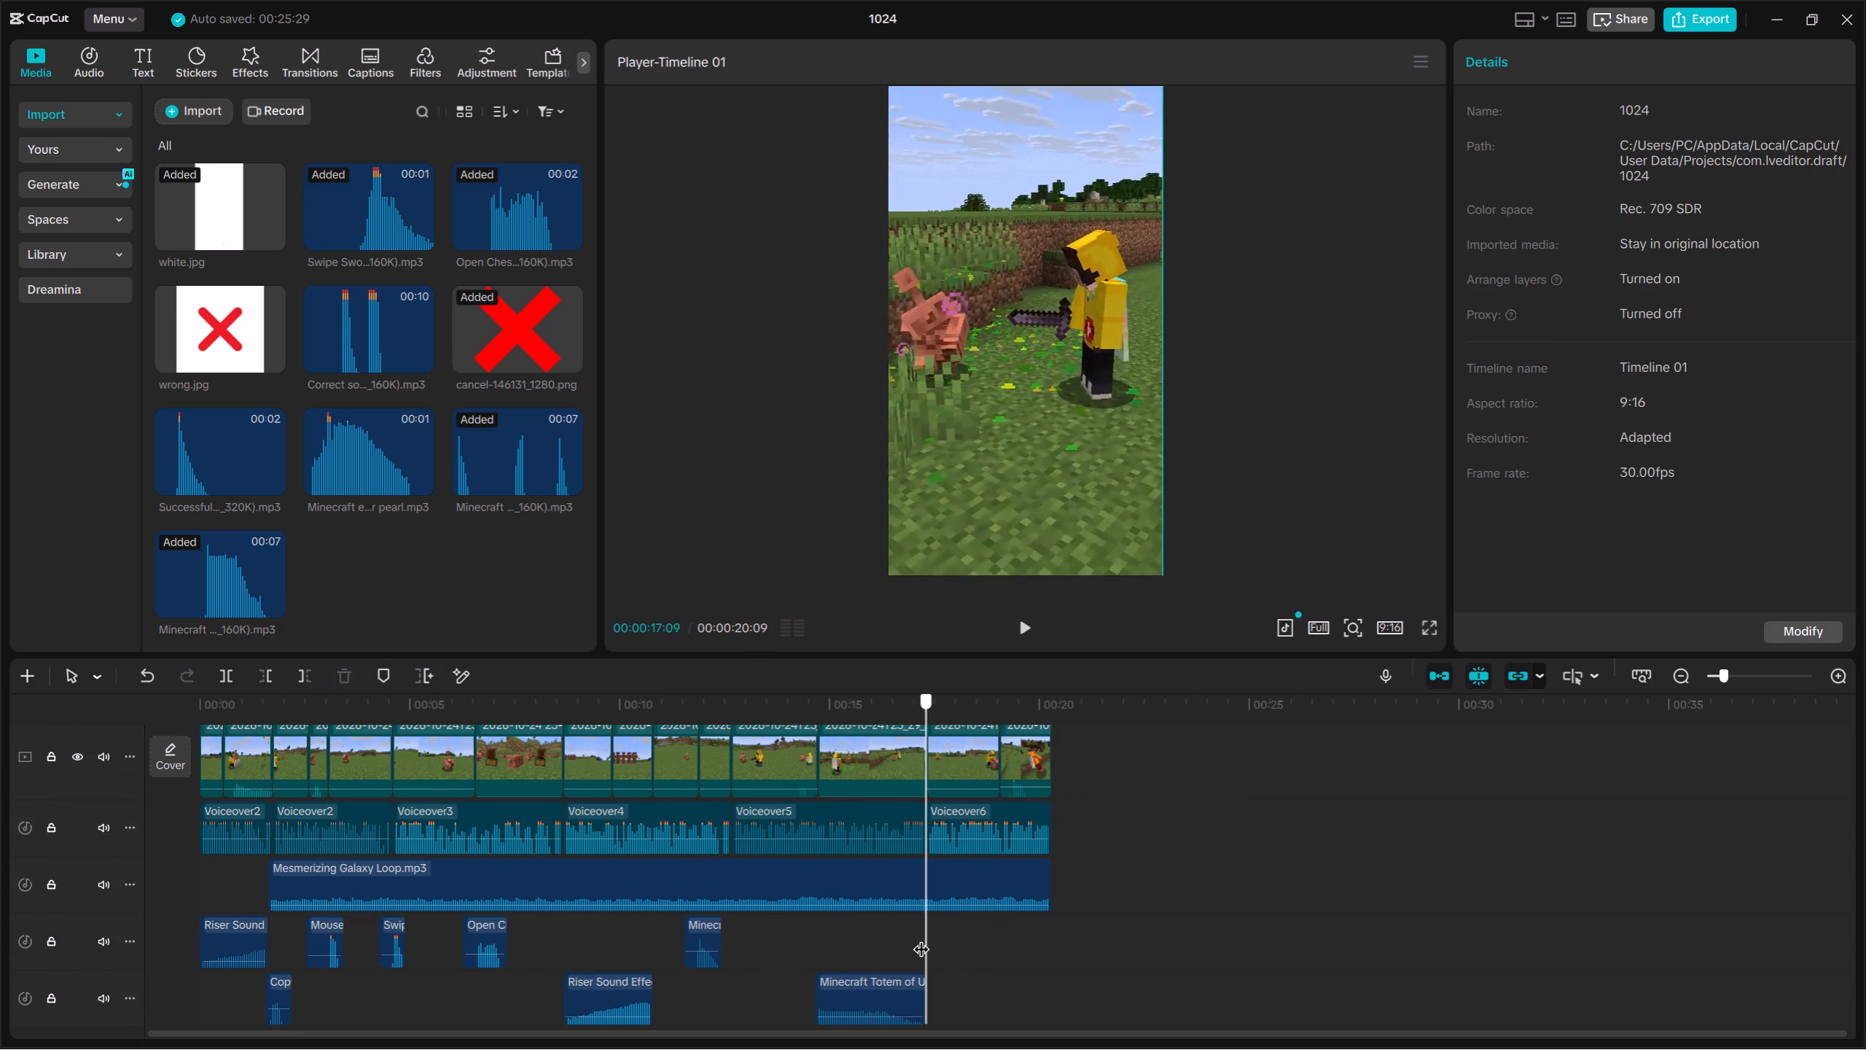
left_click_drag(921, 938, 810, 940)
key("space")
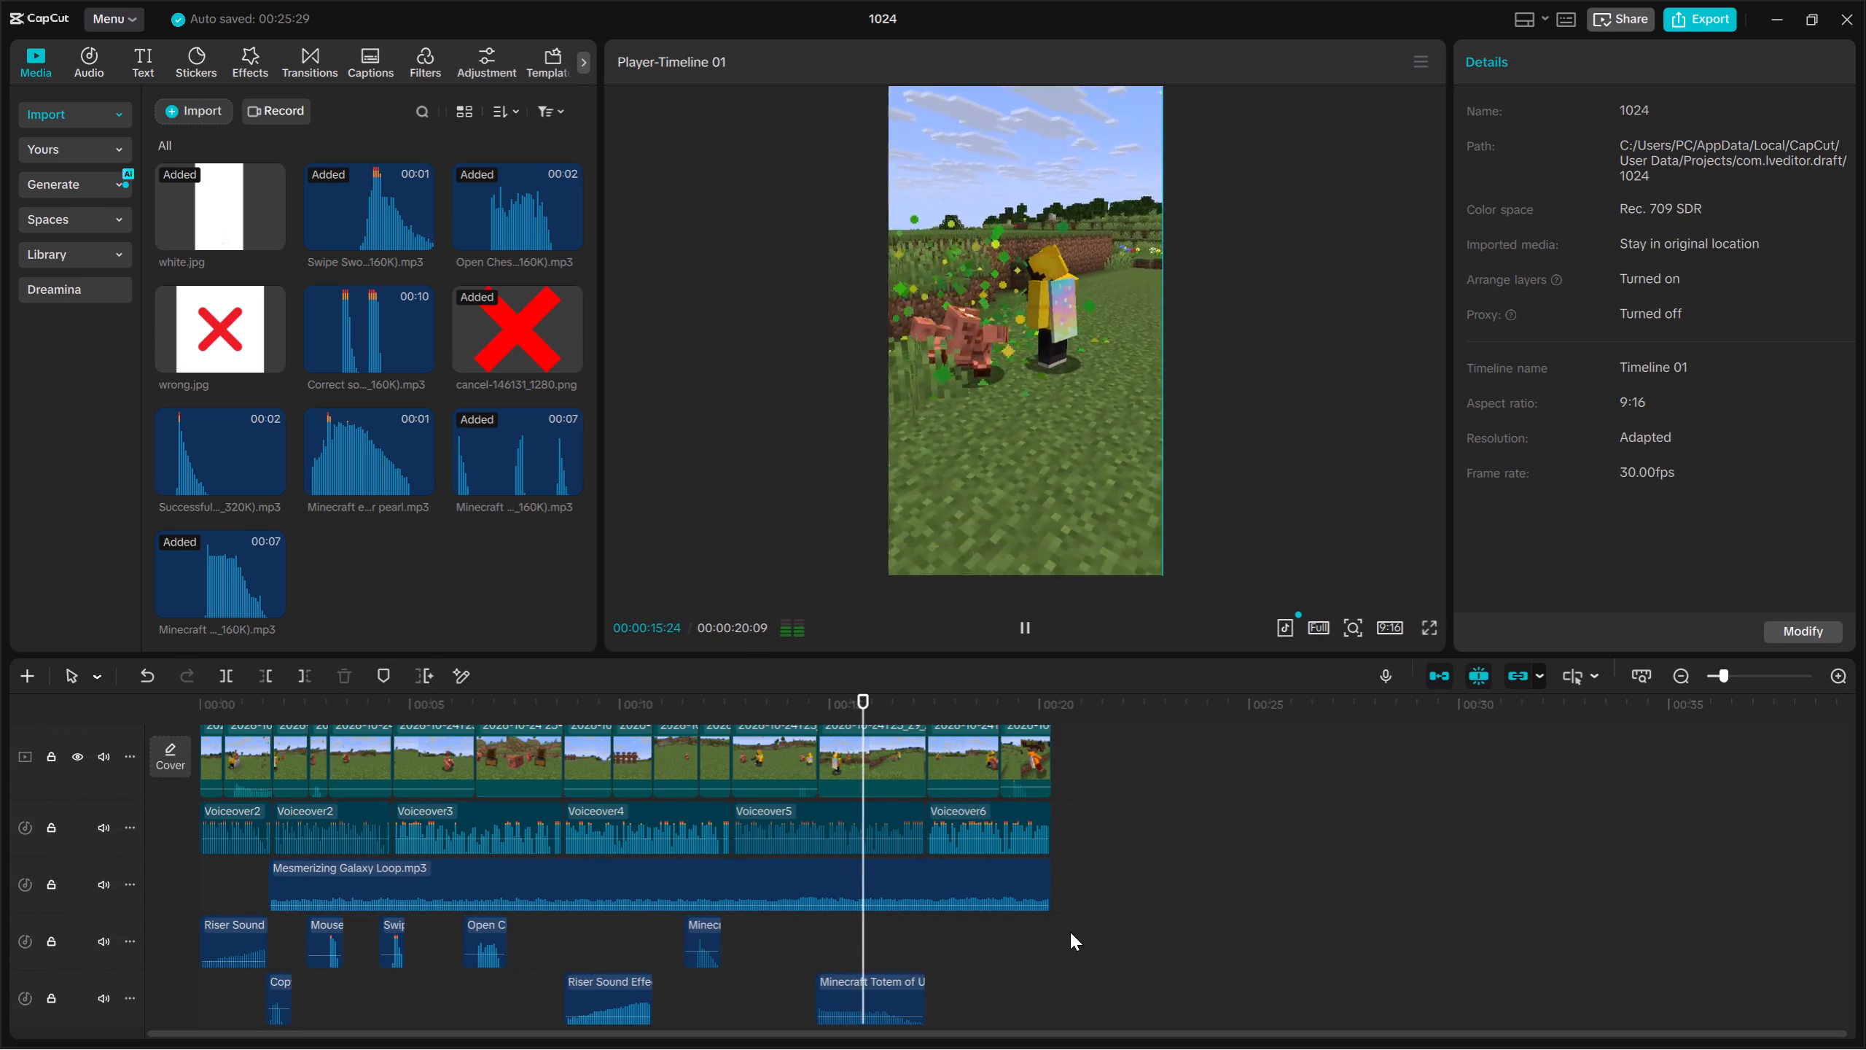
key("space")
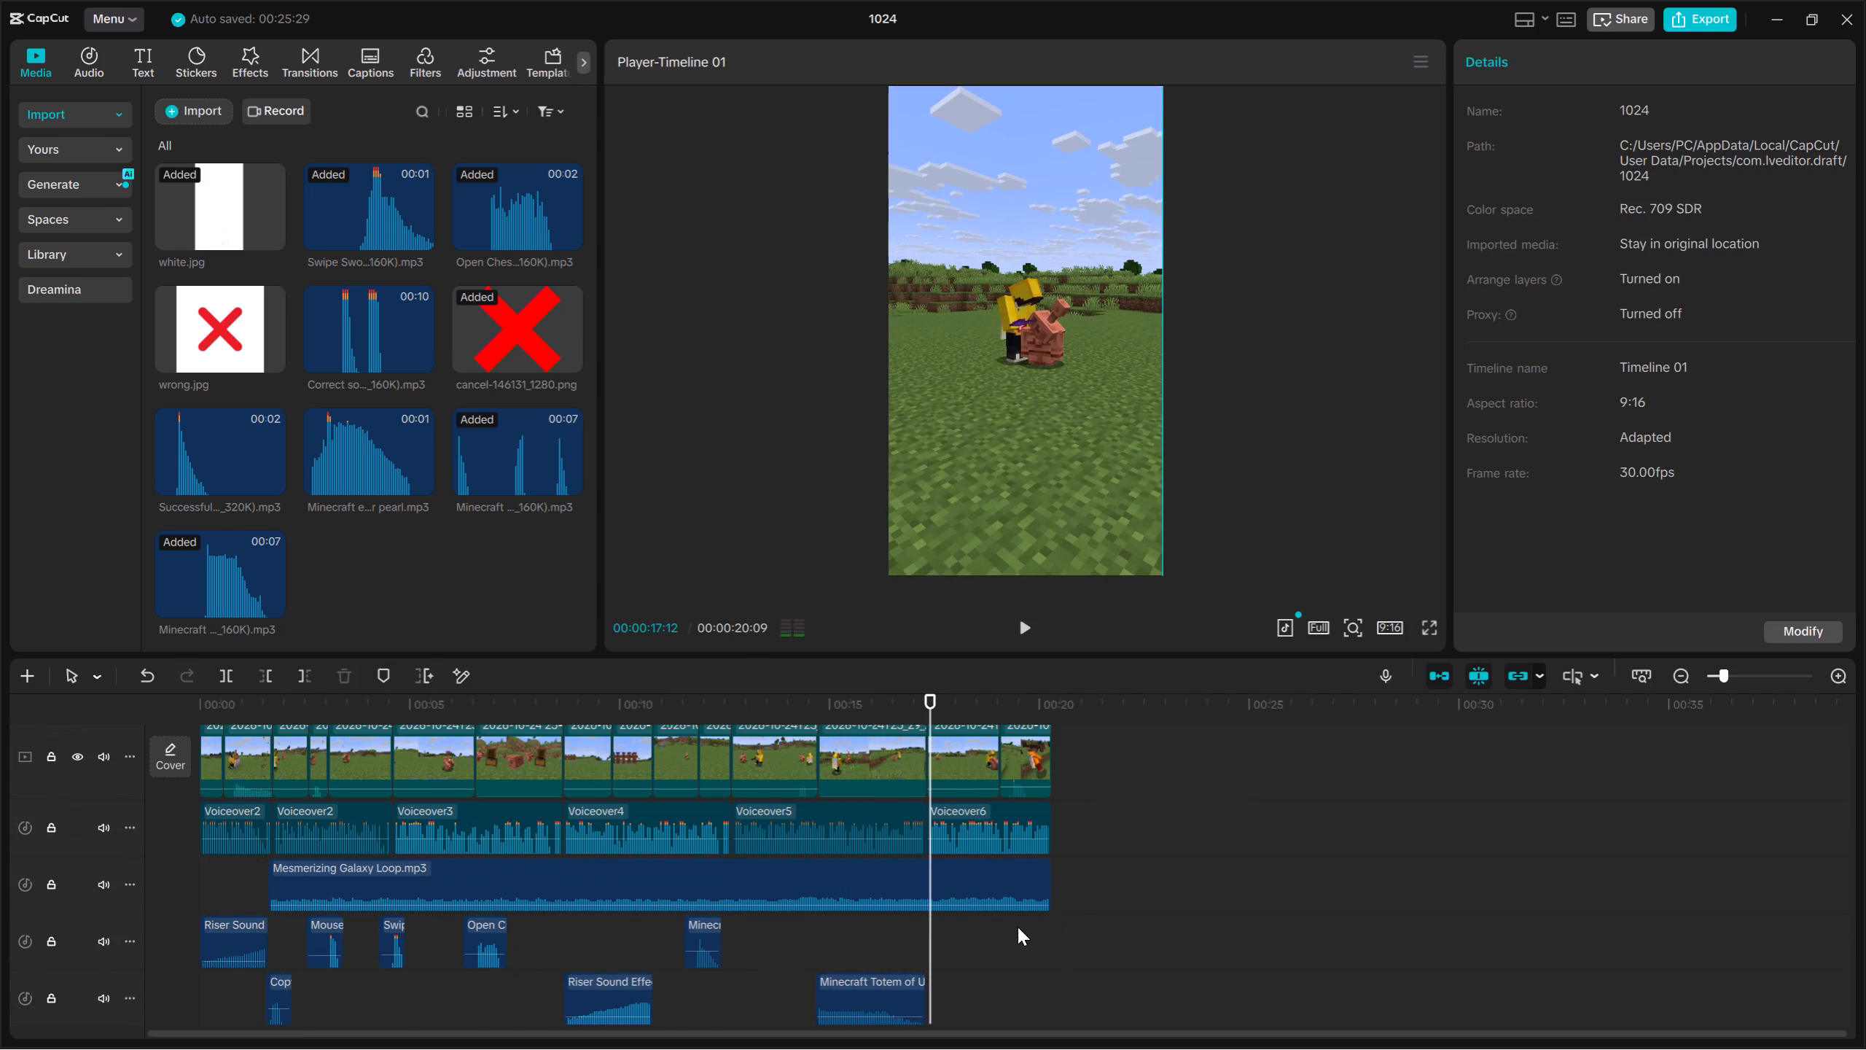
scroll(1012, 927, "up", 1)
key("Up")
key("space")
key("space")
key("Up")
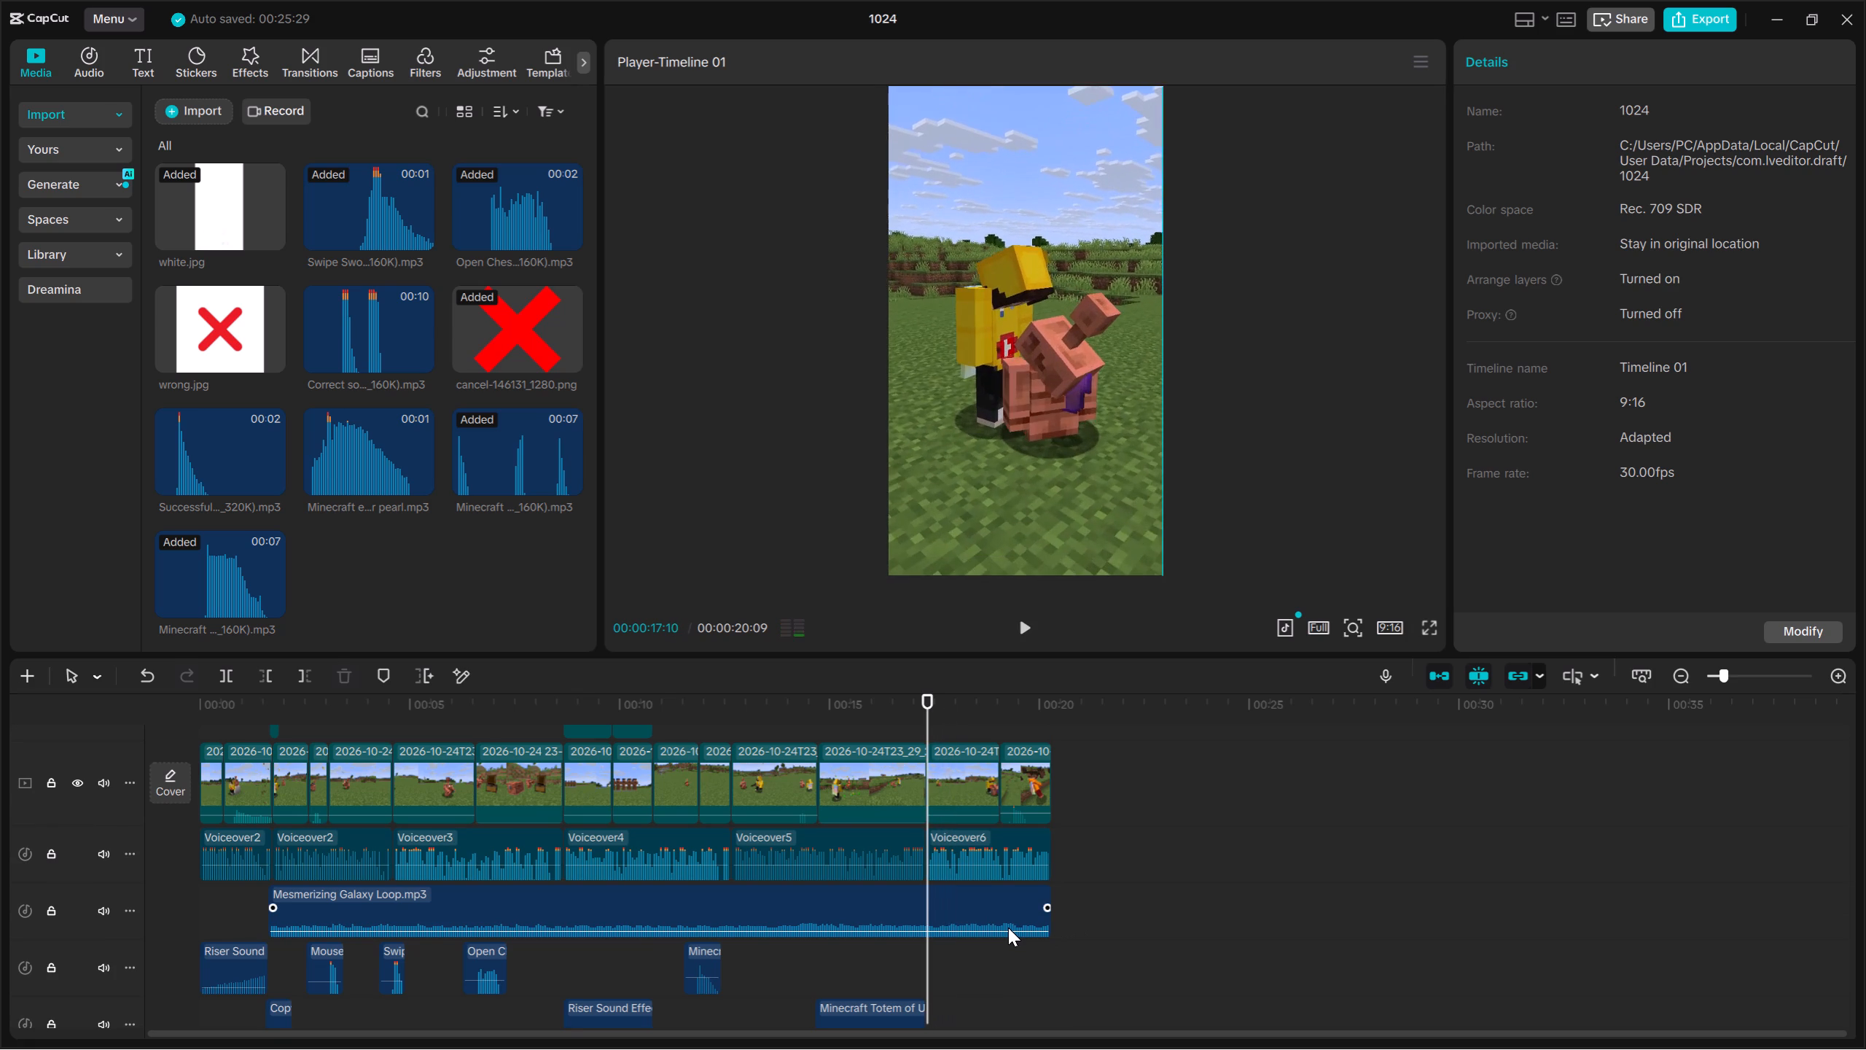
Search Downloads for "drop" and import the Minecraft ITEM PLOP Sound Effect (Item Pickup_Drop) MP3.
left_click(208, 120)
left_click(248, 152)
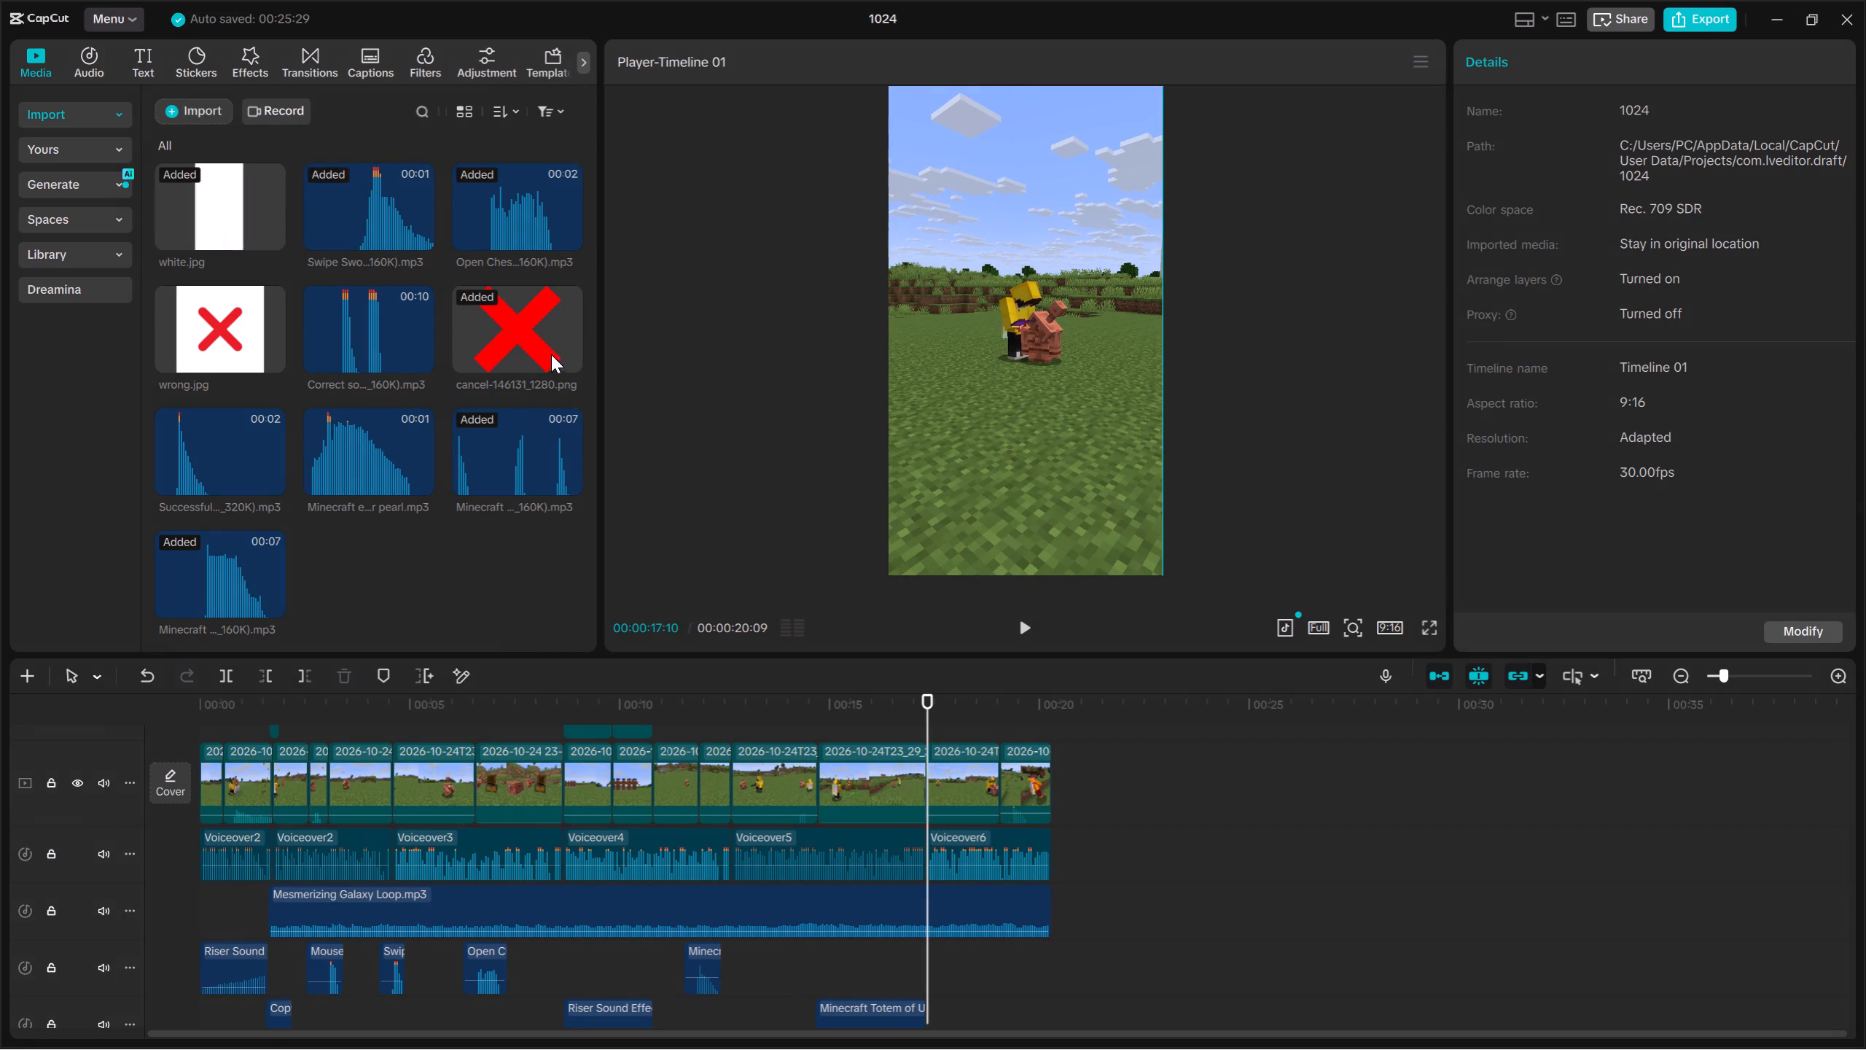
key("BackSpace")
type("drop")
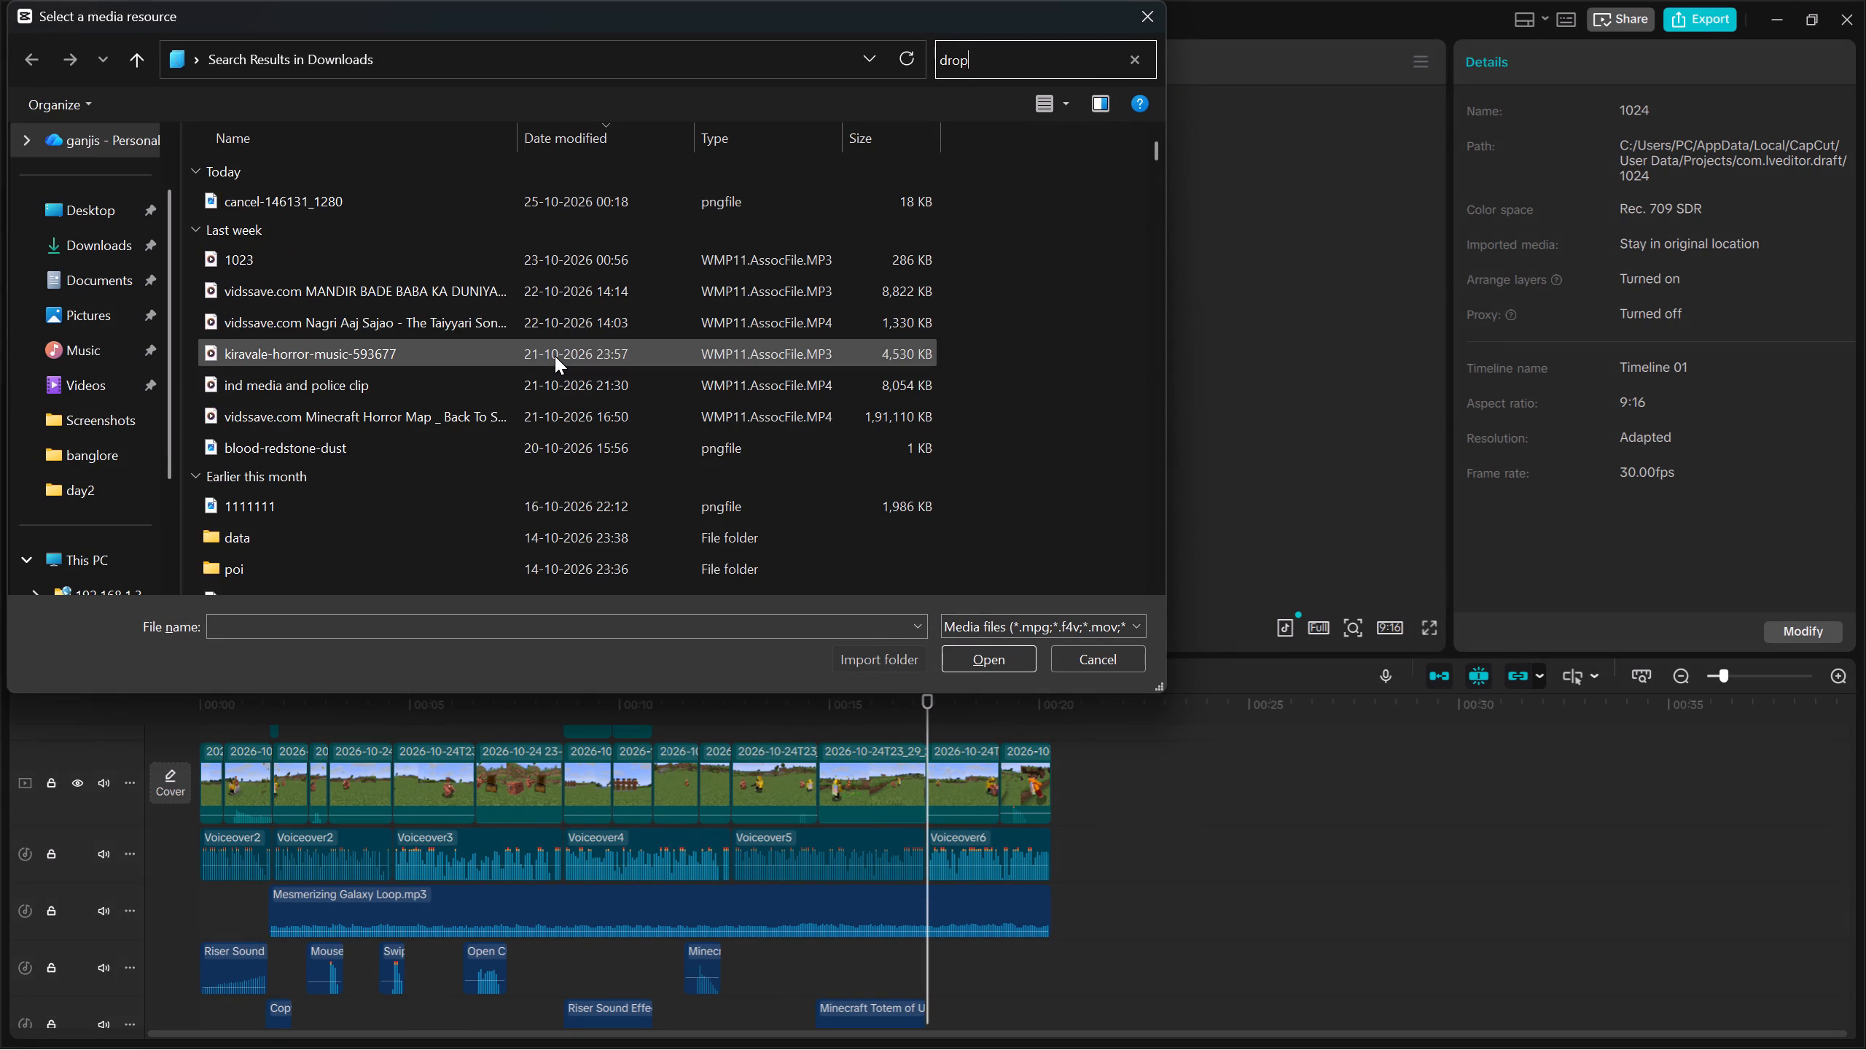
left_click(432, 262)
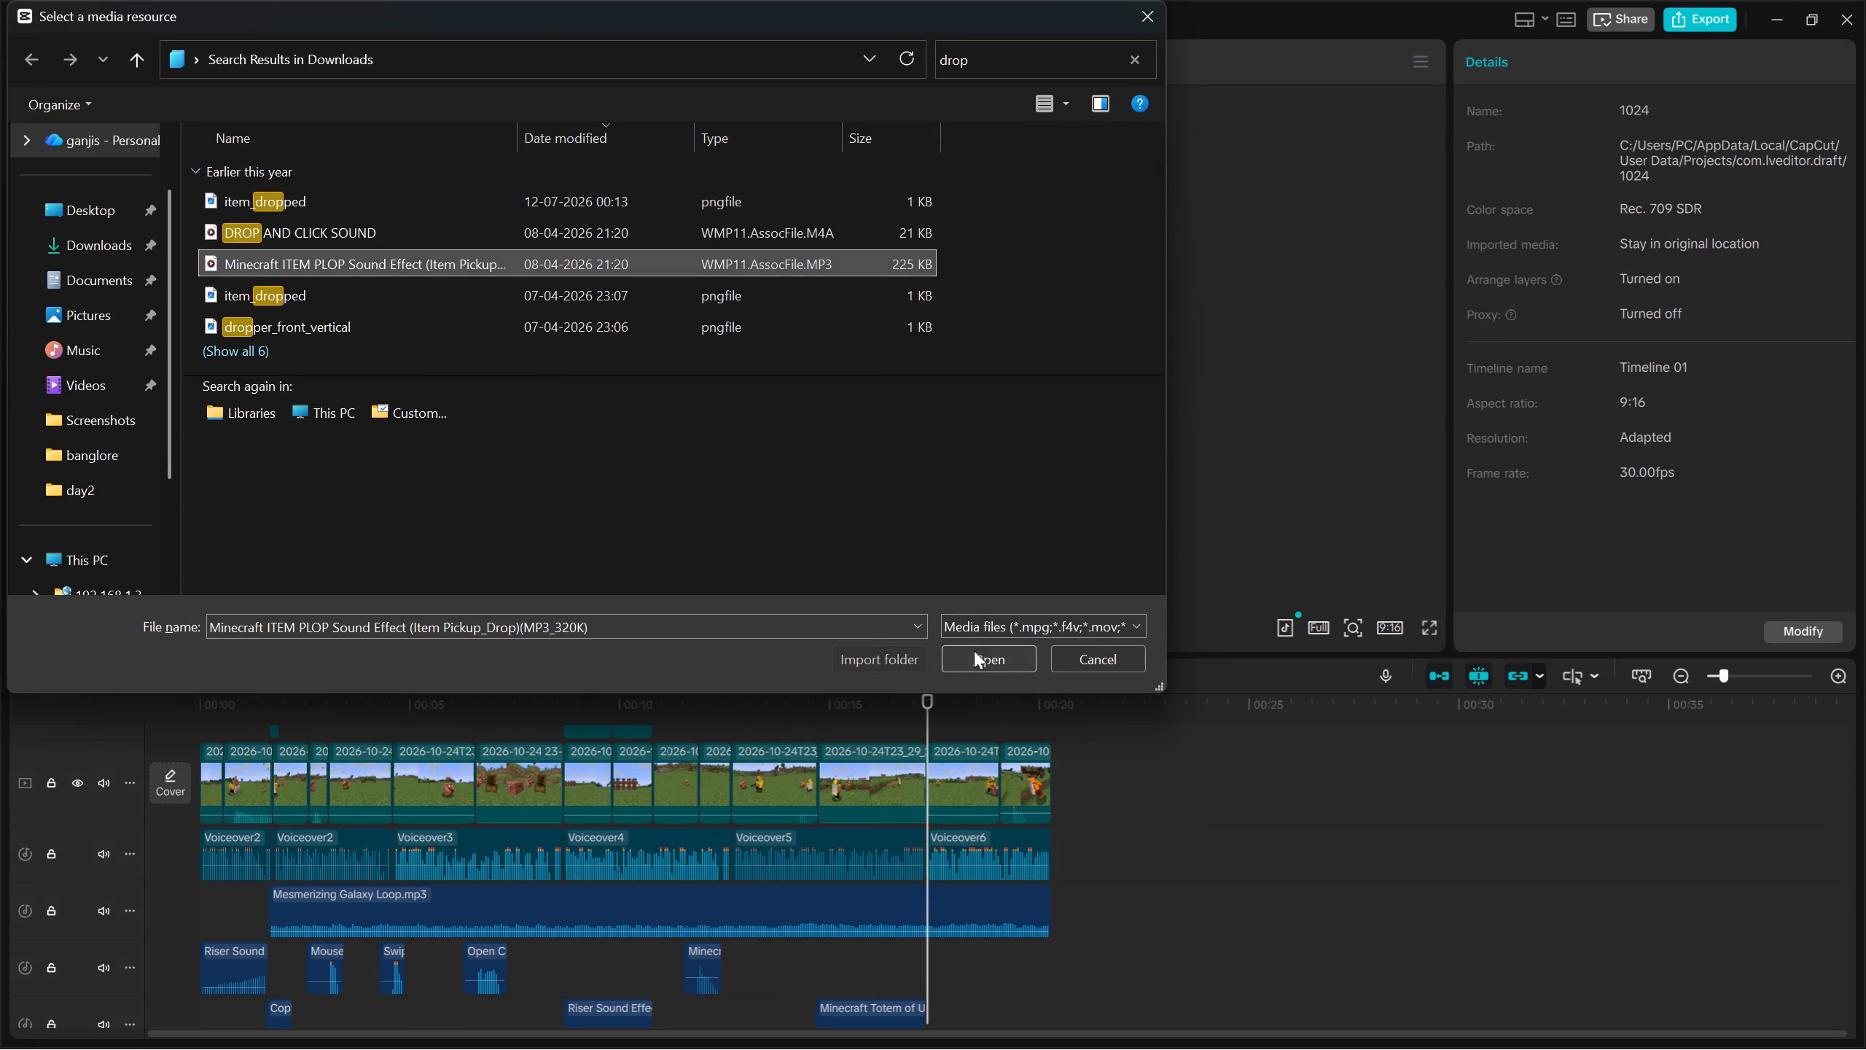
left_click(974, 650)
Place the item plop sound after the Enderman teleport so its peak falls just past 00:00:17:10, and play it.
left_click_drag(388, 583, 848, 965)
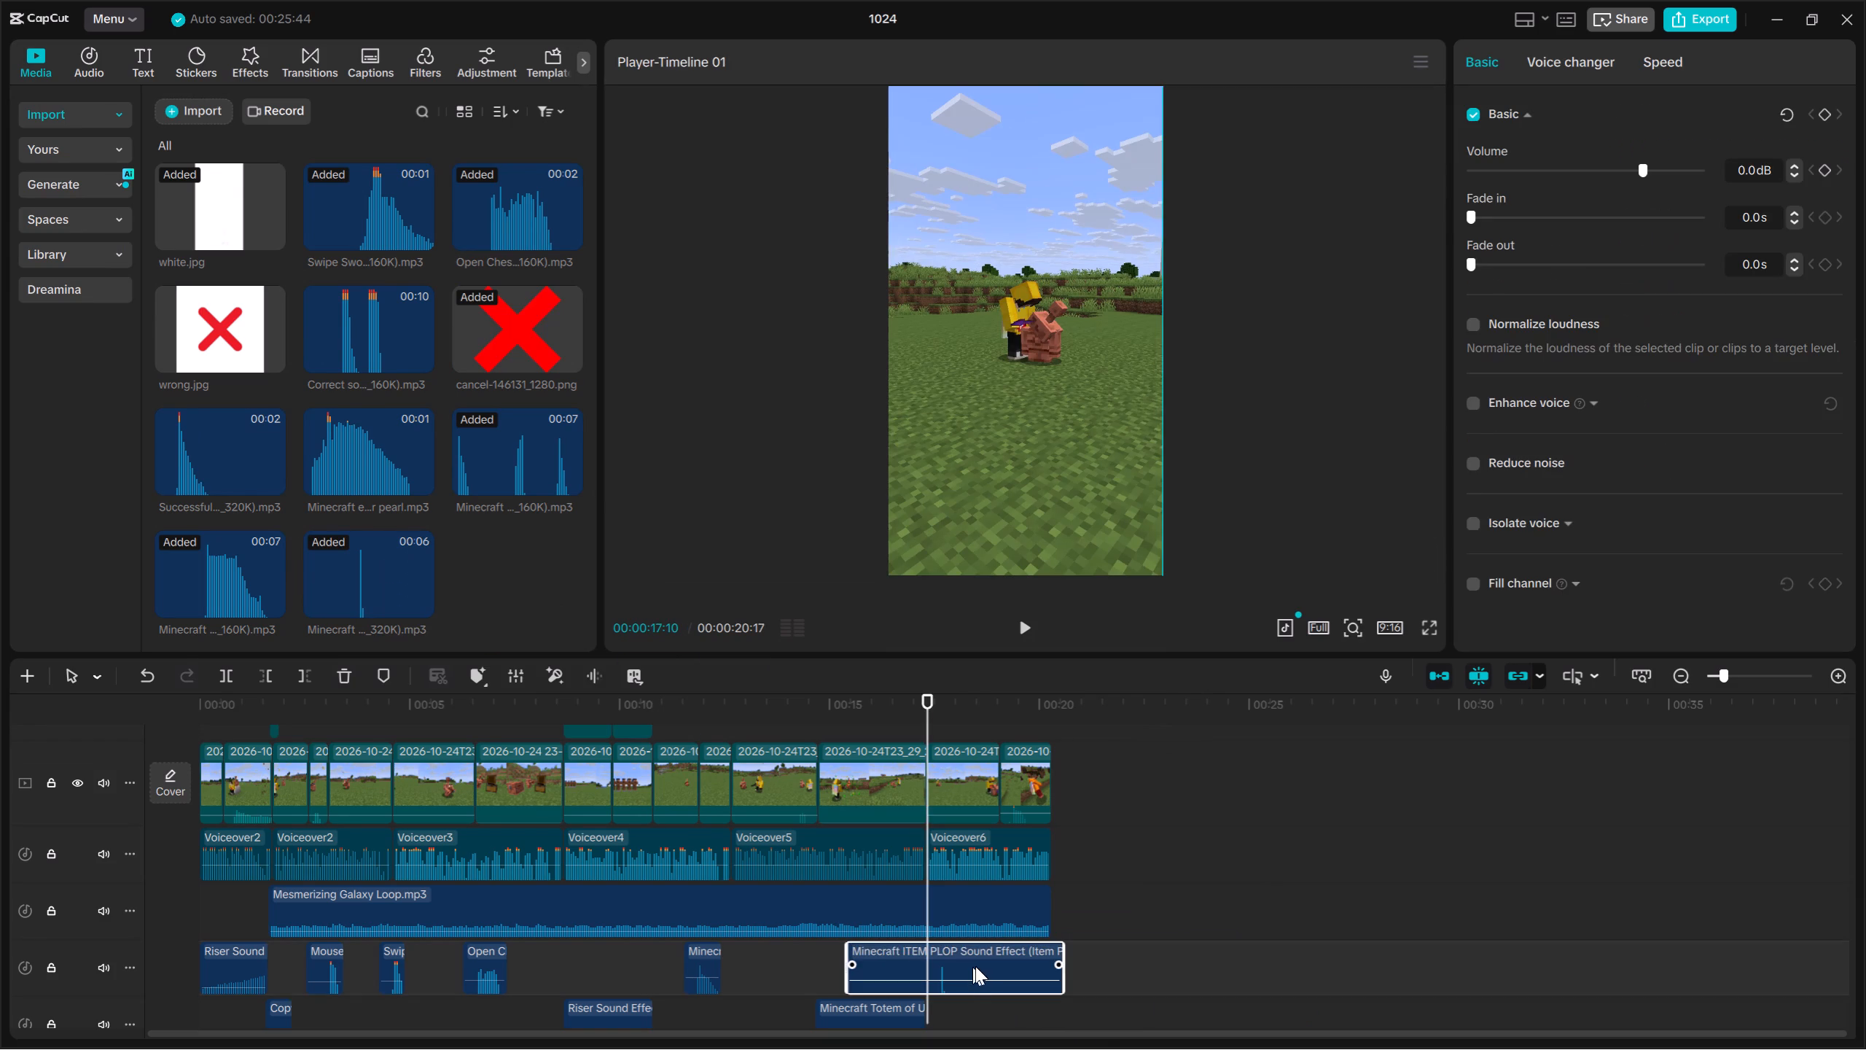
left_click(981, 965)
key("space")
key("space")
Raise the item plop sound effect's volume to 4.5 dB and play it back.
left_click(1647, 168)
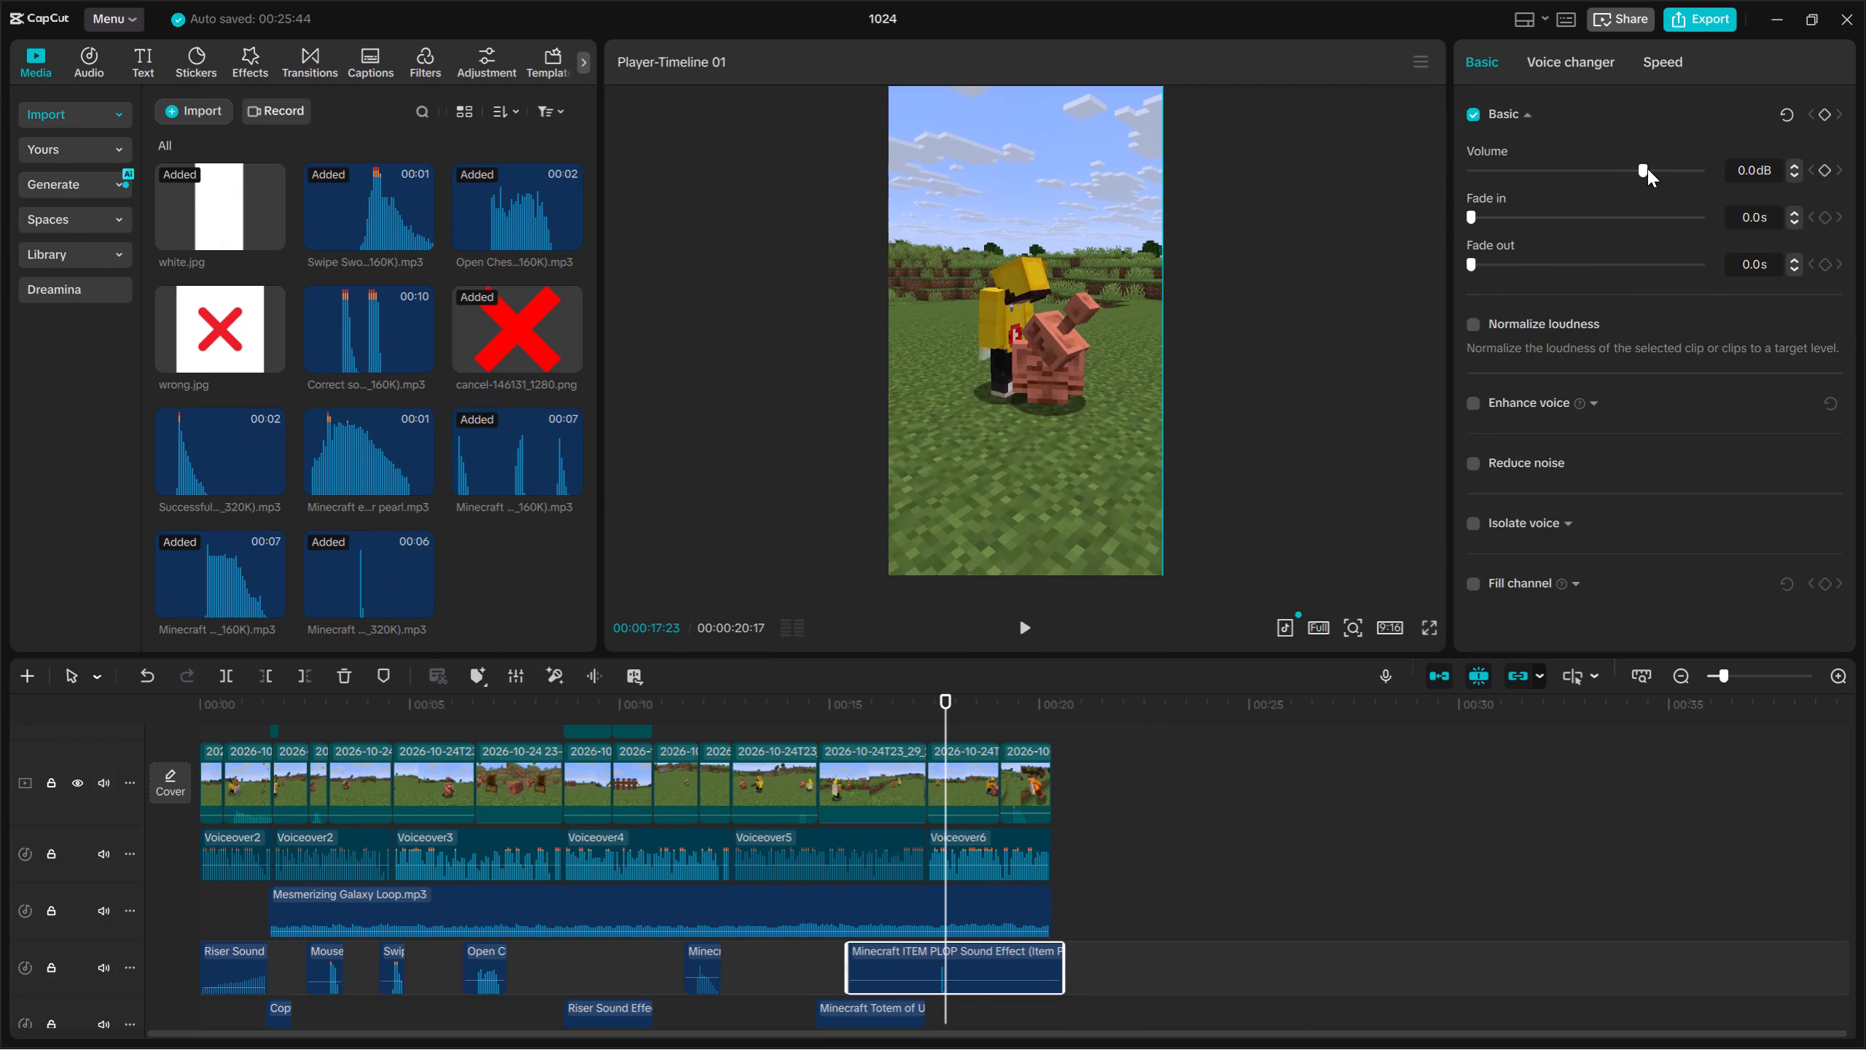
key("Up")
key("space")
key("space")
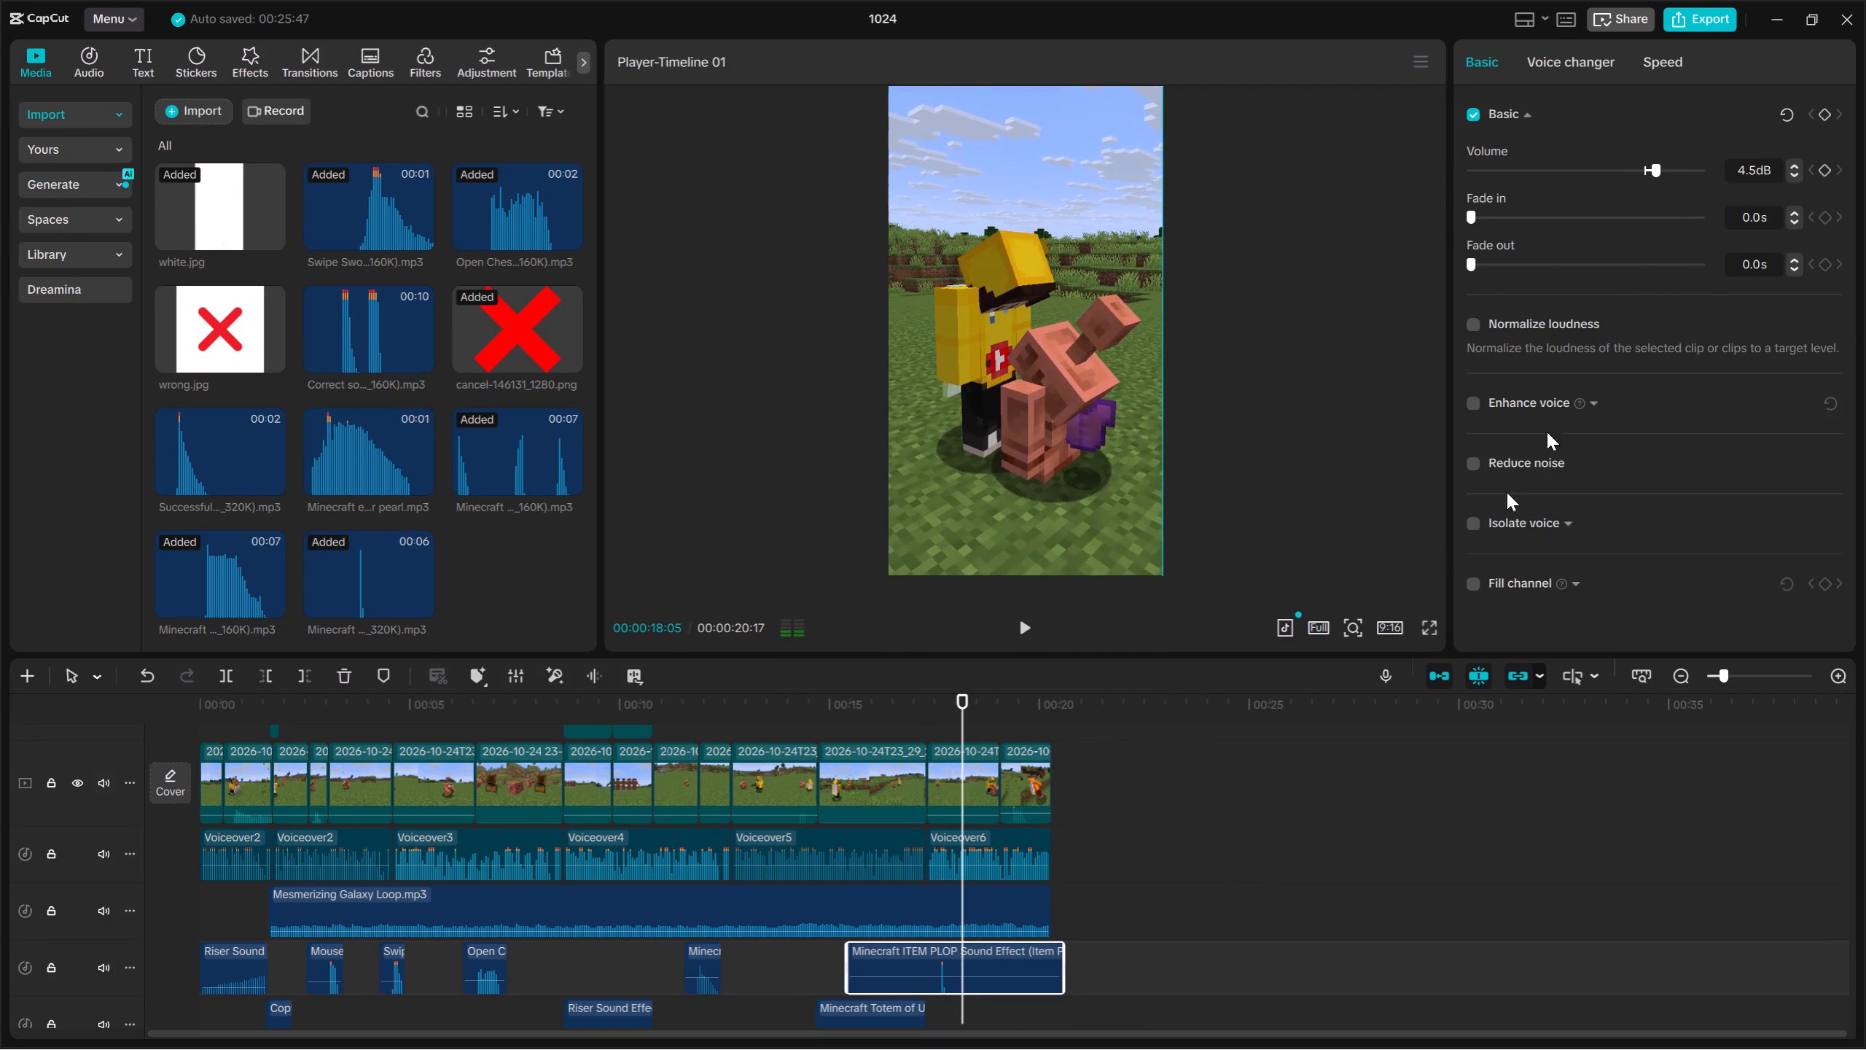
Trim off the end of the item plop sound at 00:00:19:02 and play the rest of the video.
key("space")
key("space")
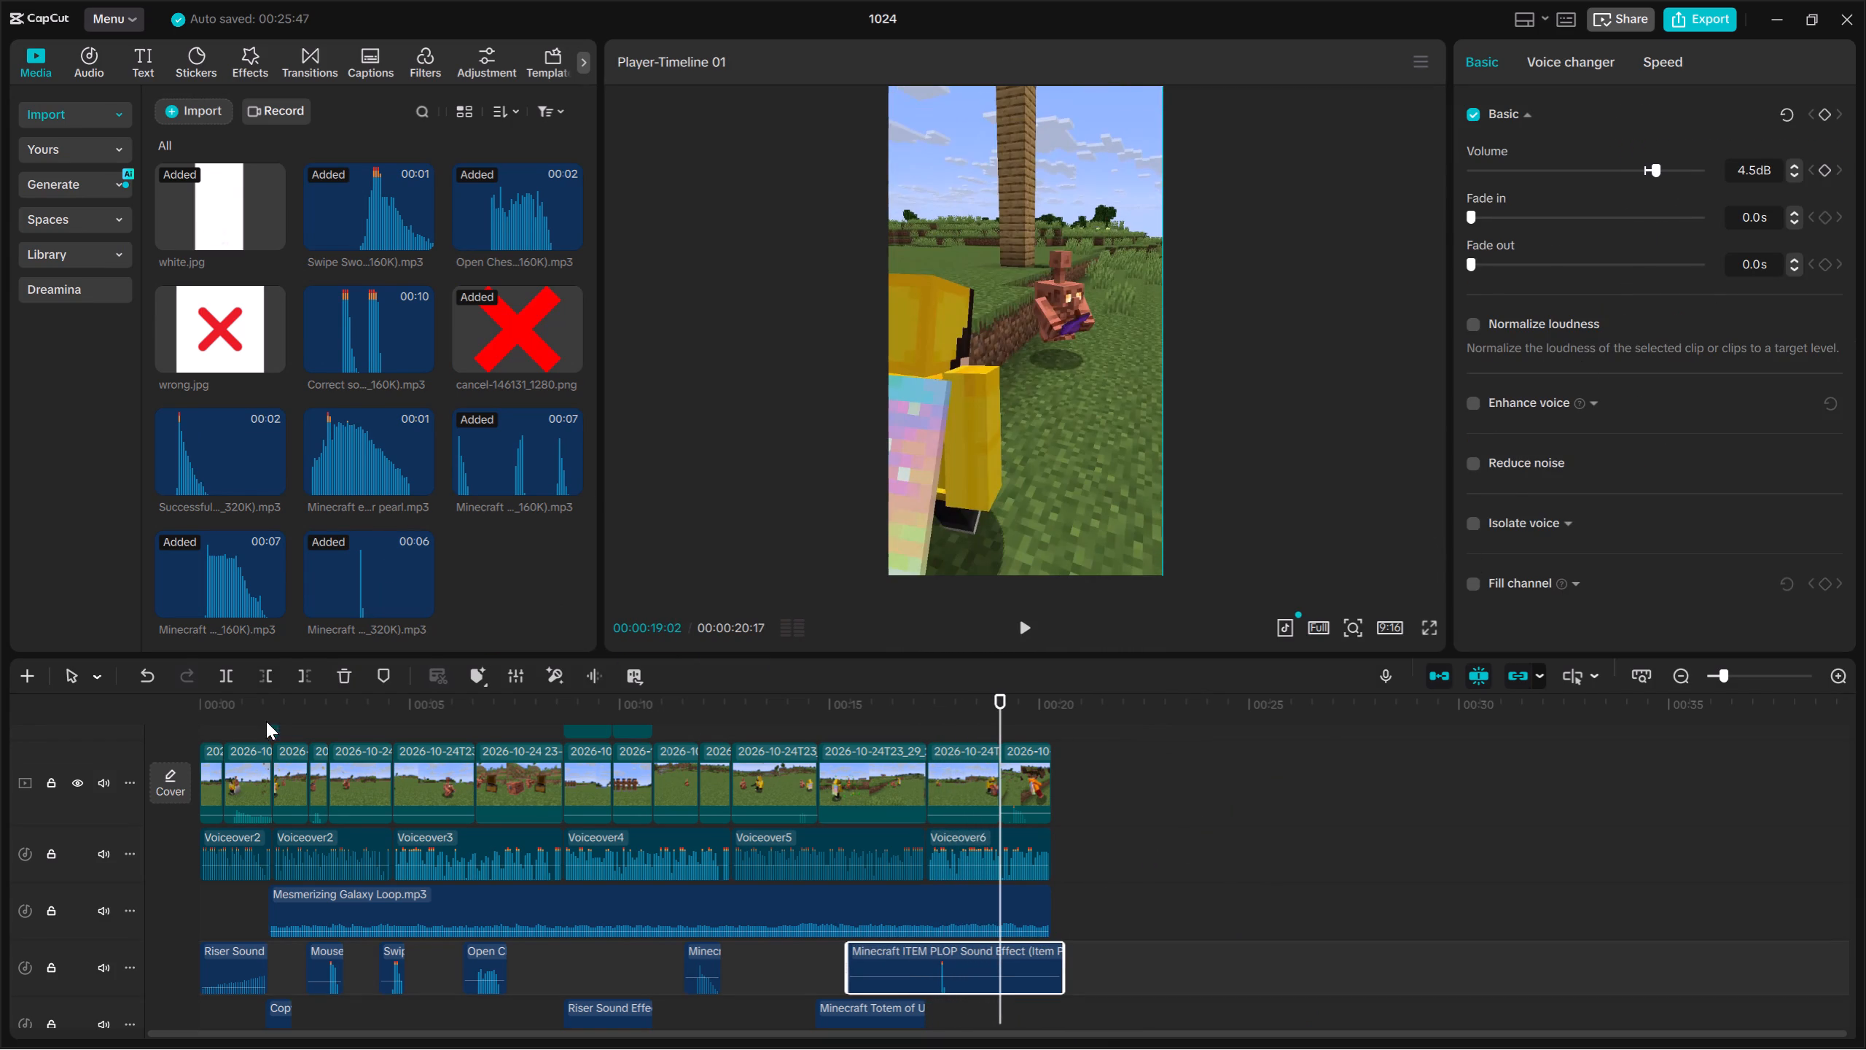
left_click(300, 666)
key("space")
key("space")
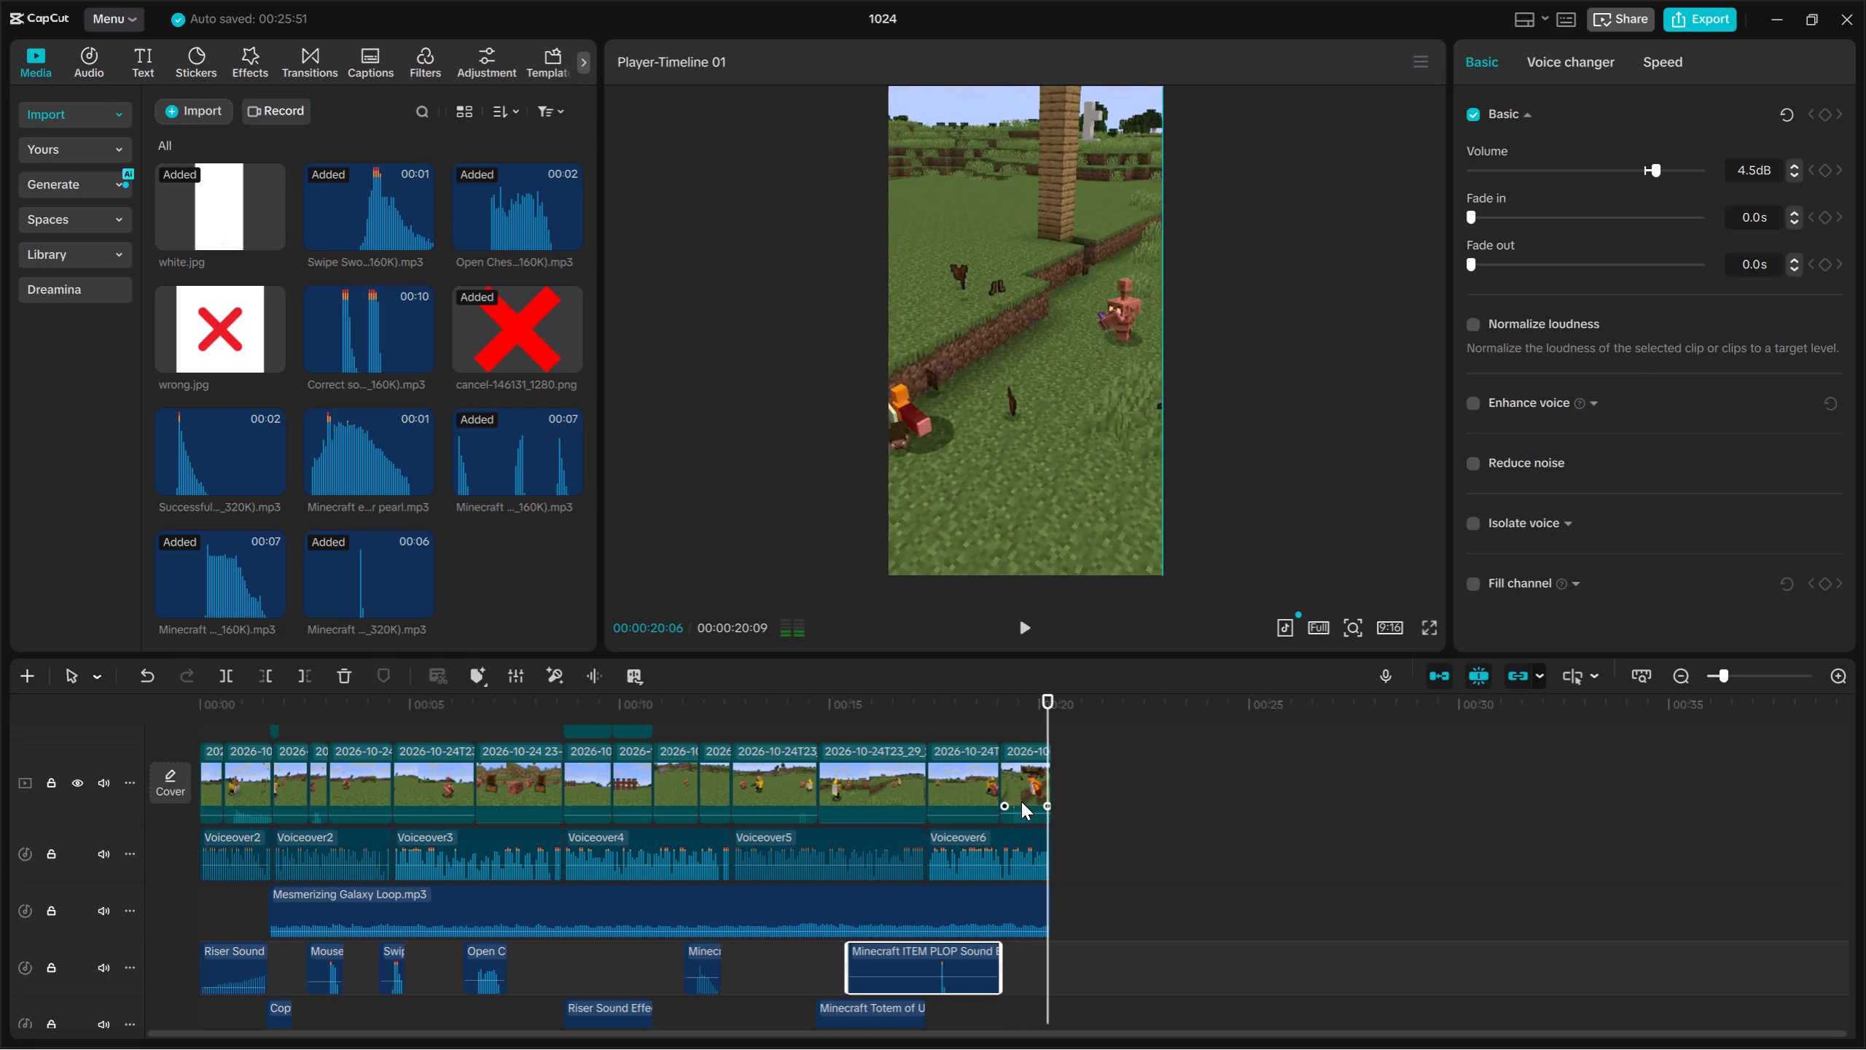
Raise the last video clip's audio volume to 7.0 dB and play it back.
left_click(1021, 801)
key("Up")
left_click(1554, 55)
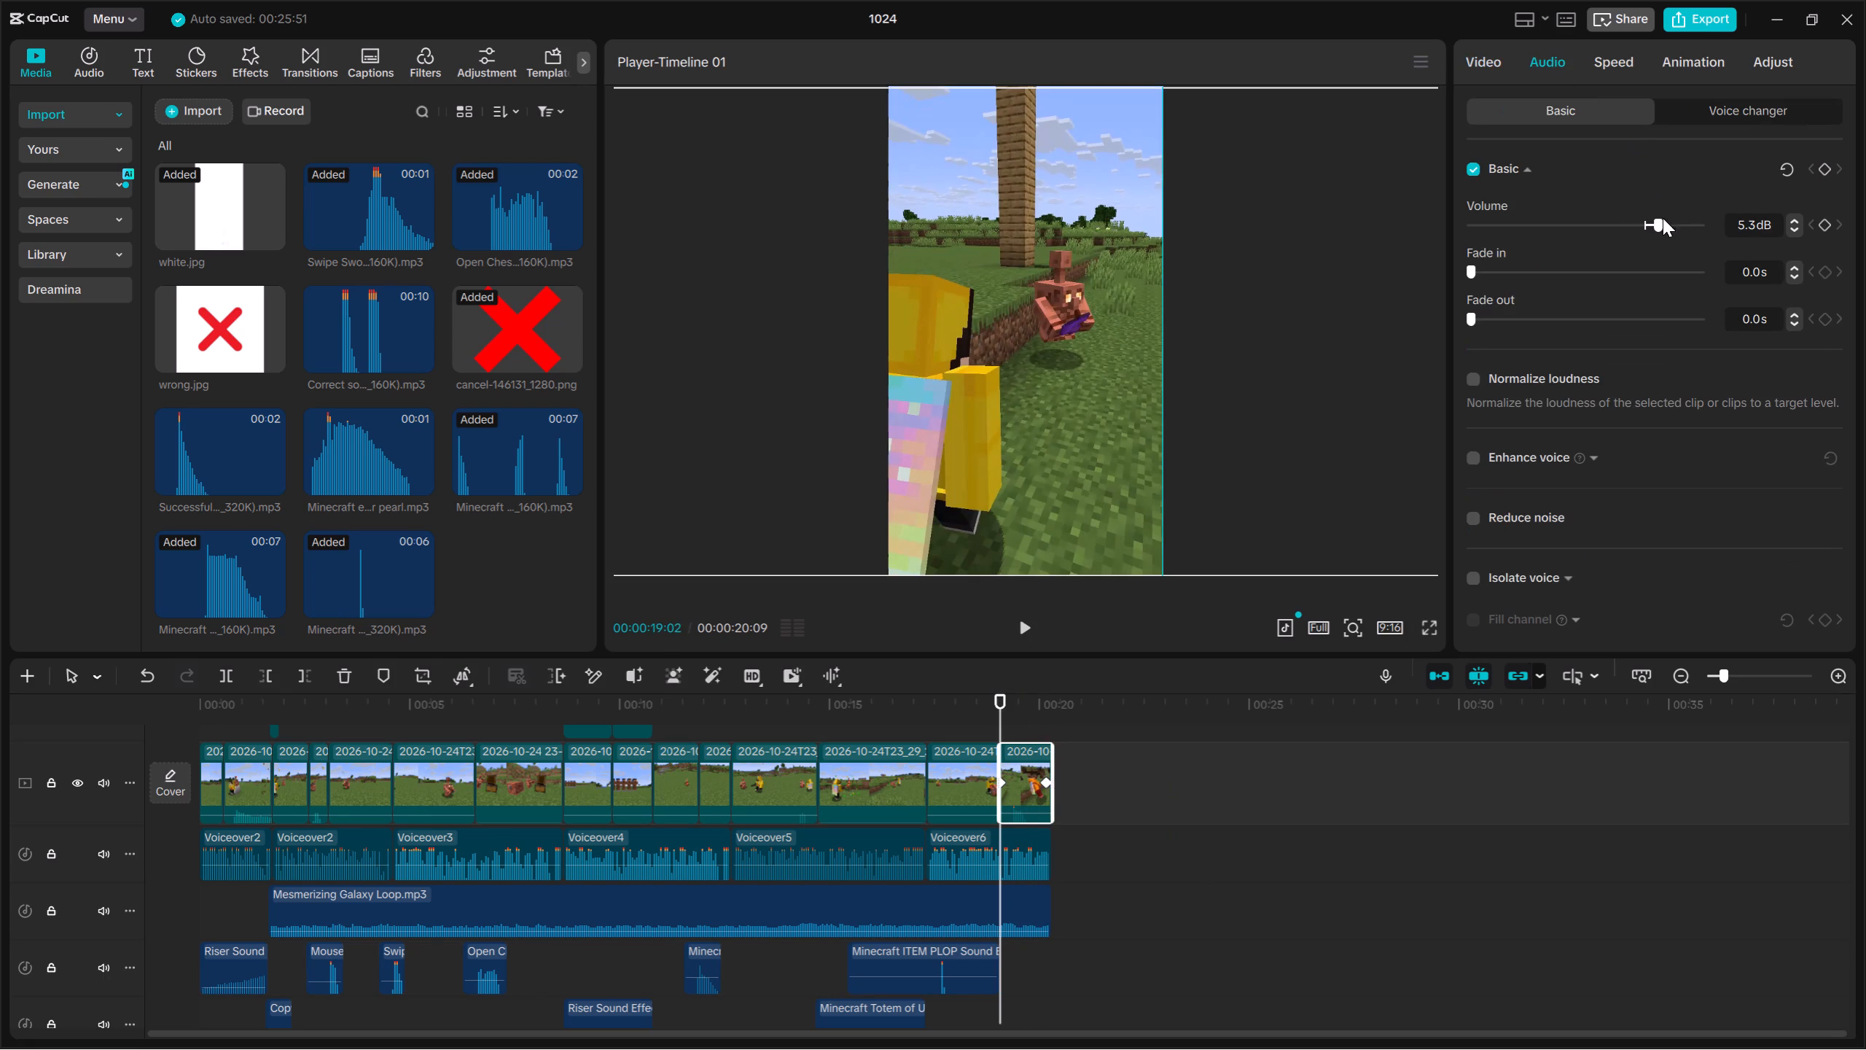
left_click(1663, 218)
key("space")
key("space")
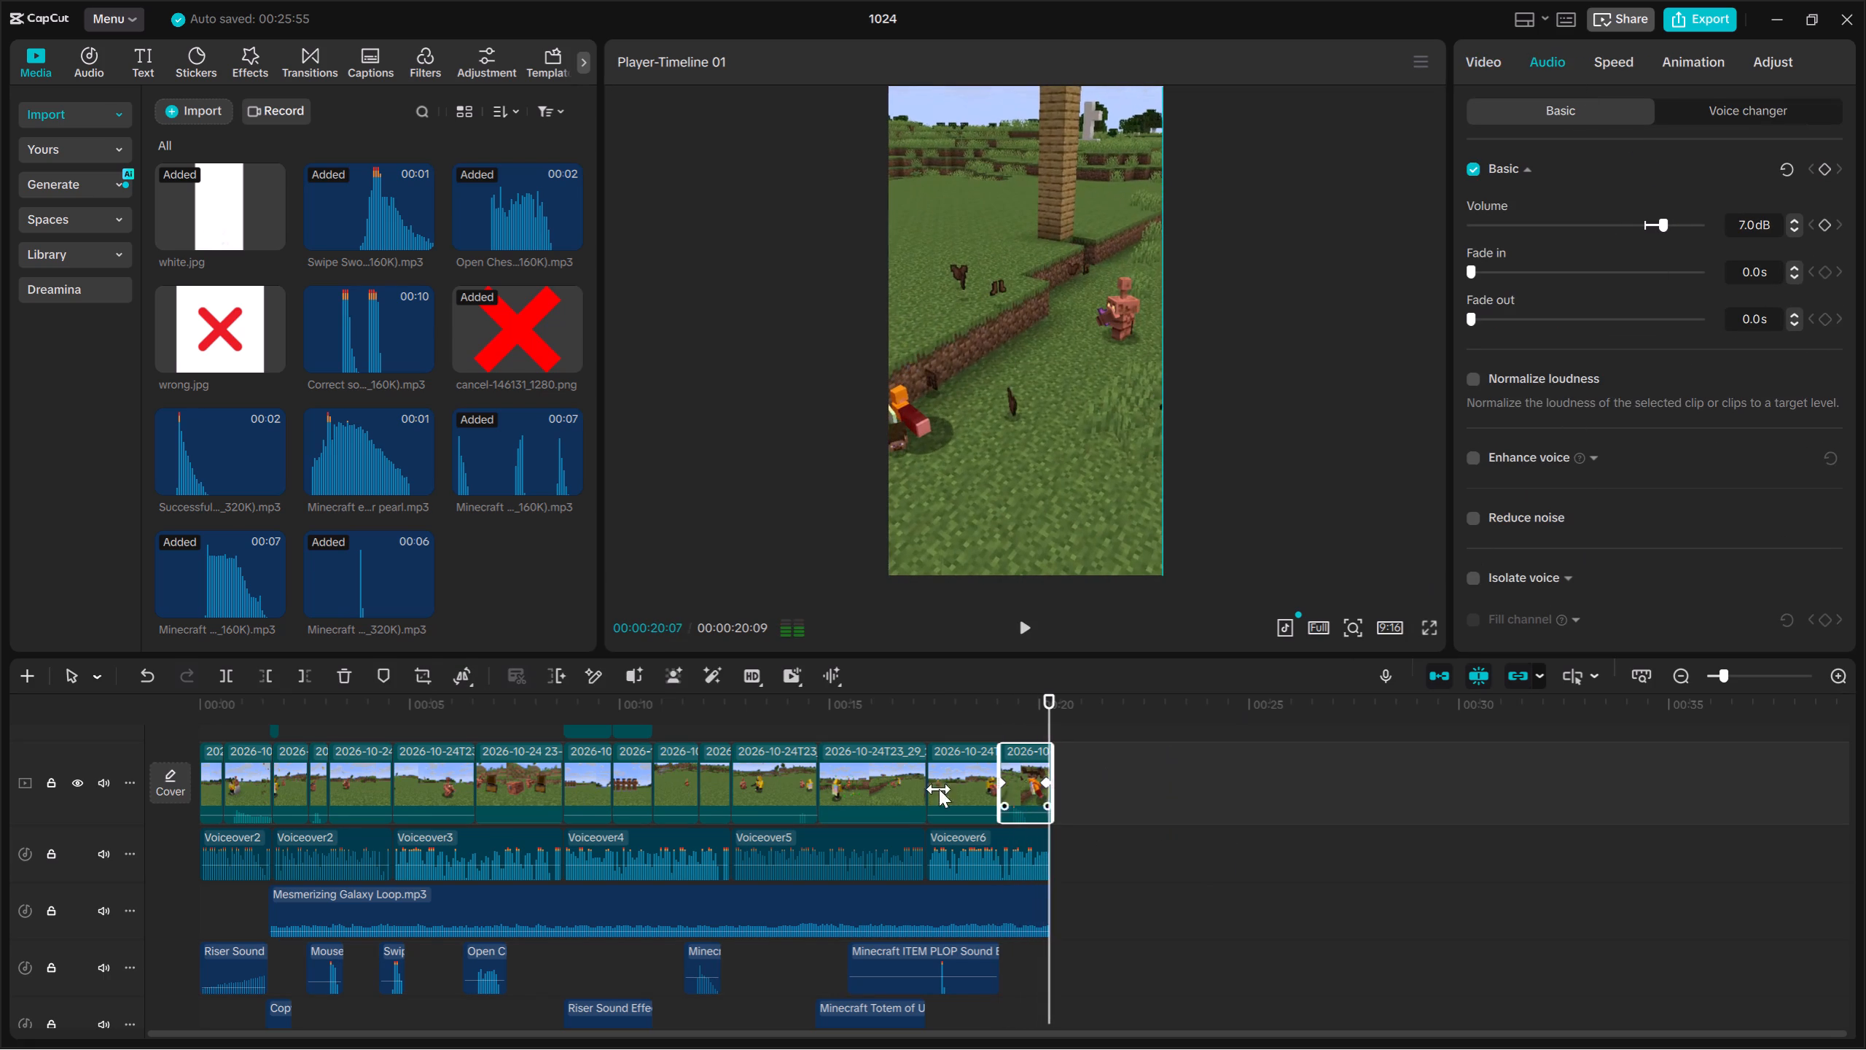
Enlarge the timeline area, select the video, overlay and audio clips across all tracks, and combine them into one compound clip.
scroll(915, 802, "up", 3)
left_click_drag(1006, 656, 1031, 253)
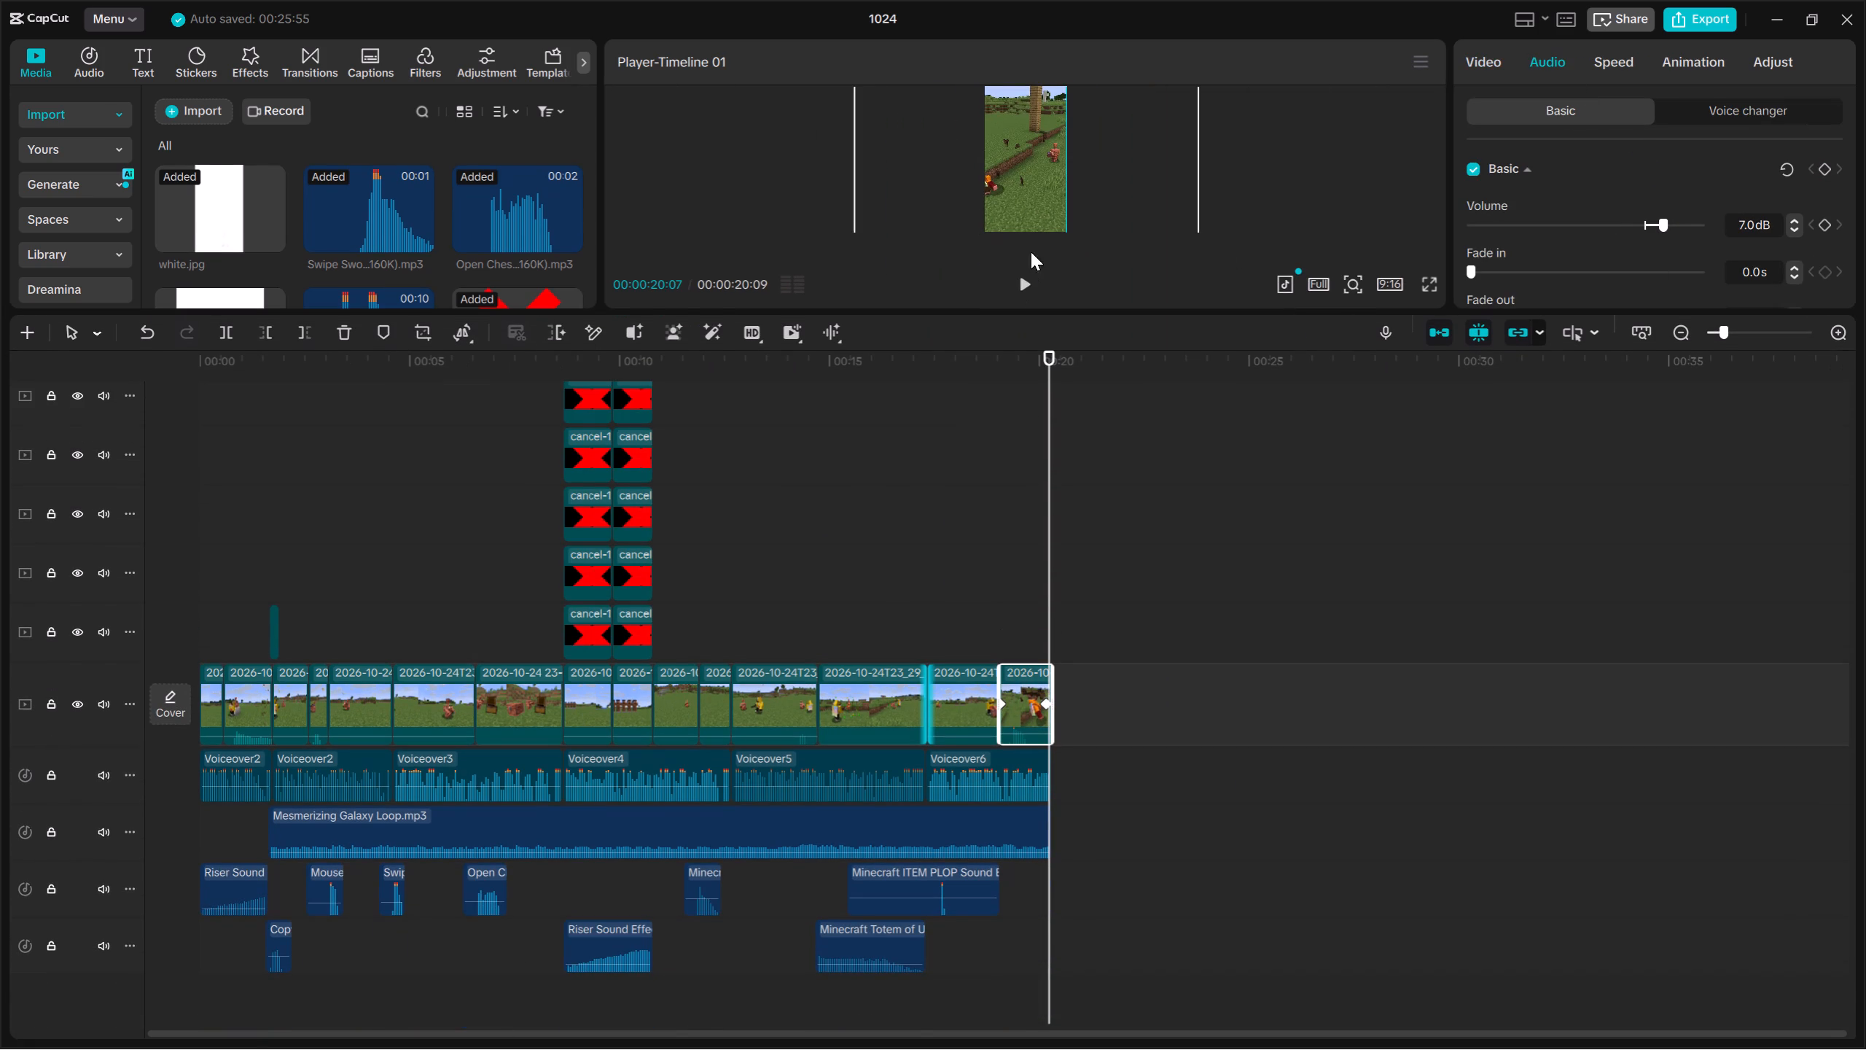
scroll(1084, 645, "up", 5)
scroll(1024, 635, "down", 6)
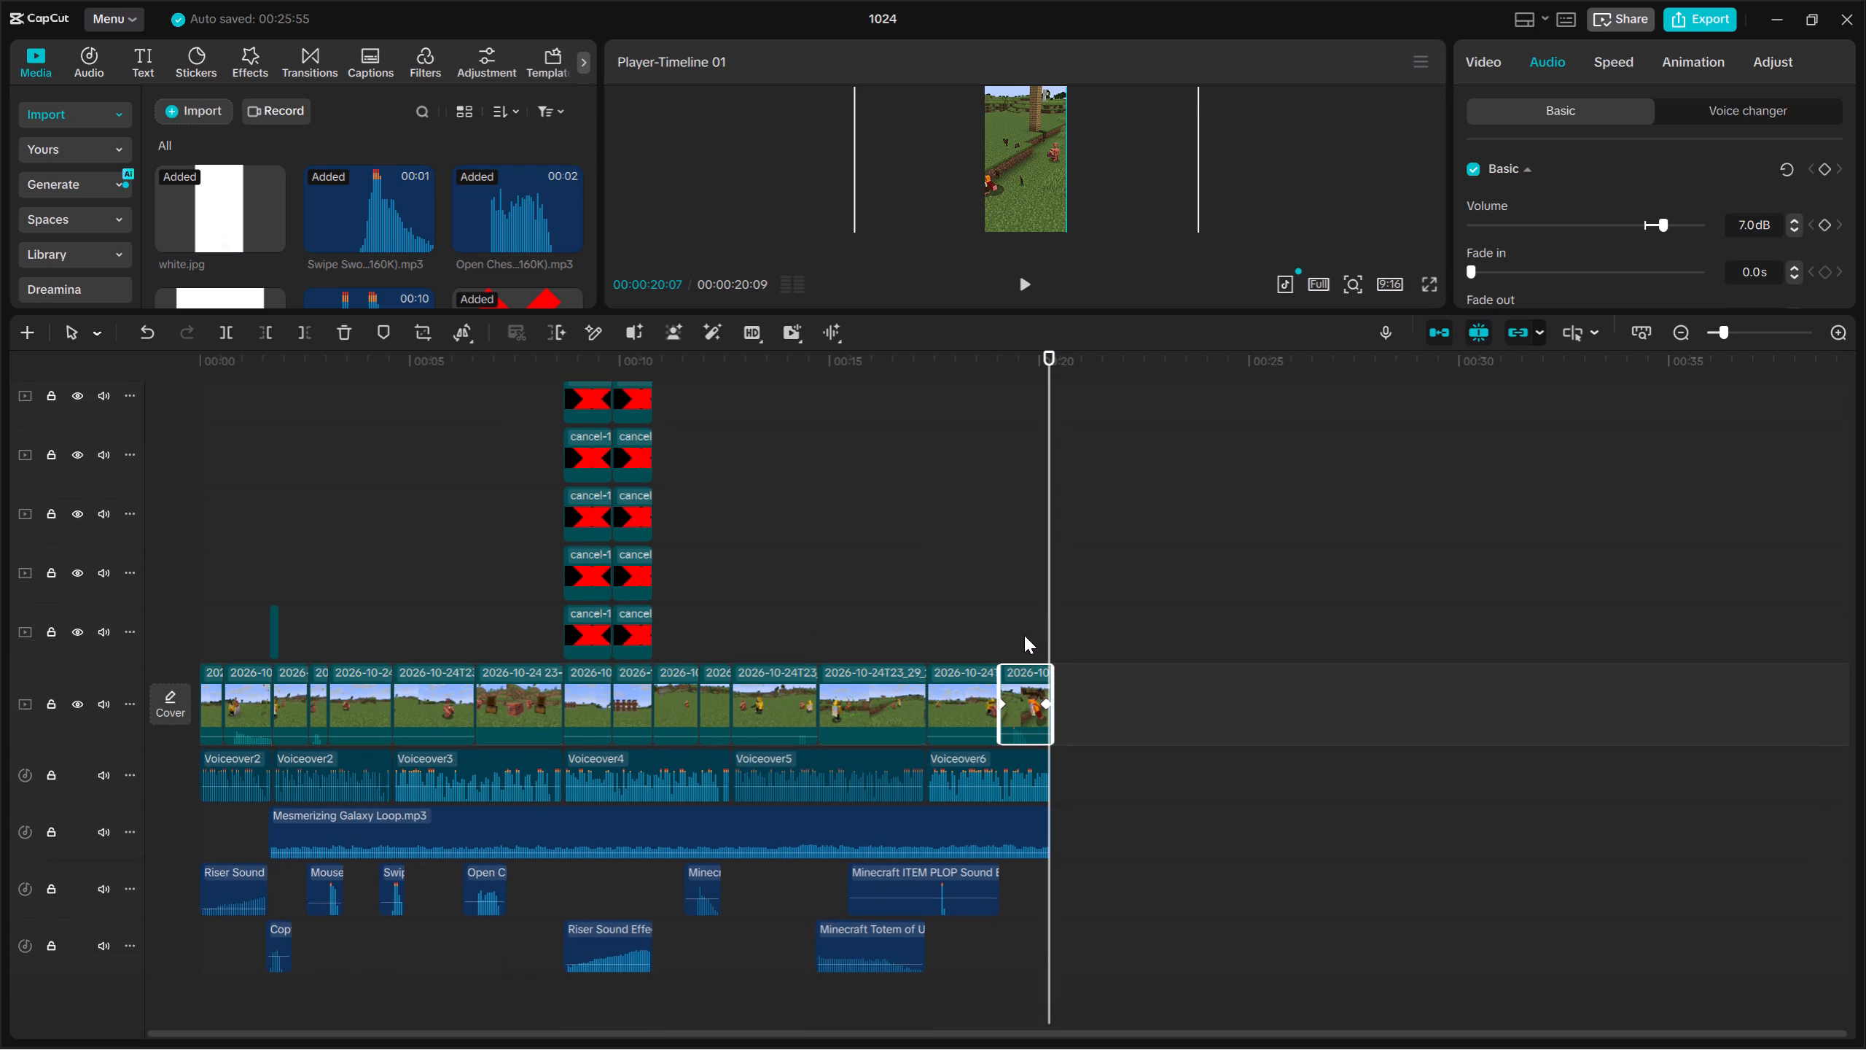
left_click_drag(1151, 1004, 90, 132)
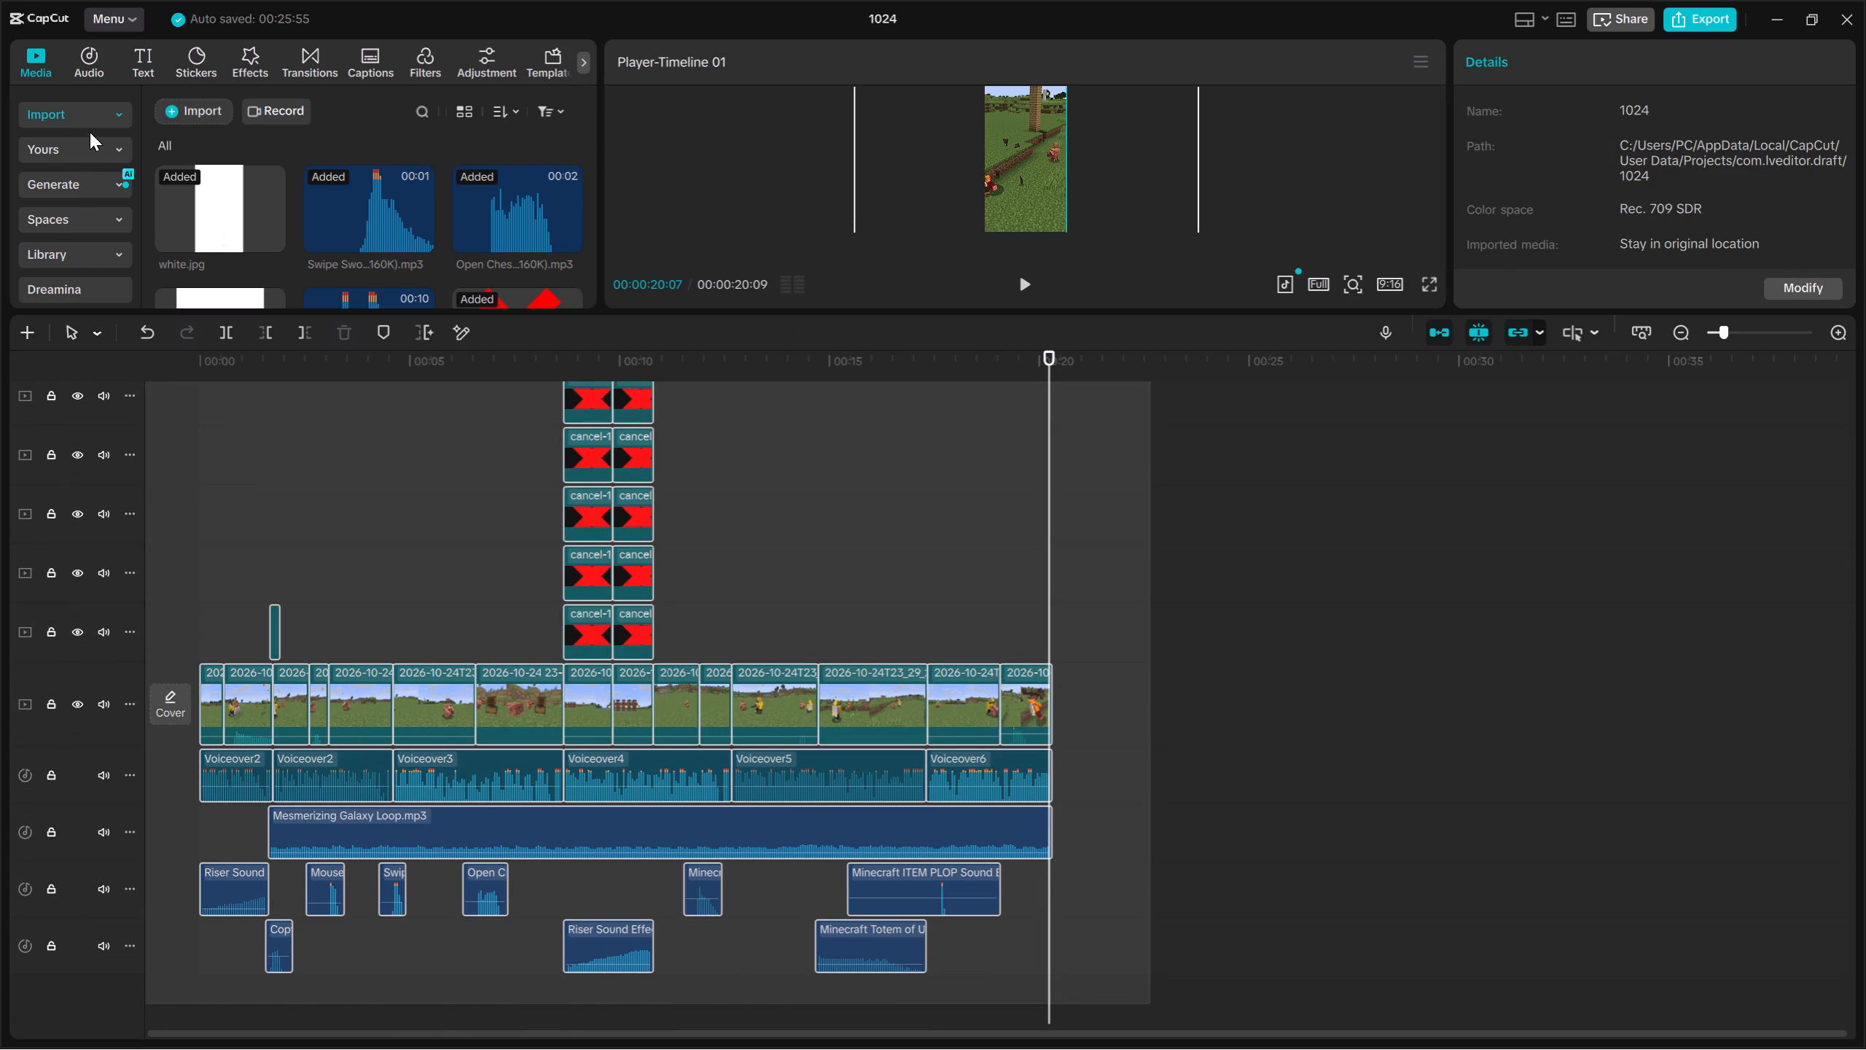
left_click_drag(90, 132, 114, 92)
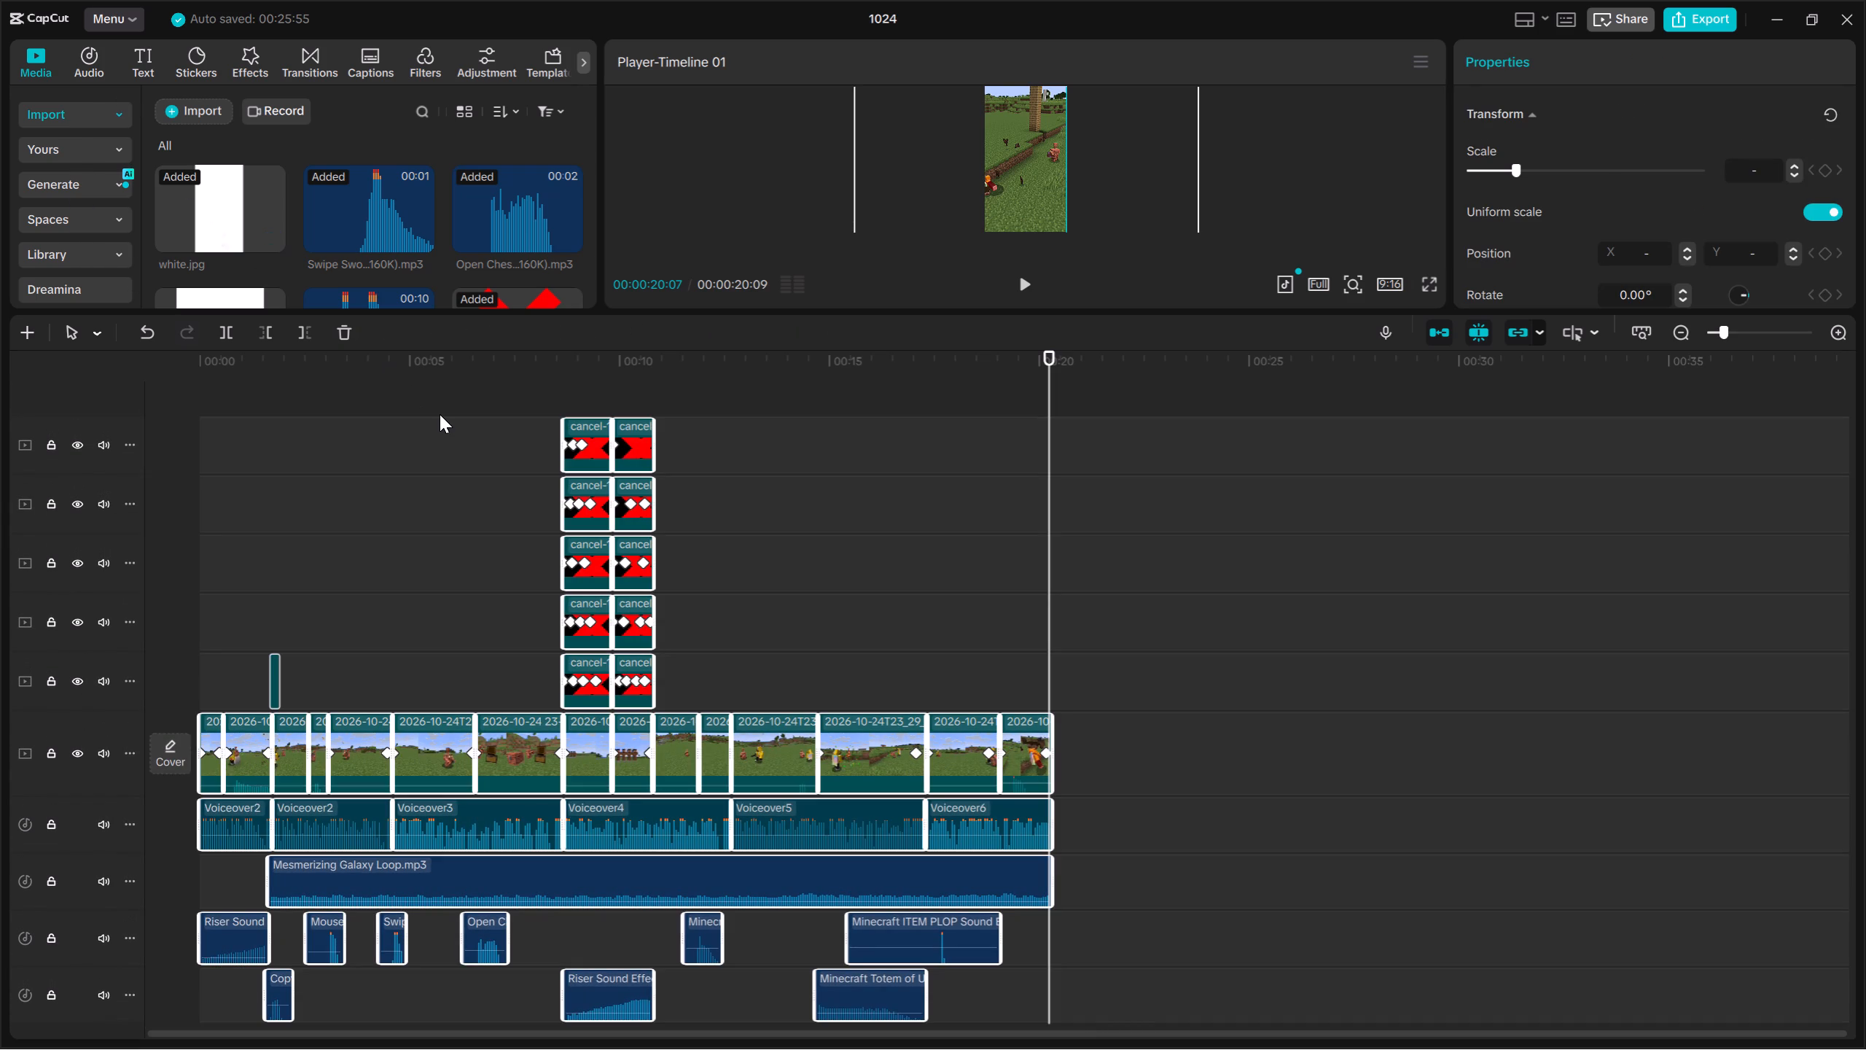
scroll(824, 810, "down", 1)
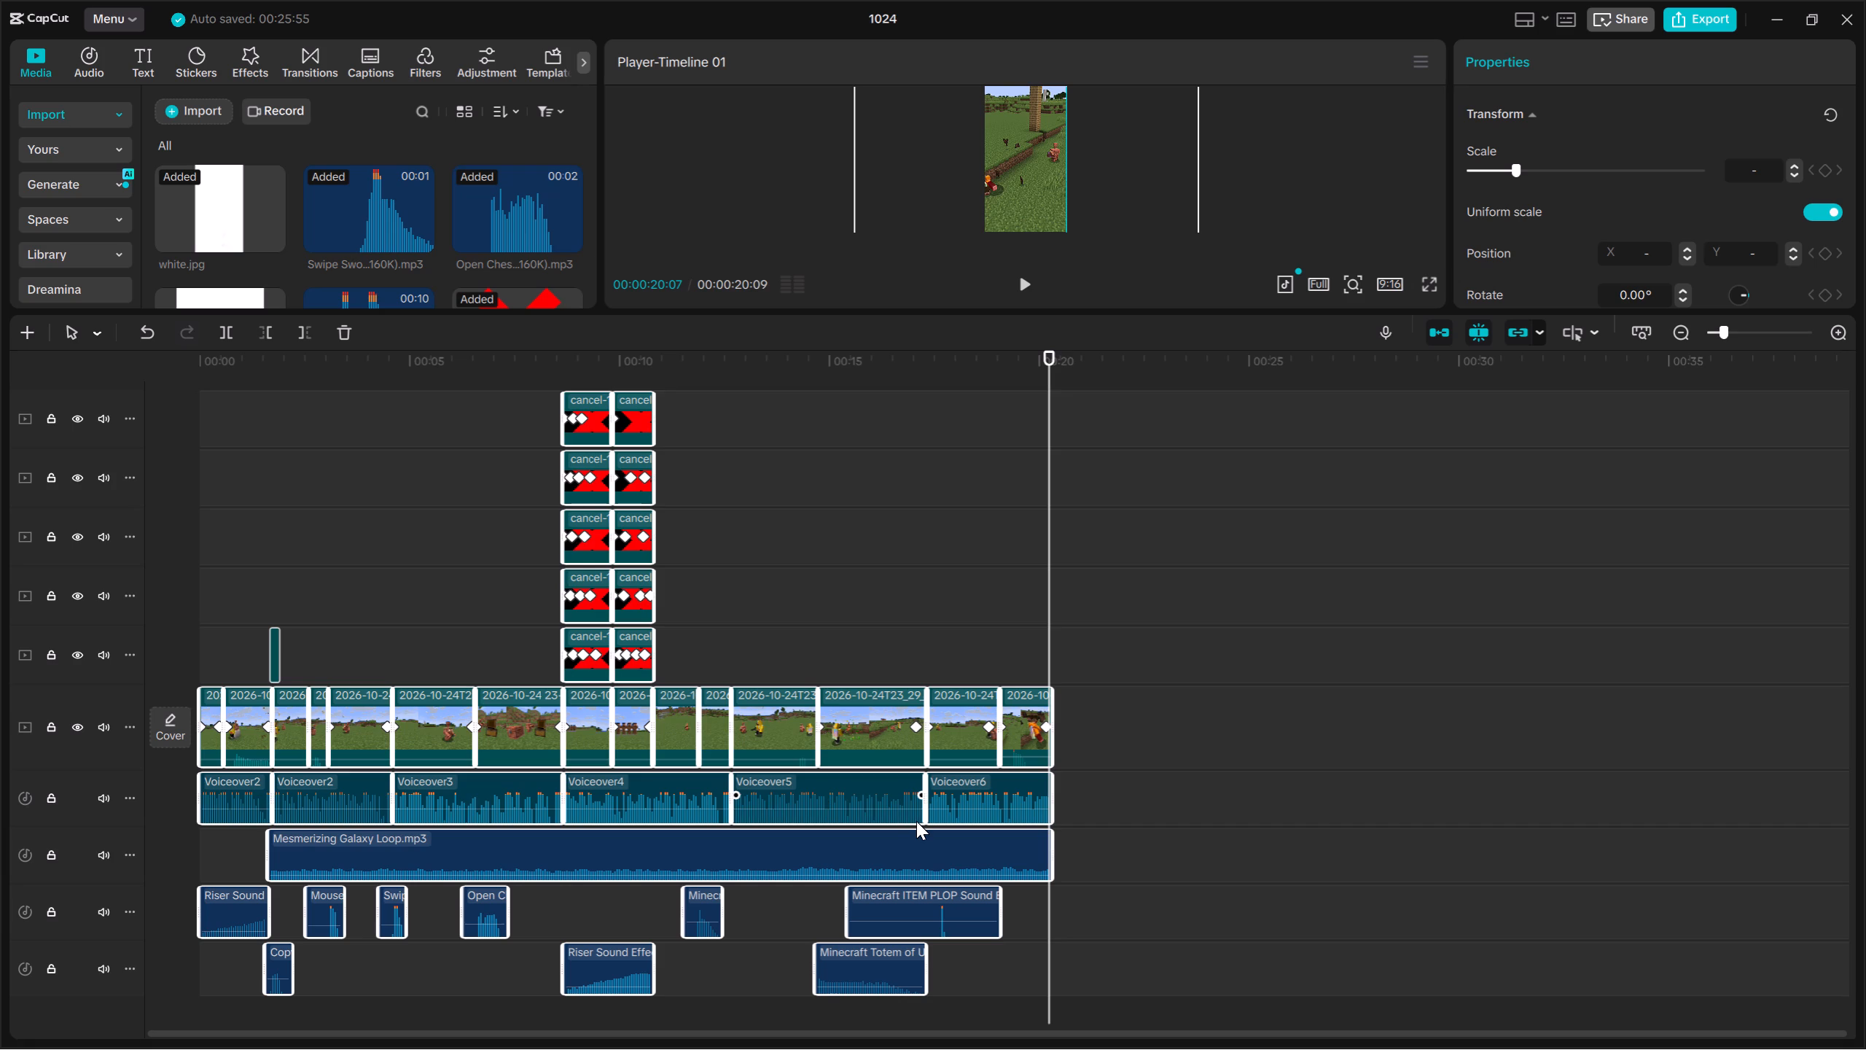
key("alt+g")
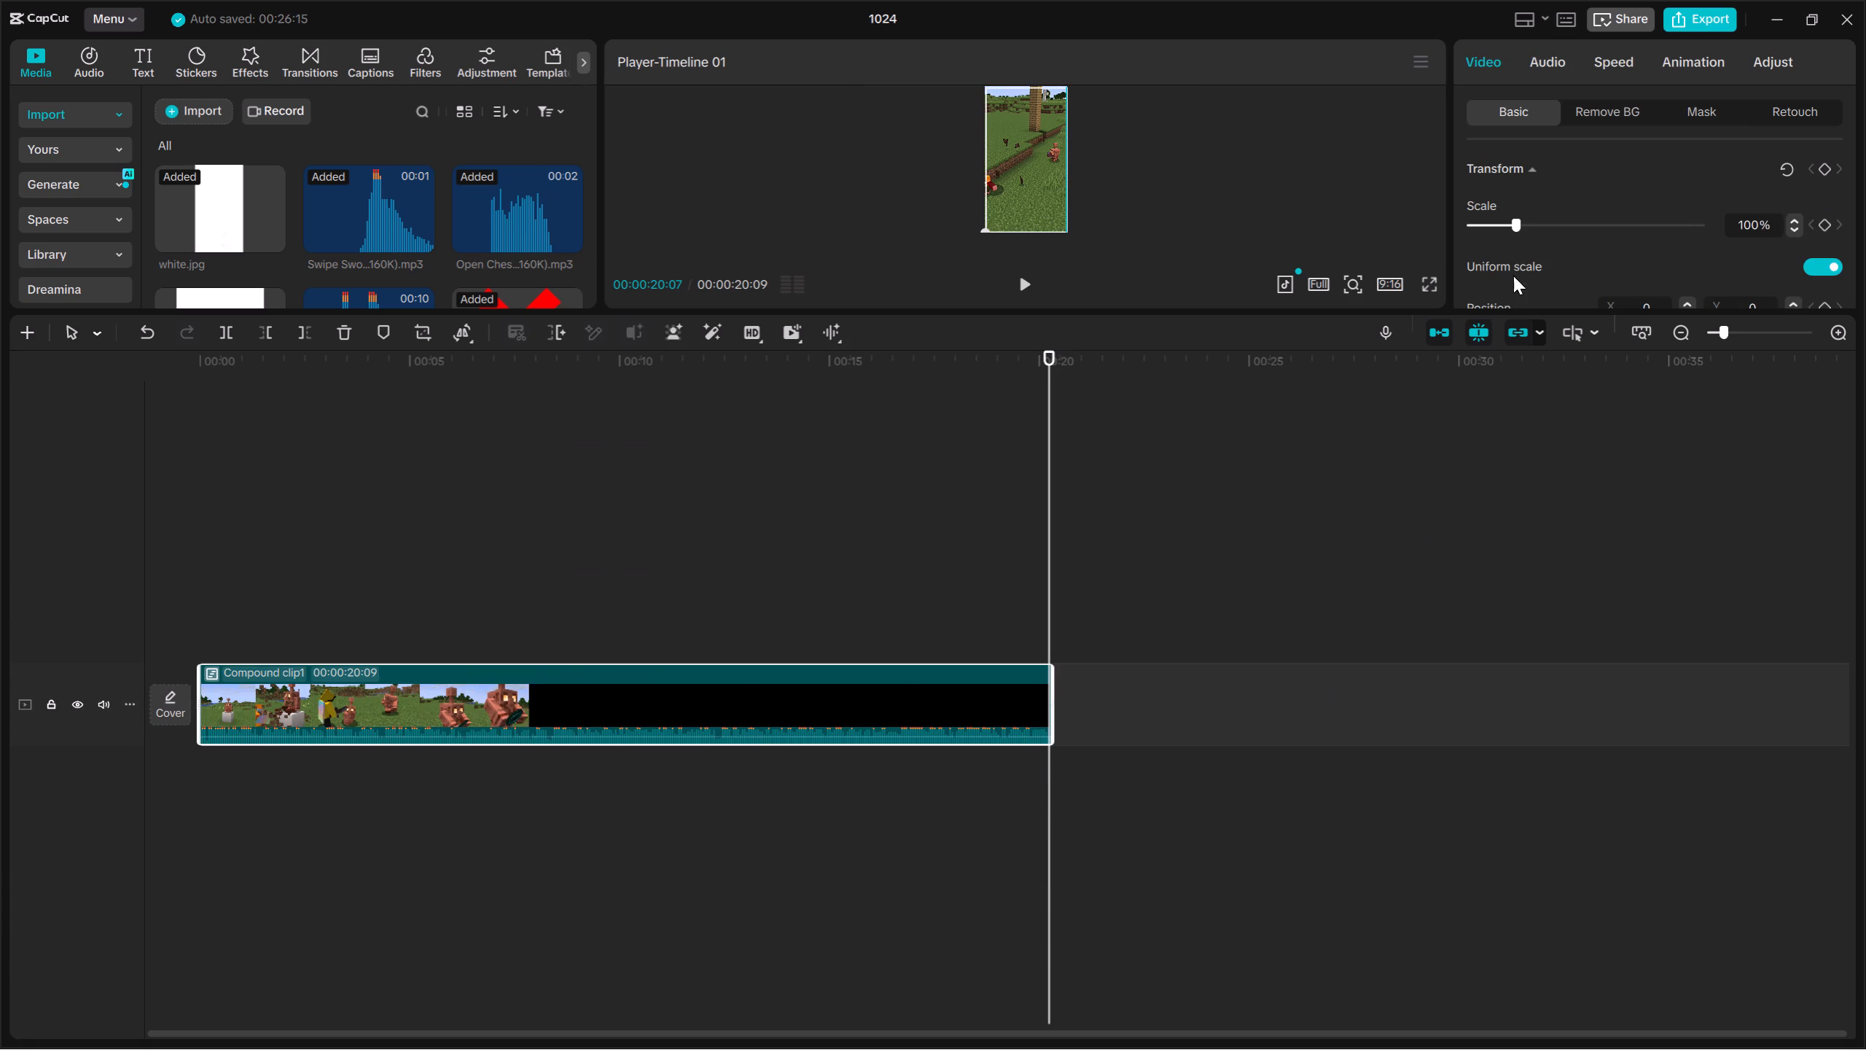
Set the compound clip's duration to 17 s in its standard speed settings.
left_click(636, 562)
left_click_drag(622, 569, 50, 587)
left_click(434, 690)
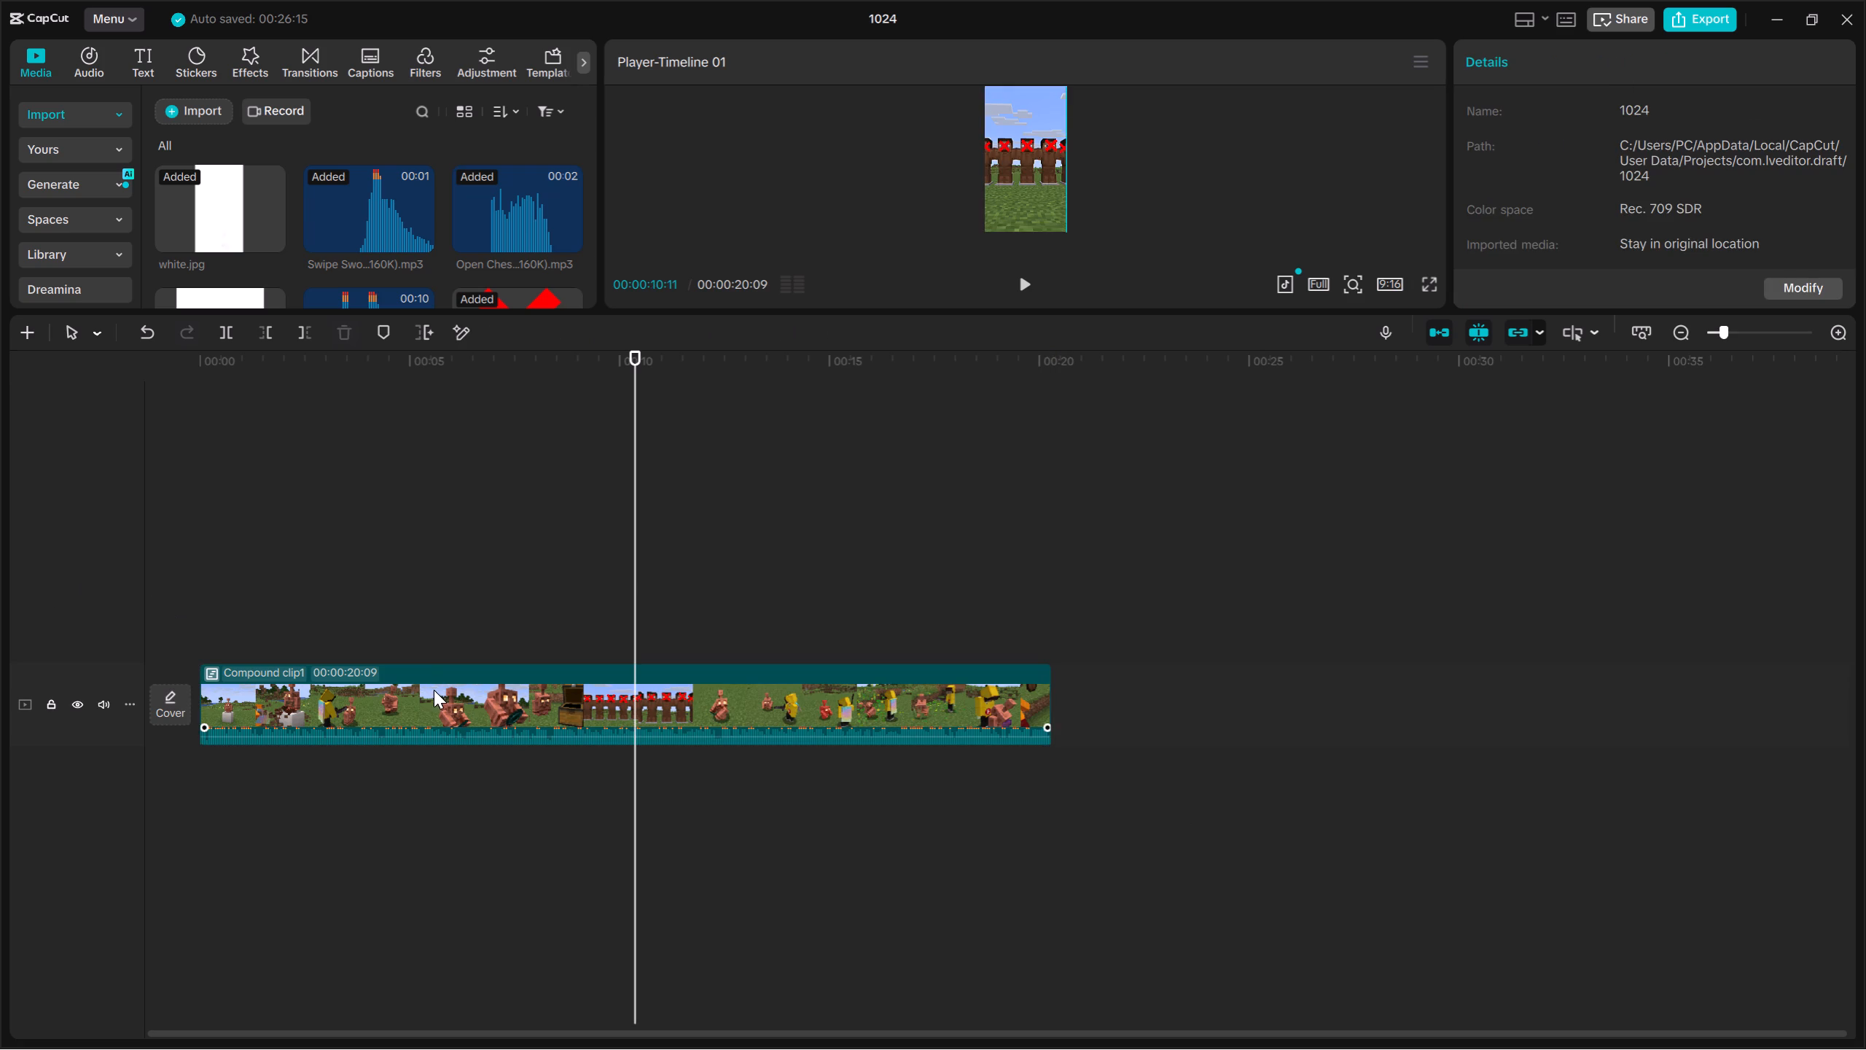
left_click(1616, 52)
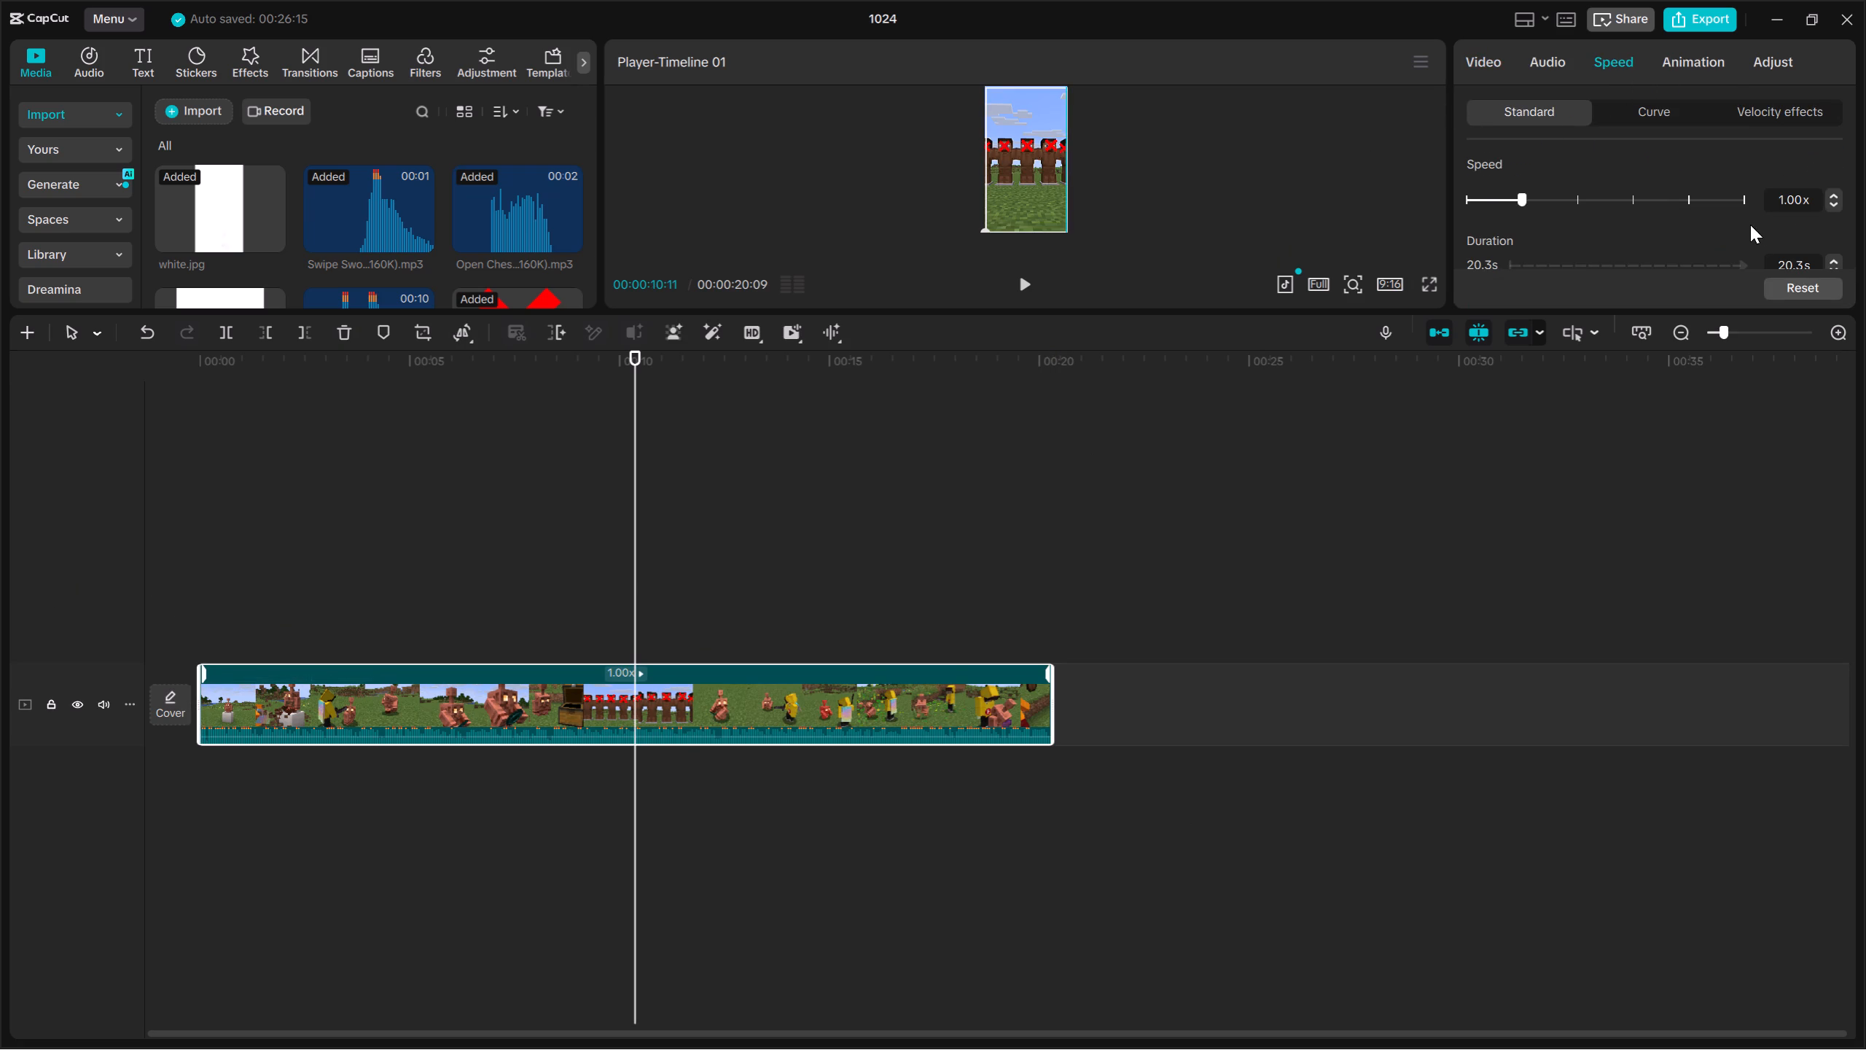
scroll(1783, 246, "down", 1)
left_click_drag(1792, 191, 1754, 186)
key("BackSpace")
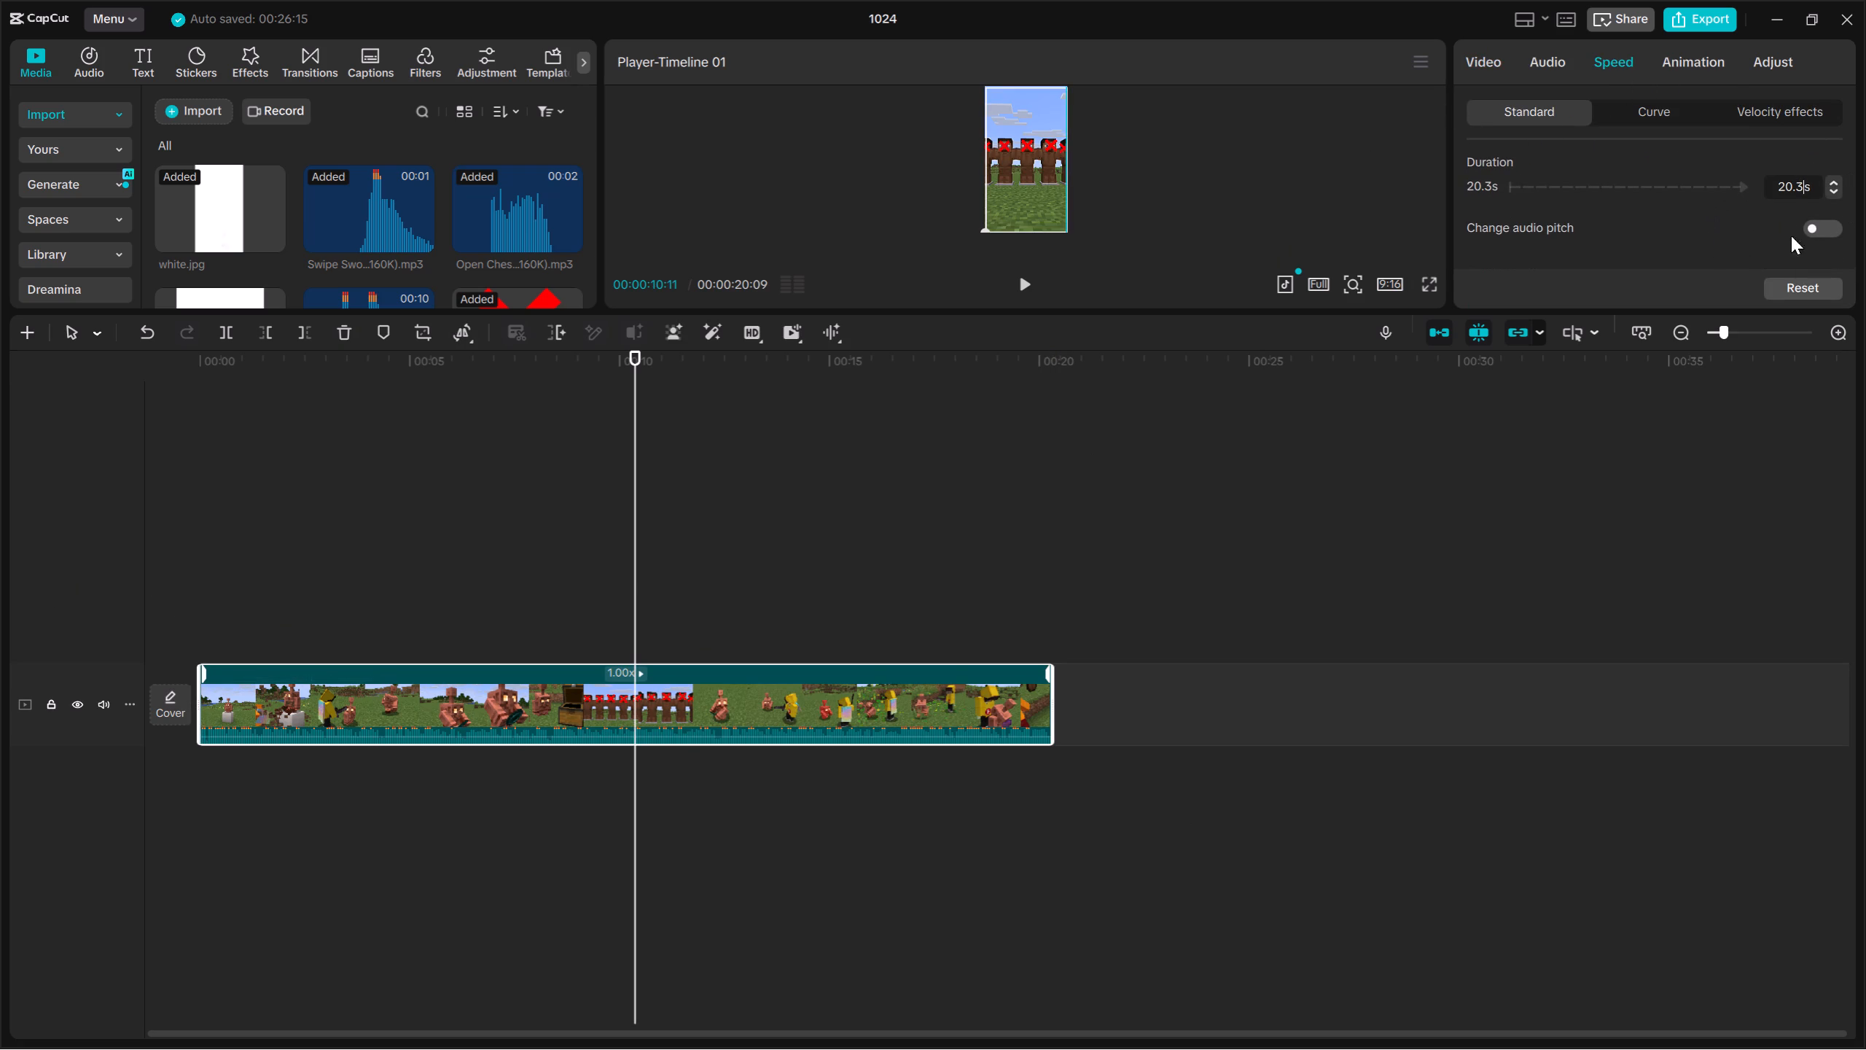
left_click_drag(1805, 181, 1632, 168)
key("BackSpace")
type("17")
left_click(871, 471)
Play the sped-up compound clip from the beginning in full screen to check its pacing, then return to the editor.
left_click_drag(871, 471, 0, 593)
left_click(496, 711)
key("space")
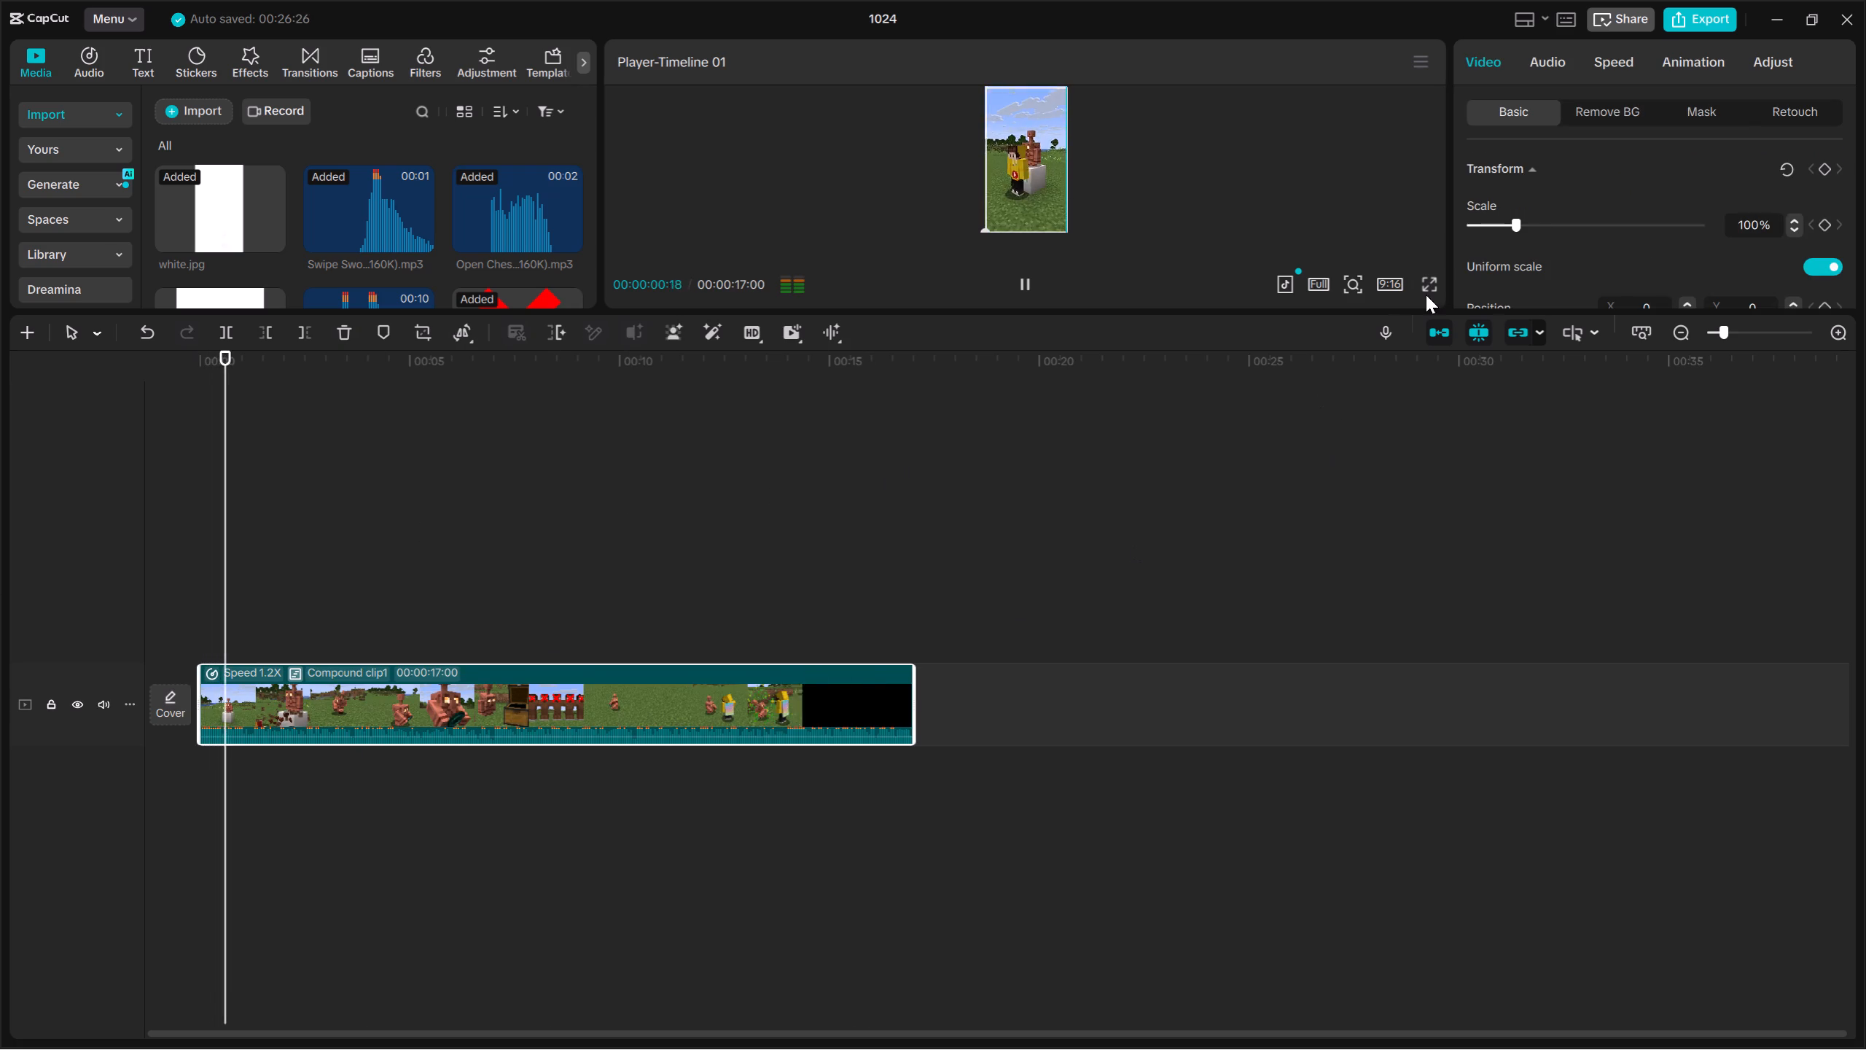
left_click(1428, 284)
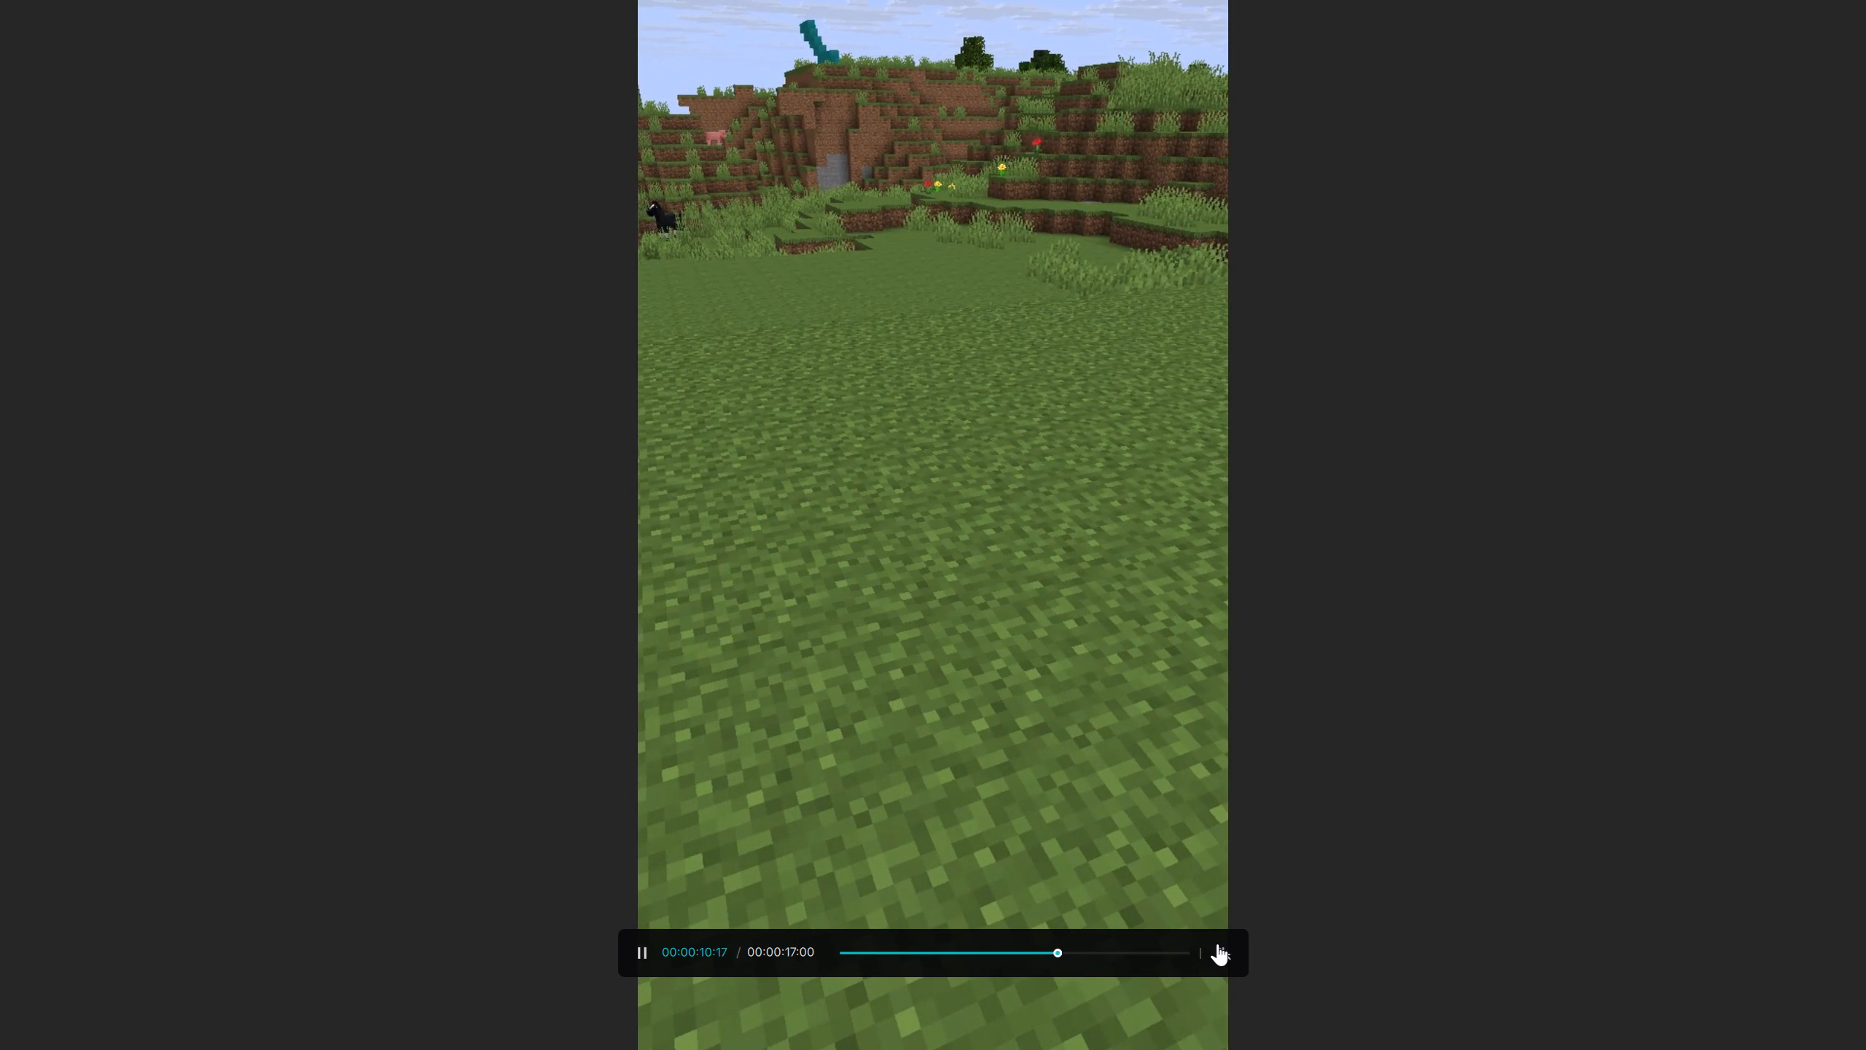
key("space")
type(",")
left_click(1217, 943)
key("space")
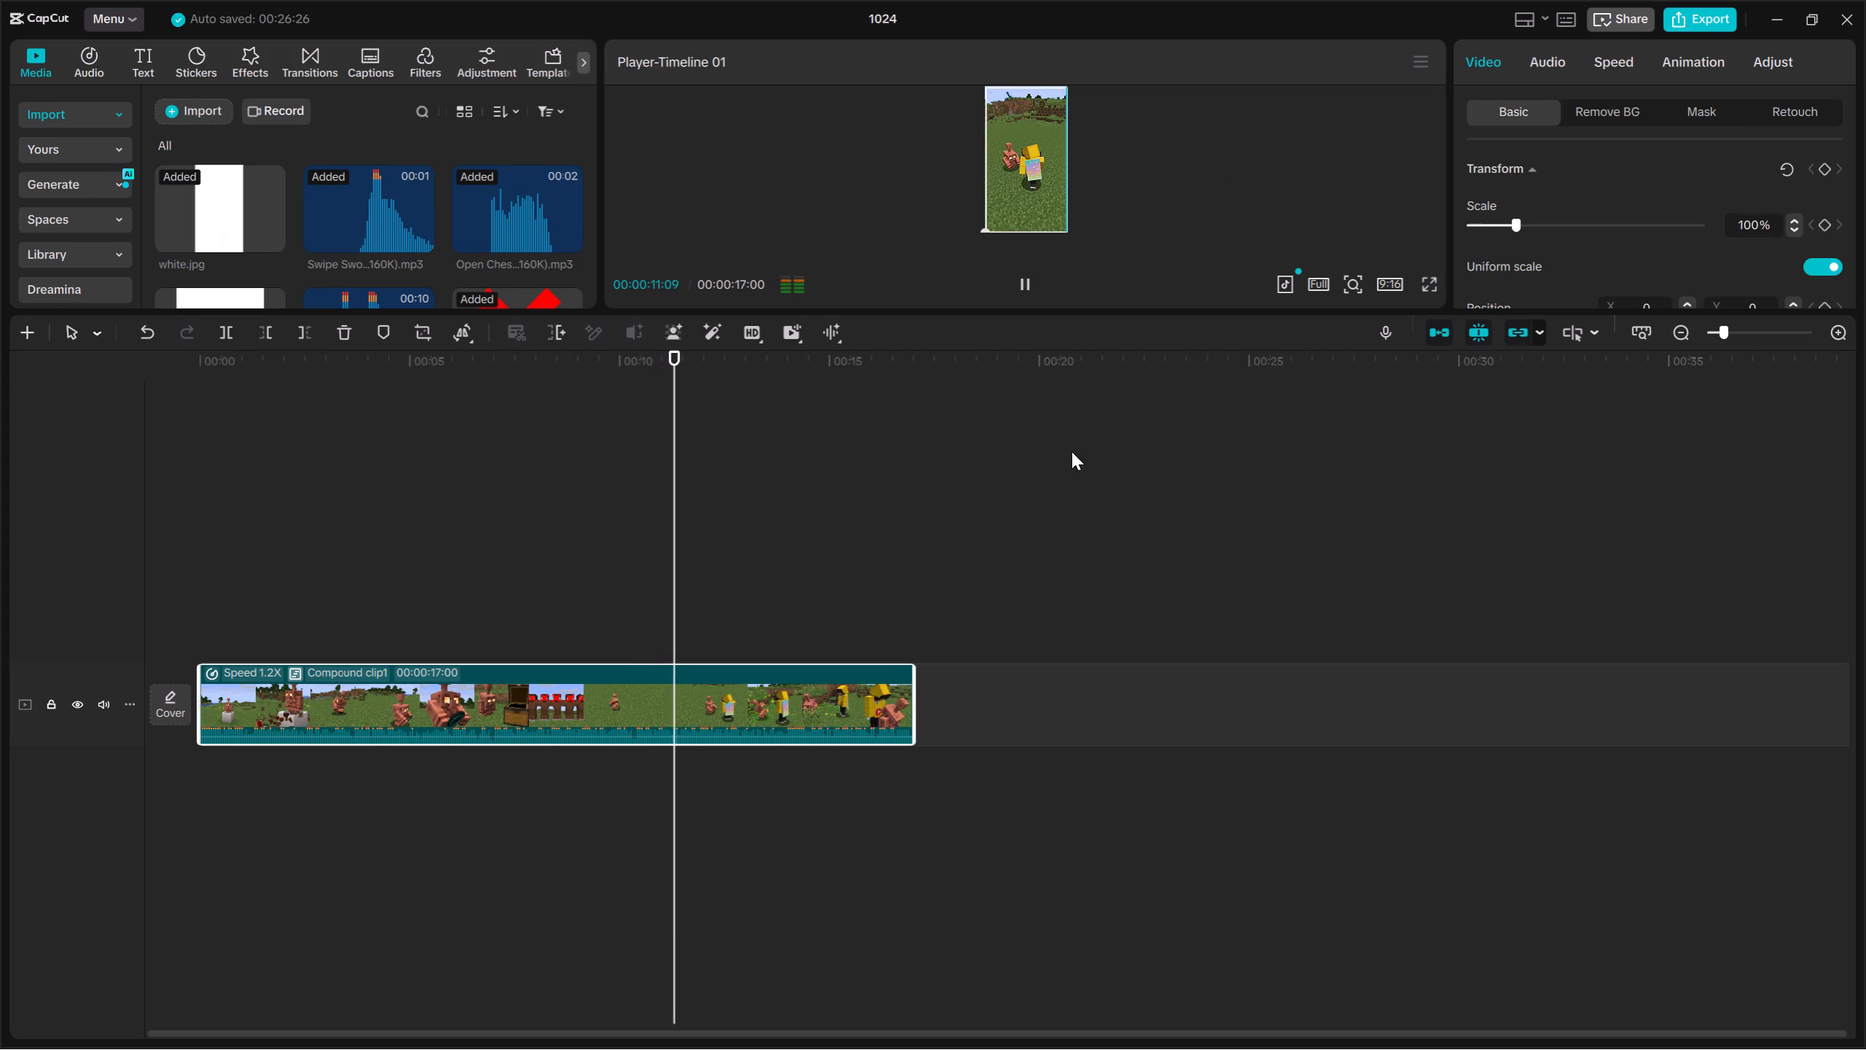
key("space")
Add a default text at the start of the timeline above the compound clip and extend it to the clip's full length.
left_click(654, 594)
left_click_drag(654, 594, 0, 567)
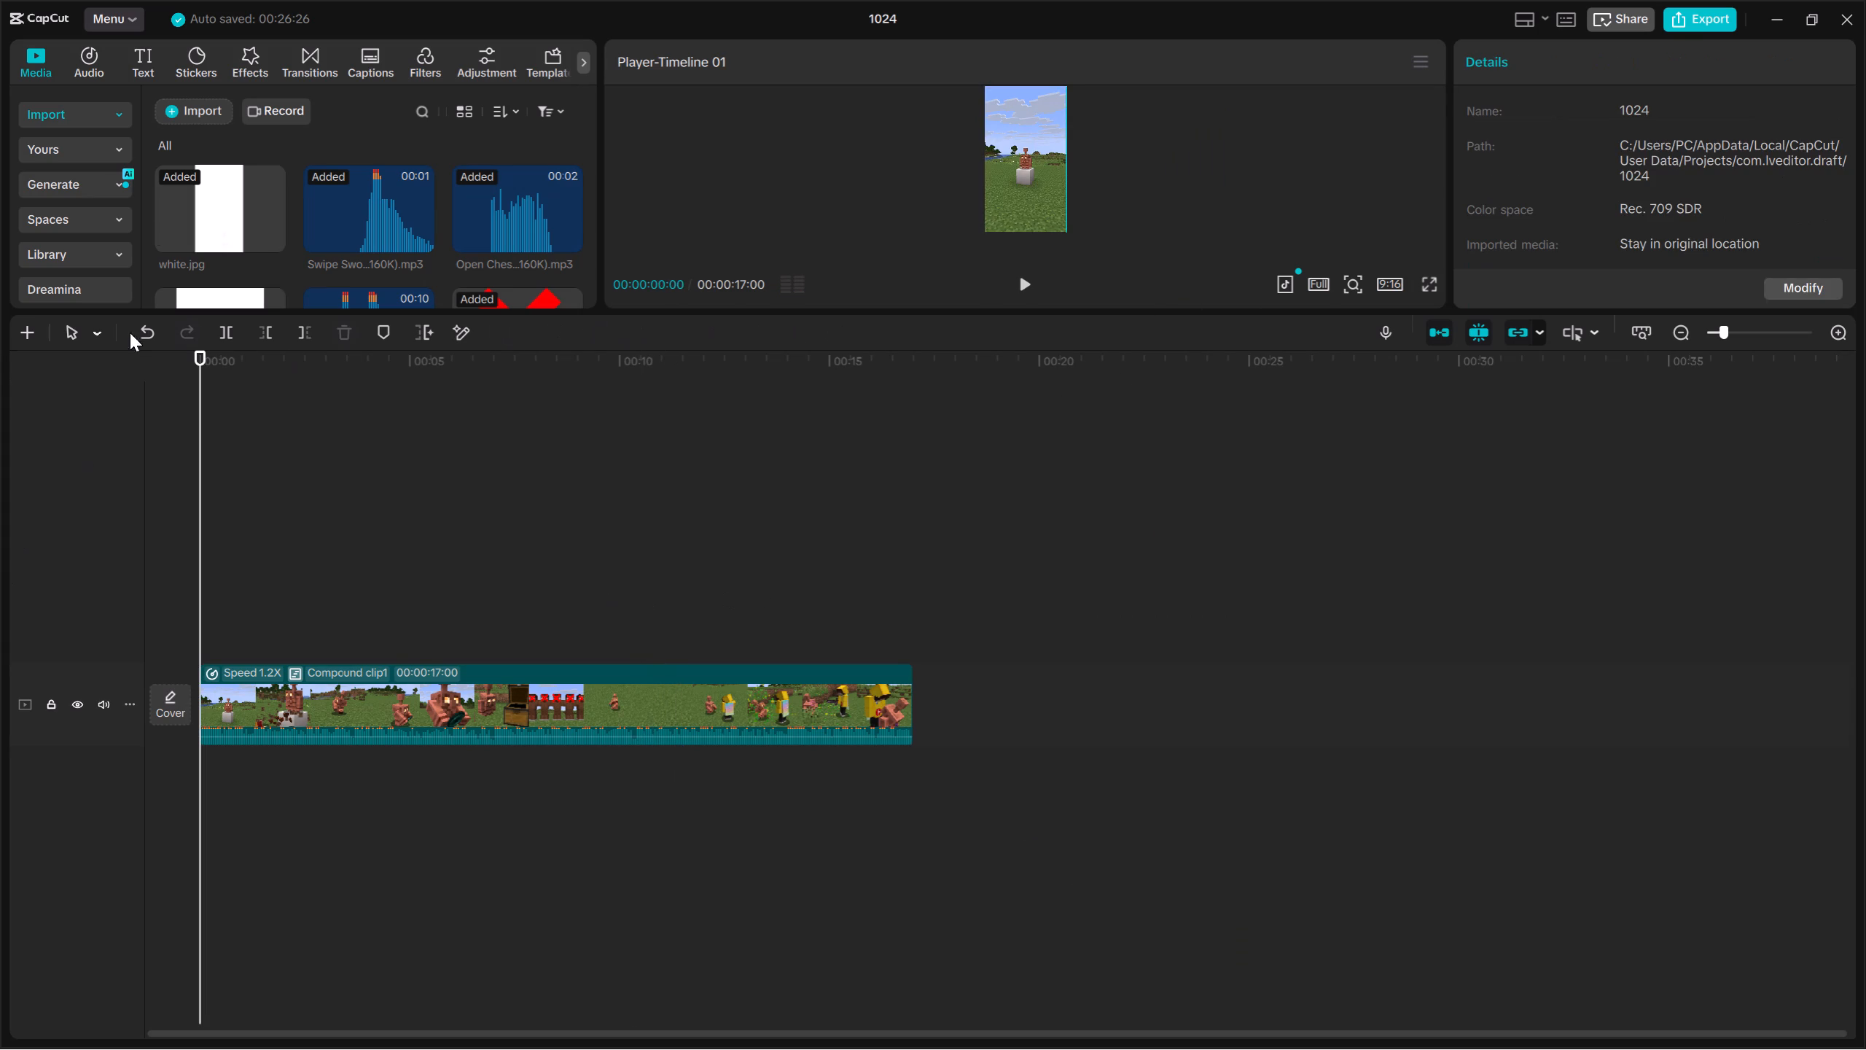
left_click(148, 50)
left_click_drag(173, 149, 187, 673)
left_click_drag(329, 642, 914, 665)
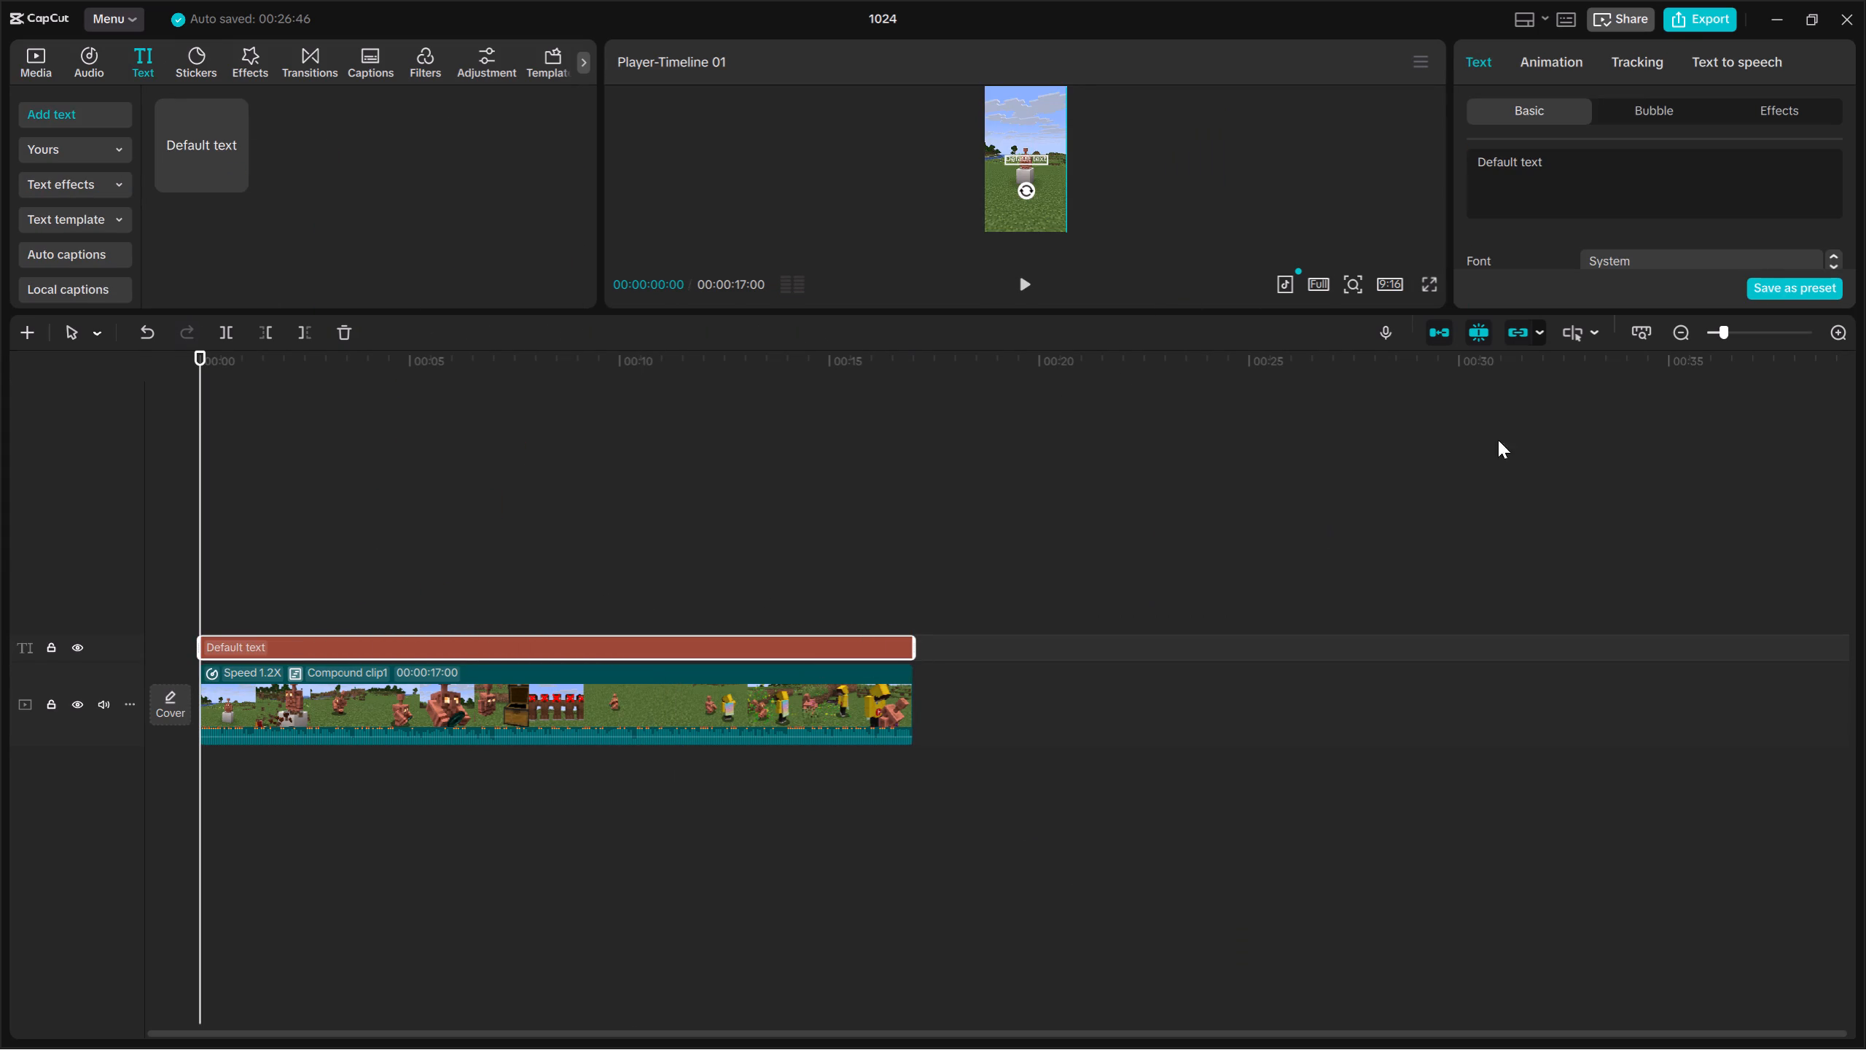
left_click(1059, 306)
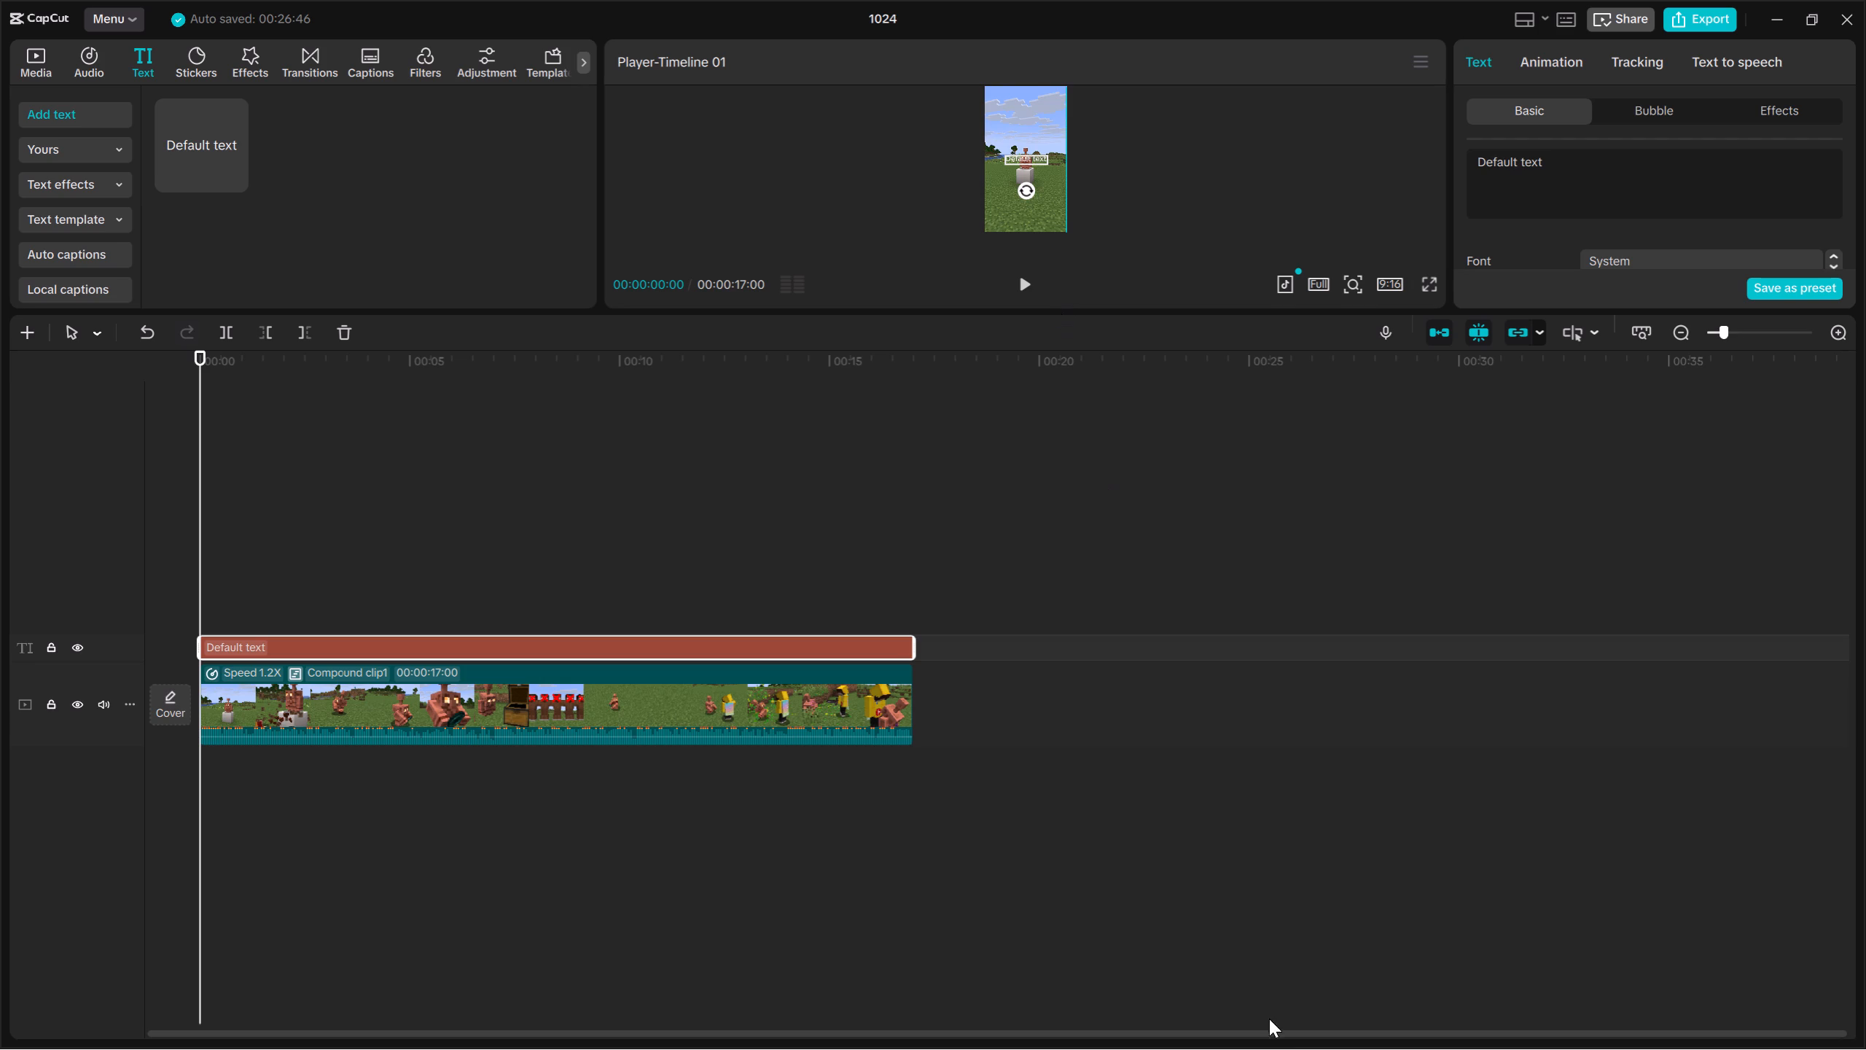
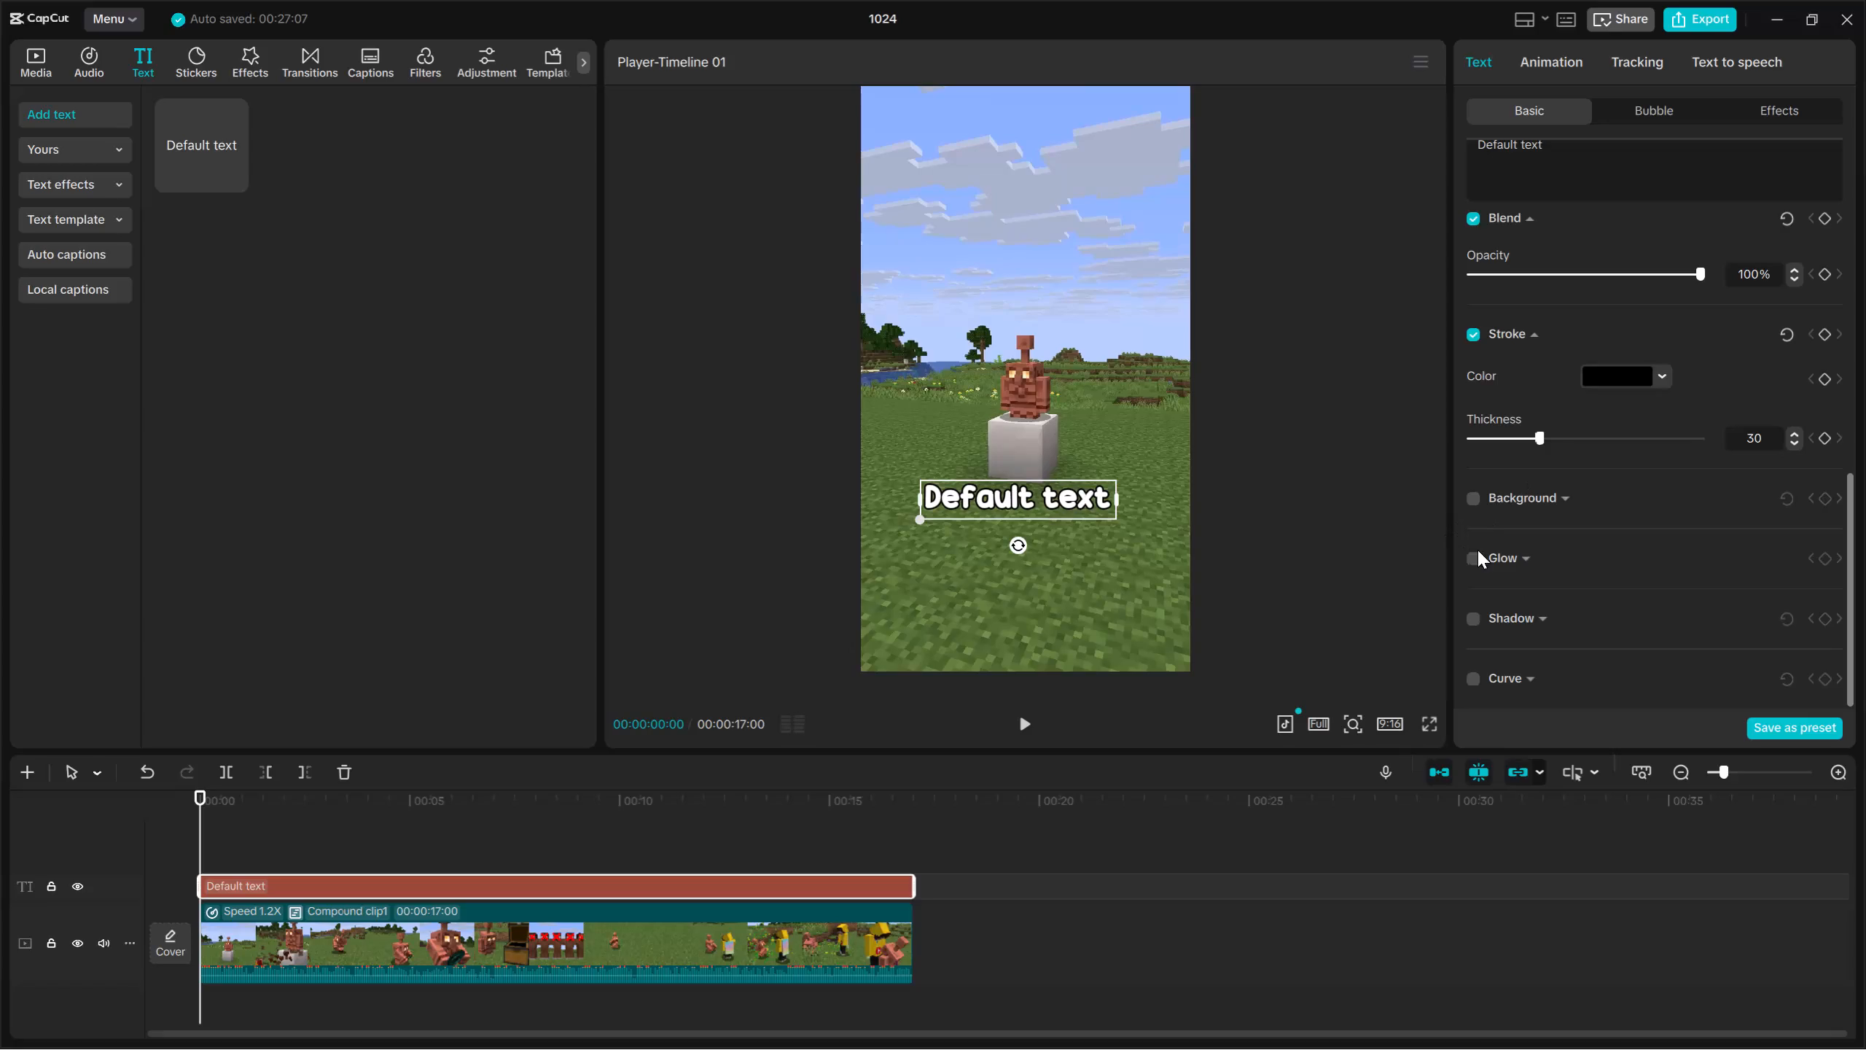
Enable the text's glow with the available glow style, setting intensity to 28 and range to 47.
left_click(1475, 556)
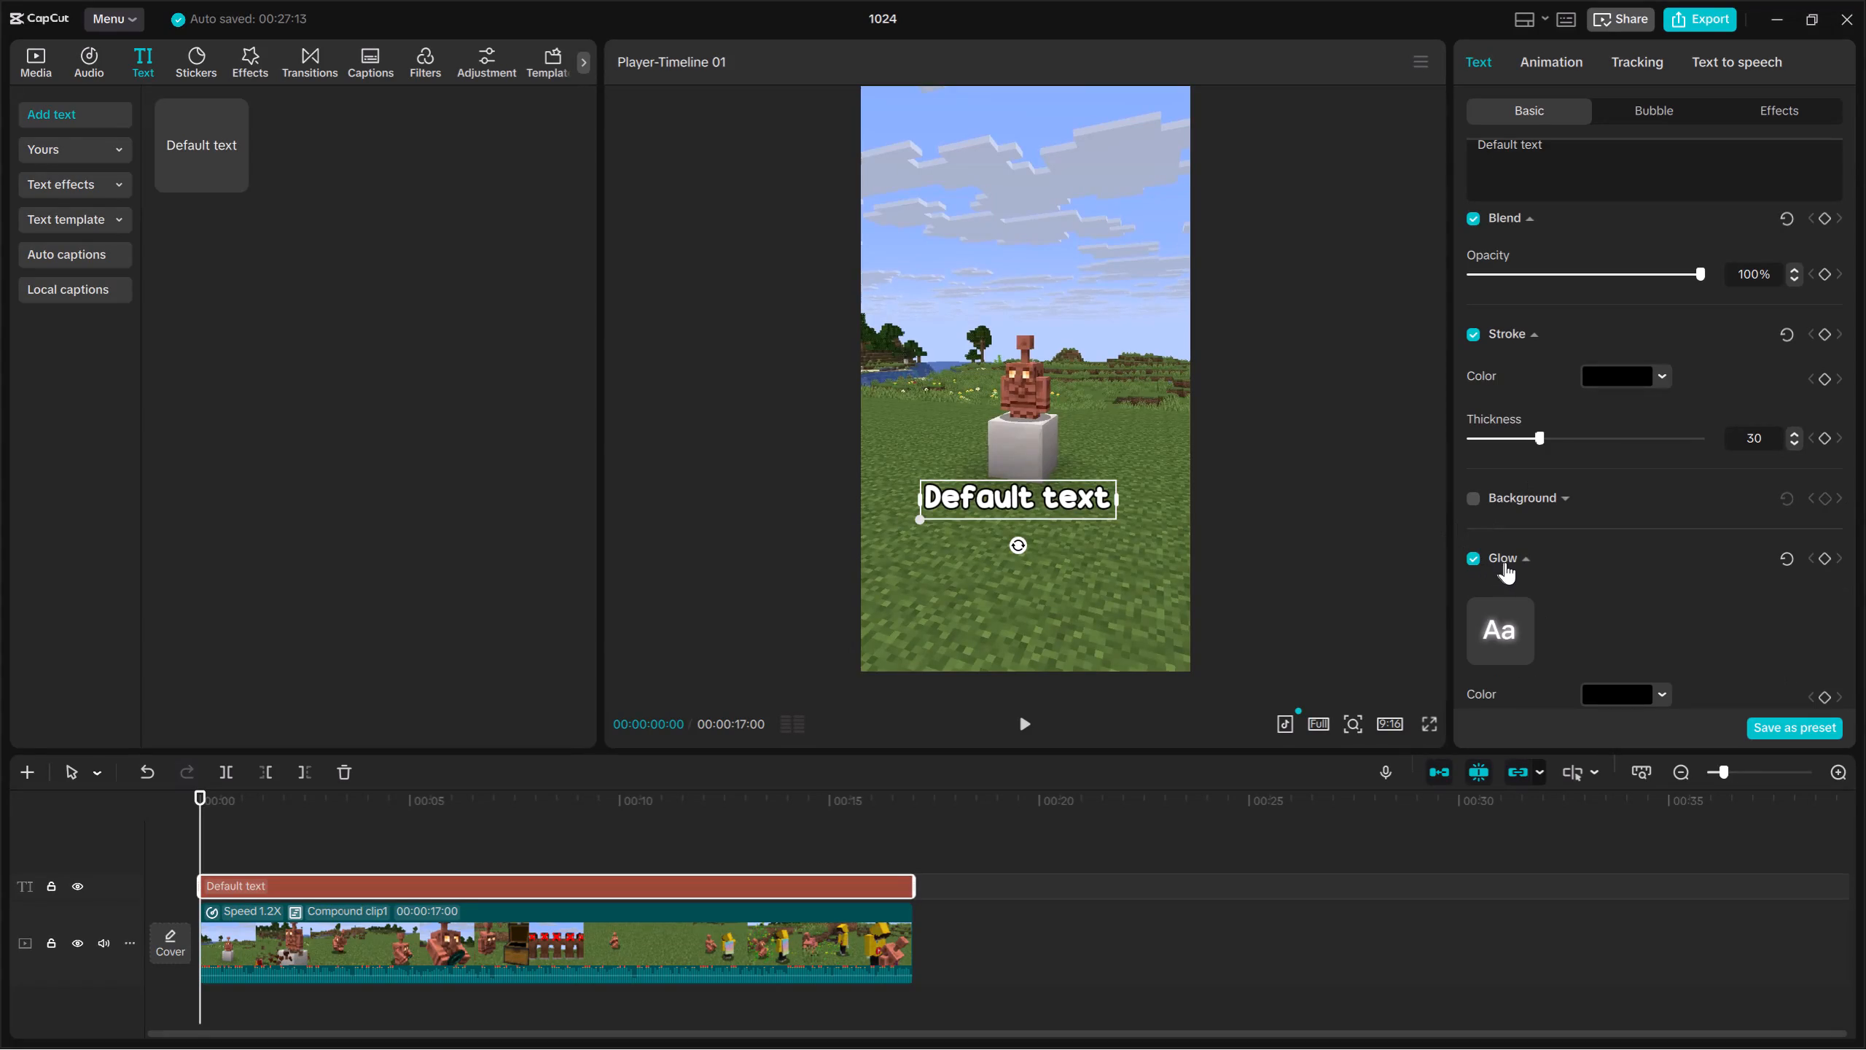
left_click(1510, 628)
scroll(1522, 616, "down", 4)
left_click_drag(1561, 511, 1499, 519)
left_click_drag(1526, 557, 1566, 561)
left_click(1513, 512)
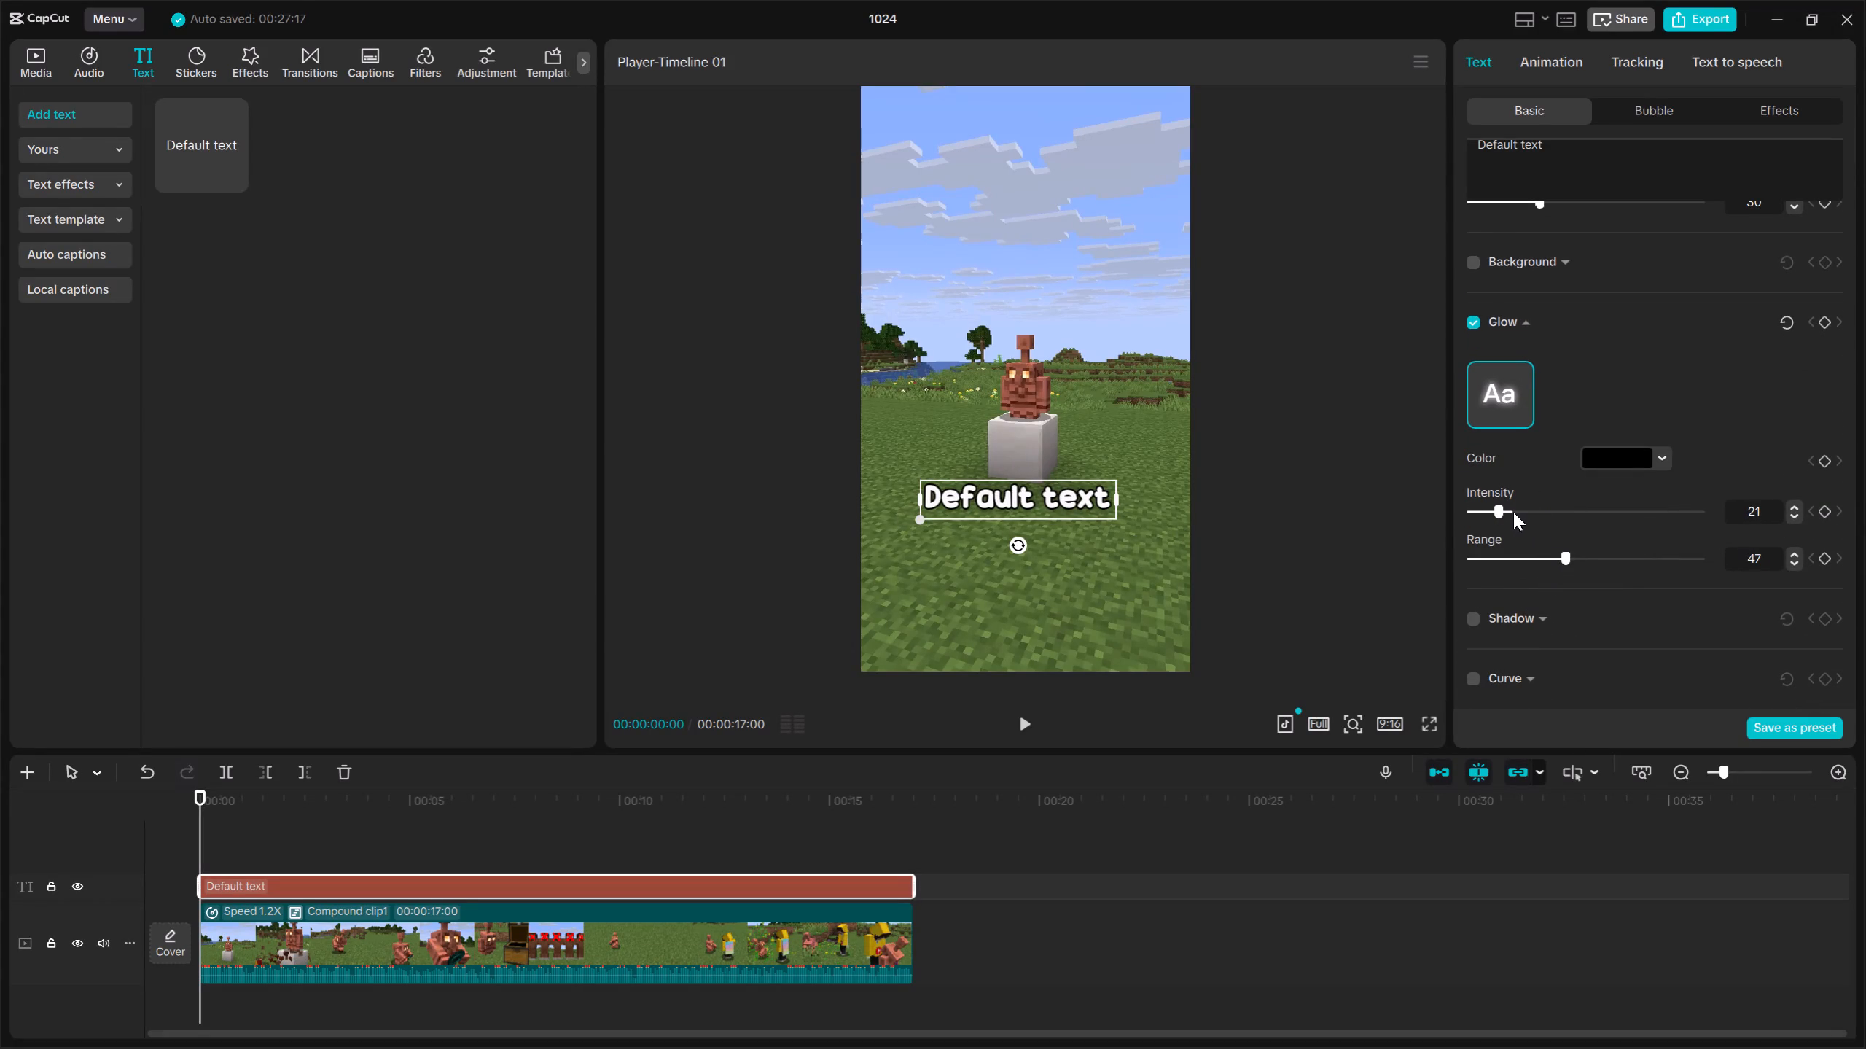
scroll(1525, 512, "down", 6)
Scale the default text down slightly in the preview to about 100%.
scroll(1603, 346, "up", 16)
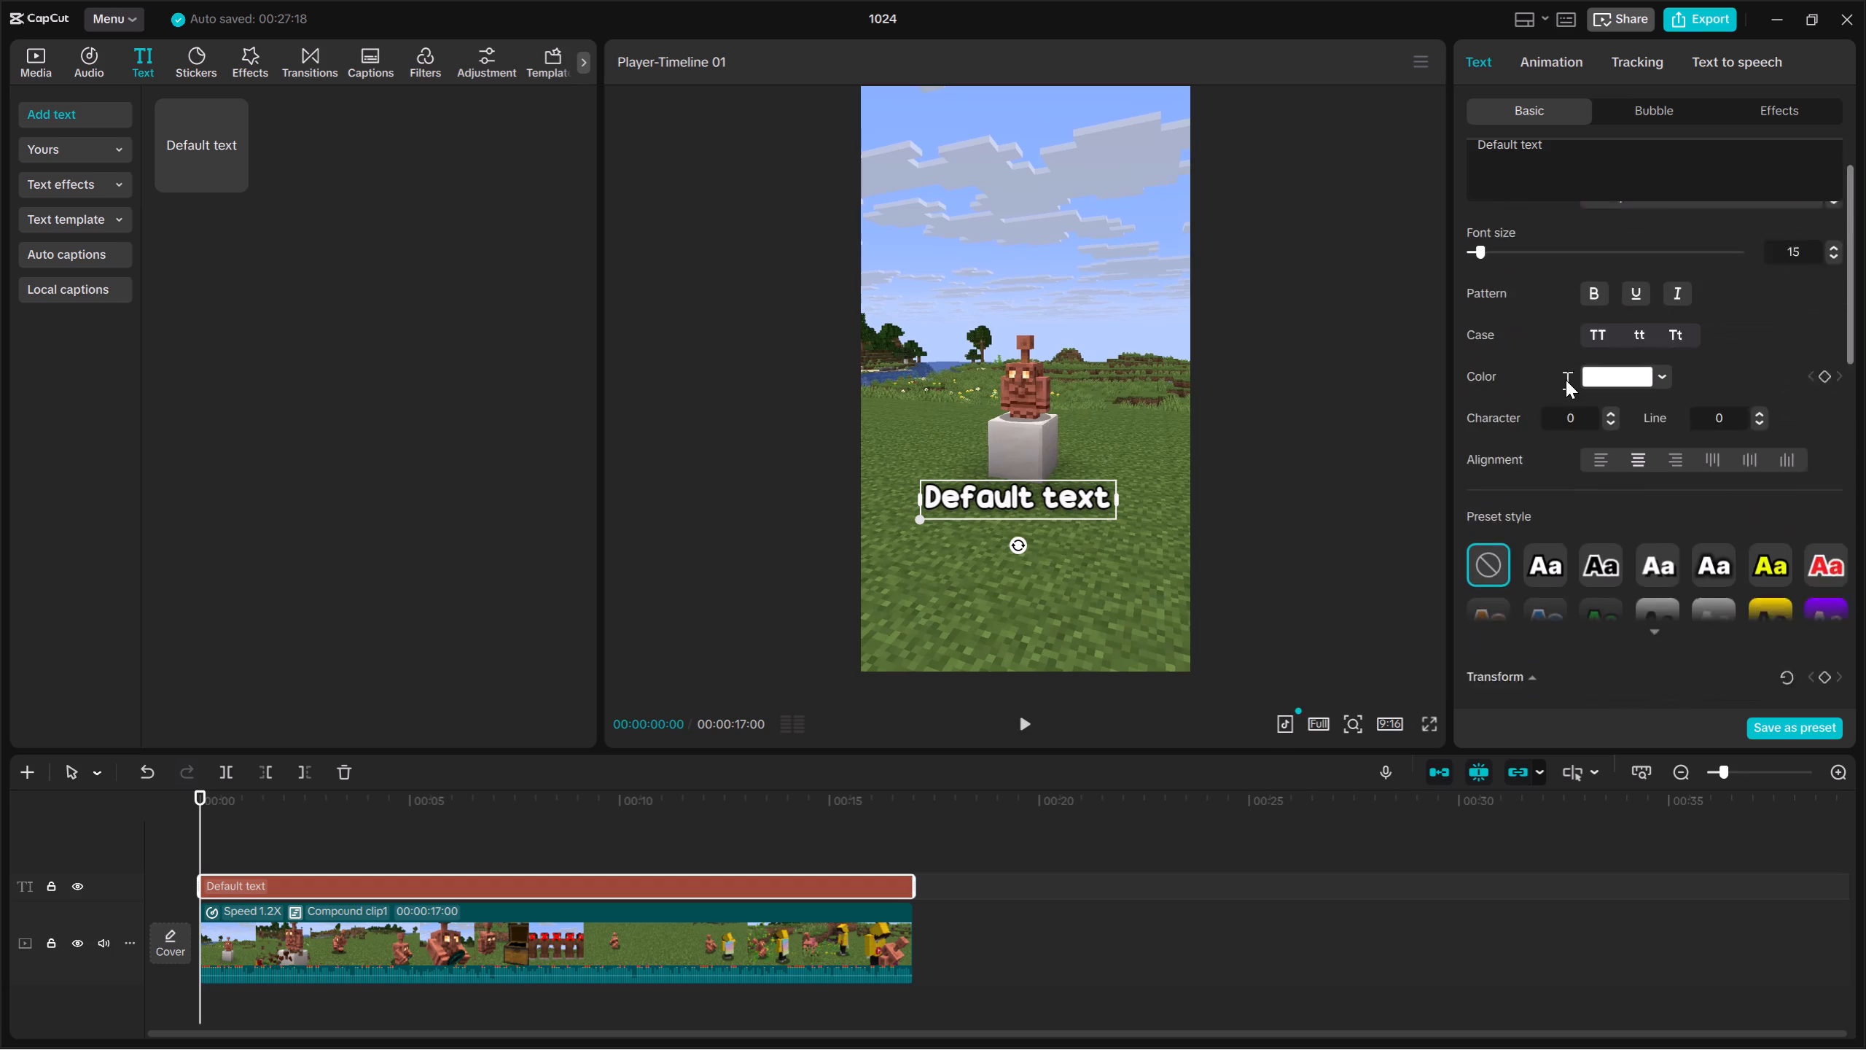
scroll(1566, 380, "up", 5)
scroll(1577, 355, "down", 6)
left_click_drag(917, 518, 931, 516)
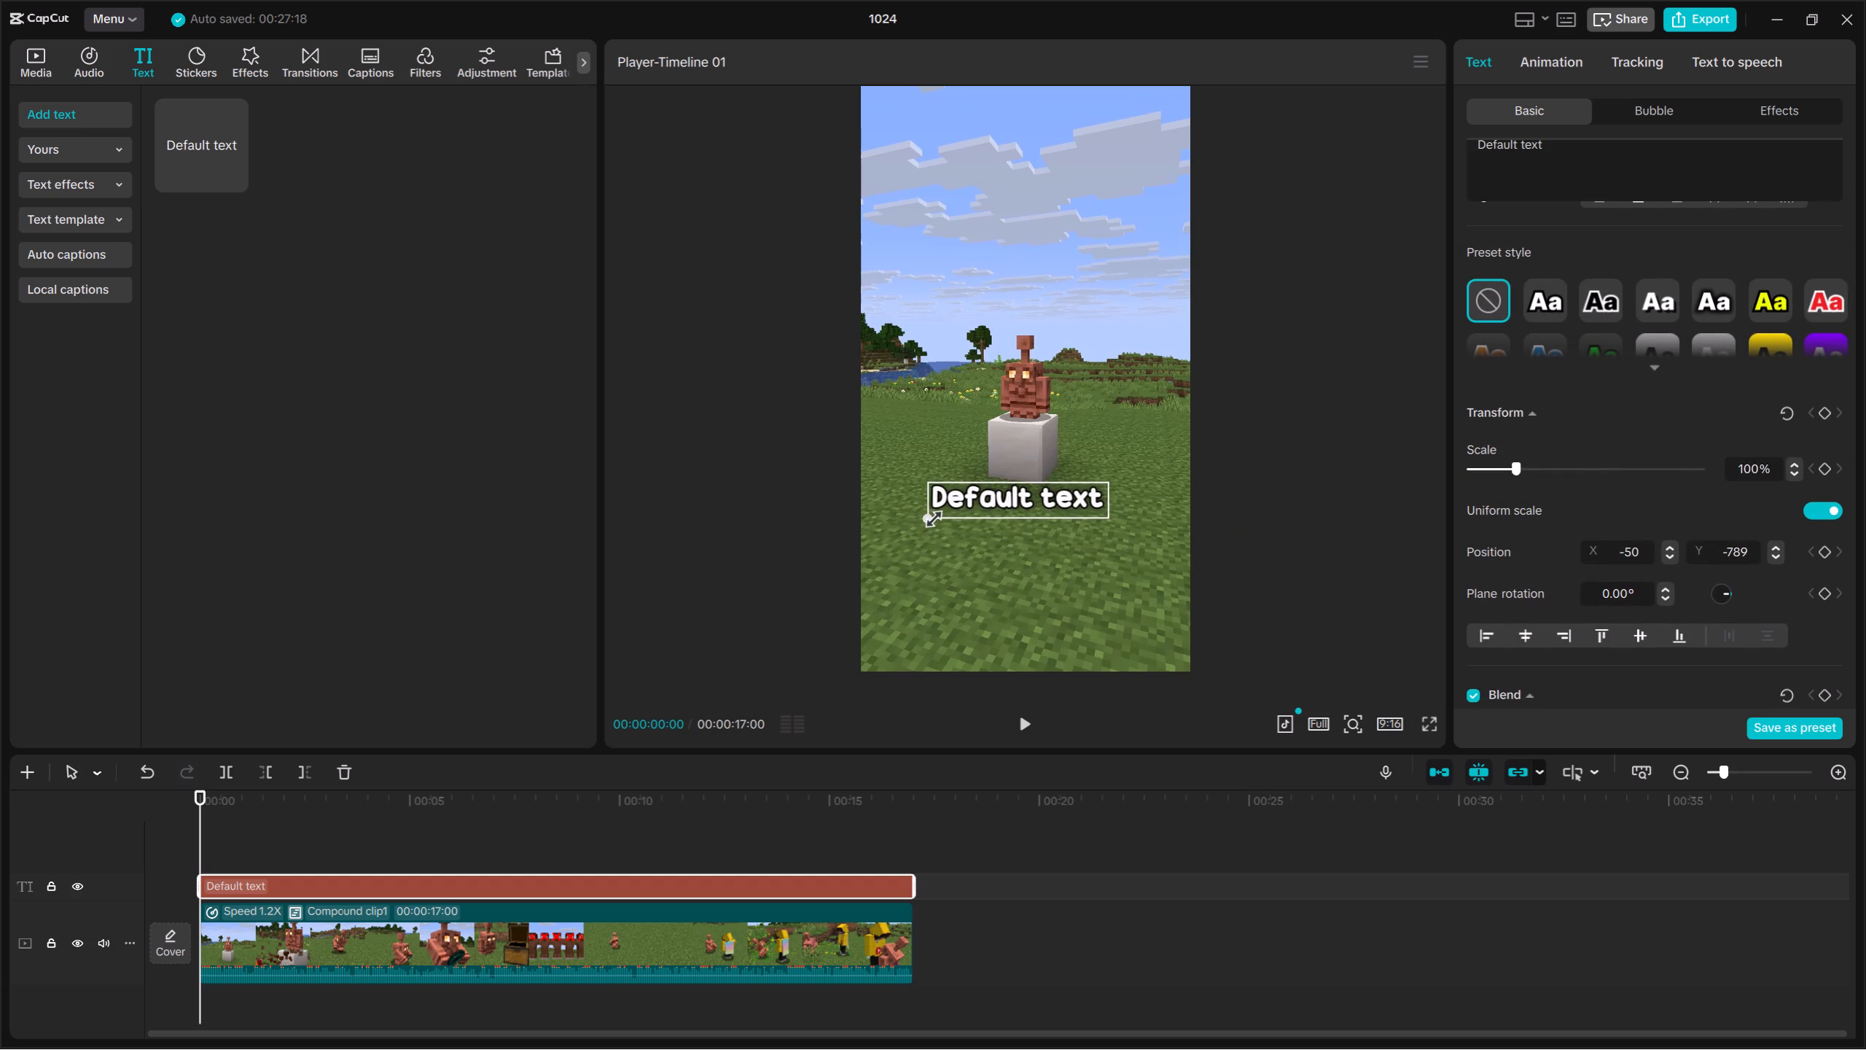
left_click_drag(931, 516, 933, 515)
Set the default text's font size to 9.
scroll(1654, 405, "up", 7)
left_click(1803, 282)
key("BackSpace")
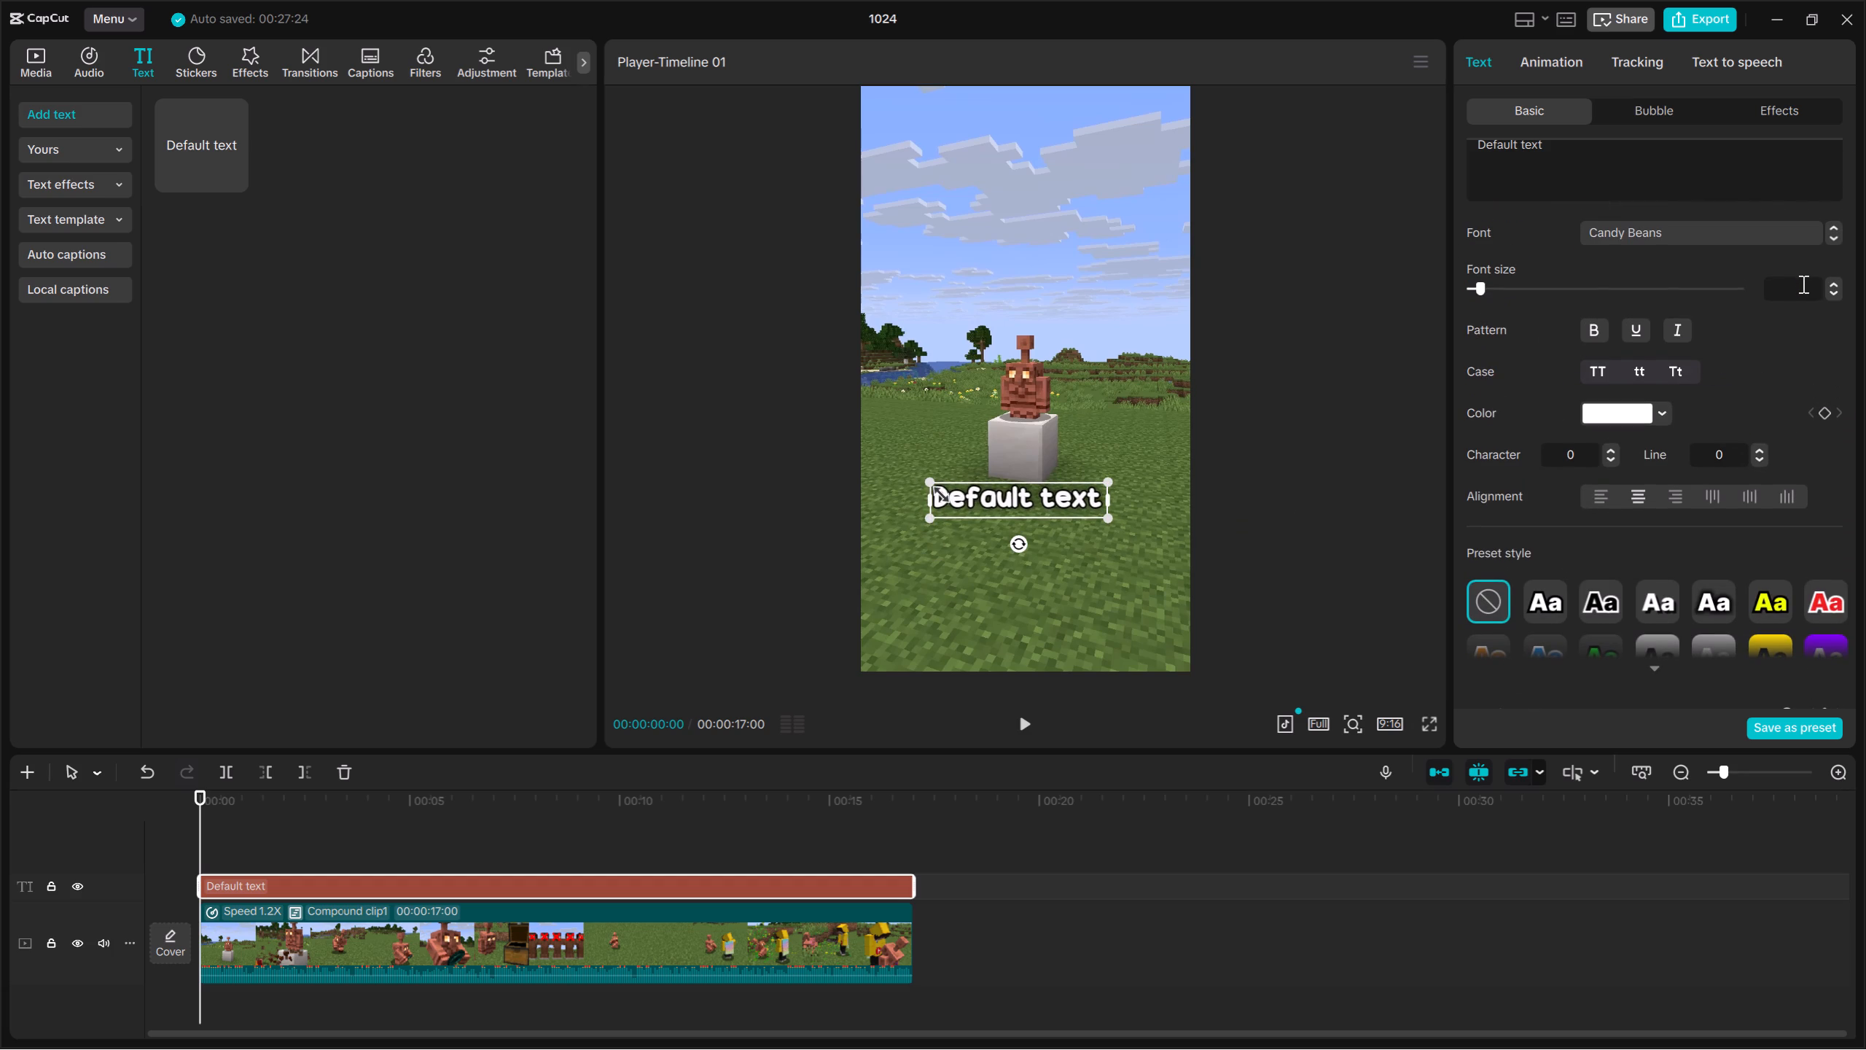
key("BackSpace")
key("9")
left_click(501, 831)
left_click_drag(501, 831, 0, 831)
Set the default text's font size to 12.
left_click(308, 878)
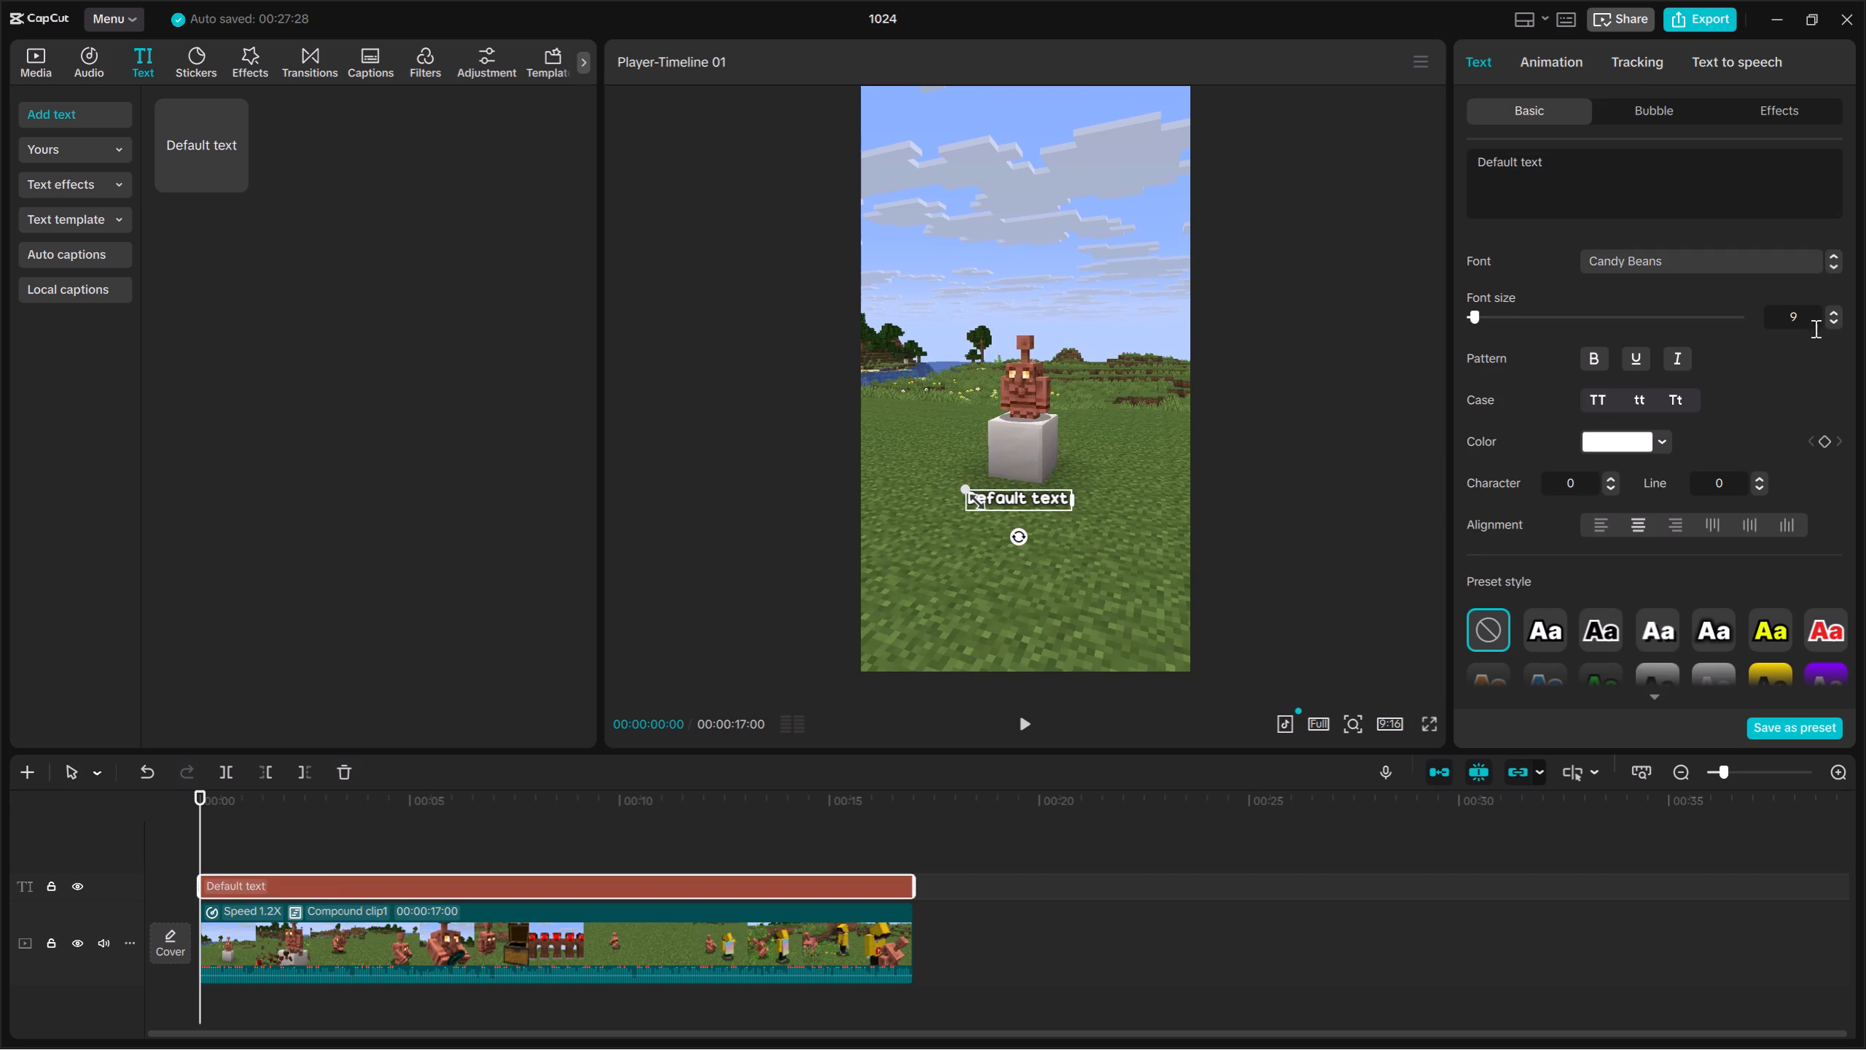
left_click(1814, 318)
key("BackSpace")
key("BackSpace")
key("1")
key("2")
left_click_drag(327, 829, 313, 833)
left_click_drag(312, 833, 0, 839)
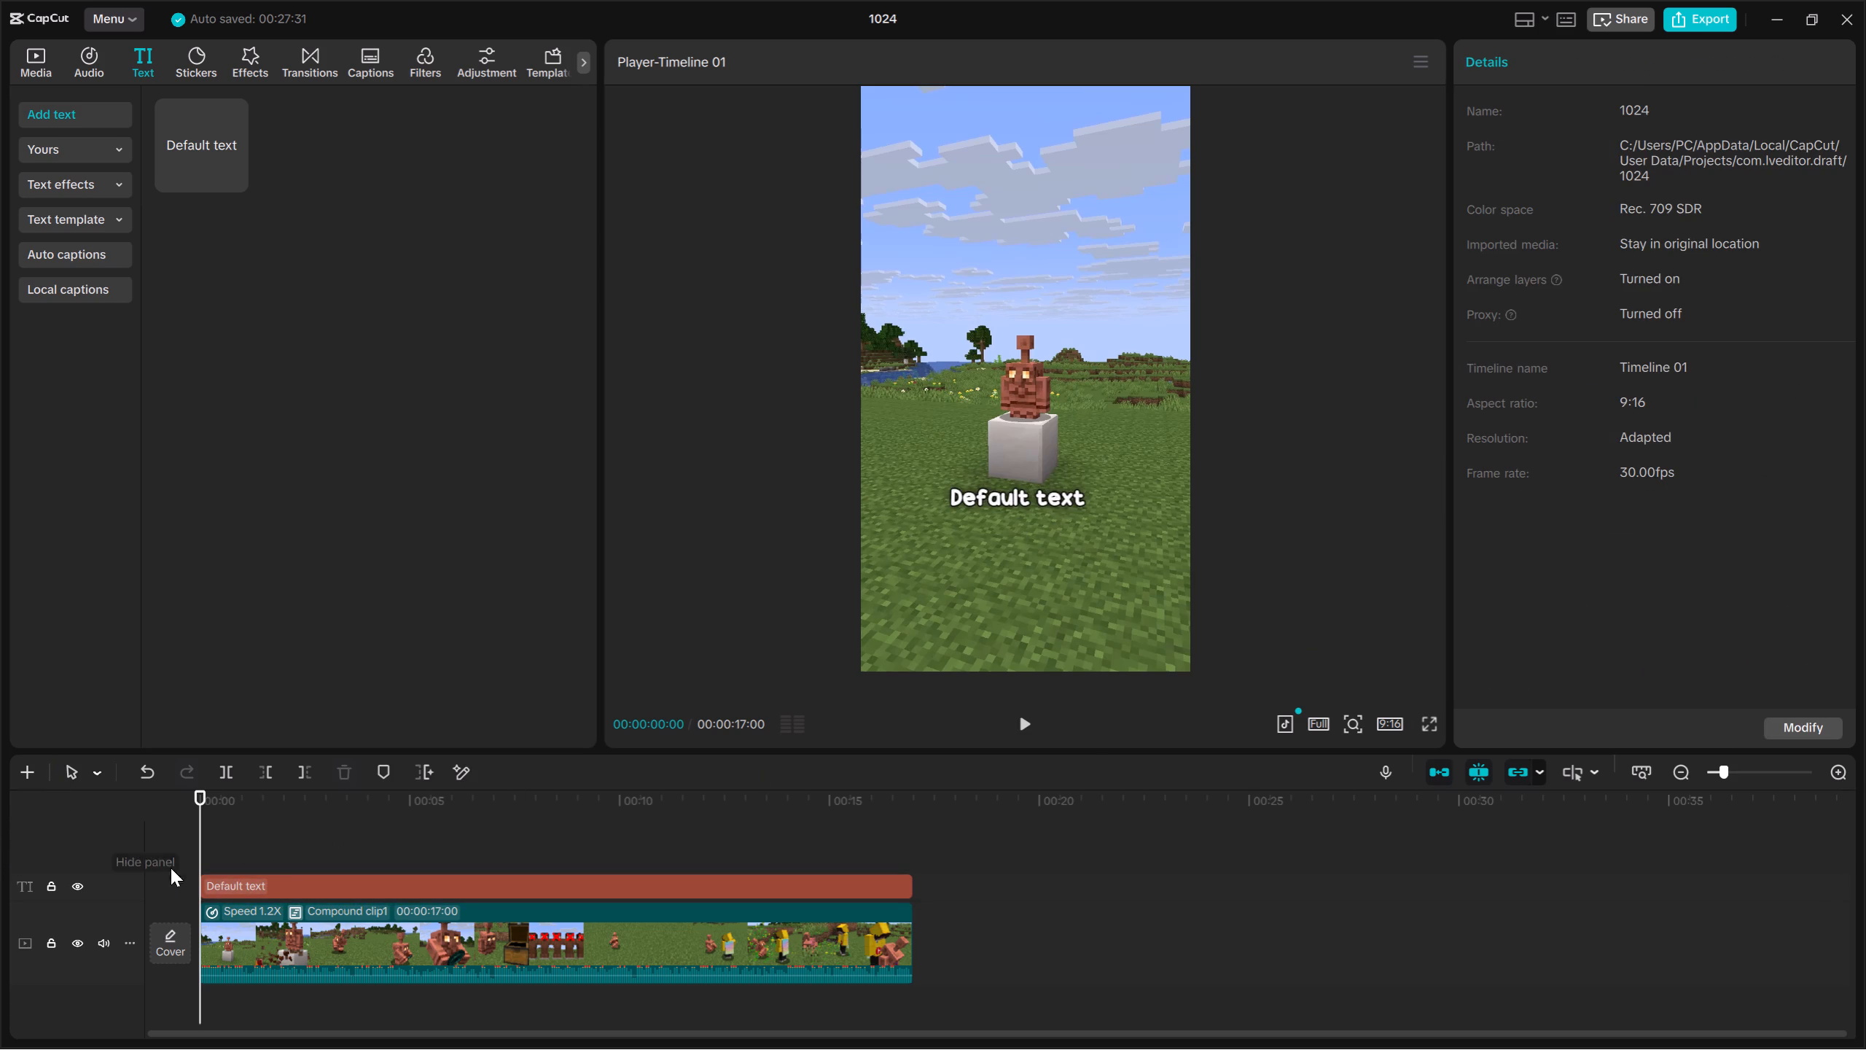
Zoom in on the timeline and replace the overlay's default wording with "Copper Golem".
left_click(312, 890)
scroll(1637, 386, "down", 16)
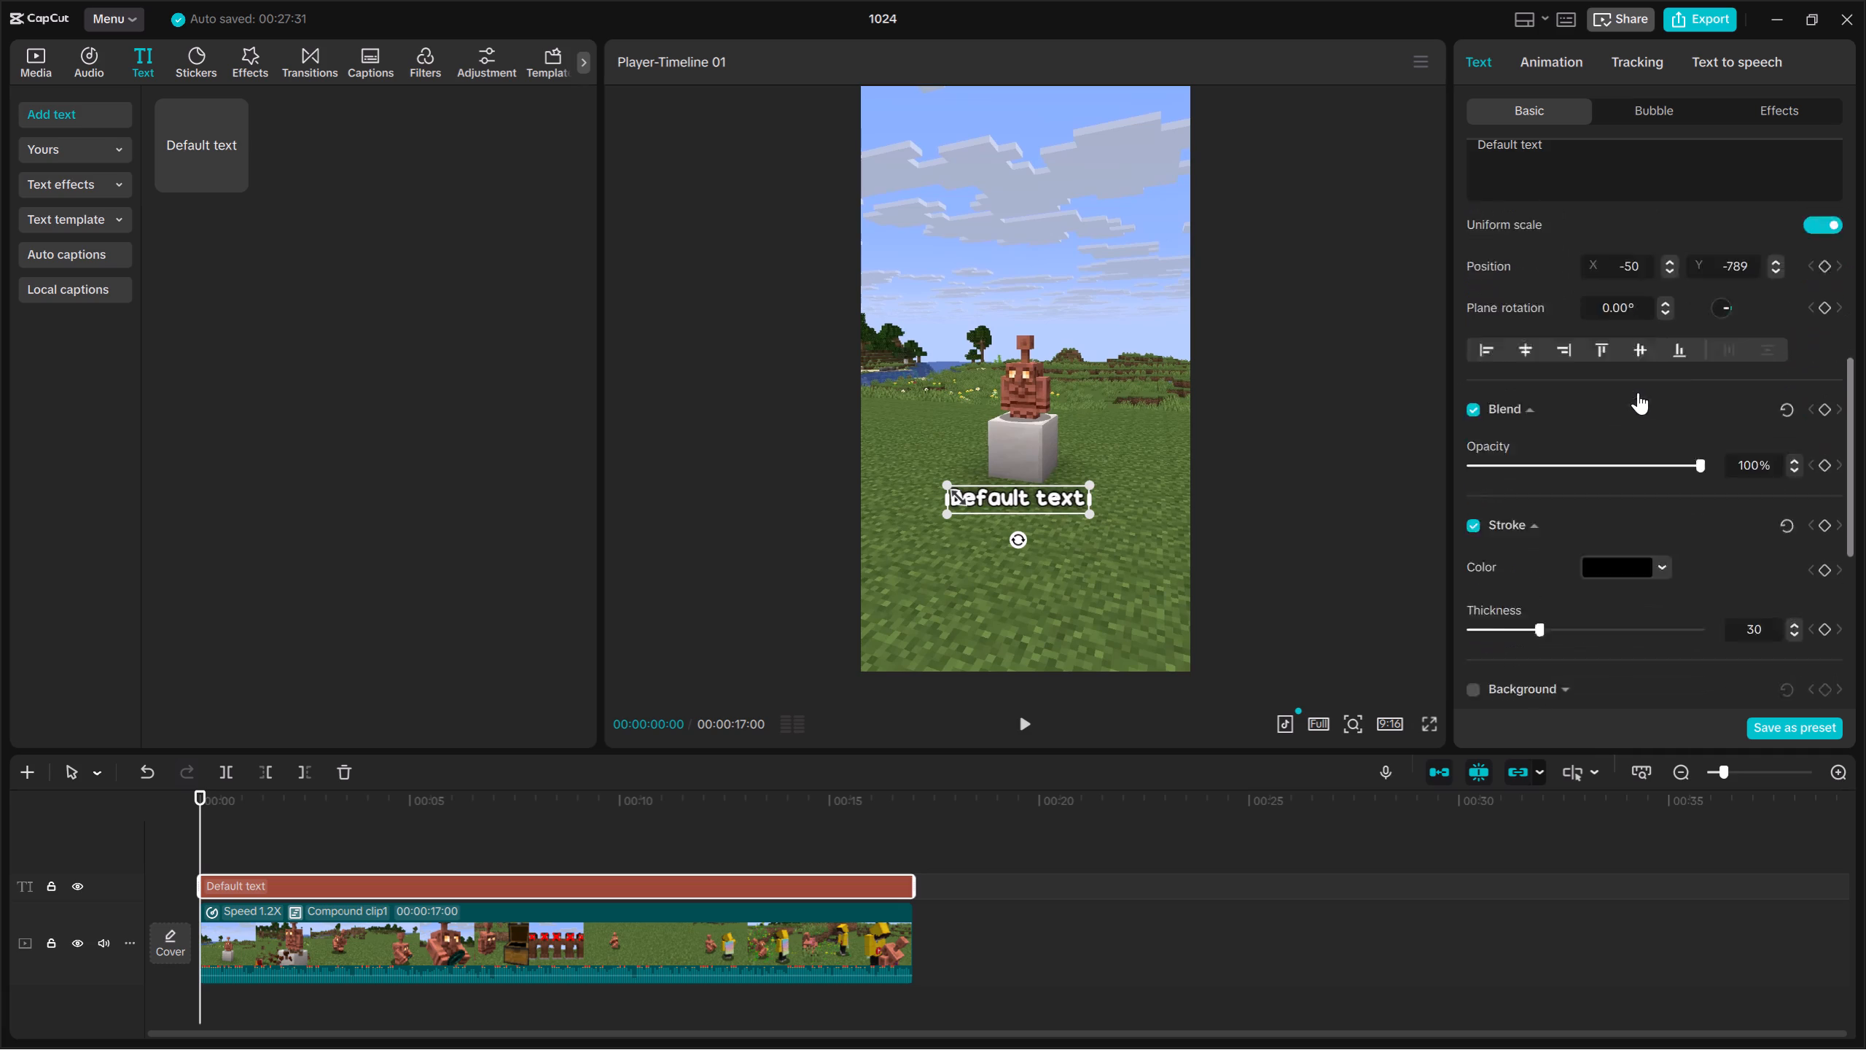
scroll(1638, 392, "down", 8)
scroll(1439, 416, "down", 7)
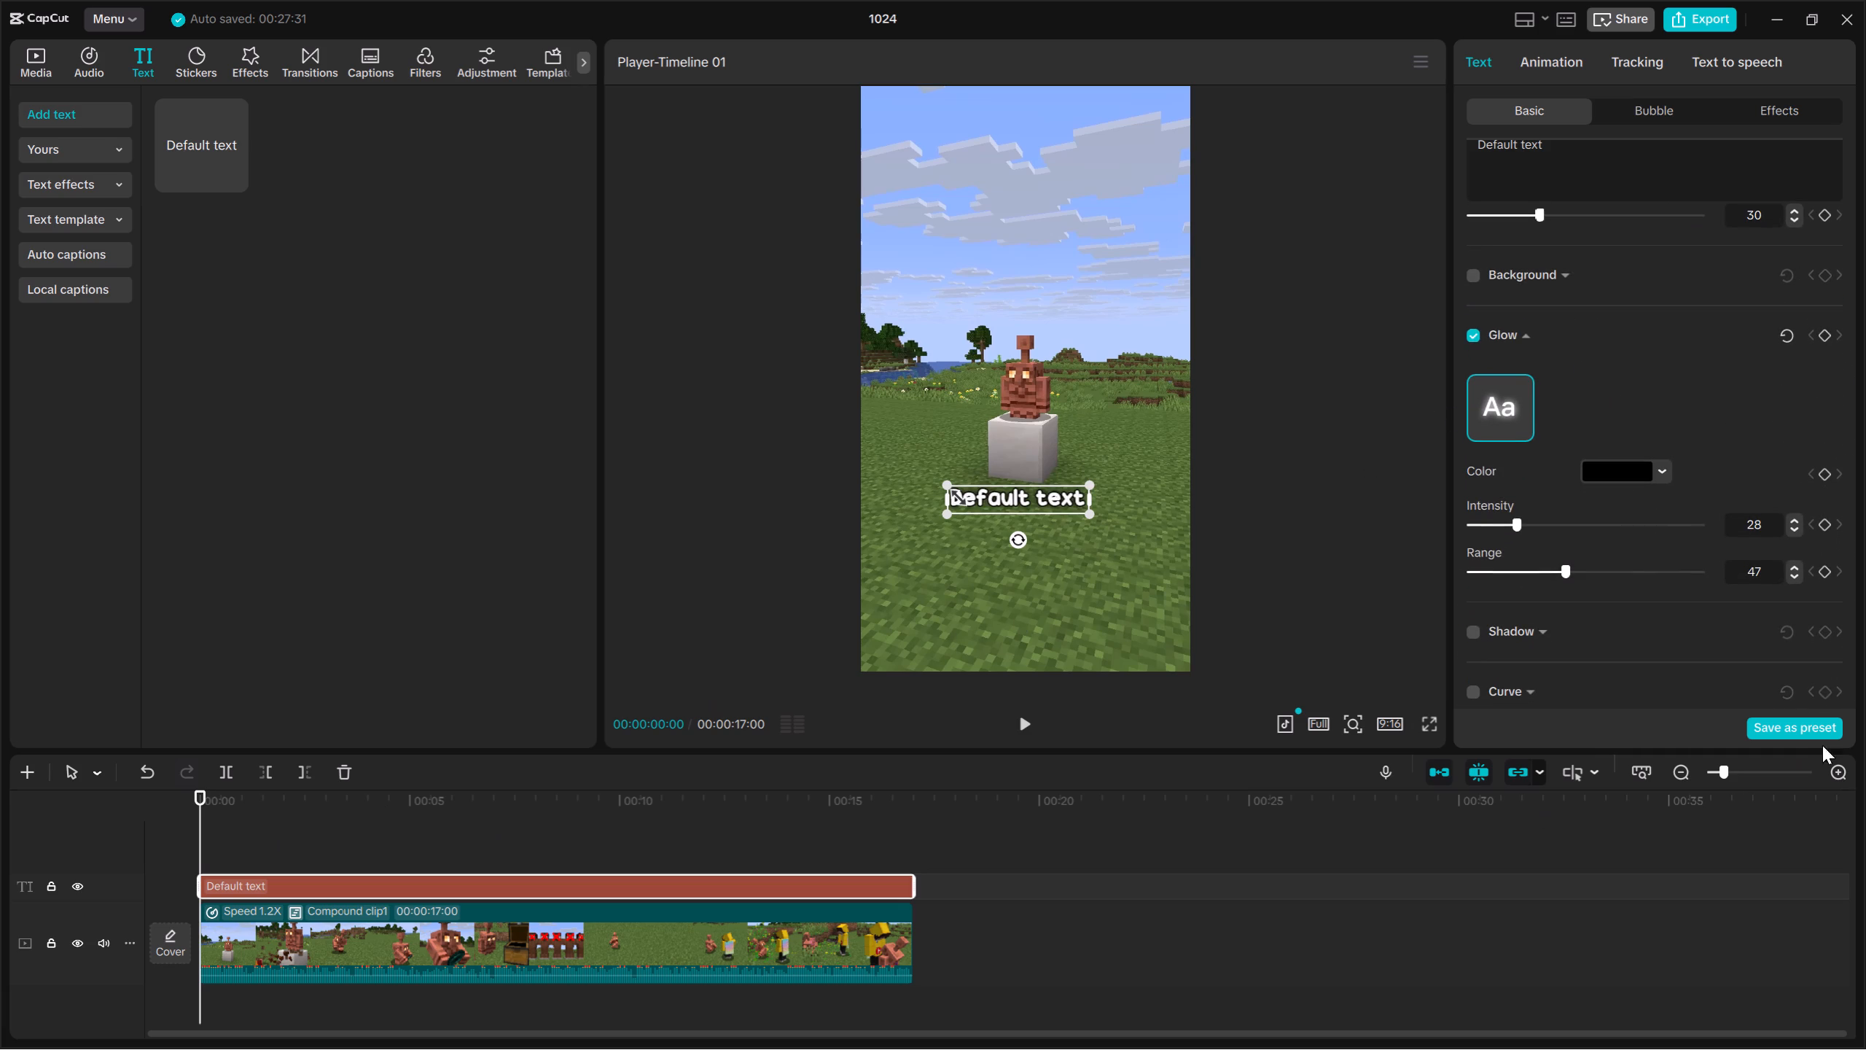
triple_click(1834, 777)
key("space")
key("space")
scroll(1627, 296, "up", 8)
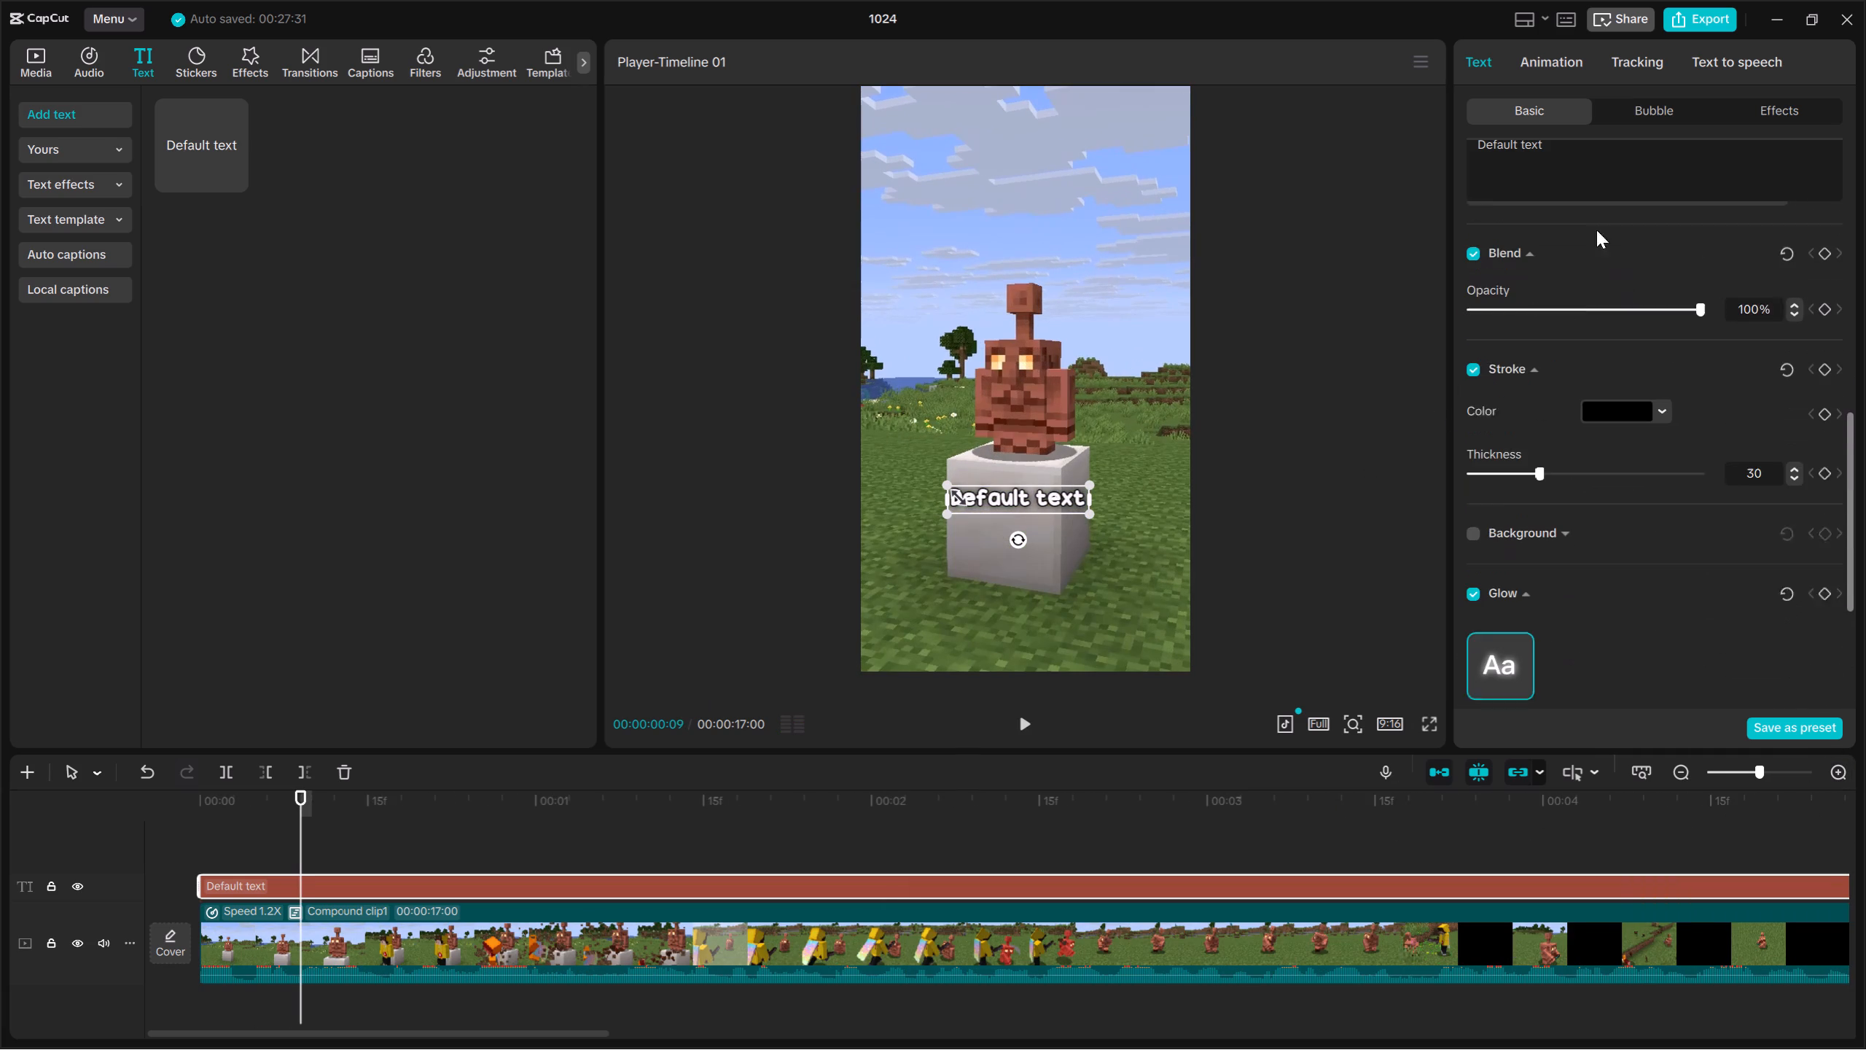
left_click_drag(1568, 164, 1442, 139)
key("BackSpace")
type("Copper Golem")
Split the "Copper Golem" text at 00:00:00:16 and change the second segment's wording to "Tume Mar".
left_click(230, 777)
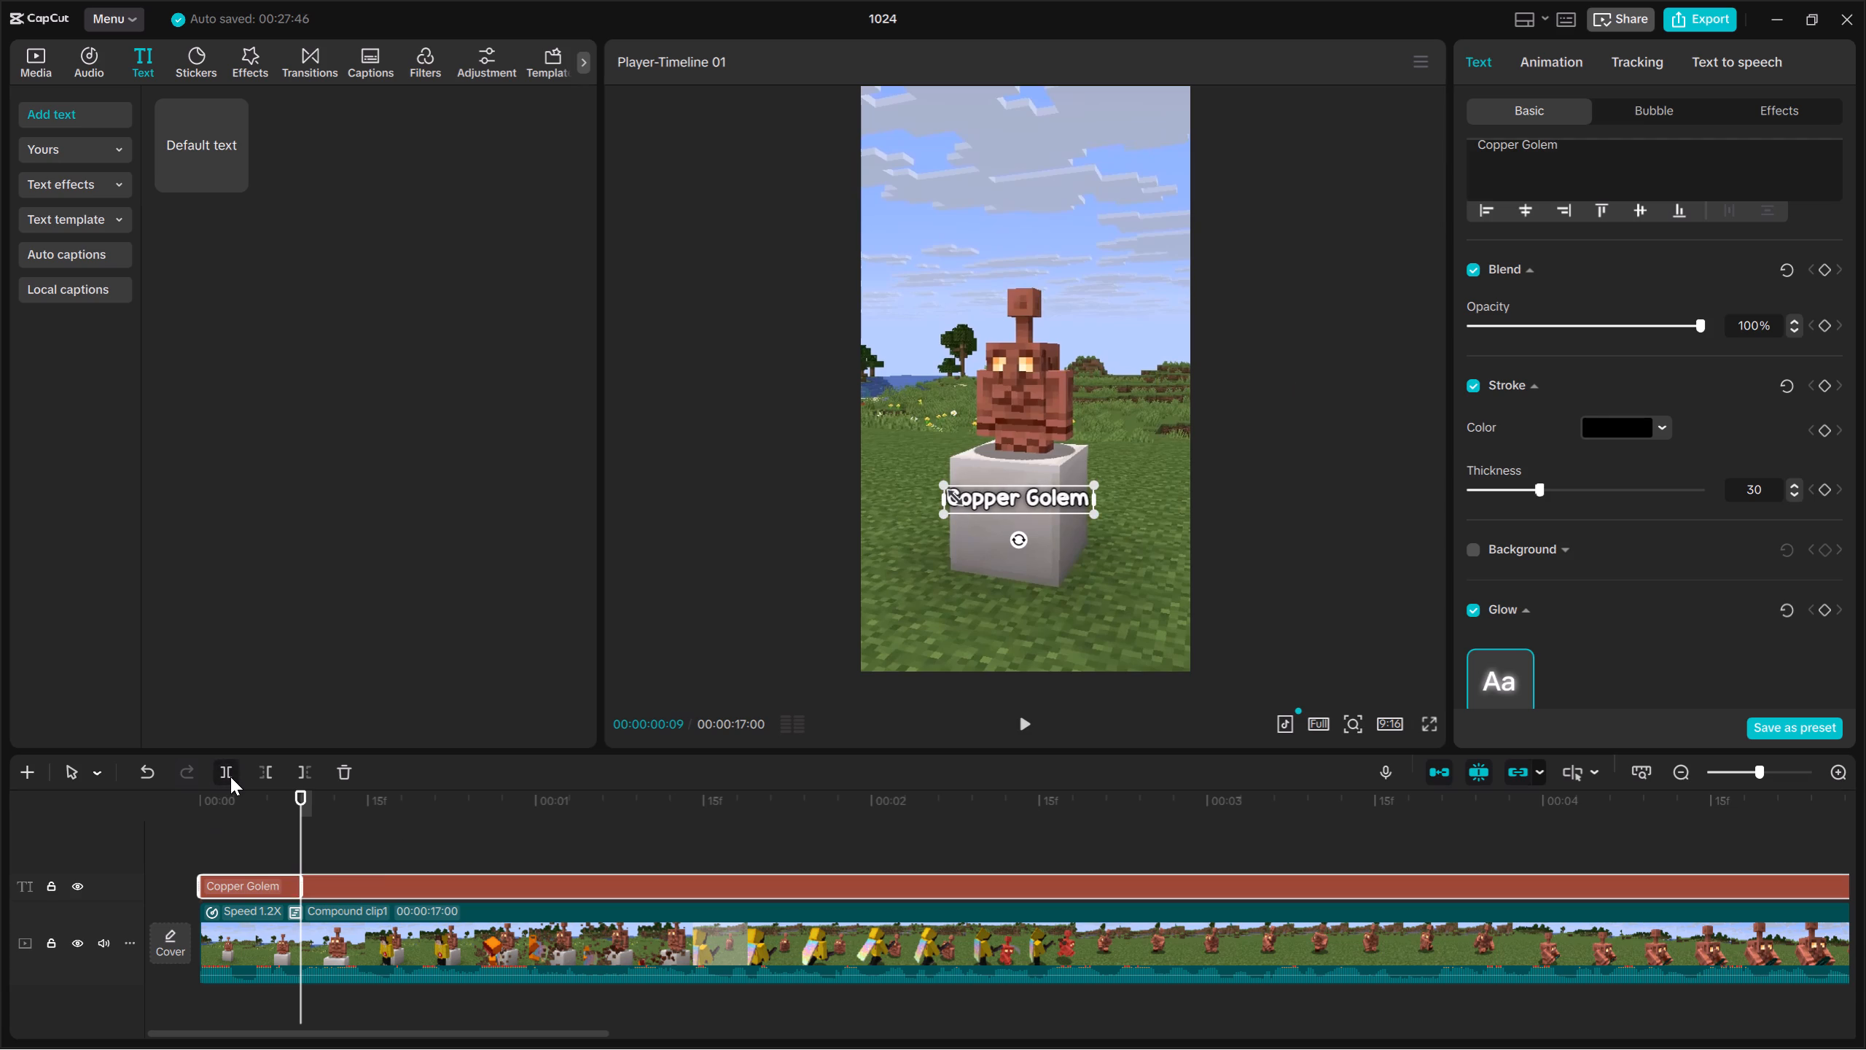
key("space")
key("space")
left_click(149, 777)
left_click(227, 774)
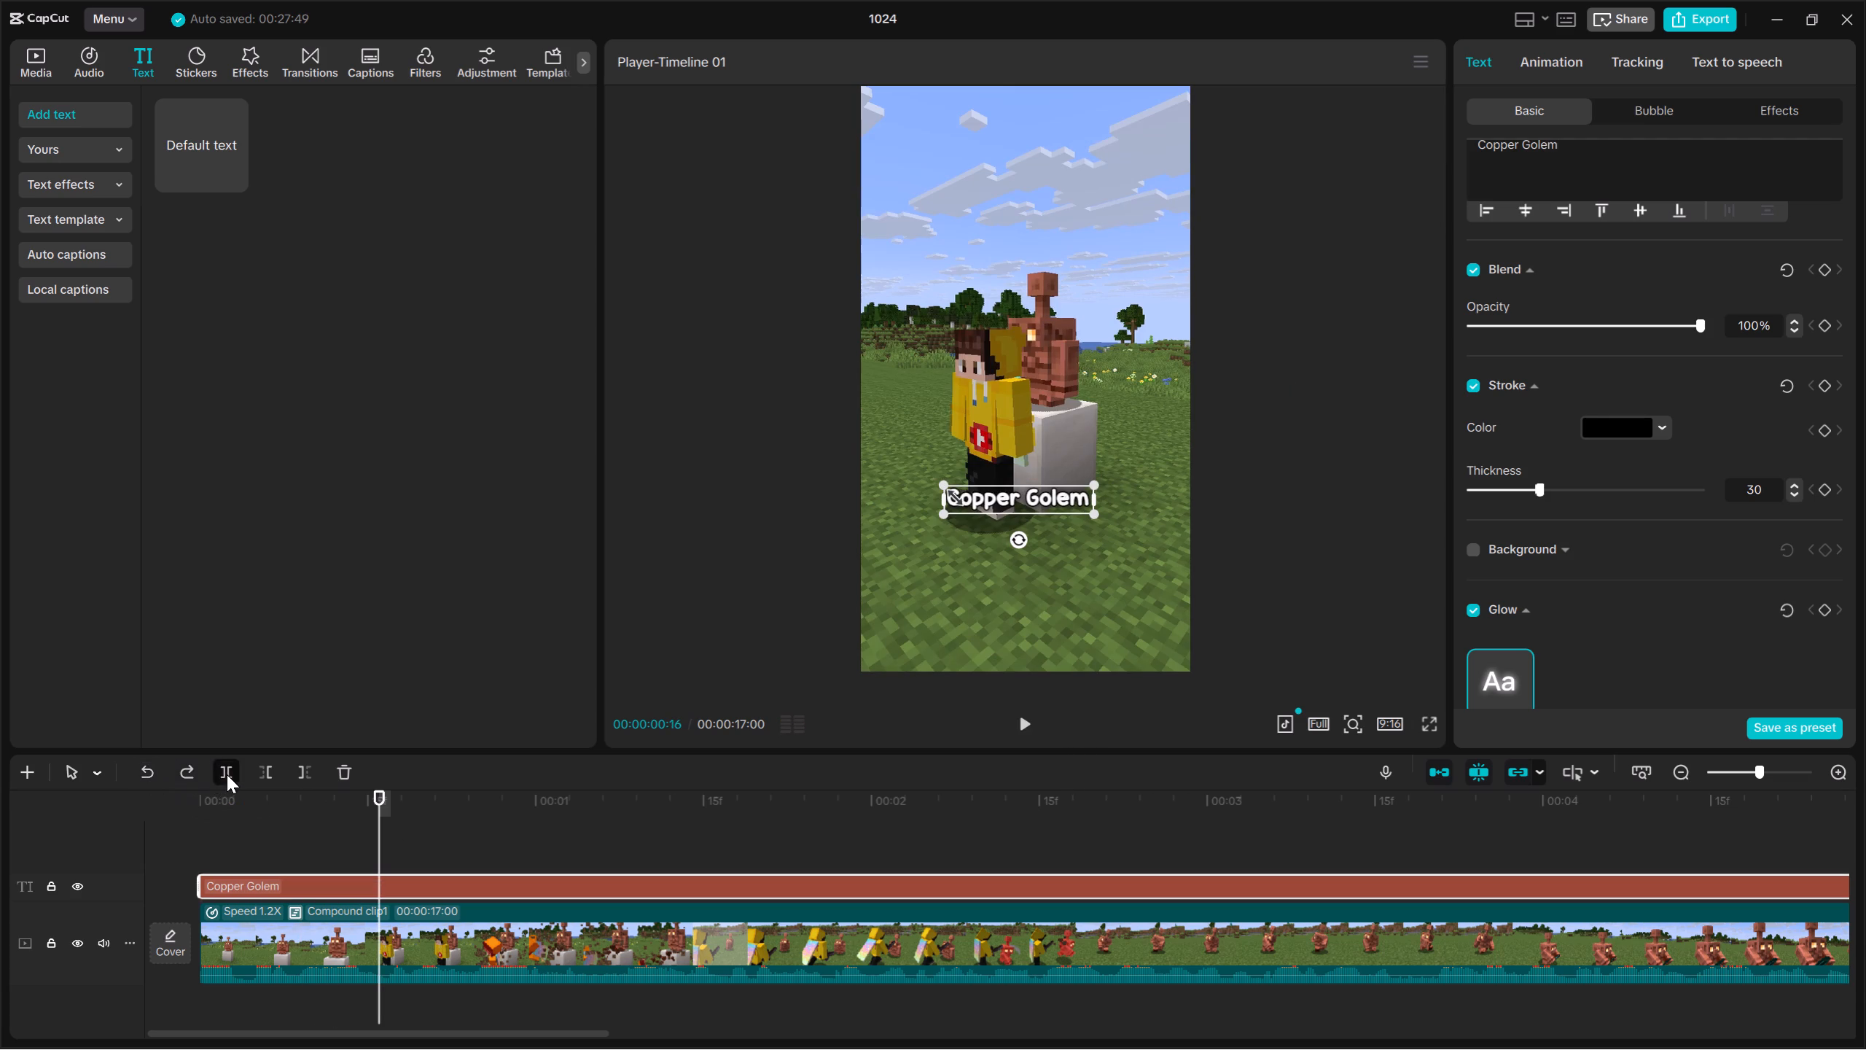
key("space")
key("space")
left_click_drag(1595, 168, 1413, 147)
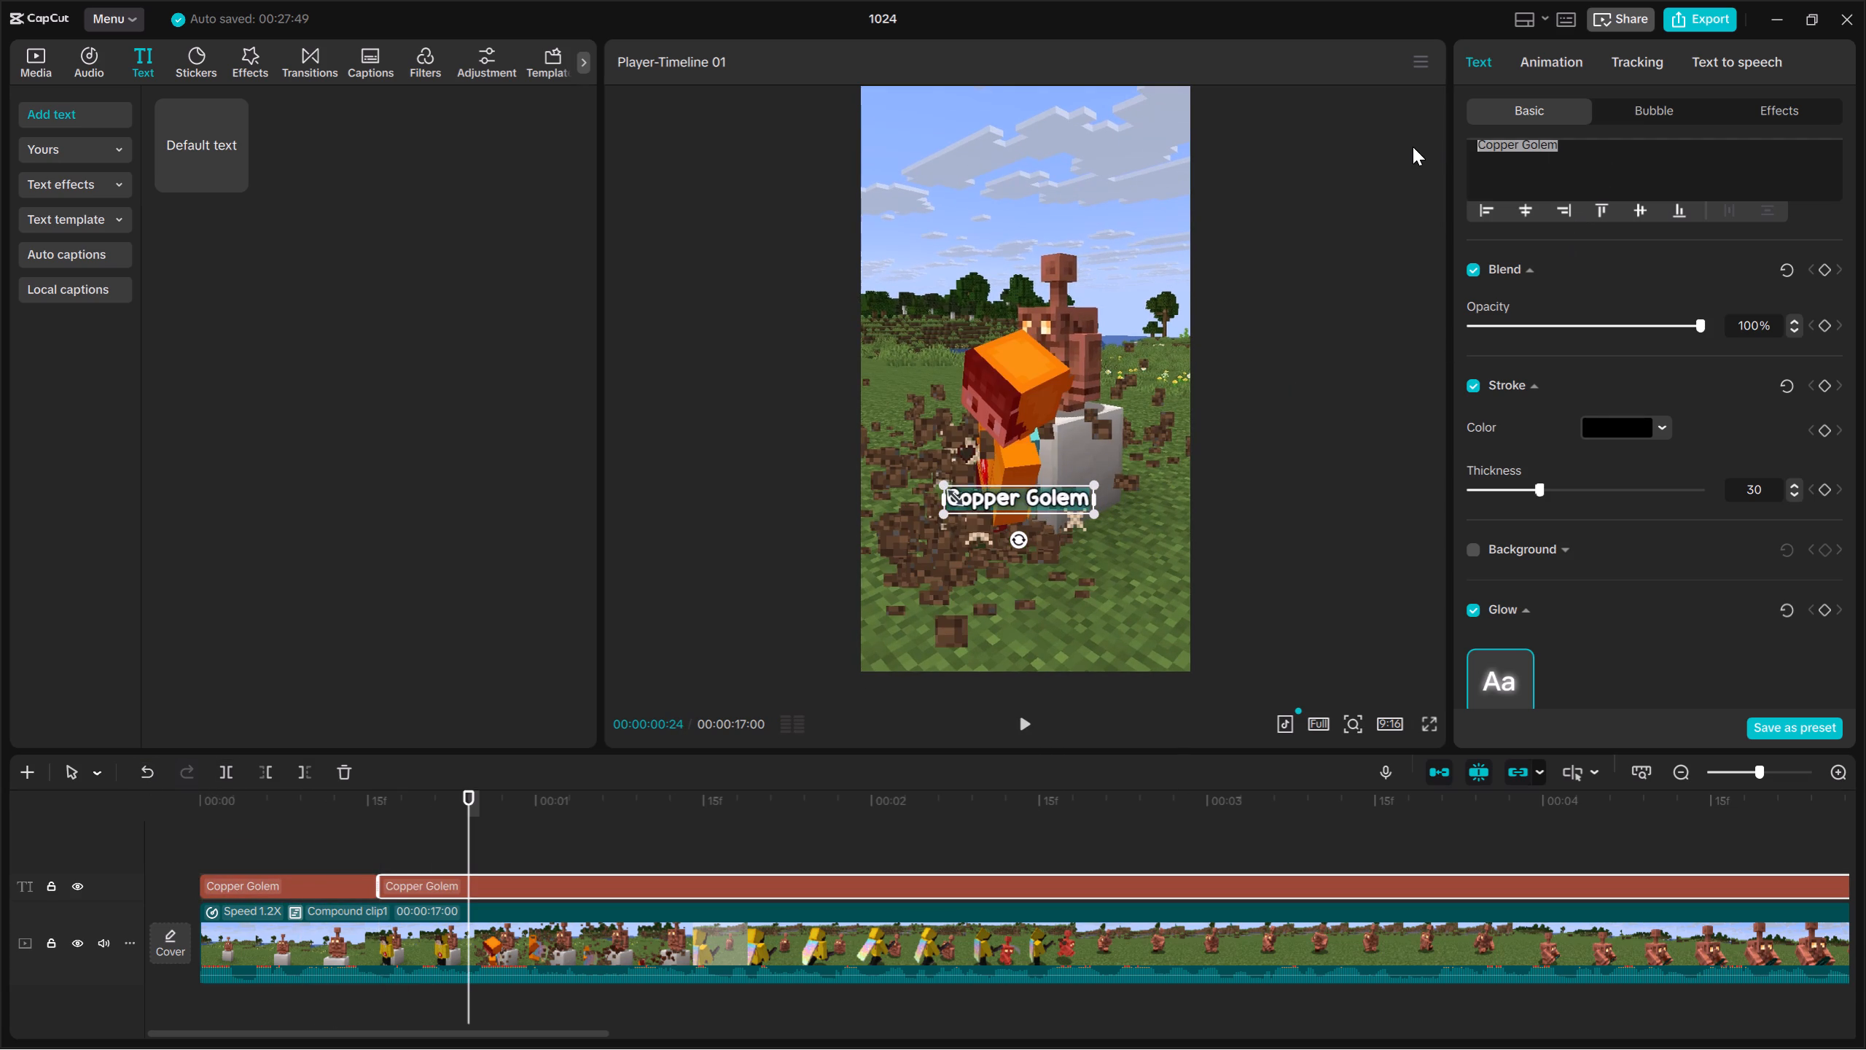
key("BackSpace")
type("Tume Mar S")
key("BackSpace")
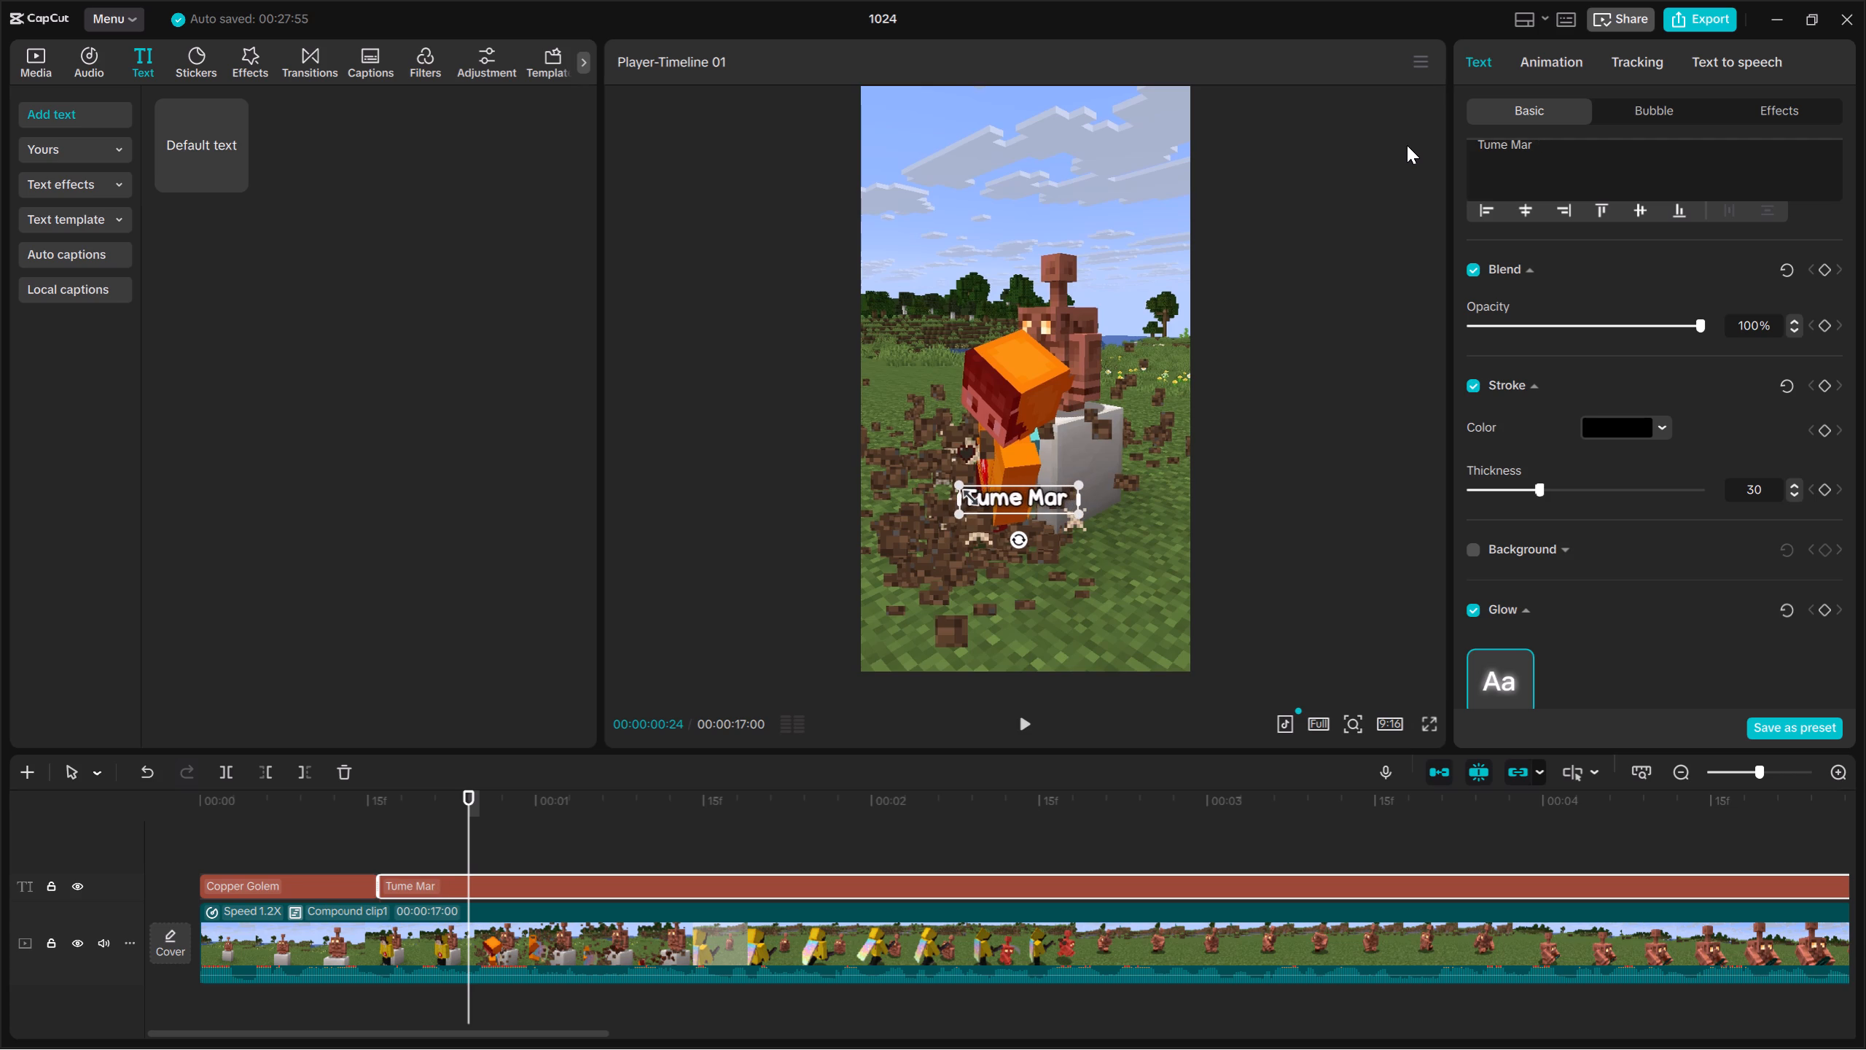
key("BackSpace")
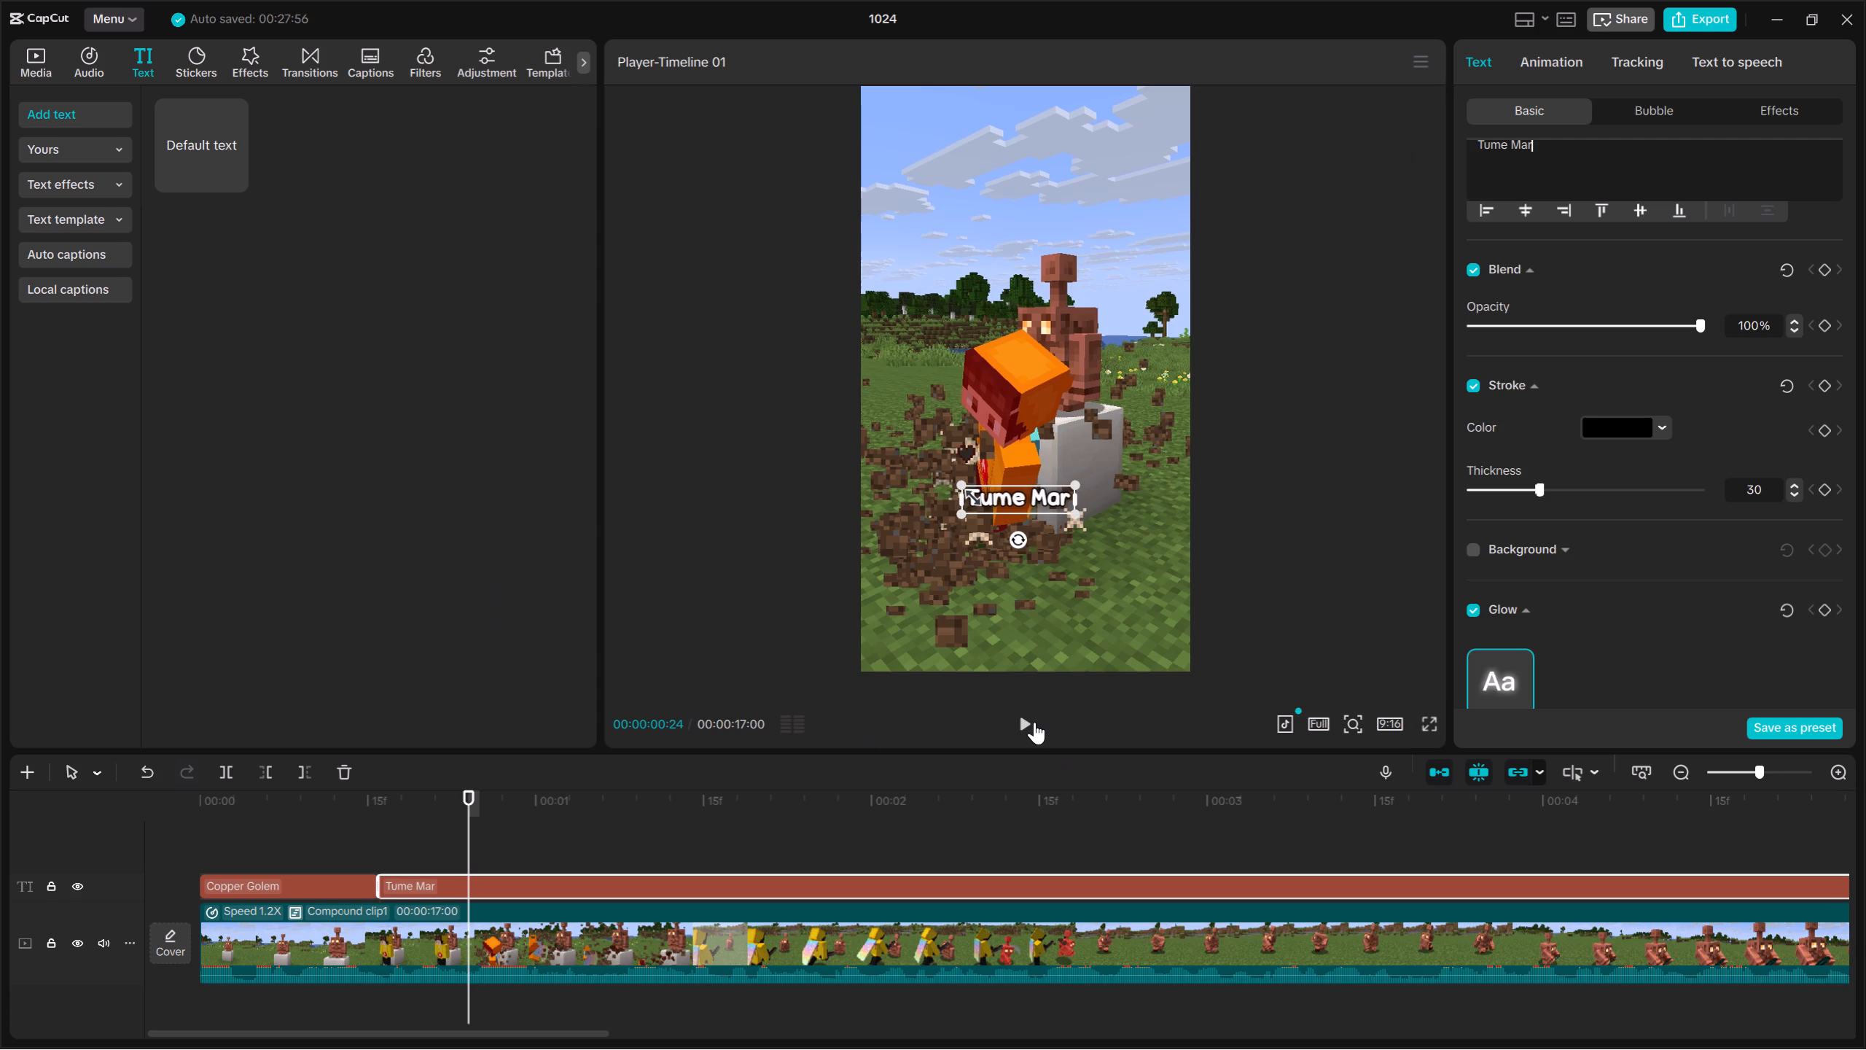
Split the "Tume Mar" text at 00:00:01:01 and change the new segment's wording to "Skta hai".
double_click(1034, 722)
double_click(1032, 723)
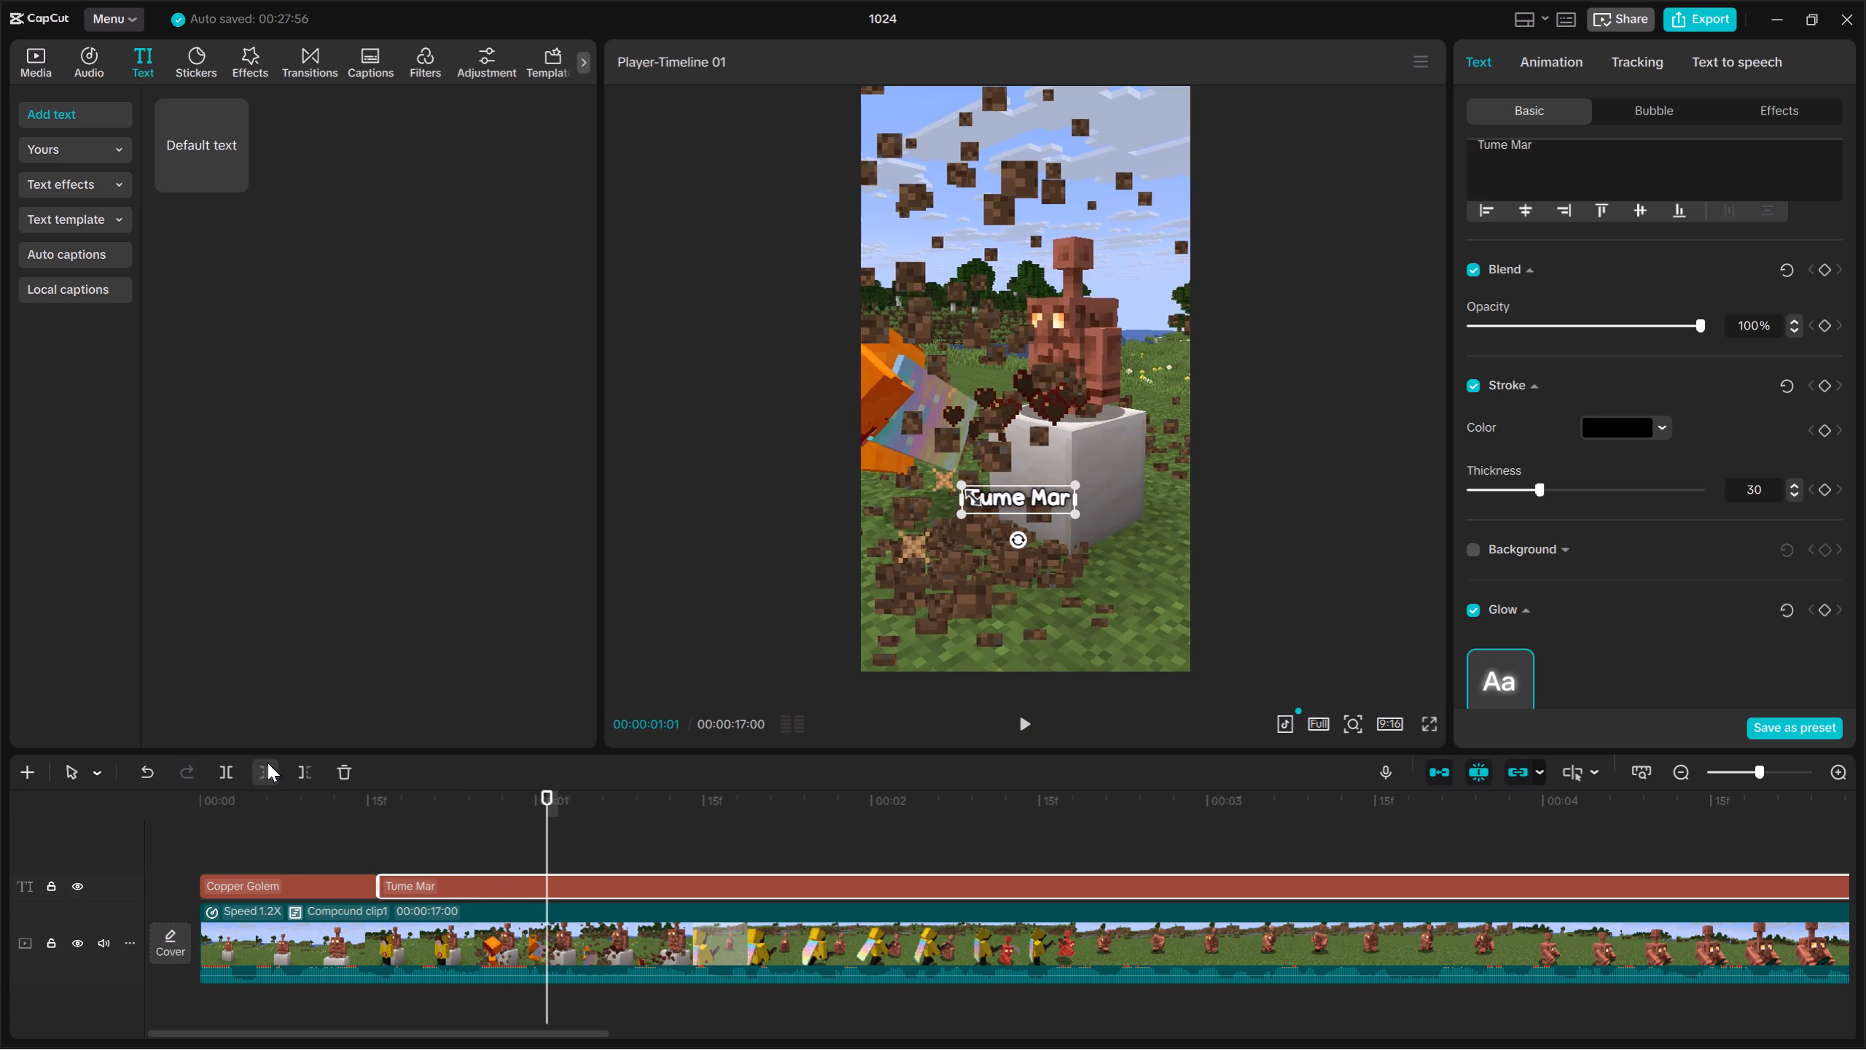
left_click(235, 776)
left_click_drag(1620, 139, 1469, 145)
left_click_drag(1569, 152, 1400, 139)
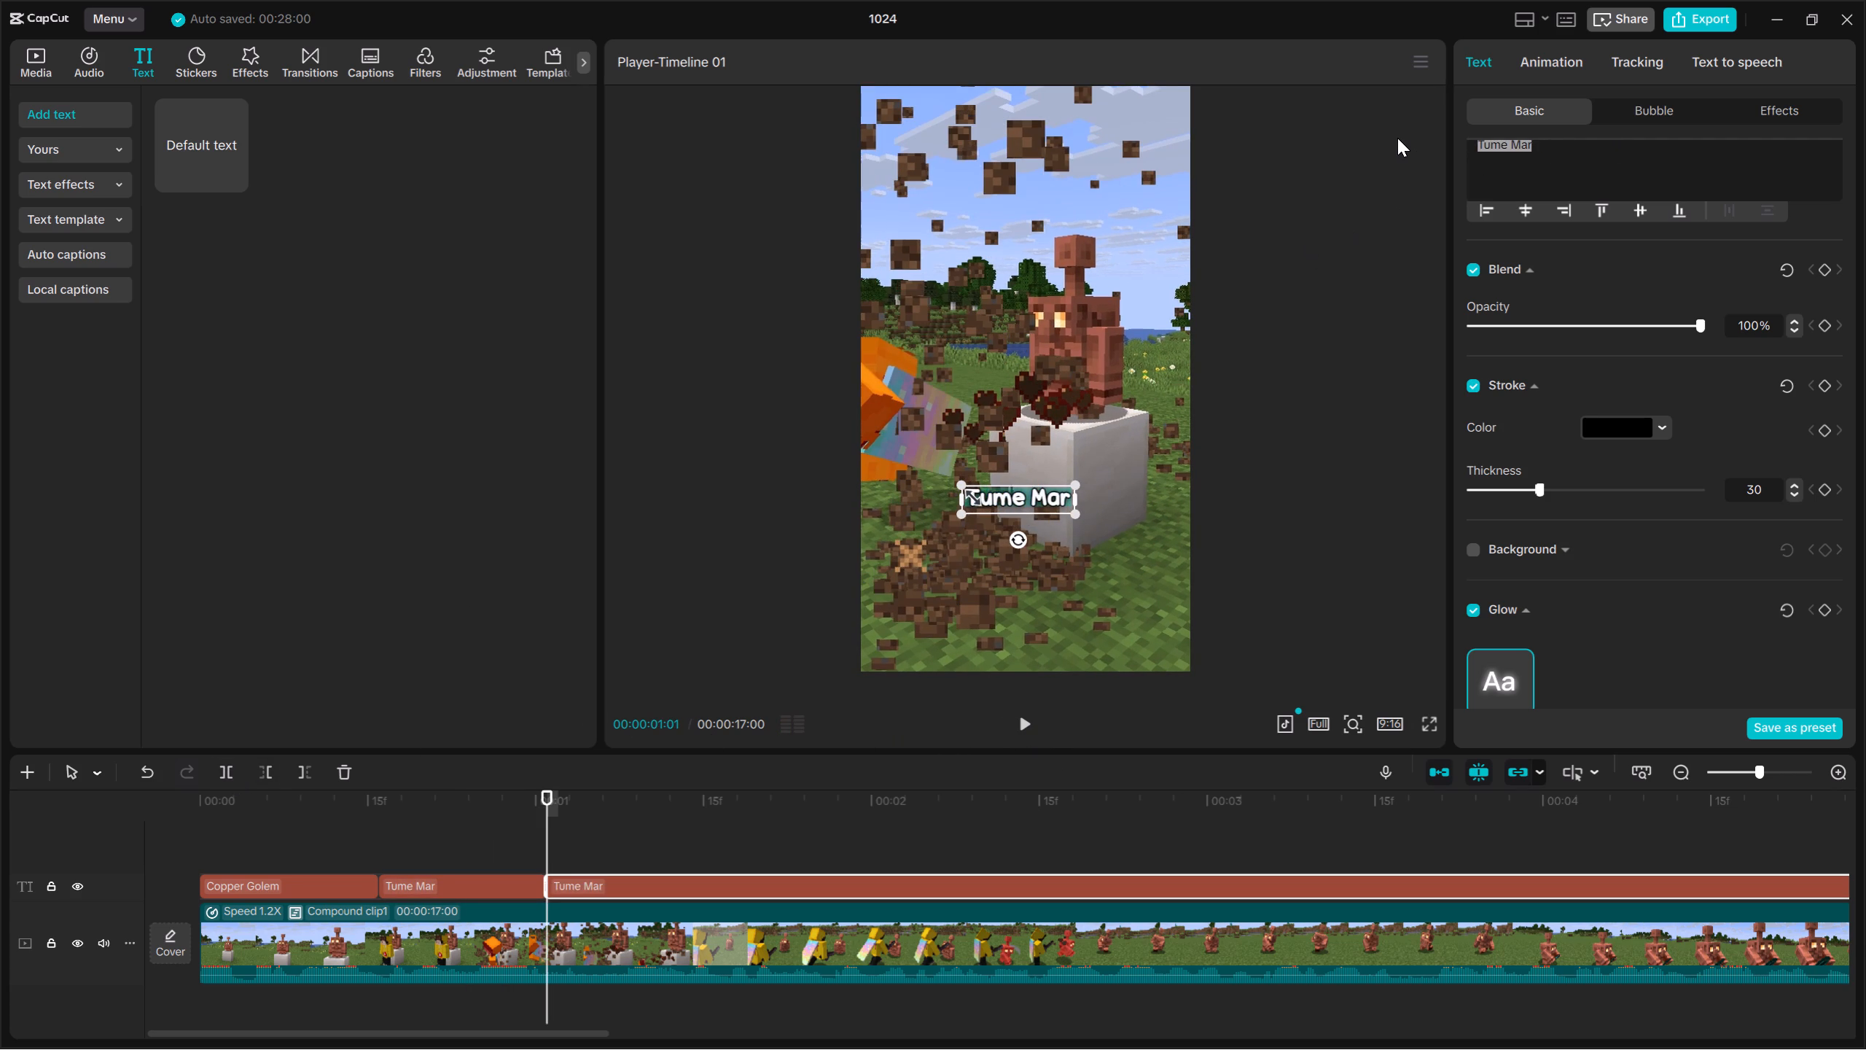
key("BackSpace")
type("Skta hai")
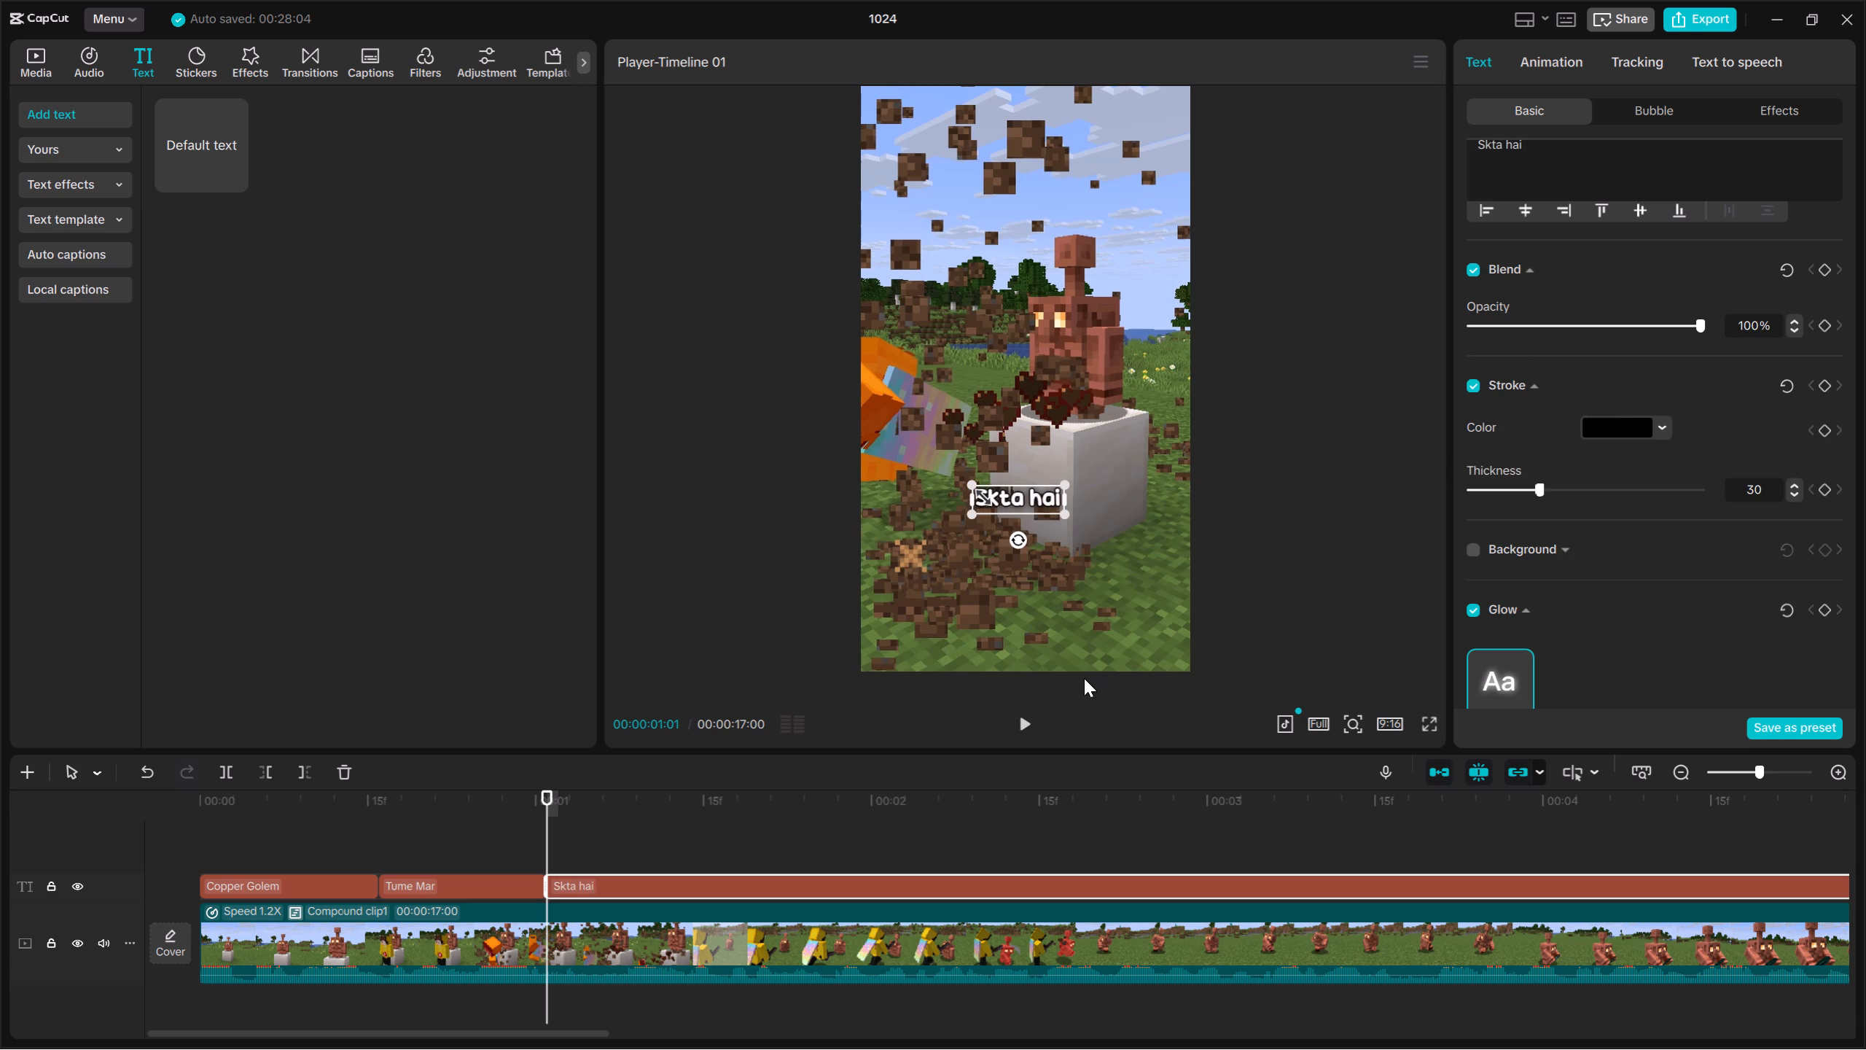
Split the "Skta hai" text at 00:00:01:11 and change the new segment's wording to "Jab Bhi".
triple_click(1034, 725)
left_click(1034, 725)
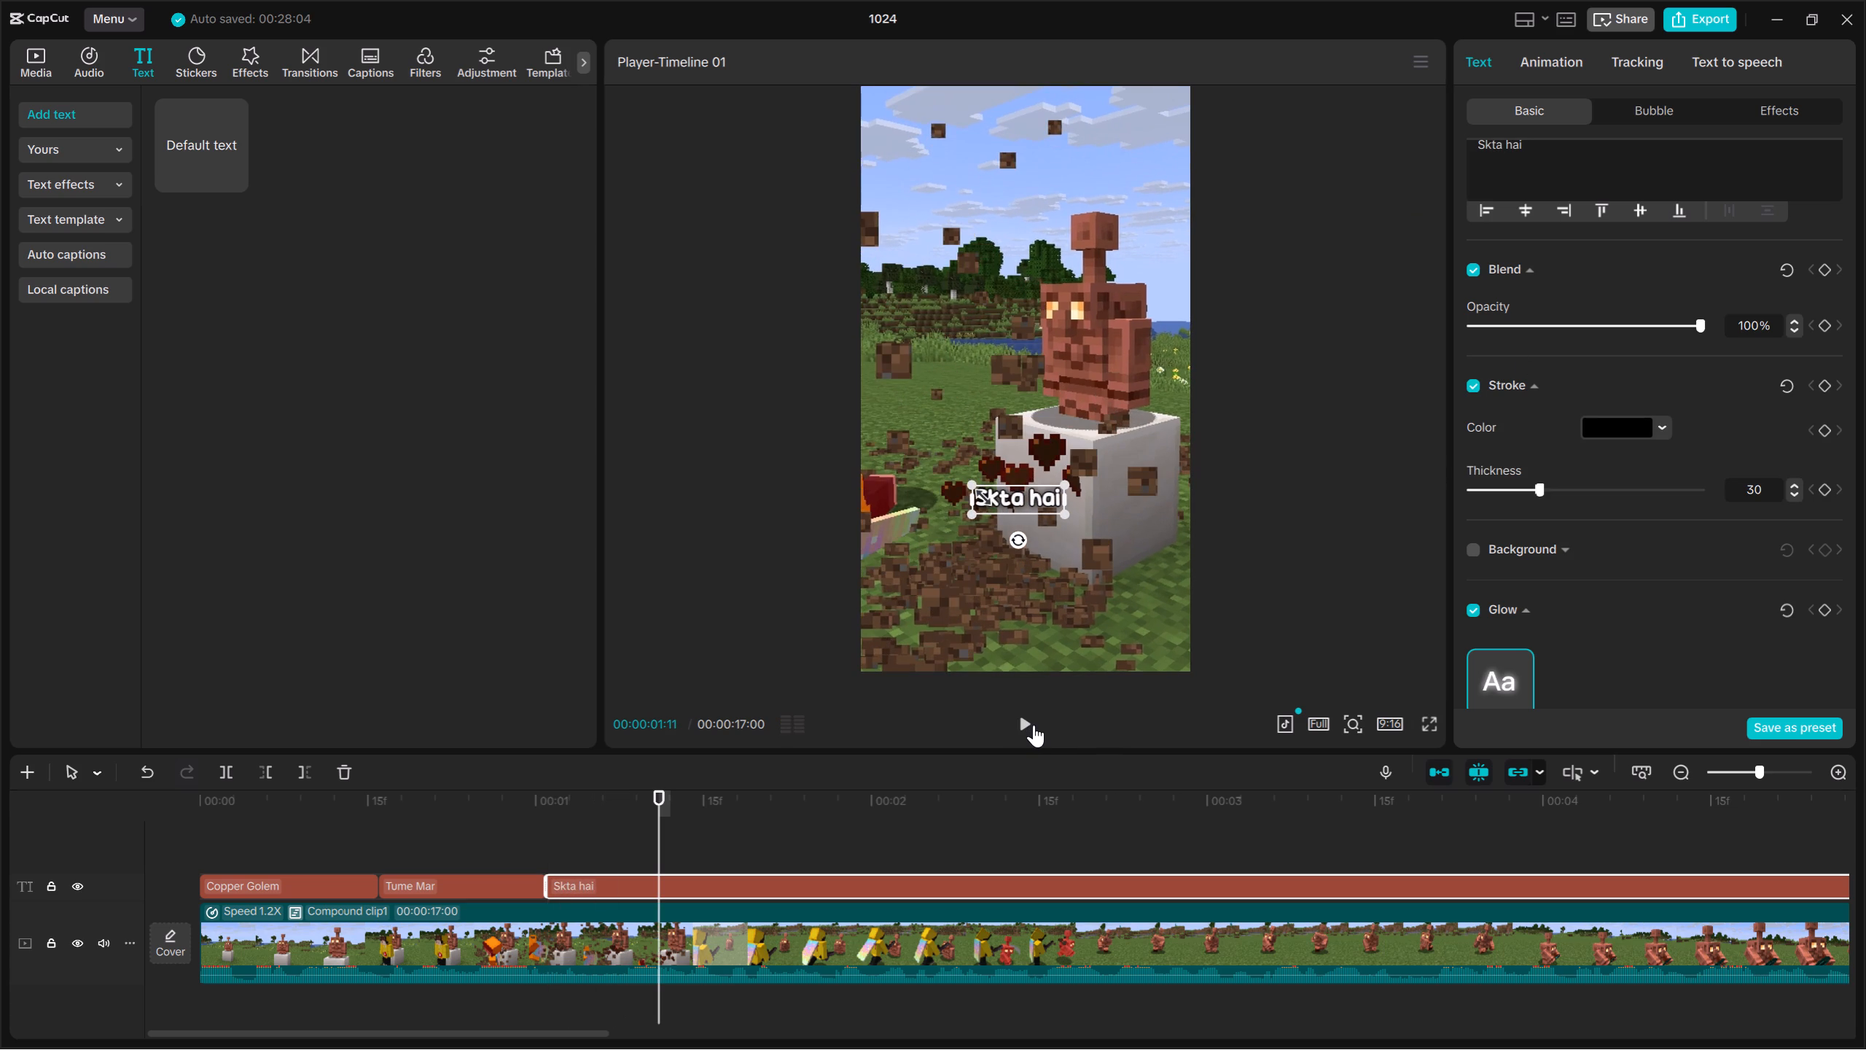
left_click(233, 774)
key("space")
key("space")
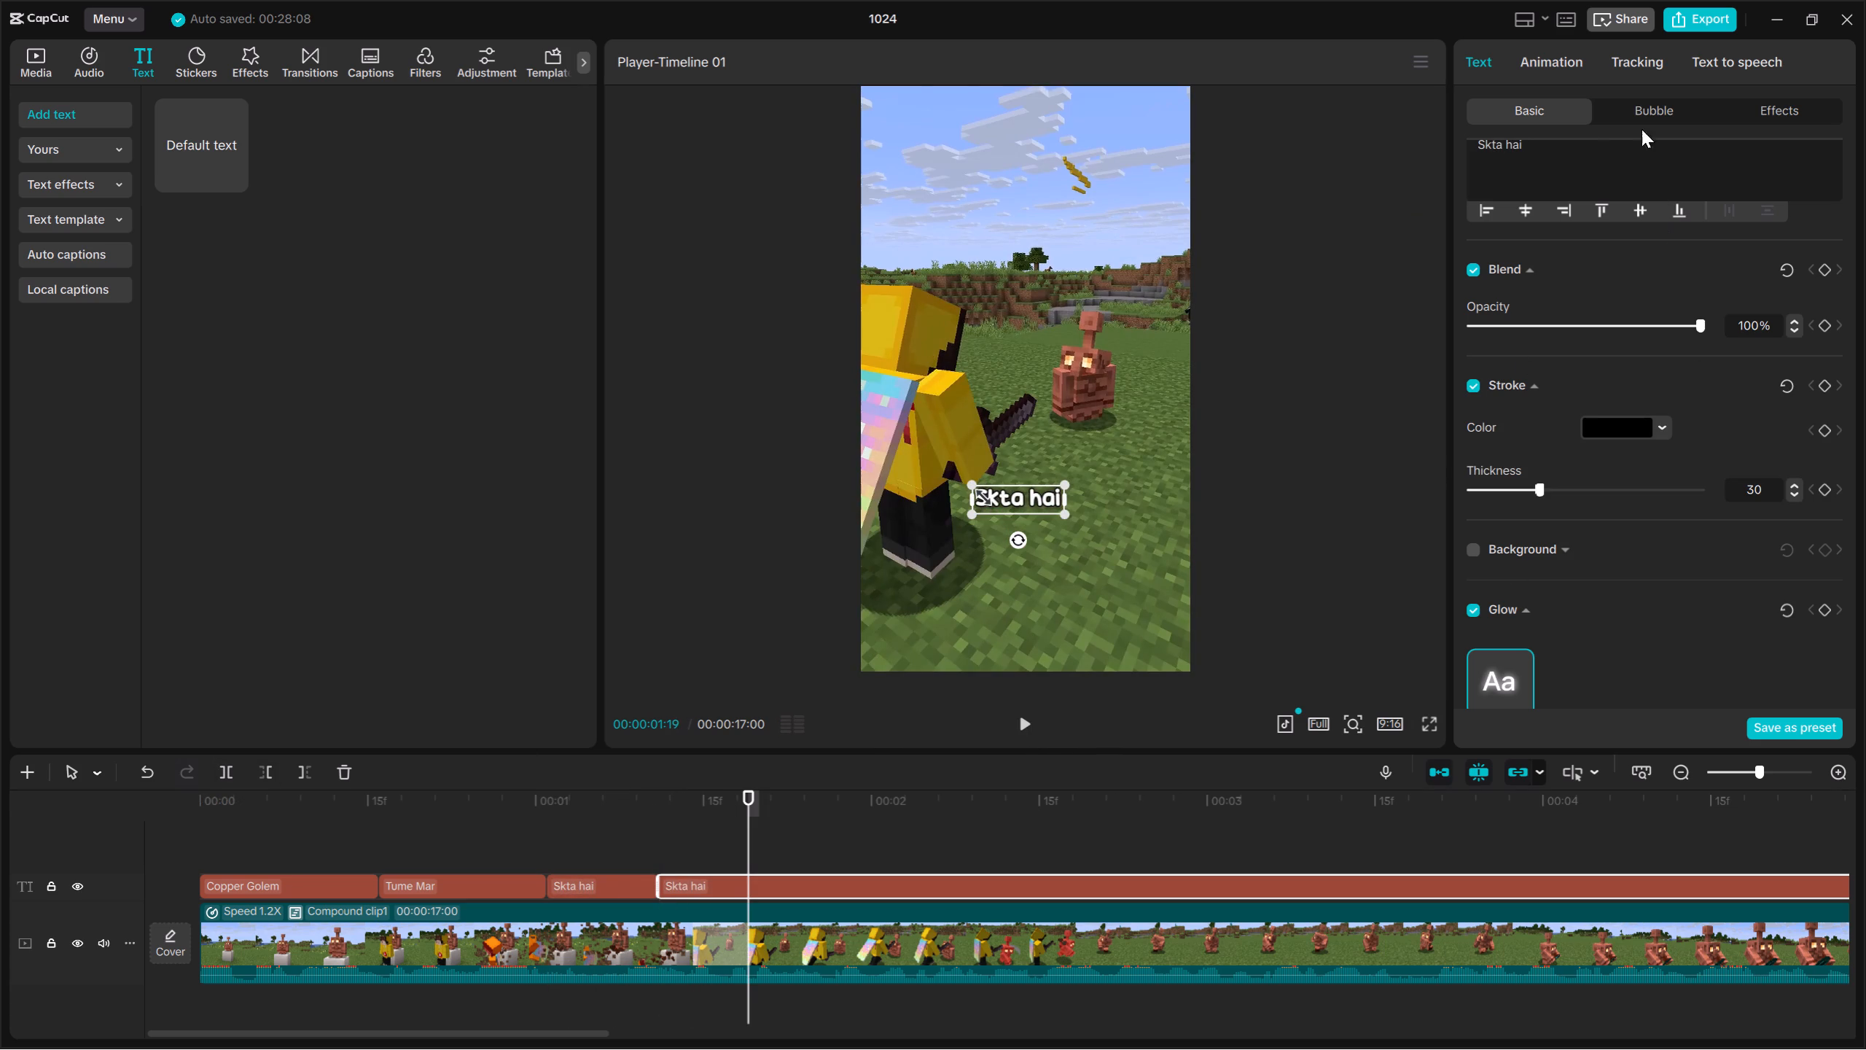
left_click_drag(1595, 139, 1501, 141)
left_click_drag(1557, 152, 1340, 122)
key("BackSpace")
type("Jab Bhi")
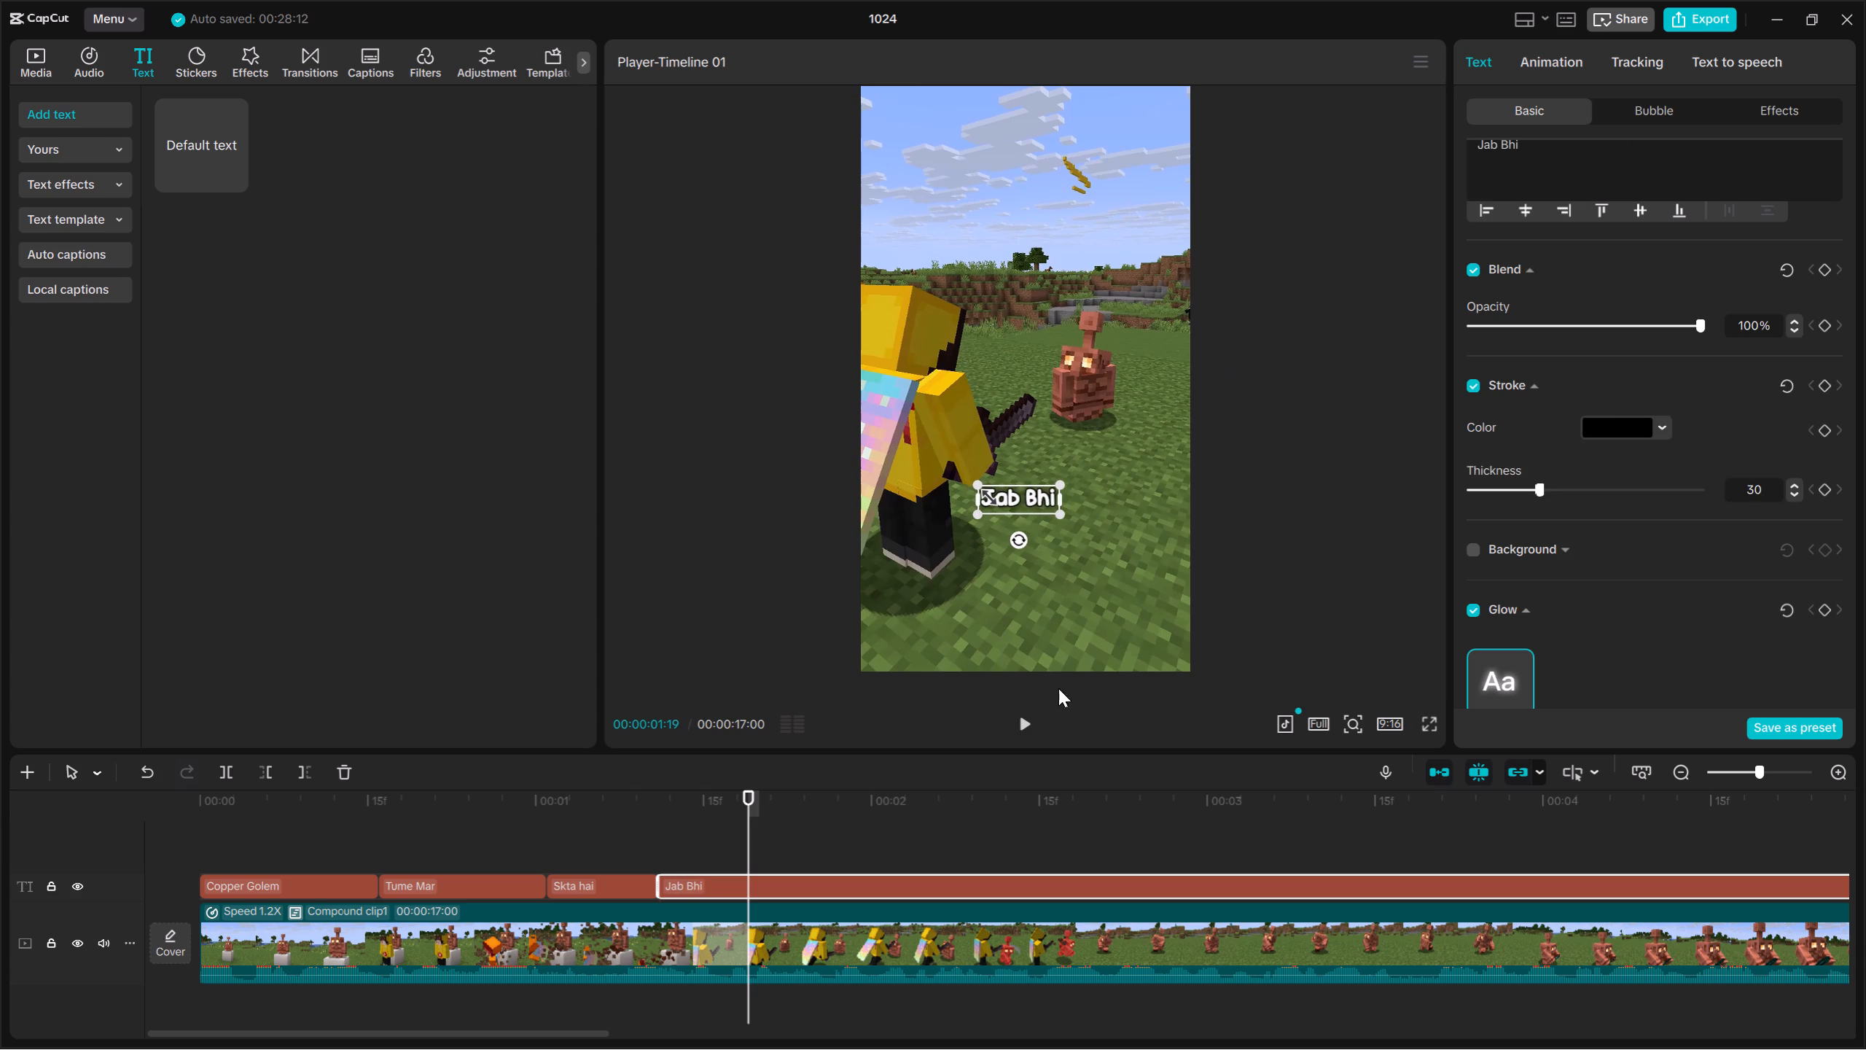
Split the "Jab Bhi" text at 00:00:01:22 and change the new segment's wording to "Tumlog".
double_click(1020, 723)
left_click(222, 769)
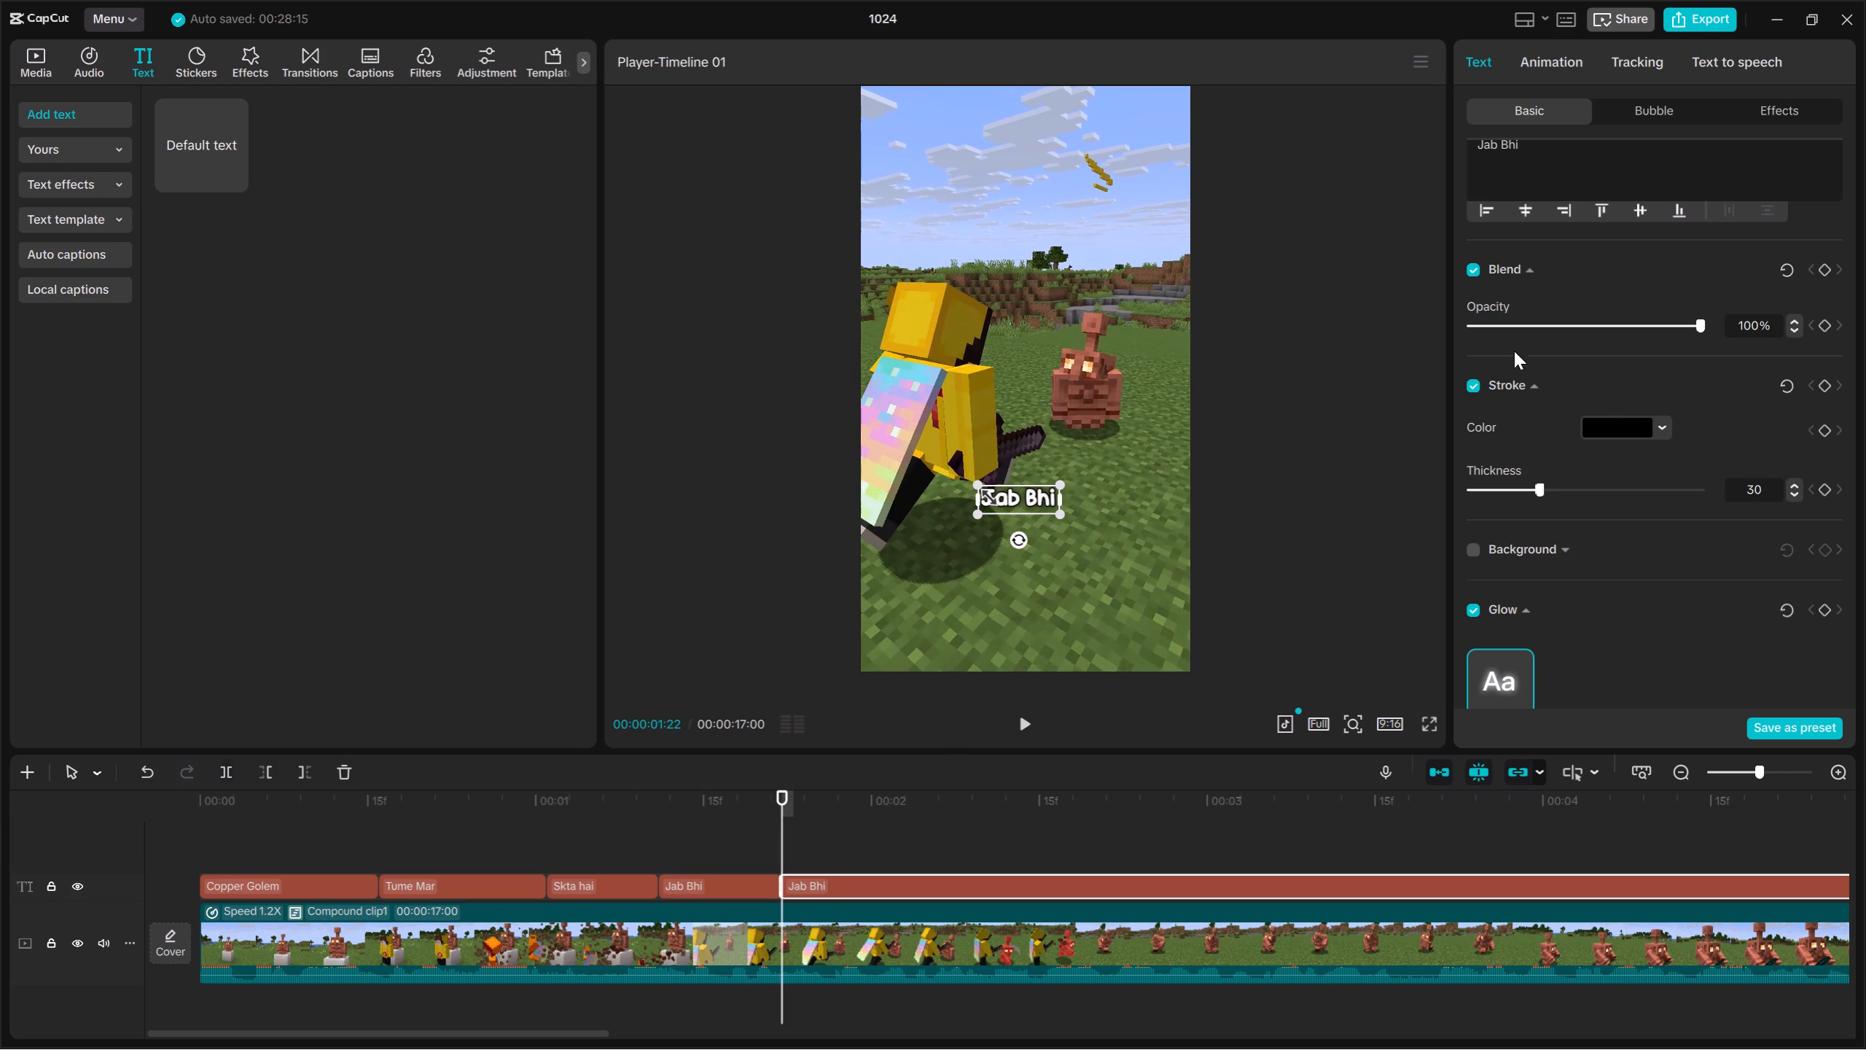
left_click_drag(1609, 135, 1480, 131)
left_click_drag(1564, 157, 1293, 121)
key("BackSpace")
type("Tumlog")
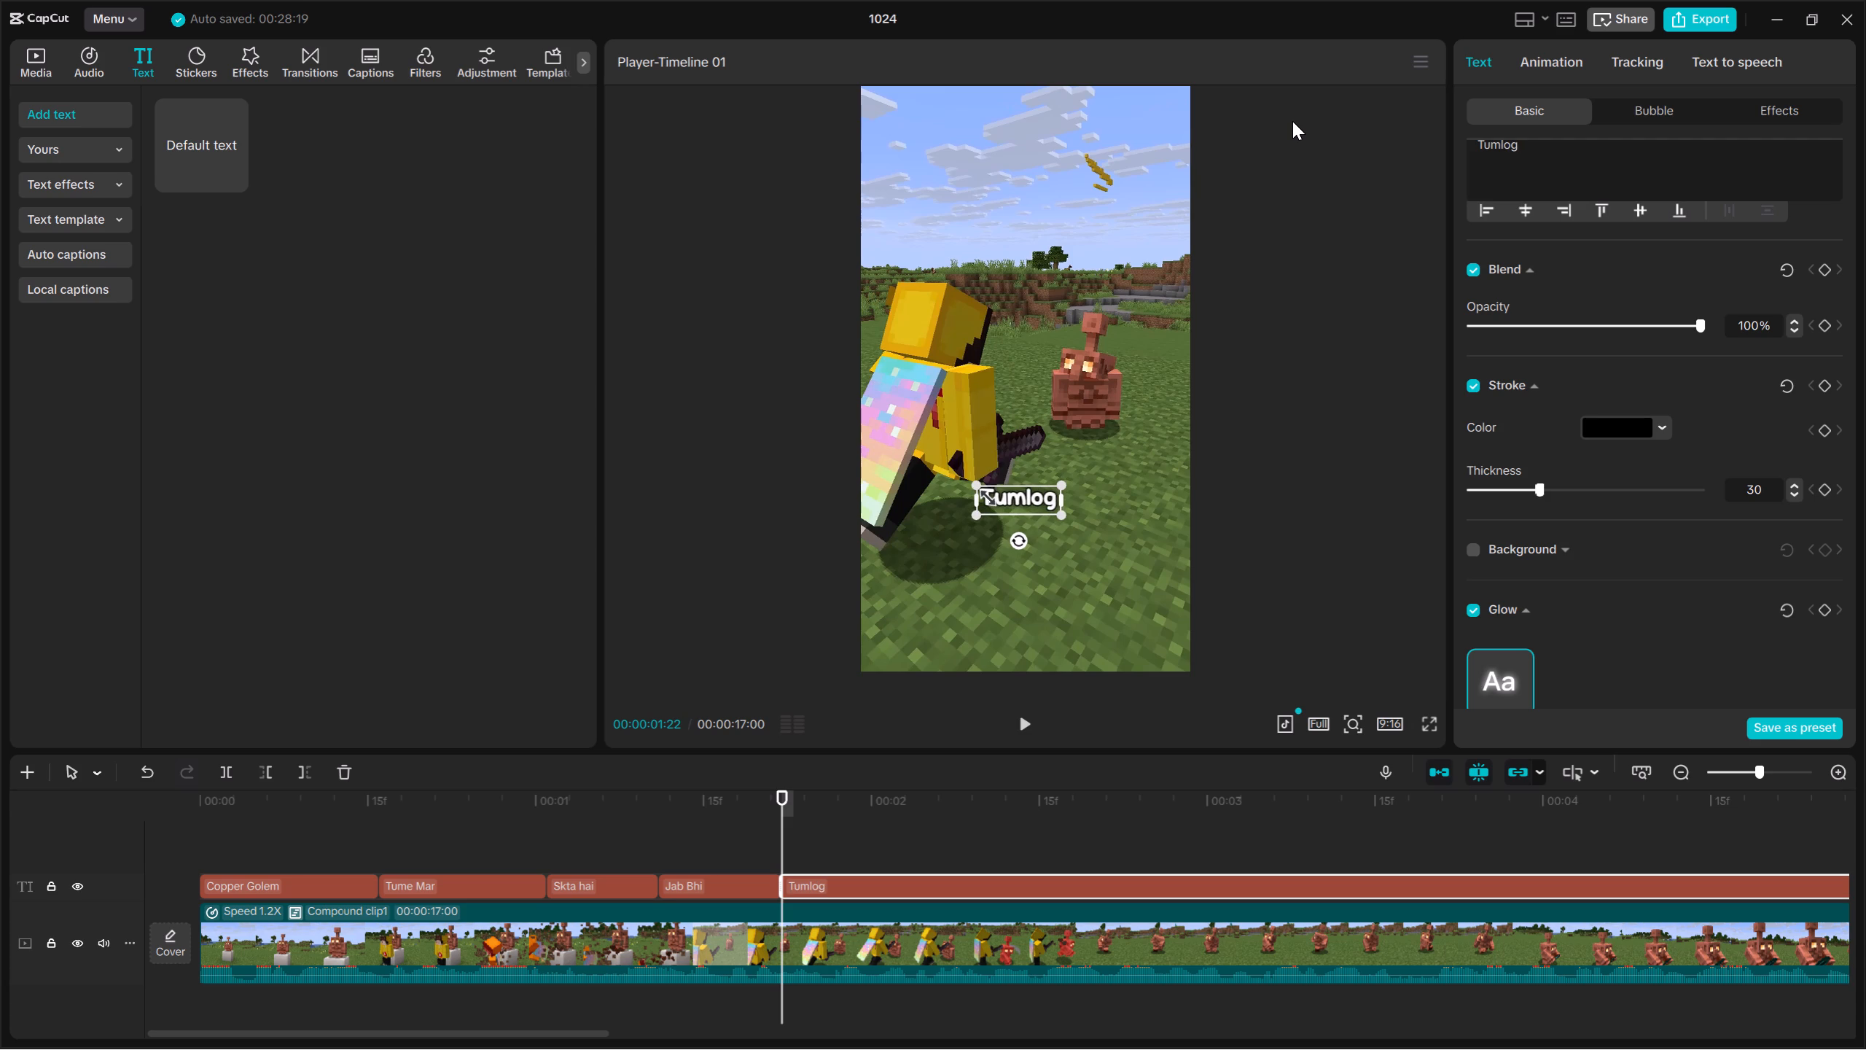
Trim the end of the "Jab Bhi" text to 00:00:01:19 and move the "Tumlog" text directly against it.
double_click(1025, 728)
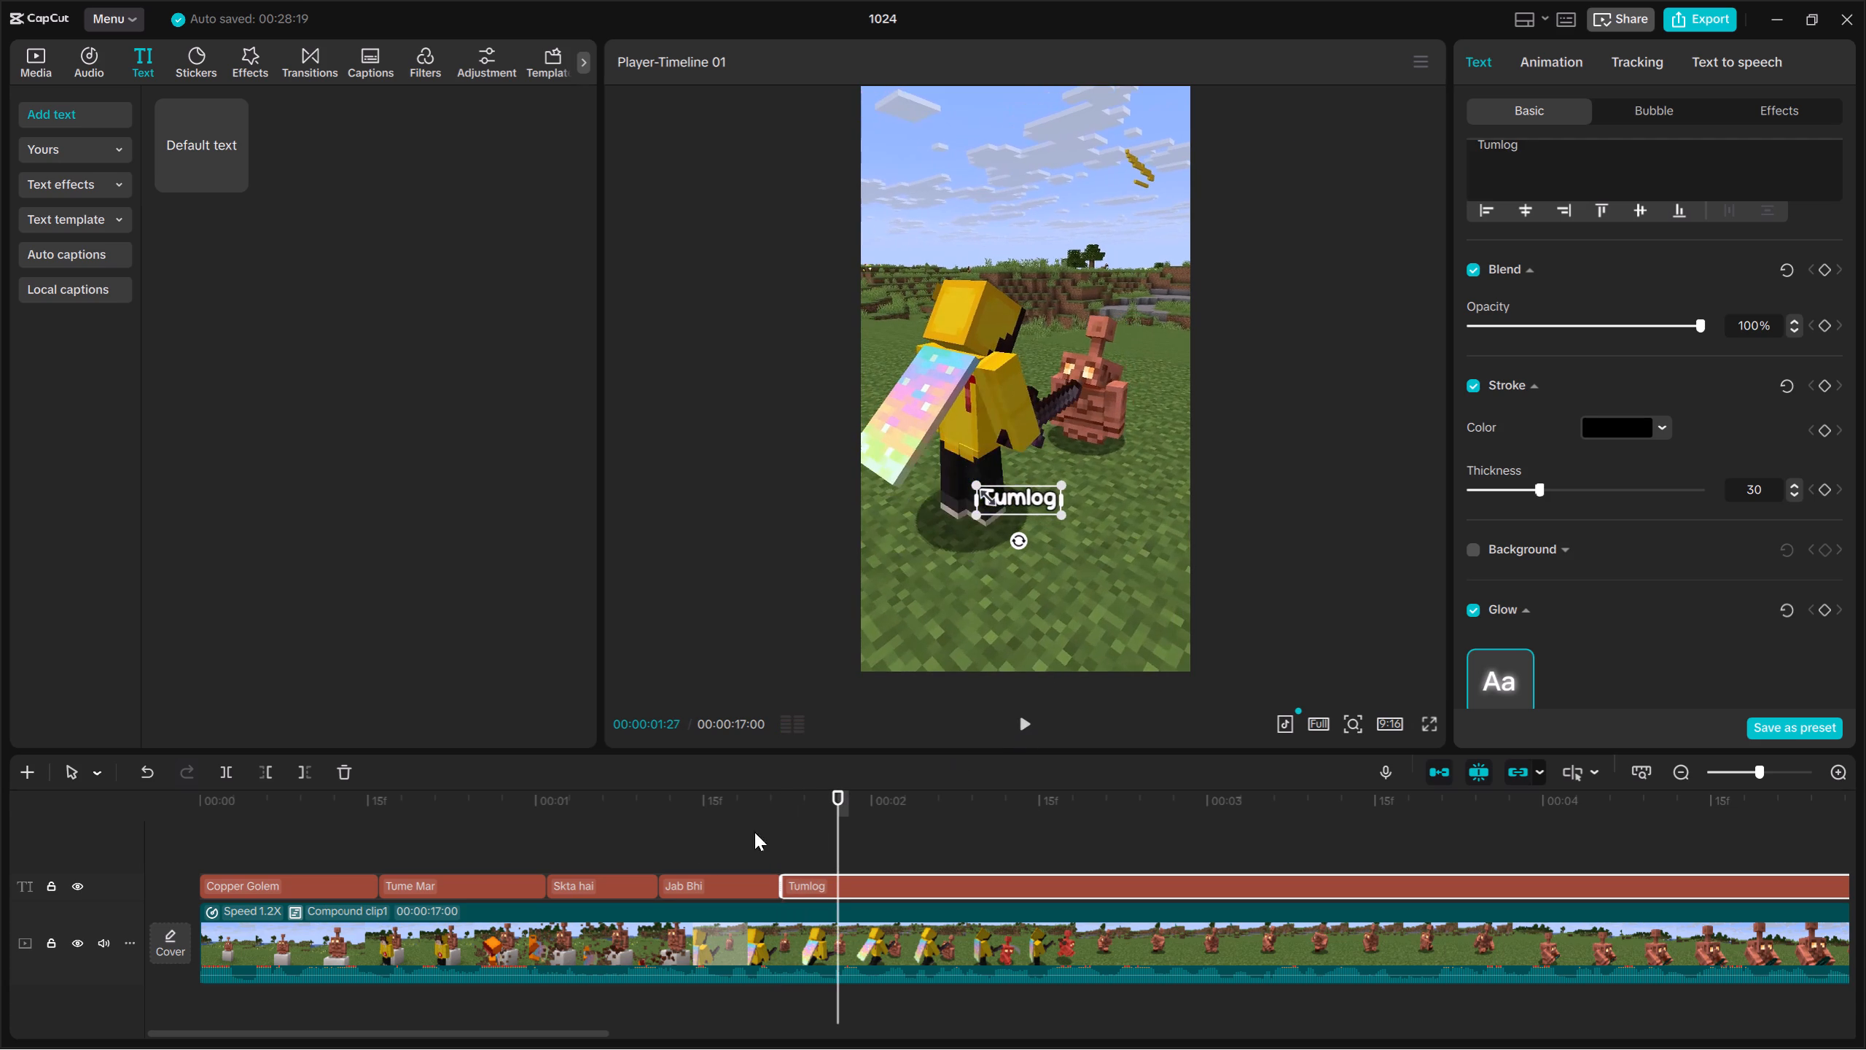
left_click(698, 843)
left_click(694, 882)
key("Up")
key("space")
key("space")
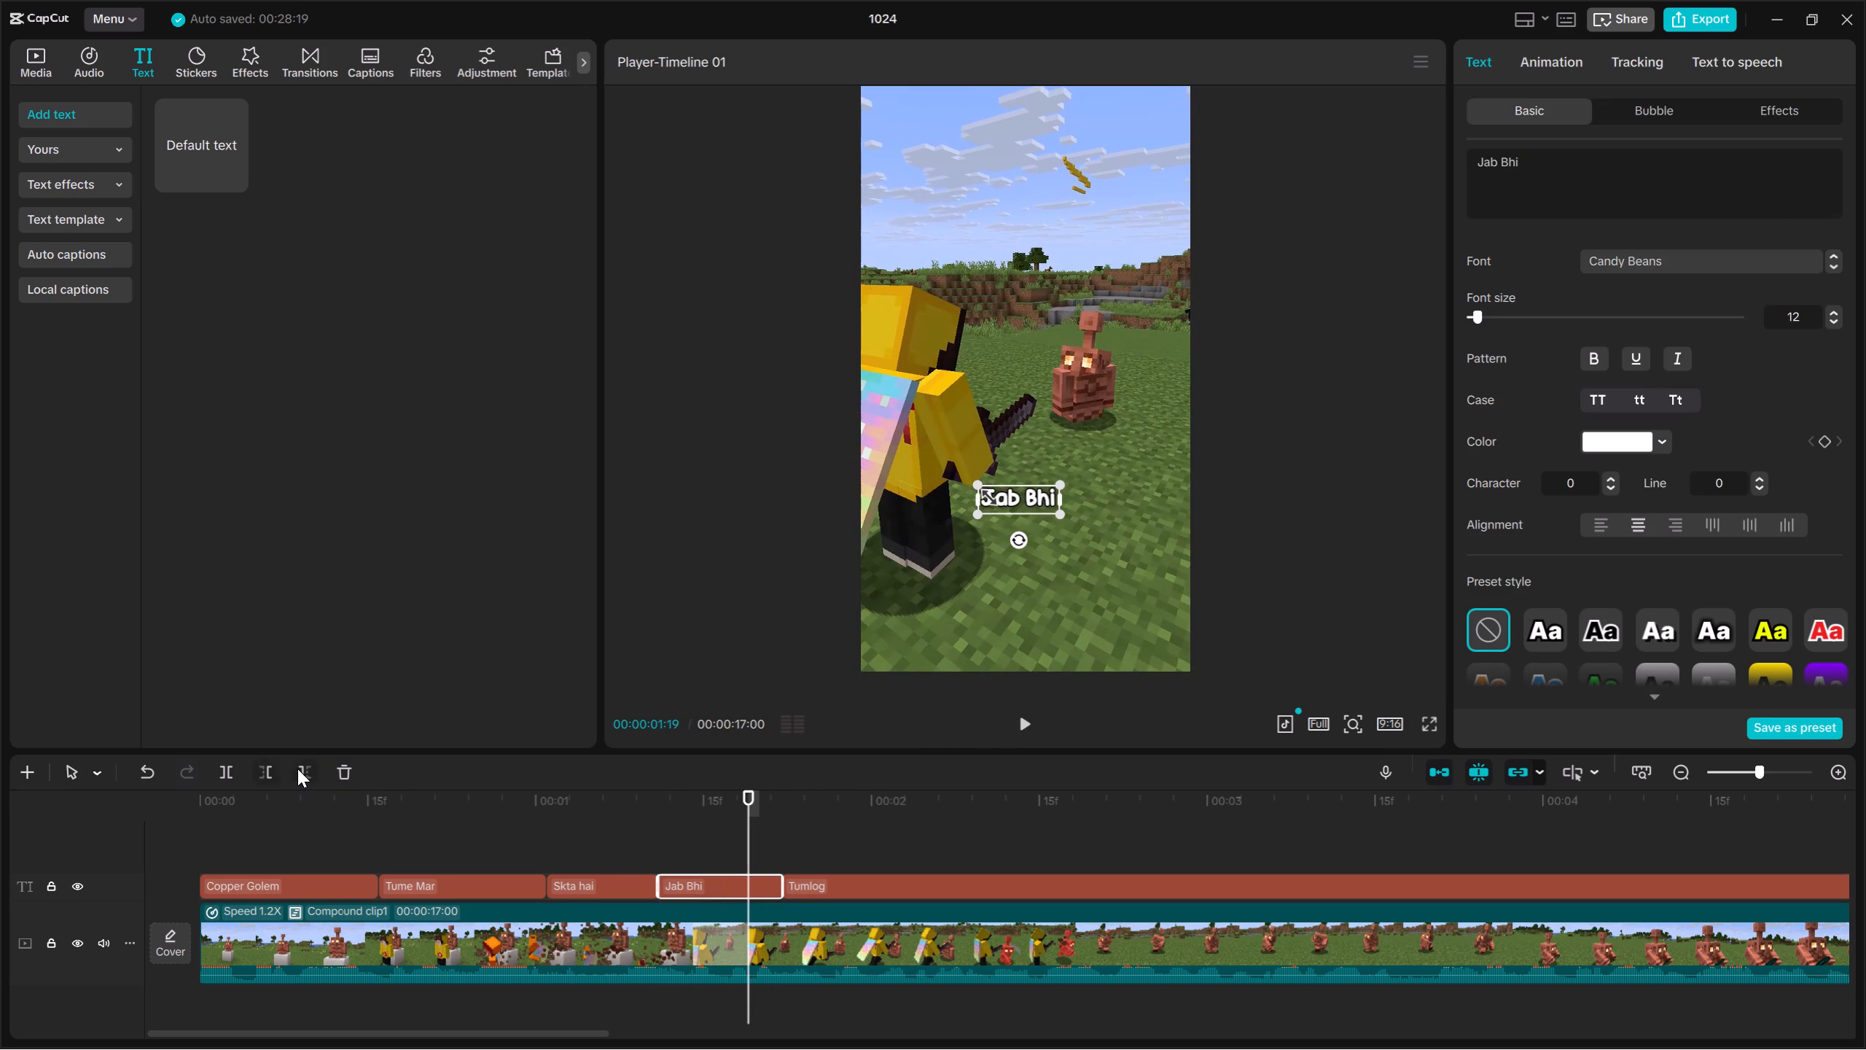
left_click(300, 773)
left_click_drag(822, 885, 789, 890)
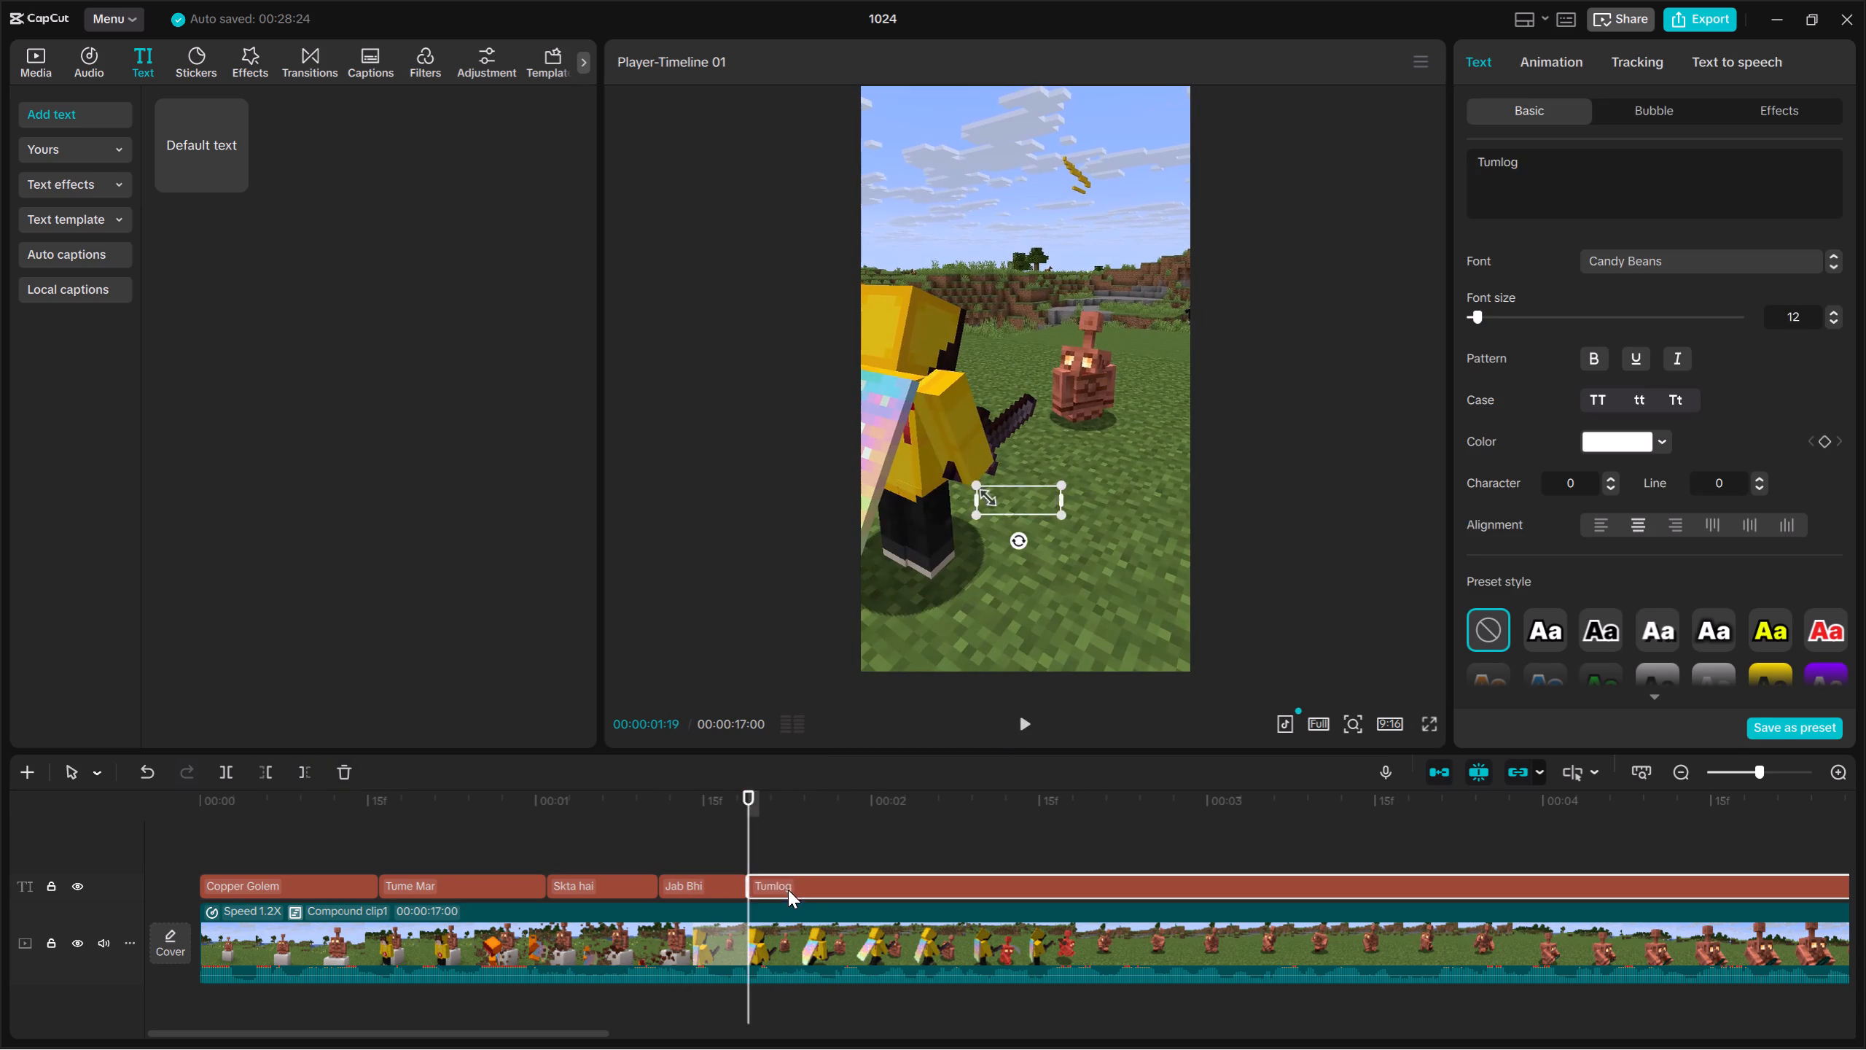
Change the wording of the "Tumlog" text to "Tum isko".
key("space")
key("space")
left_click(1569, 190)
key("BackSpace")
key("BackSpace")
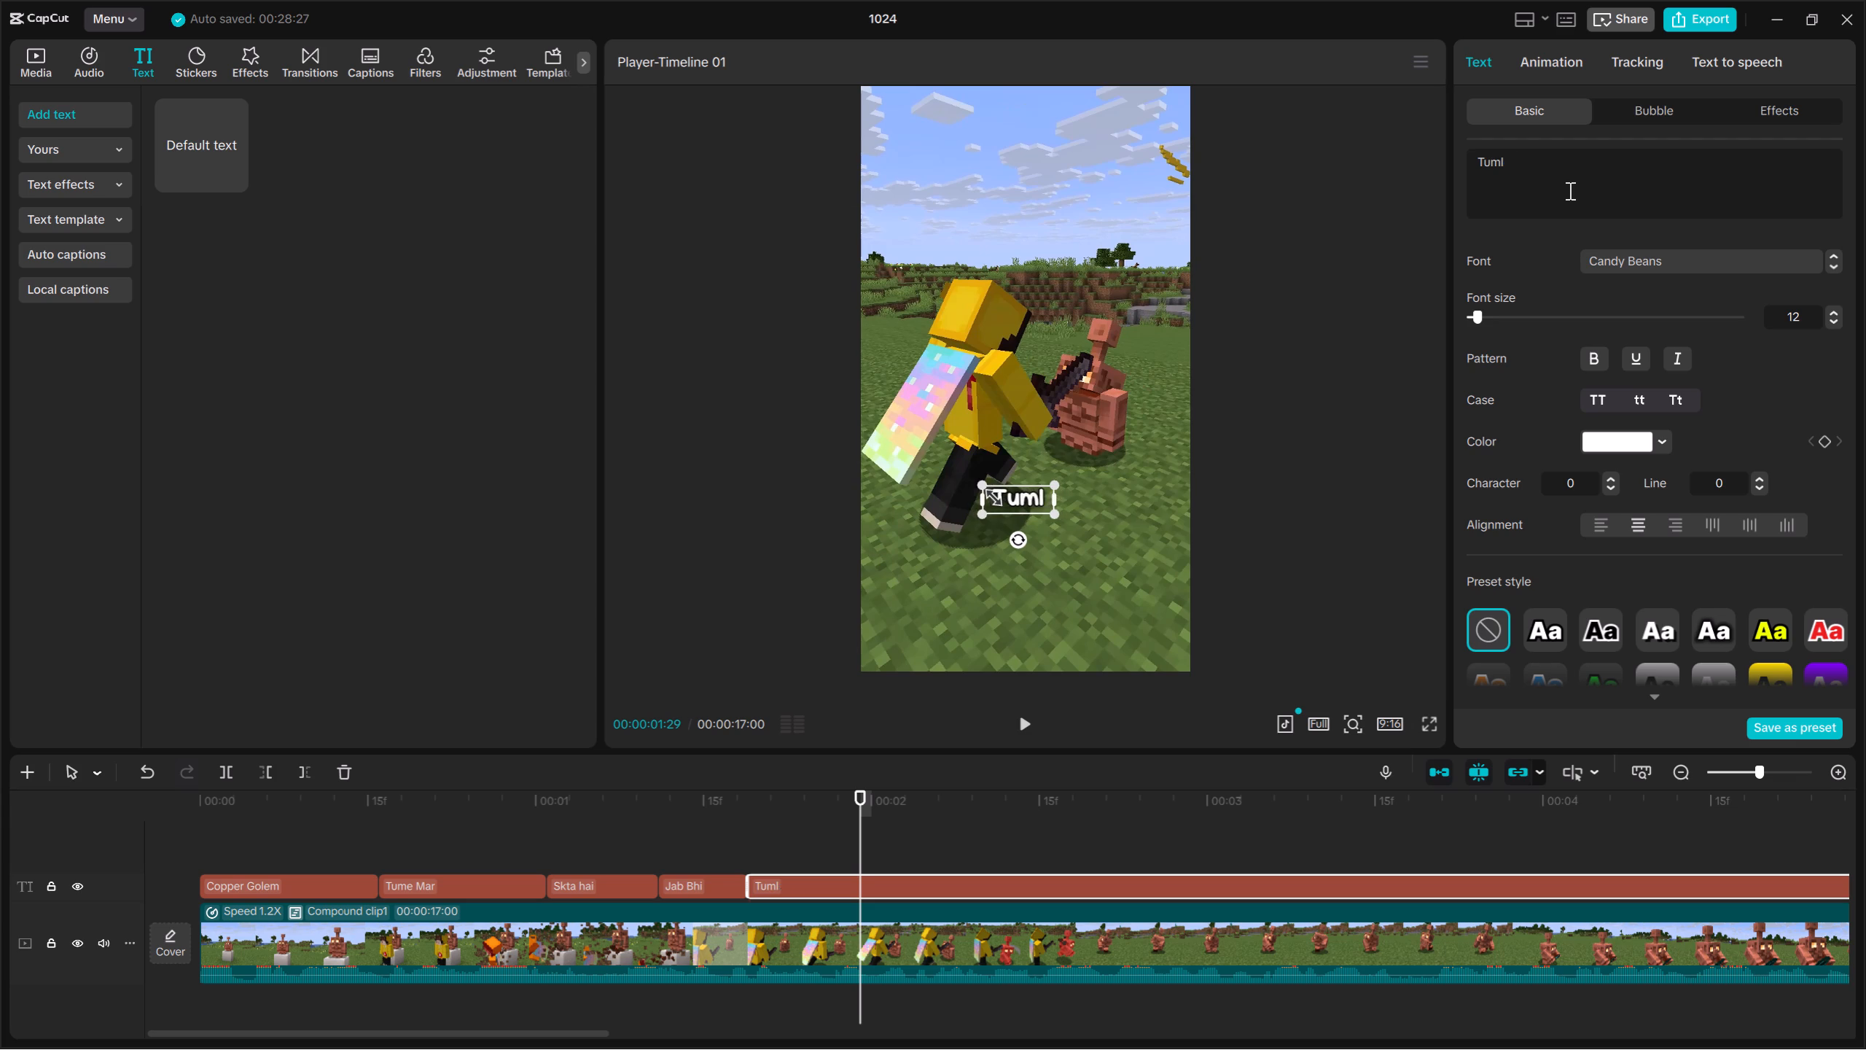
key("BackSpace")
key("space")
type("isko")
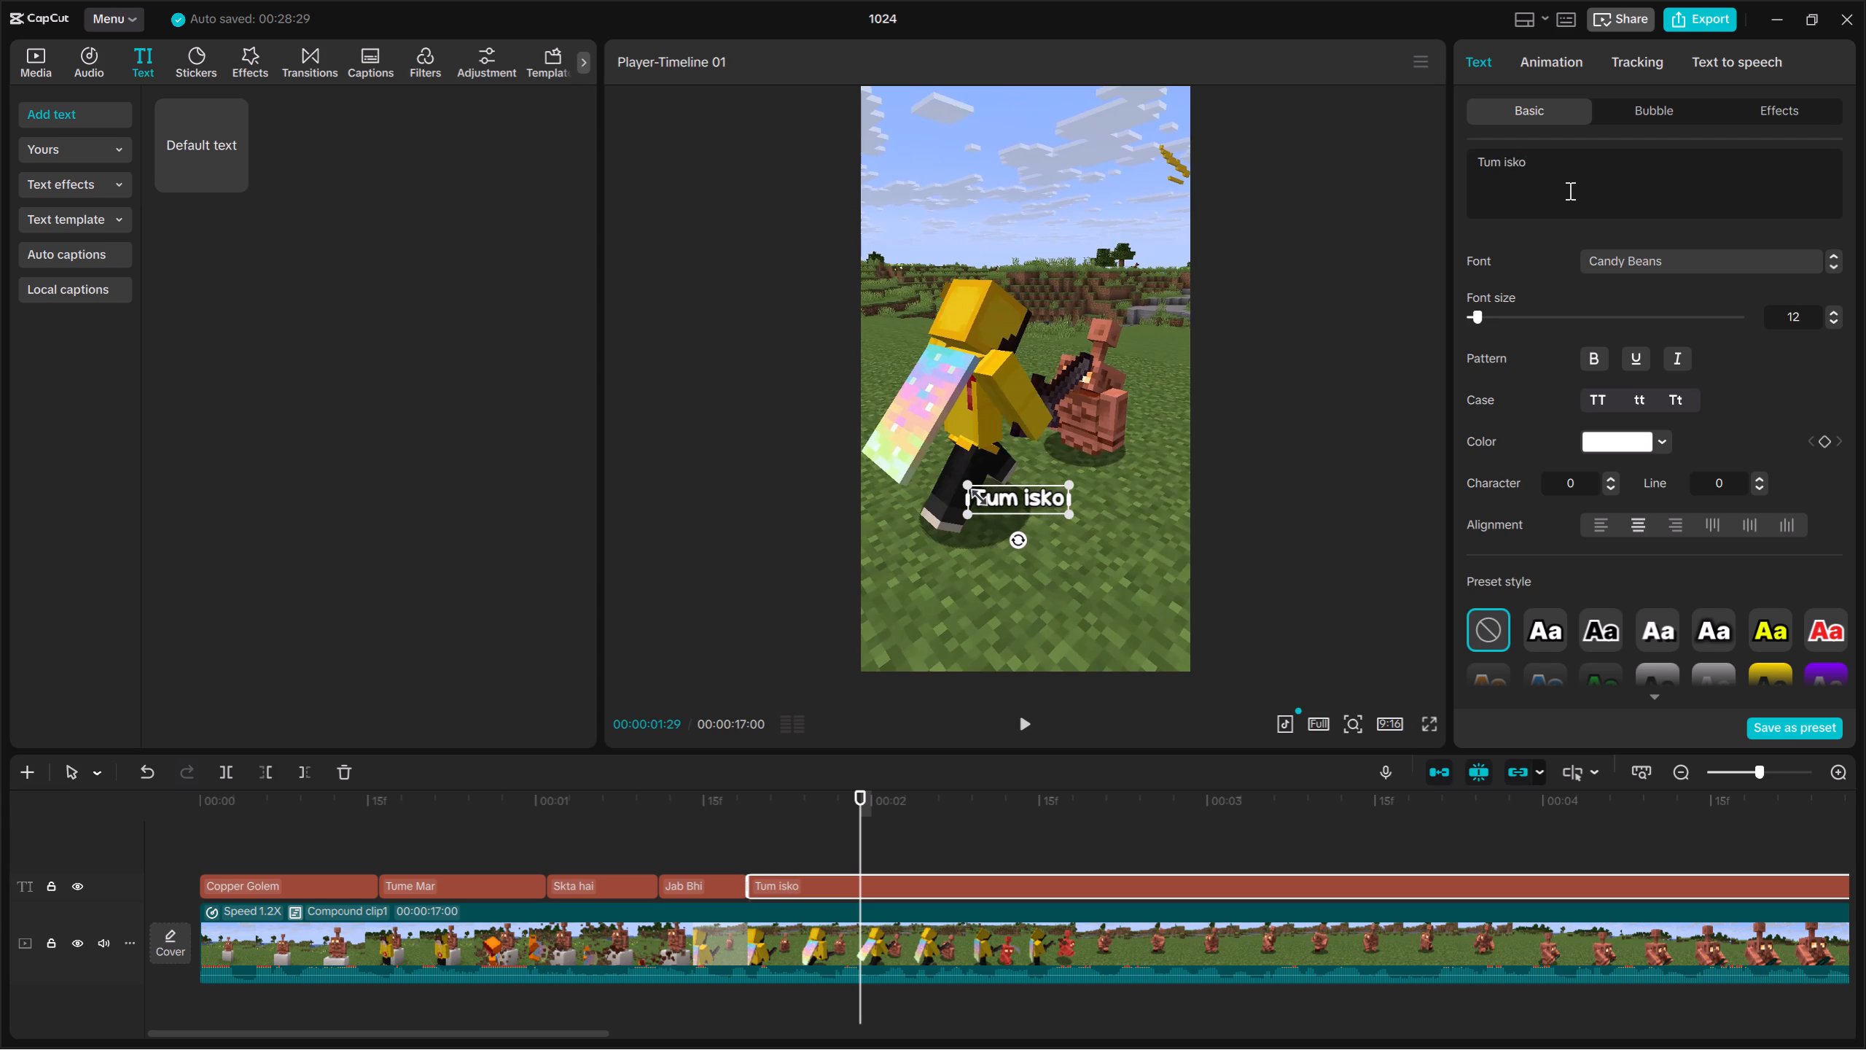
Split the "Tum isko" text at 00:00:02:02 and change the new segment's wording to "Hit karte".
double_click(1030, 721)
left_click(233, 765)
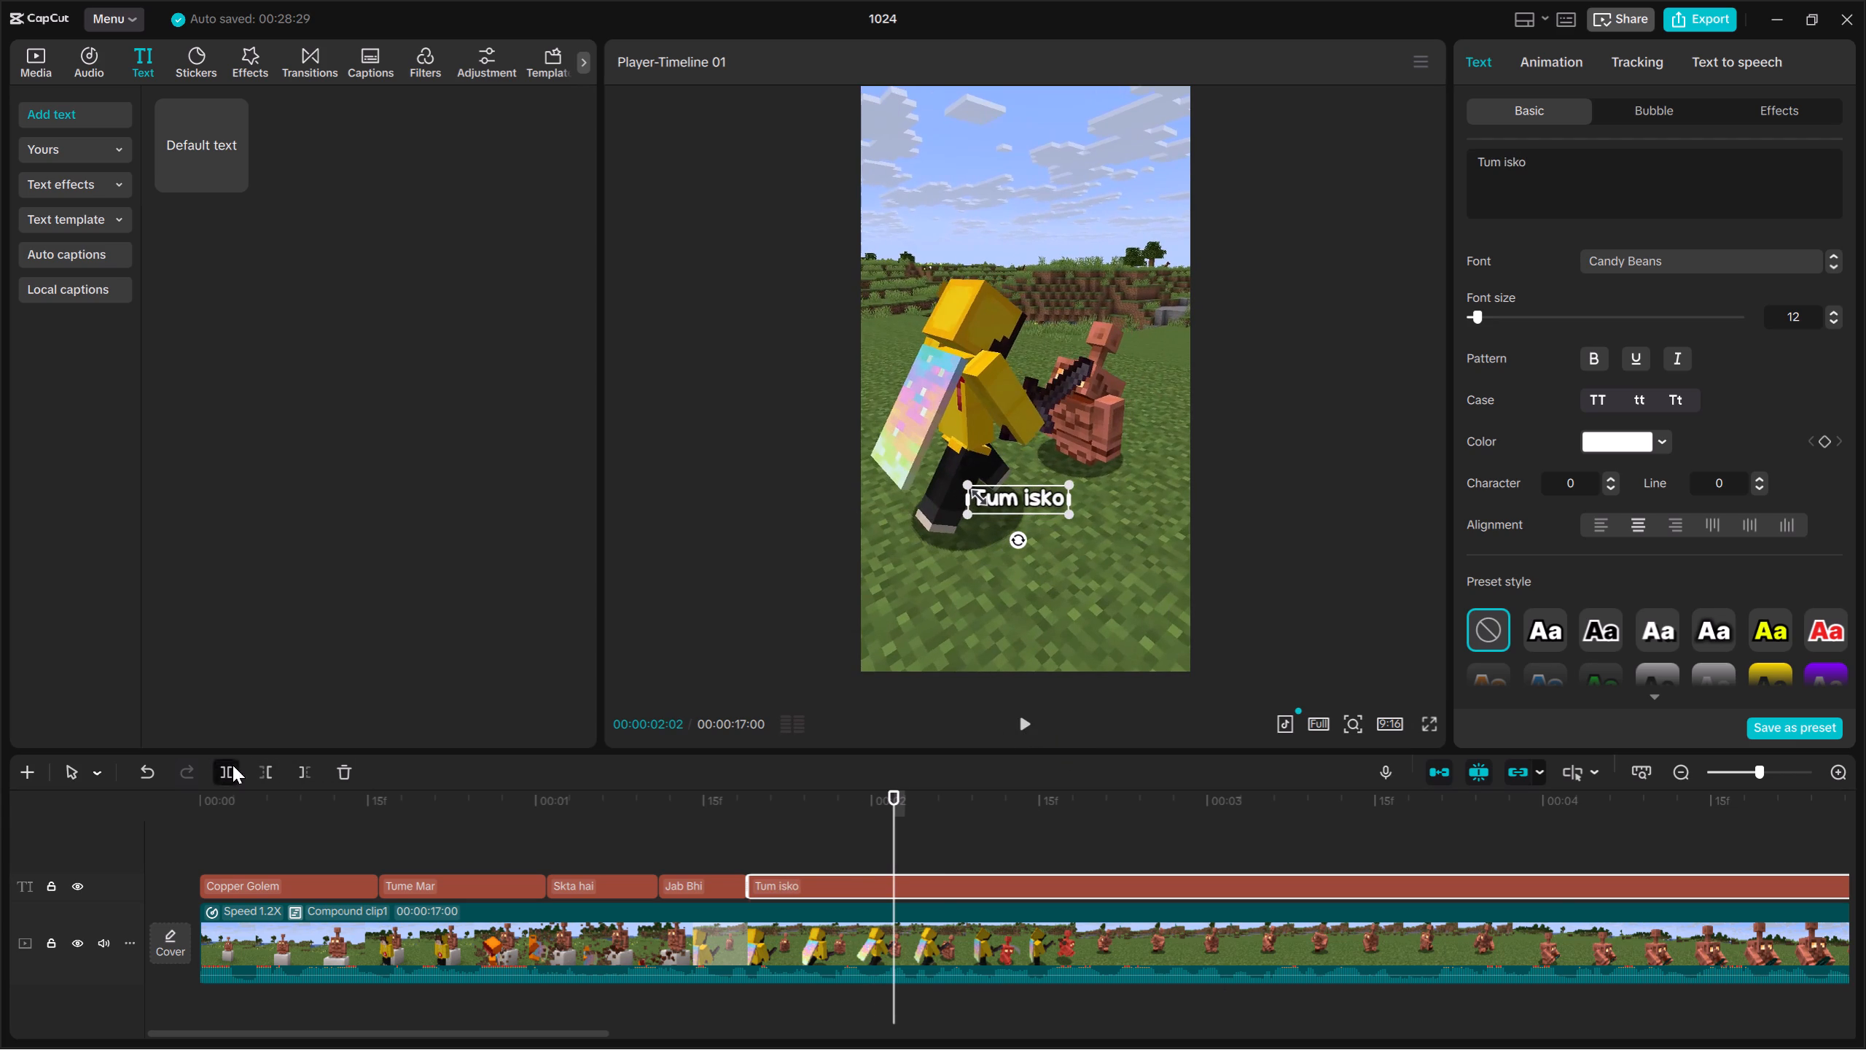
left_click_drag(1615, 191, 1291, 135)
key("BackSpace")
type("Hit karte")
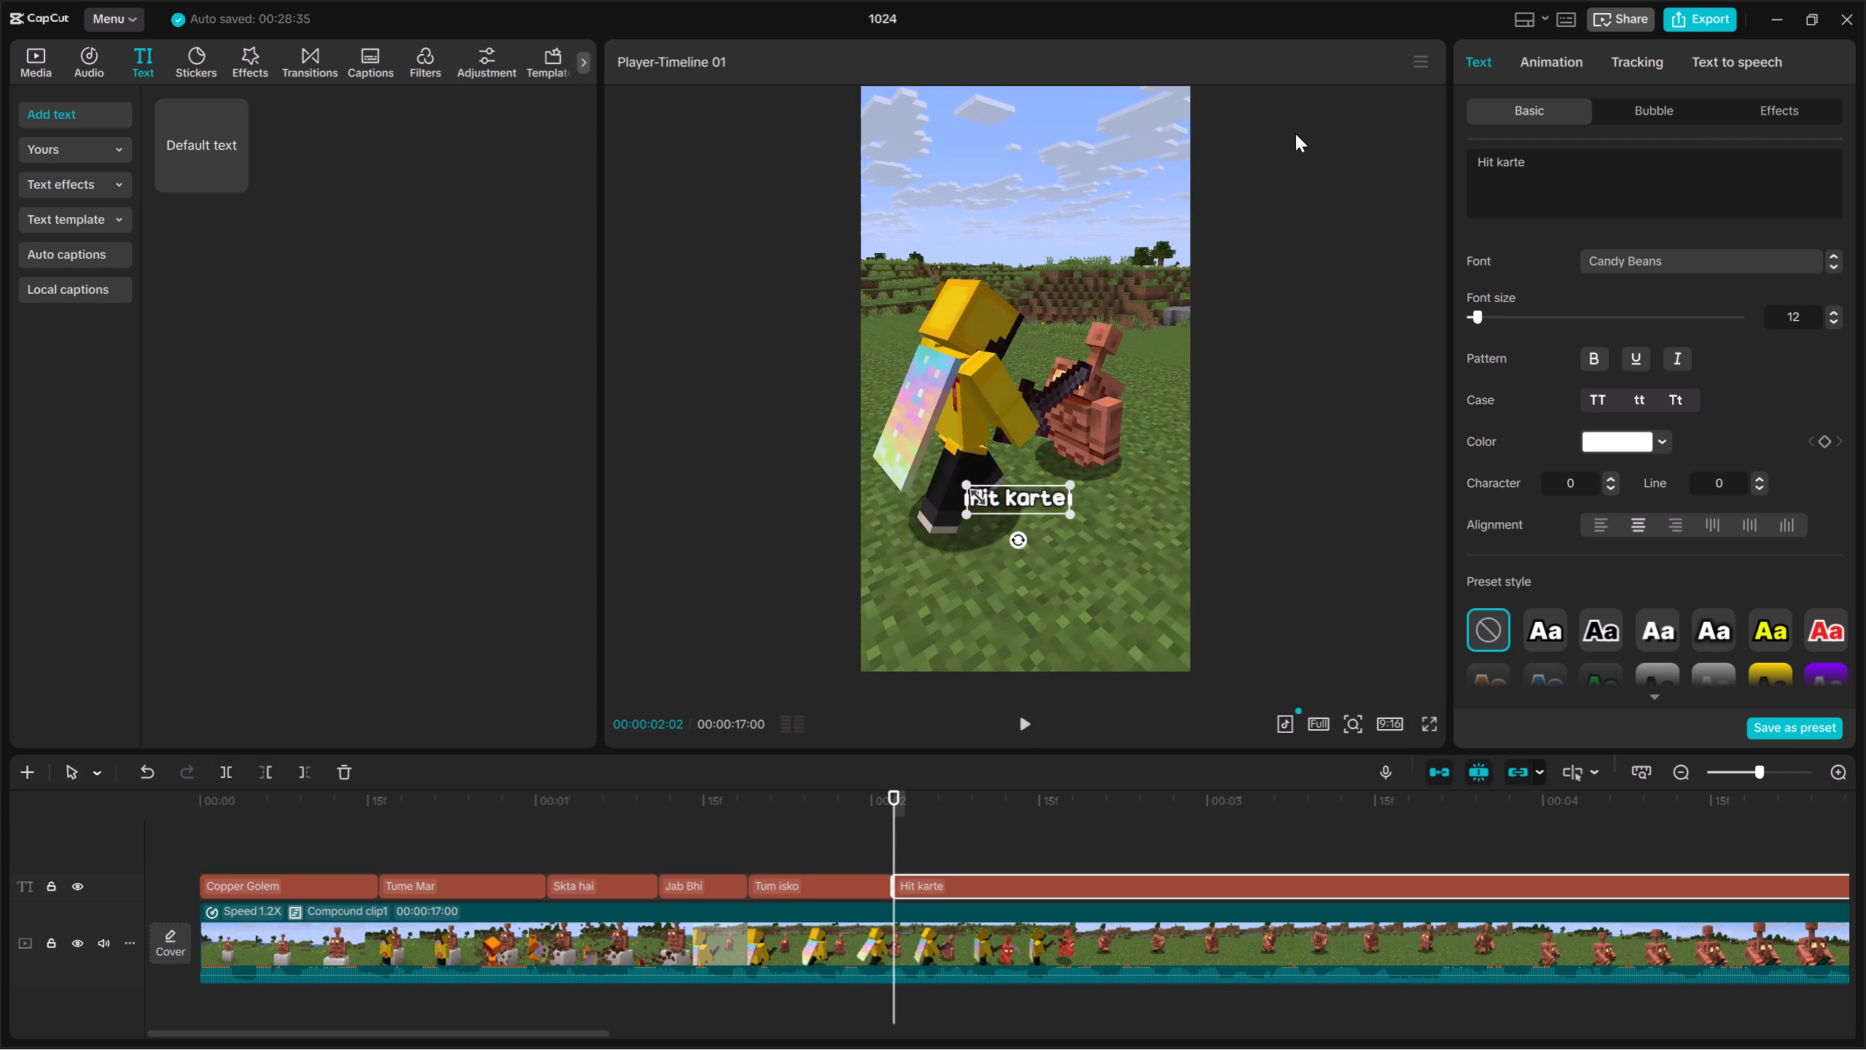
Play past the spoken phrase and split the "Hit karte" text at 00:00:02:17.
double_click(1028, 718)
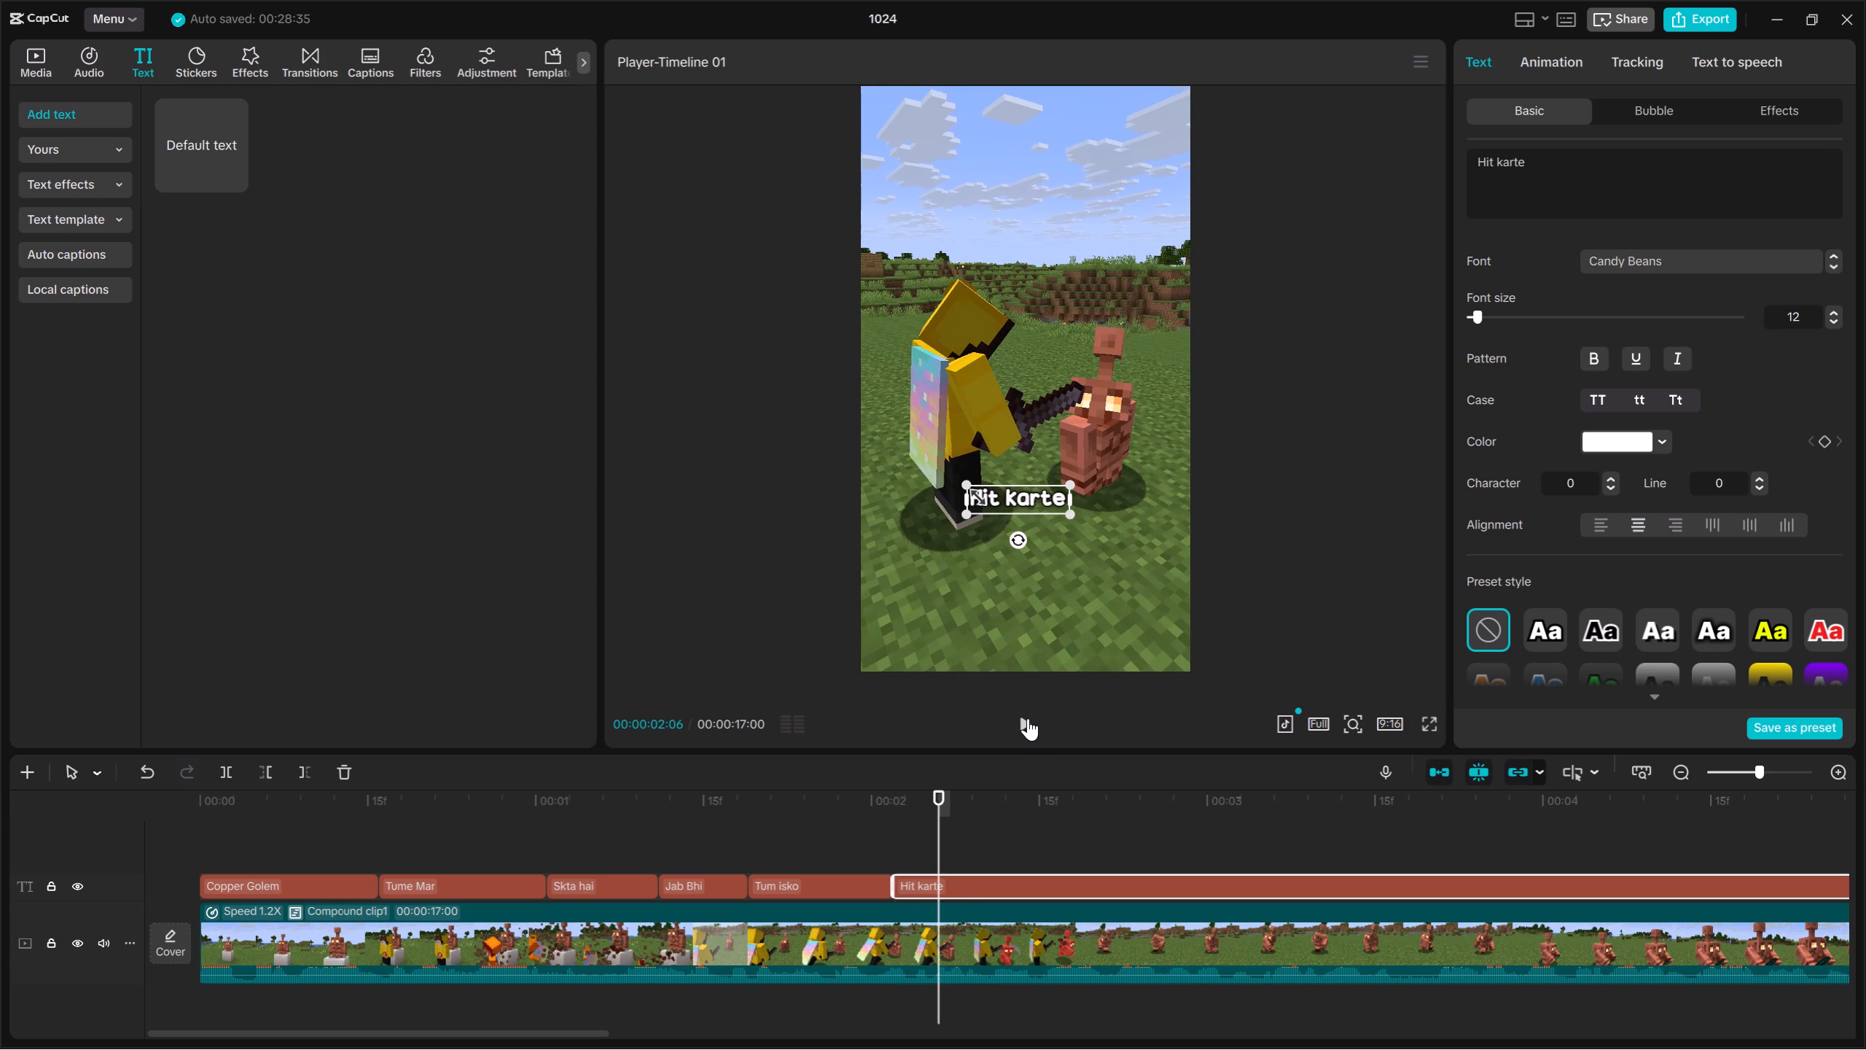
double_click(1028, 718)
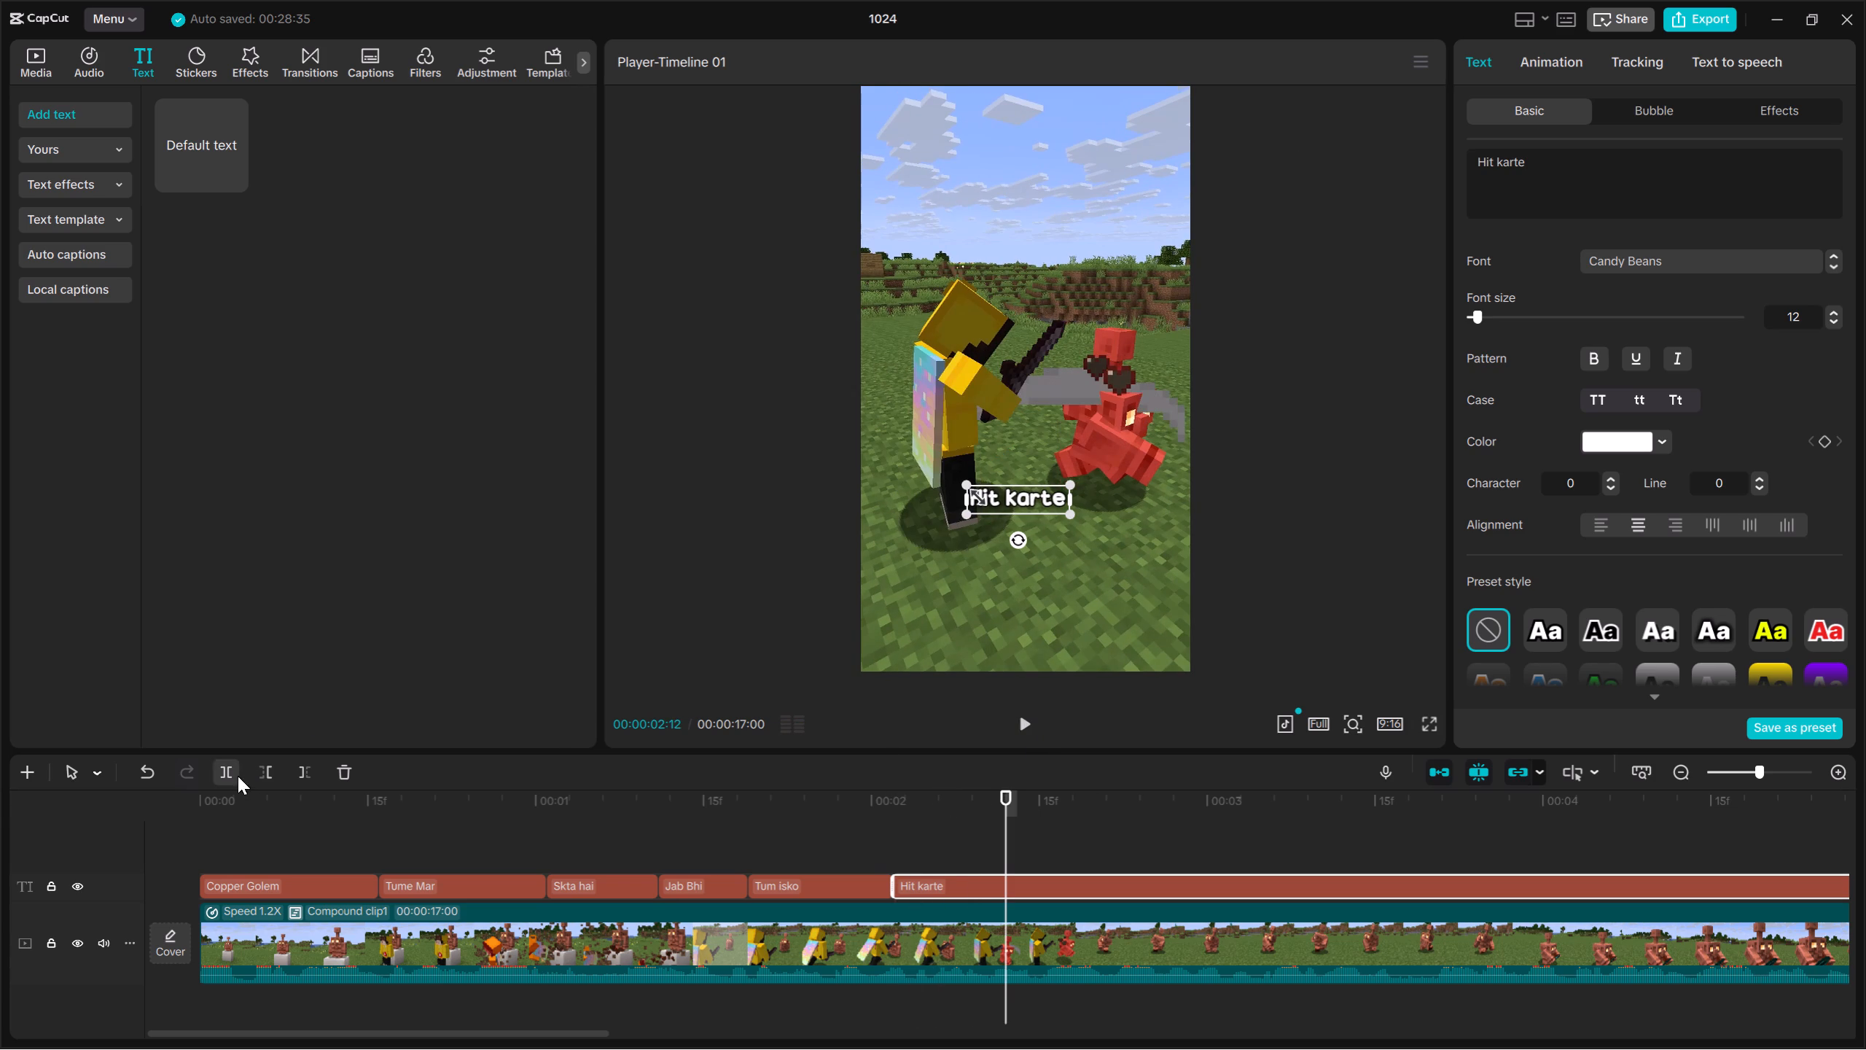
double_click(1023, 721)
left_click(228, 777)
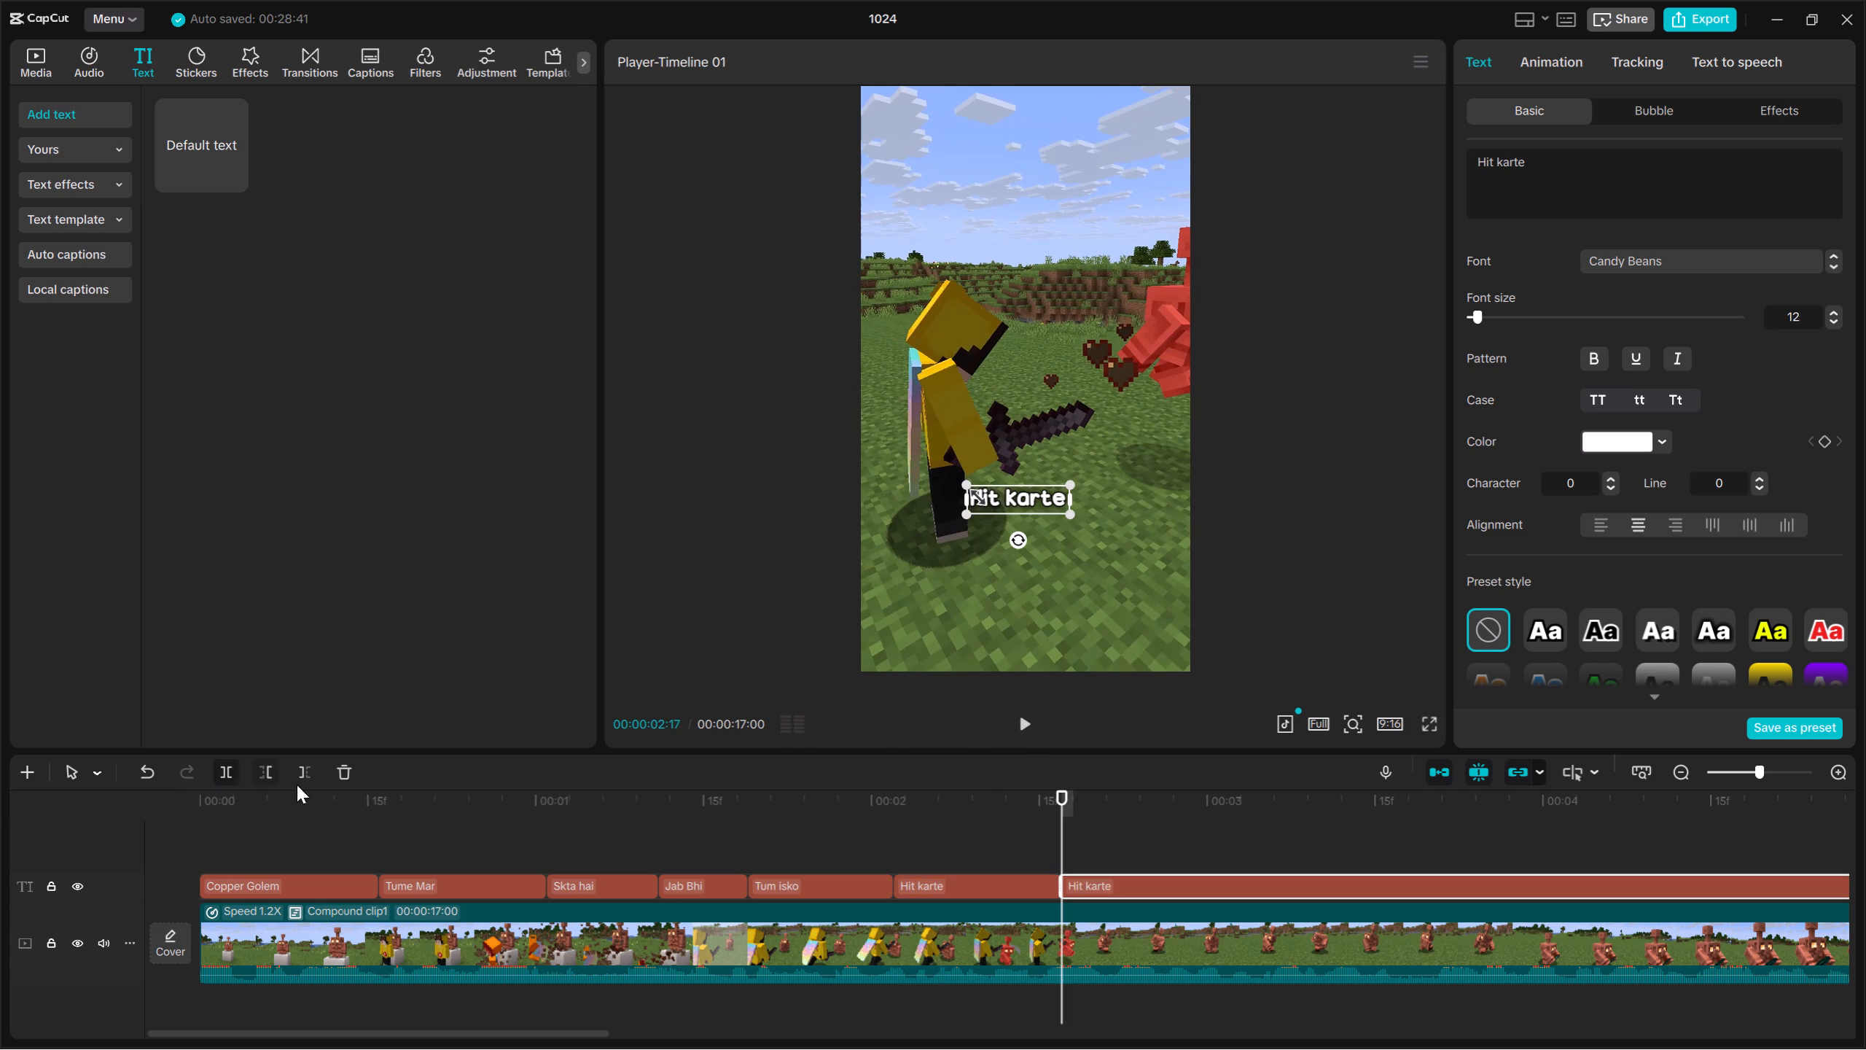
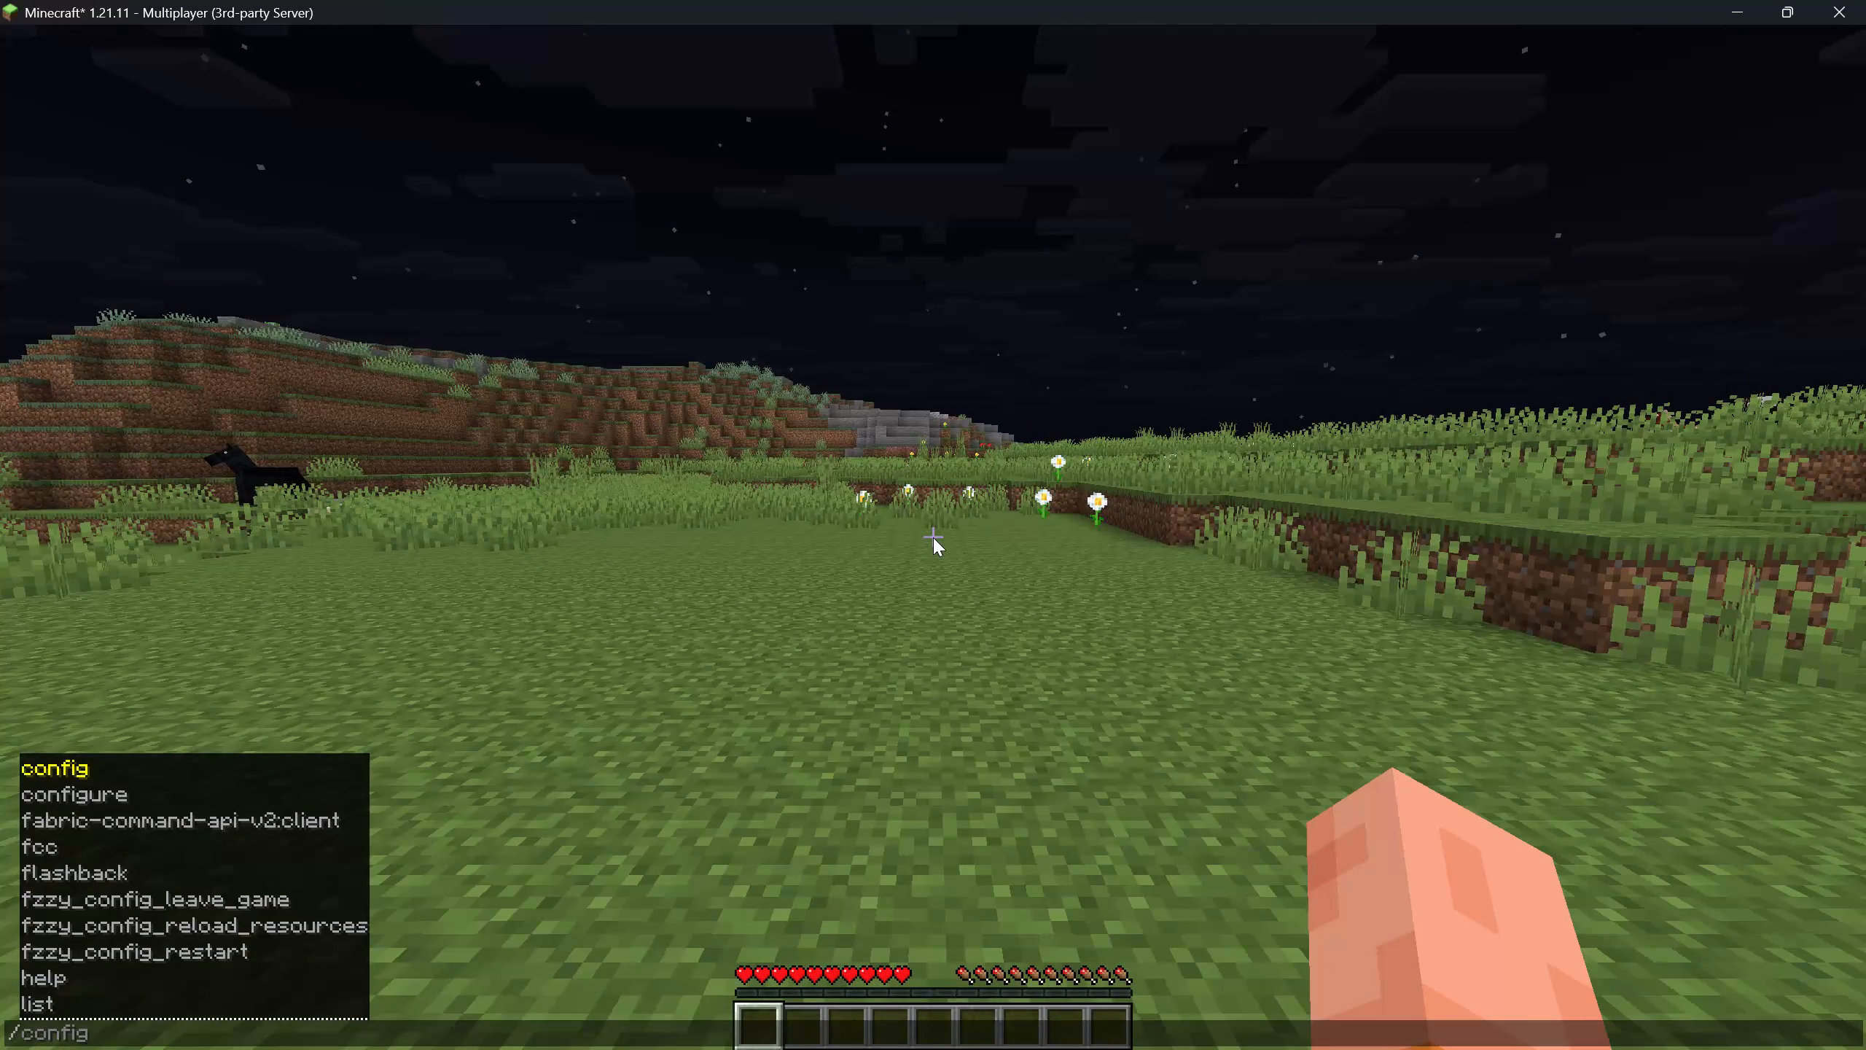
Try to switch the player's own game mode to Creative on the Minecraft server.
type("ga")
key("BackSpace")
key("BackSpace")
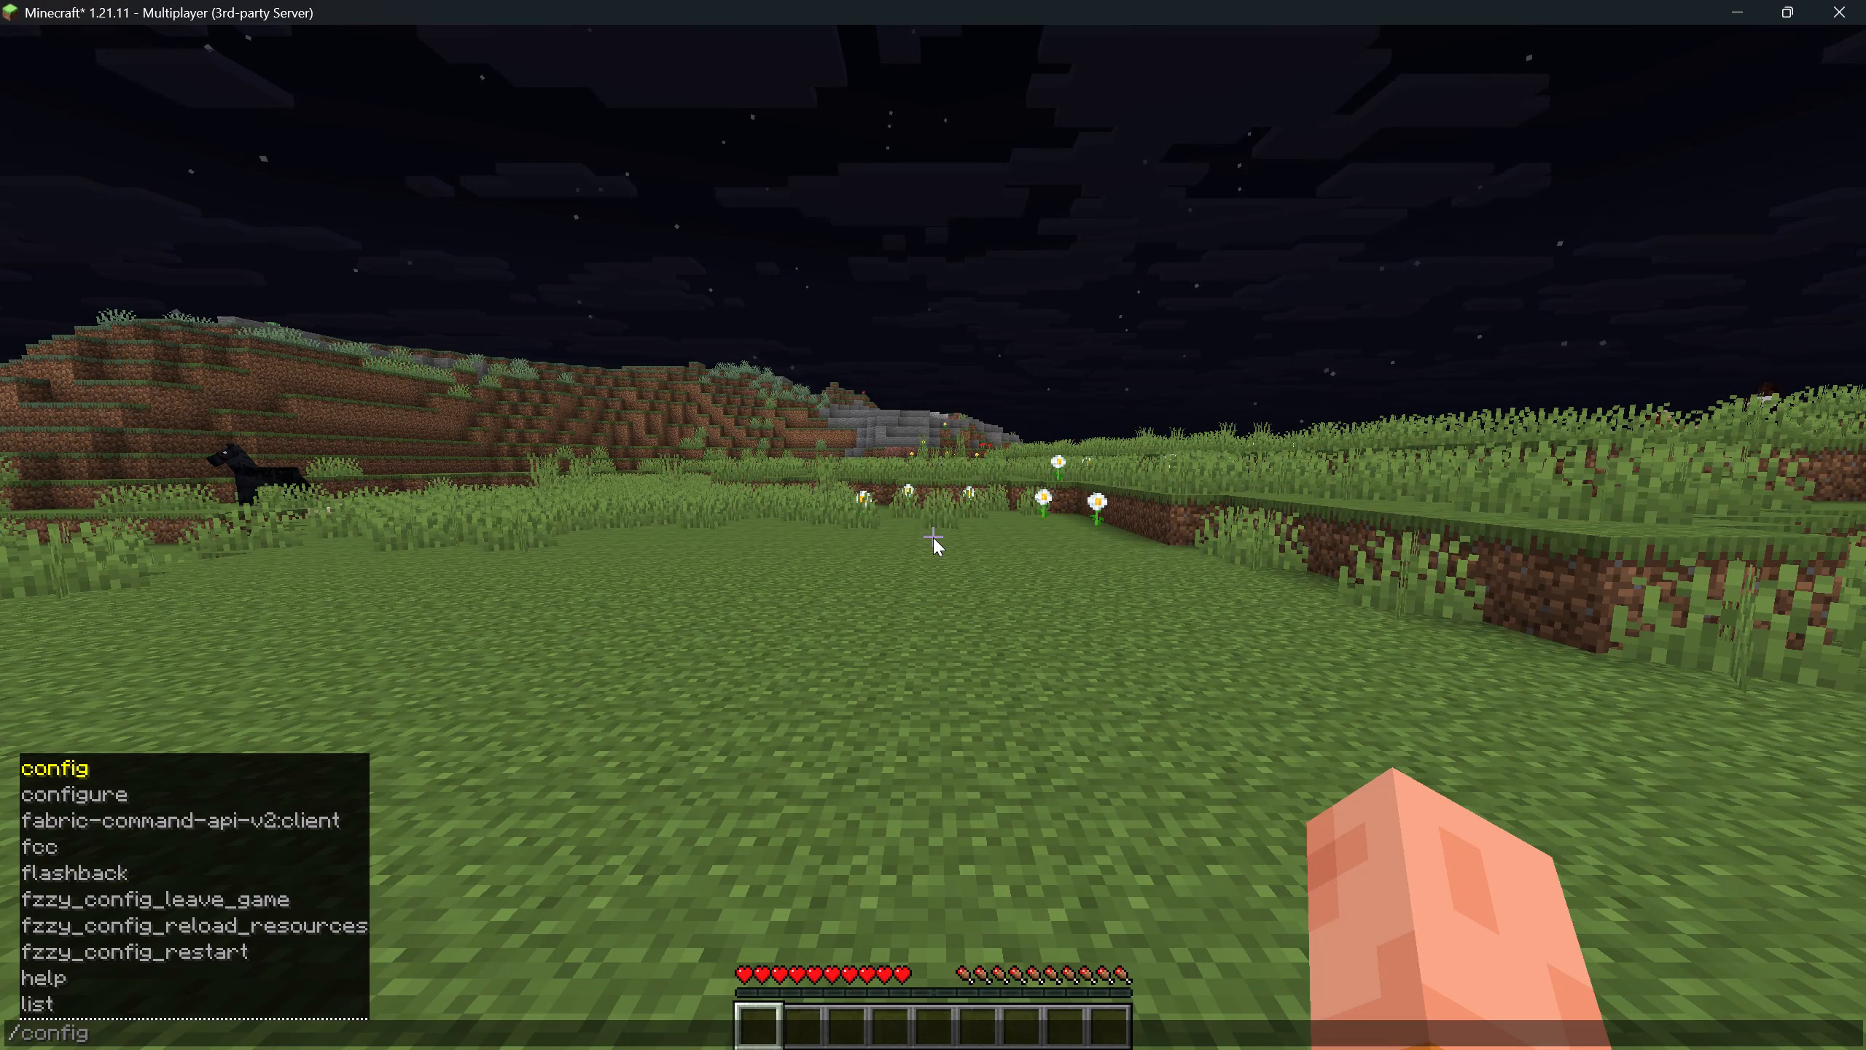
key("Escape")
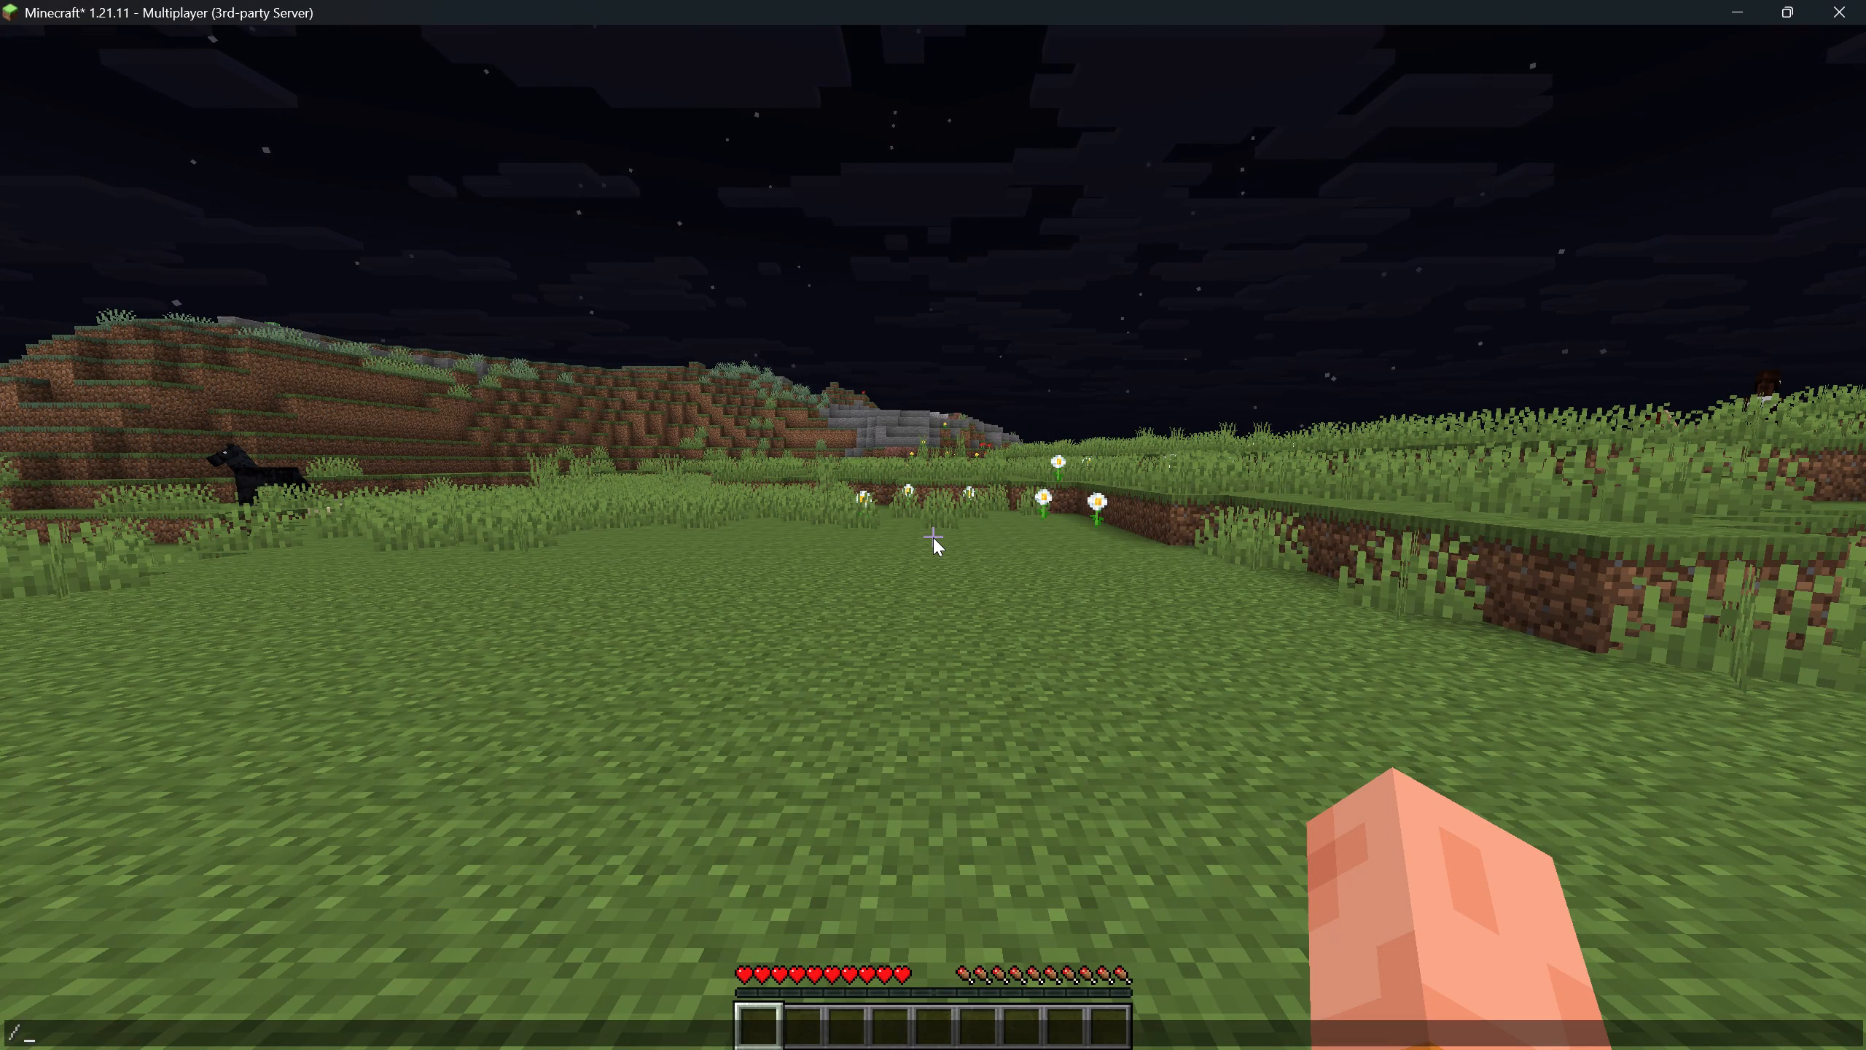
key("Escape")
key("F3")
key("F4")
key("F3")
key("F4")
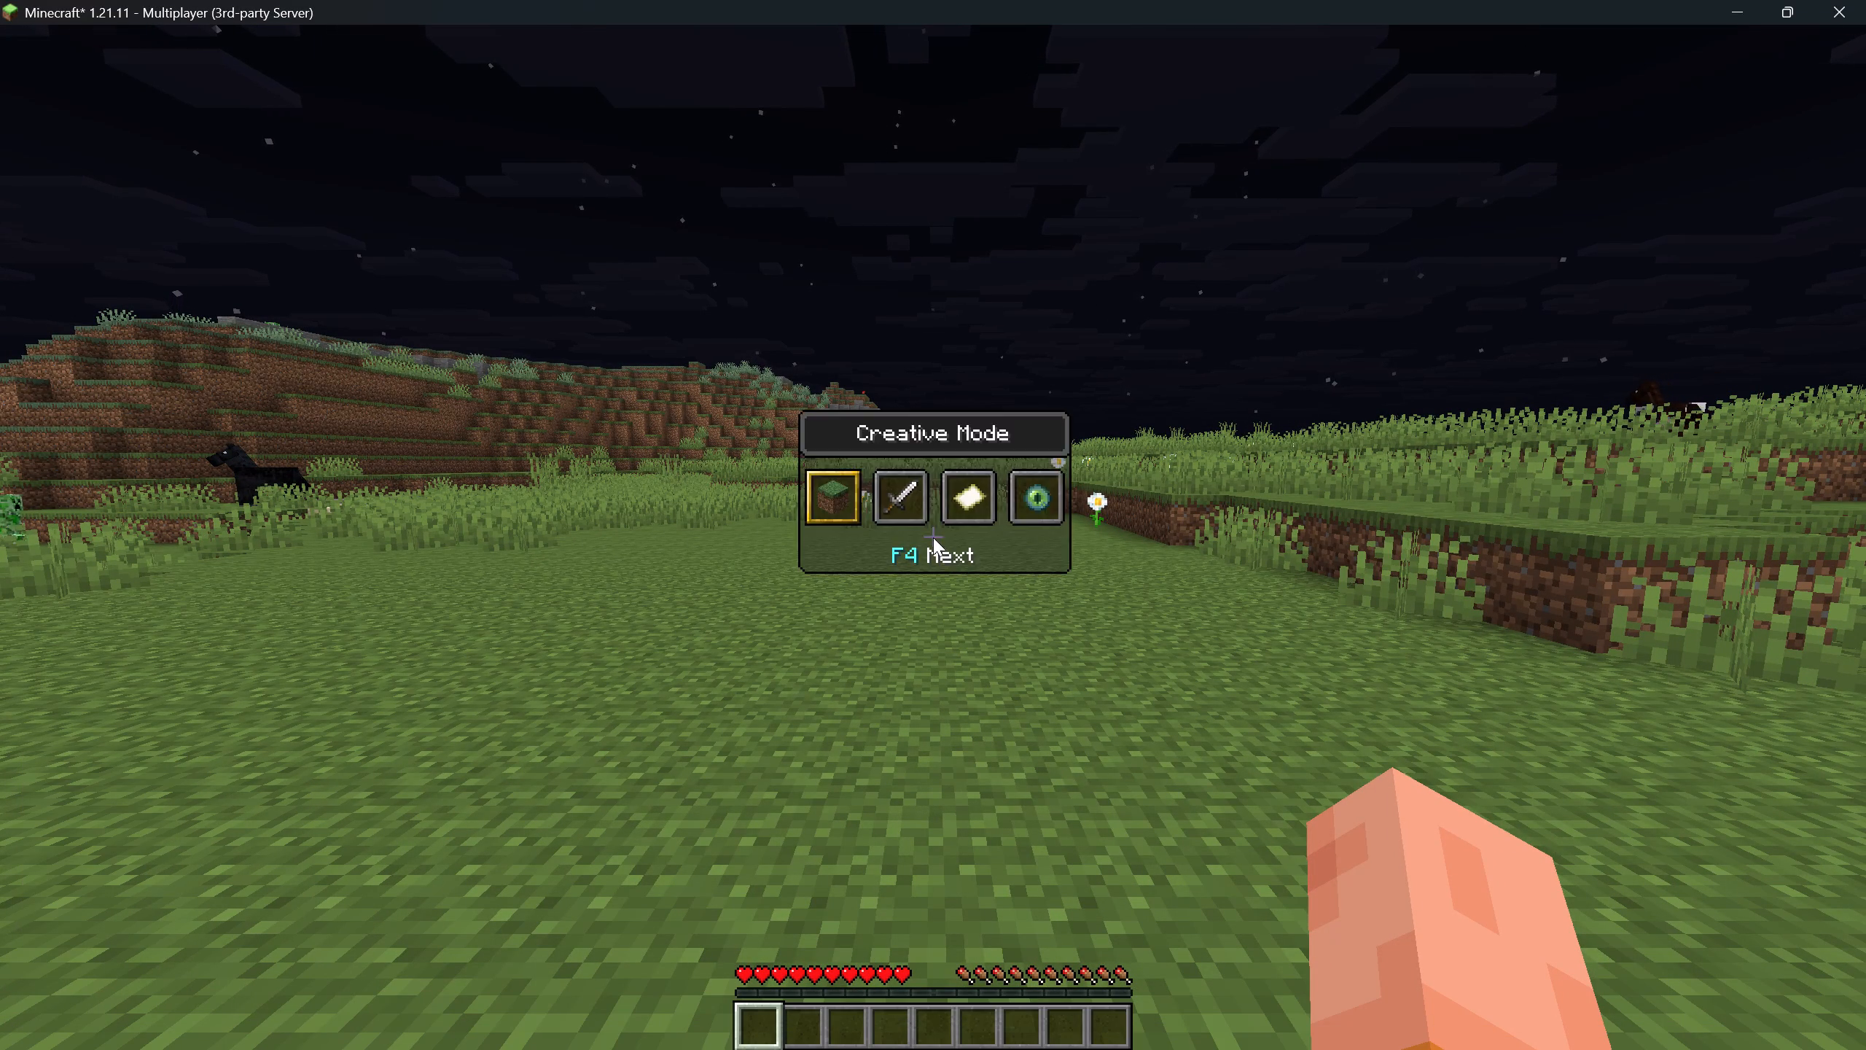
Switch to Chrome, search for Aternos, and open the console page of the online Minecraft server.
key("Escape")
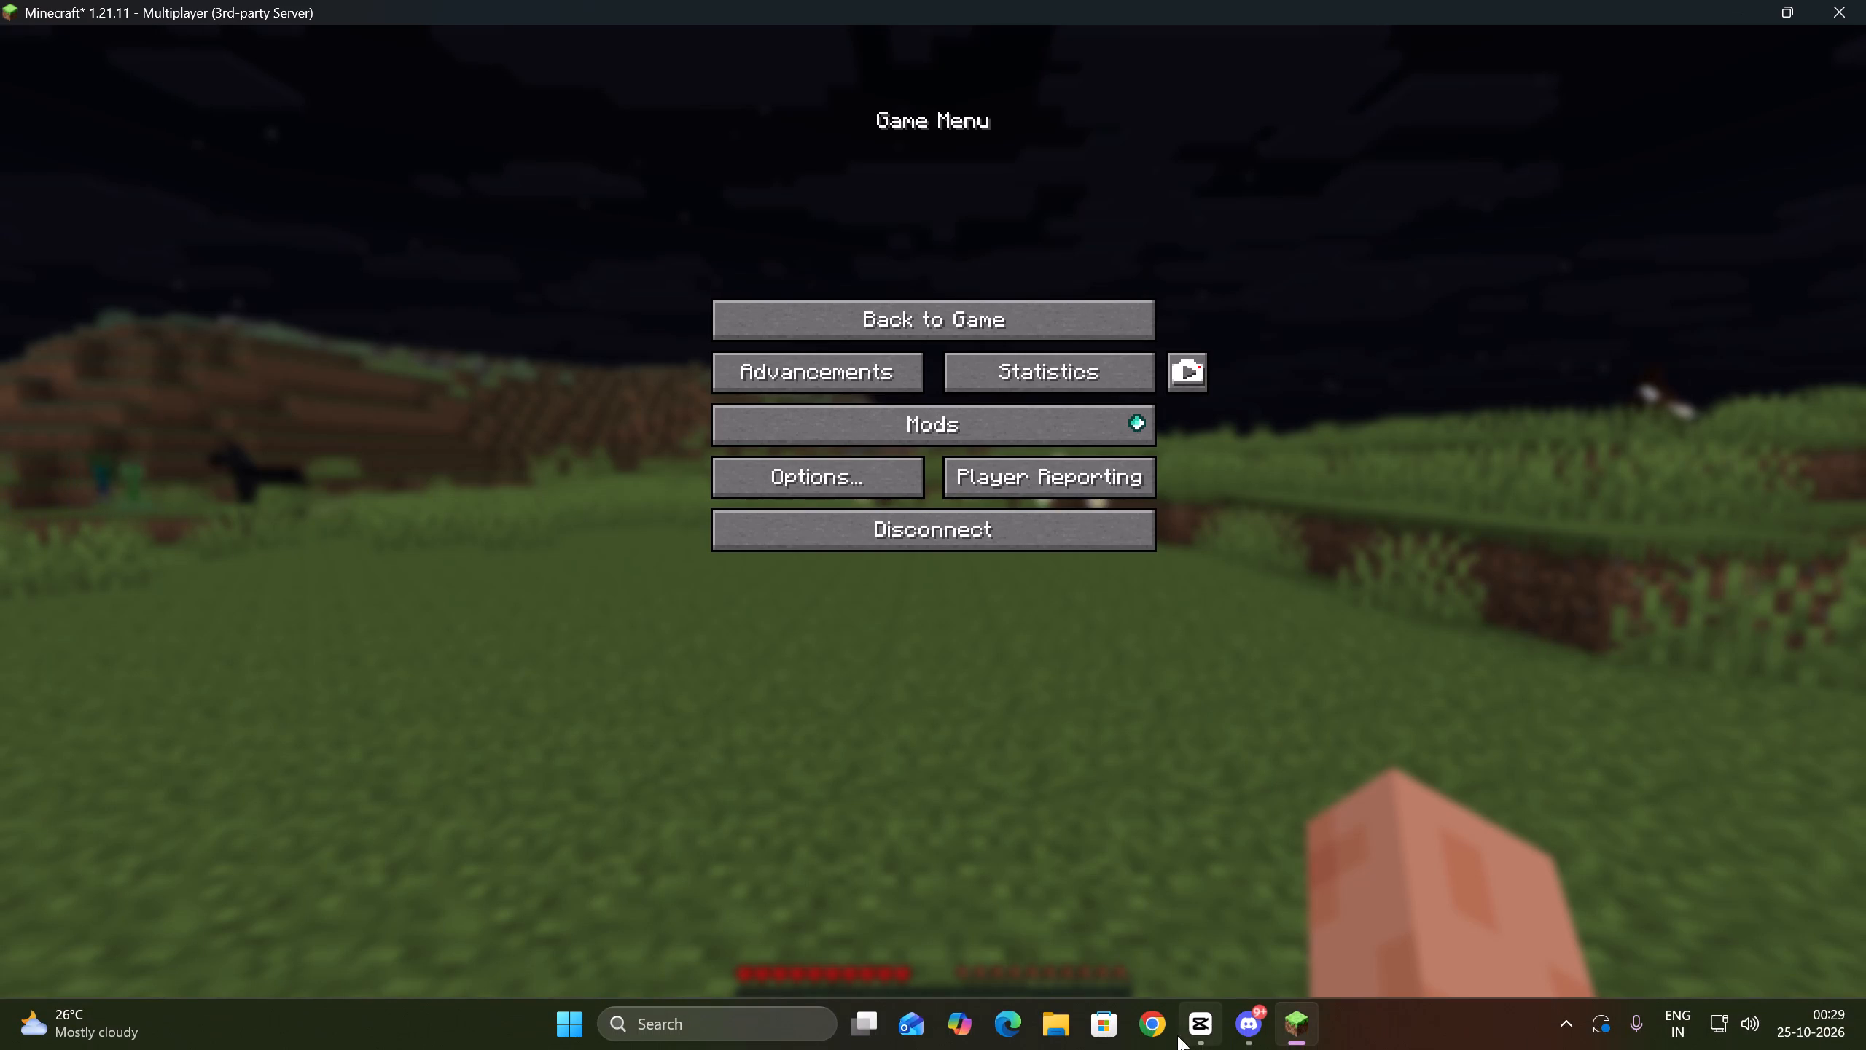
left_click(1158, 1029)
left_click(883, 529)
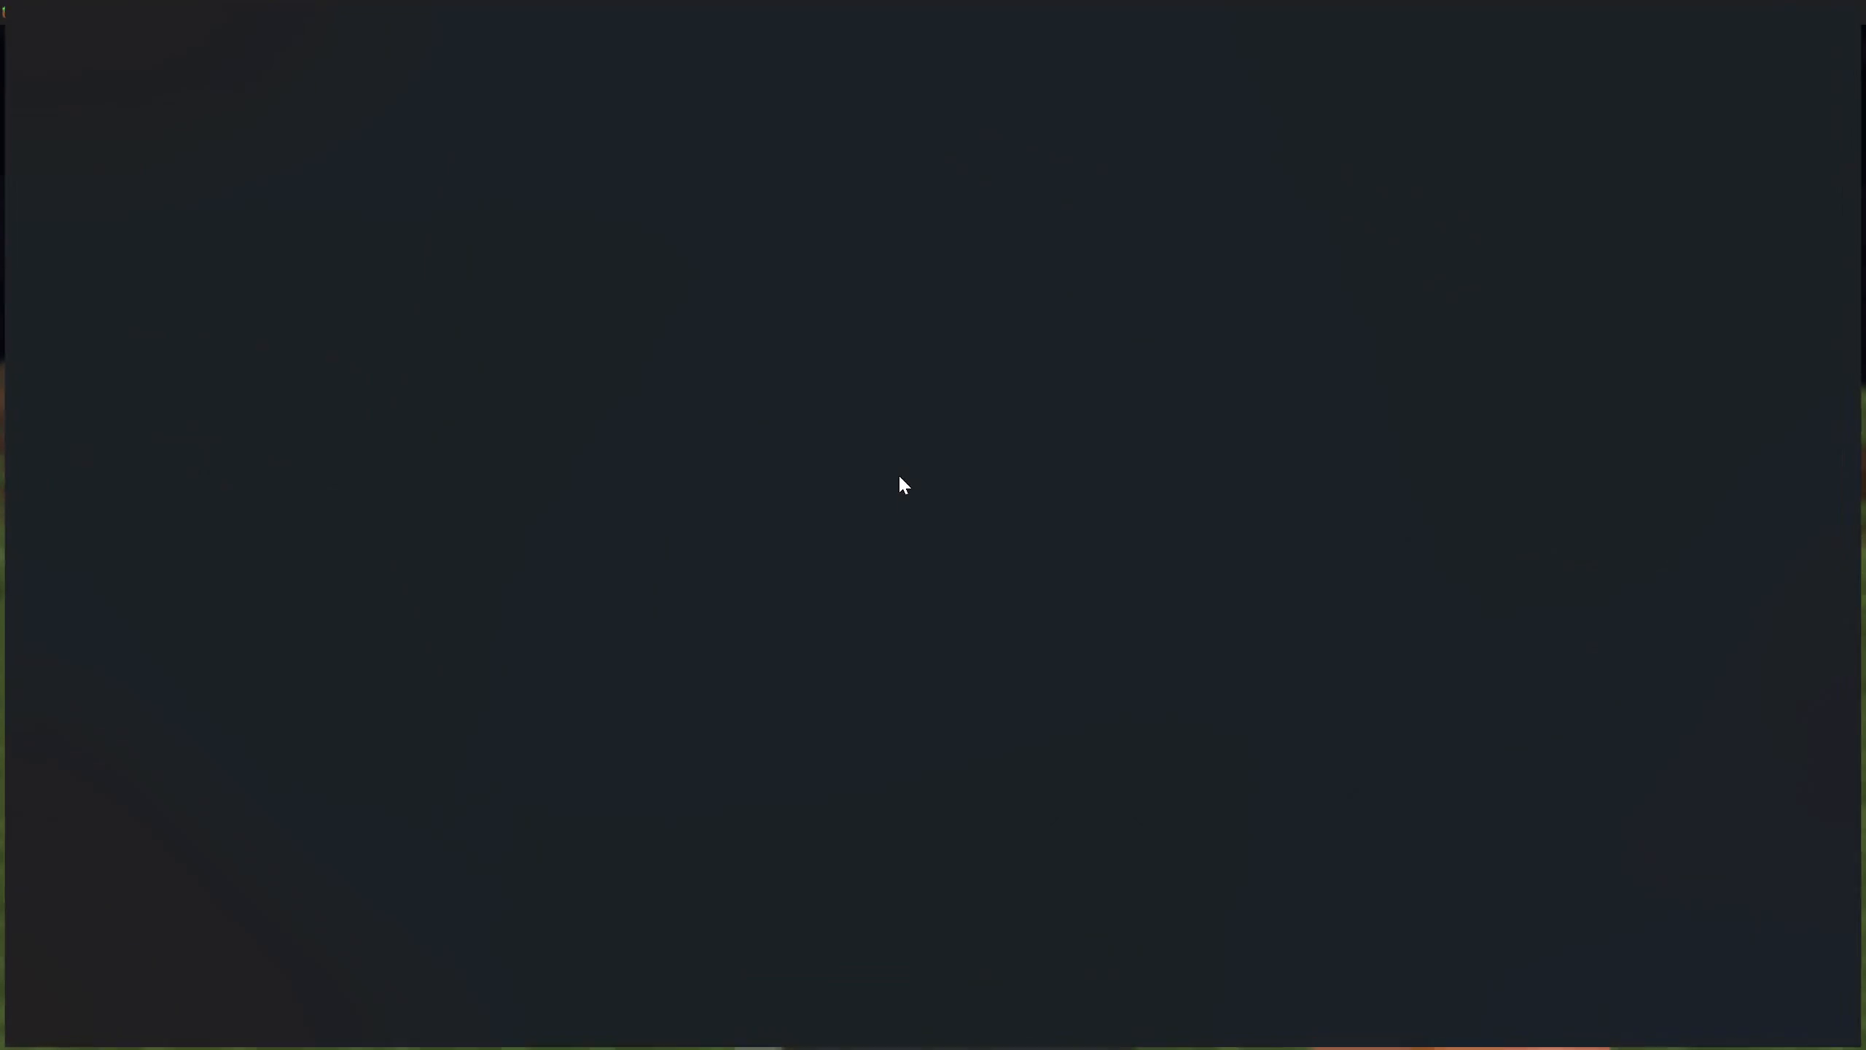
left_click(872, 415)
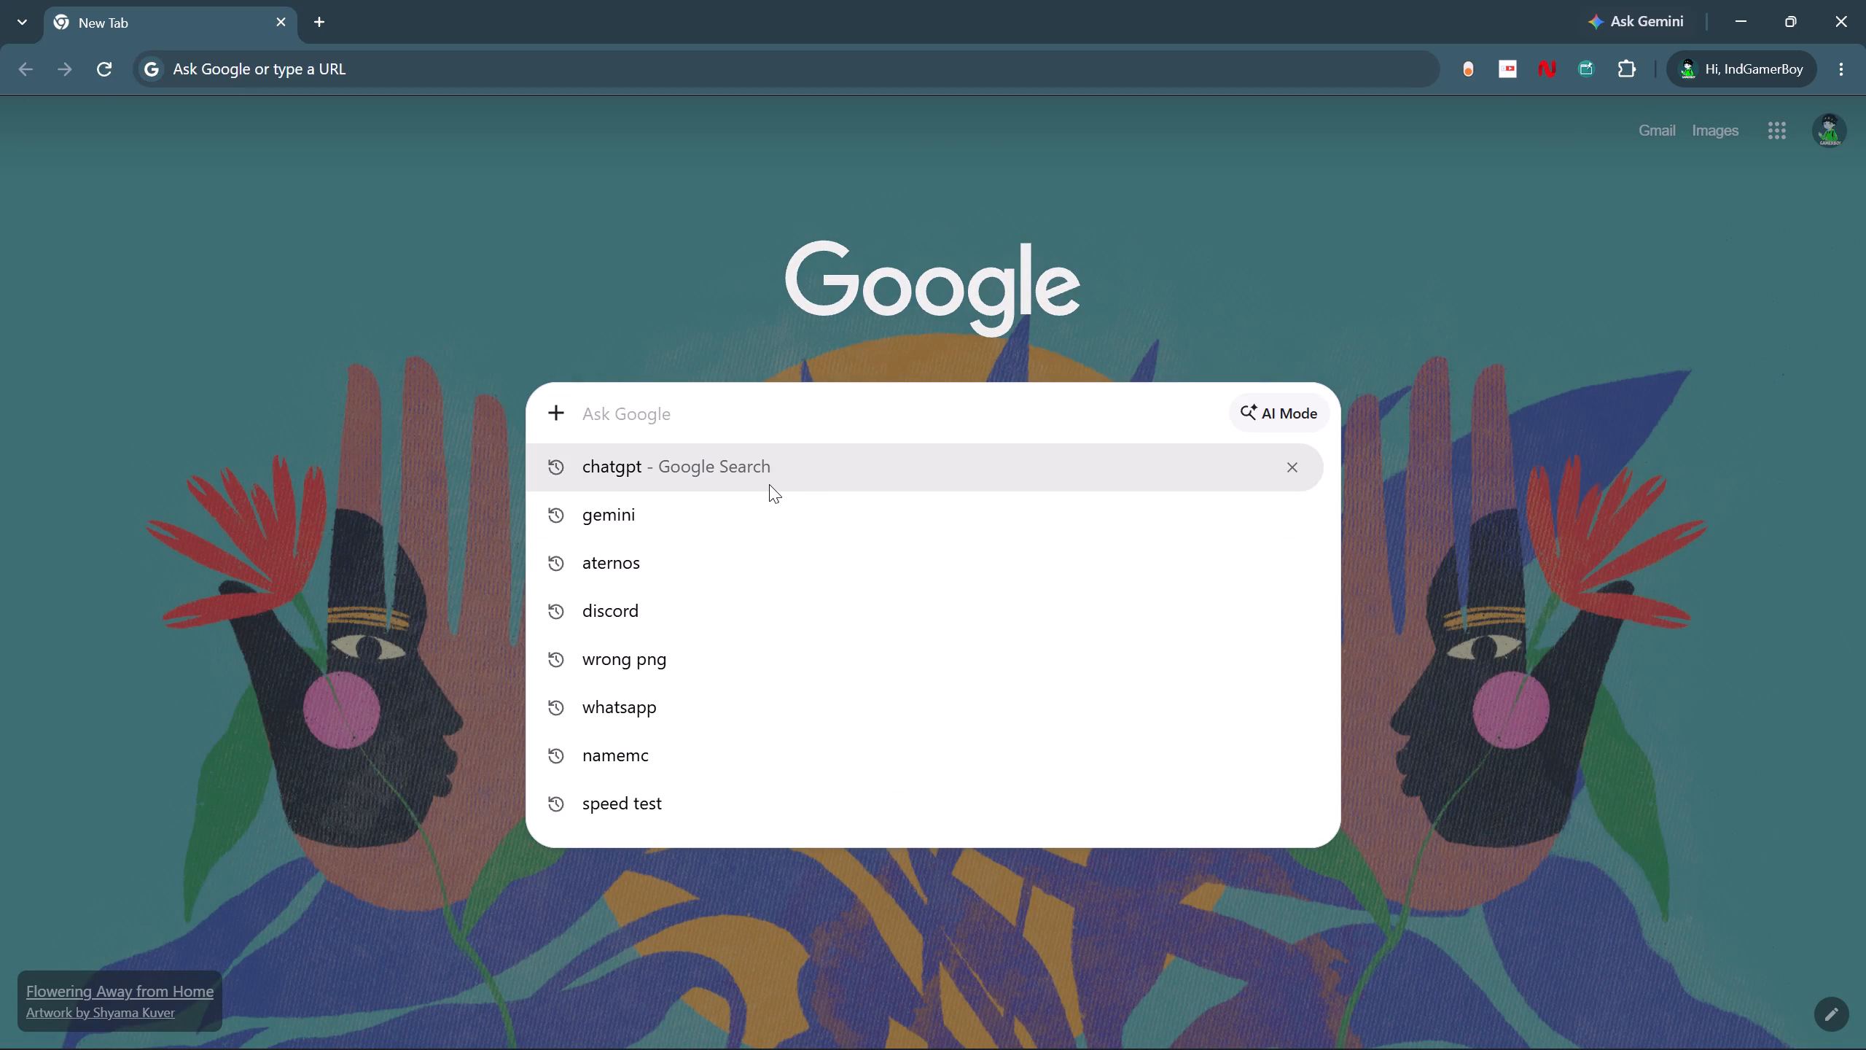
type("ater")
key("Return")
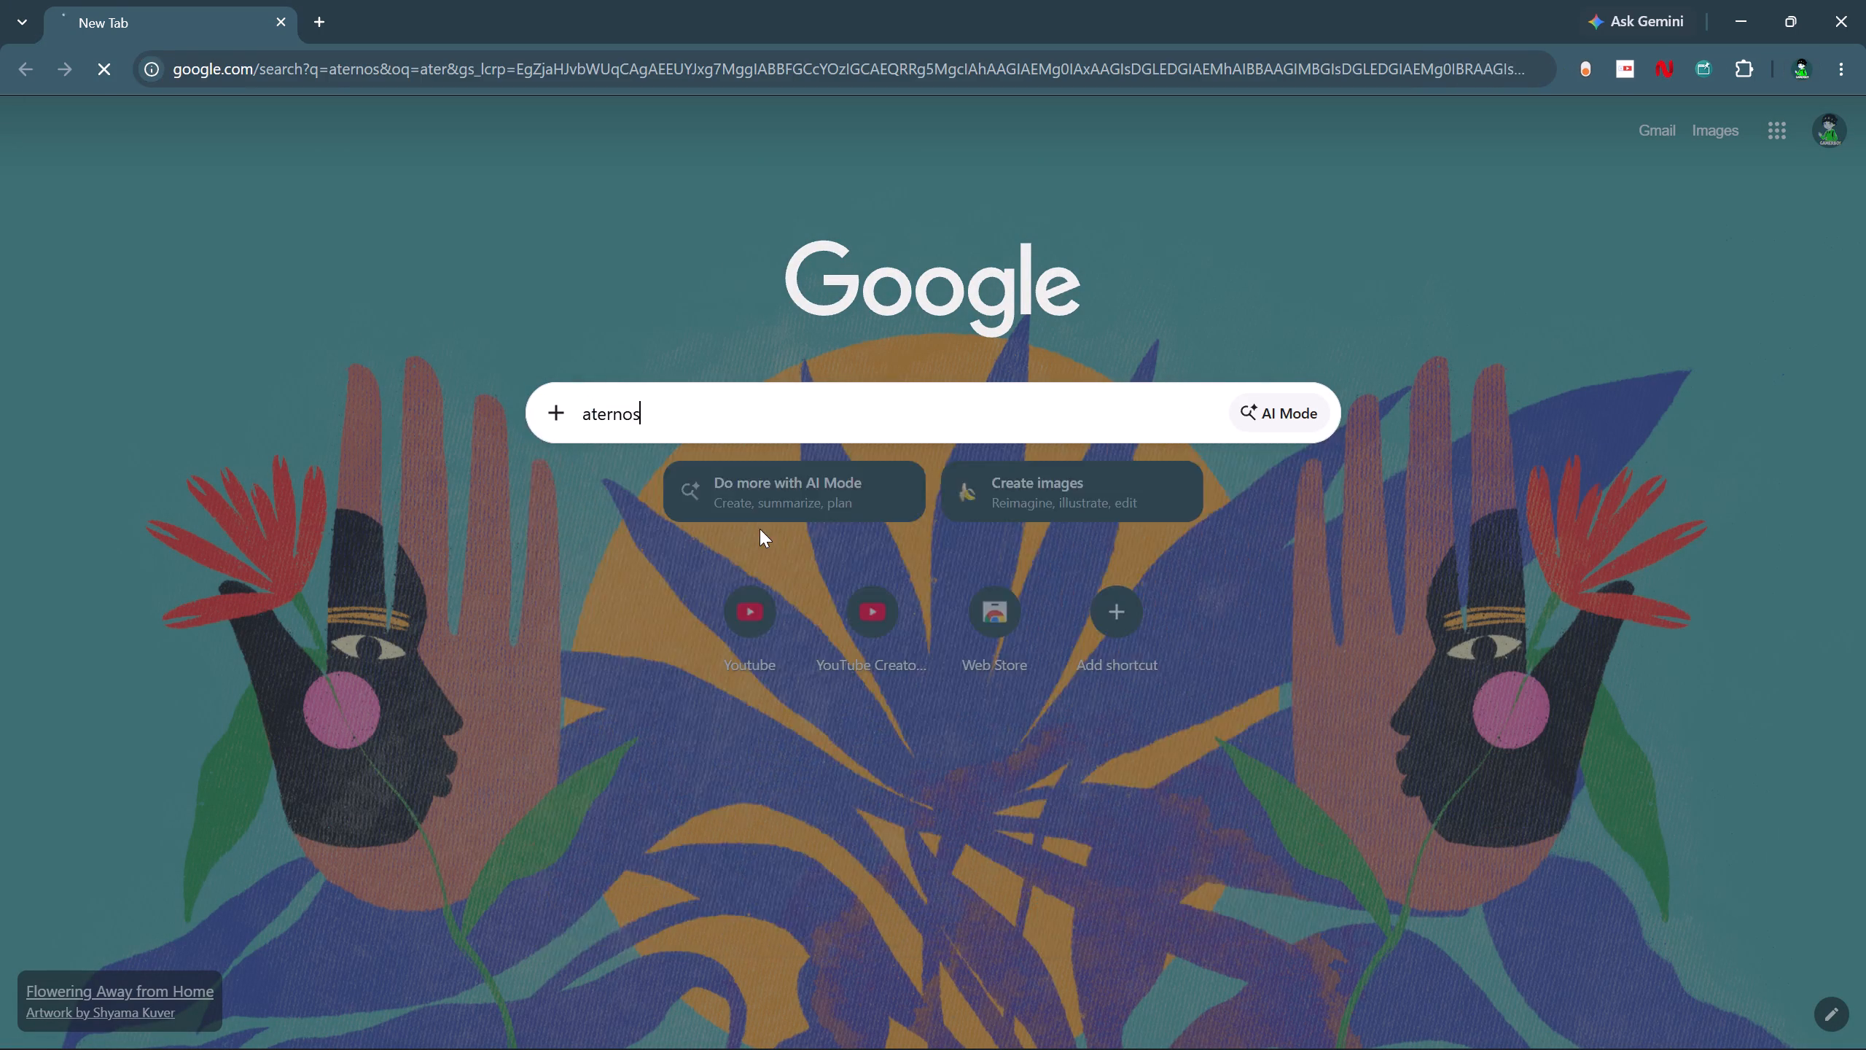
double_click(674, 357)
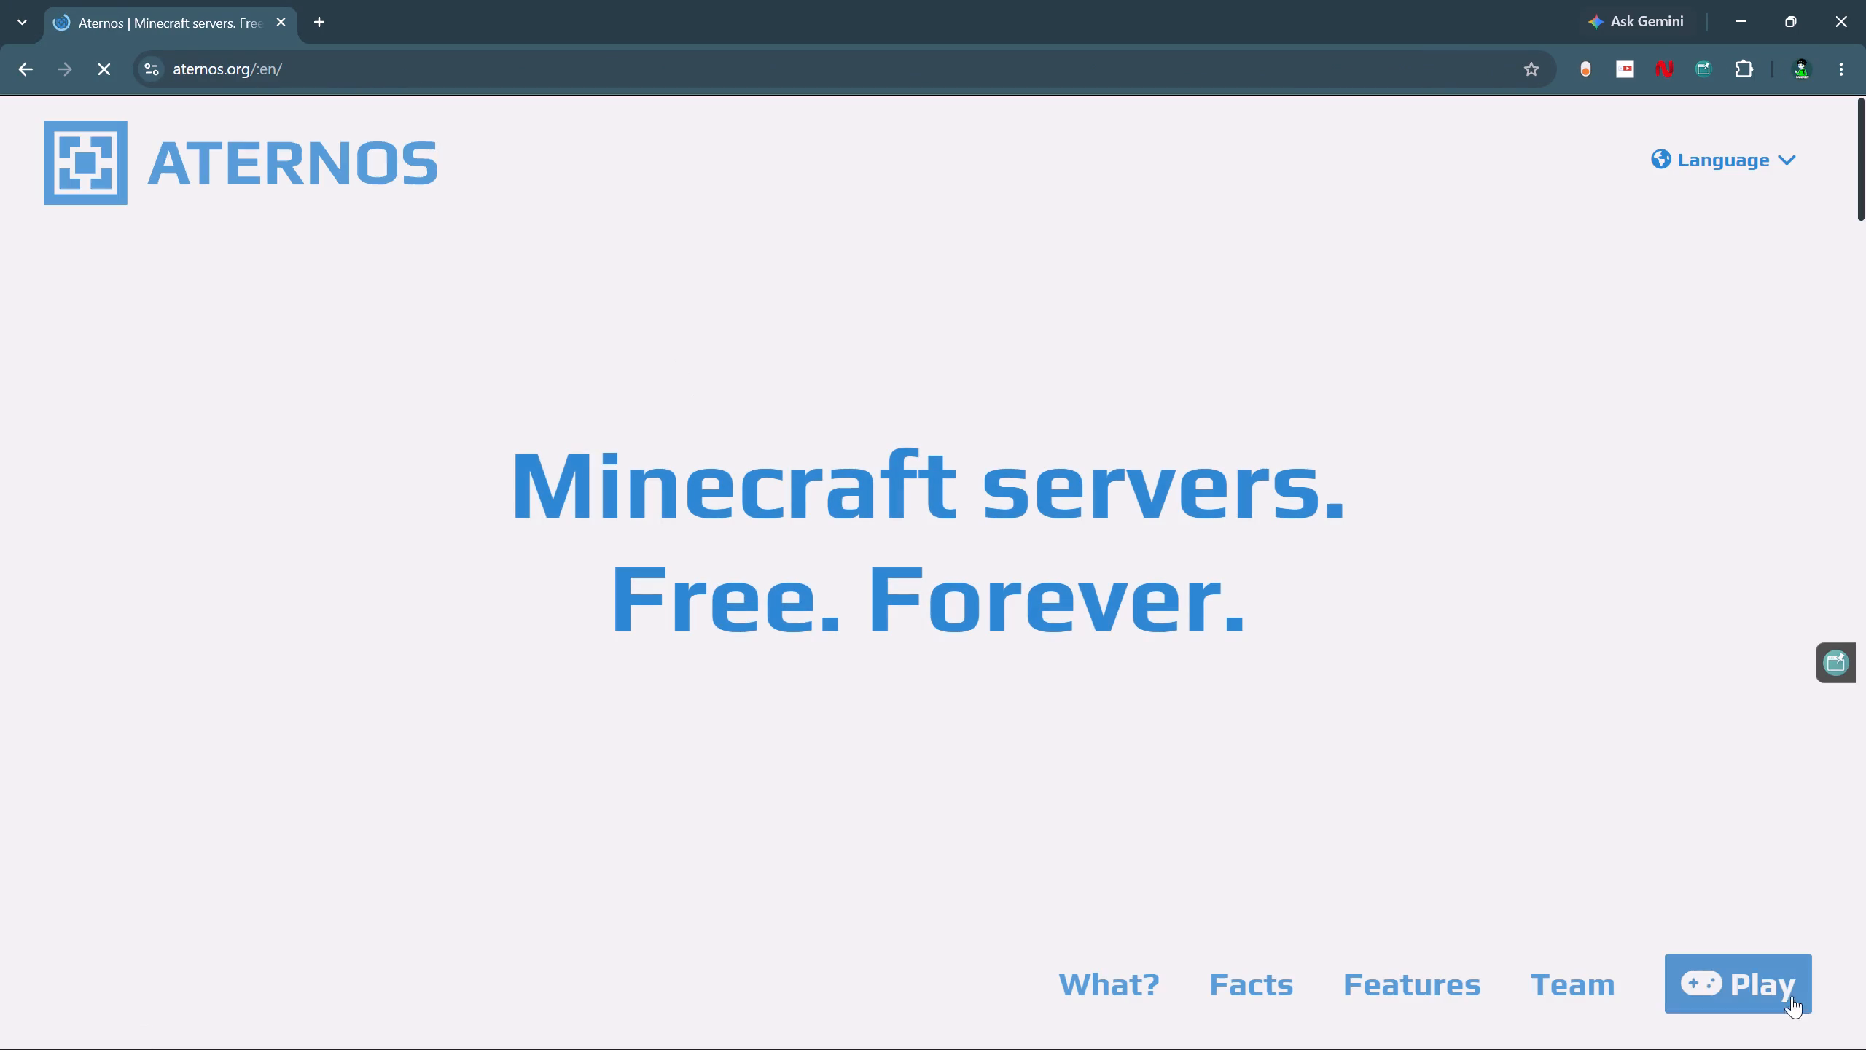
left_click(1732, 981)
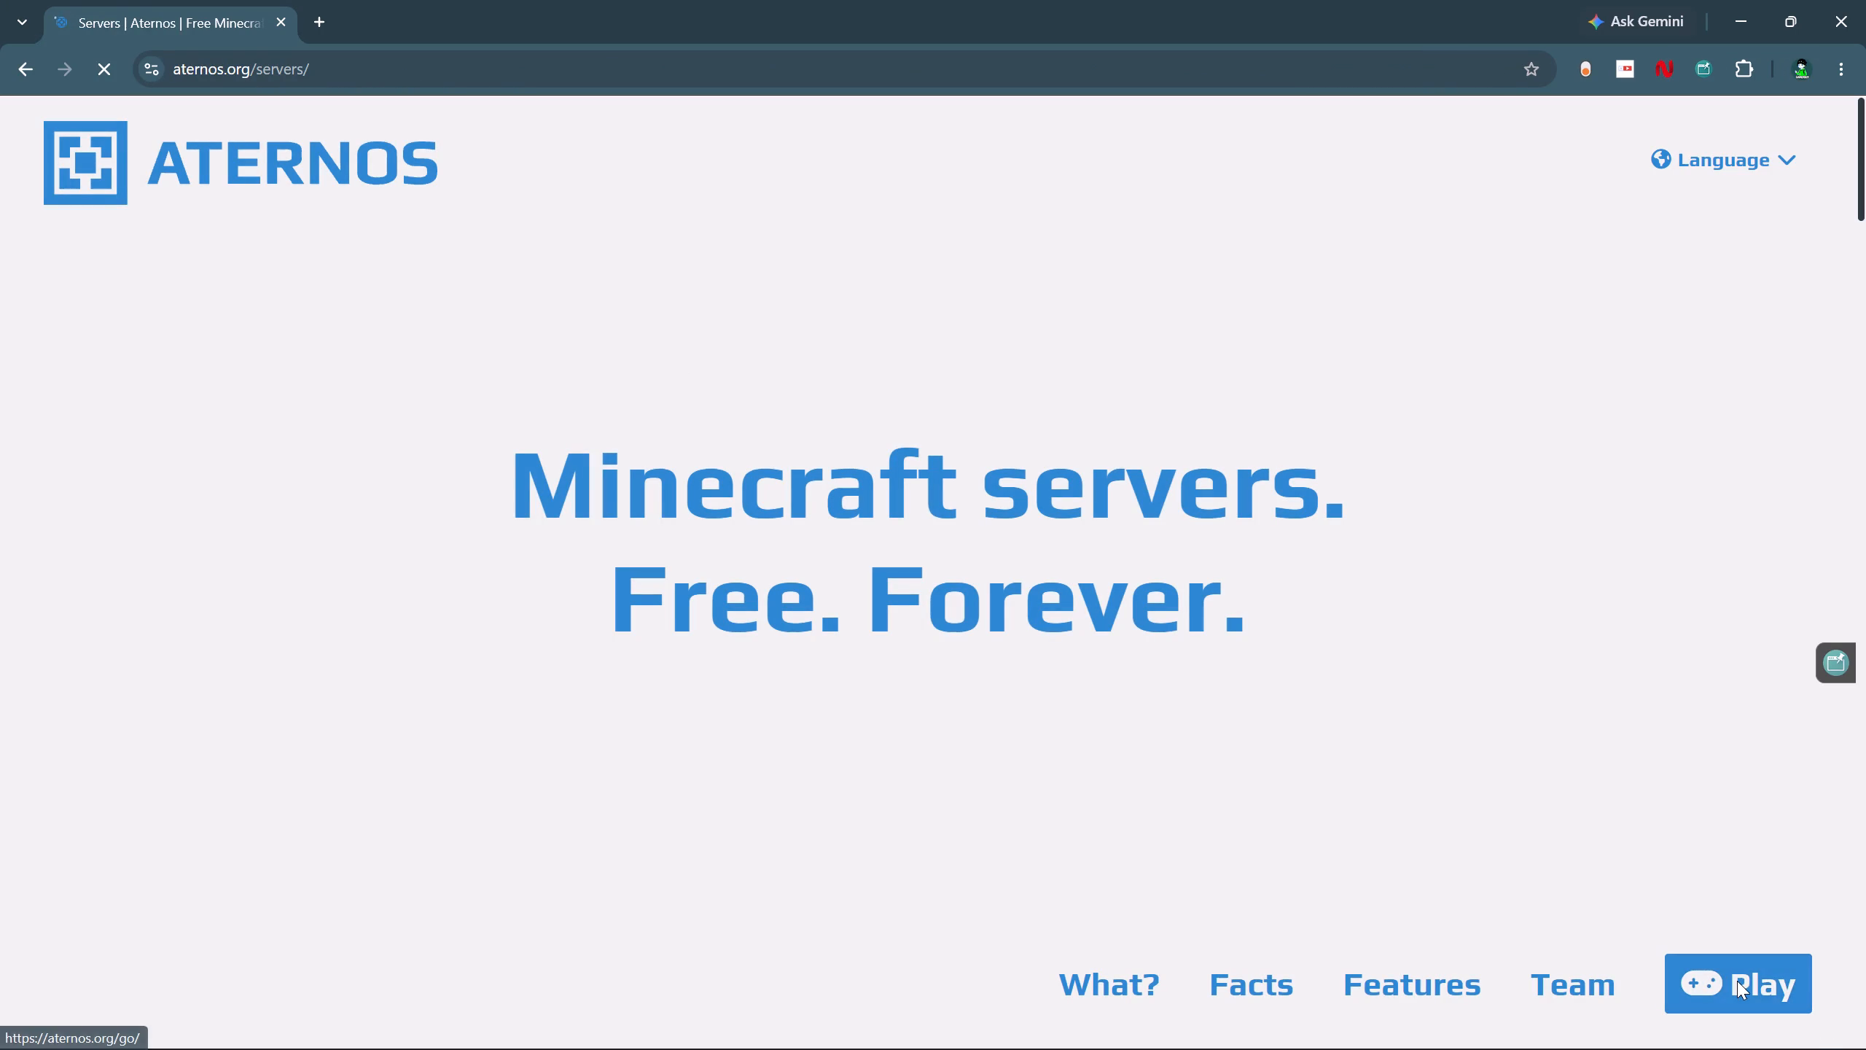
left_click(814, 626)
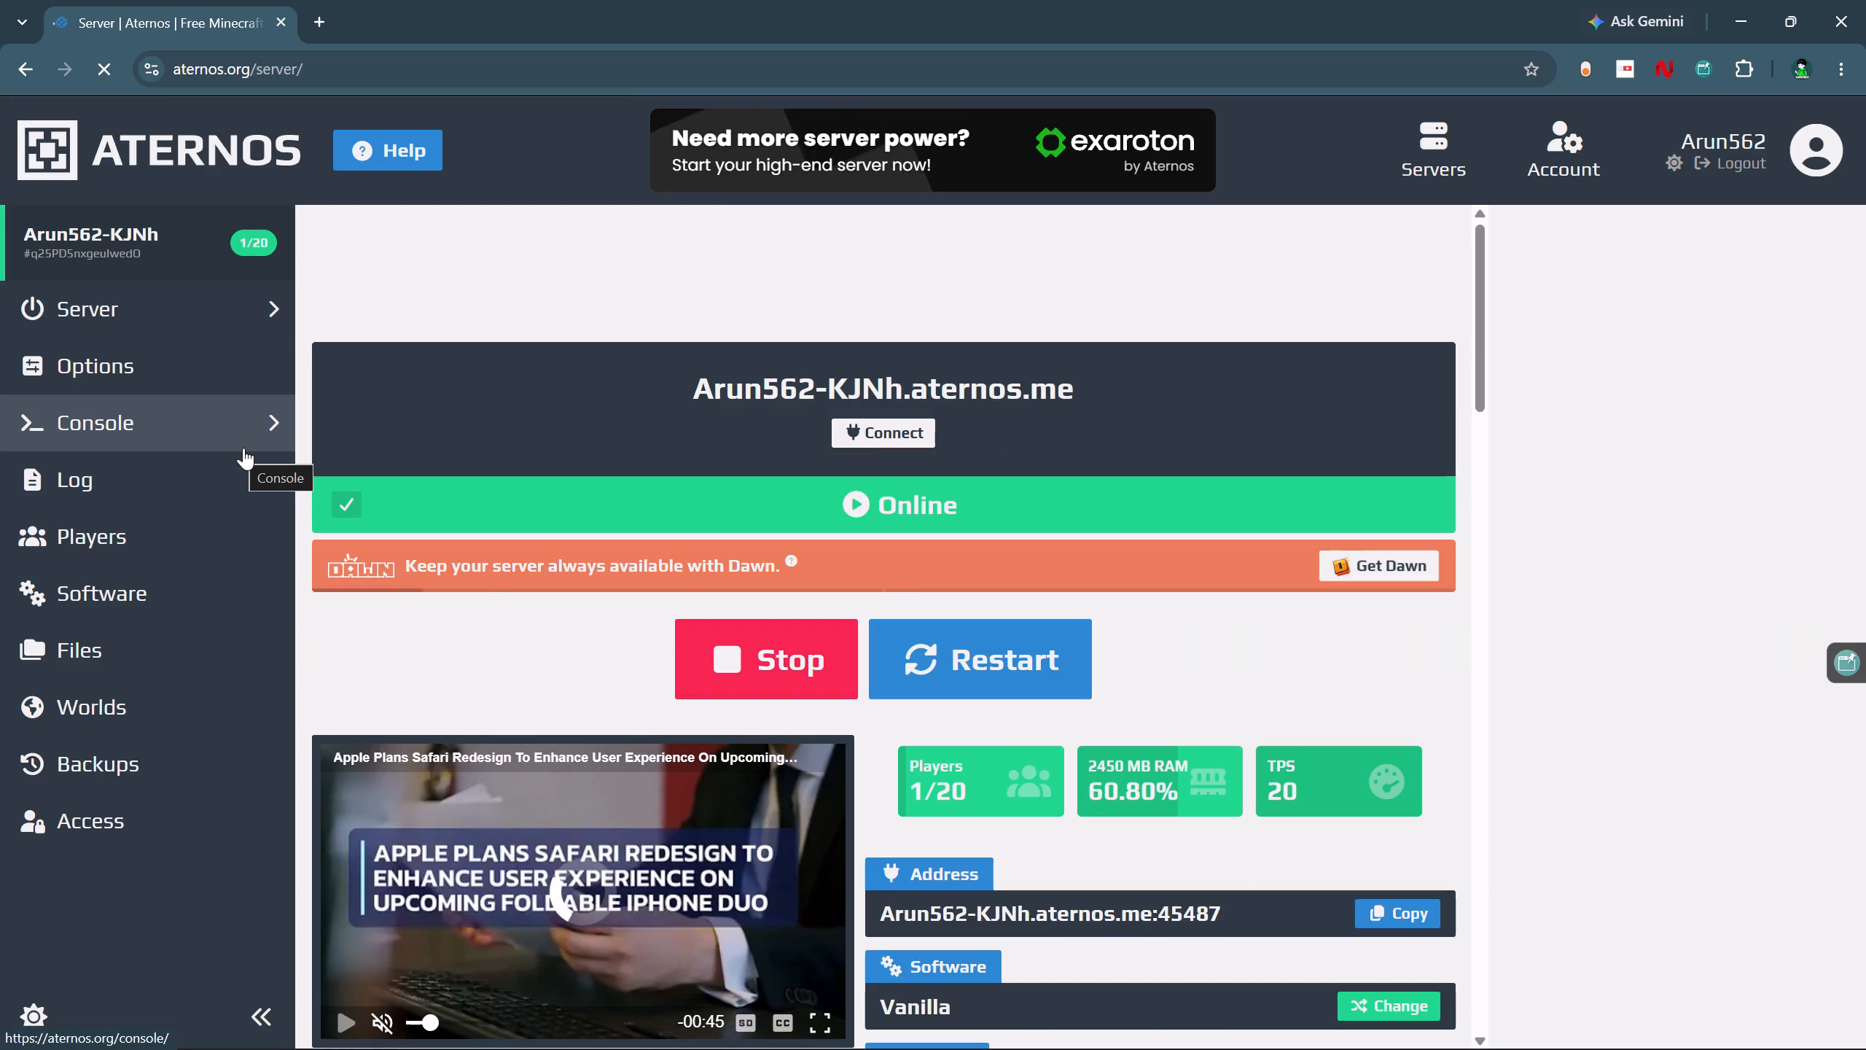
left_click(198, 434)
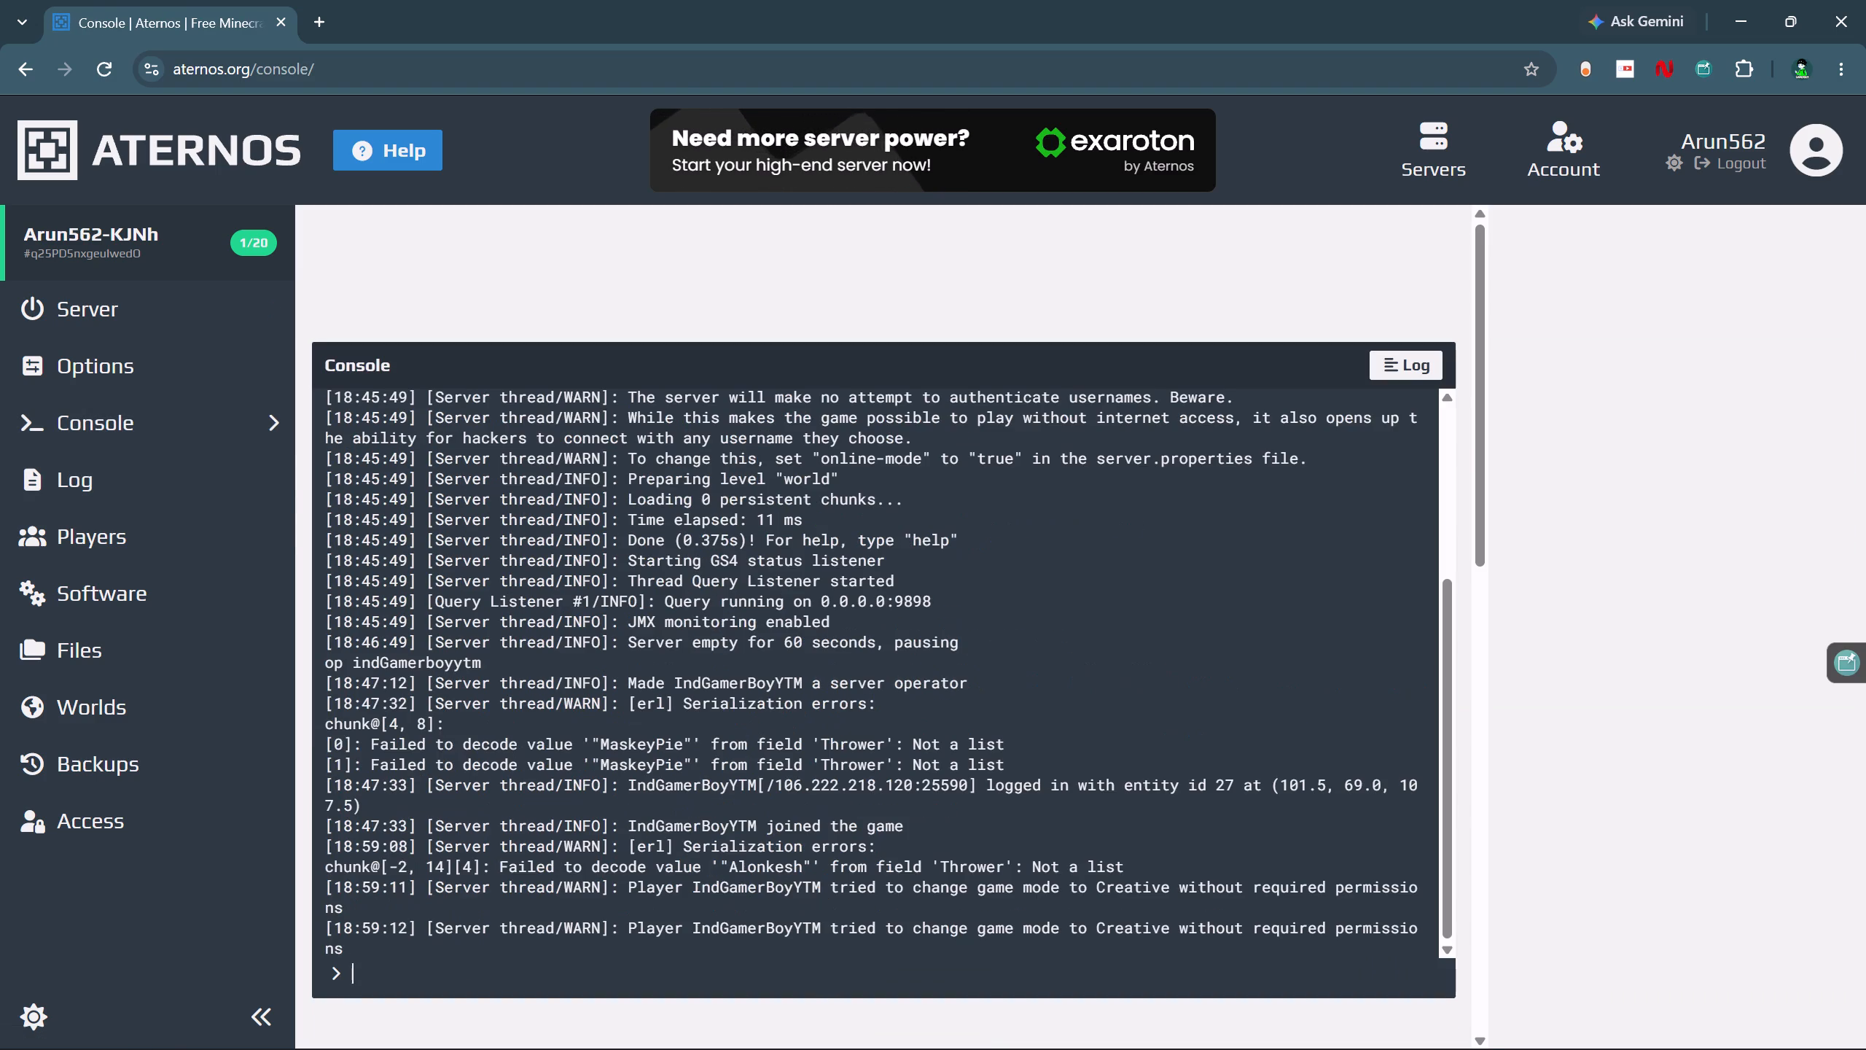
left_click(728, 983)
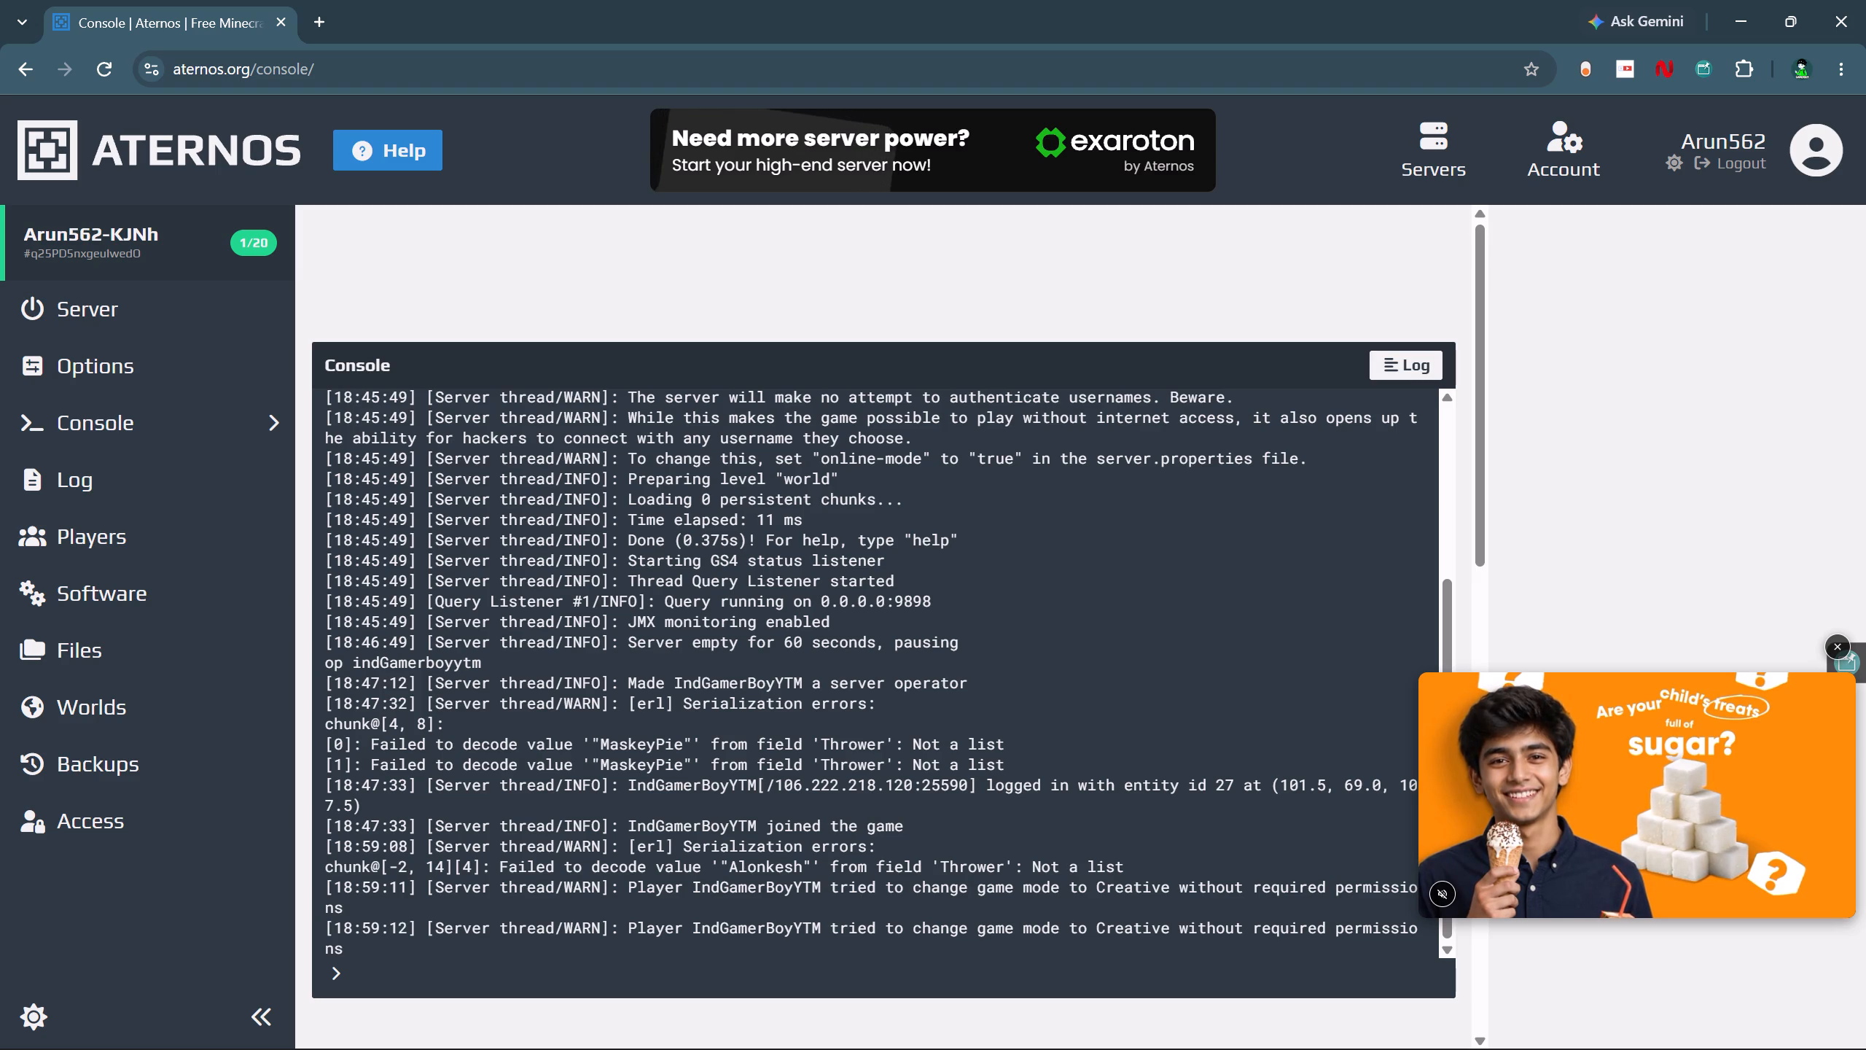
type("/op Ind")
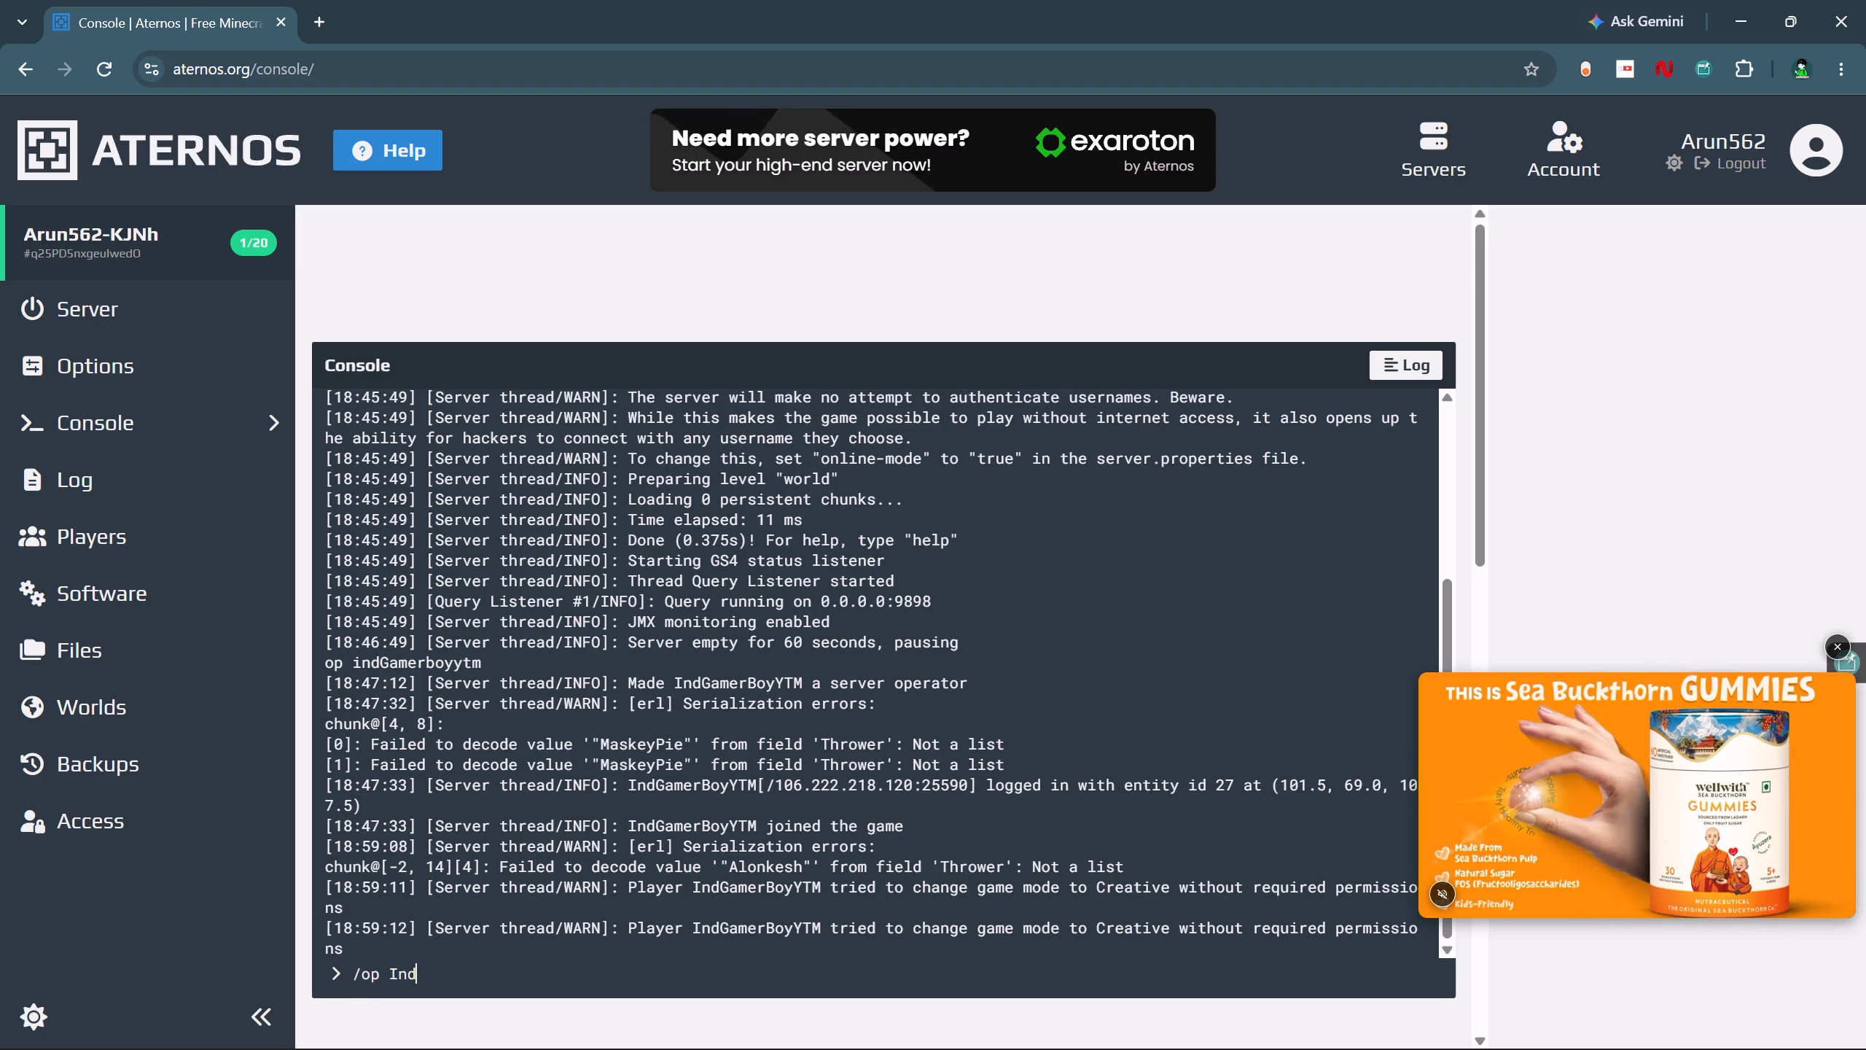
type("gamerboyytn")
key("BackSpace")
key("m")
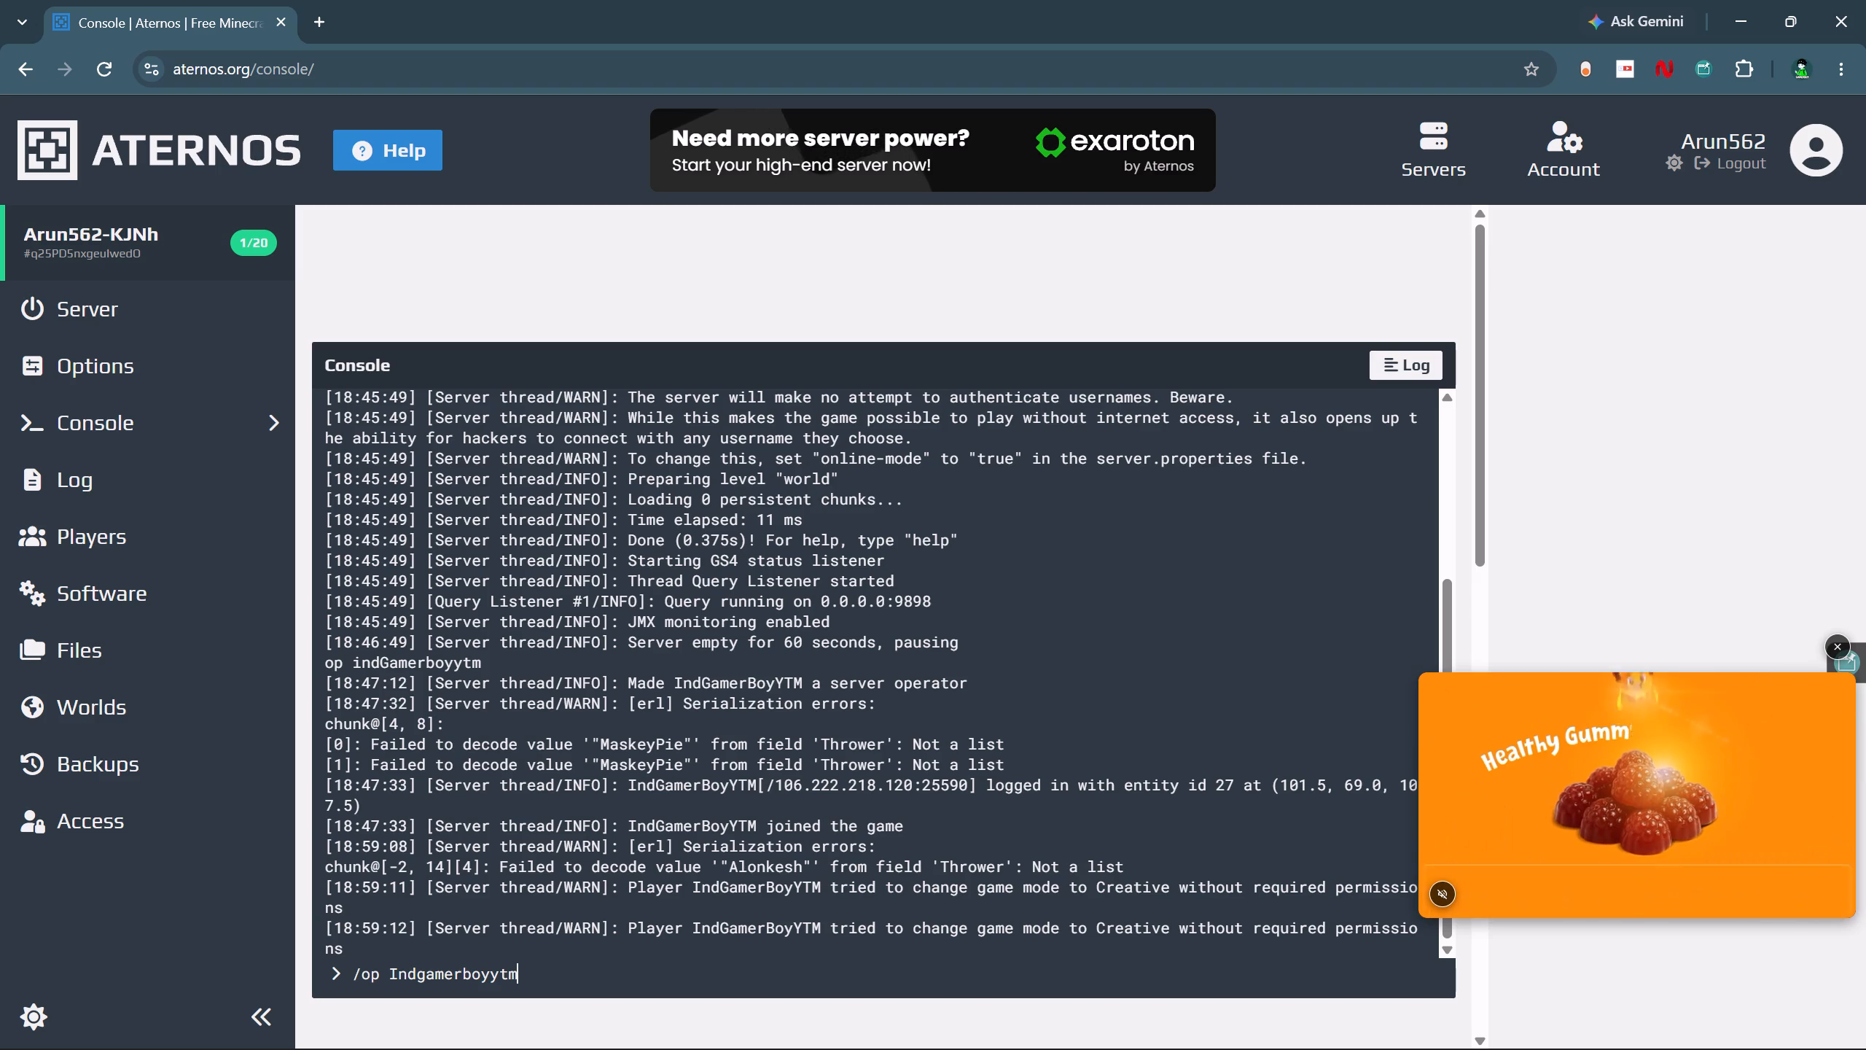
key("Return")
Switch back to Minecraft, resume the game, and set the player's game mode to Creative.
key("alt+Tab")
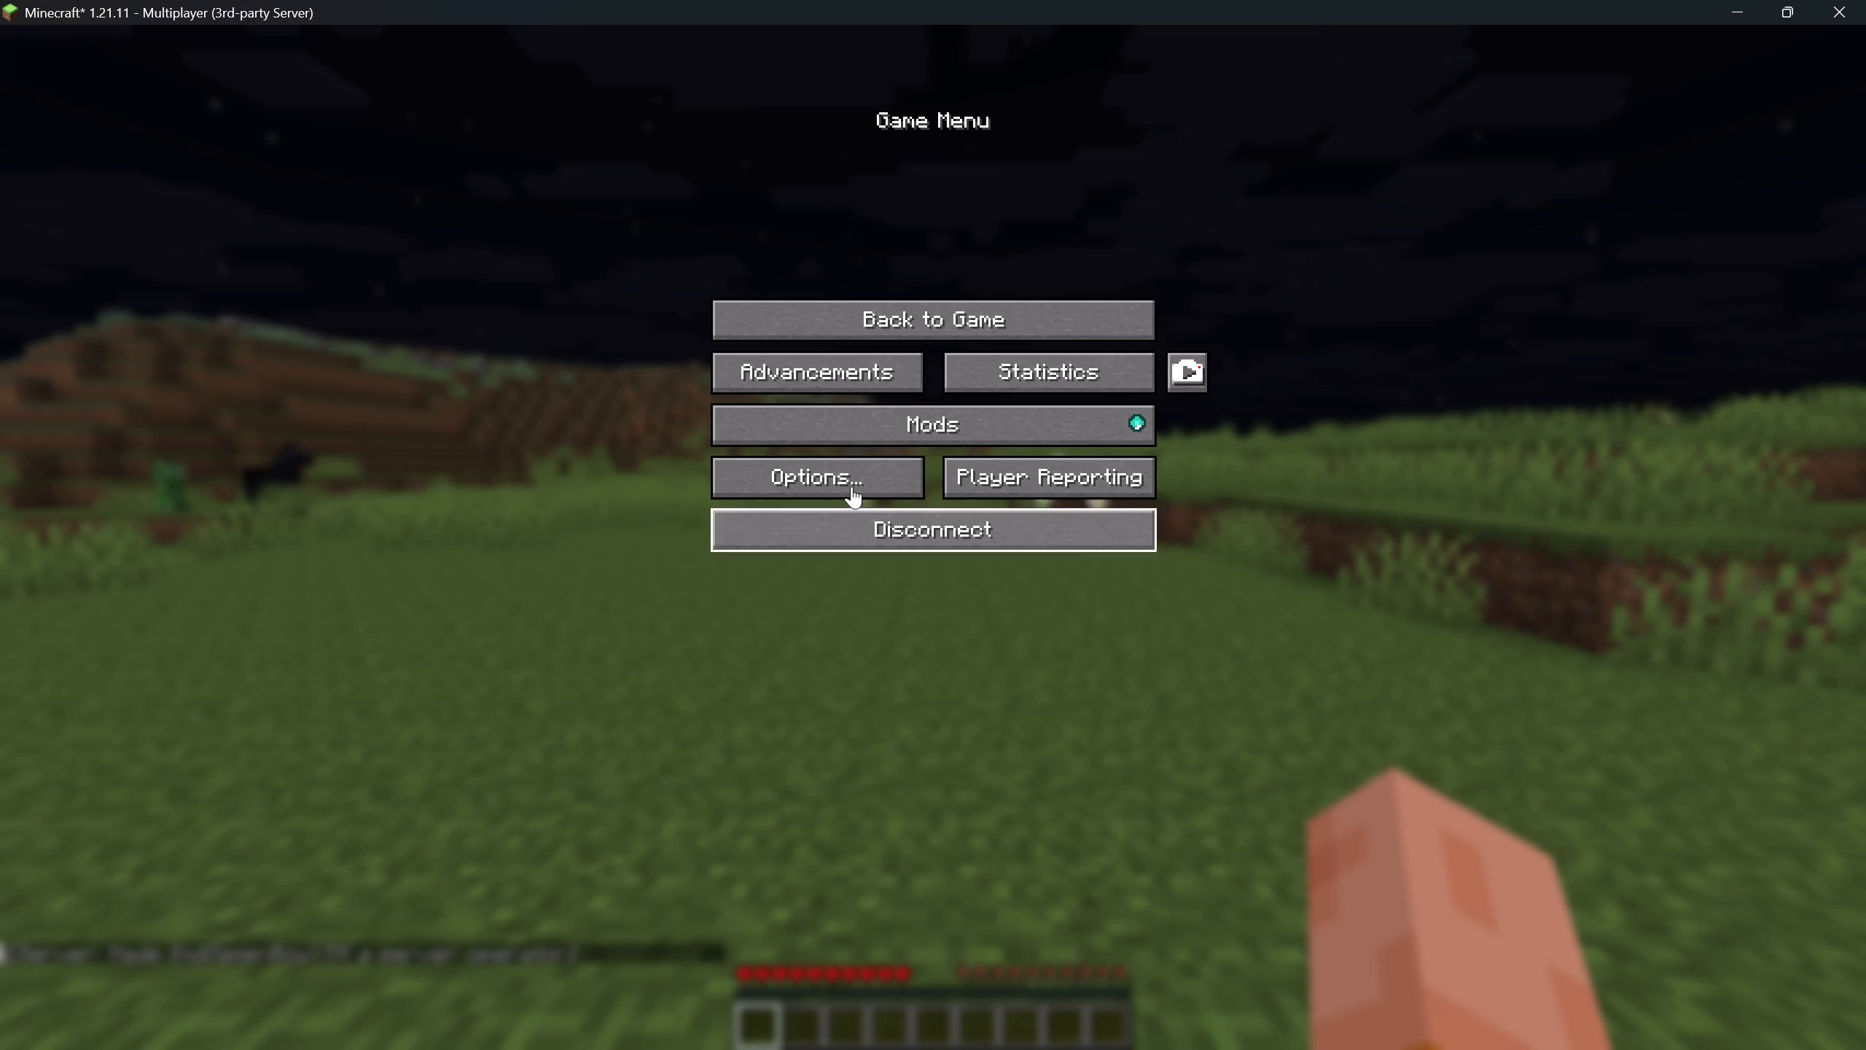
left_click_drag(948, 316, 934, 537)
double_click(933, 537)
key("F3")
key("F4")
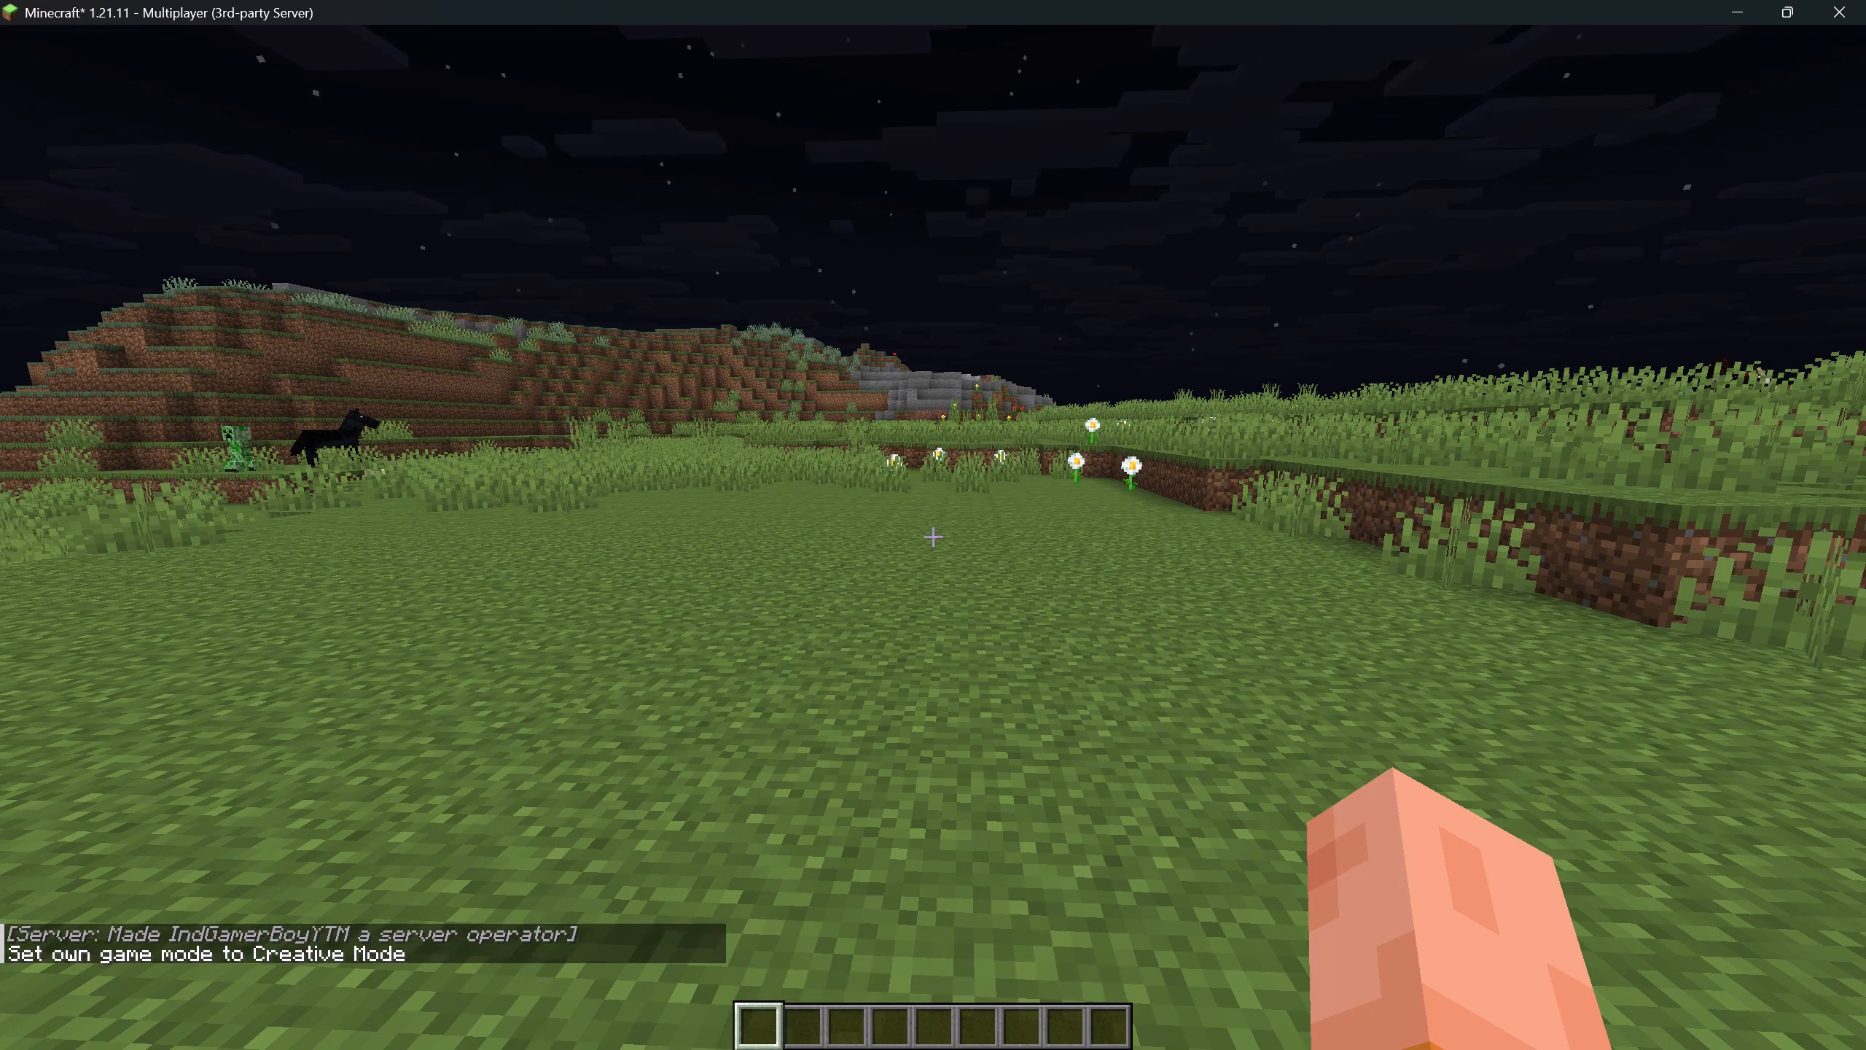
Go to the nearby grassy ledge and break some of its grass and dirt blocks in Creative mode.
key("Up")
key("0")
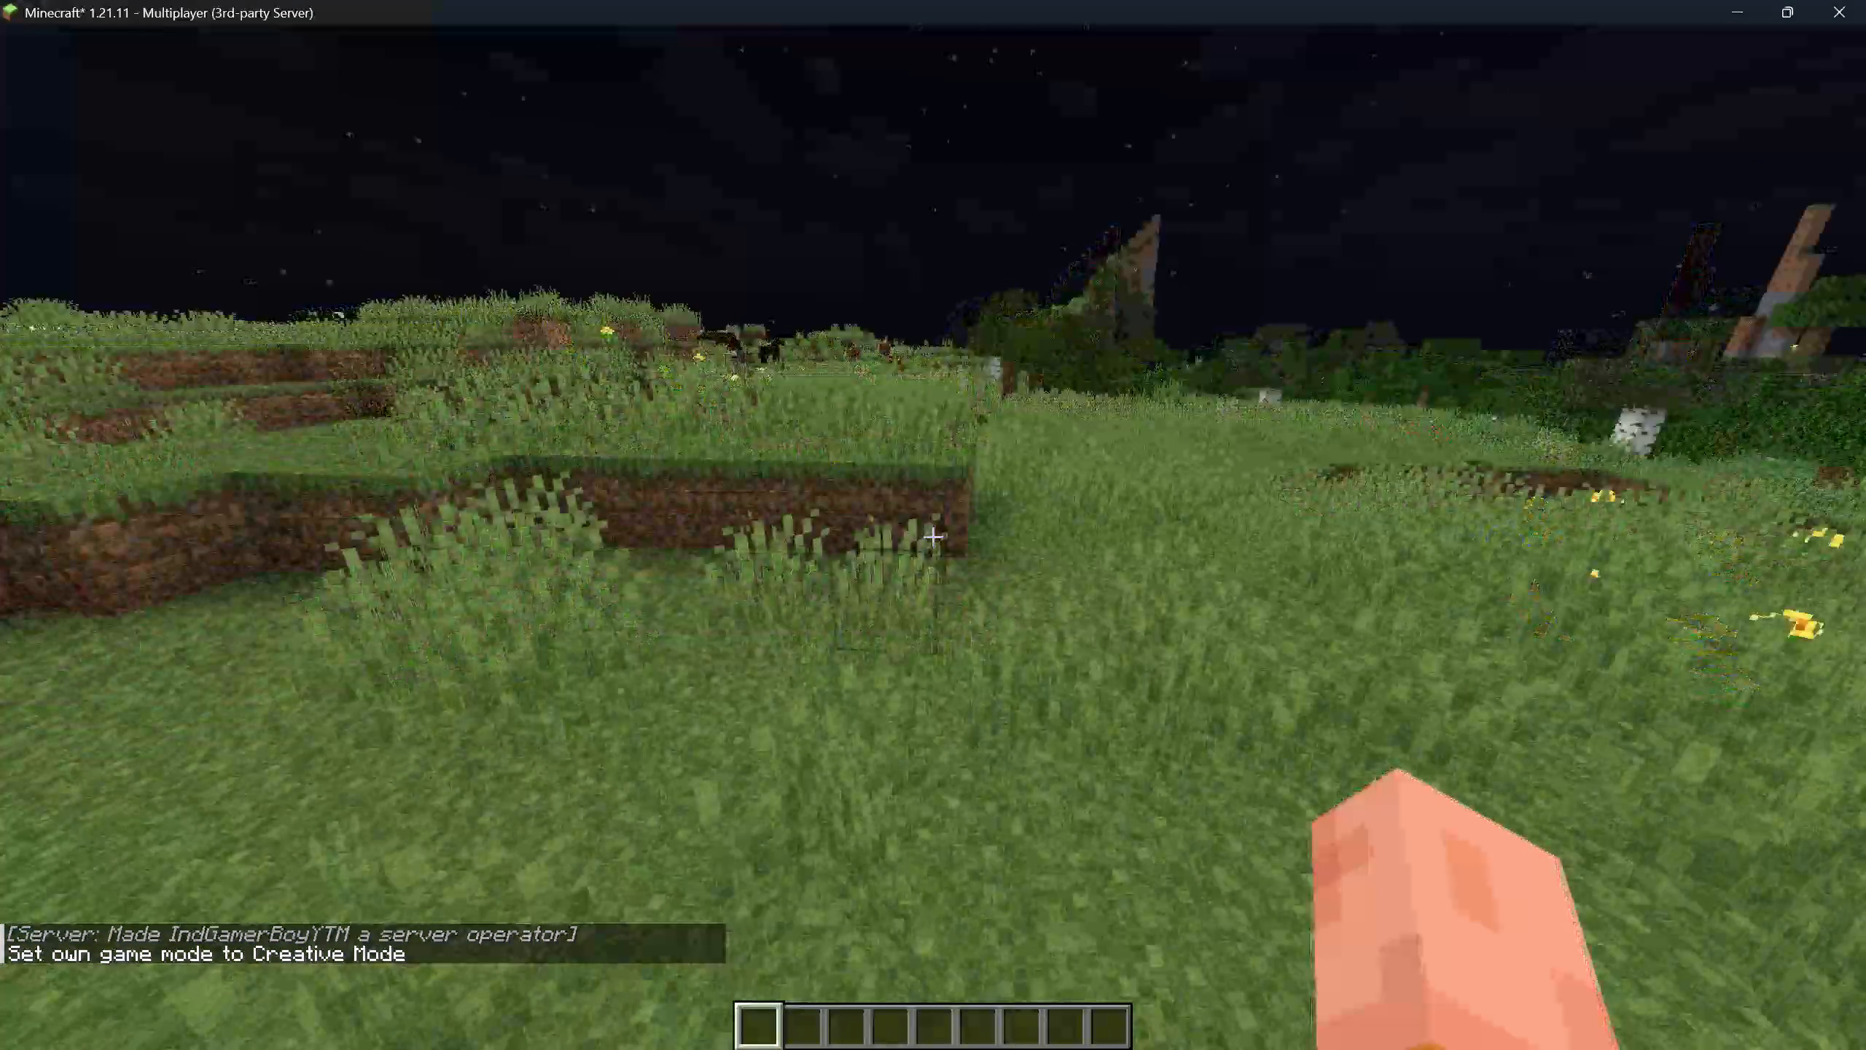
key("ctrl+Up")
key("0")
key("0")
key("0")
key("0")
key("0")
key("0")
triple_click(933, 537)
double_click(933, 537)
key("Down")
left_click(933, 537)
key("Up")
key("0")
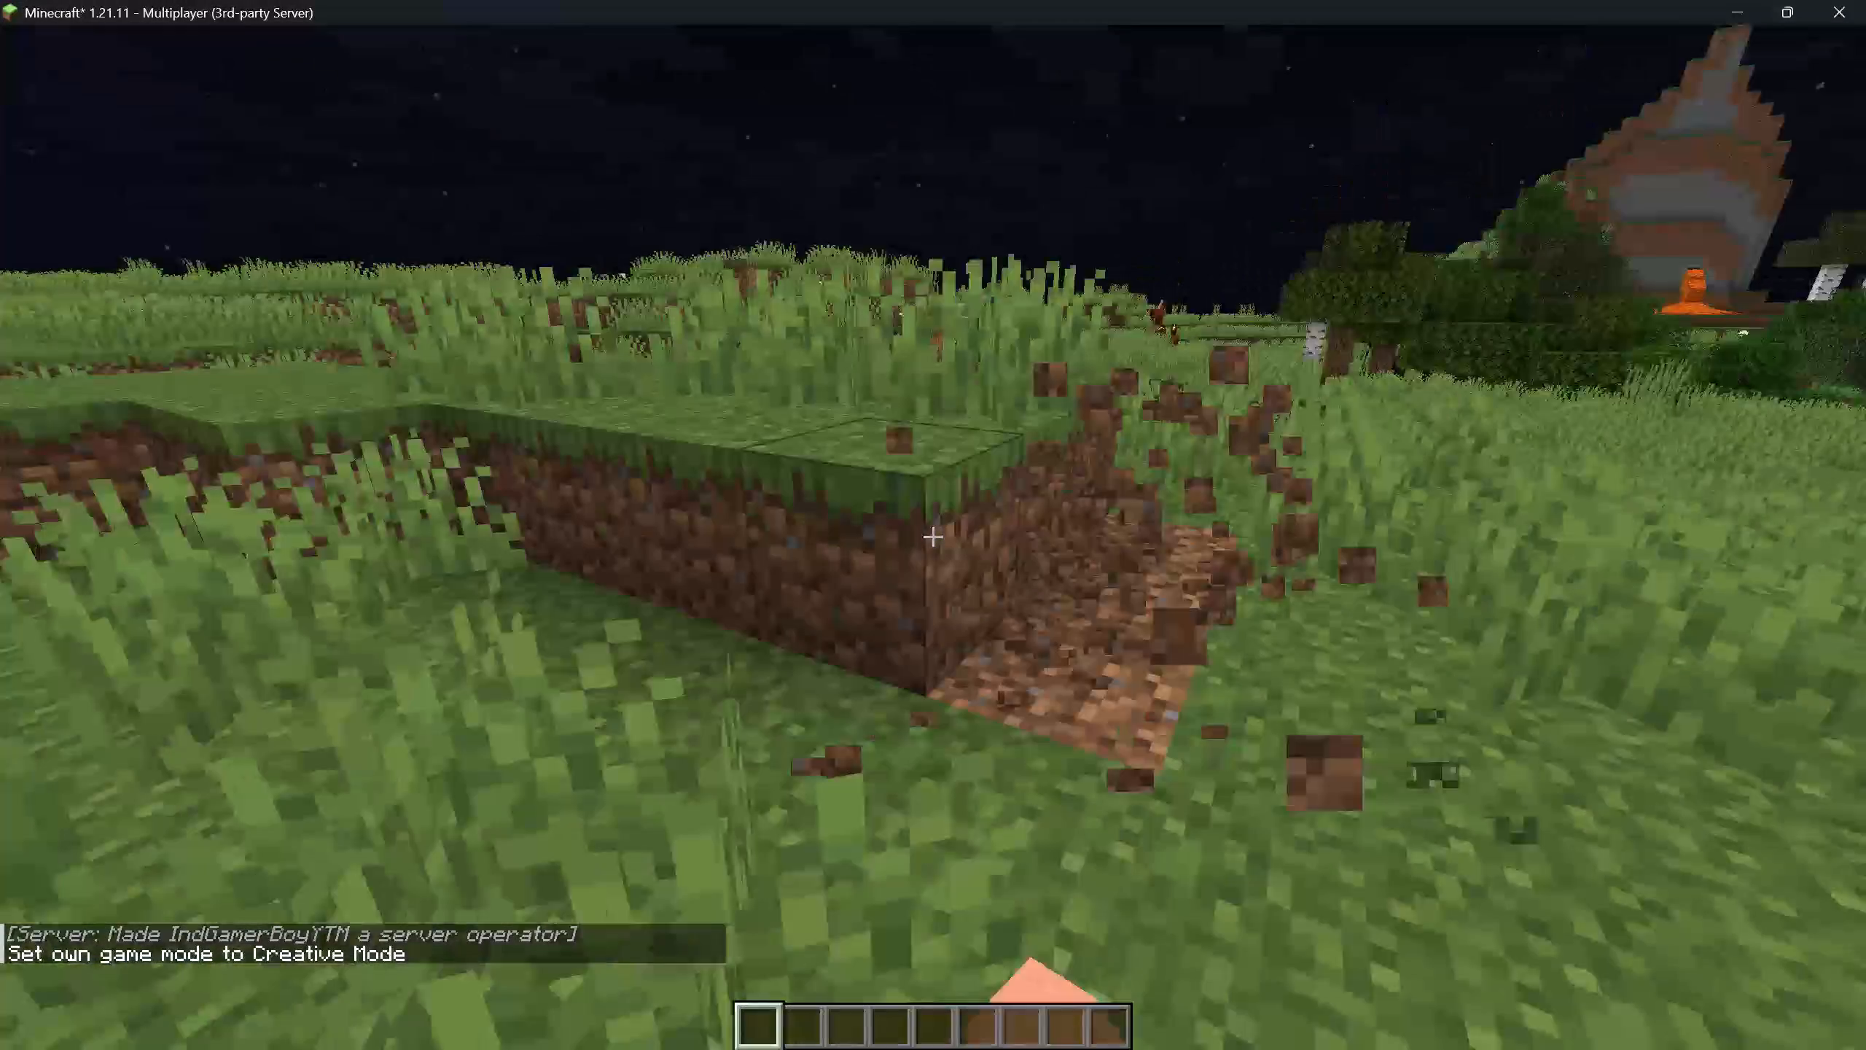
triple_click(933, 537)
key("Up")
left_click(933, 537)
key("0")
left_click(933, 537)
left_click_drag(933, 537, 924, 537)
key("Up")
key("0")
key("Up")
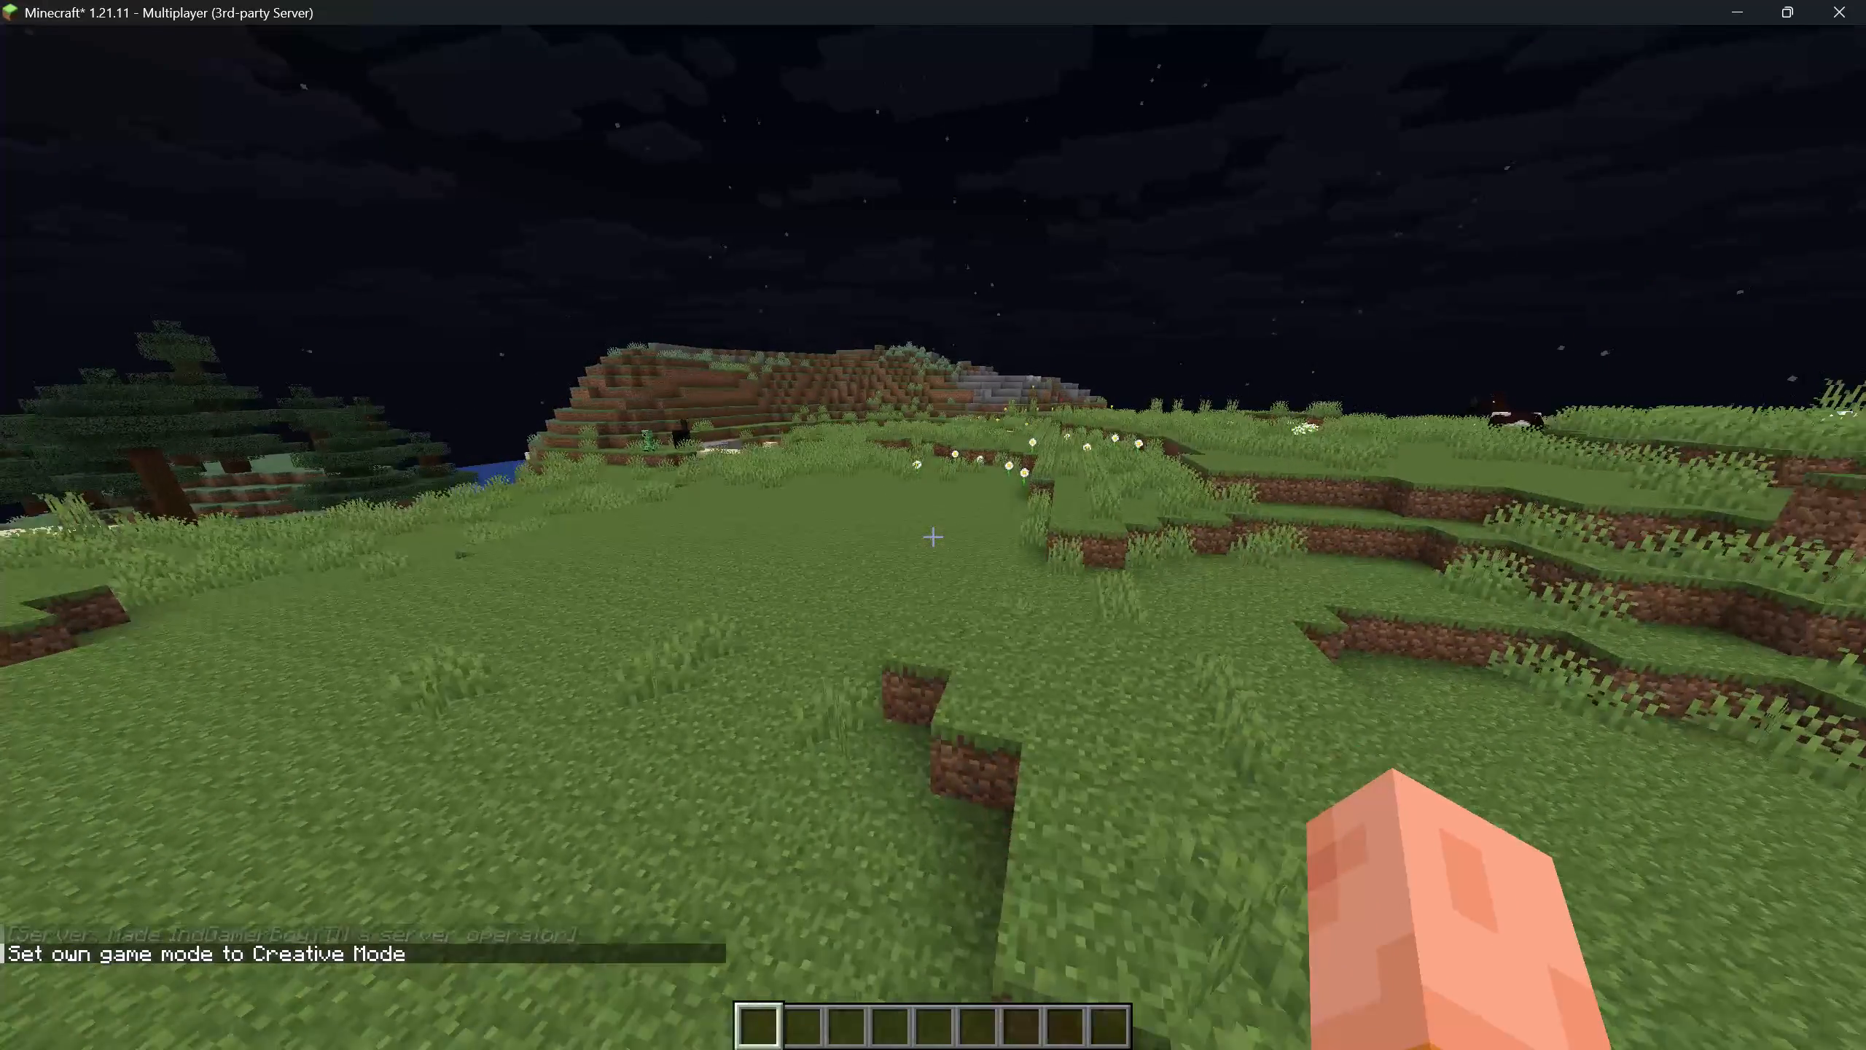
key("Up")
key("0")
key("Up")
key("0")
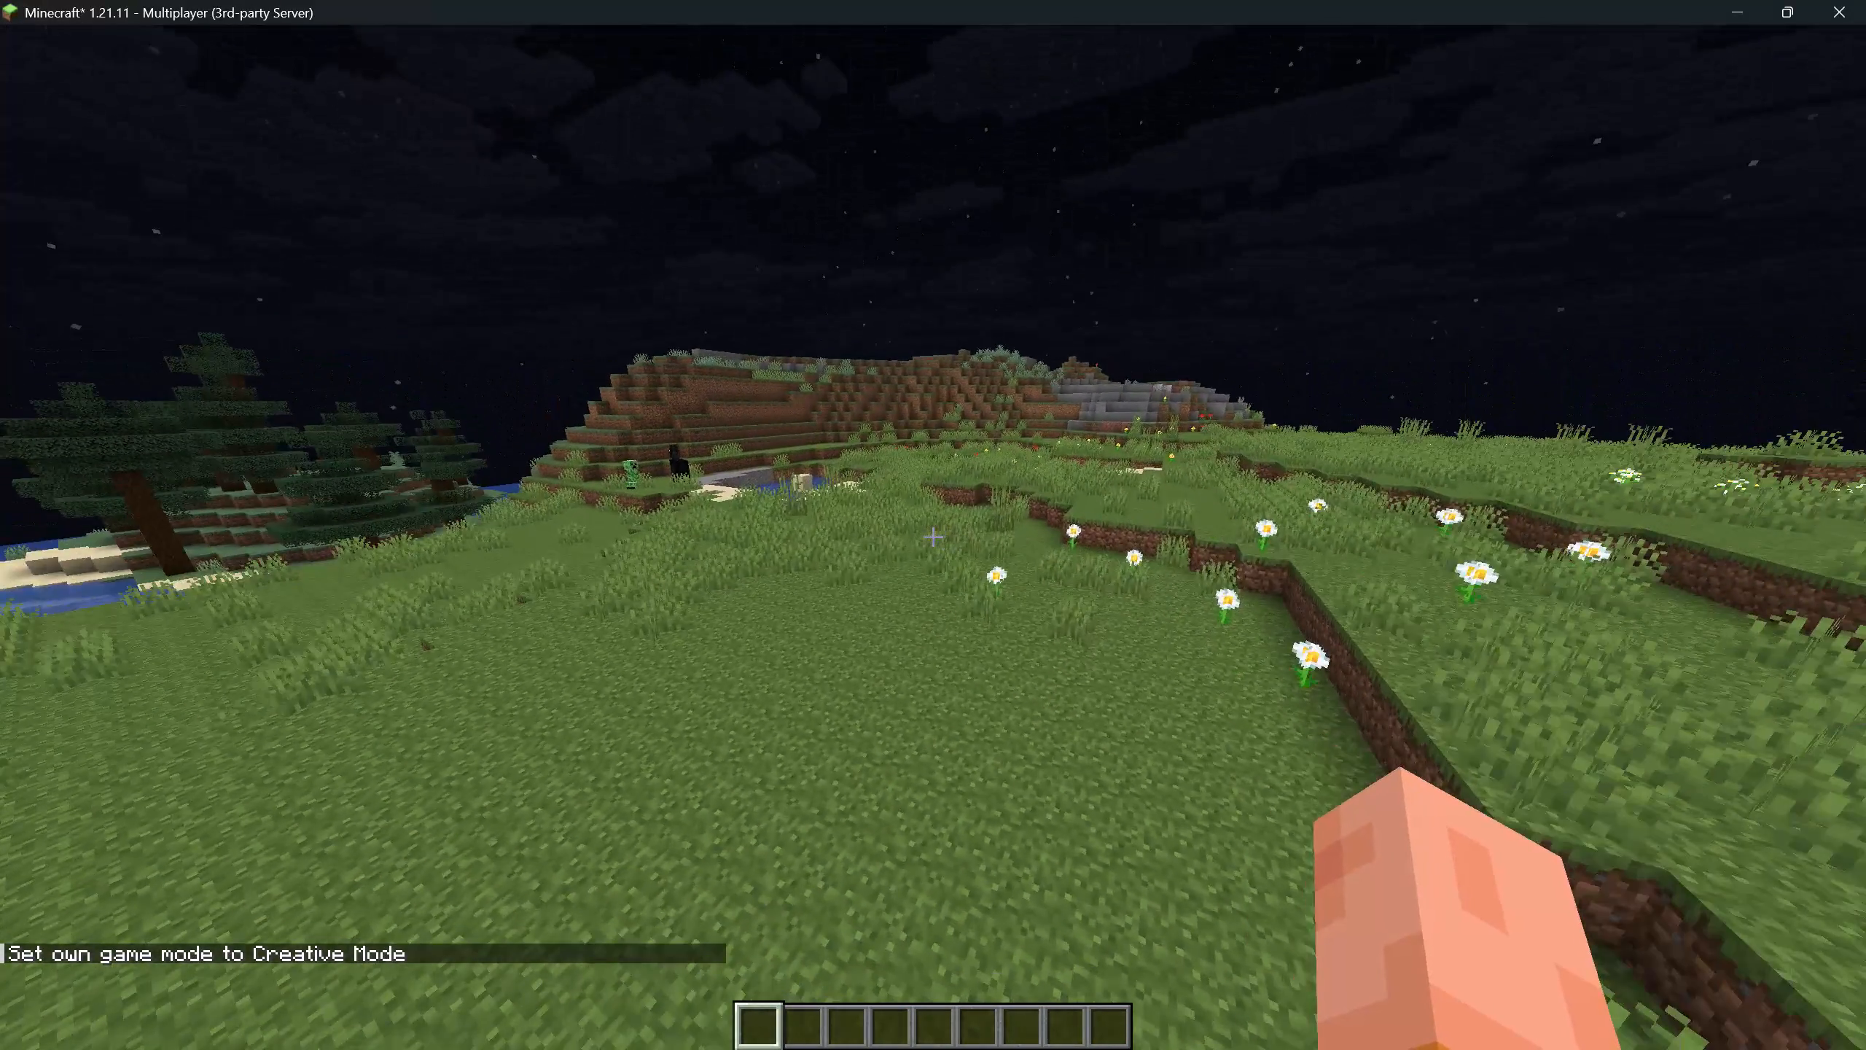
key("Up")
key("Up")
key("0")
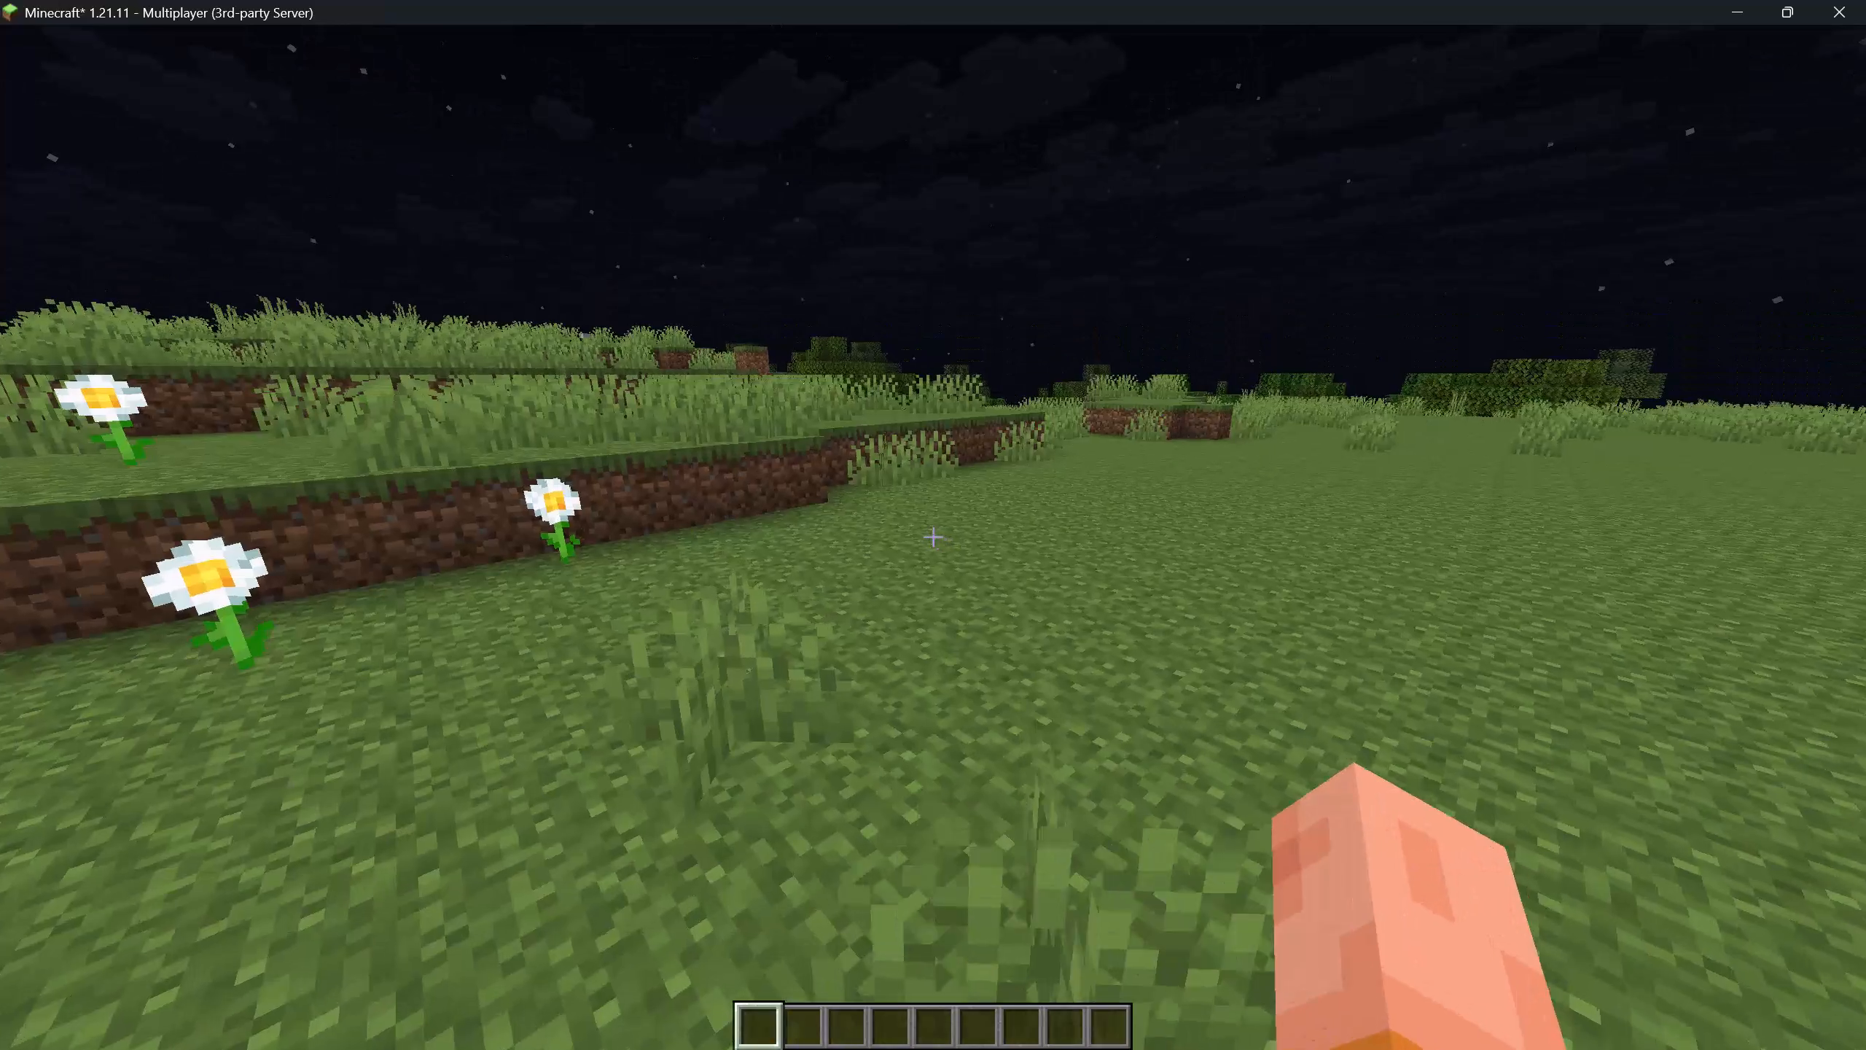
Search the Creative inventory for spear and place a Netherite Spear in the fifth hotbar slot.
key("Return")
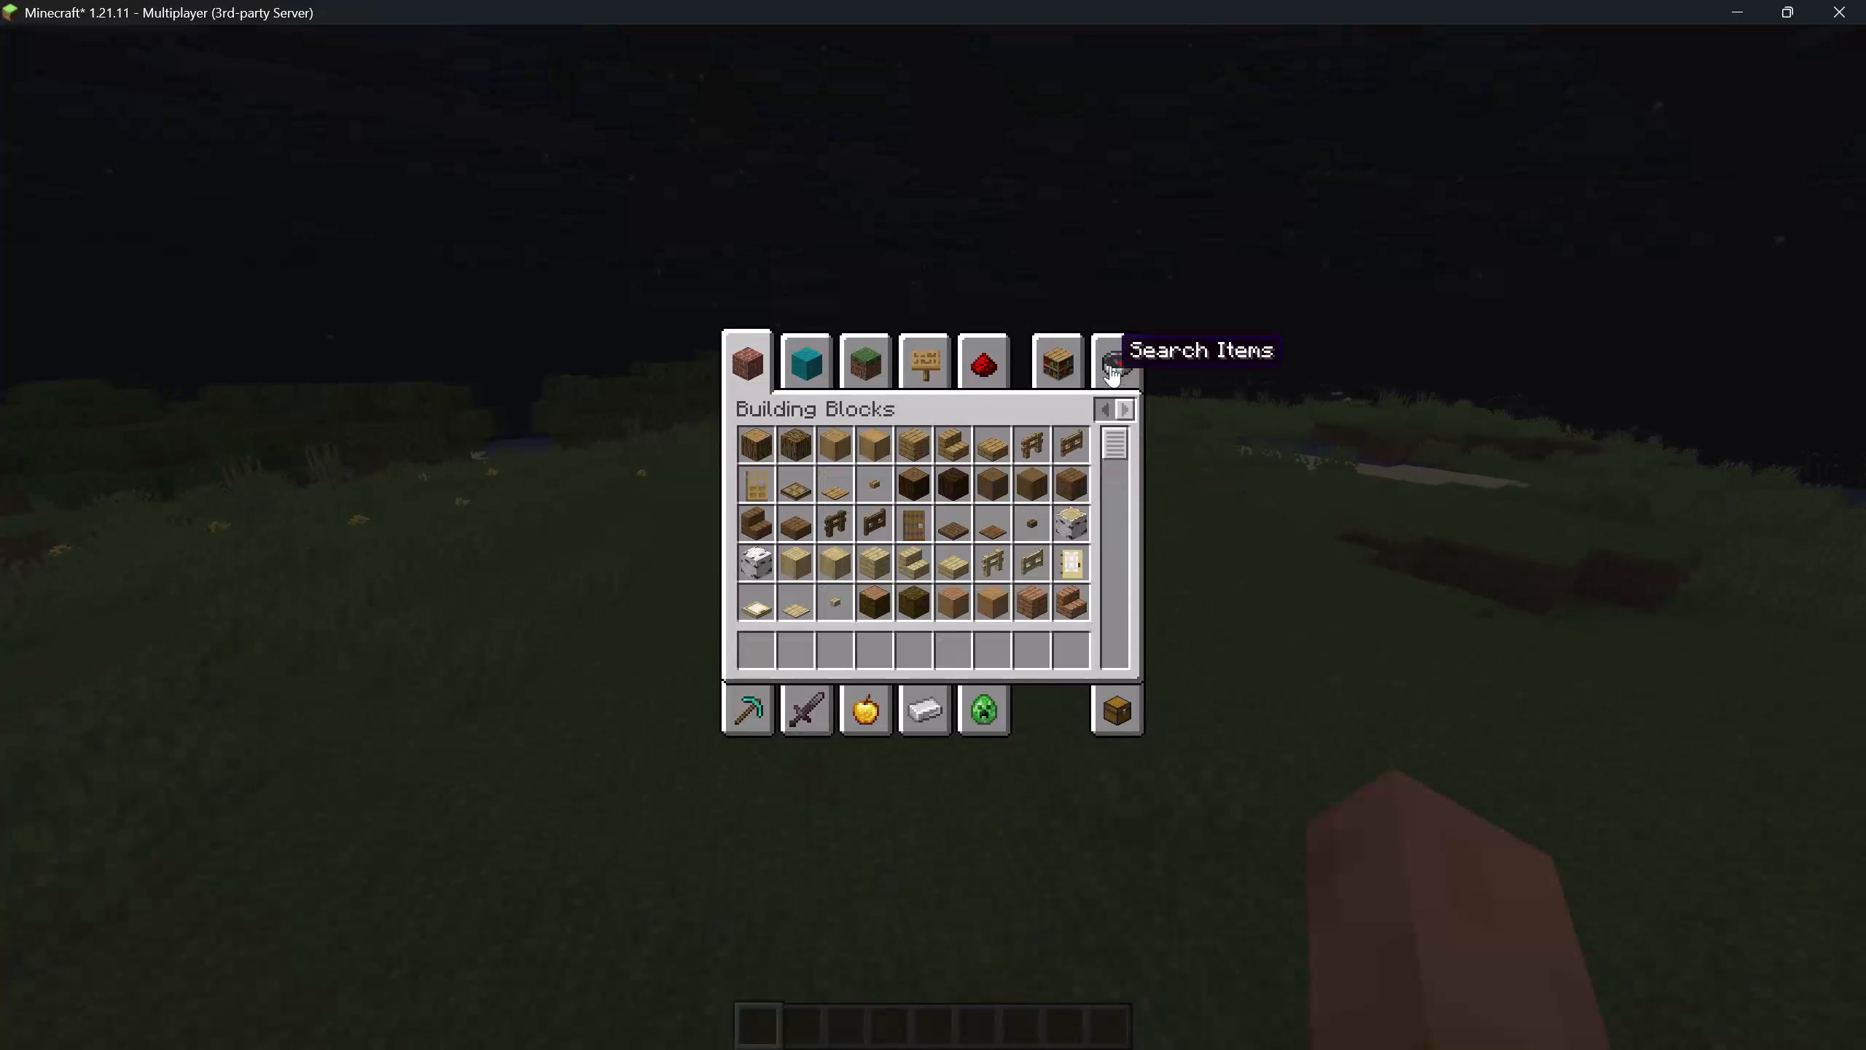
left_click(1115, 347)
type("spea")
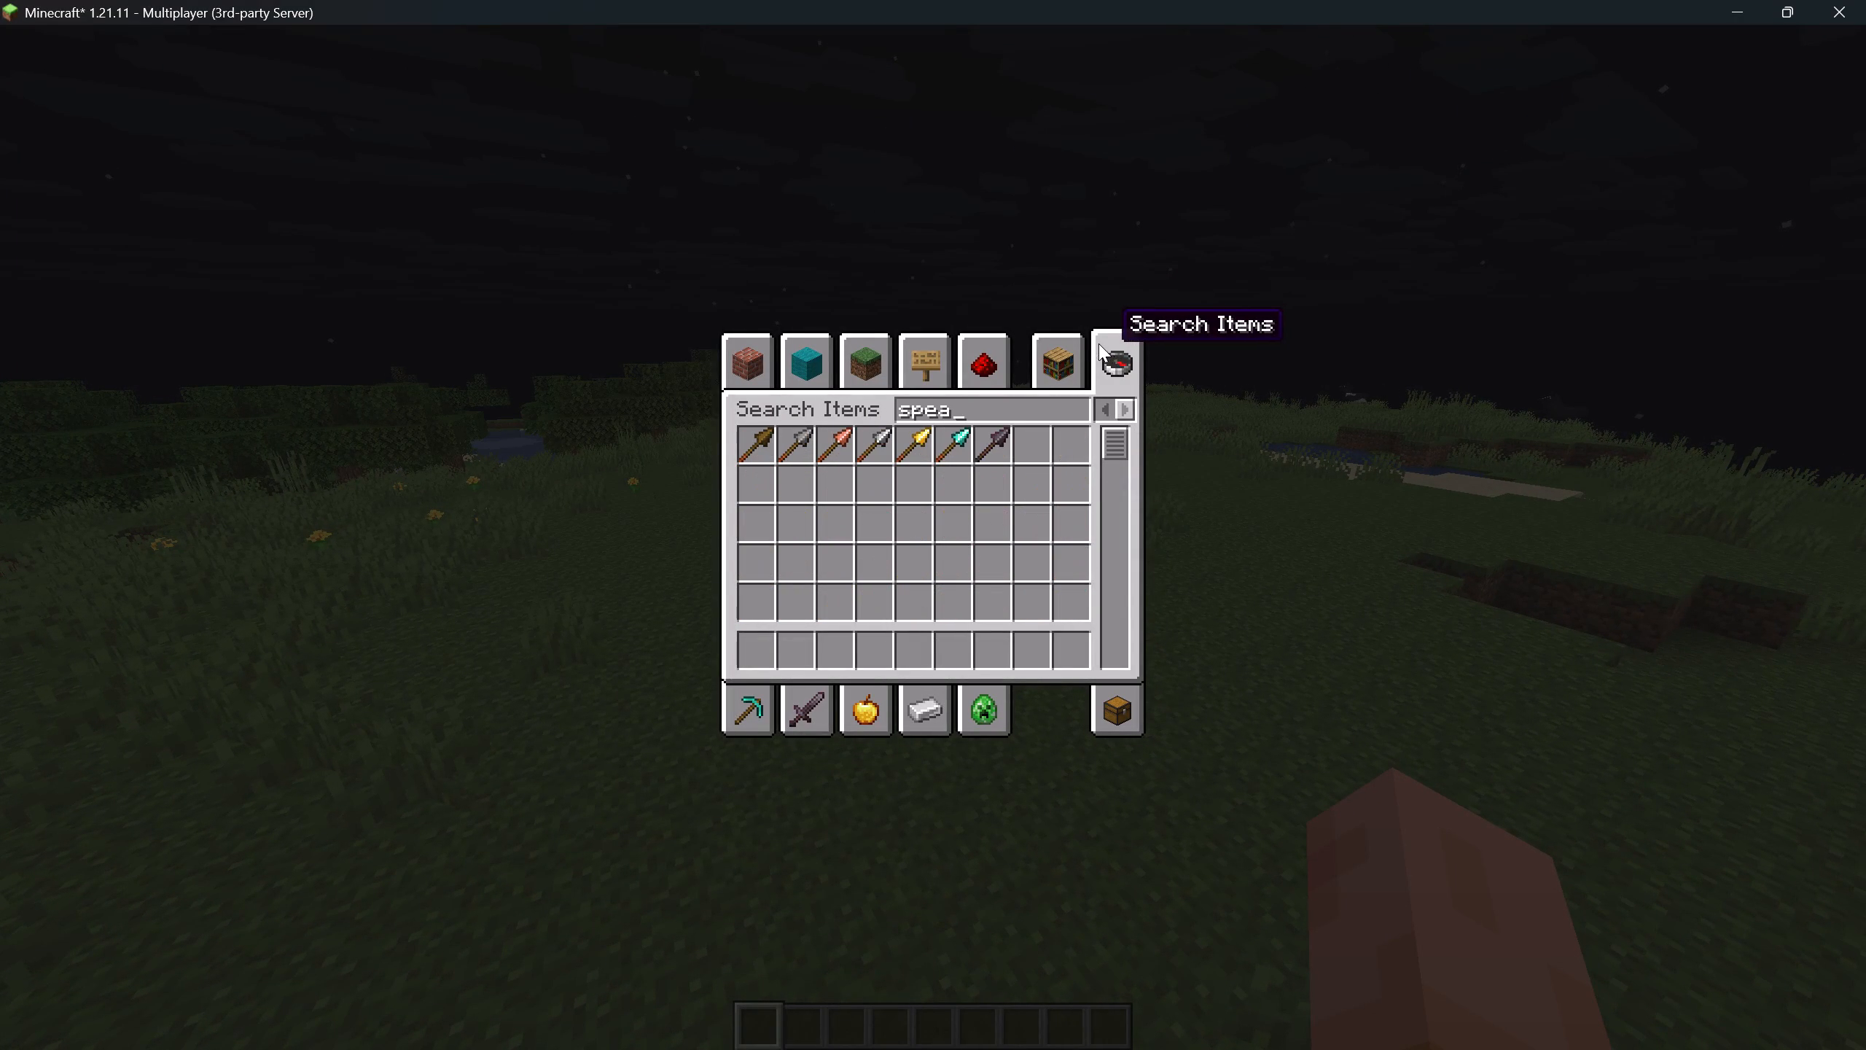
key("r")
left_click(984, 443)
left_click(921, 638)
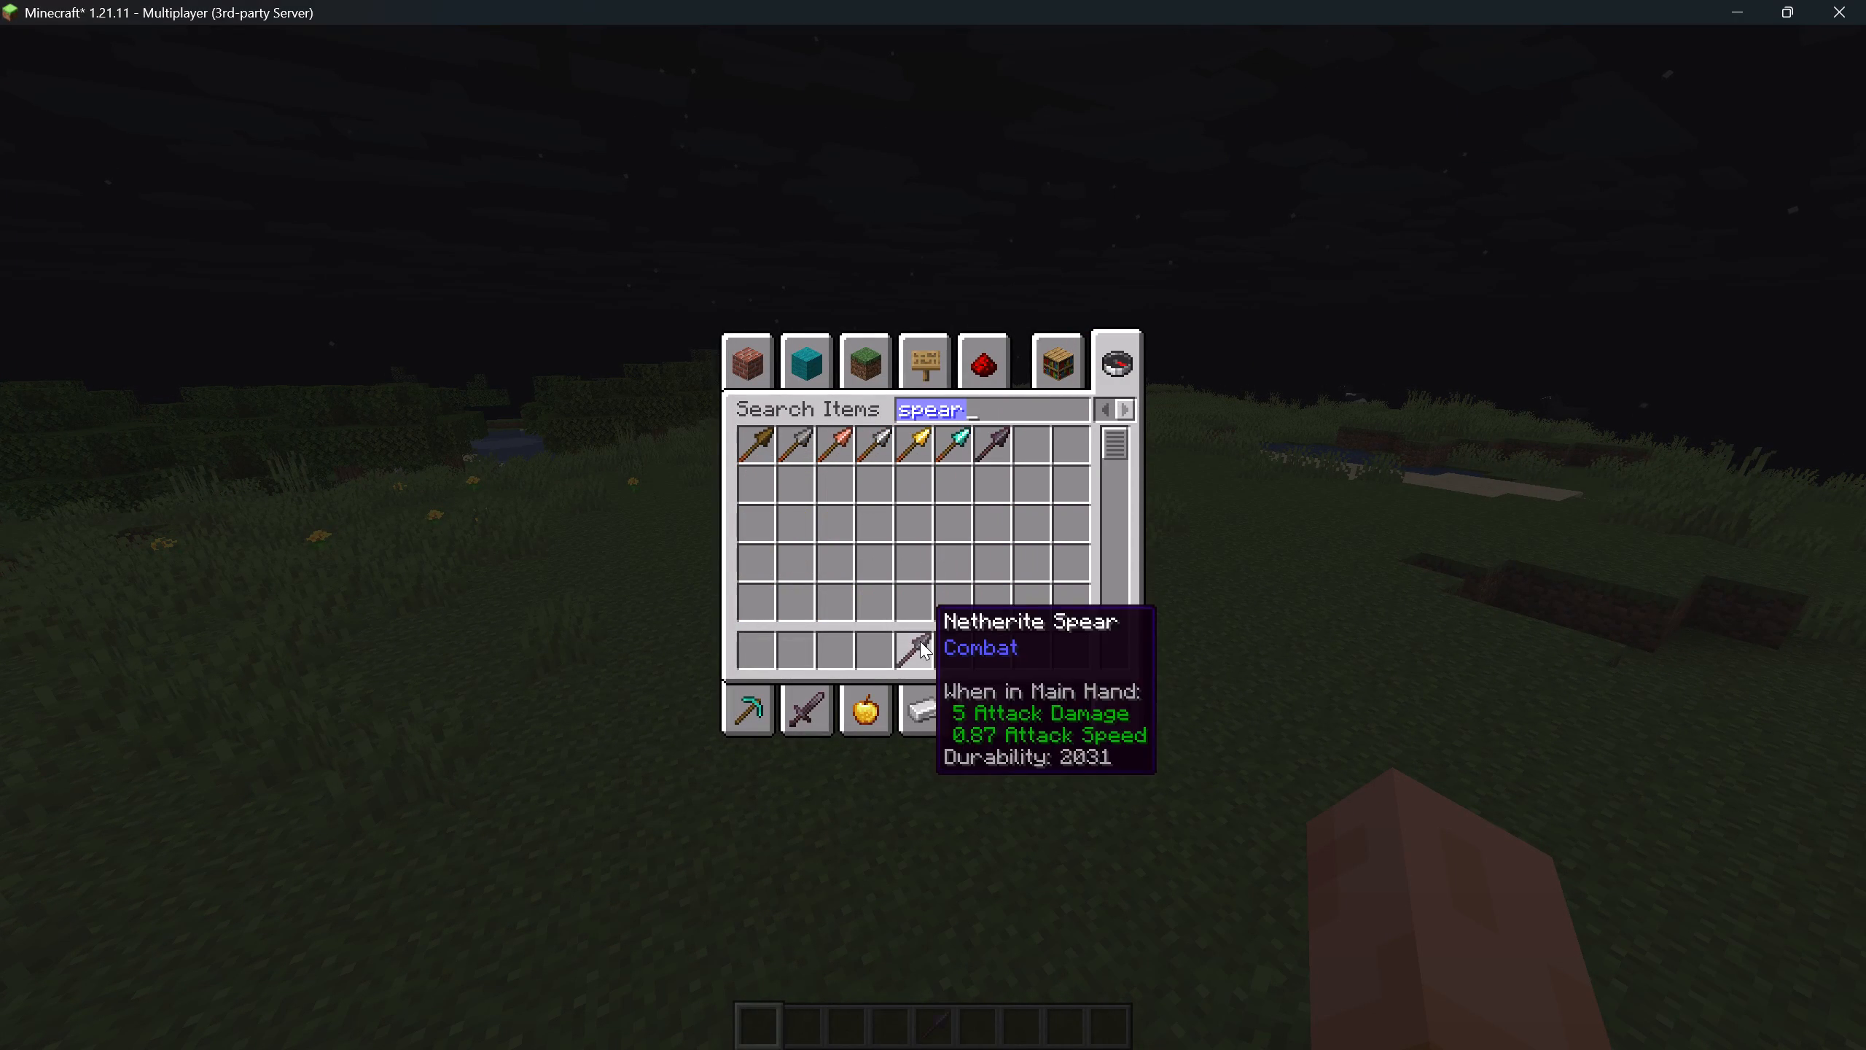
key("Escape")
scroll(933, 537, "down", 5)
scroll(933, 537, "up", 1)
Enchant the held Netherite Spear with Lunge level 3 using the command /enchant @a minecraft:lunge 3.
type("//en")
key("Tab")
key("space")
key("Tab")
key("space")
type("lun")
key("Tab")
key("space")
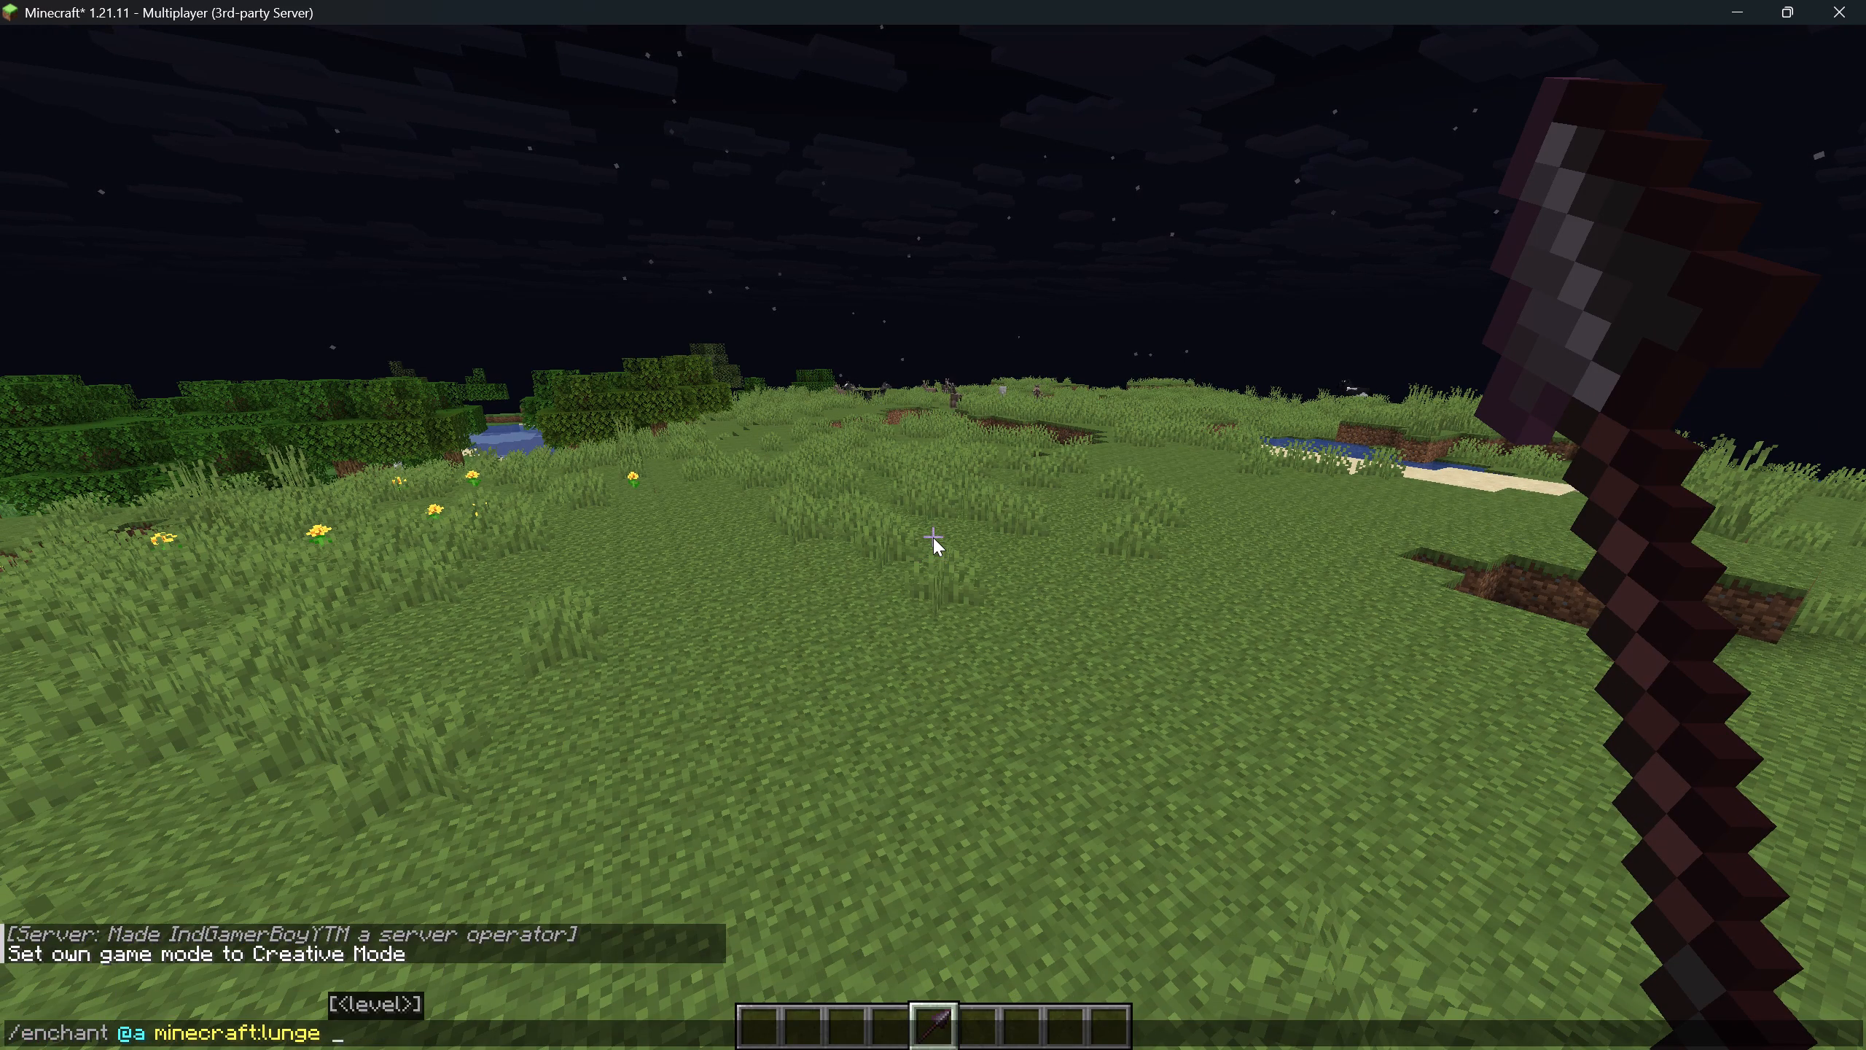
key("3")
key("Return")
Drop the enchanted Netherite Spear ahead, select the first hotbar slot, and walk forward to collect the spear into it.
key("Up")
key("ctrl+Up")
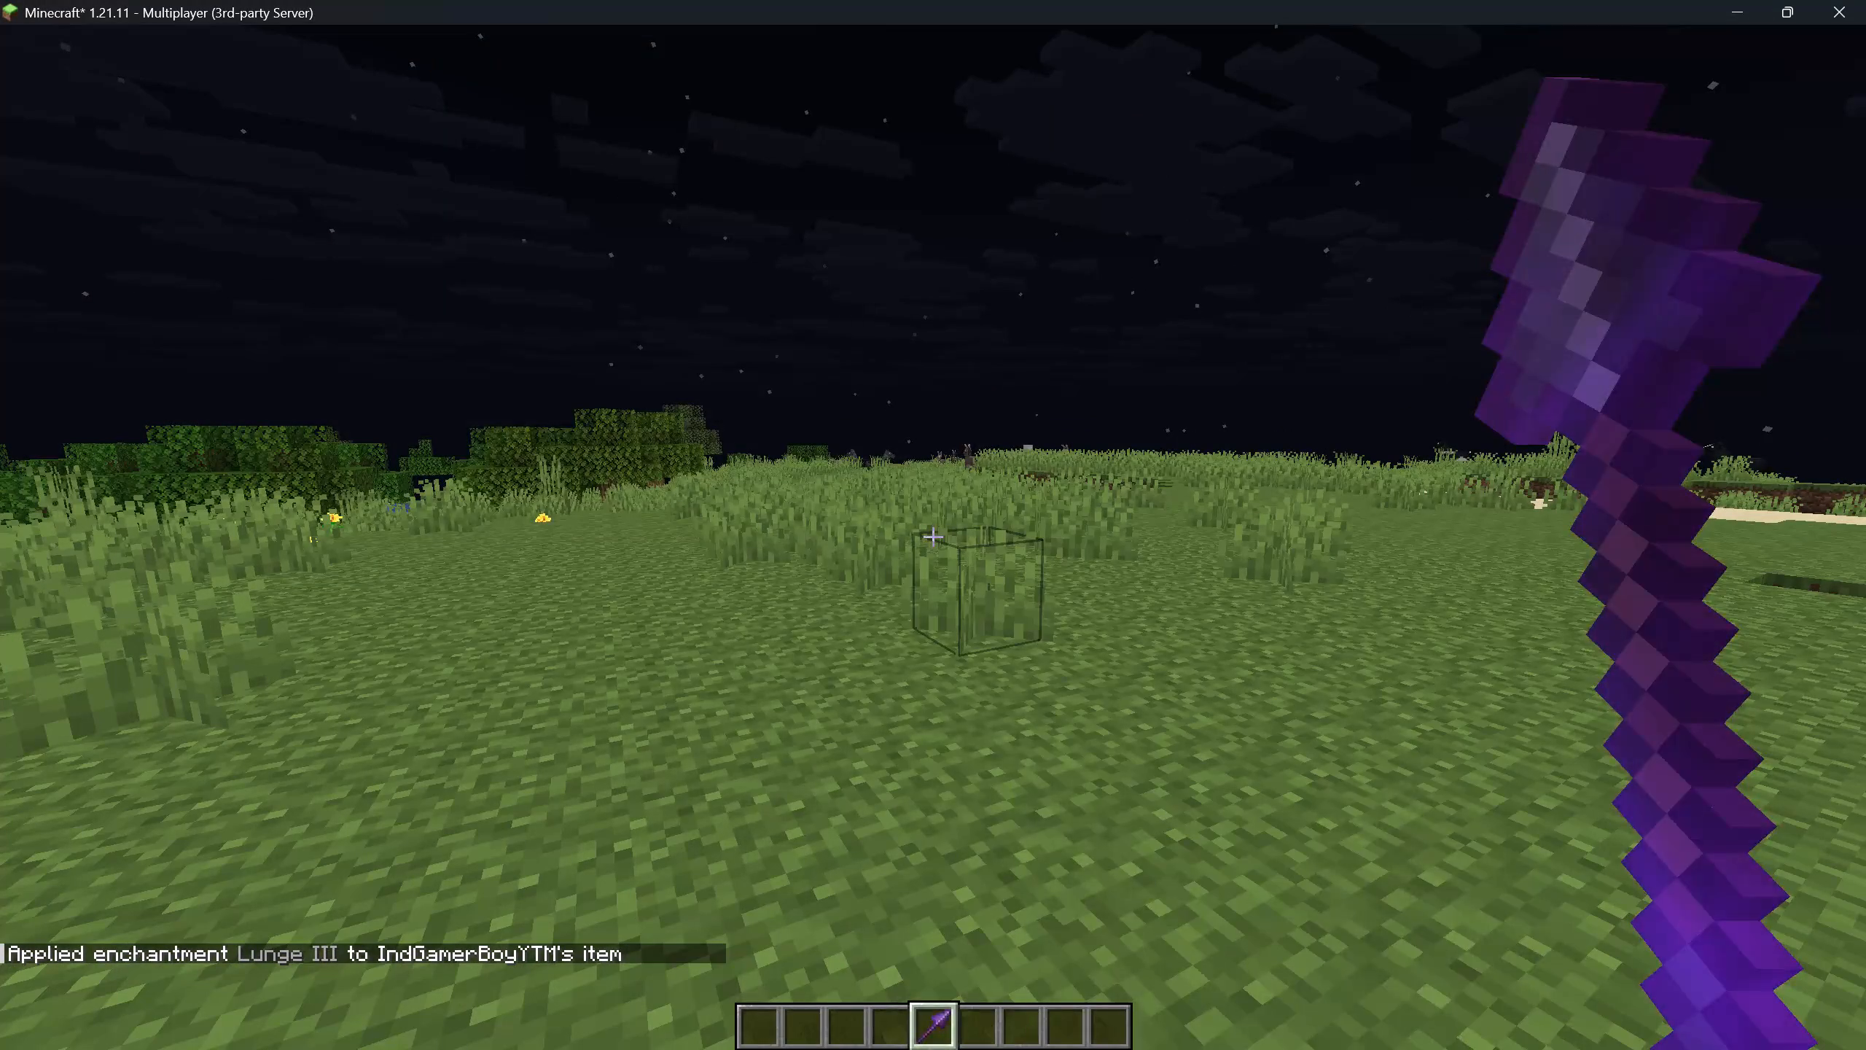
key("bracketright")
key("Page_Down")
key("Up")
key("Up")
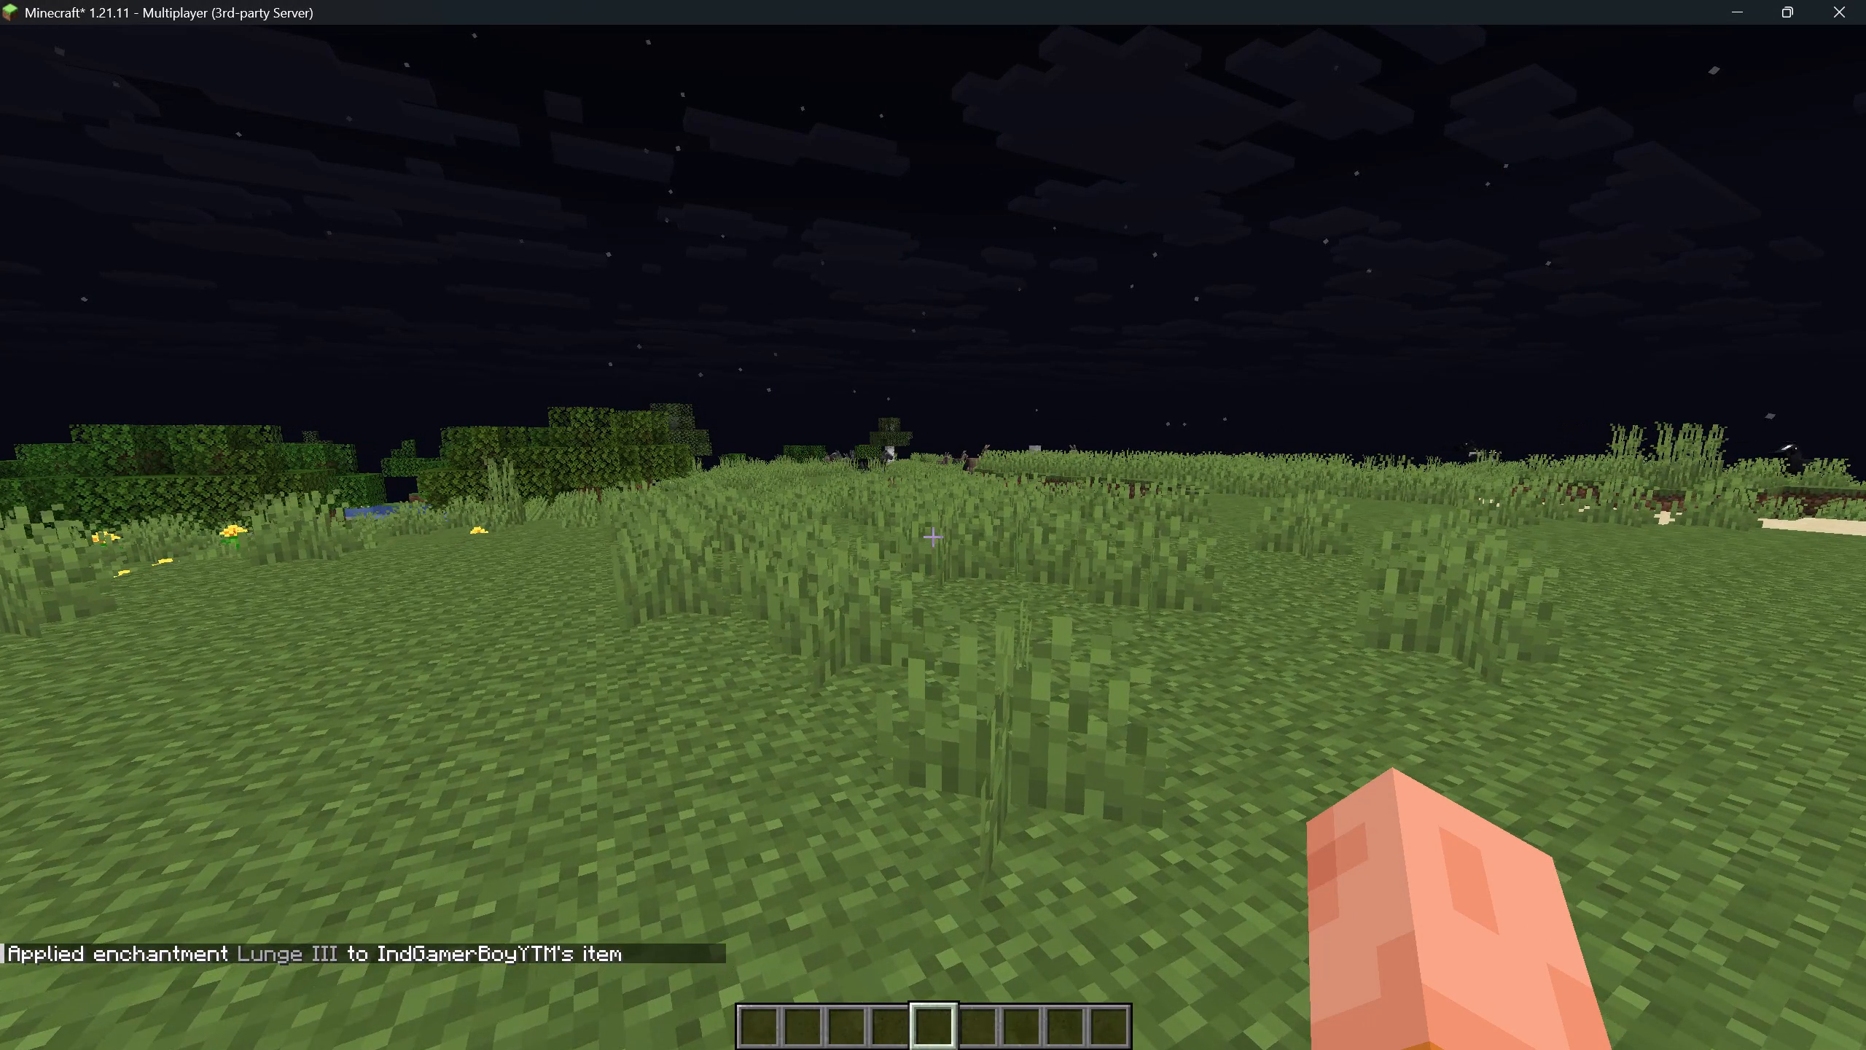
type("1]")
key("Page_Down")
key("Up")
key("Up")
key("Up")
key("Up")
key("Up")
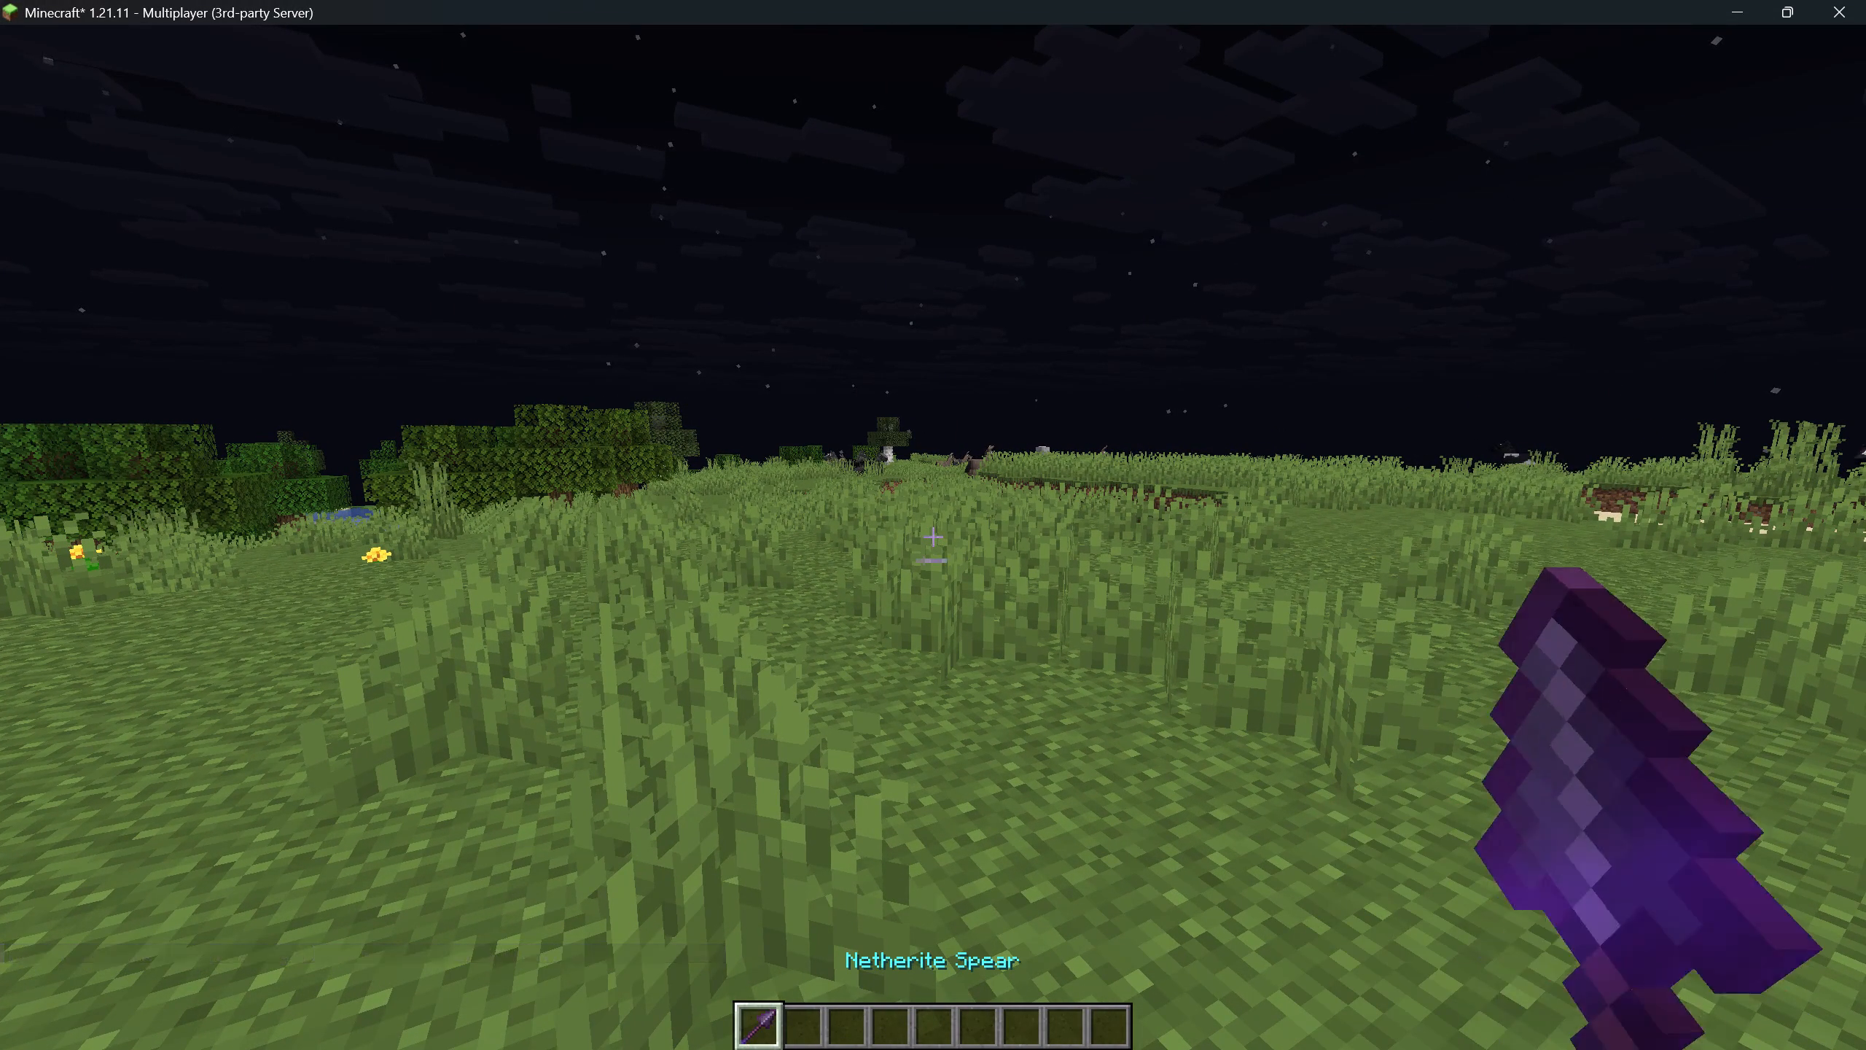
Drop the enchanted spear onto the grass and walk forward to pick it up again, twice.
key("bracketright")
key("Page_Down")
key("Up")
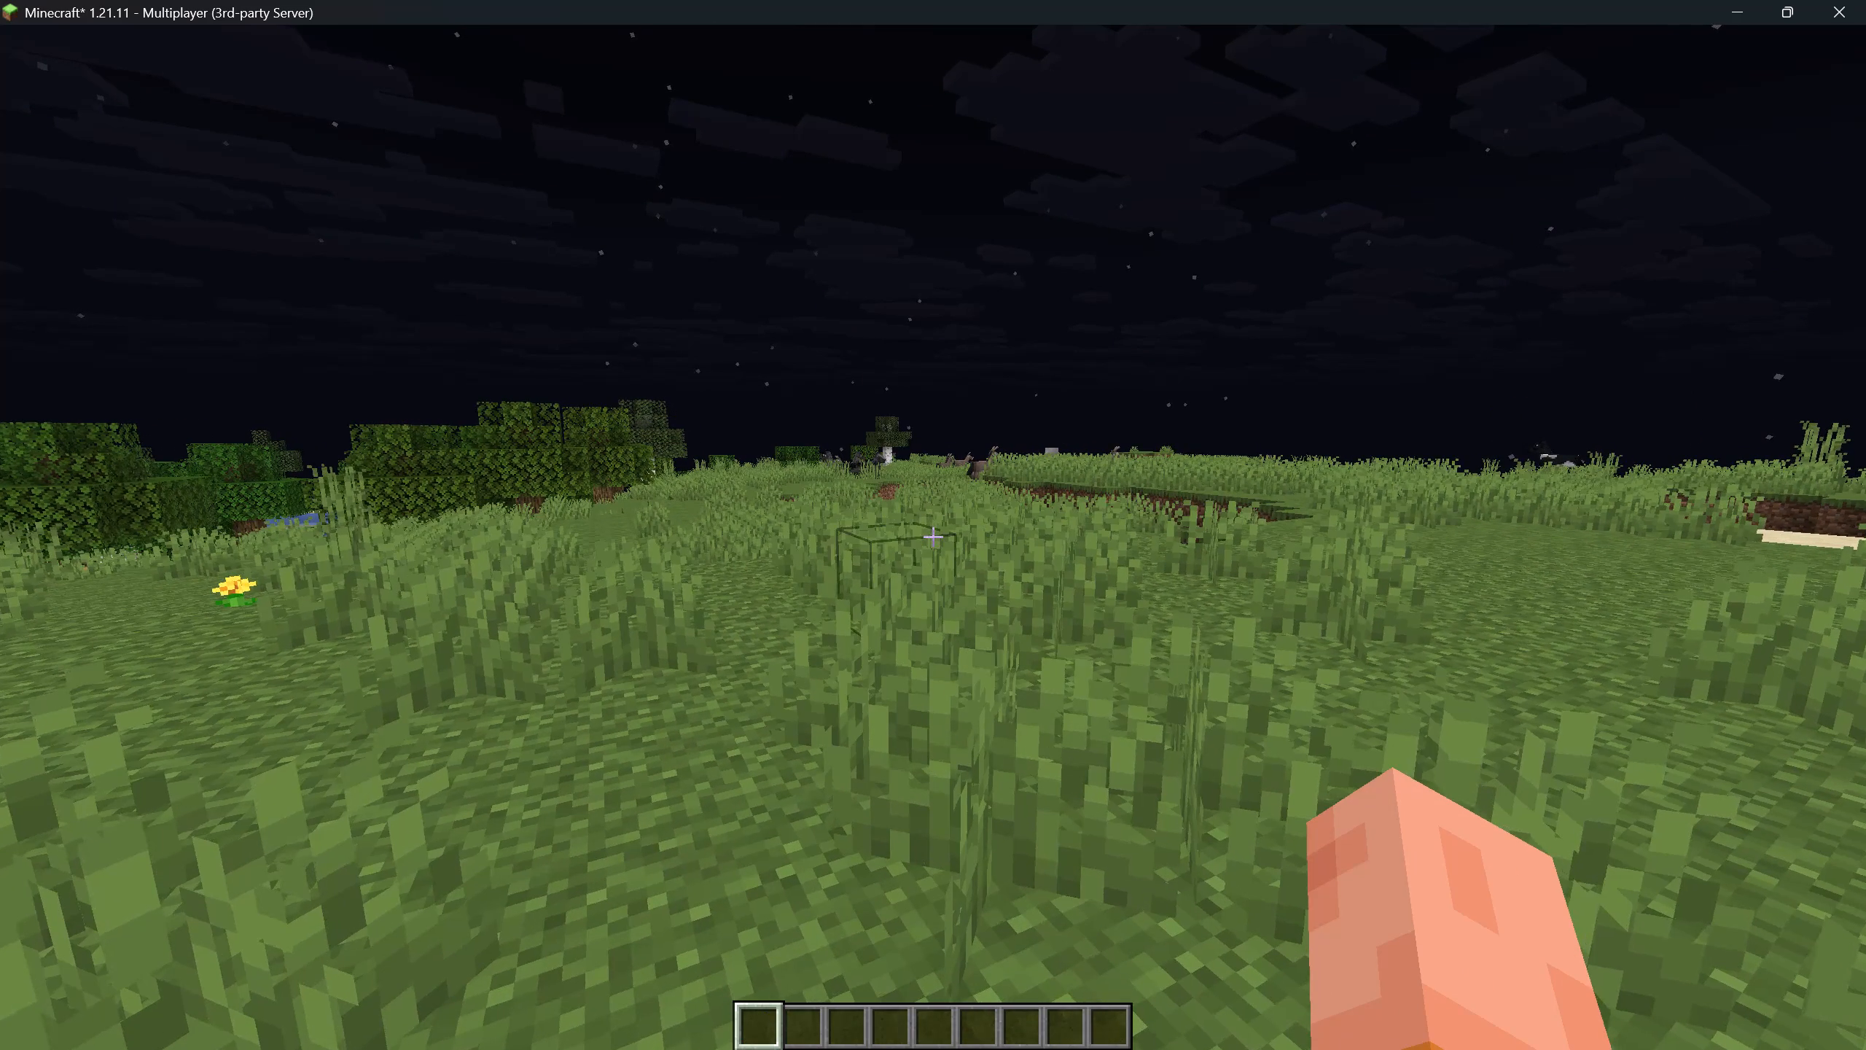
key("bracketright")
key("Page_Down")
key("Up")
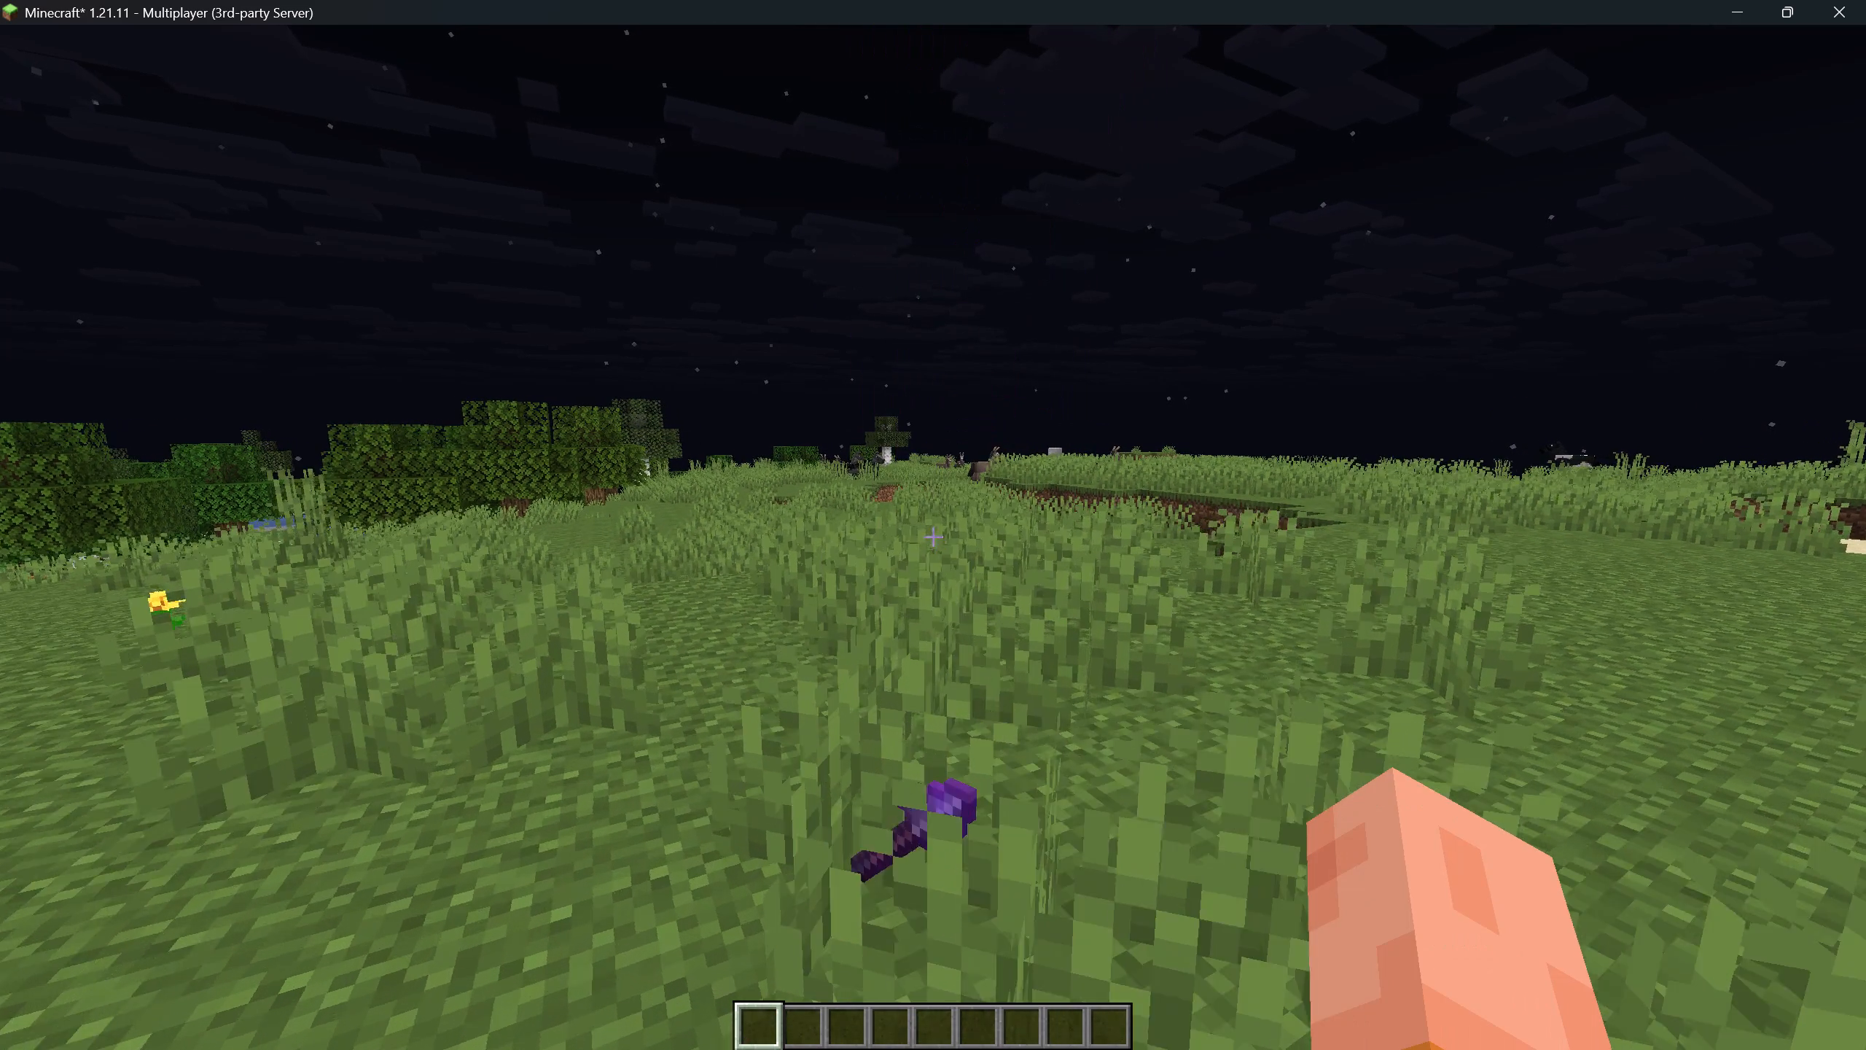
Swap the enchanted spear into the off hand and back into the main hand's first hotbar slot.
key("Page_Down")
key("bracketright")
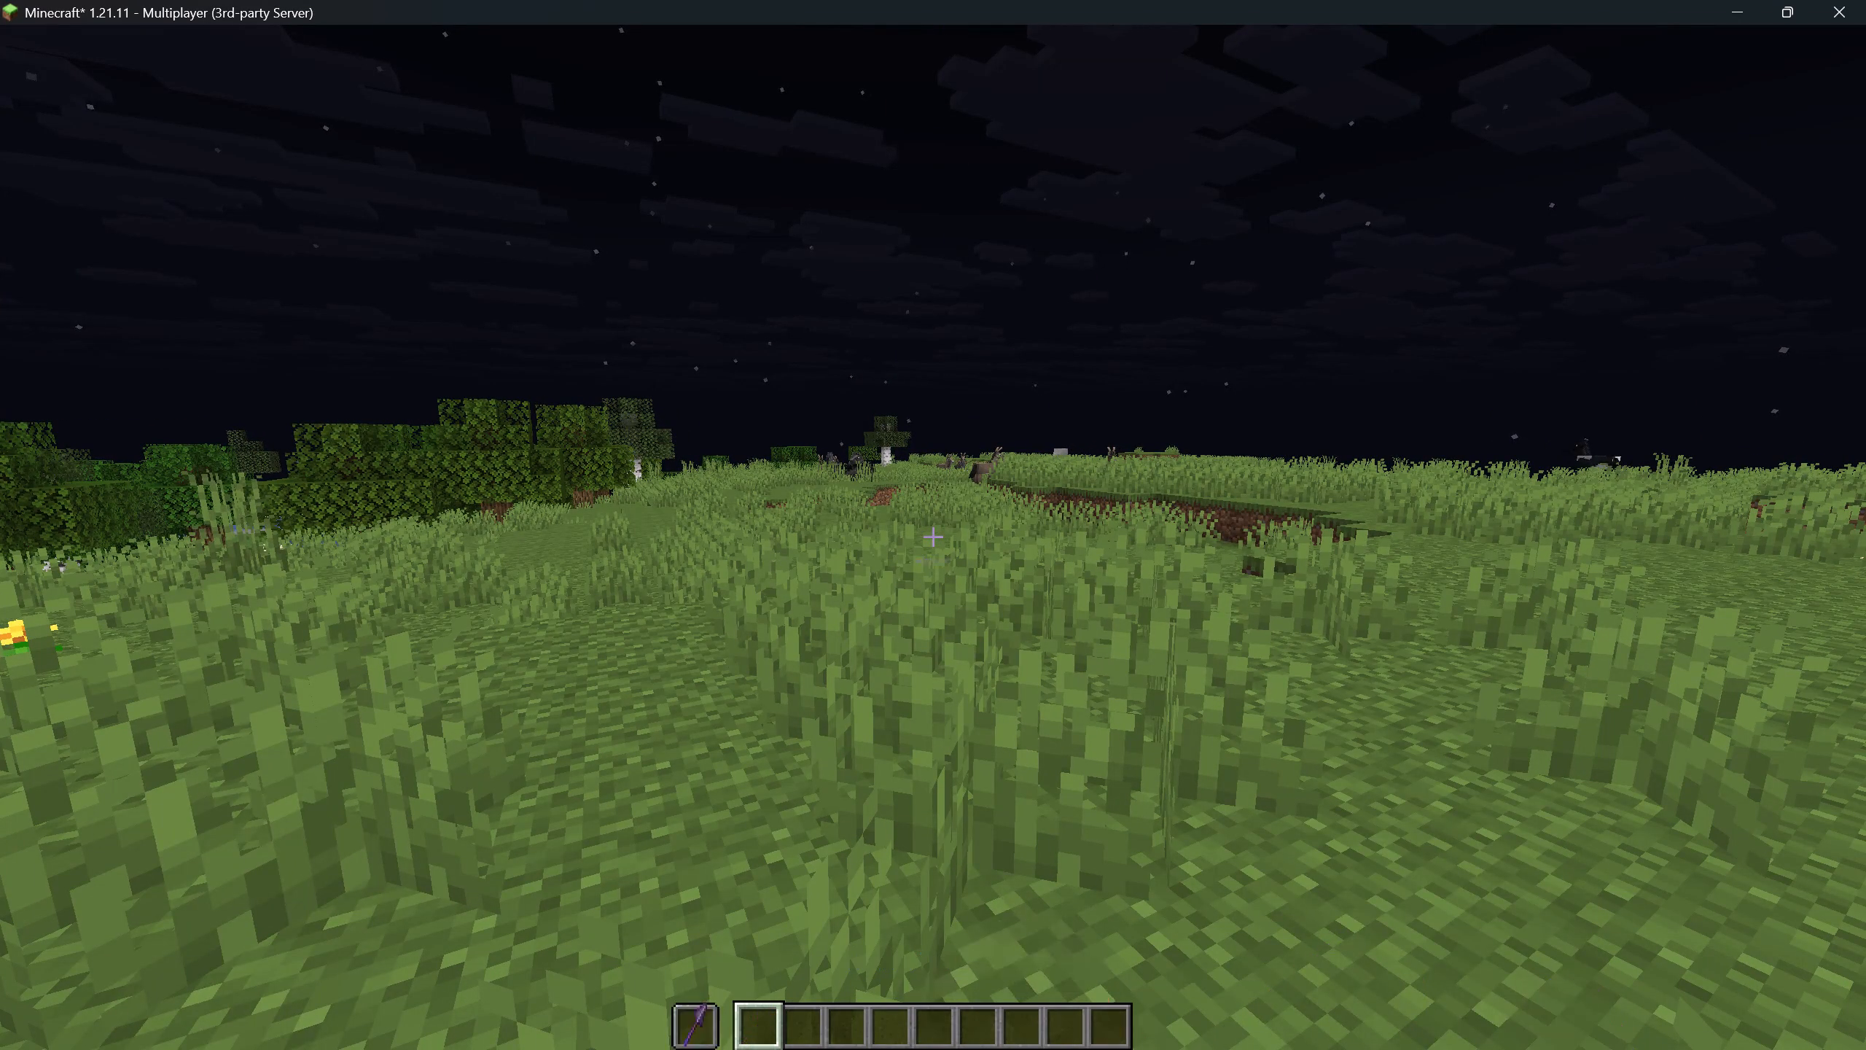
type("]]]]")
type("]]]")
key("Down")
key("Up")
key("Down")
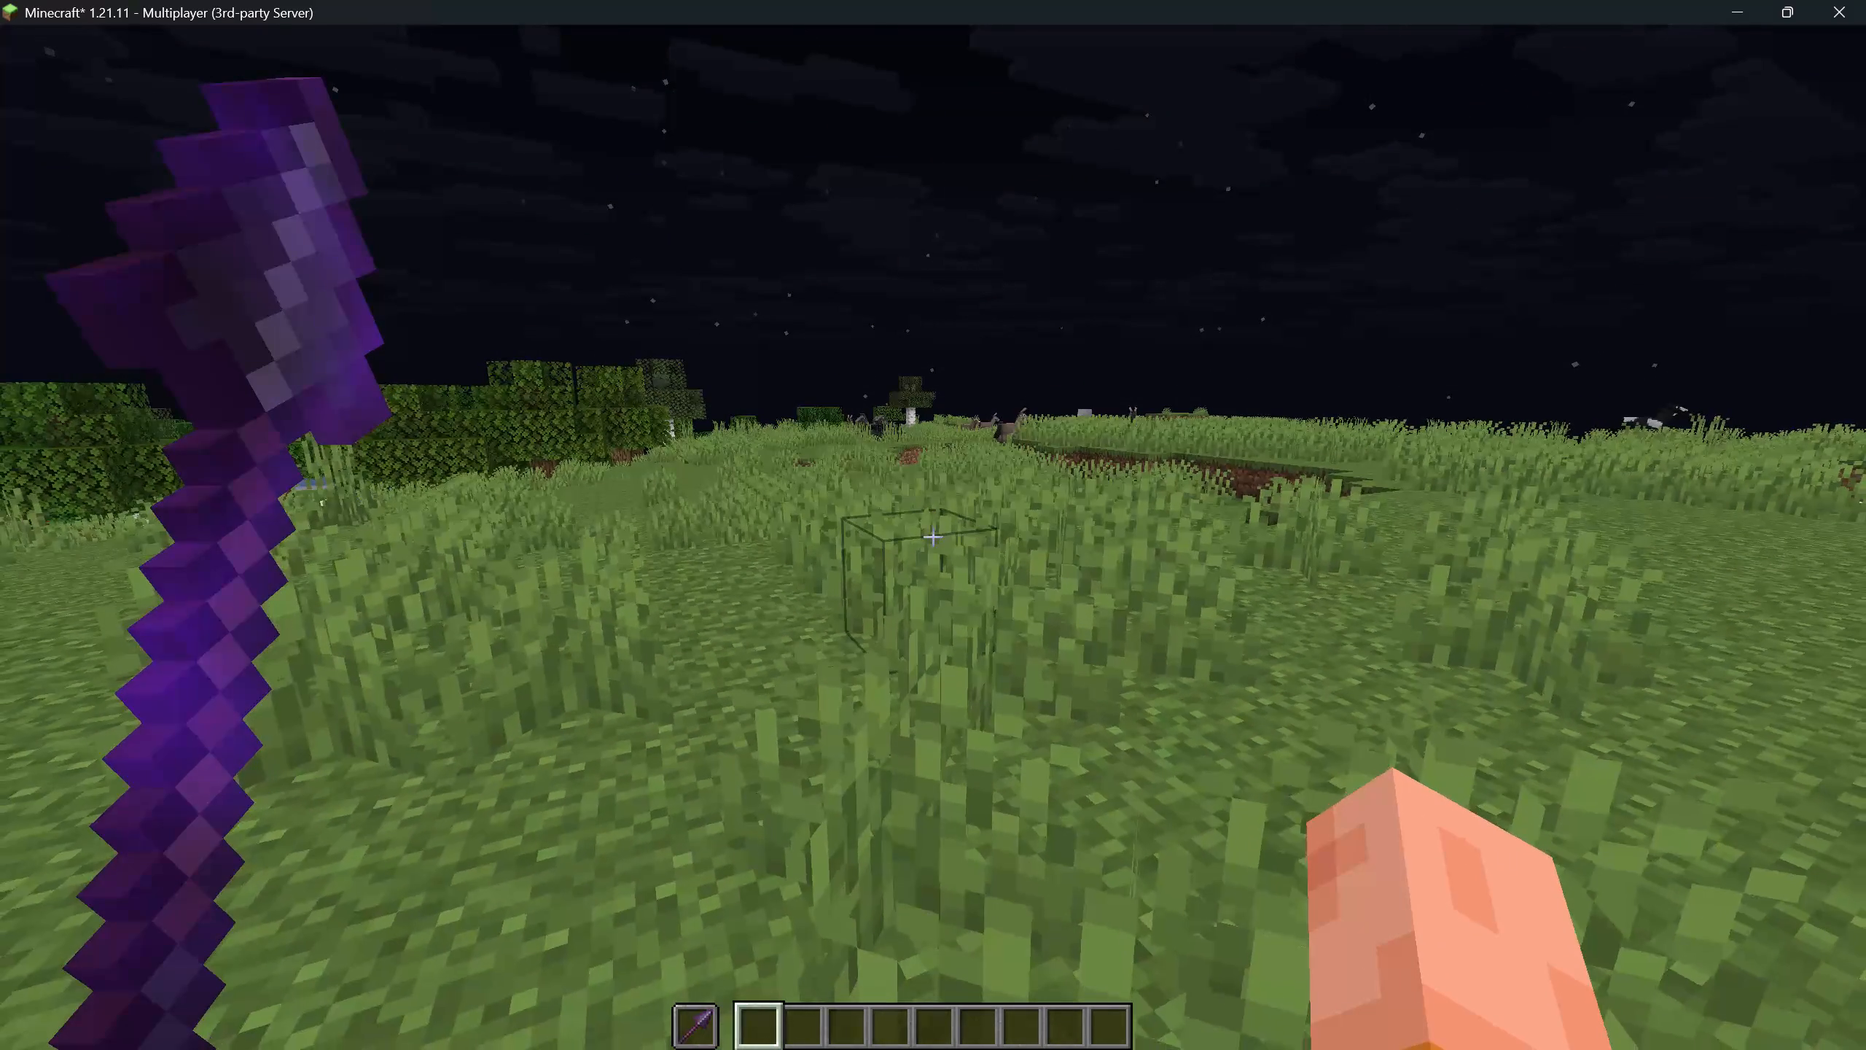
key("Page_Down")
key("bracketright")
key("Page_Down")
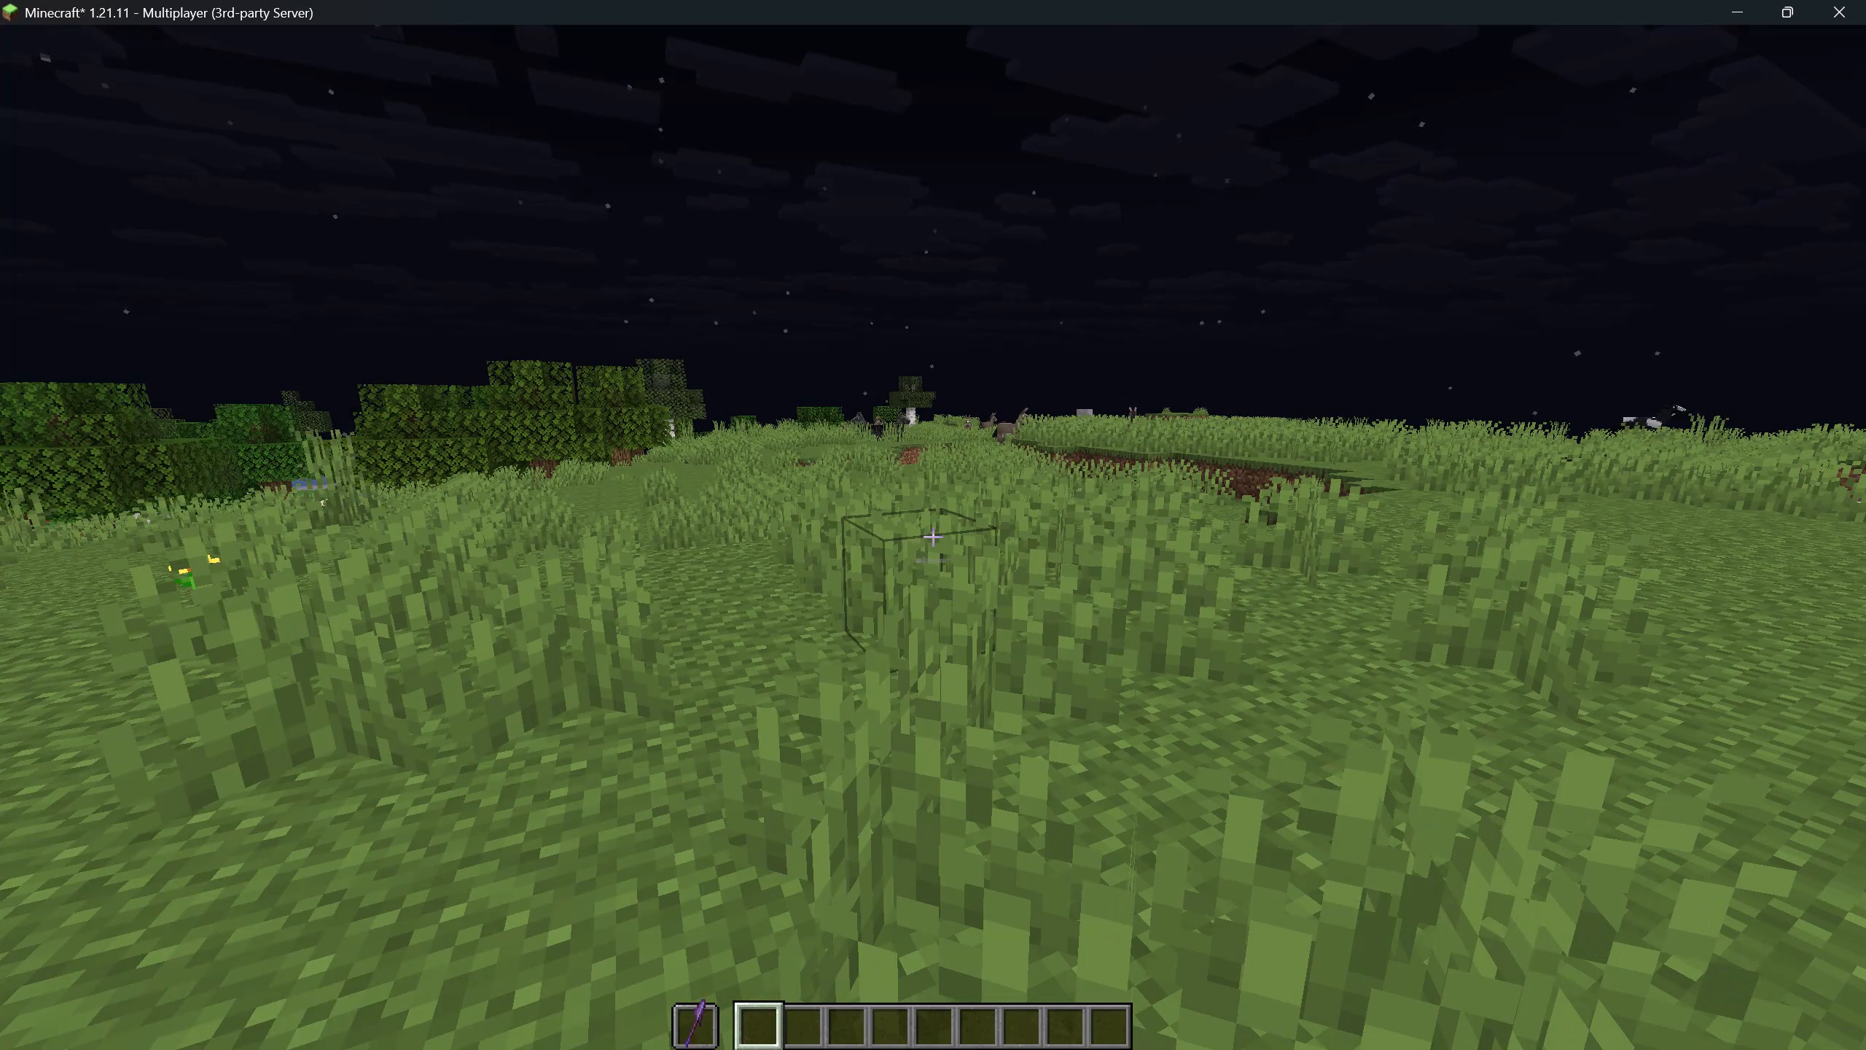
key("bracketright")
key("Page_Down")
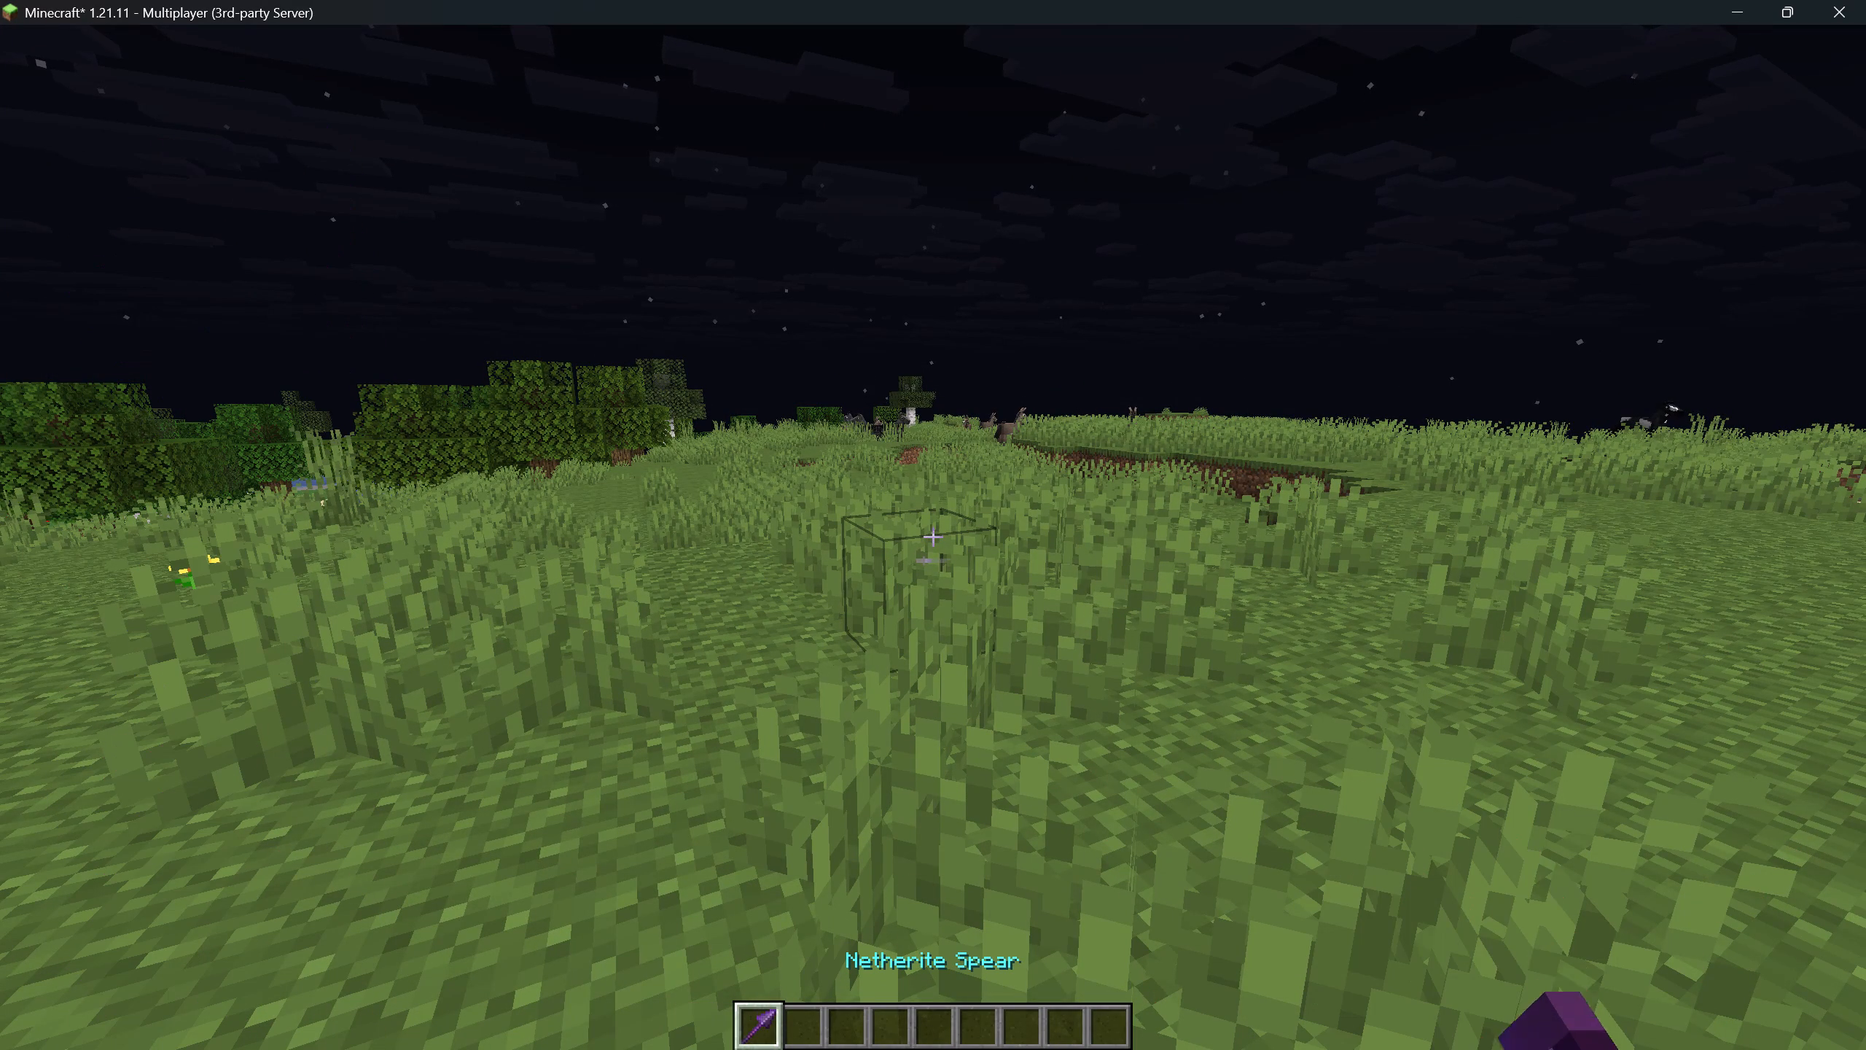
Drop the enchanted Netherite Spear onto the grass ahead and walk forward to pick it up.
key("bracketright")
key("Page_Down")
key("Up")
key("Up")
key("Up")
key("Up")
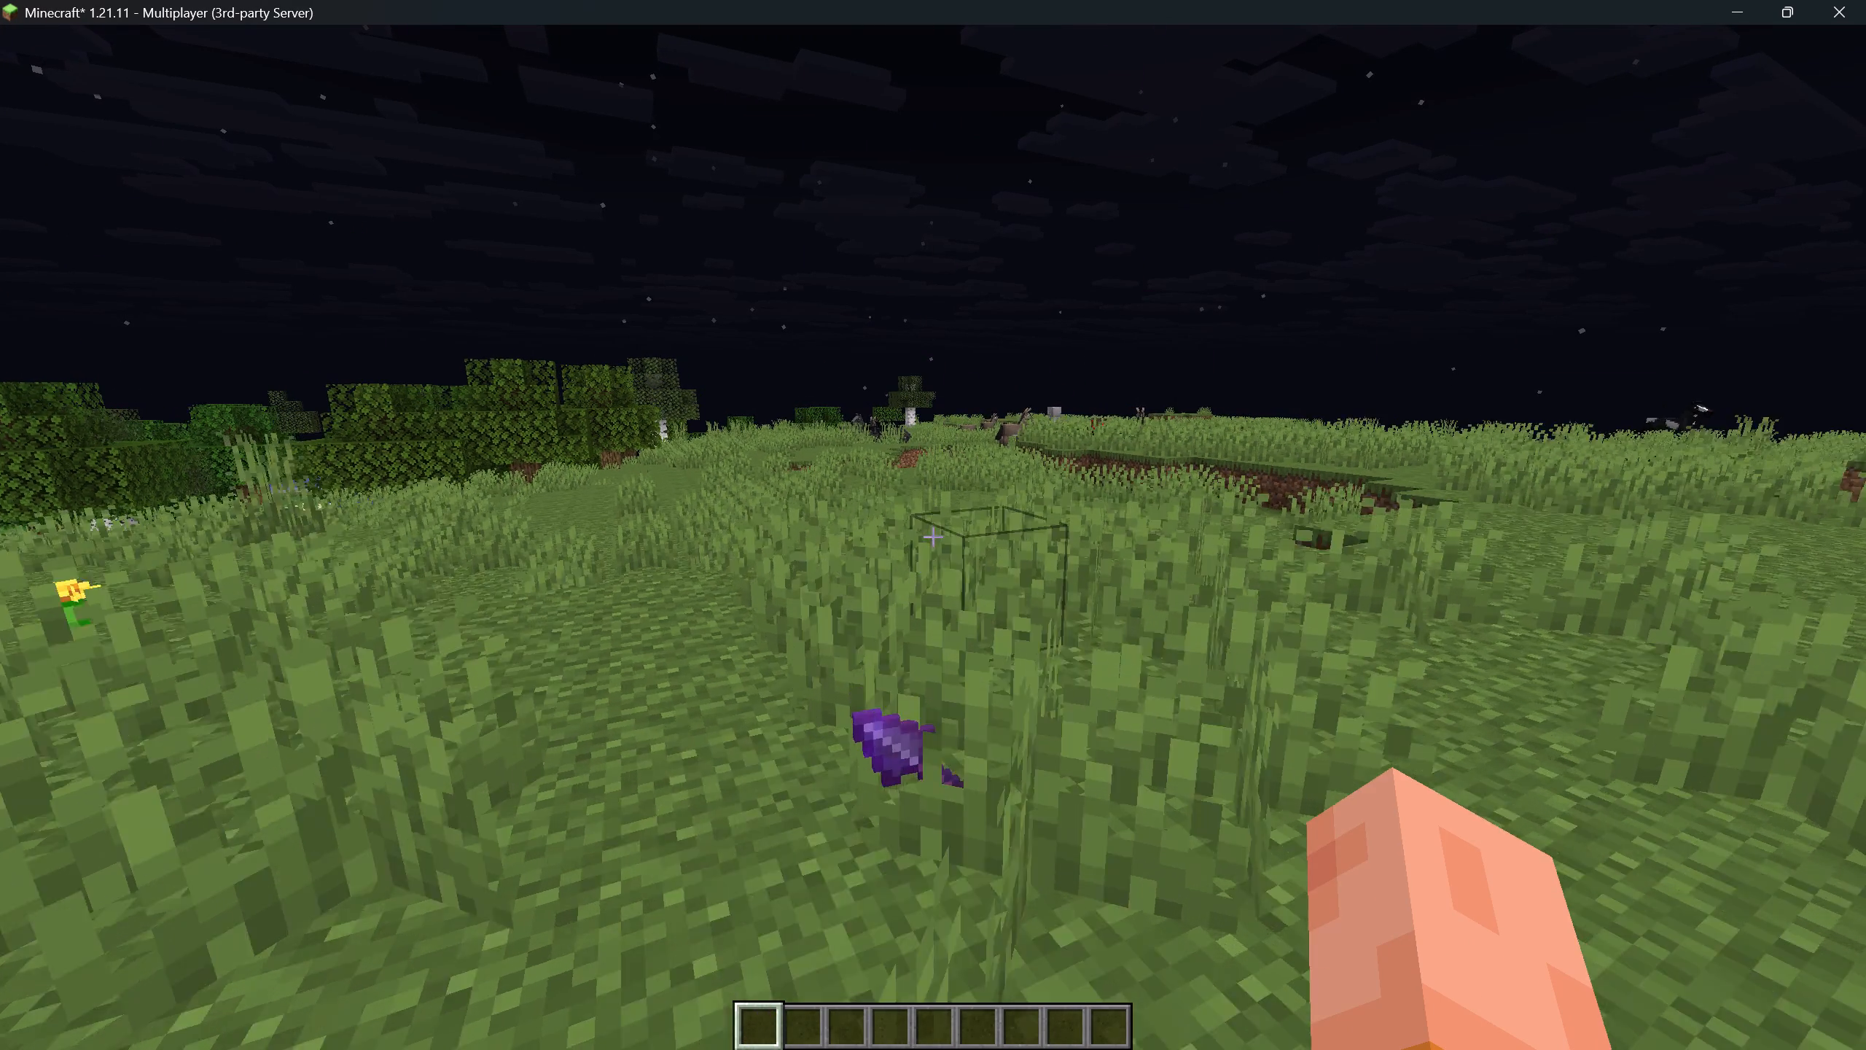
Drop the enchanted spear again and walk forward to collect it into the first hotbar slot.
key("Page_Down")
key("bracketright")
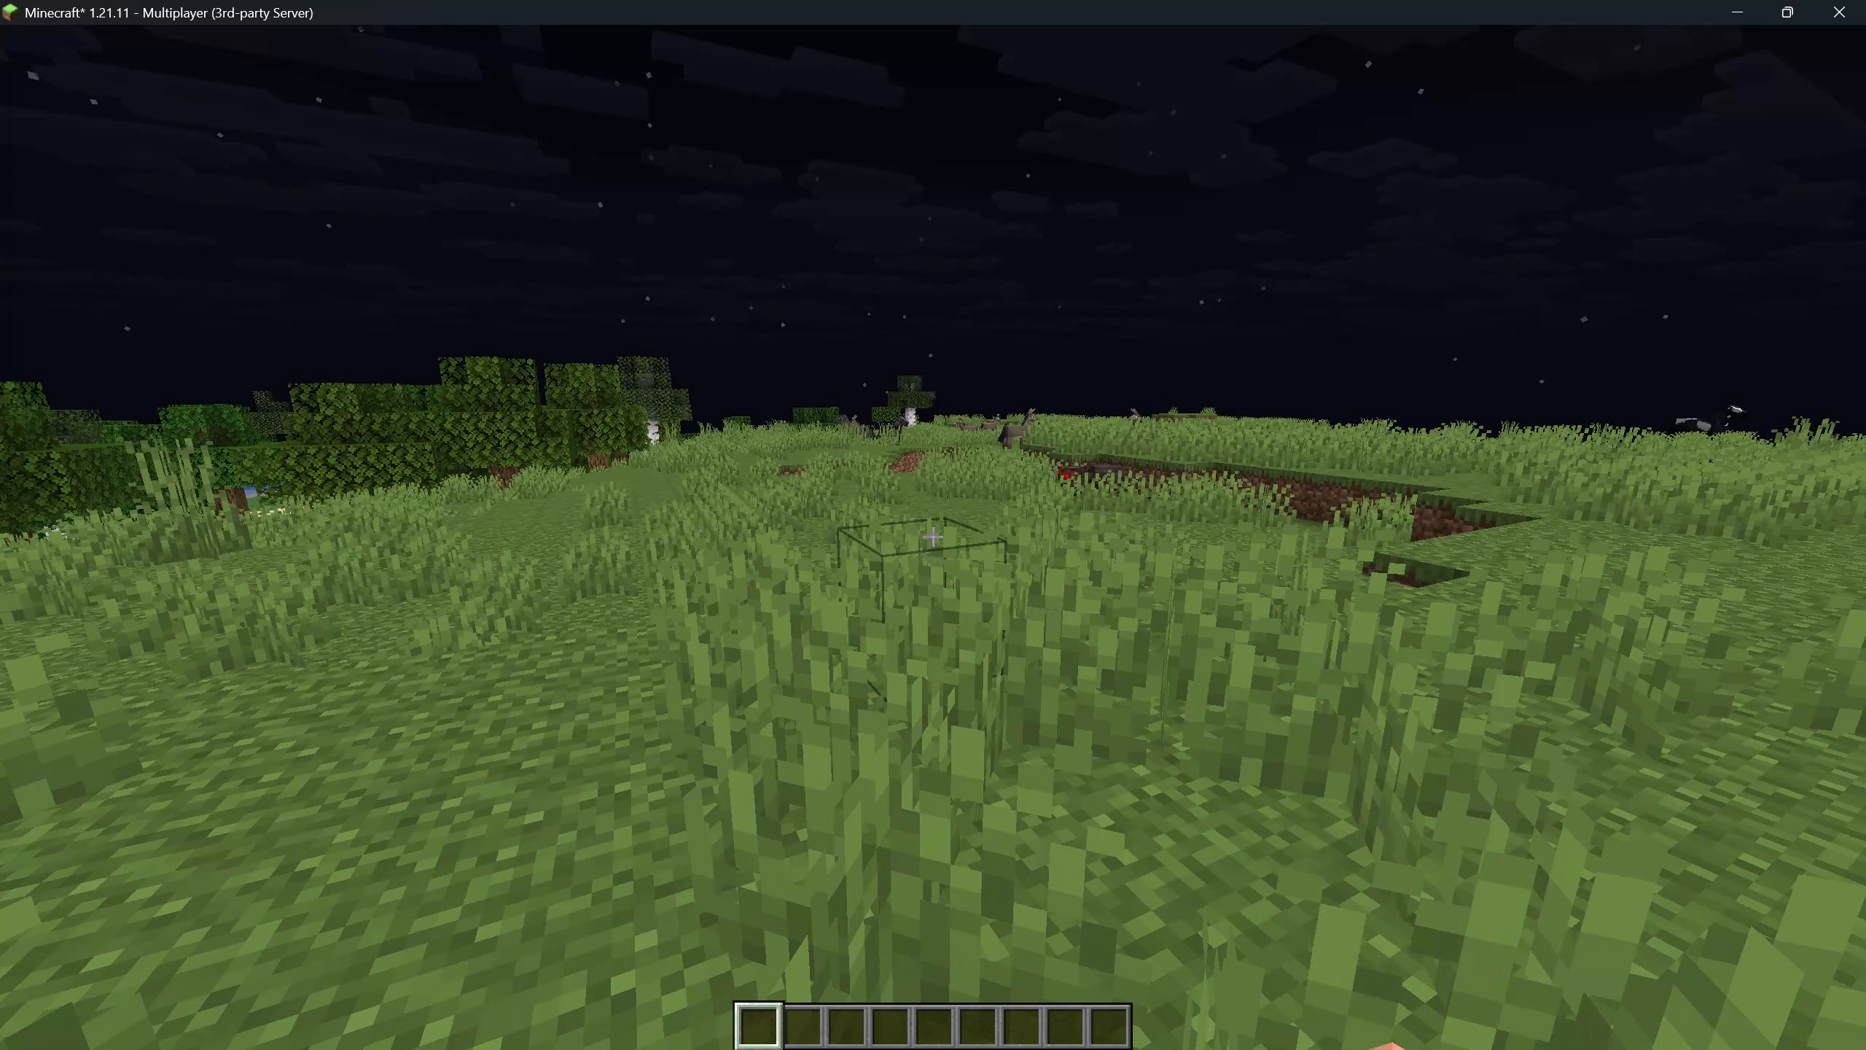
key("bracketright")
key("Page_Down")
key("bracketright")
key("Page_Down")
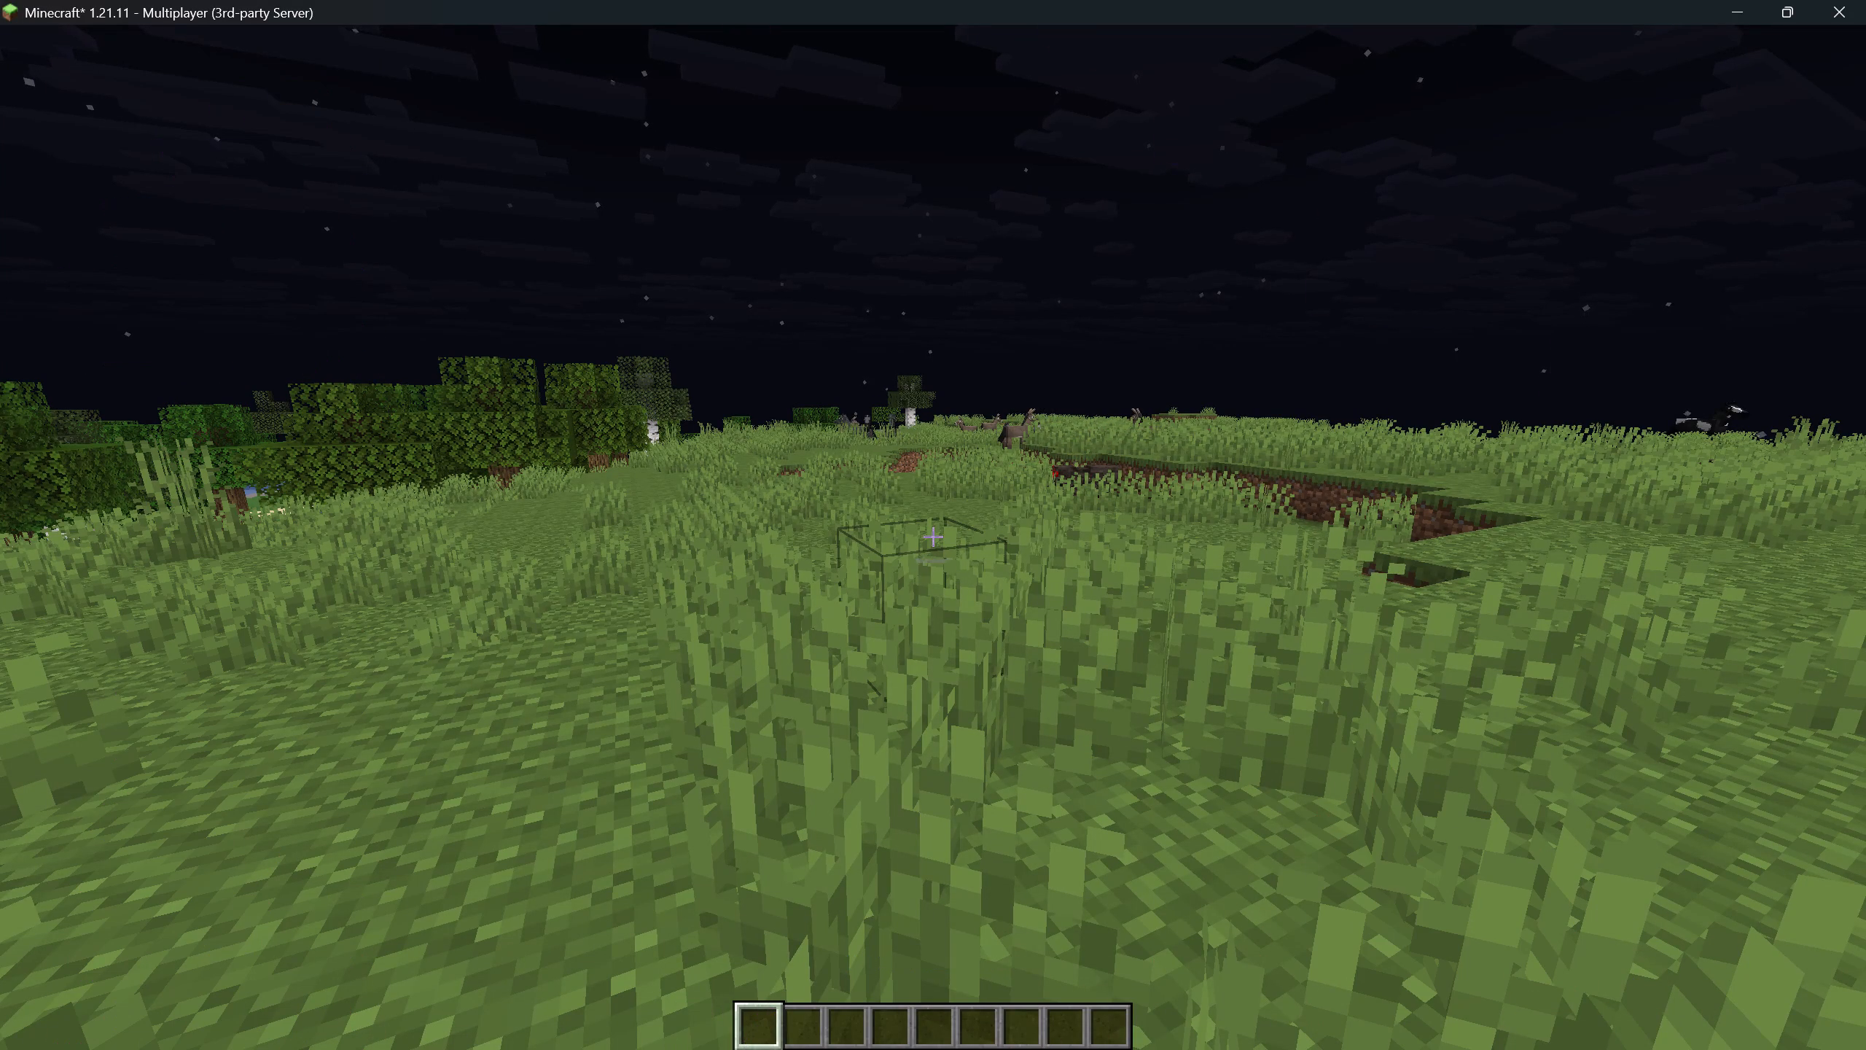
key("Up")
key("Up")
key("Up")
key("Up")
key("Up")
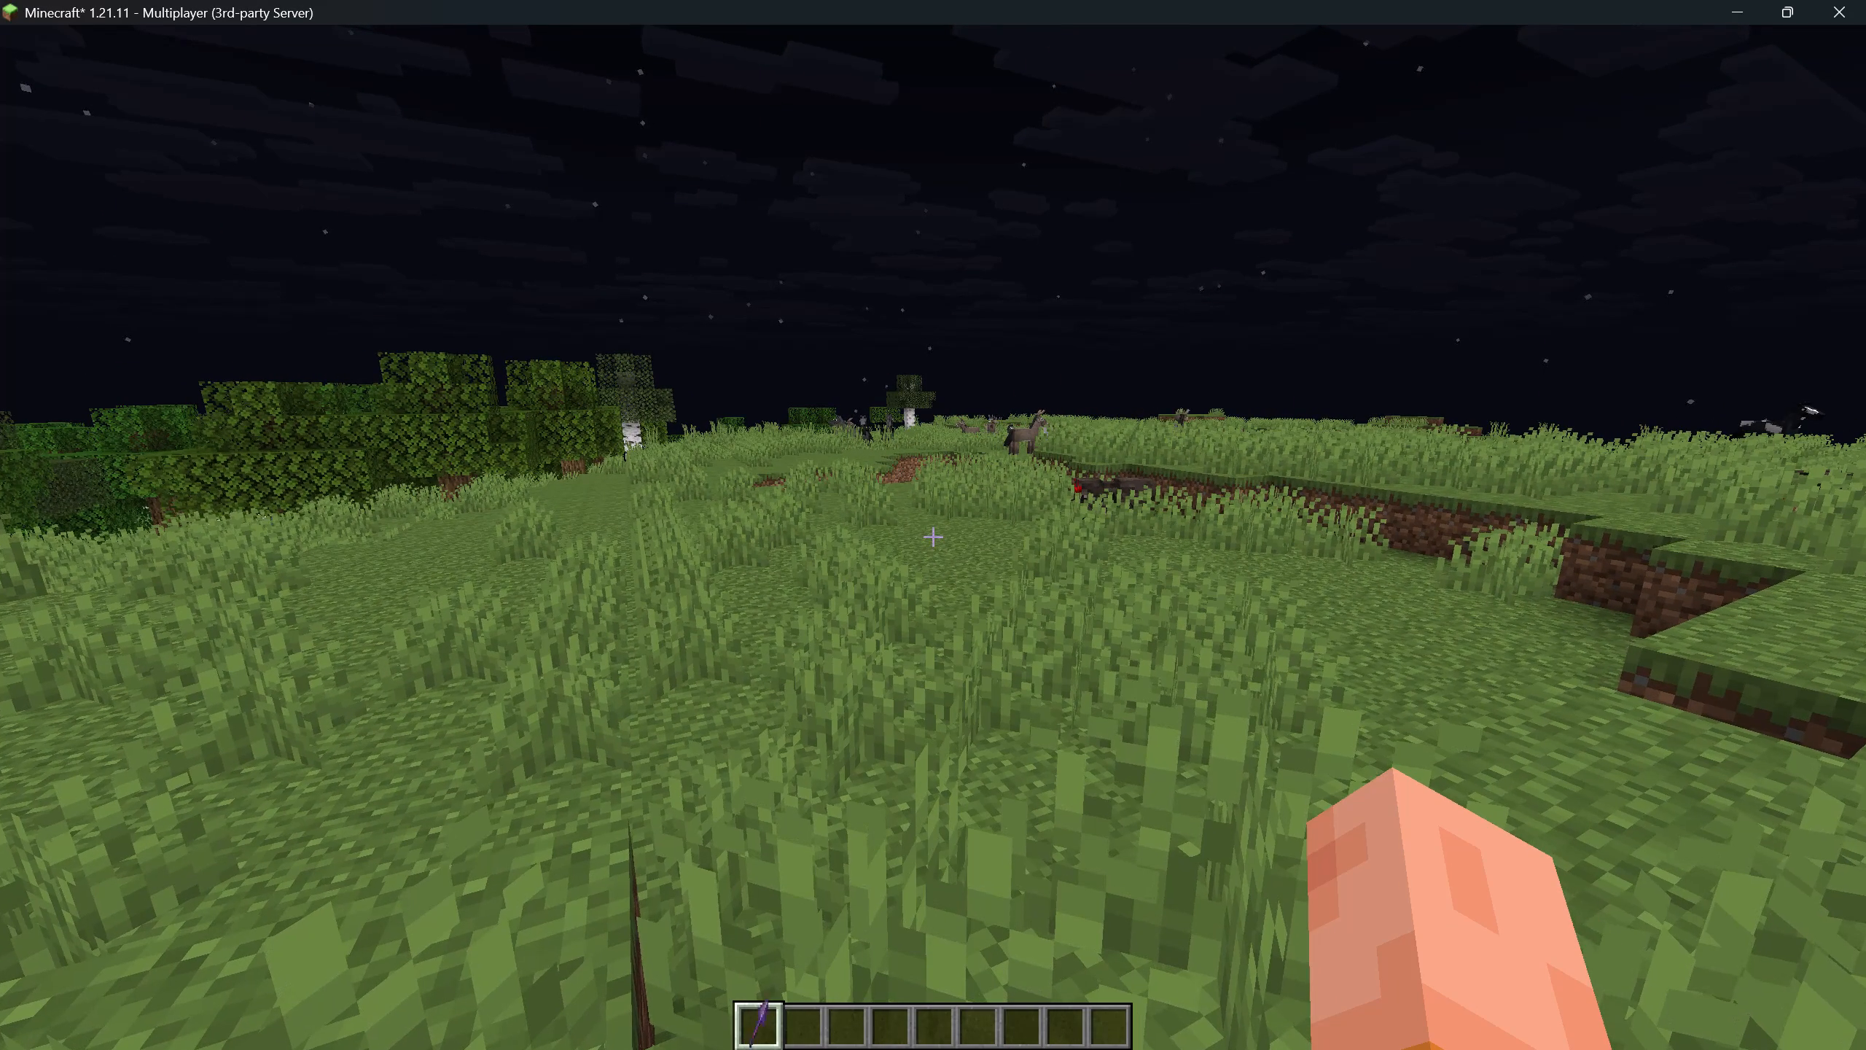
Swap the enchanted spear repeatedly between the main hand and the off hand, ending with it in the off hand.
key("Page_Down")
key("bracketright")
key("Page_Down")
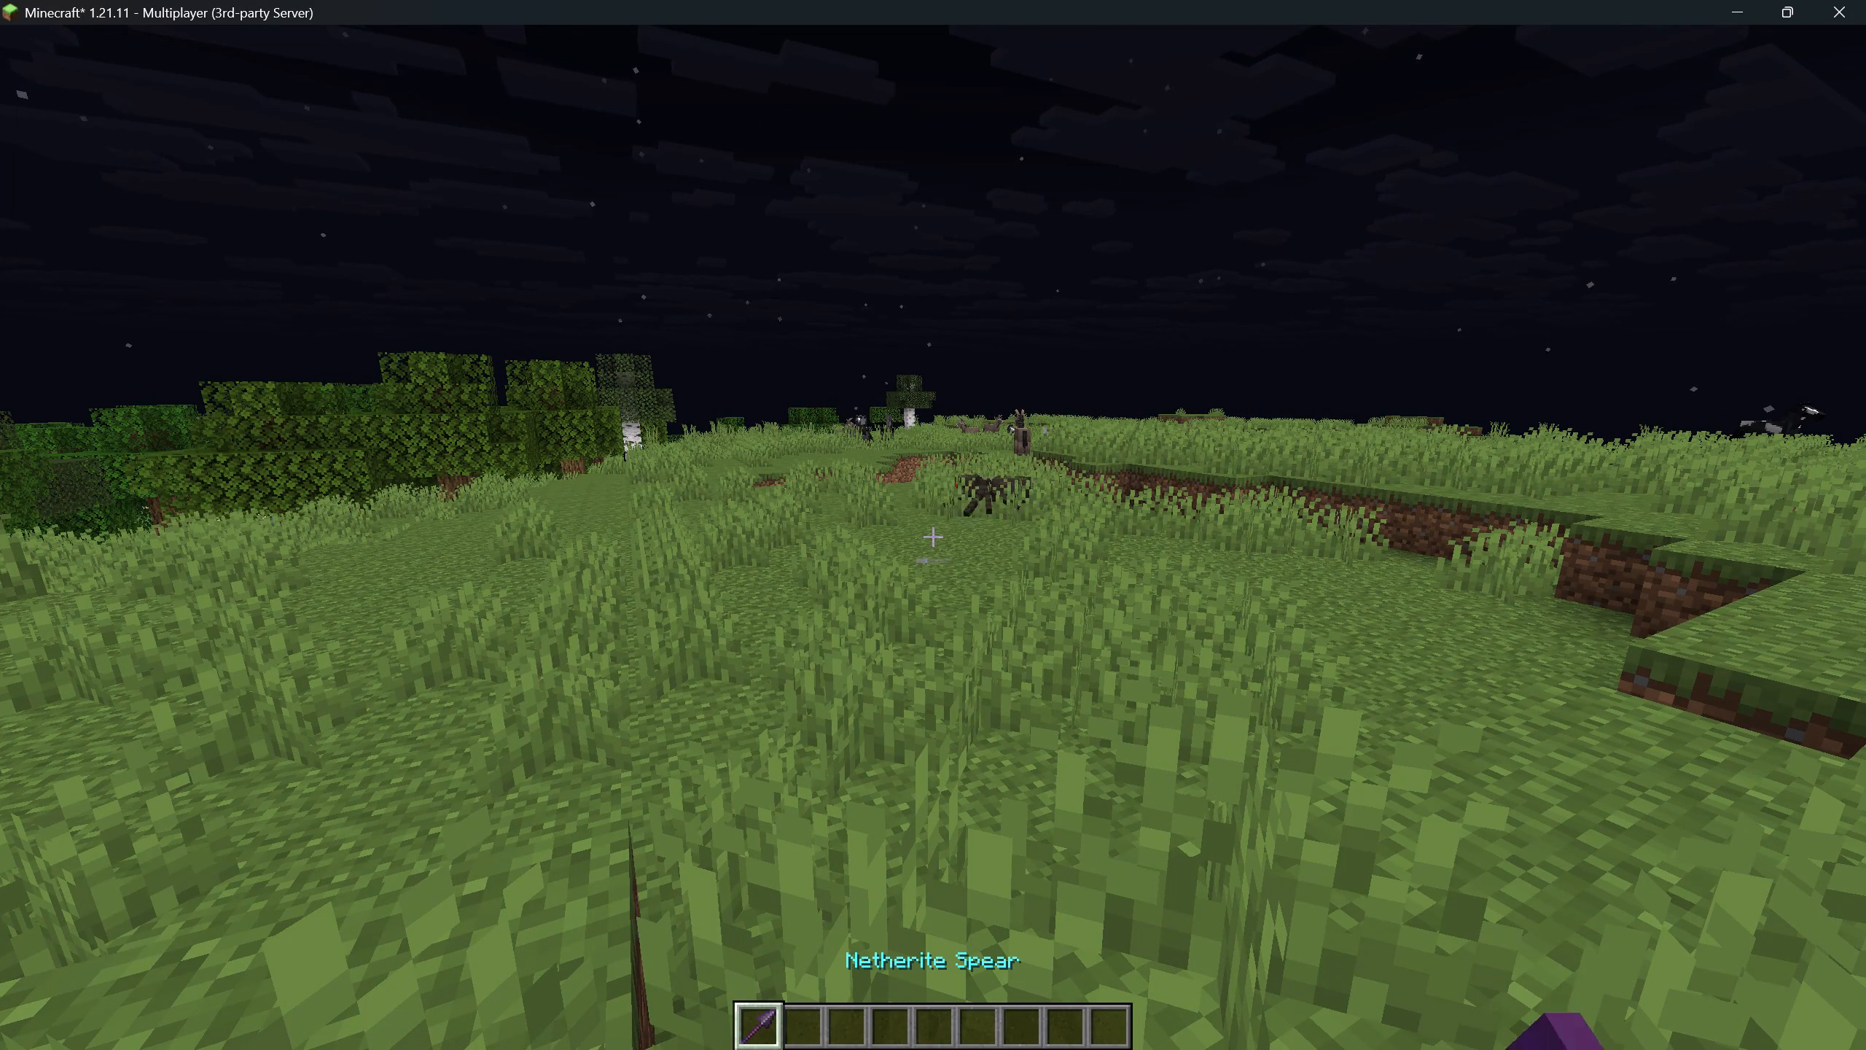
key("Page_Down")
key("bracketright")
key("Page_Down")
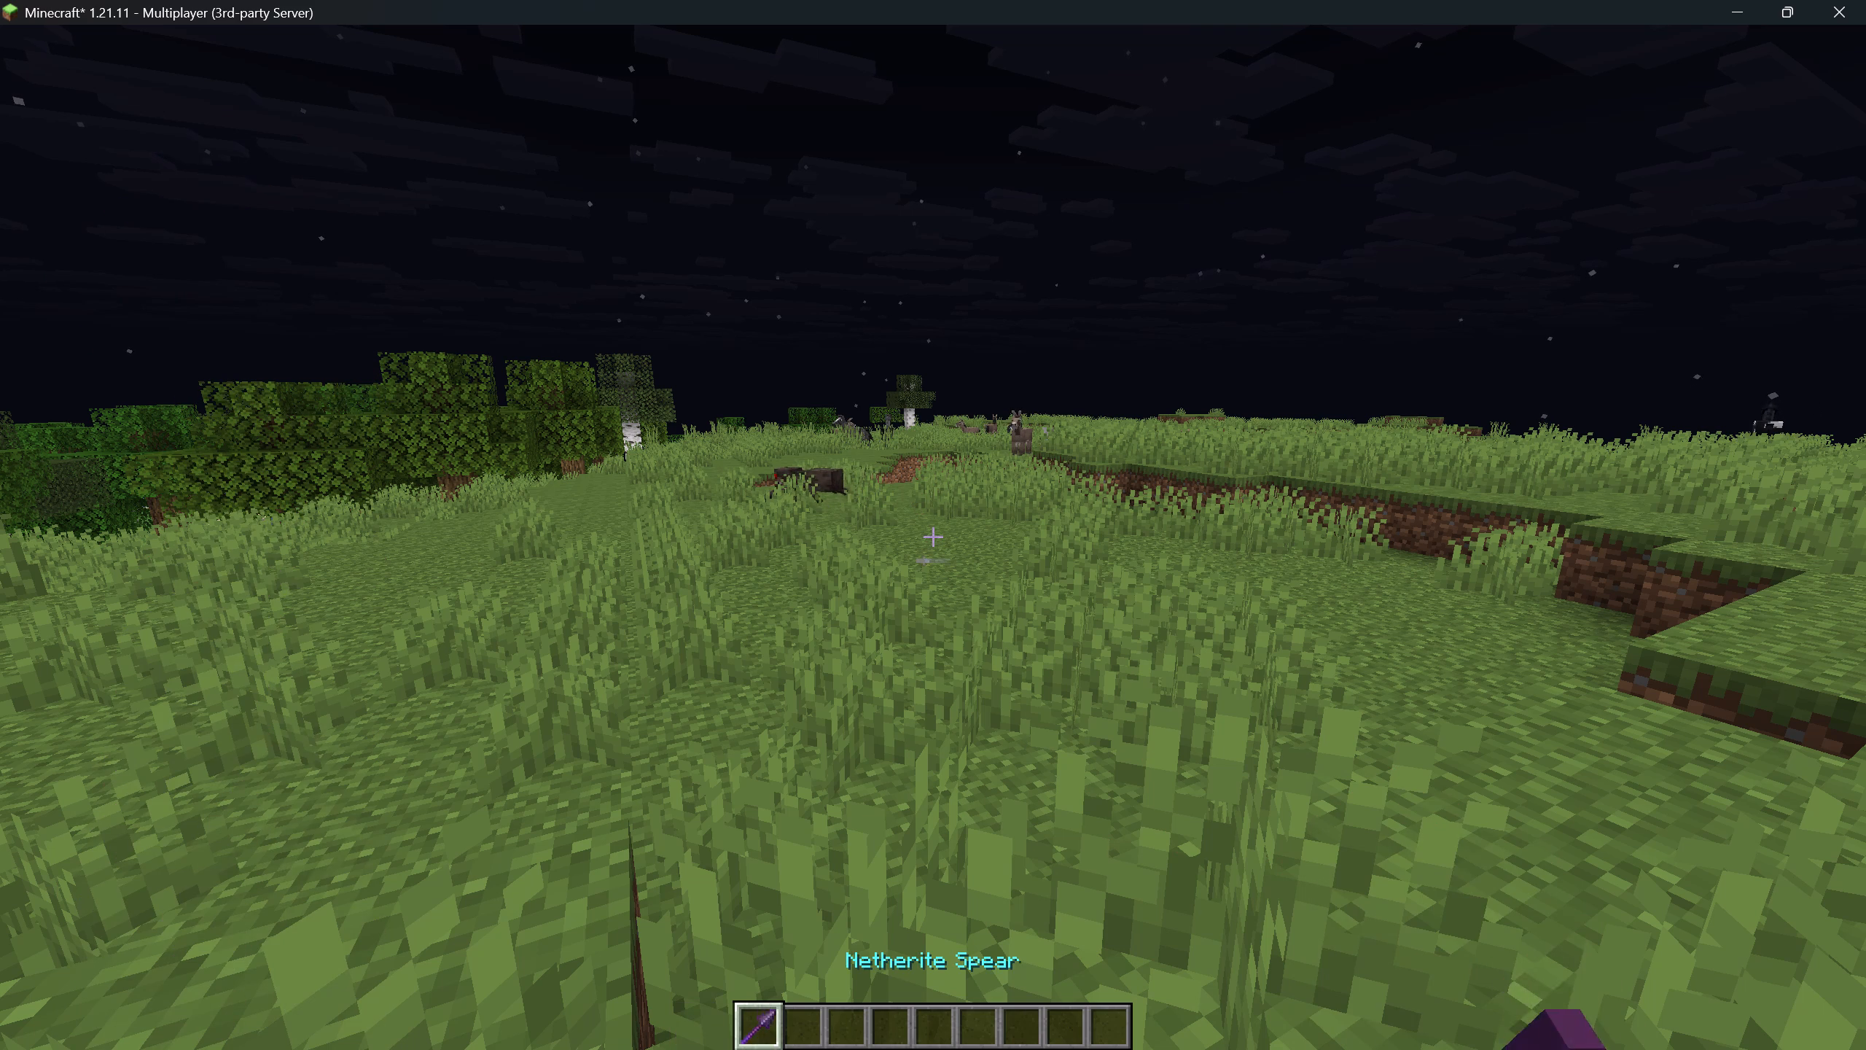
key("bracketright")
key("Page_Down")
key("Page_Down")
key("bracketright")
key("Page_Down")
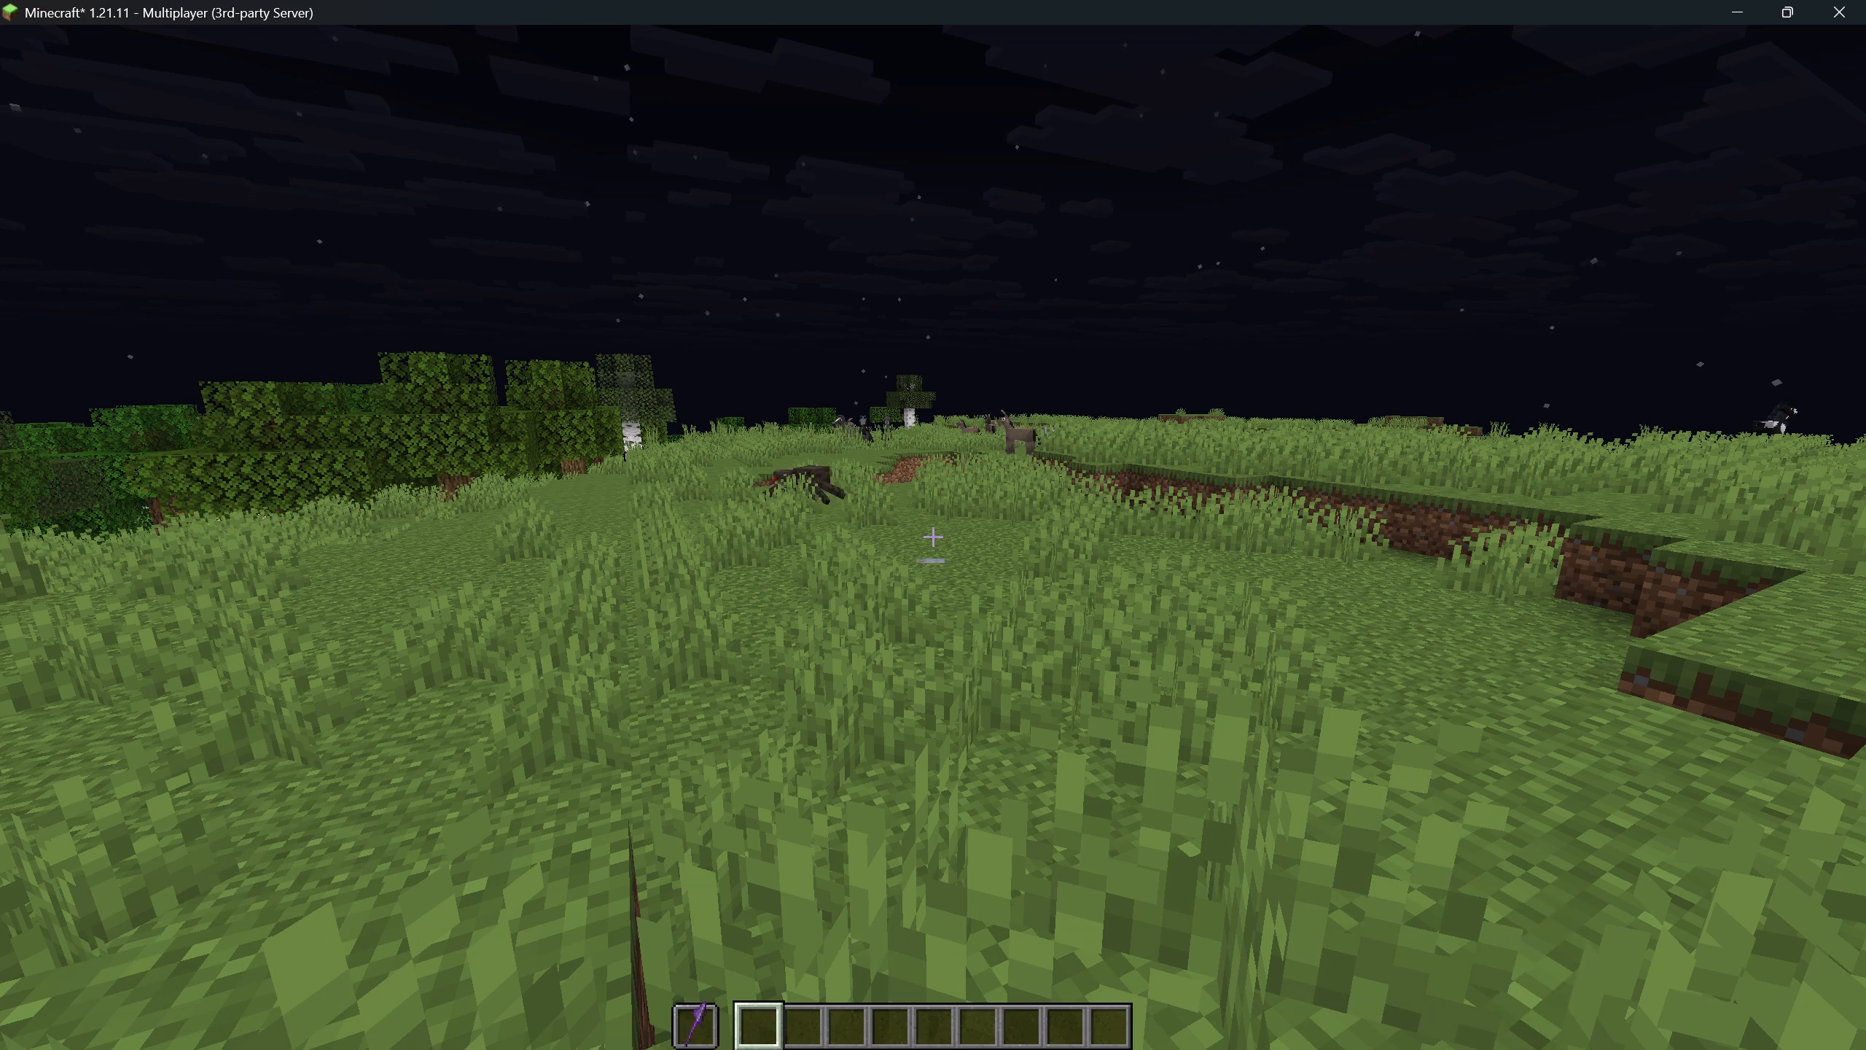
Return the spear to the main hand, drop it onto the grass, and walk forward to pick it up.
key("Page_Down")
key("bracketright")
key("Page_Down")
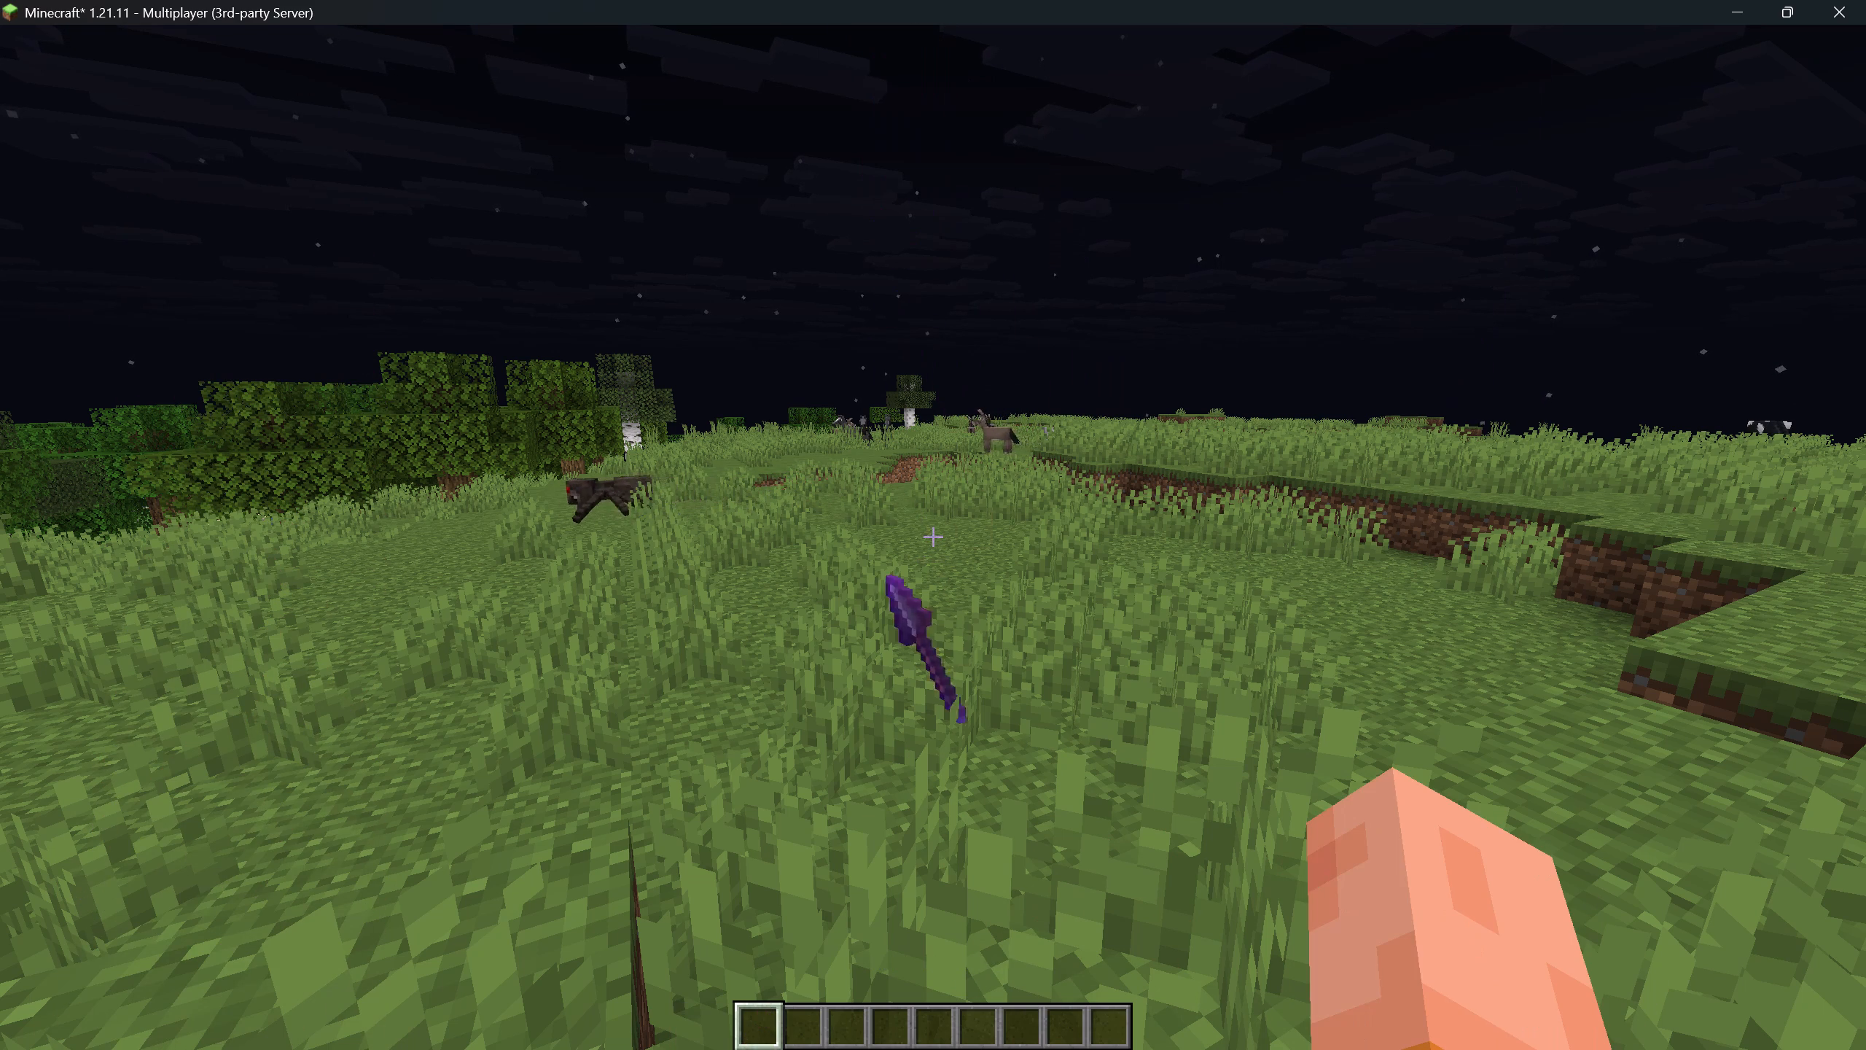
key("Up")
key("Up")
key("Up")
key("Up")
key("Up")
key("Up")
key("Up")
key("Up")
key("Up")
key("Up")
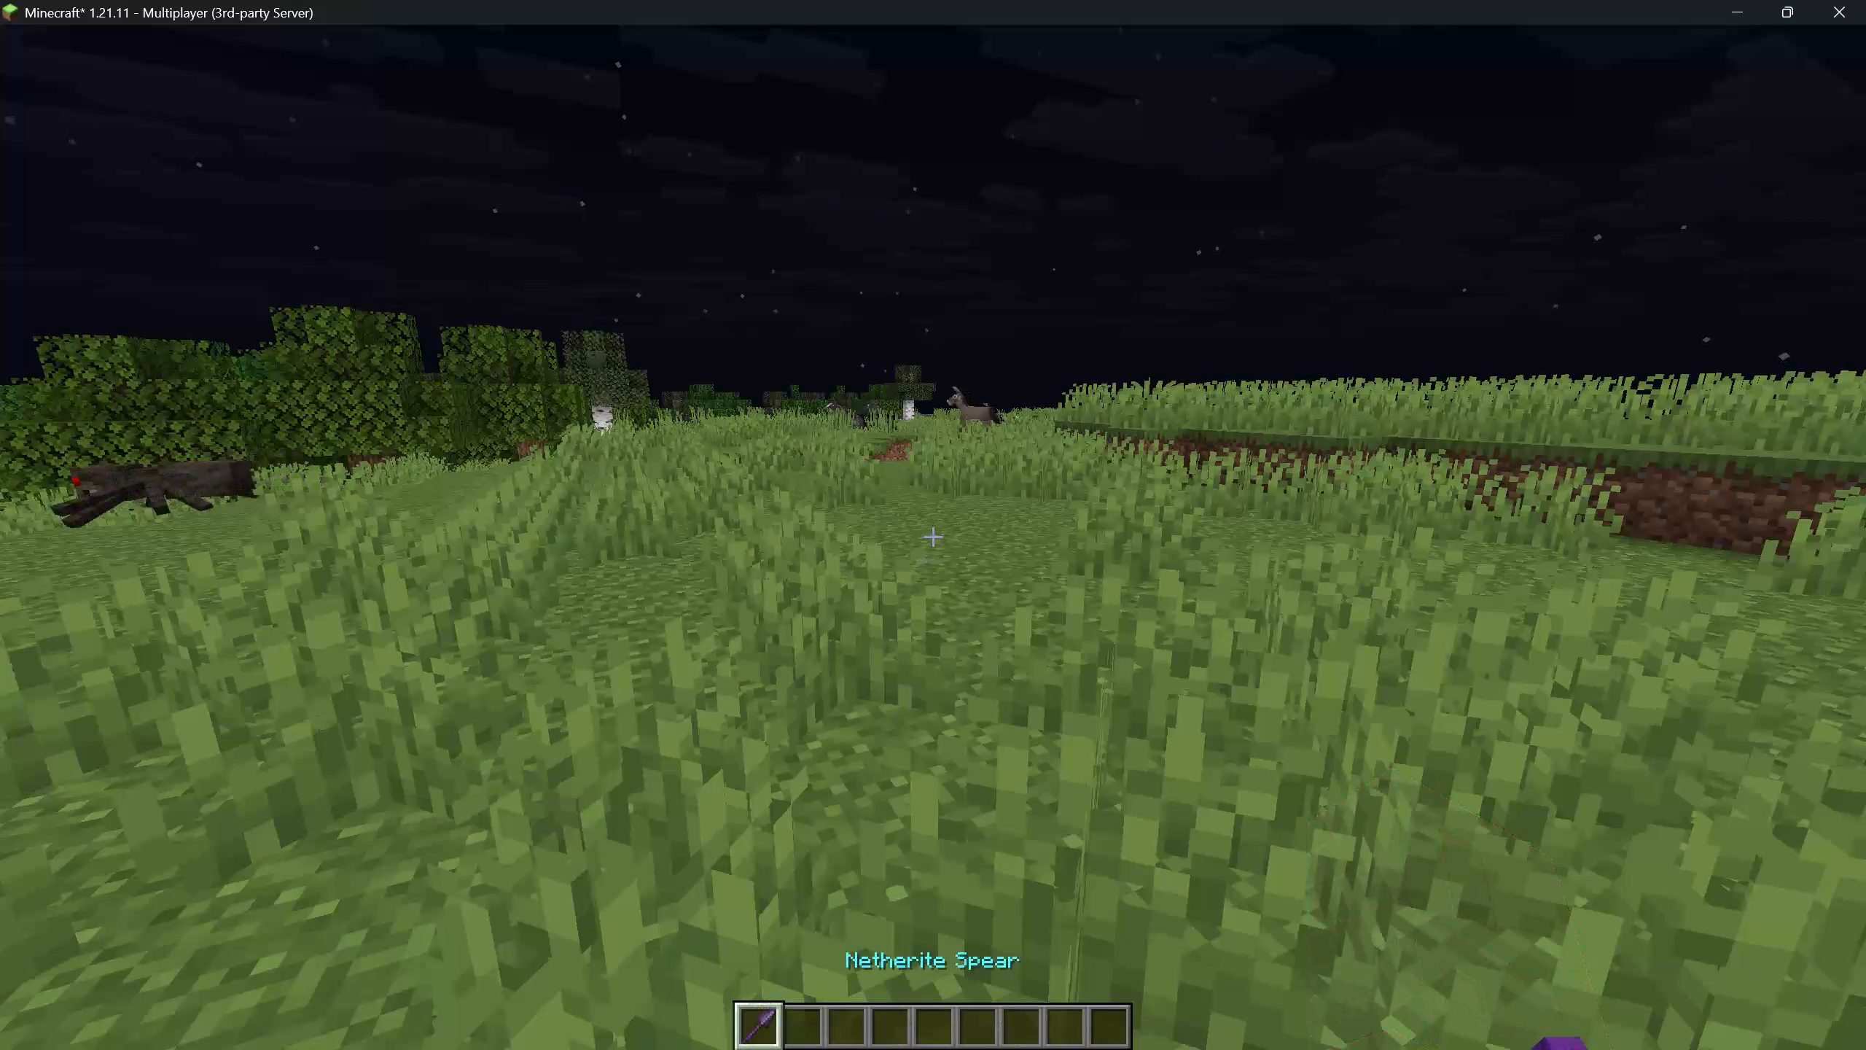
Swap the Netherite Spear back and forth between both hands several times, finishing with it in the off hand.
key("Page_Down")
key("bracketright")
key("Page_Down")
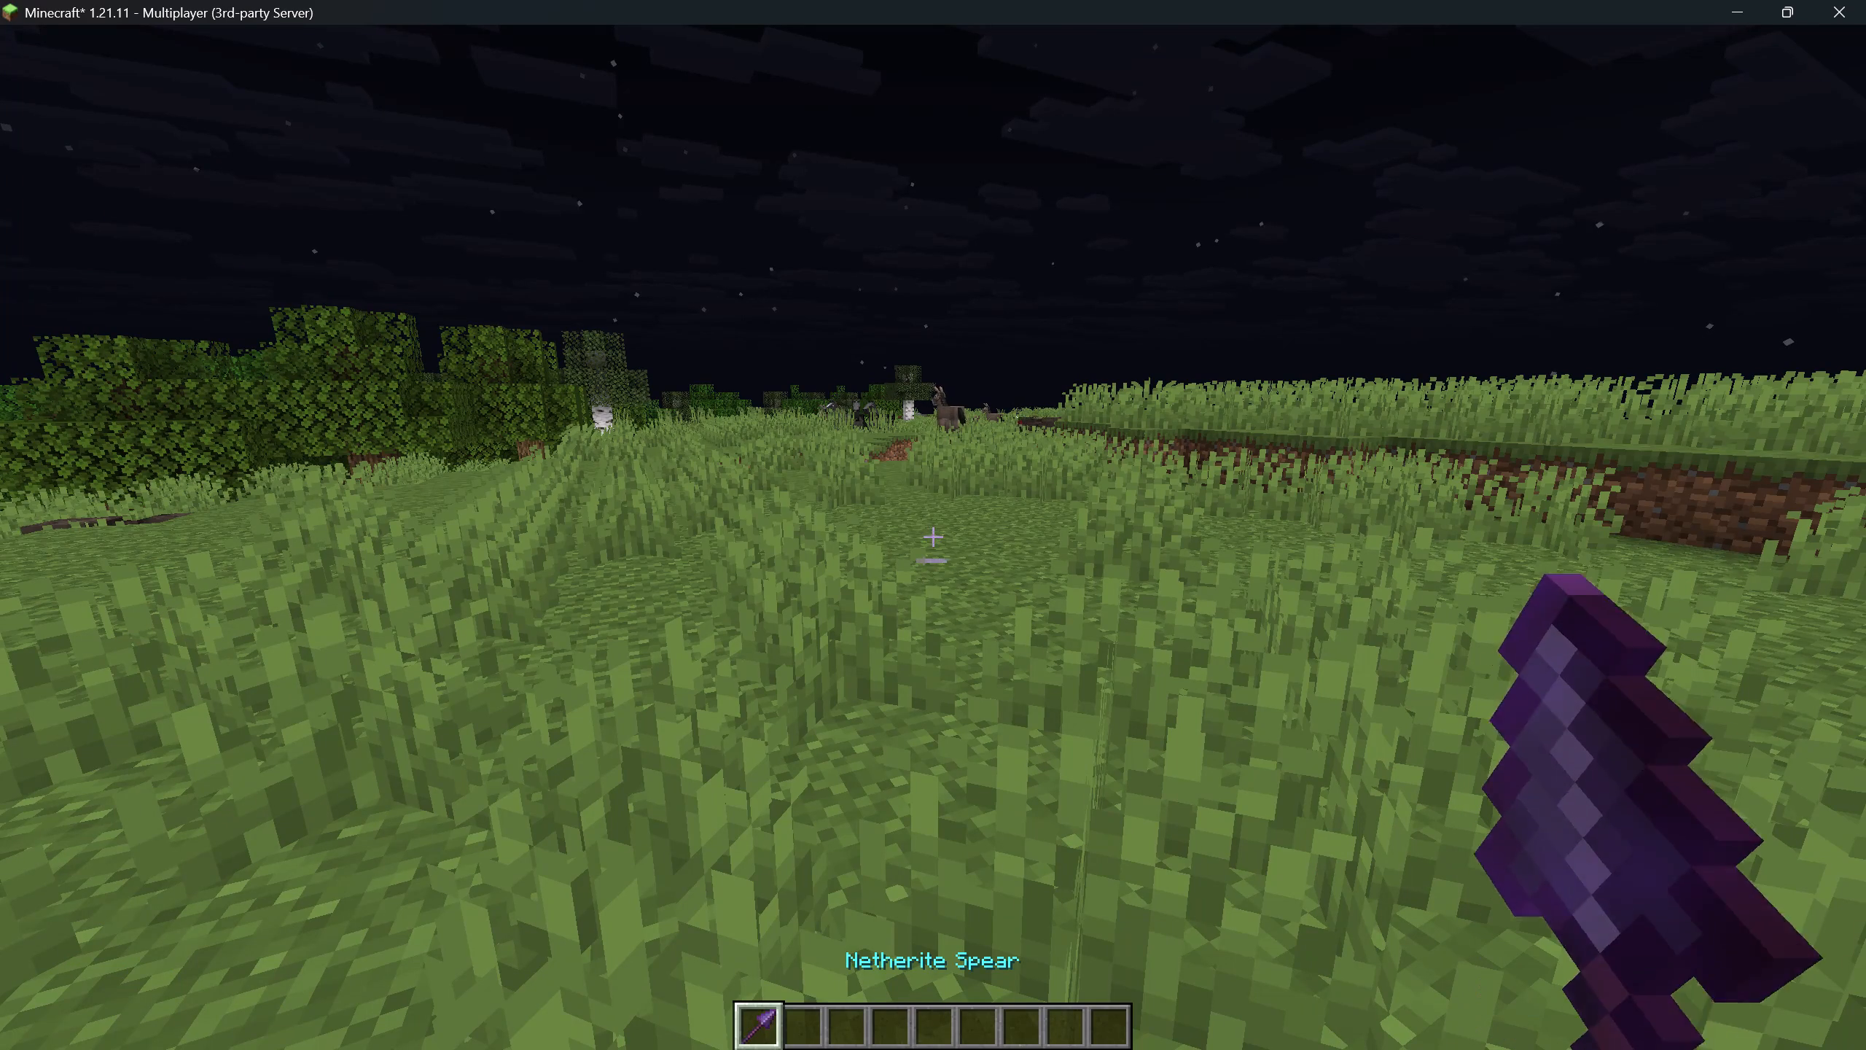
key("Page_Down")
key("bracketright")
key("Page_Down")
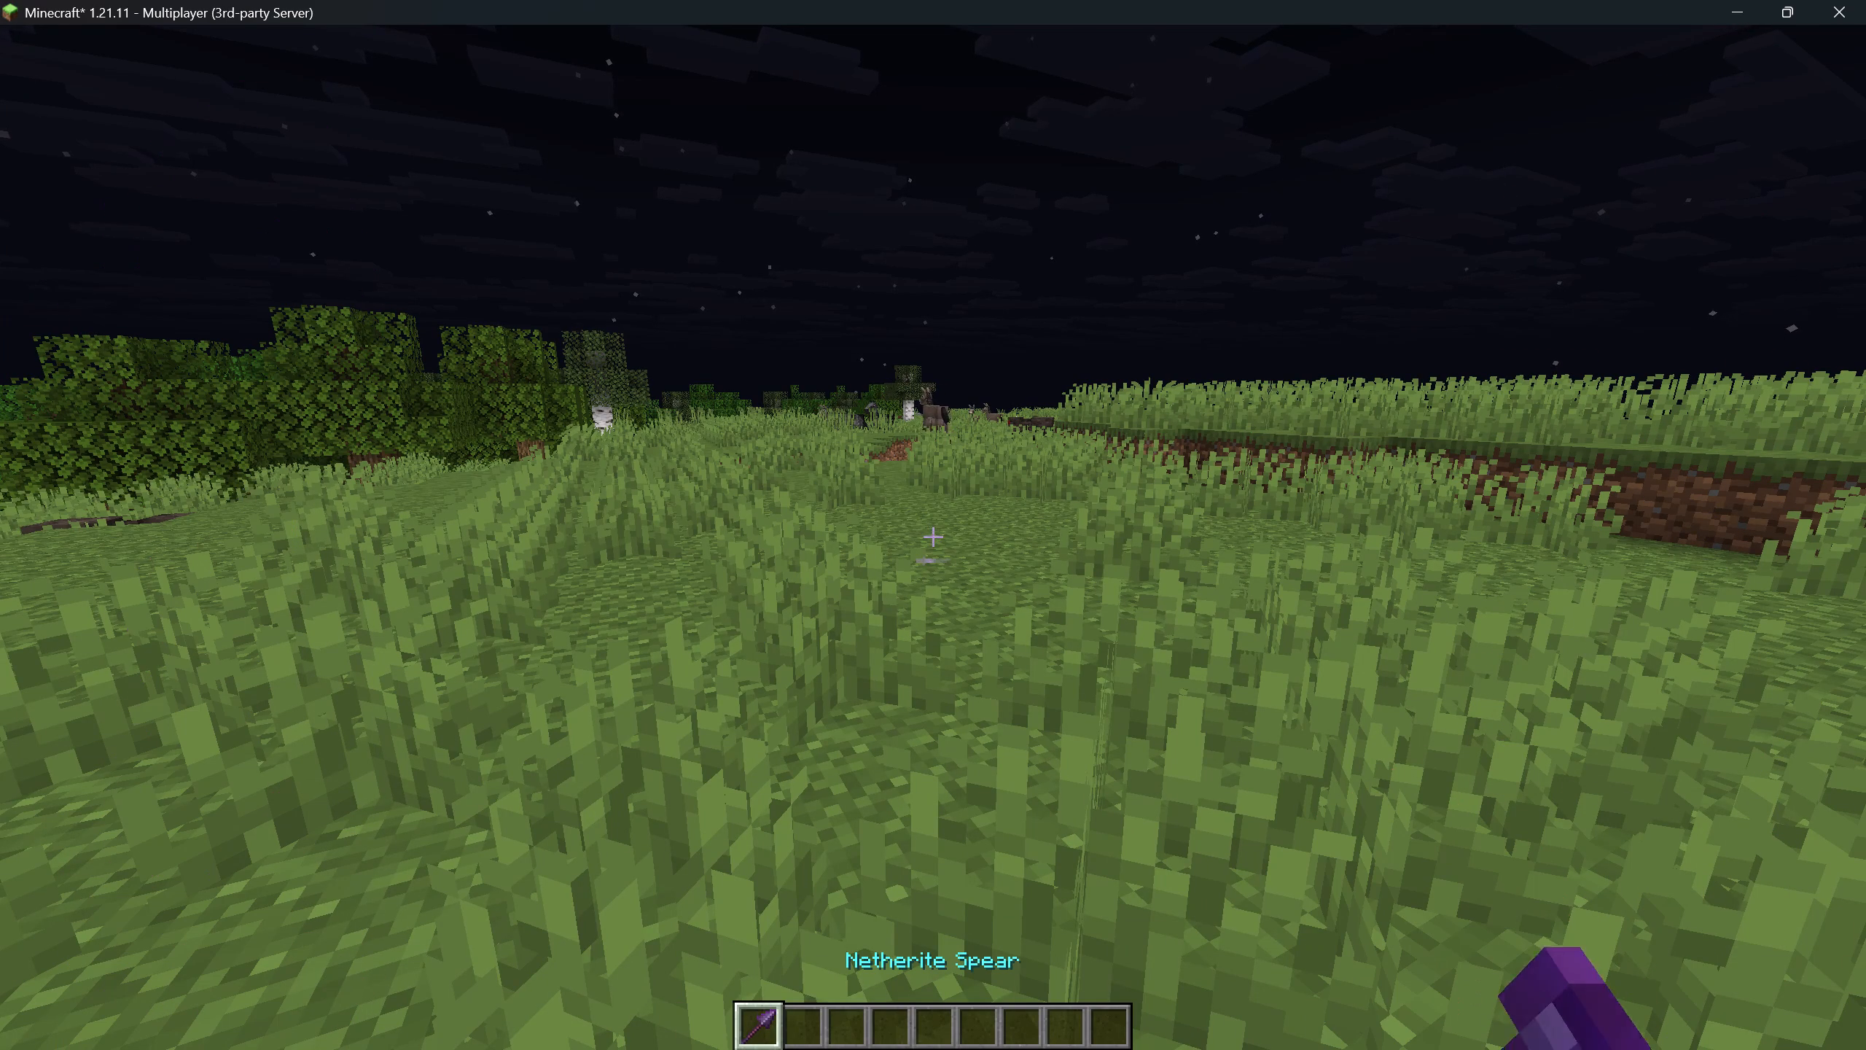
key("Page_Down")
key("bracketright")
key("Page_Down")
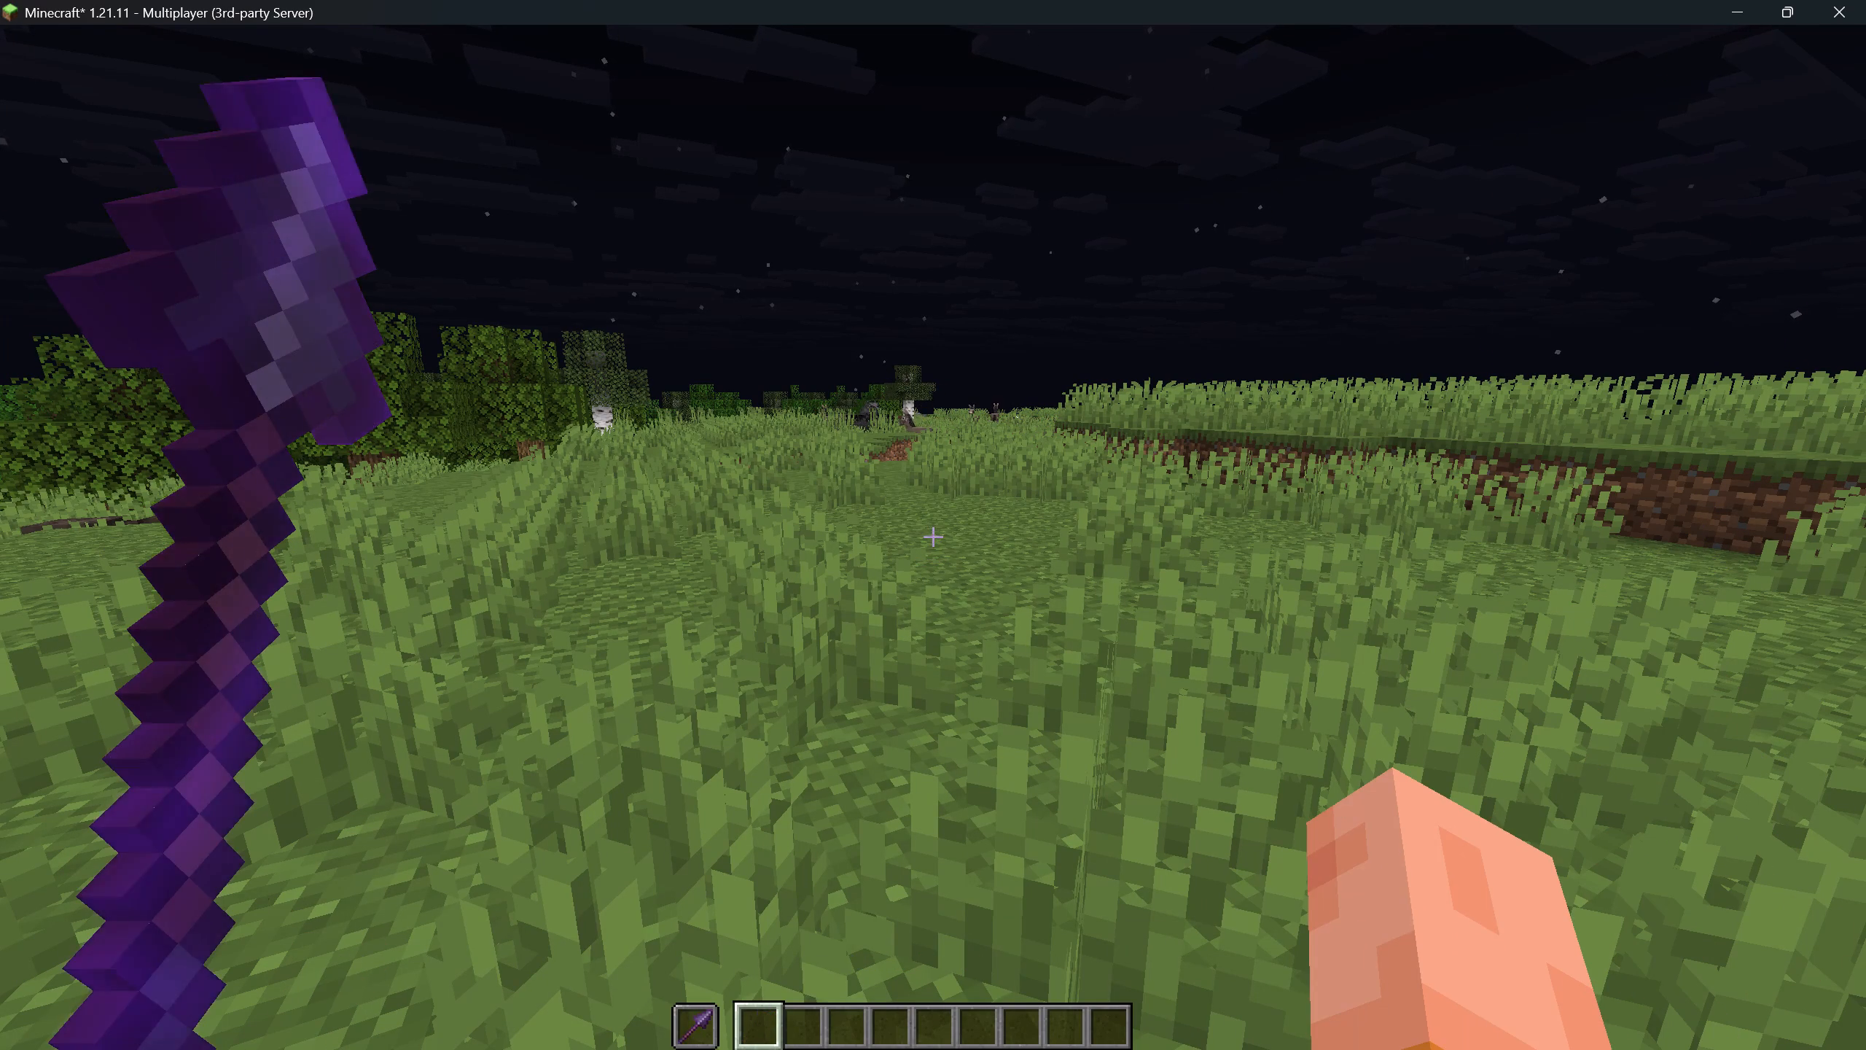
key("bracketright")
key("Page_Down")
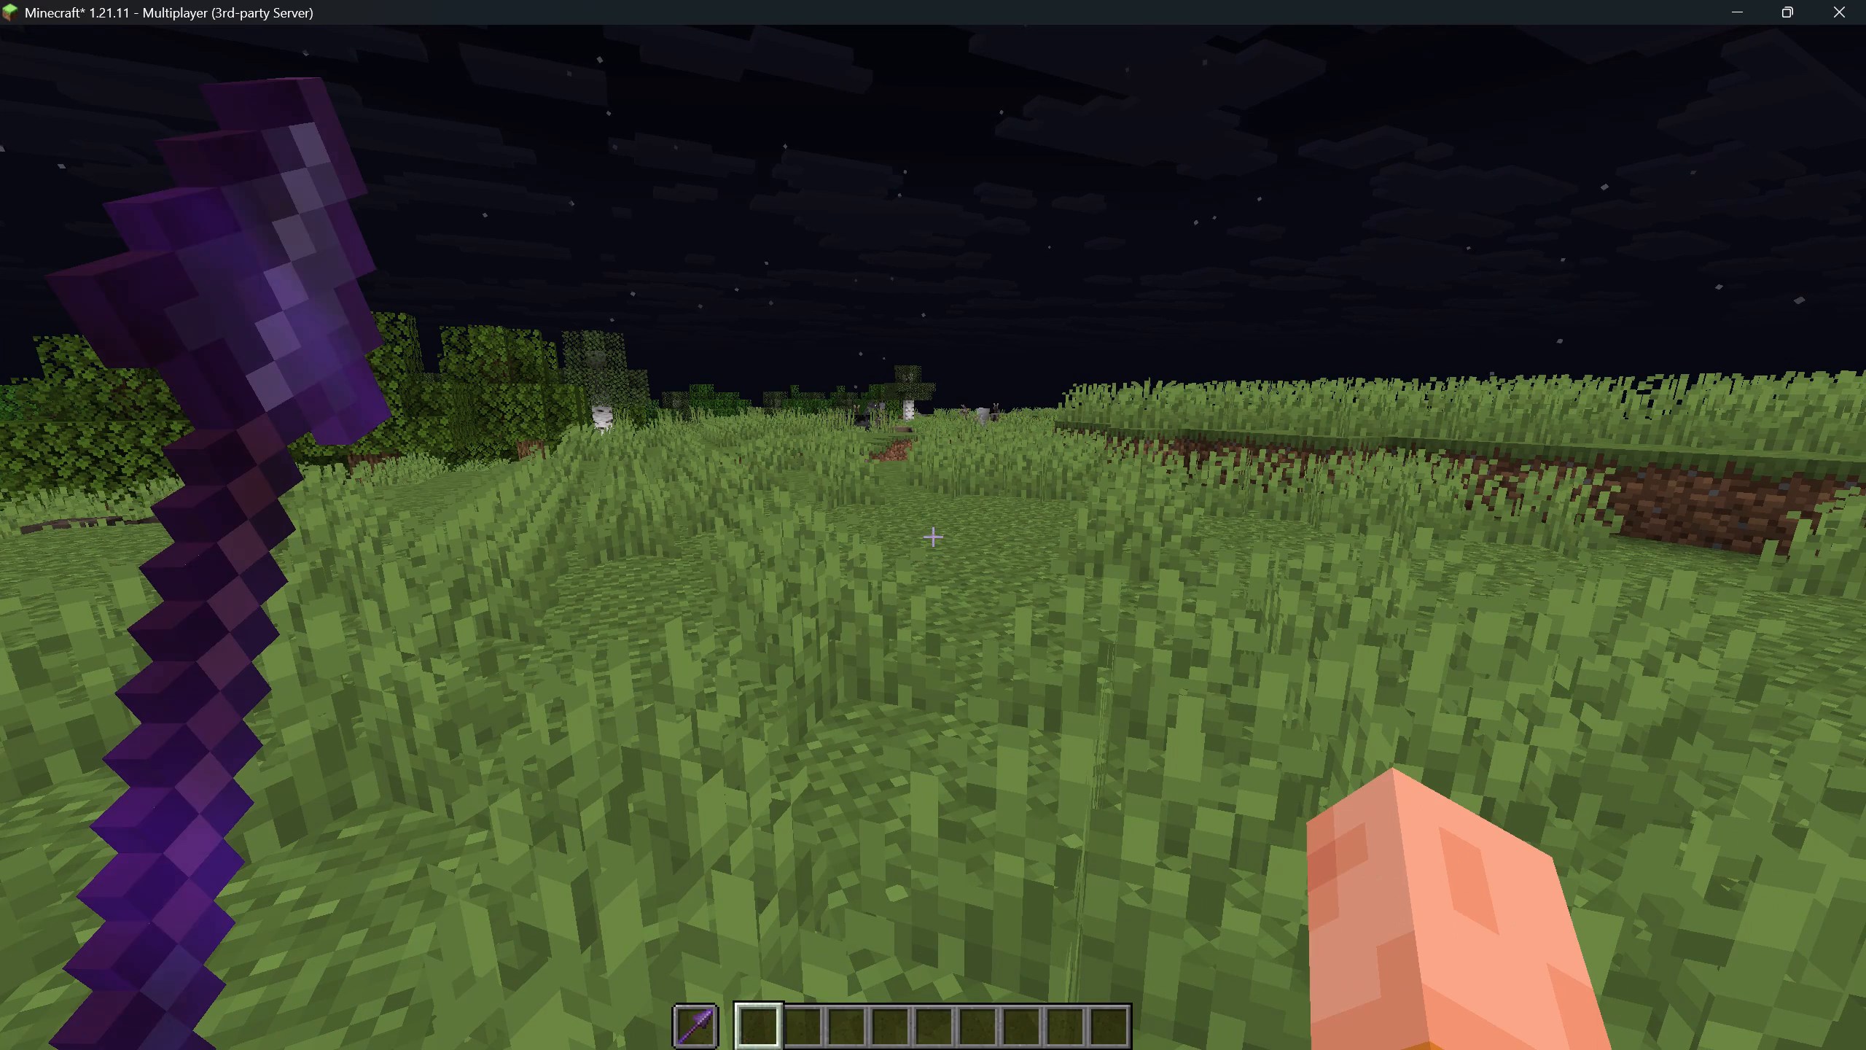
Bring the spear back to the main hand and keep alternating rapid hand swaps, ending with it in the first hotbar slot.
key("Page_Down")
key("bracketright")
key("Page_Down")
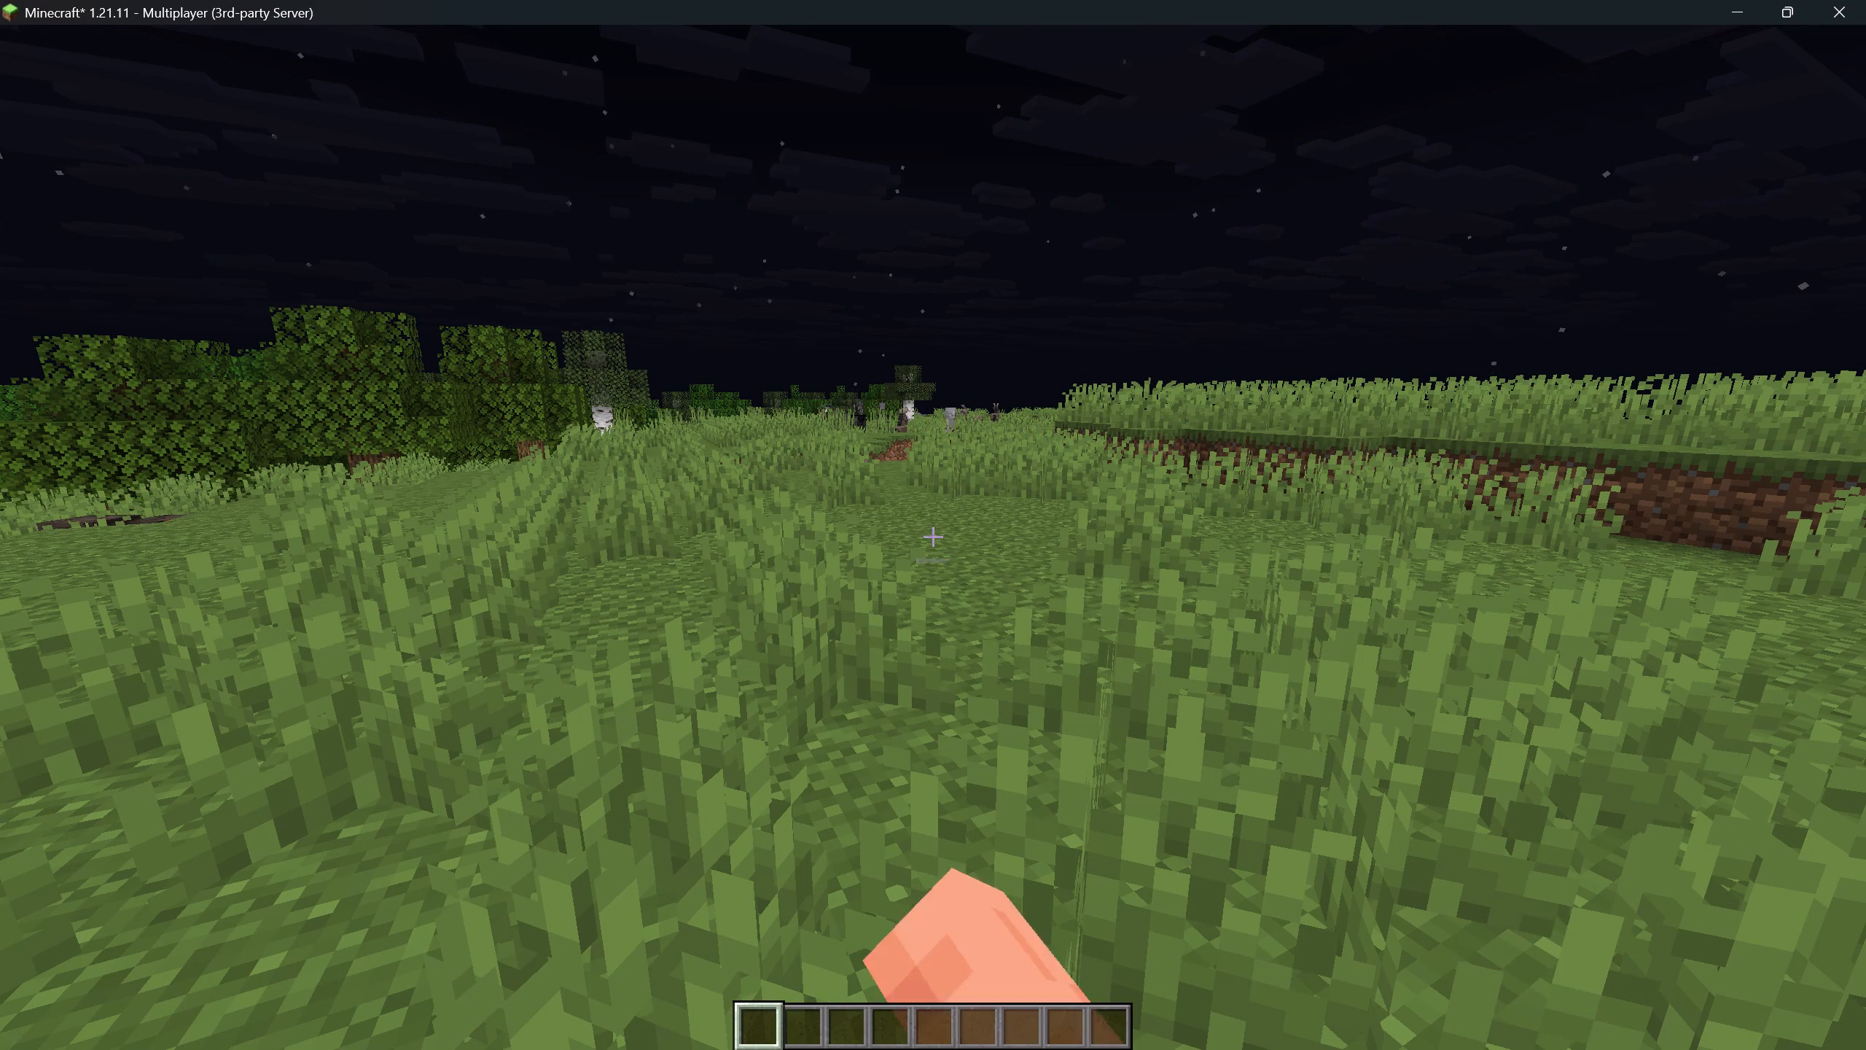
key("Page_Down")
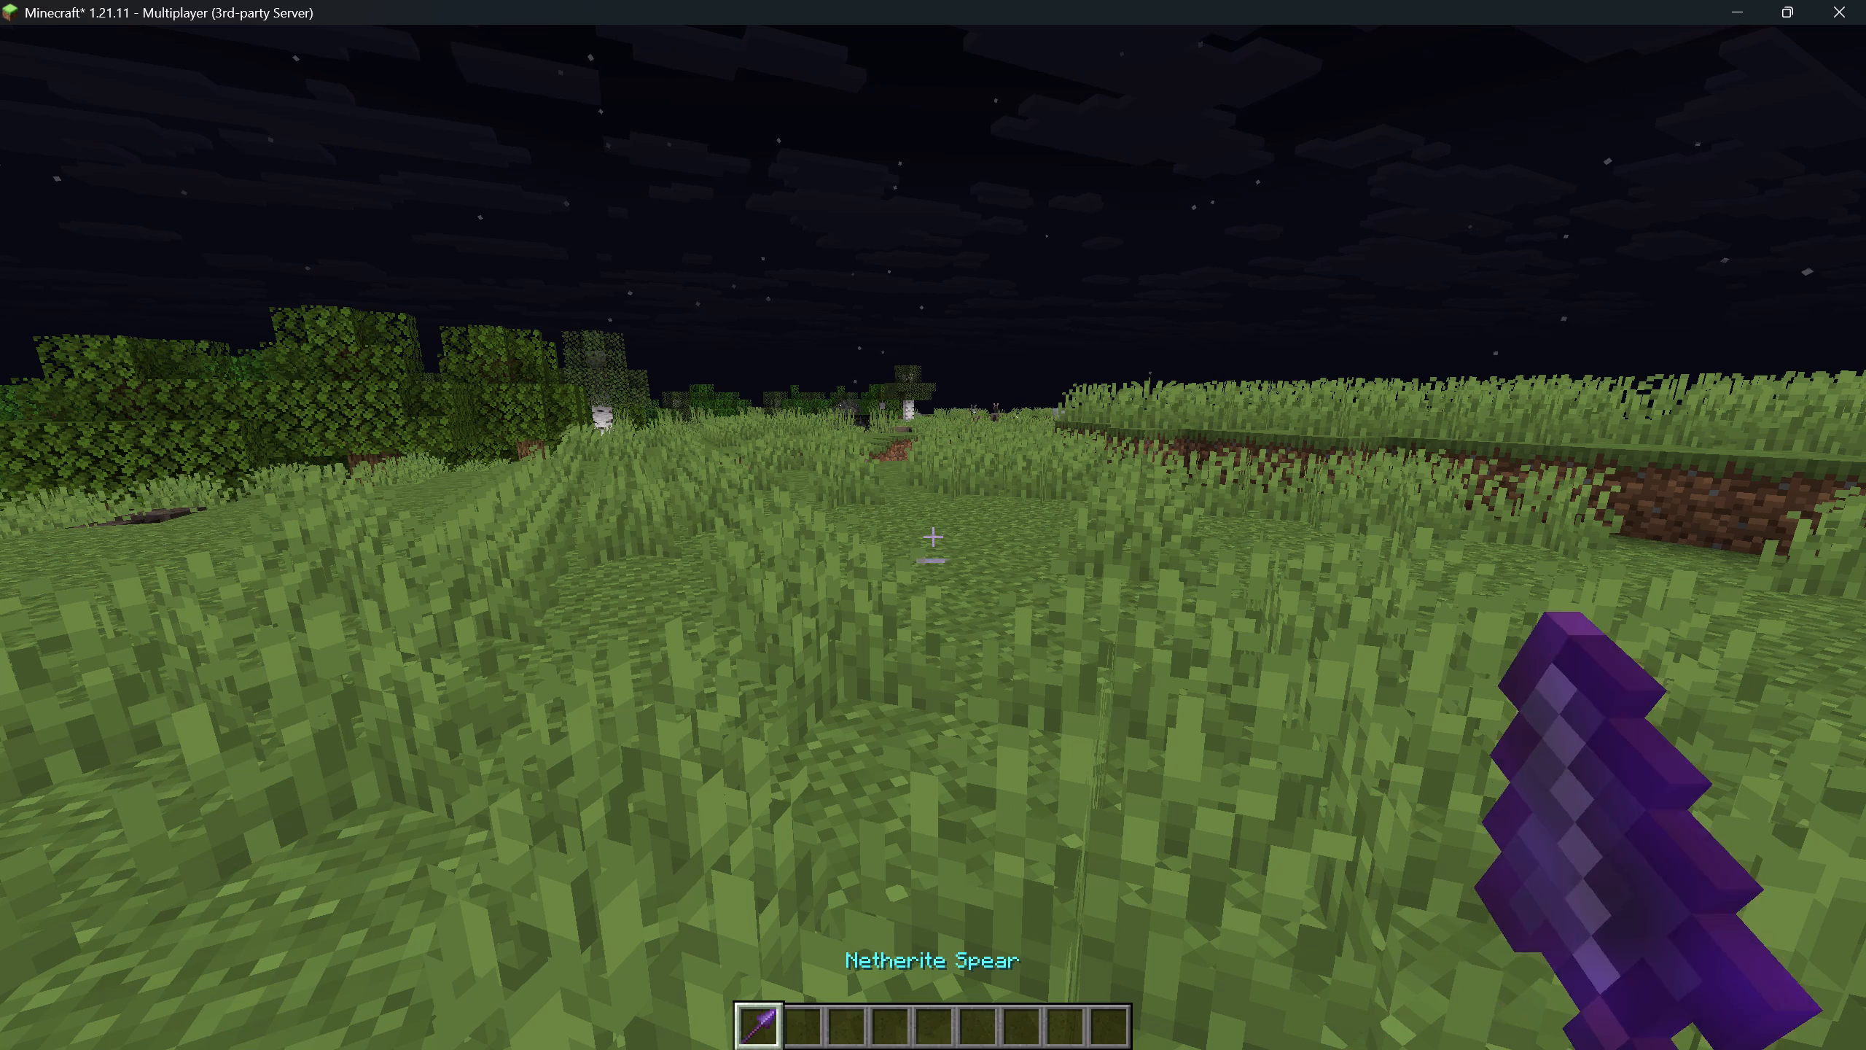
key("bracketright")
key("Page_Down")
key("Page_Down")
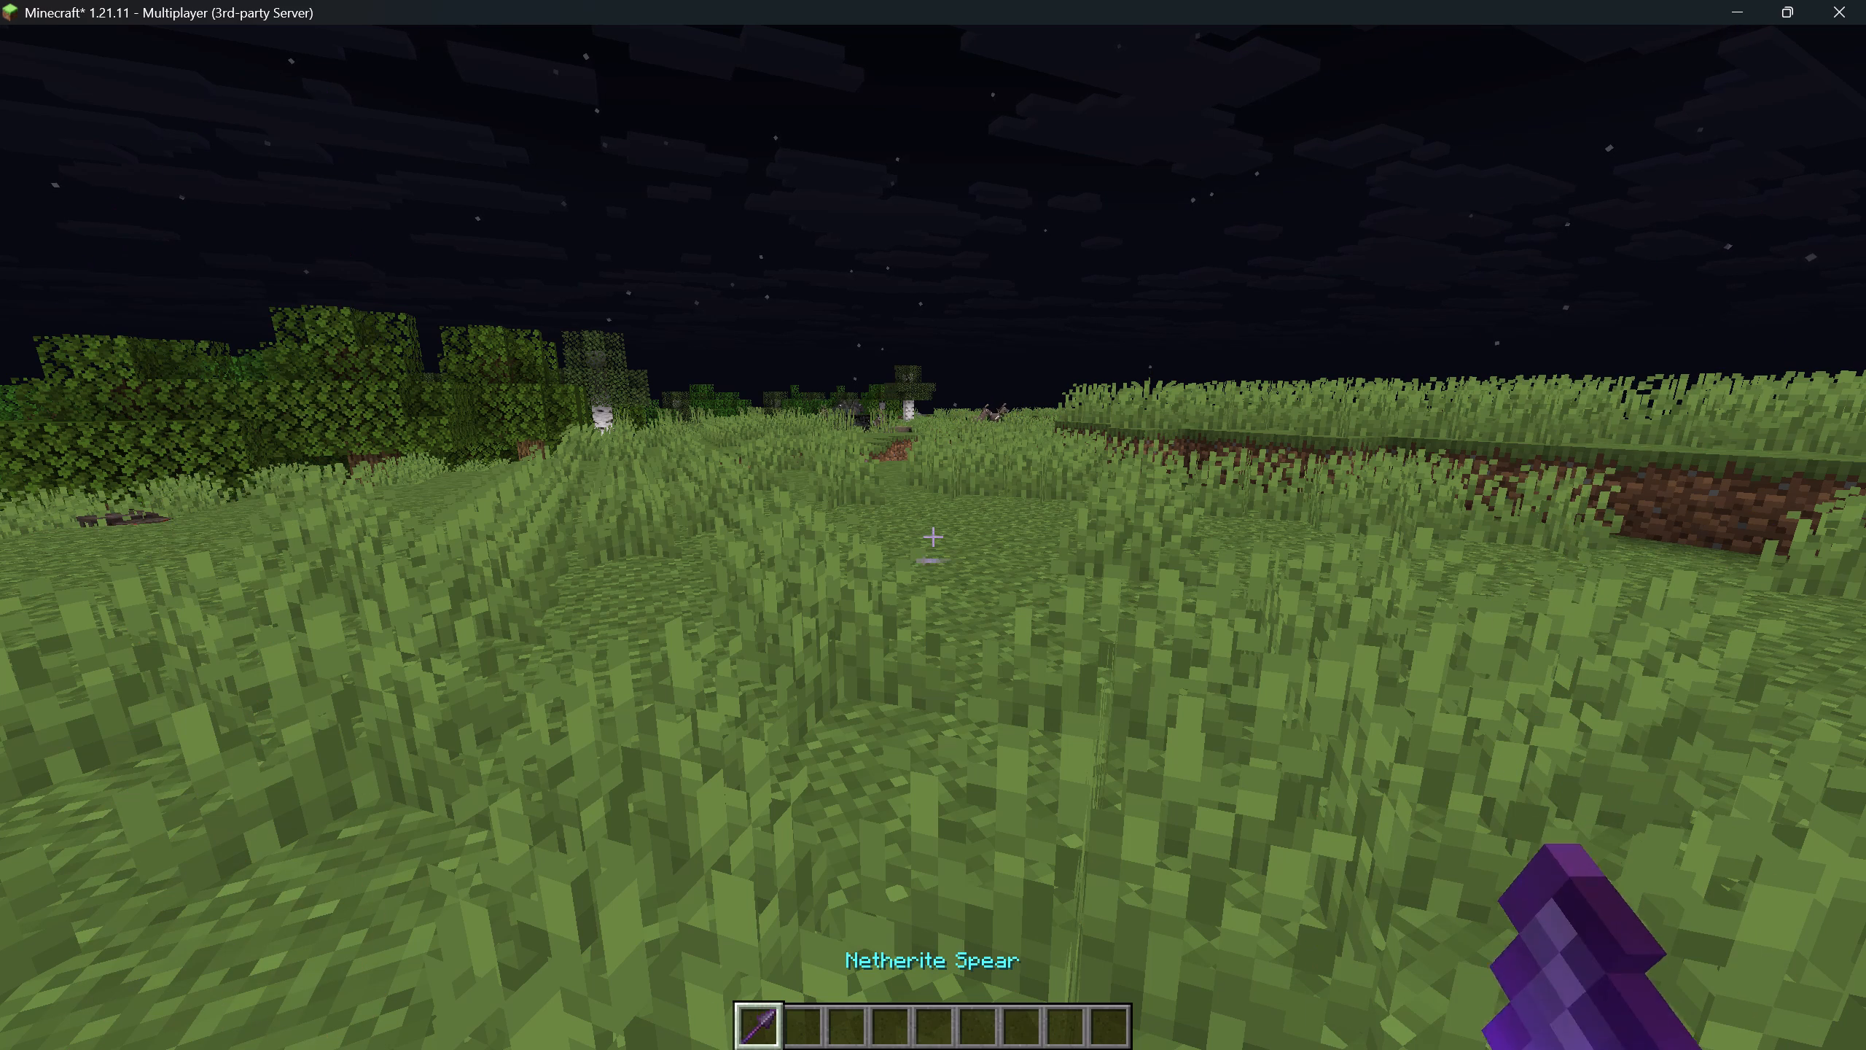
key("bracketright")
key("Page_Down")
key("Page_Down")
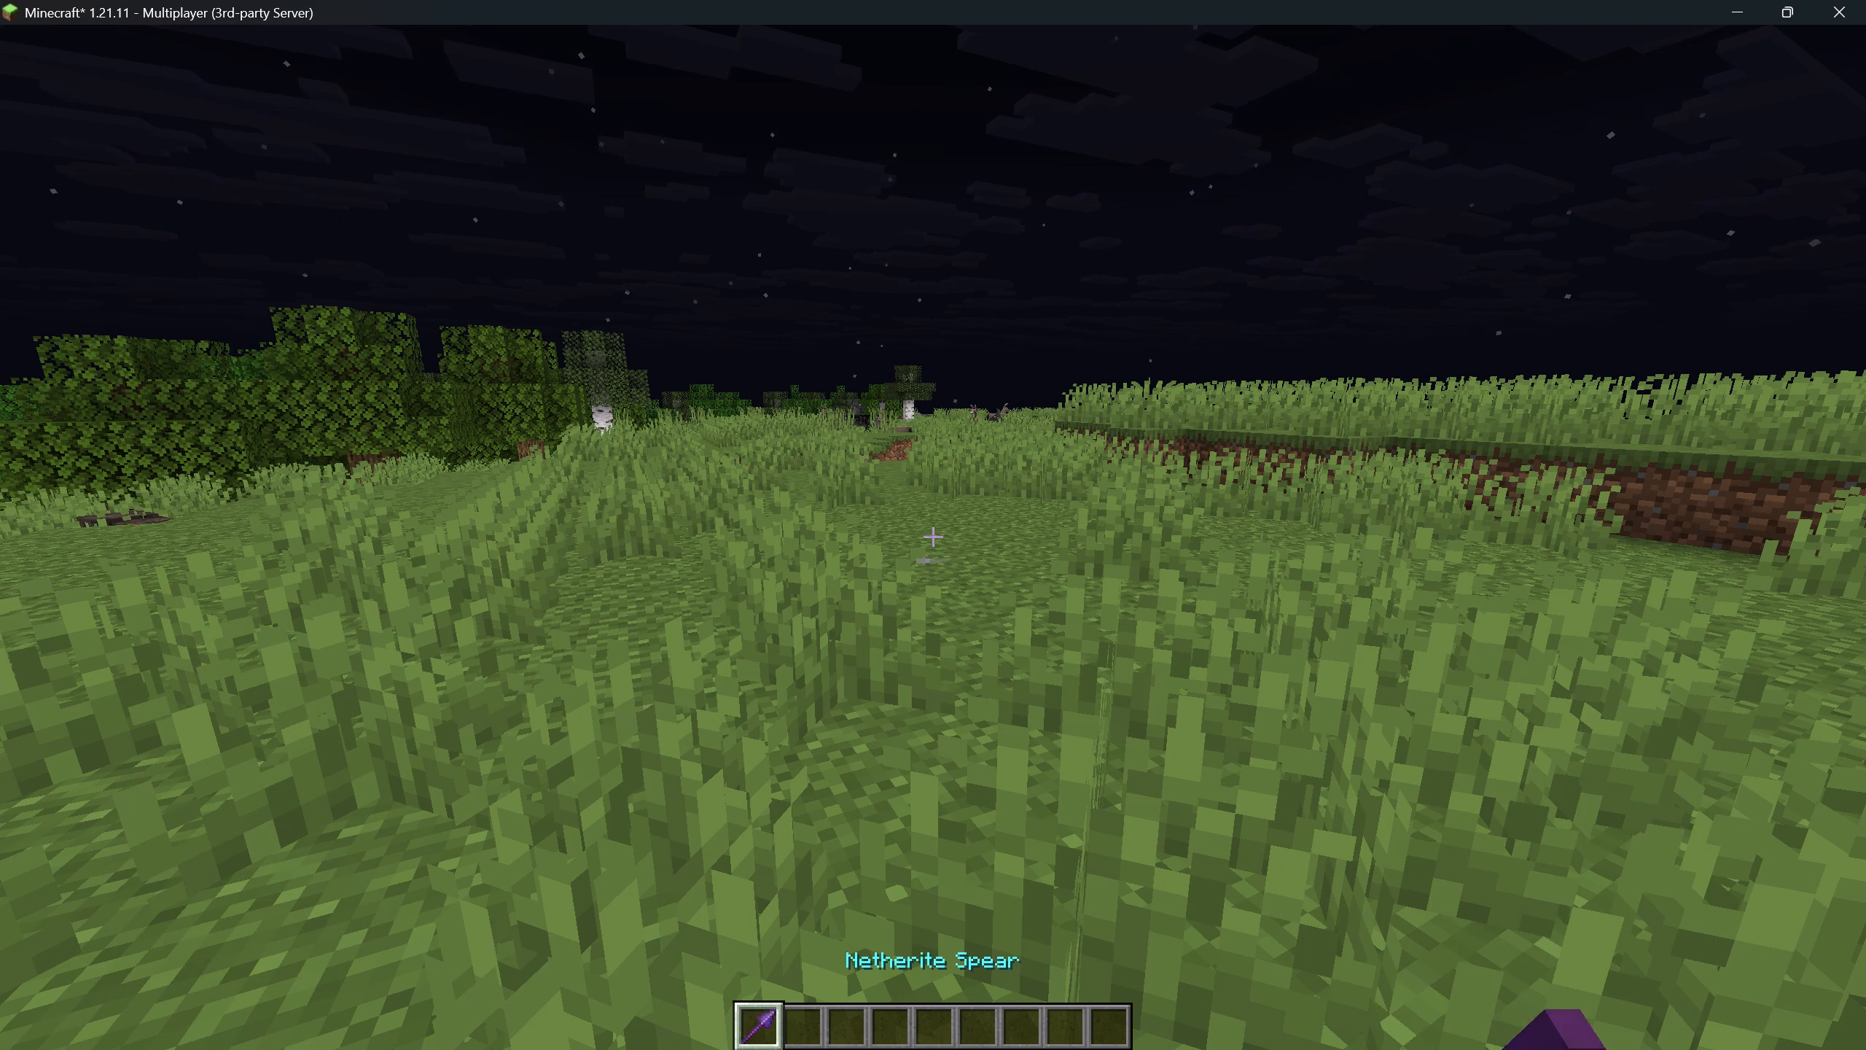
Drop the enchanted Netherite Spear onto the grass ahead.
key("bracketright")
key("Page_Down")
Disconnect from the multiplayer server and minimise Minecraft to return to the Aternos console in the browser.
key("Escape")
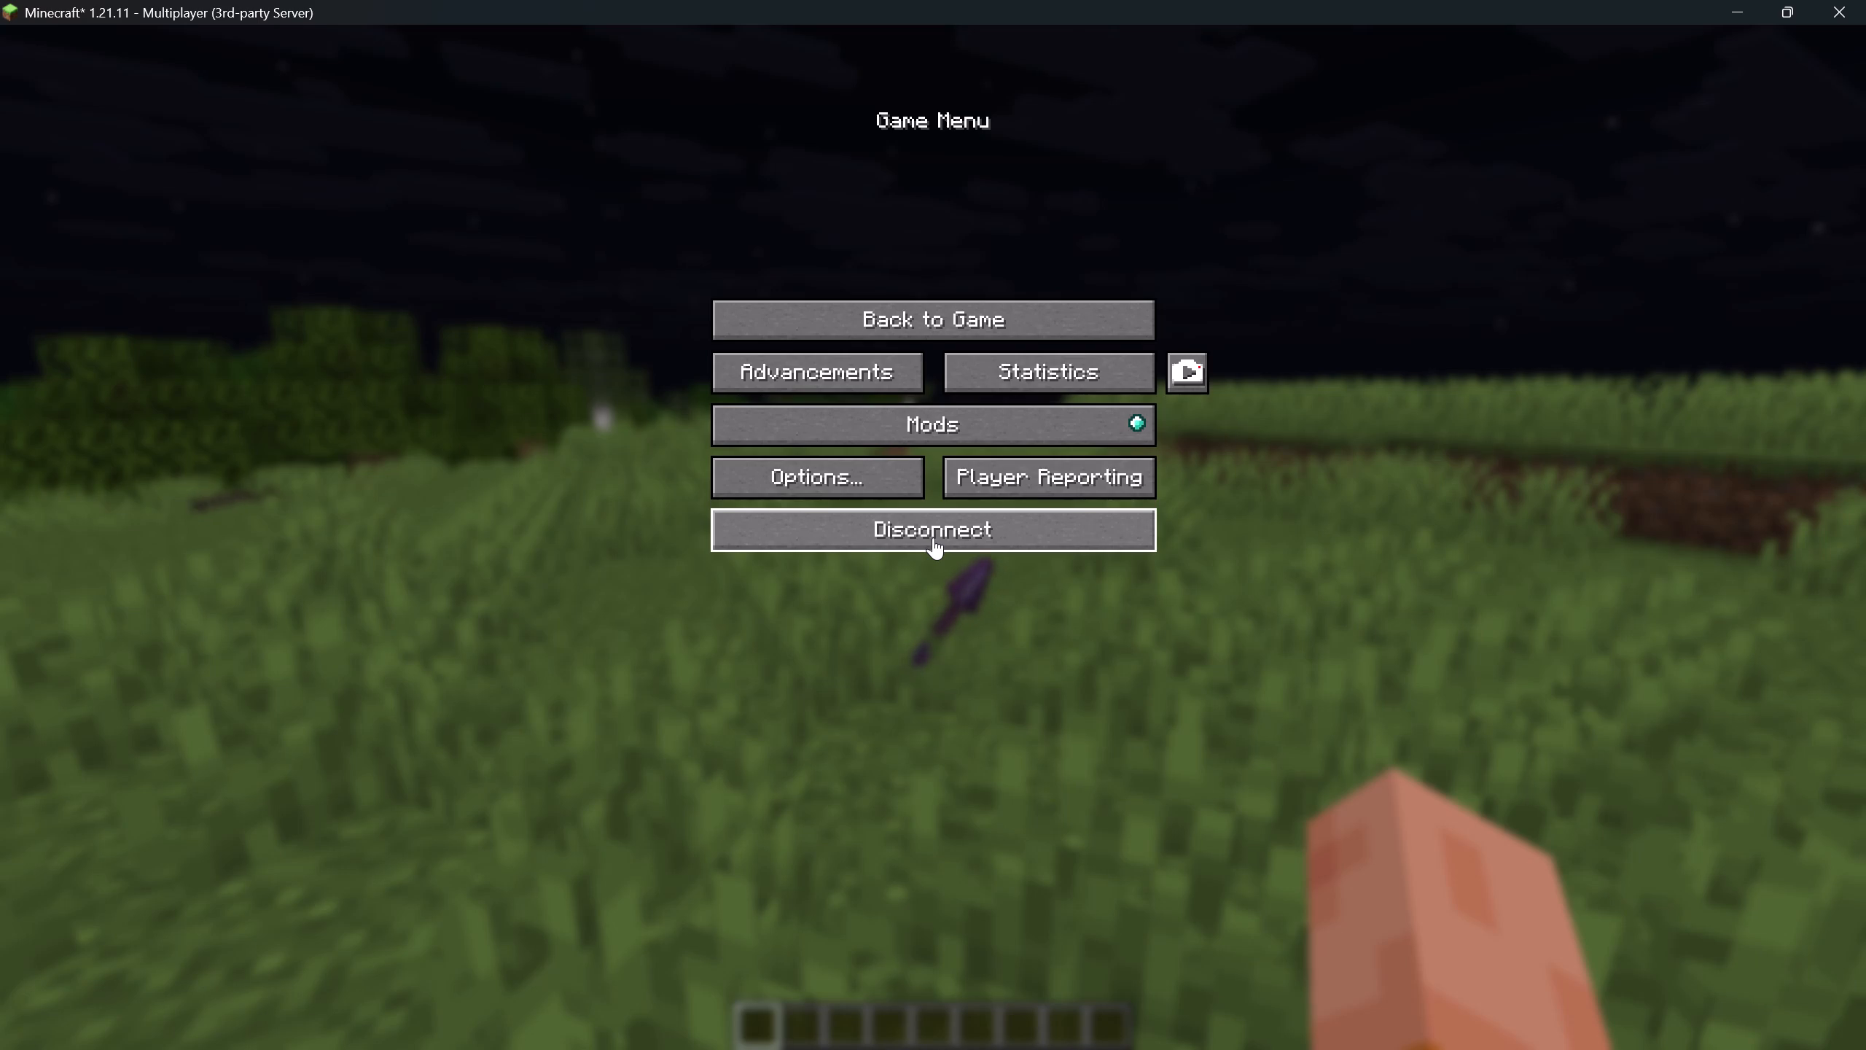
left_click_drag(935, 537, 944, 537)
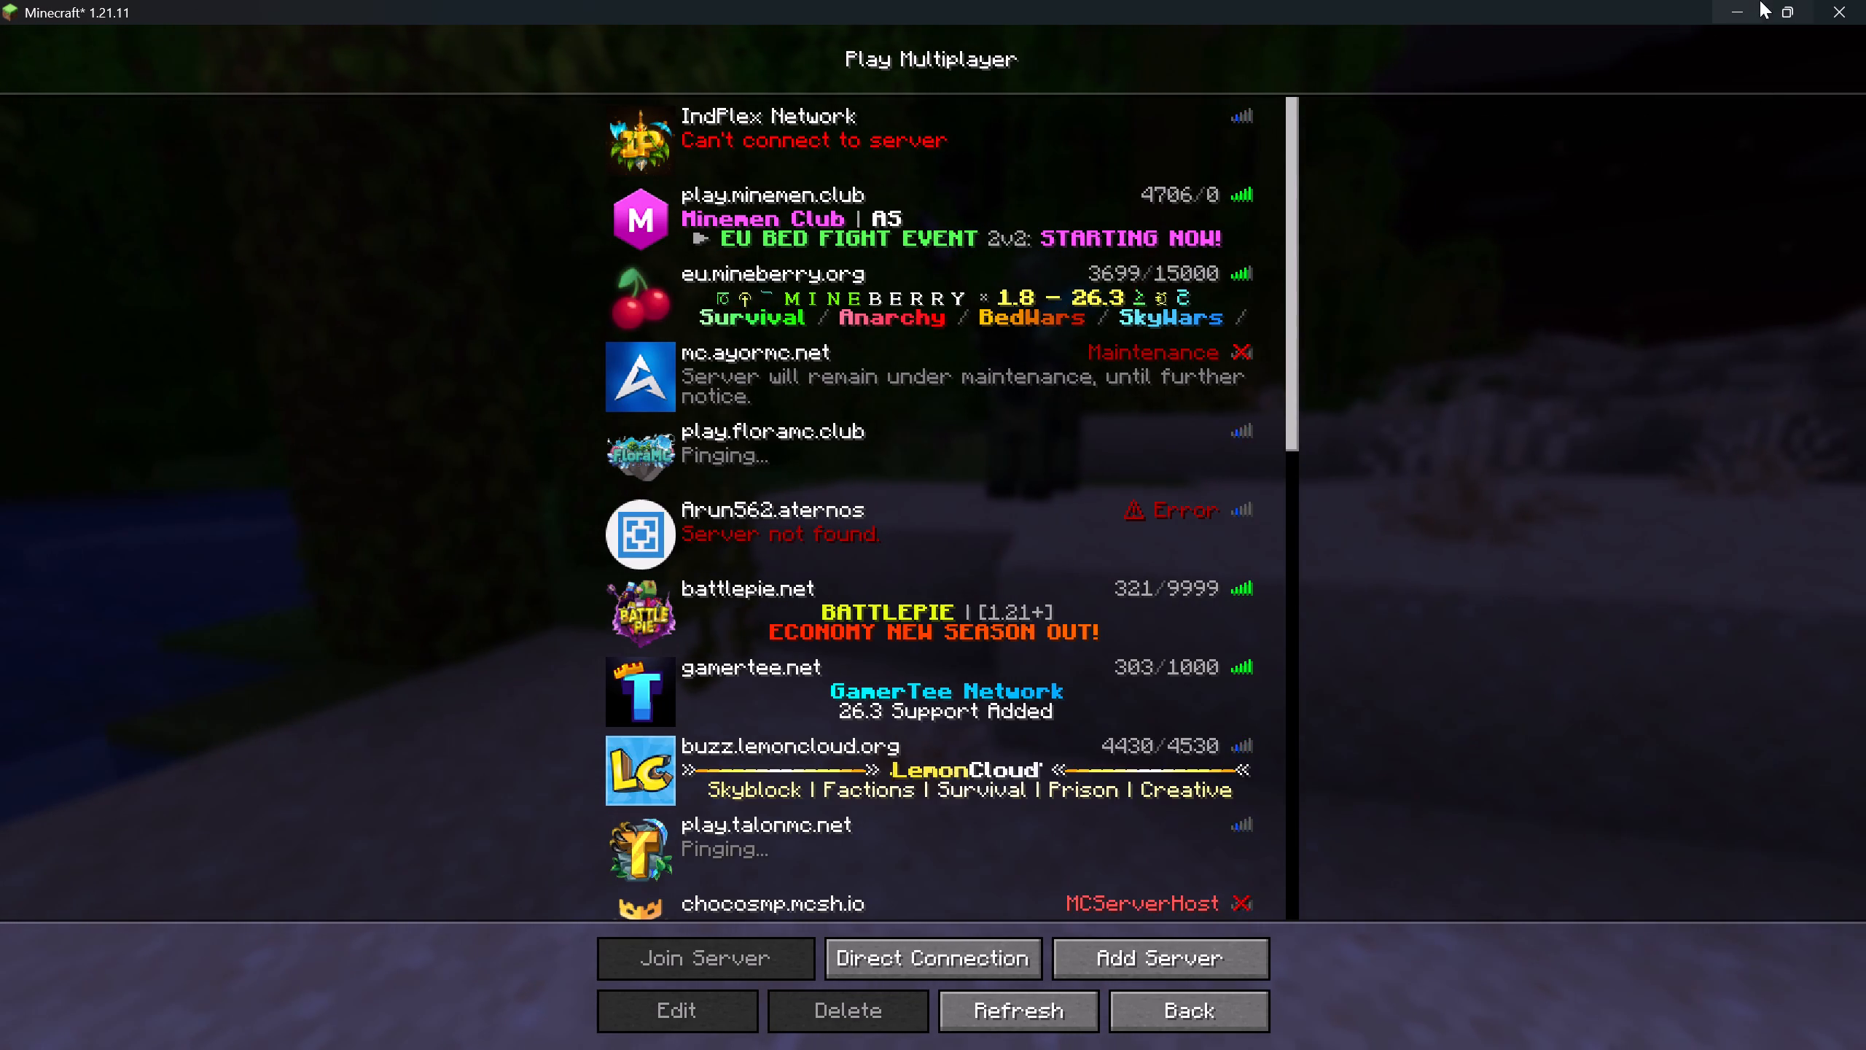
left_click(1747, 0)
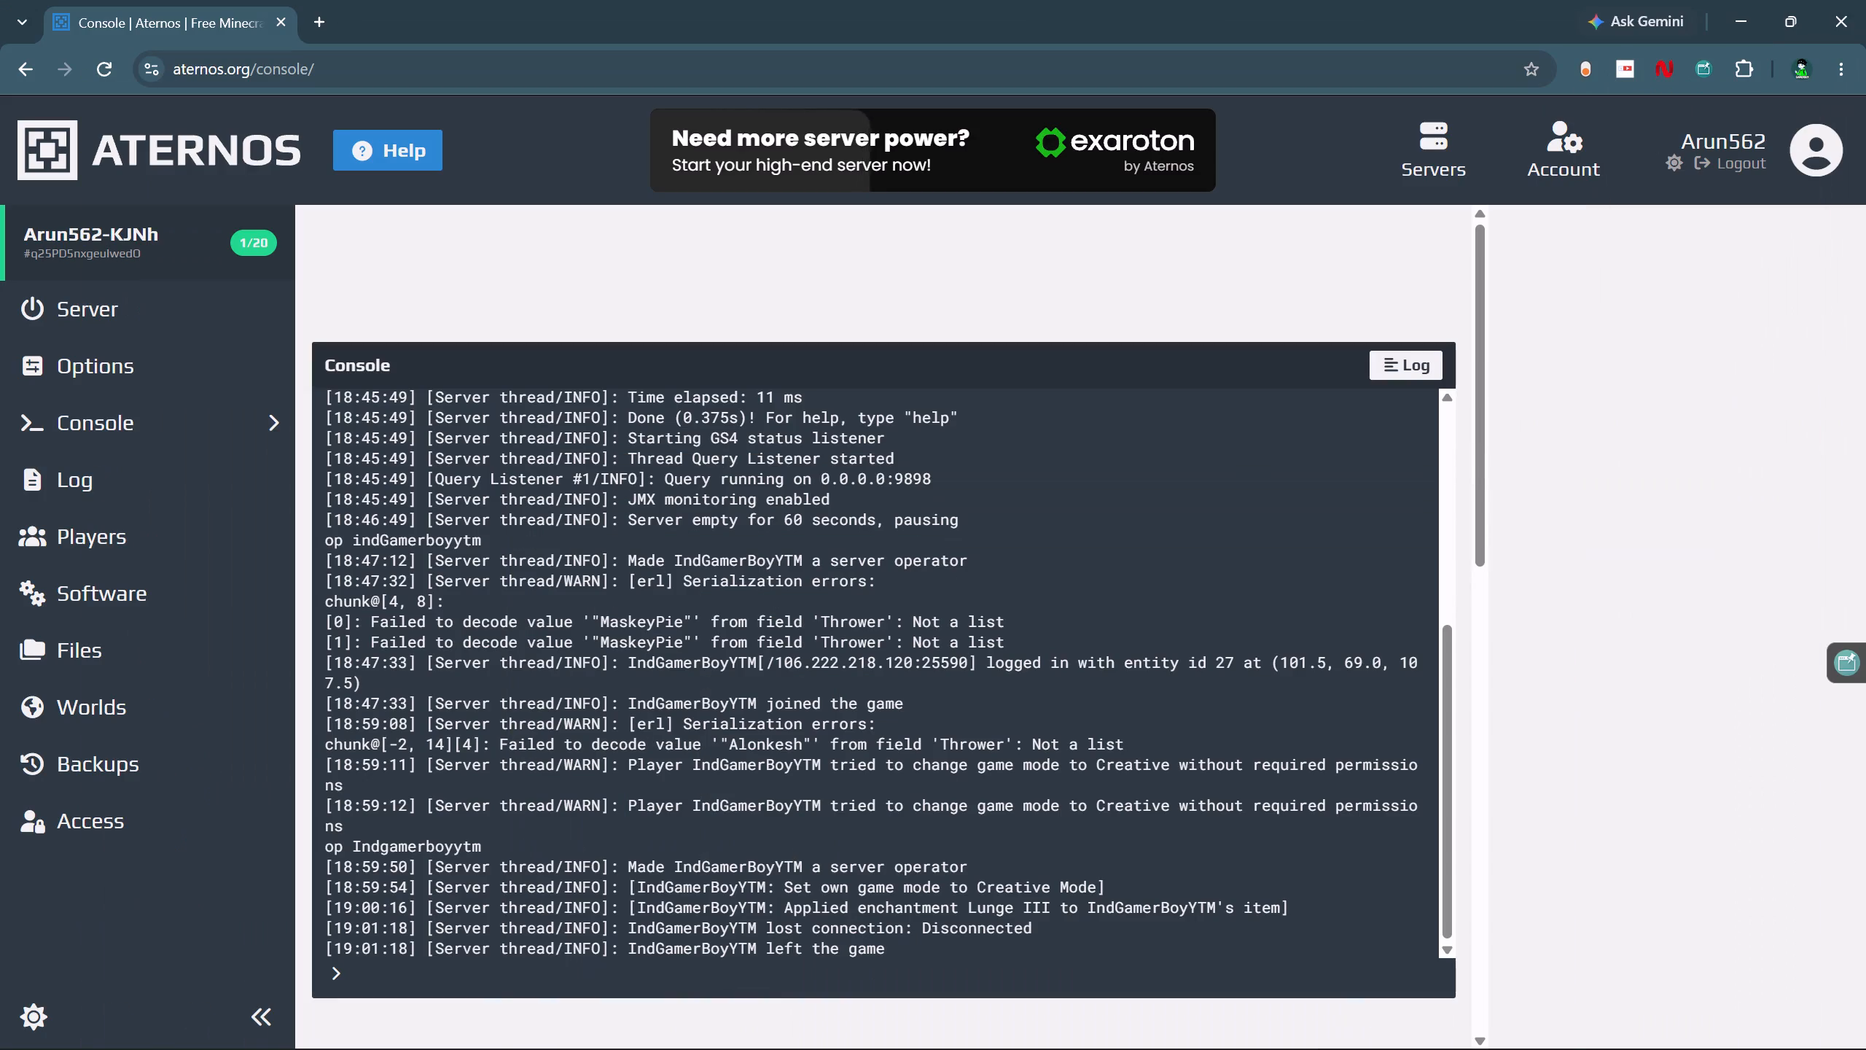
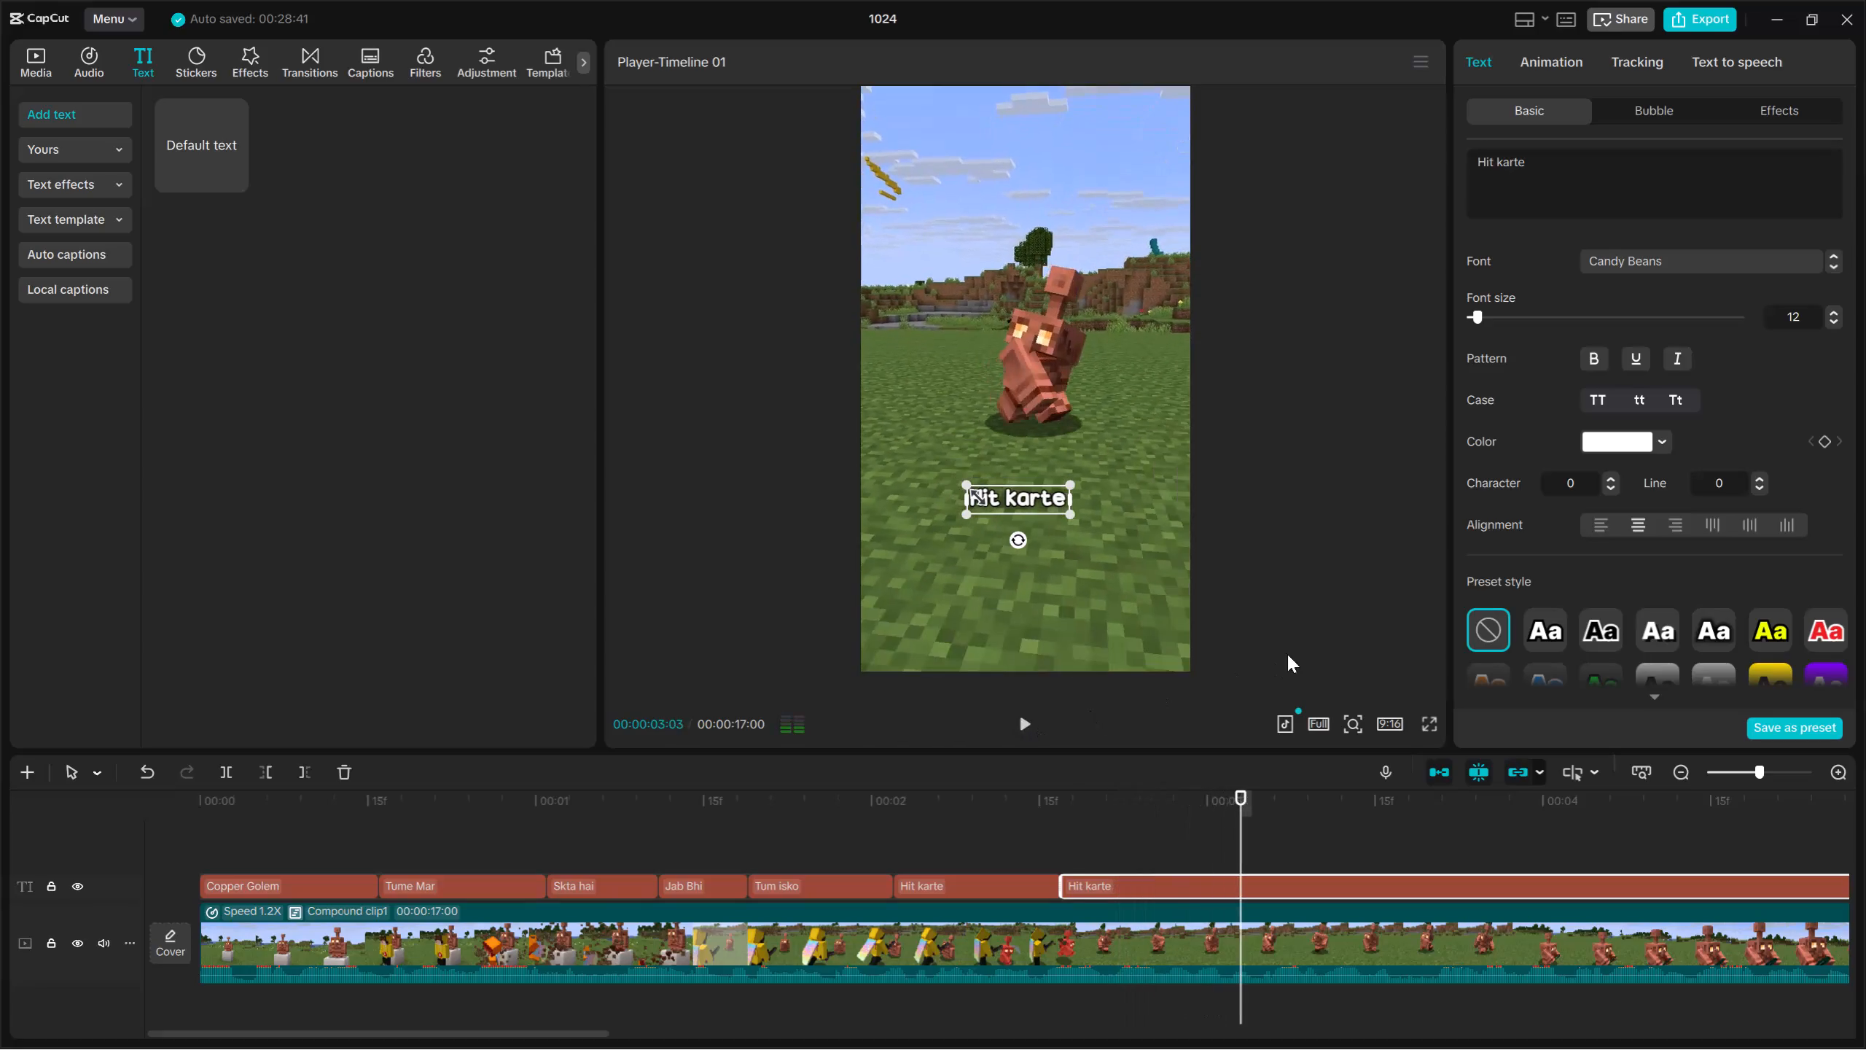
Replace the trailing "Hit karte" caption's text with "Ye Jada" and split that caption at 00:00:02:27.
key("Up")
left_click_drag(1604, 187, 1416, 144)
key("BackSpace")
type("Ye Jada")
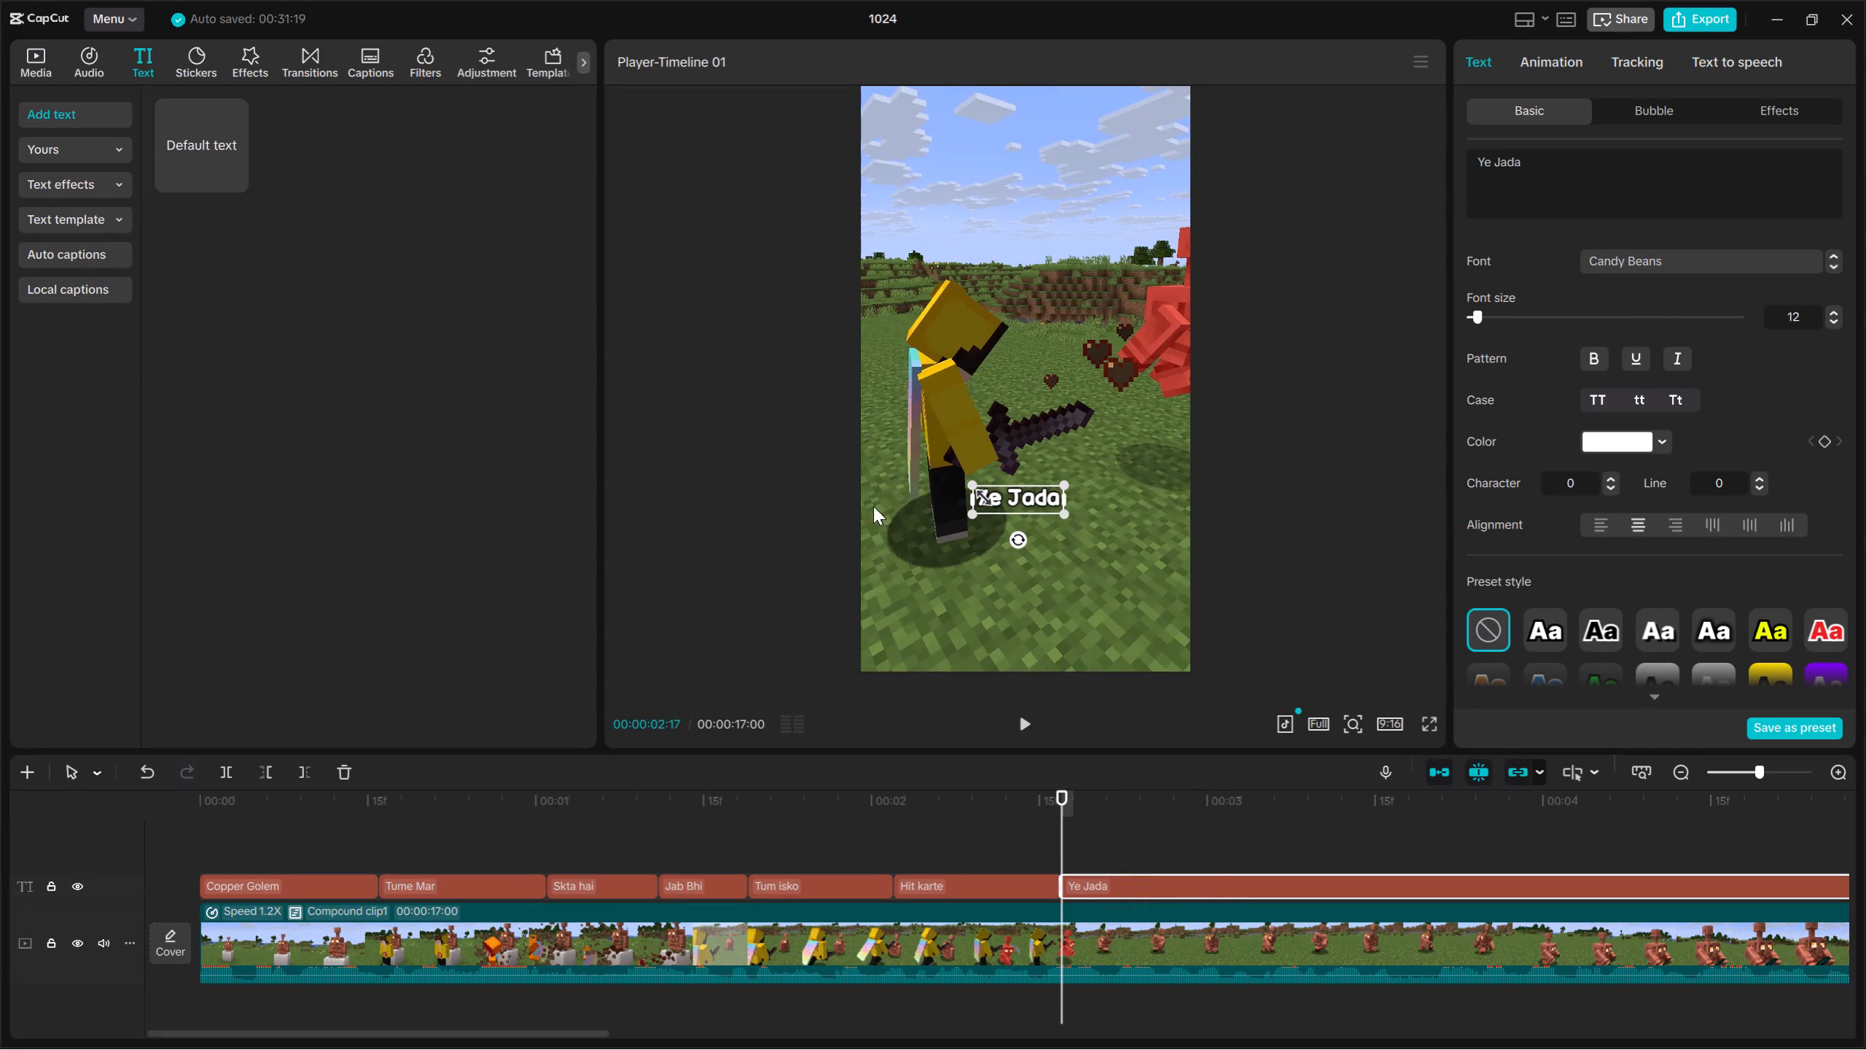
double_click(1027, 720)
double_click(1028, 720)
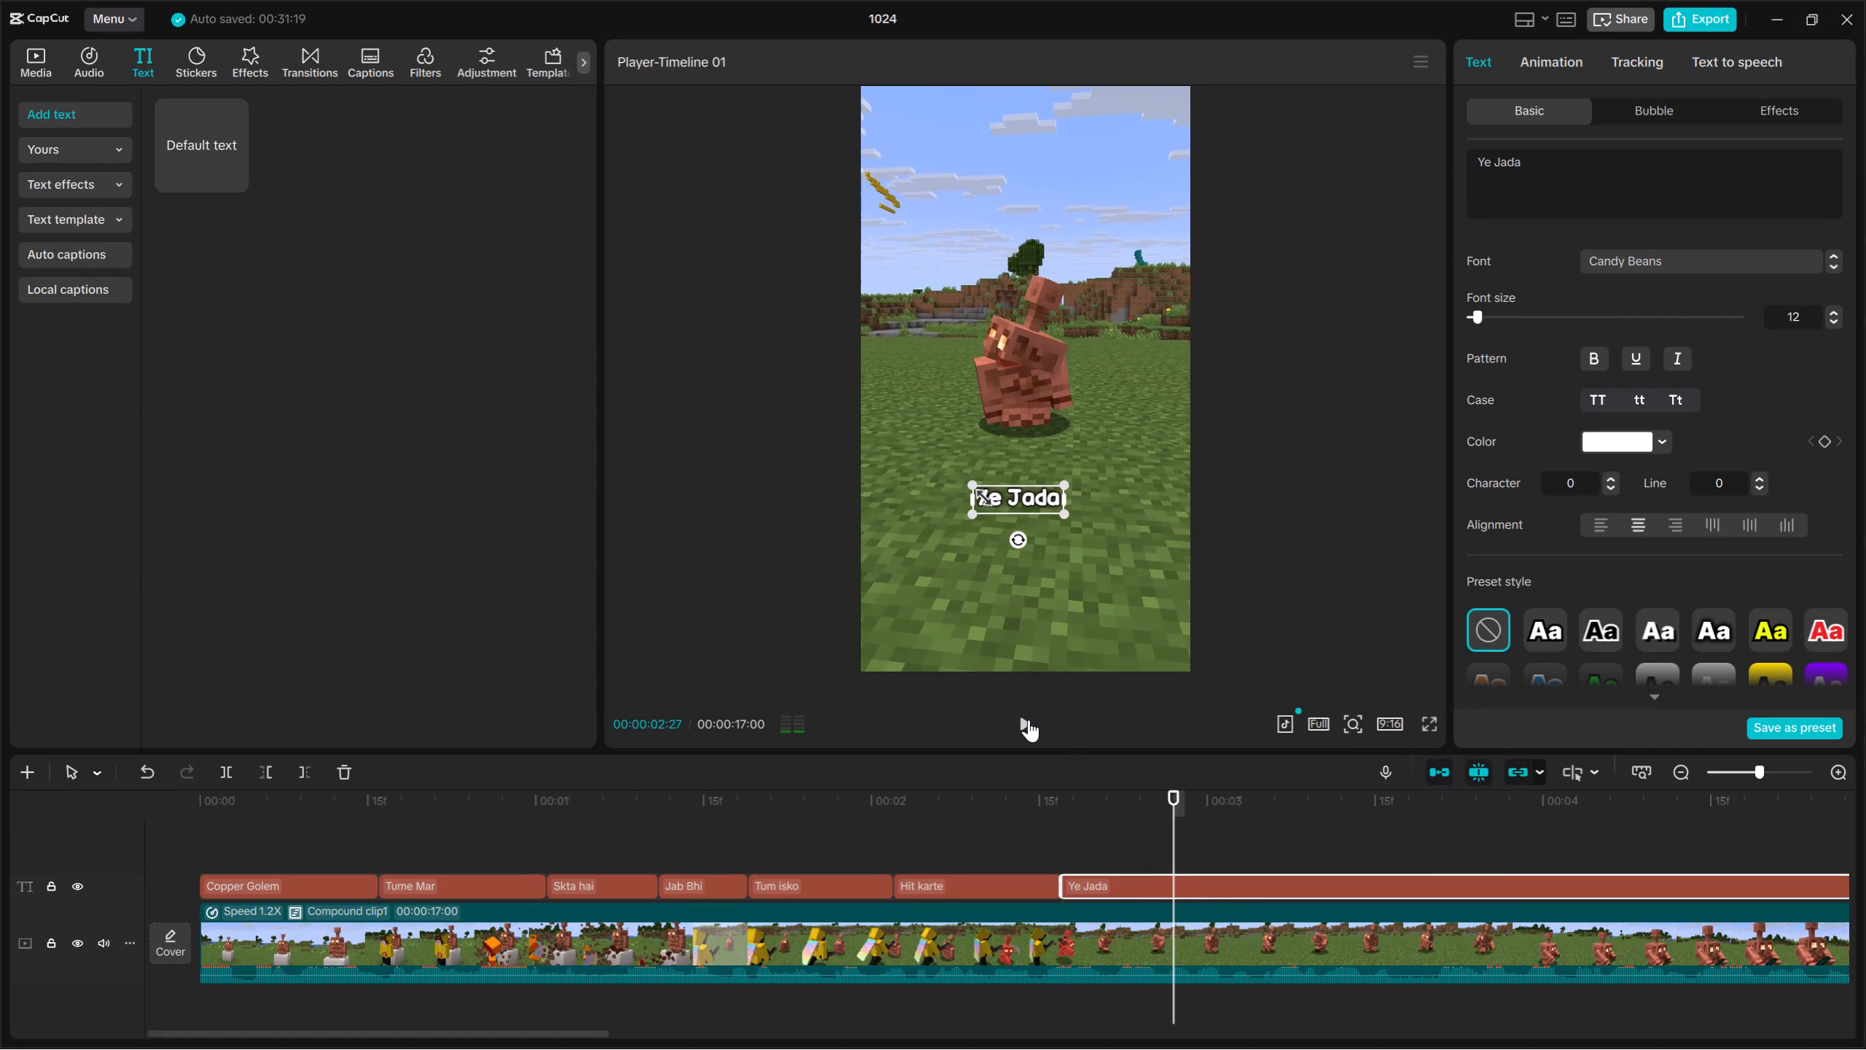
left_click(225, 769)
left_click(996, 485)
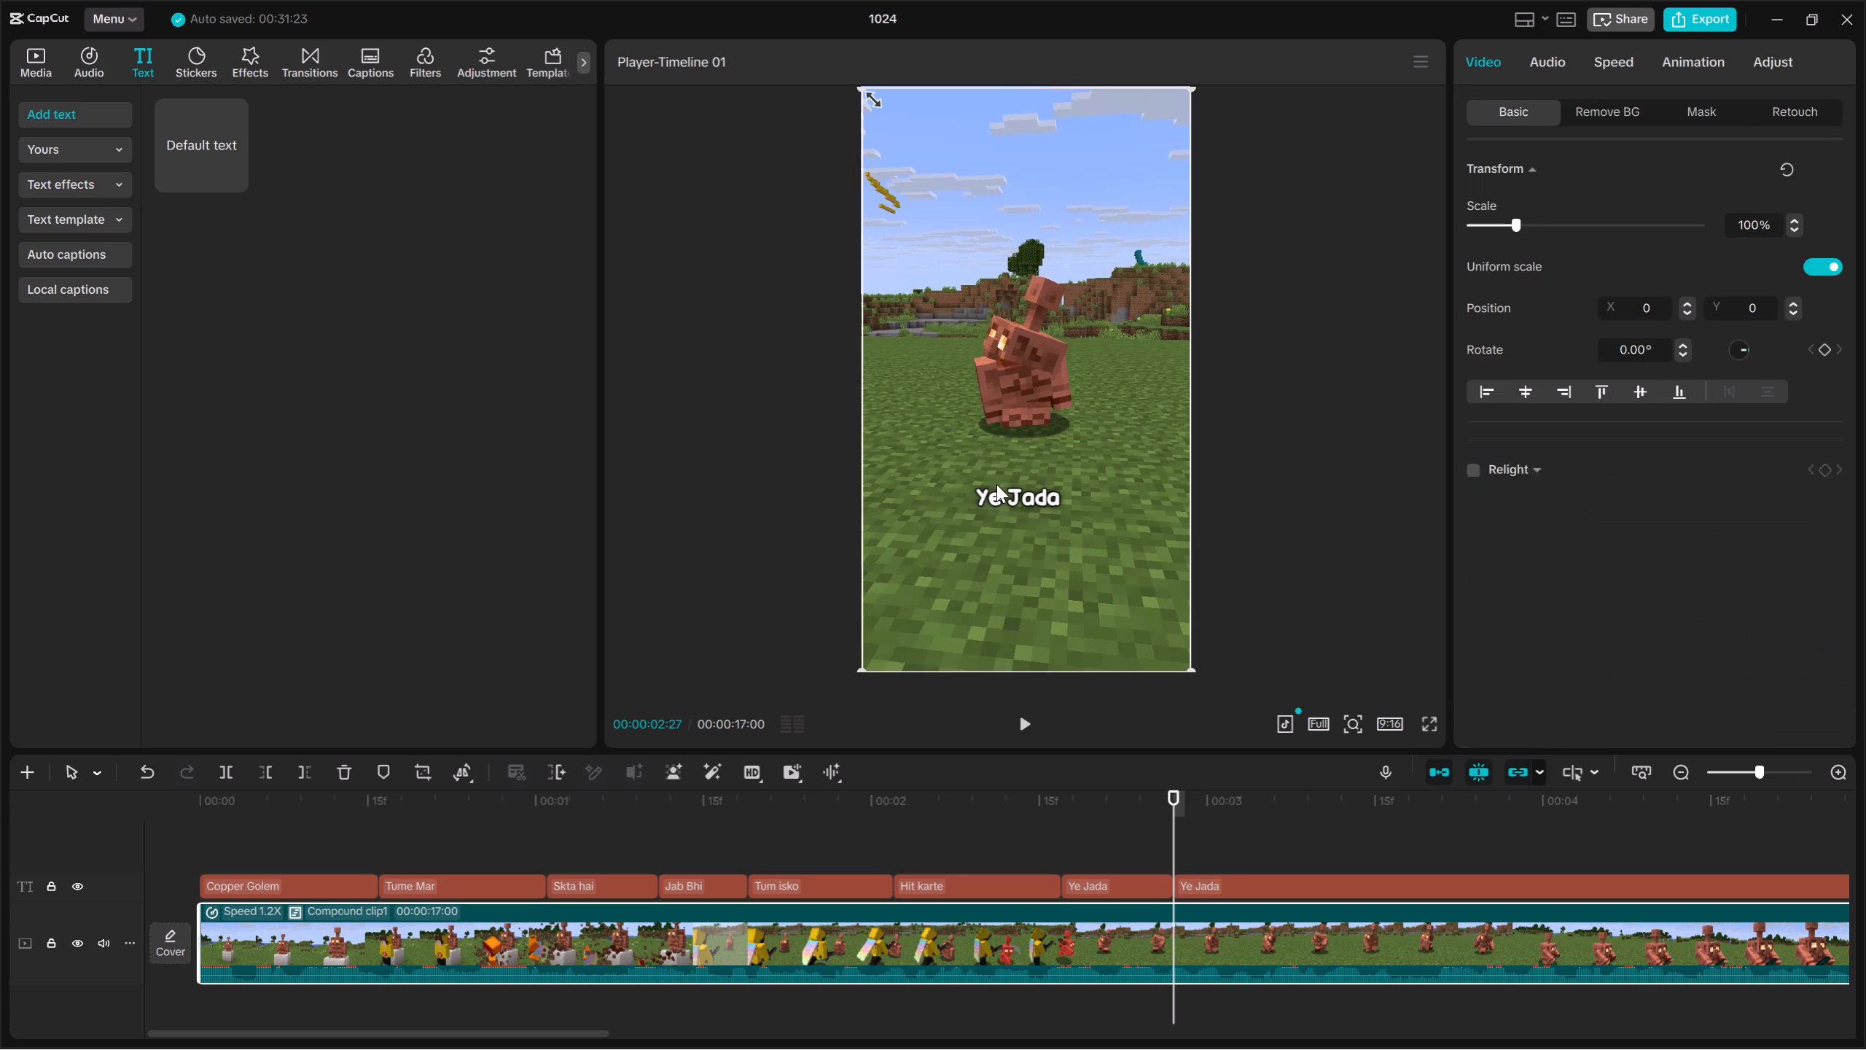
Change the trailing "Ye Jada" caption to "Kuch Kar" and split it at 00:00:03:11 to match the voice-over.
left_click(1184, 824)
left_click(1201, 878)
key("Up")
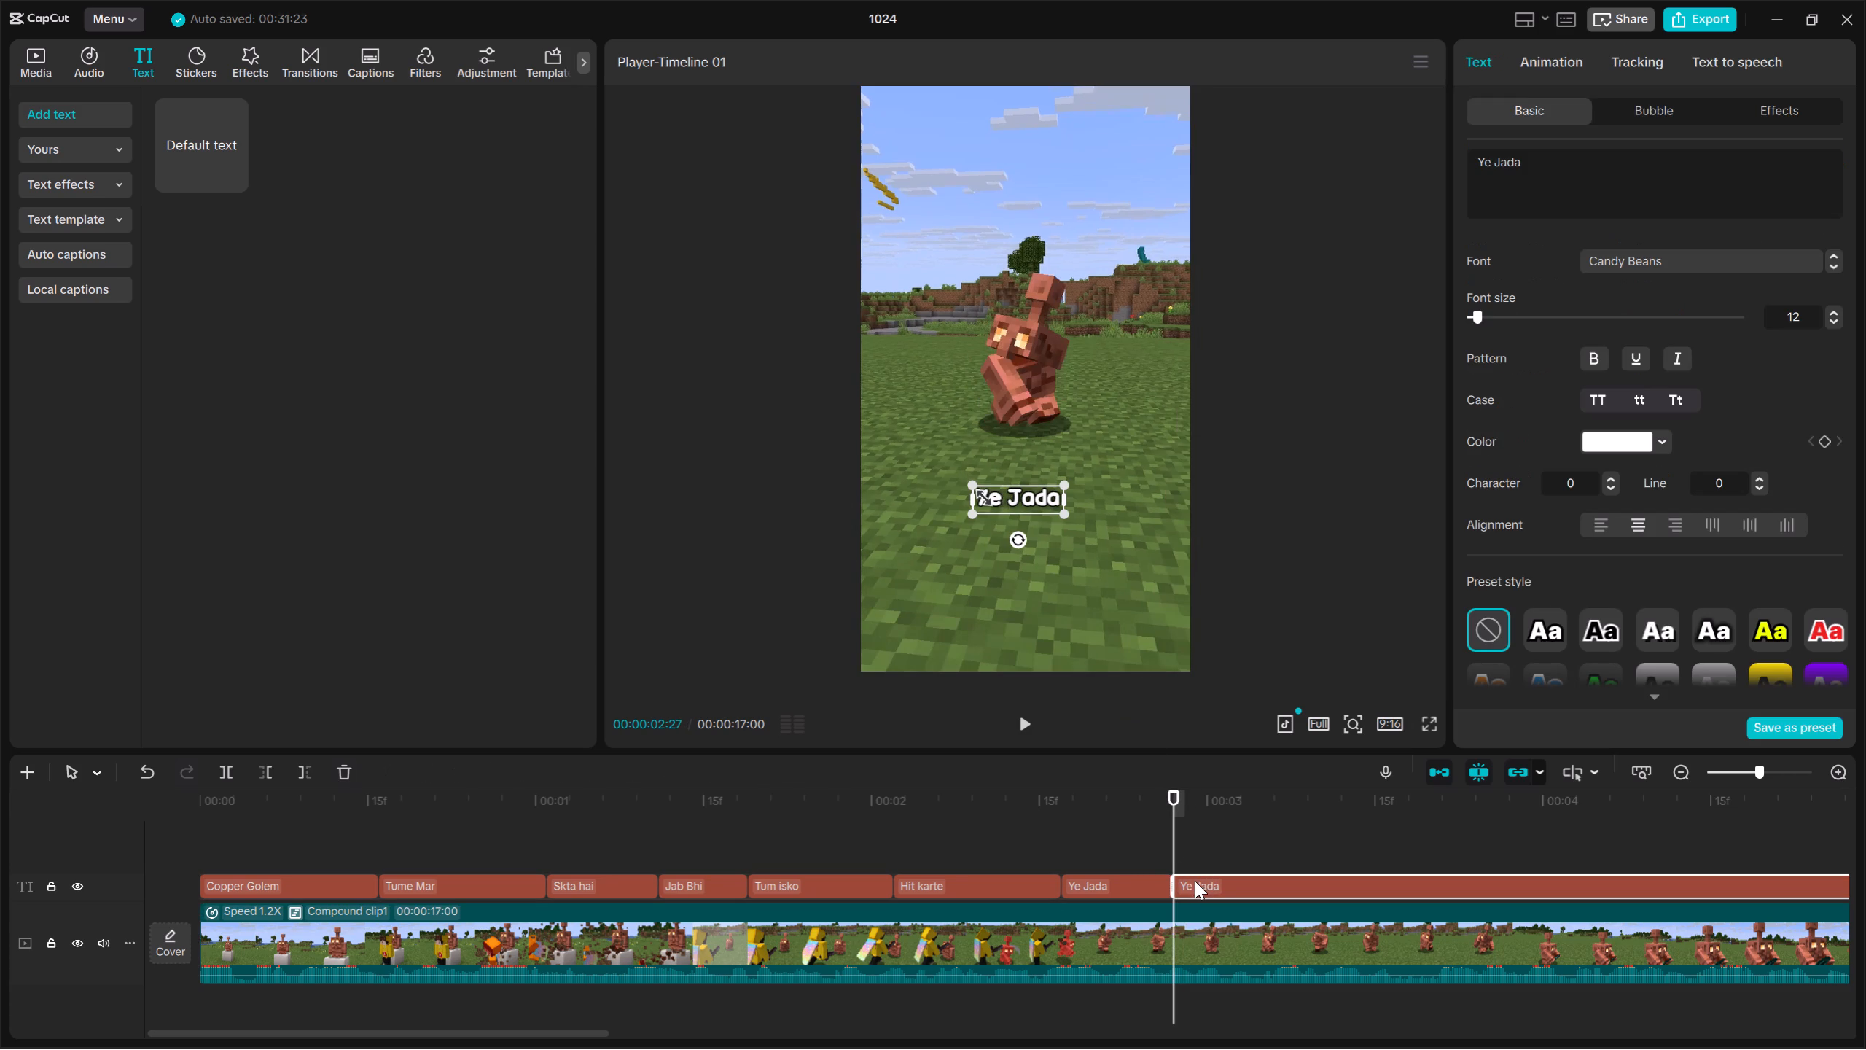
key("space")
key("space")
left_click_drag(1610, 181, 1463, 148)
key("BackSpace")
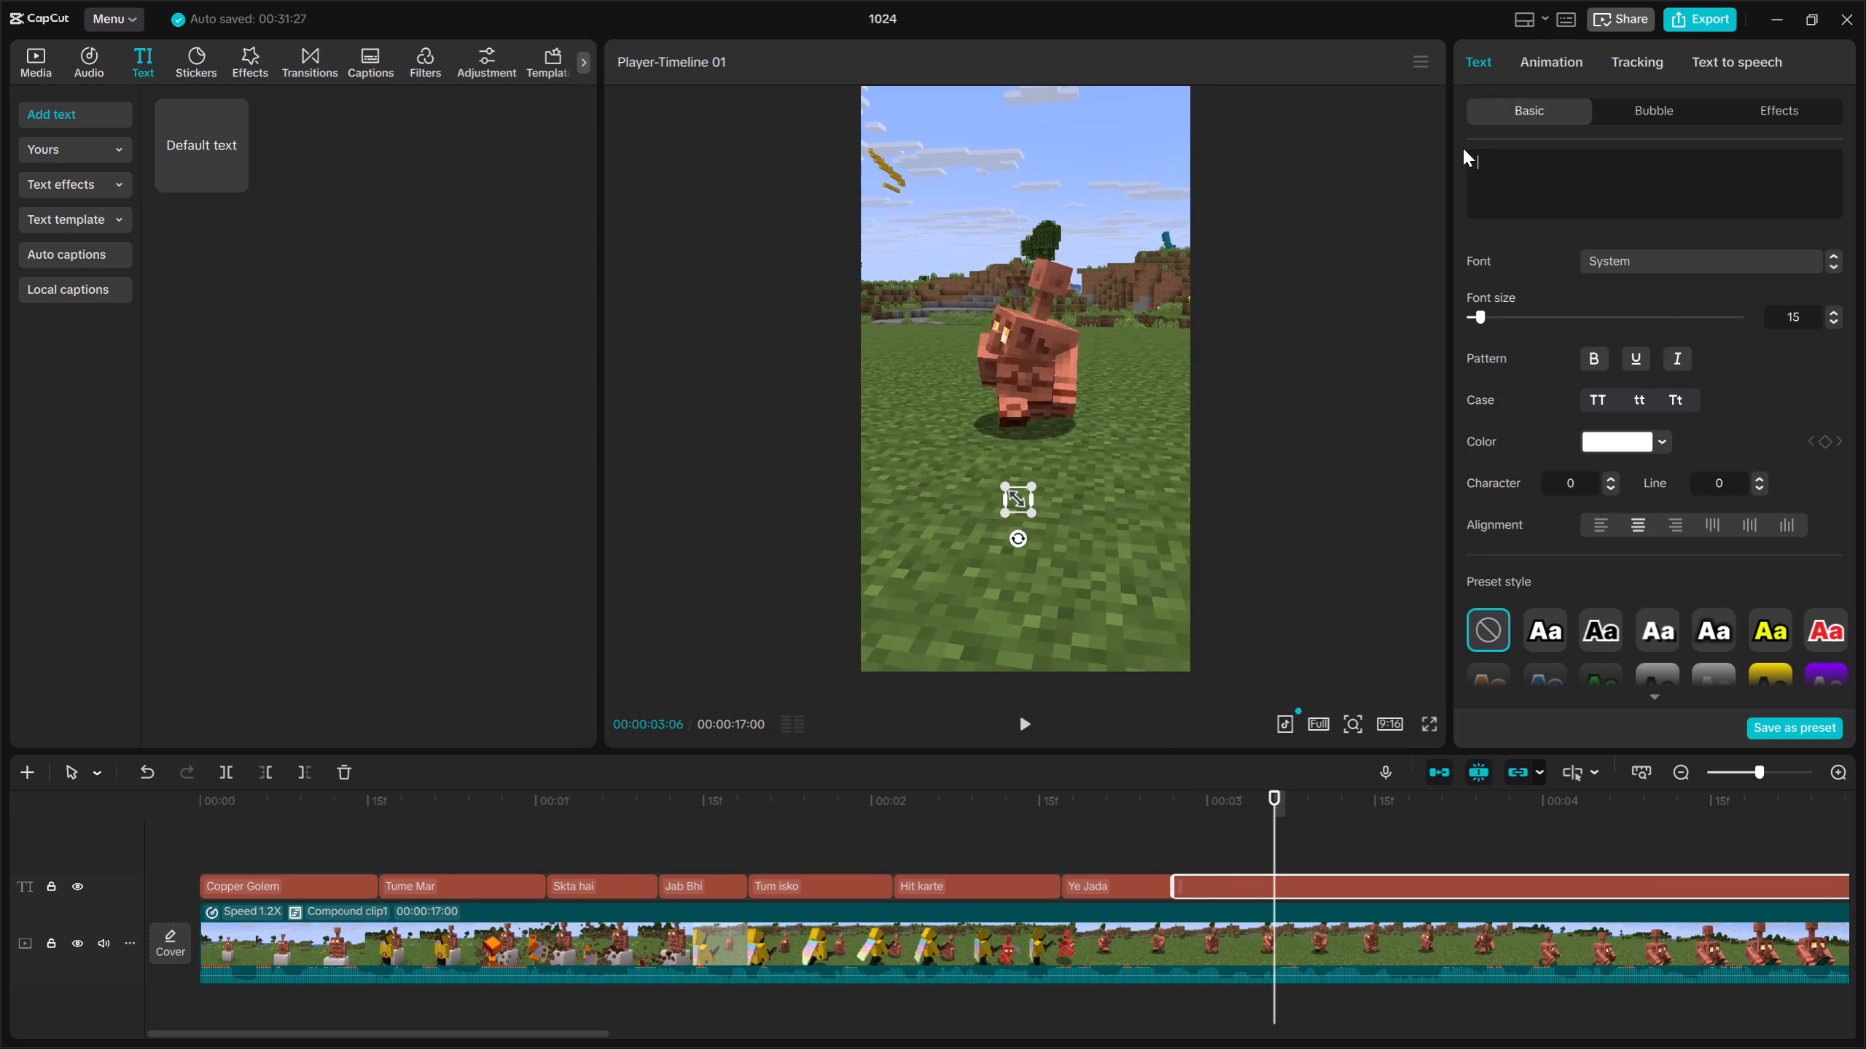
type("Kuch Kar")
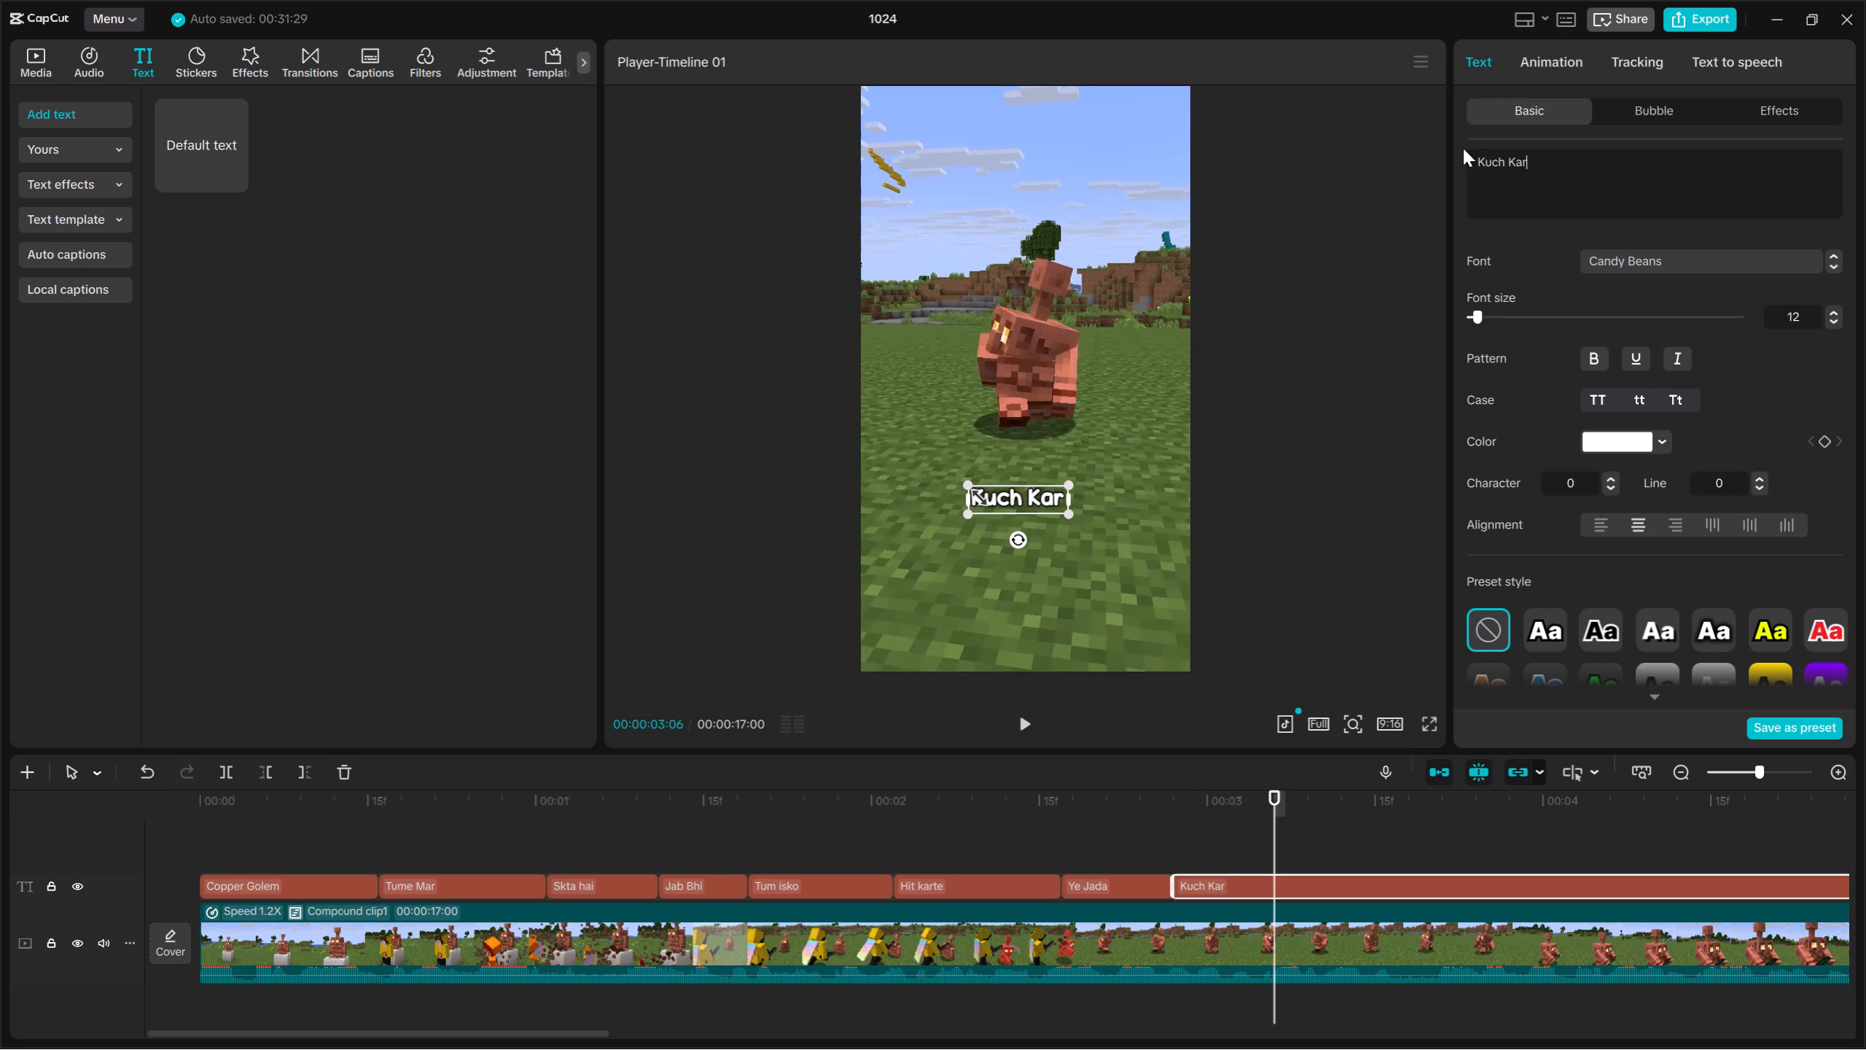
left_click(1217, 833)
key("Up")
left_click(1222, 890)
key("space")
key("space")
key("space")
key("space")
left_click(229, 774)
Replace the trailing "Kuch Kar" caption's text with "Nahi Sakta" and split that caption at 00:00:03:22.
left_click_drag(1575, 201, 1466, 171)
key("BackSpace")
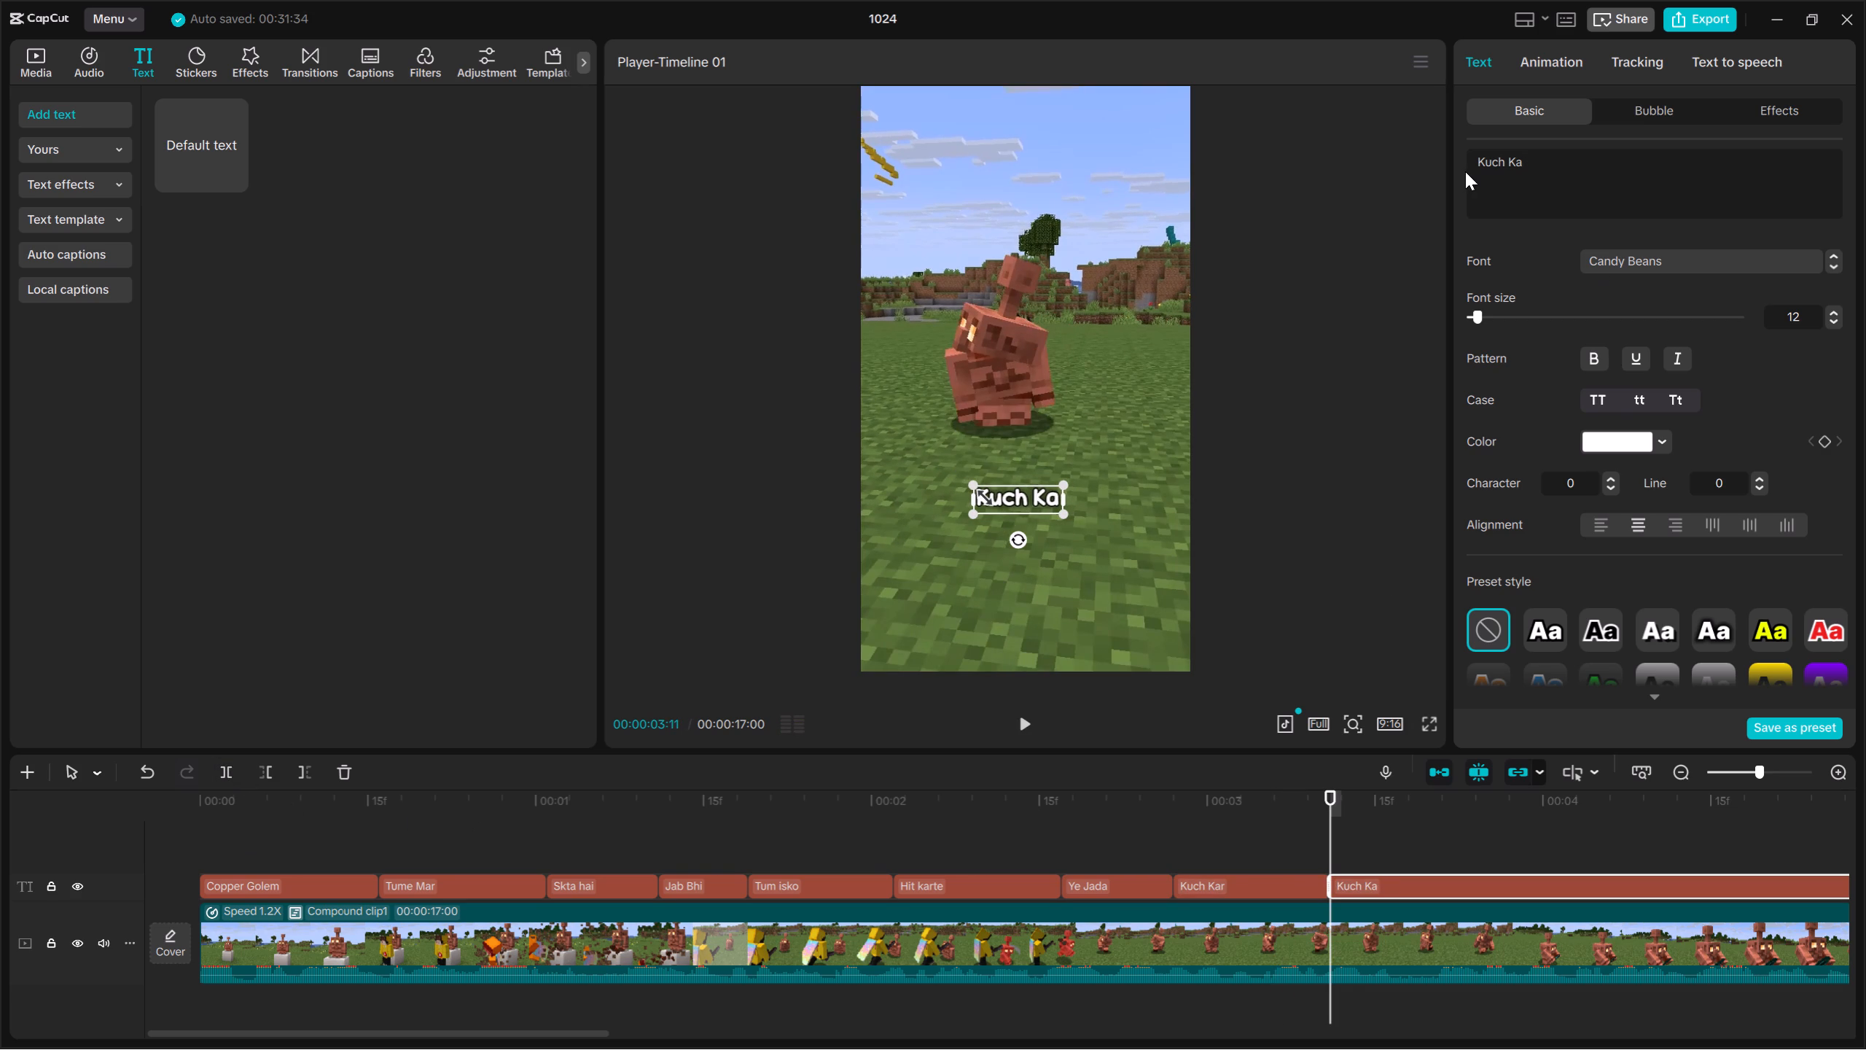
key("BackSpace")
key("BackSpace")
key("BackSpace")
key("BackSpace")
key("BackSpace")
key("BackSpace")
key("BackSpace")
key("BackSpace")
key("BackSpace")
key("BackSpace")
key("BackSpace")
key("BackSpace")
key("BackSpace")
key("BackSpace")
type("Nahi")
key("space")
type("Sakta")
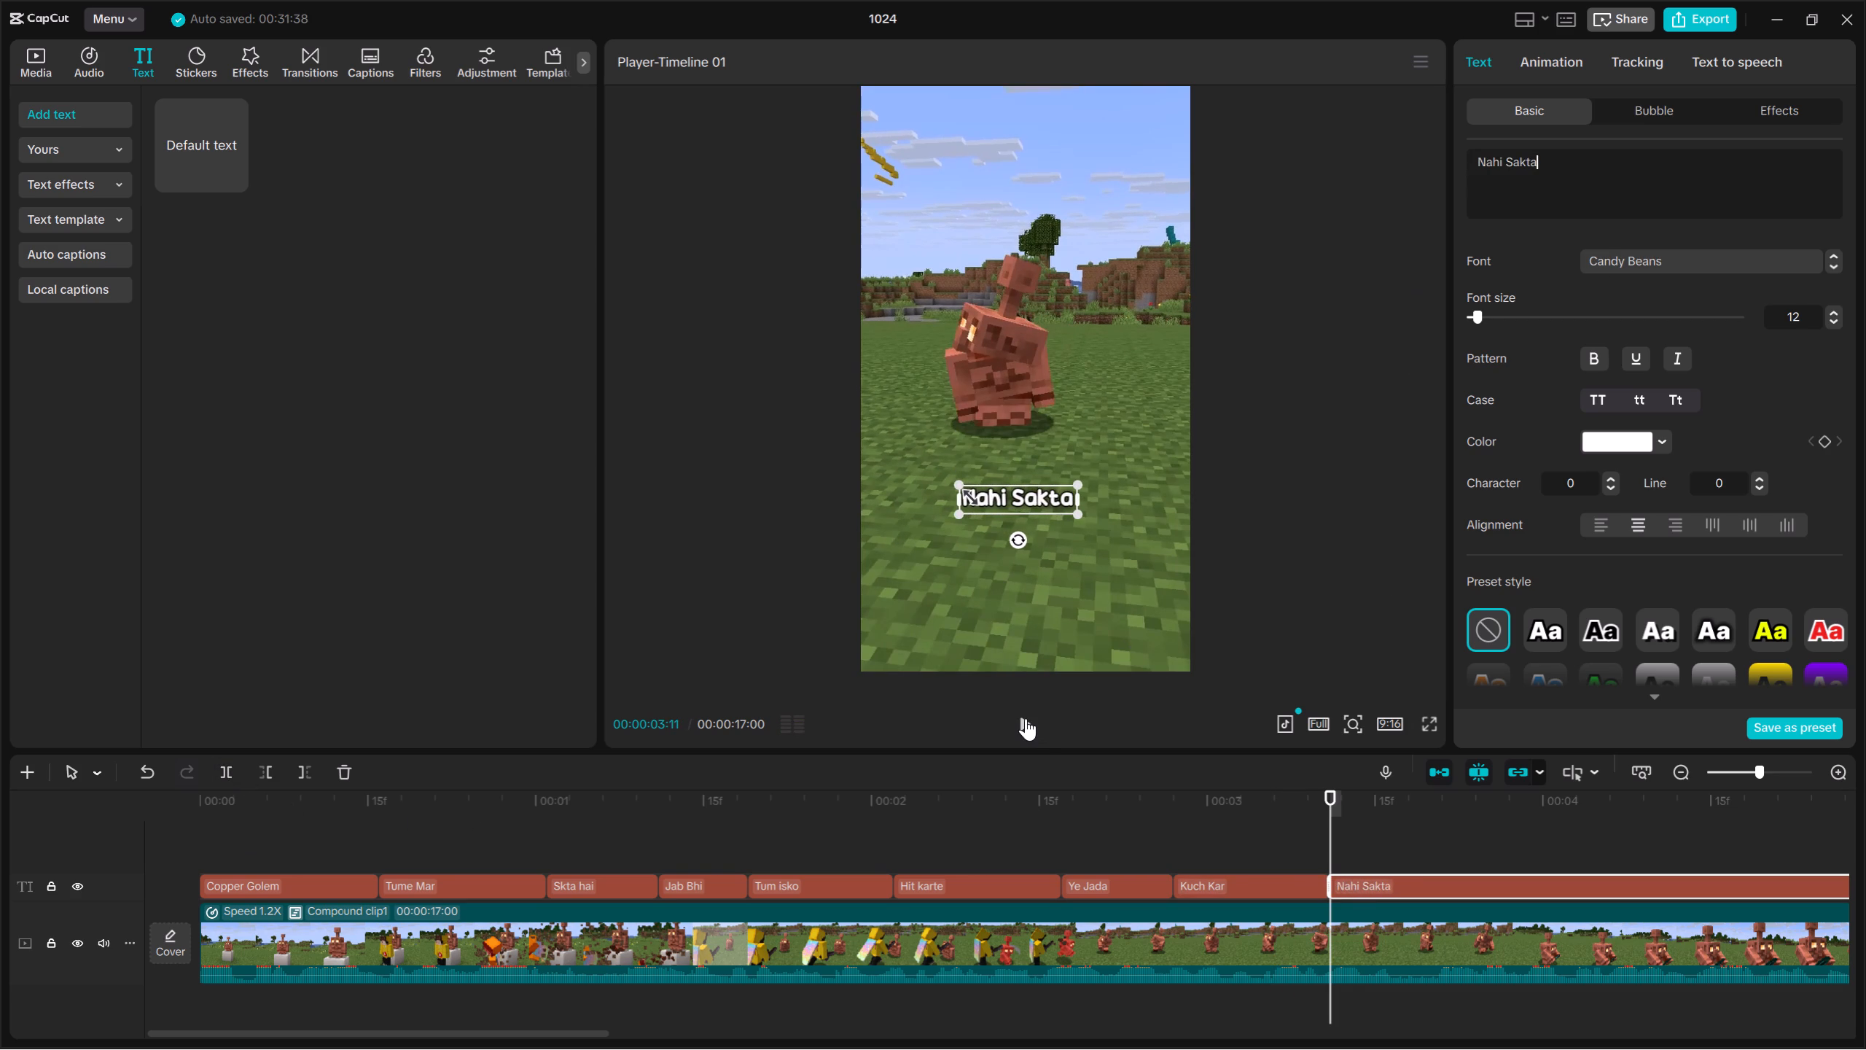
left_click(1026, 718)
key("space")
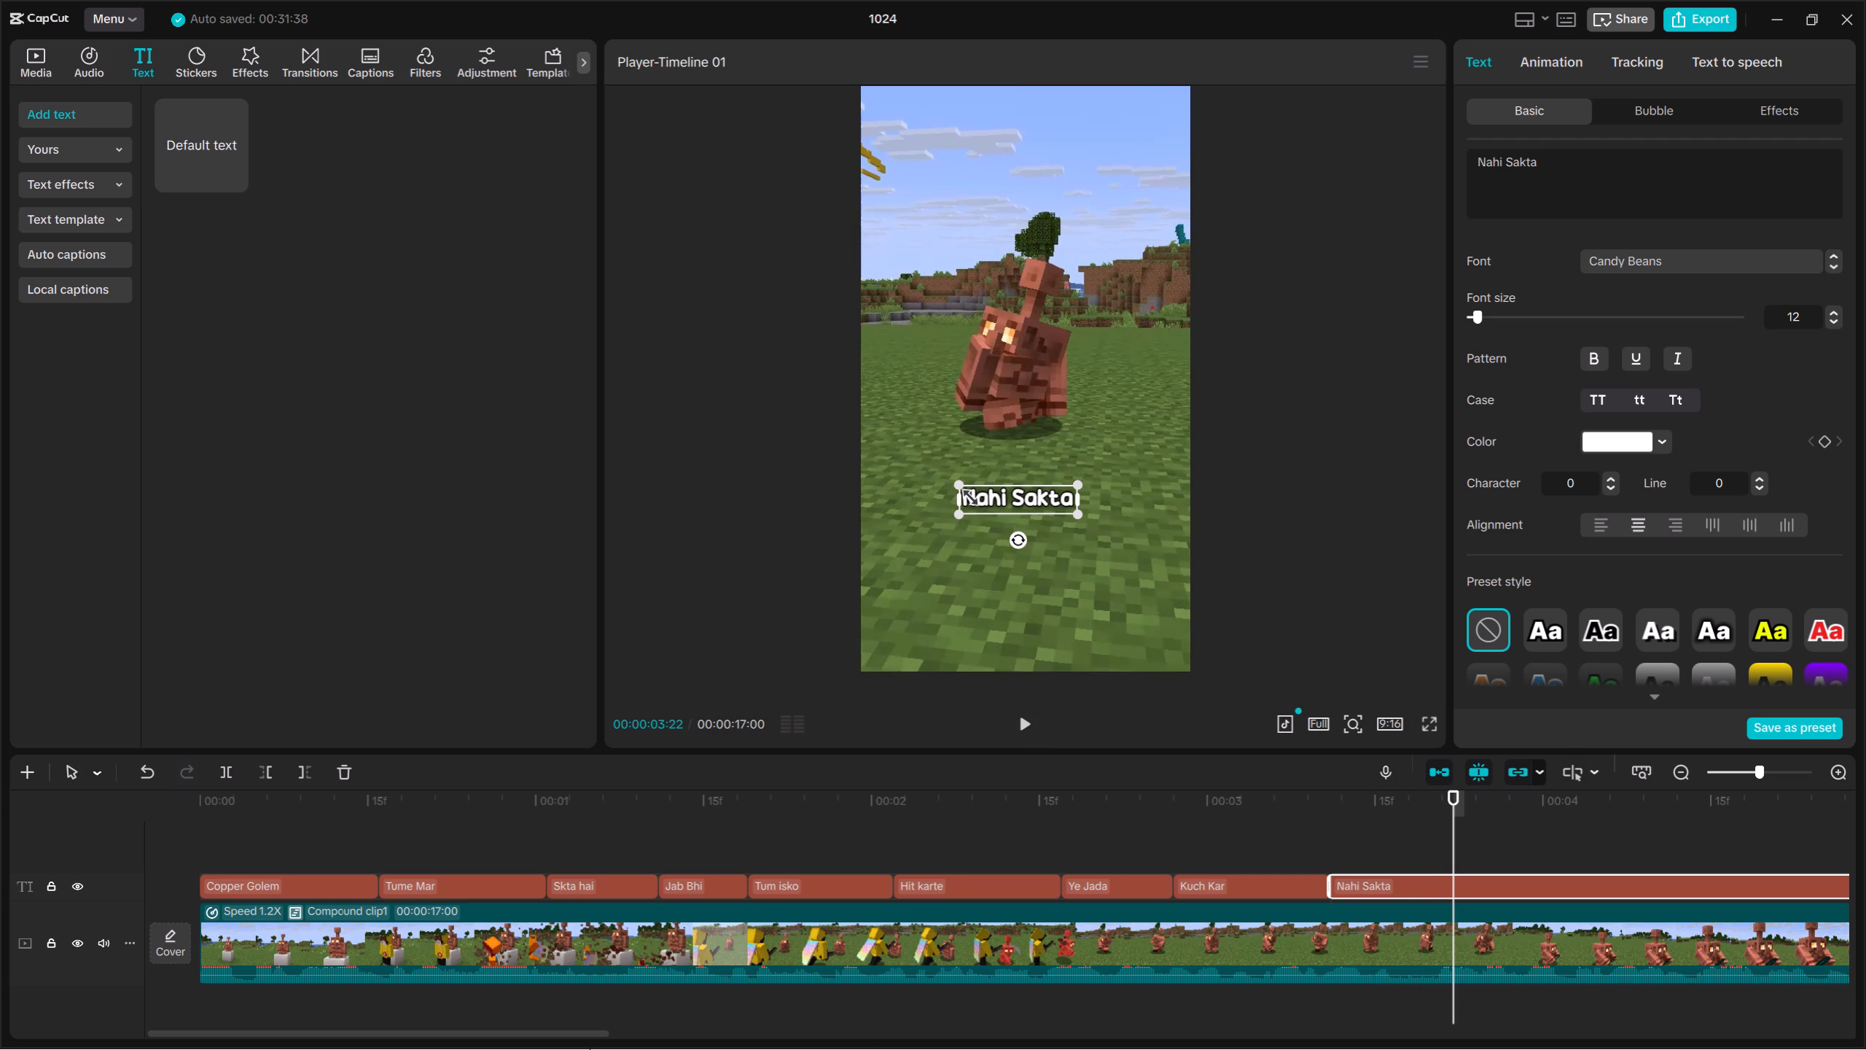
left_click(233, 771)
Listen to the next voice-over words and change the trailing "Nahi Sakta" caption to "Jo Copper".
key("space")
key("space")
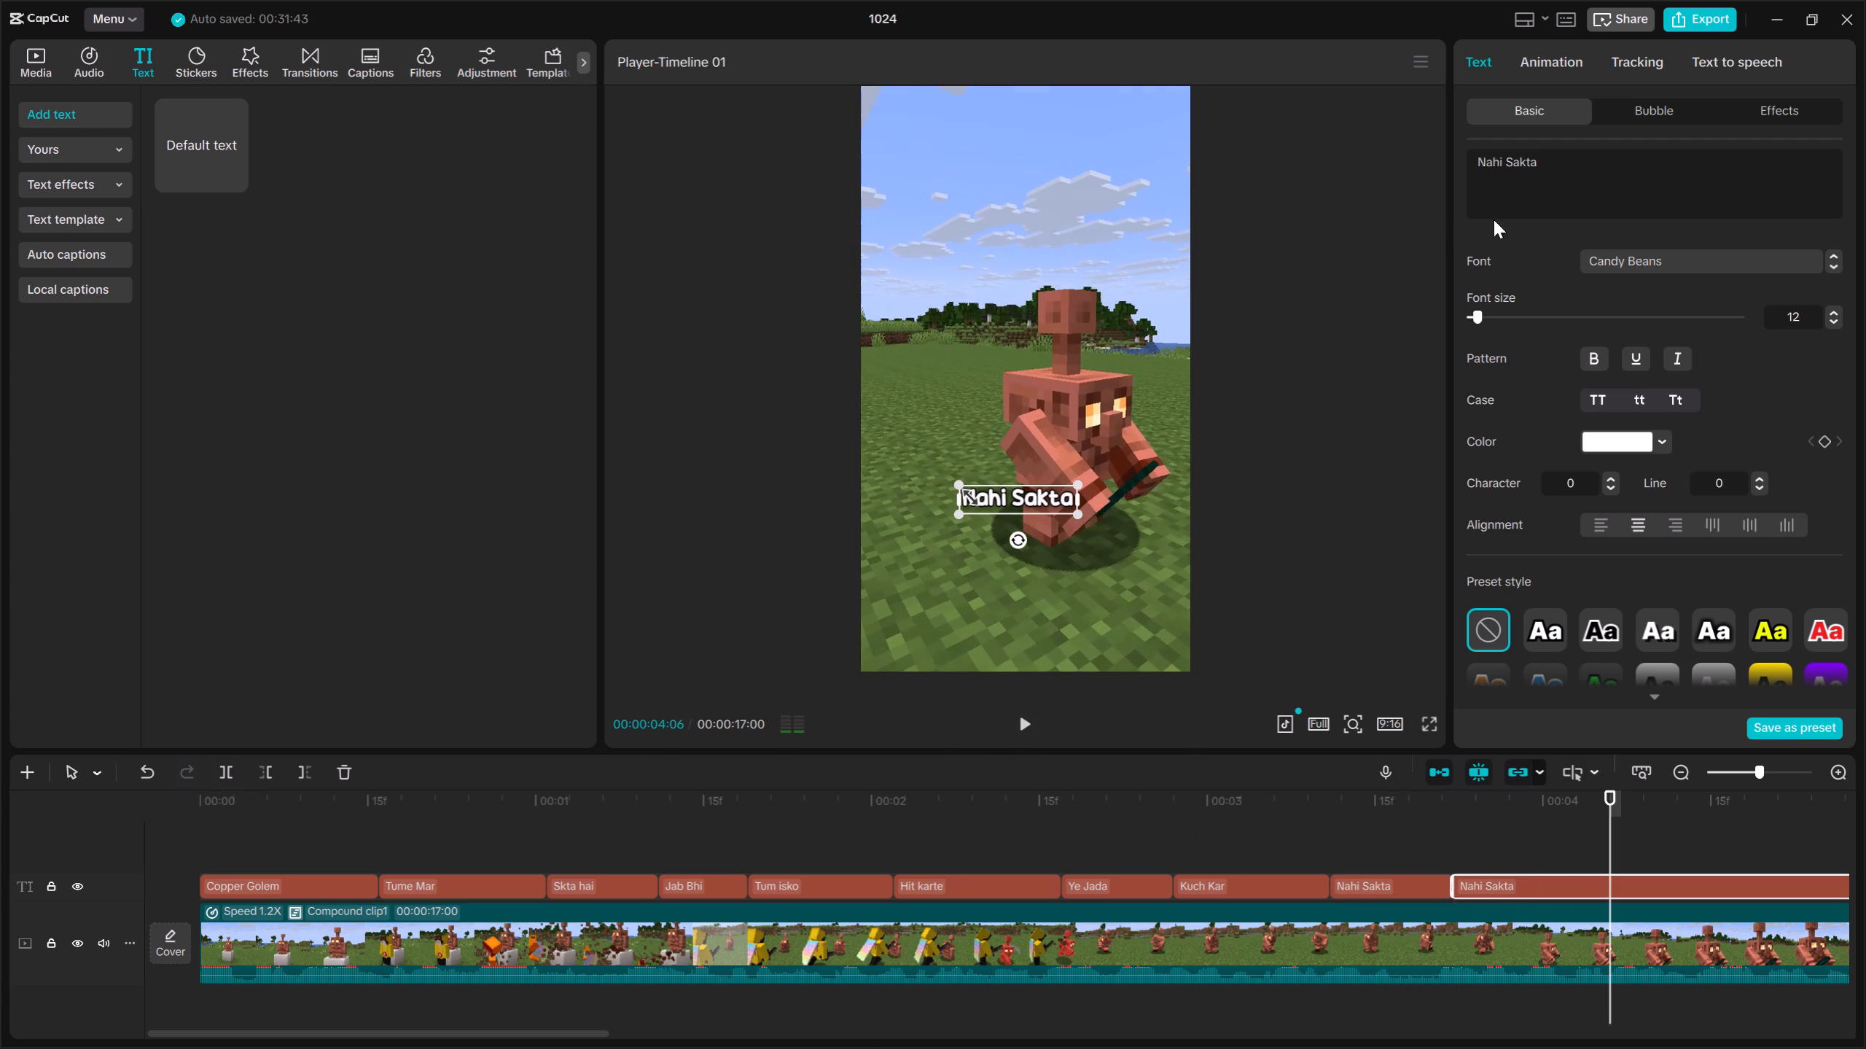
left_click_drag(1535, 190, 1432, 168)
key("BackSpace")
type("Jo Copper")
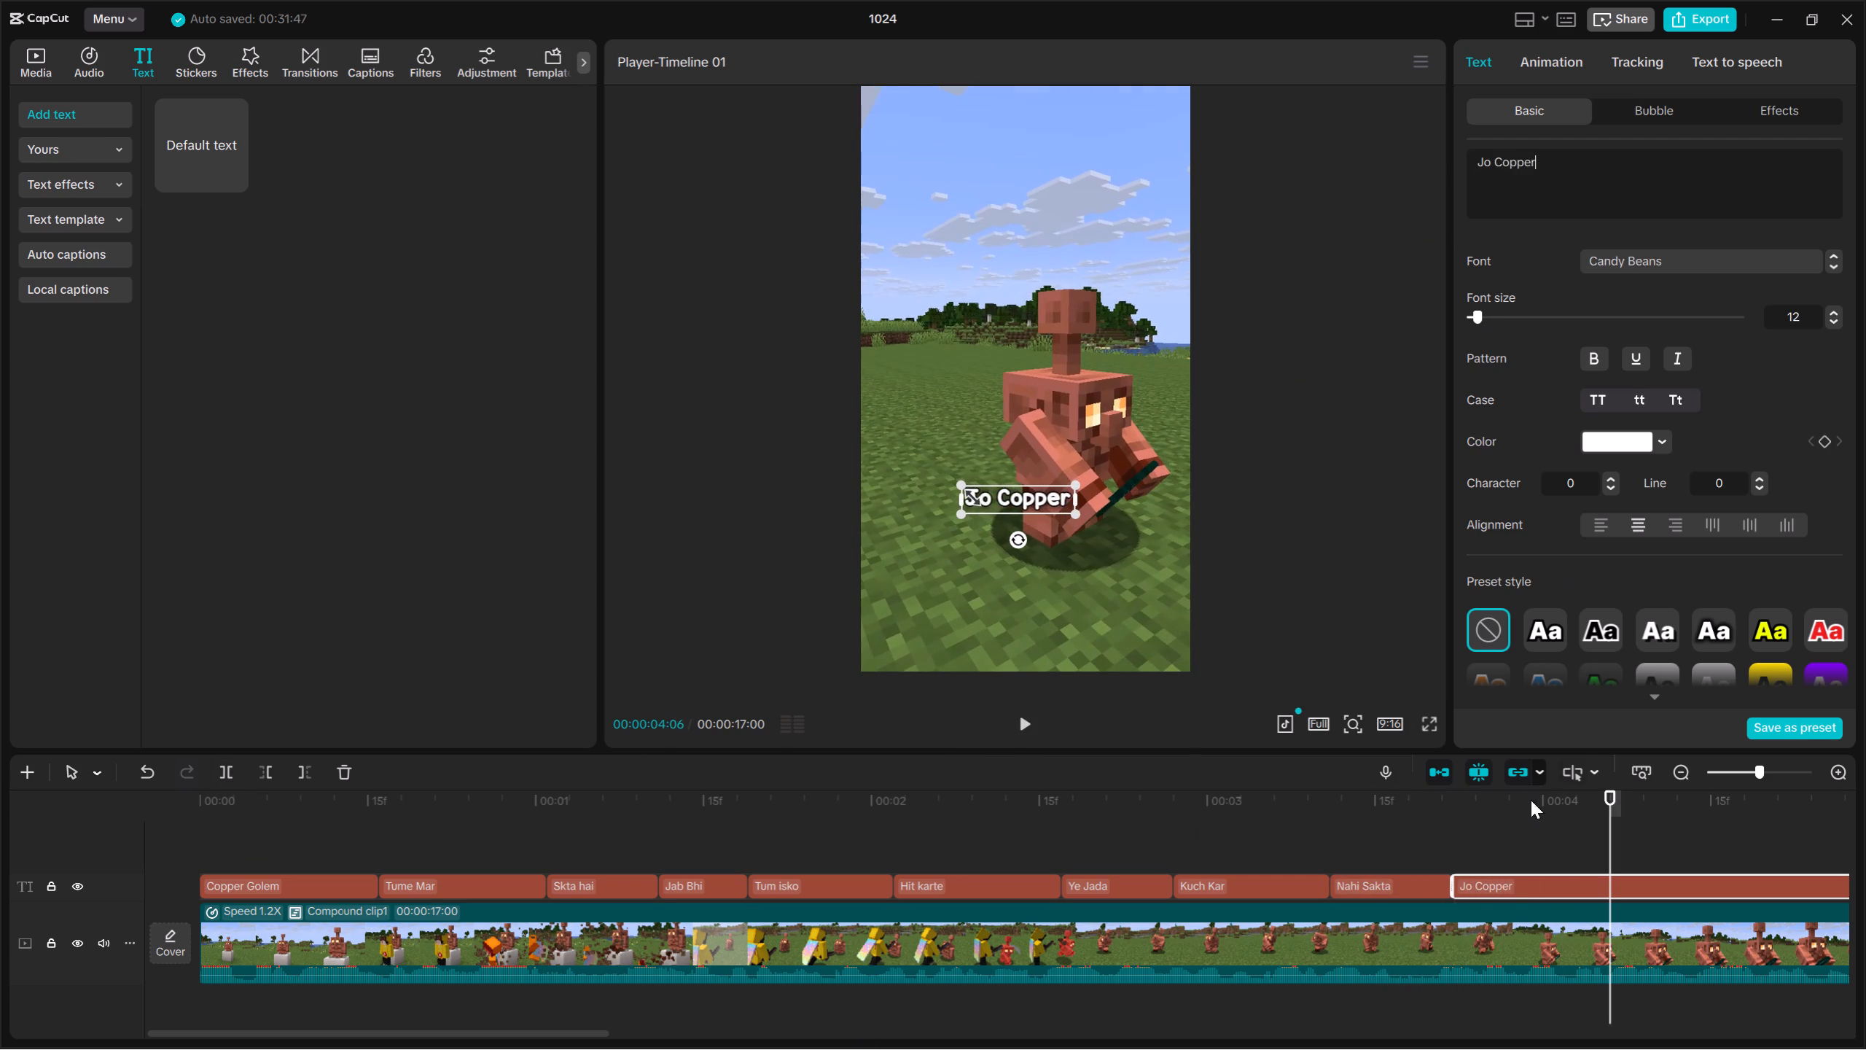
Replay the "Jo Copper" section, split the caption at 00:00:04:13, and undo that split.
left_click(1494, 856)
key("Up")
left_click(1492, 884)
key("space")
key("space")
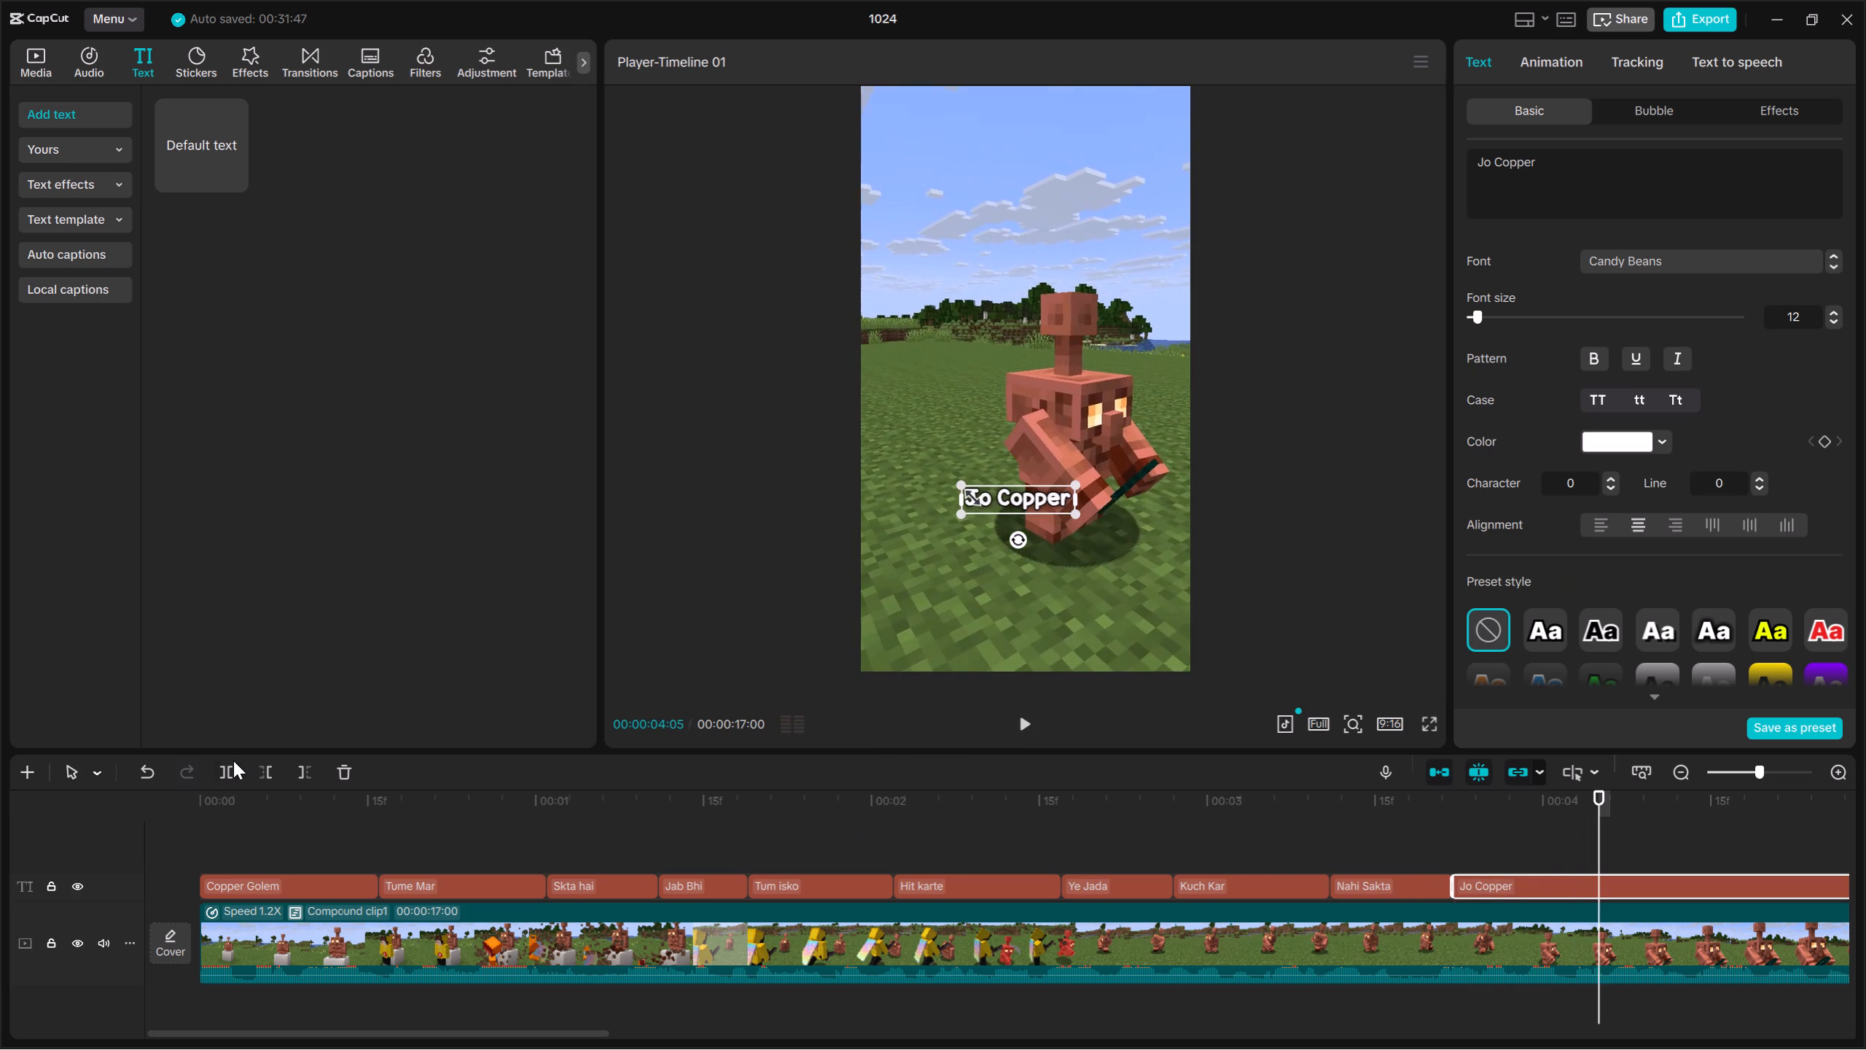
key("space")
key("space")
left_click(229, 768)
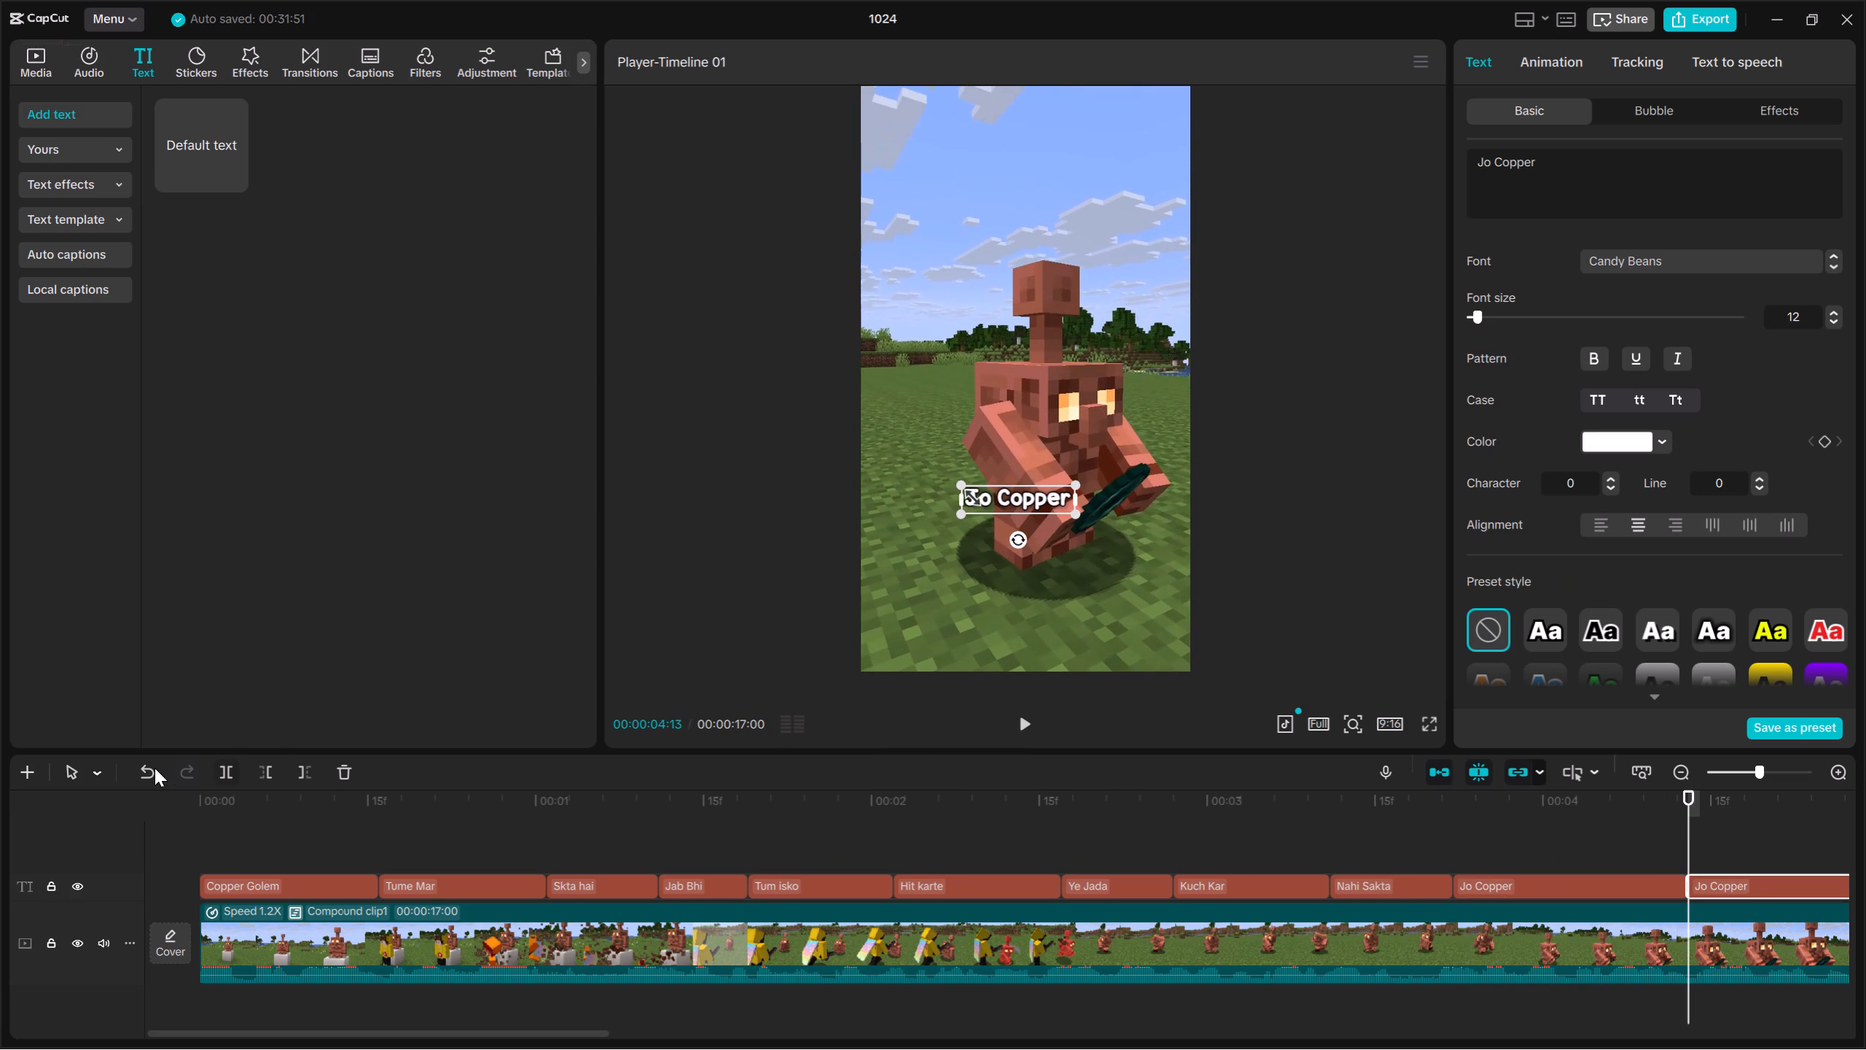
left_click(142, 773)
Replay the "Jo Copper" section and split its caption at 00:00:04:09.
key("Up")
key("space")
key("space")
key("space")
key("space")
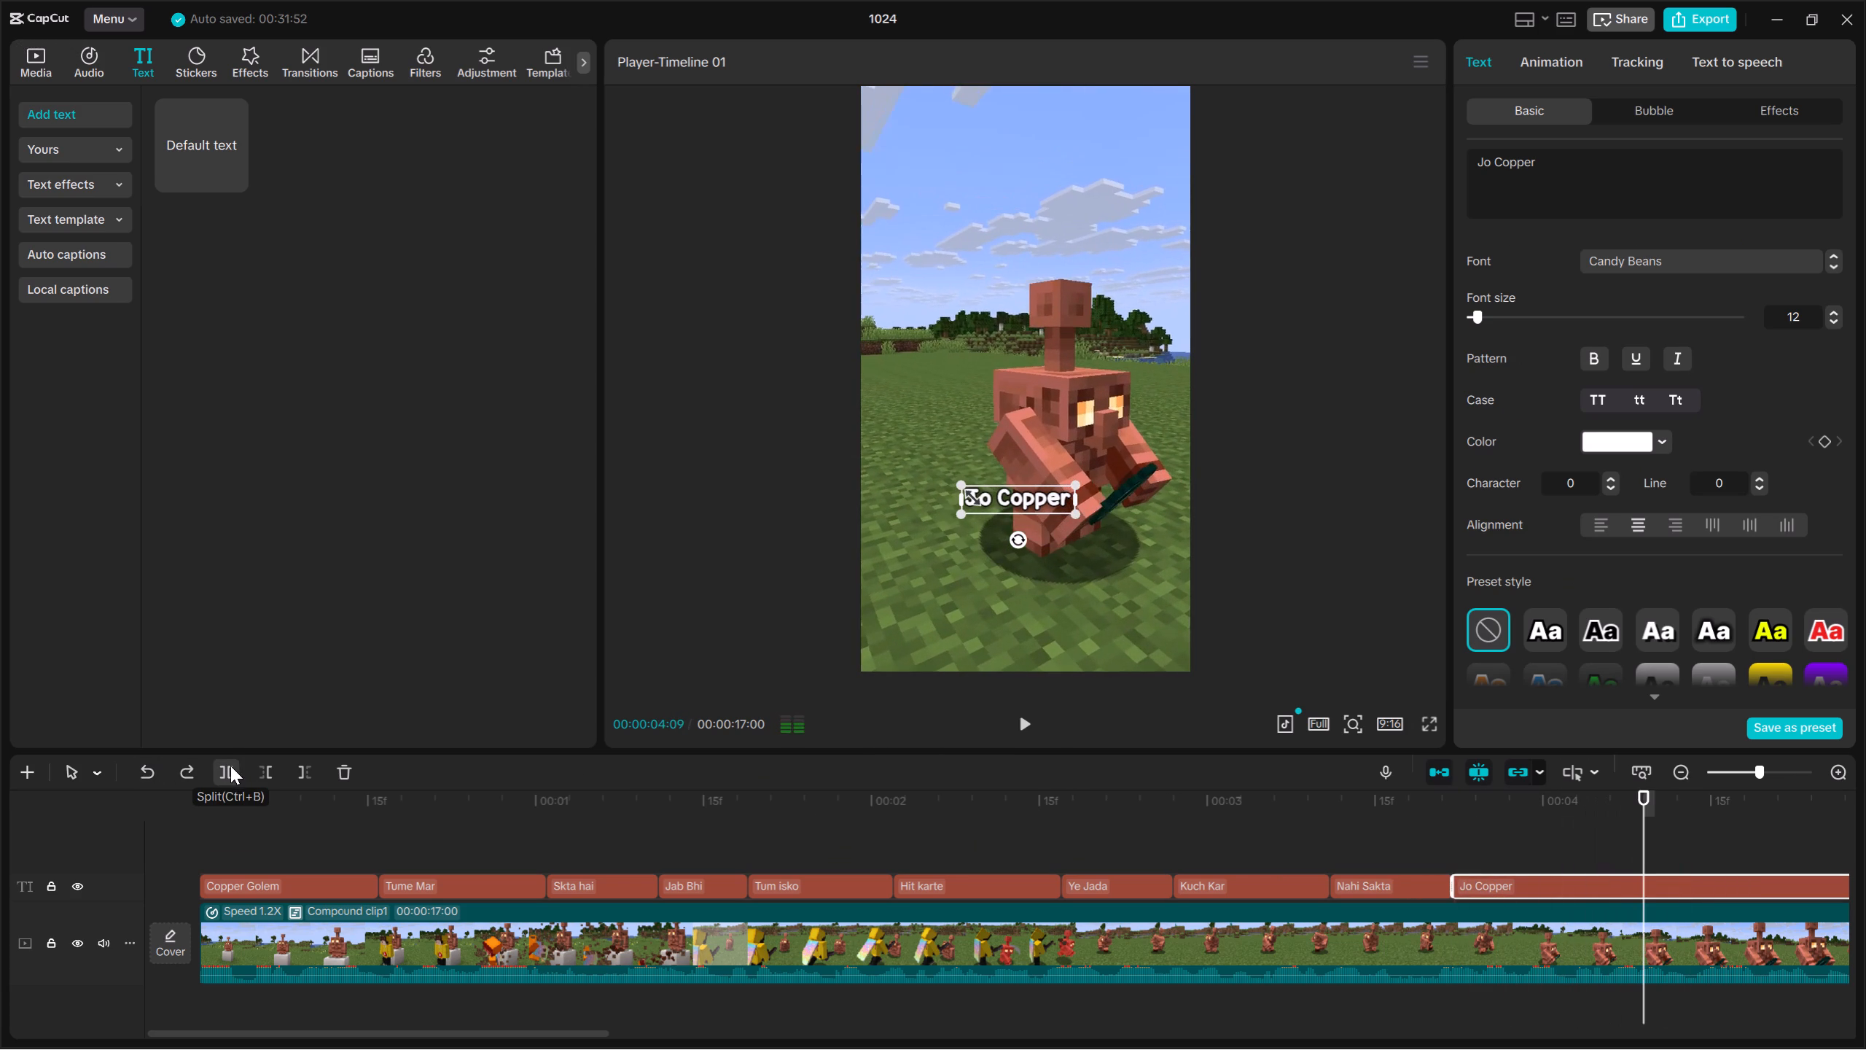
left_click(230, 766)
Replace the trailing "Jo Copper" caption's text with "Golem" and split that caption at 00:00:04:19.
left_click_drag(1600, 148, 1495, 152)
left_click_drag(1569, 149, 1435, 149)
key("BackSpace")
left_click_drag(1463, 156, 1494, 156)
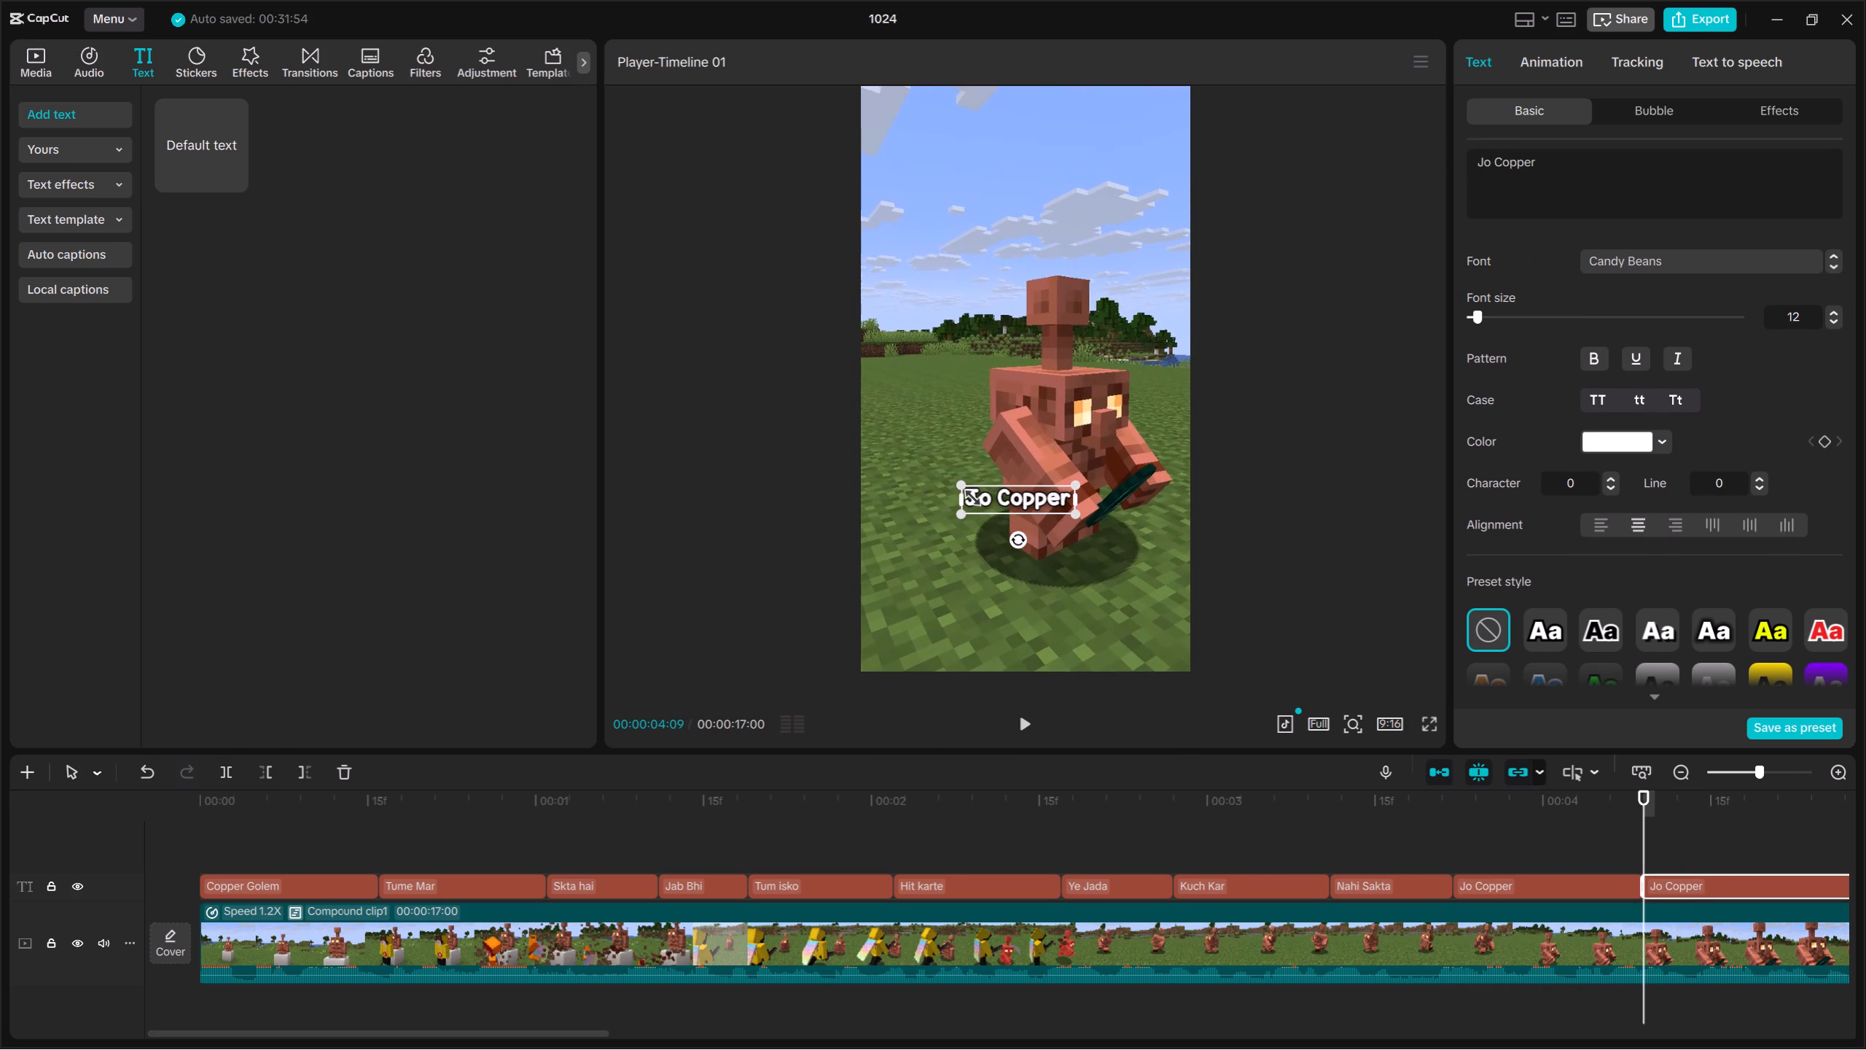
left_click_drag(1536, 157, 1426, 155)
key("BackSpace")
type("Golem")
double_click(1026, 715)
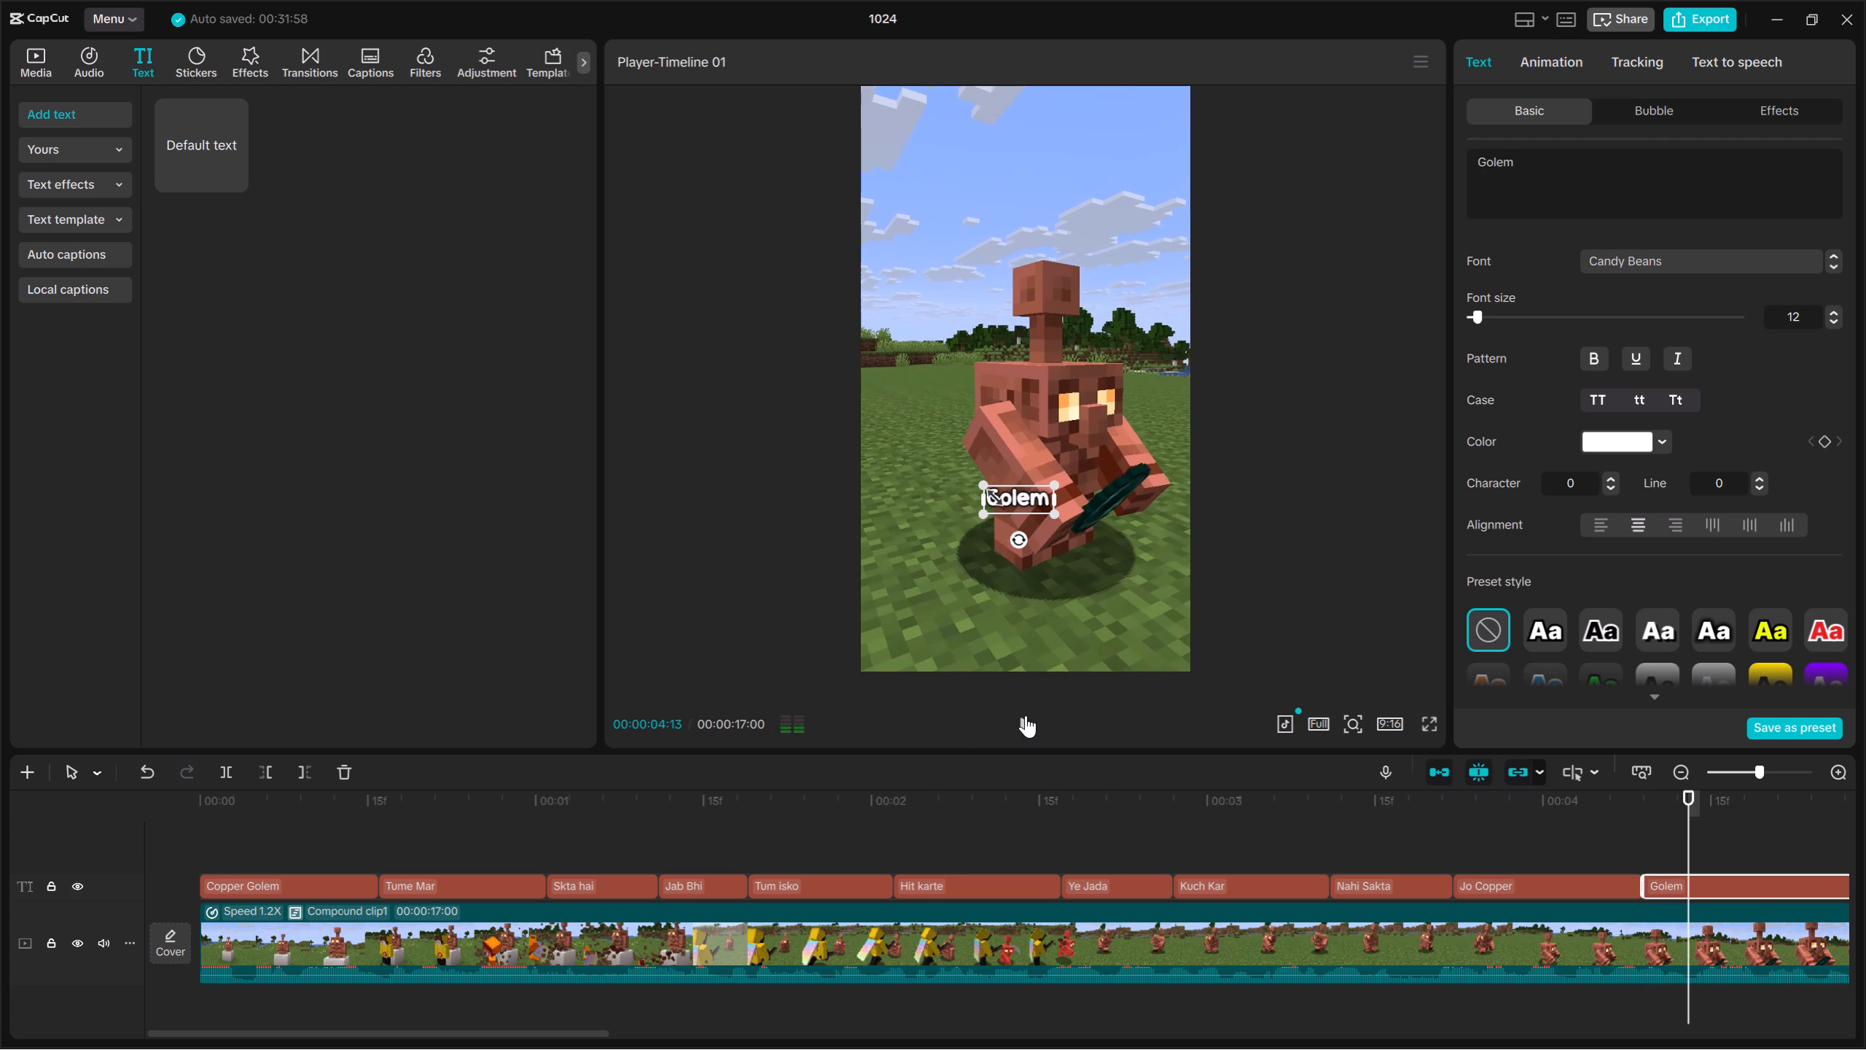
double_click(1026, 715)
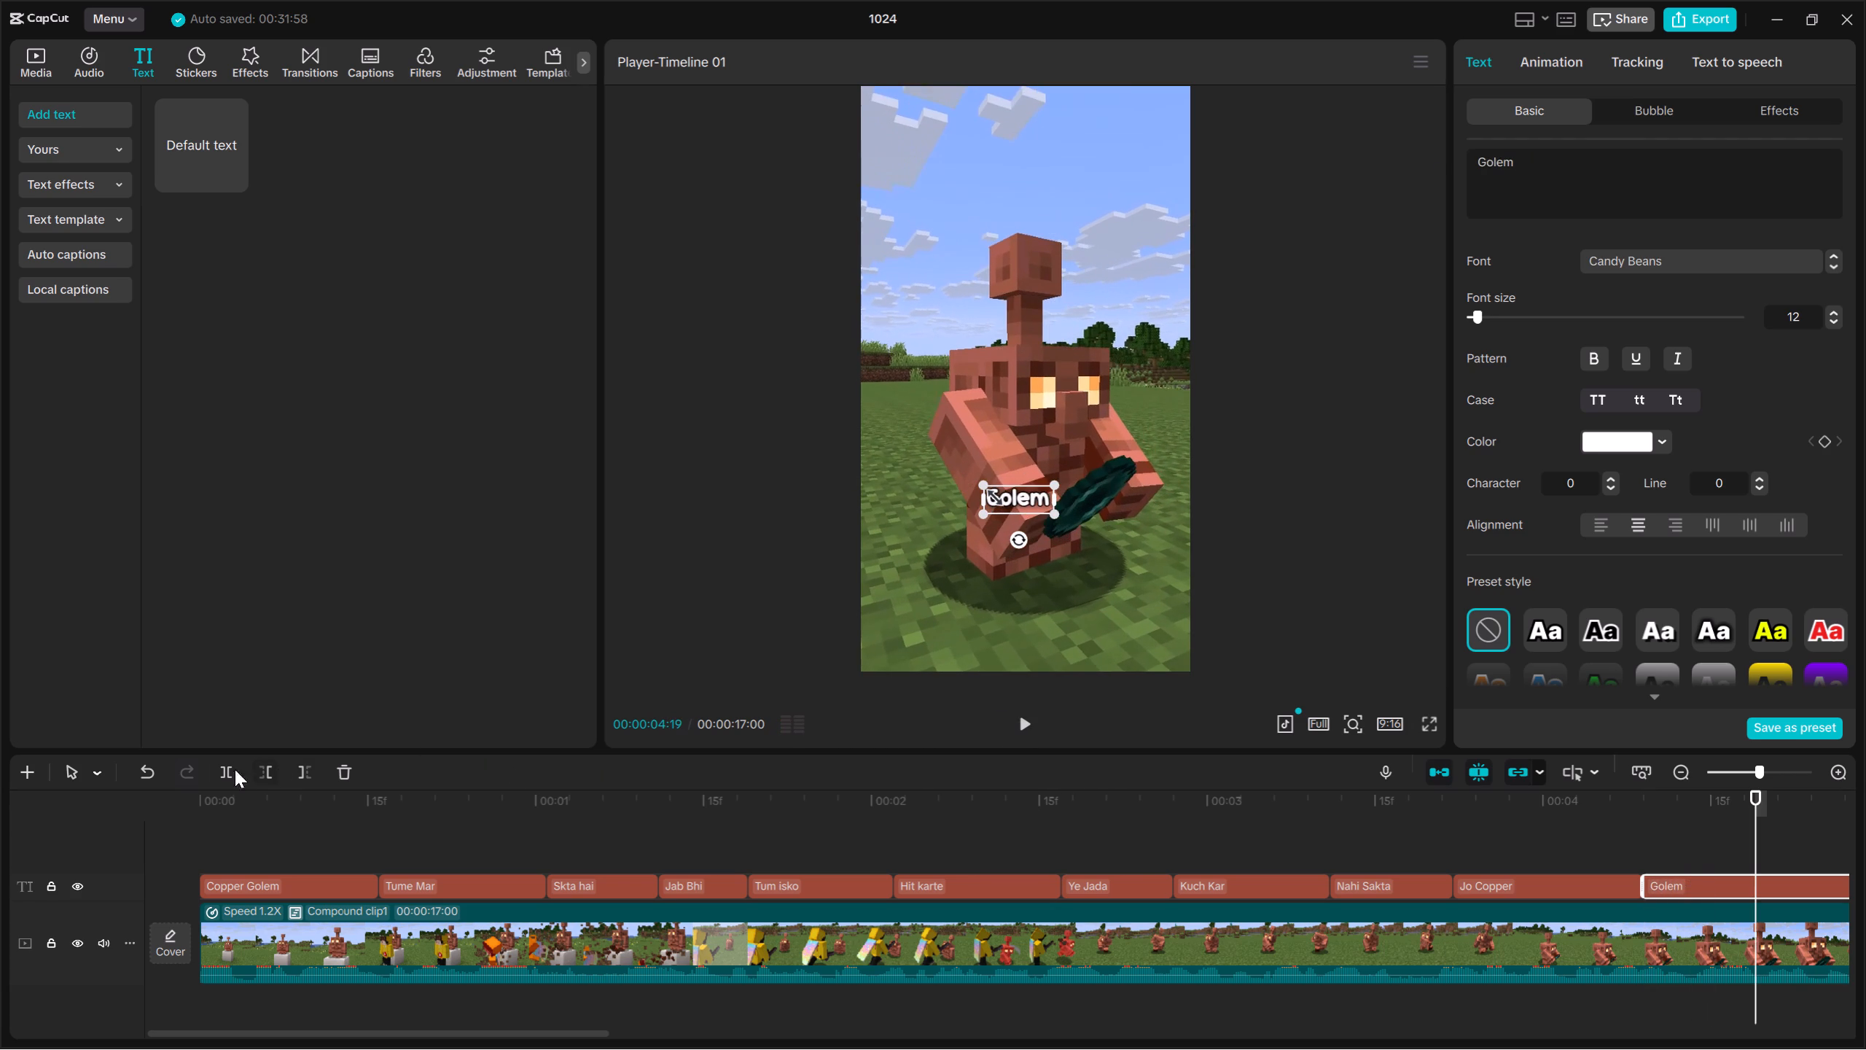
left_click(216, 769)
Change the trailing "Golem" caption to "Ability" and split it at 00:00:04:28.
left_click_drag(1567, 200, 1462, 161)
key("BackSpace")
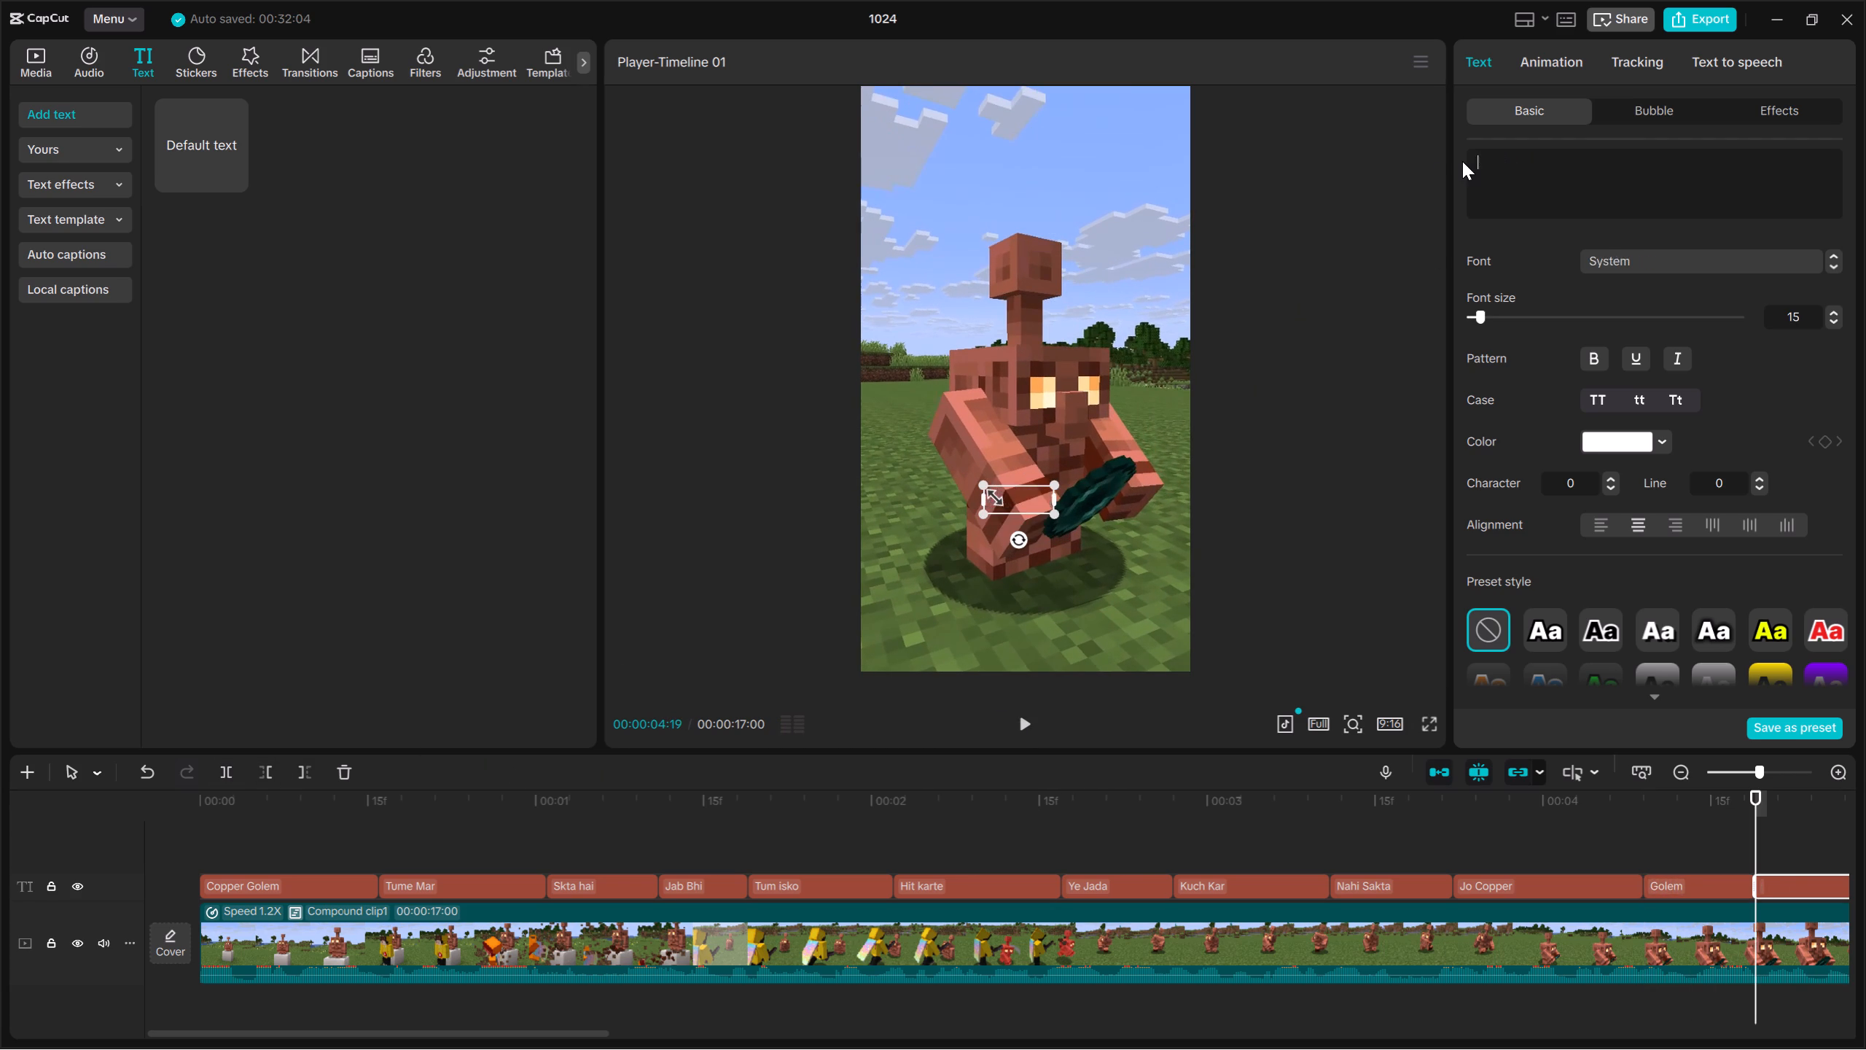
type("Ability")
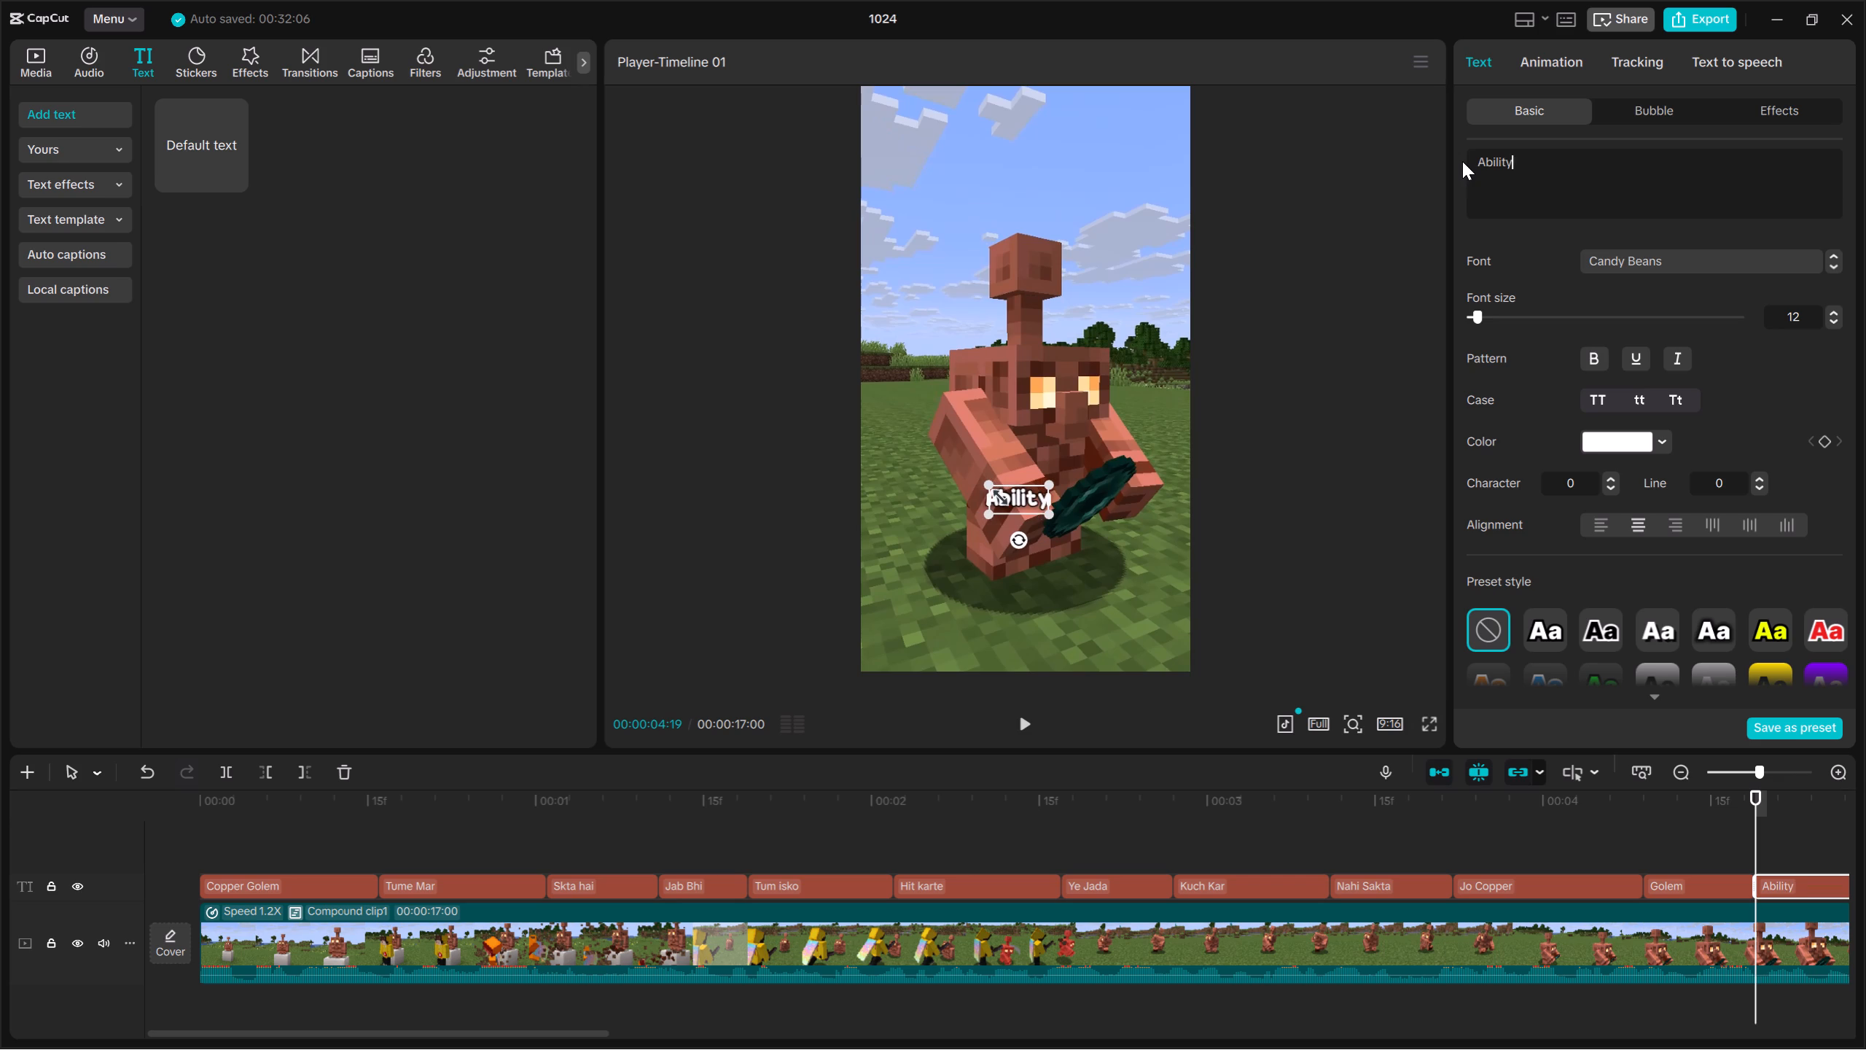
left_click(1013, 715)
key("space")
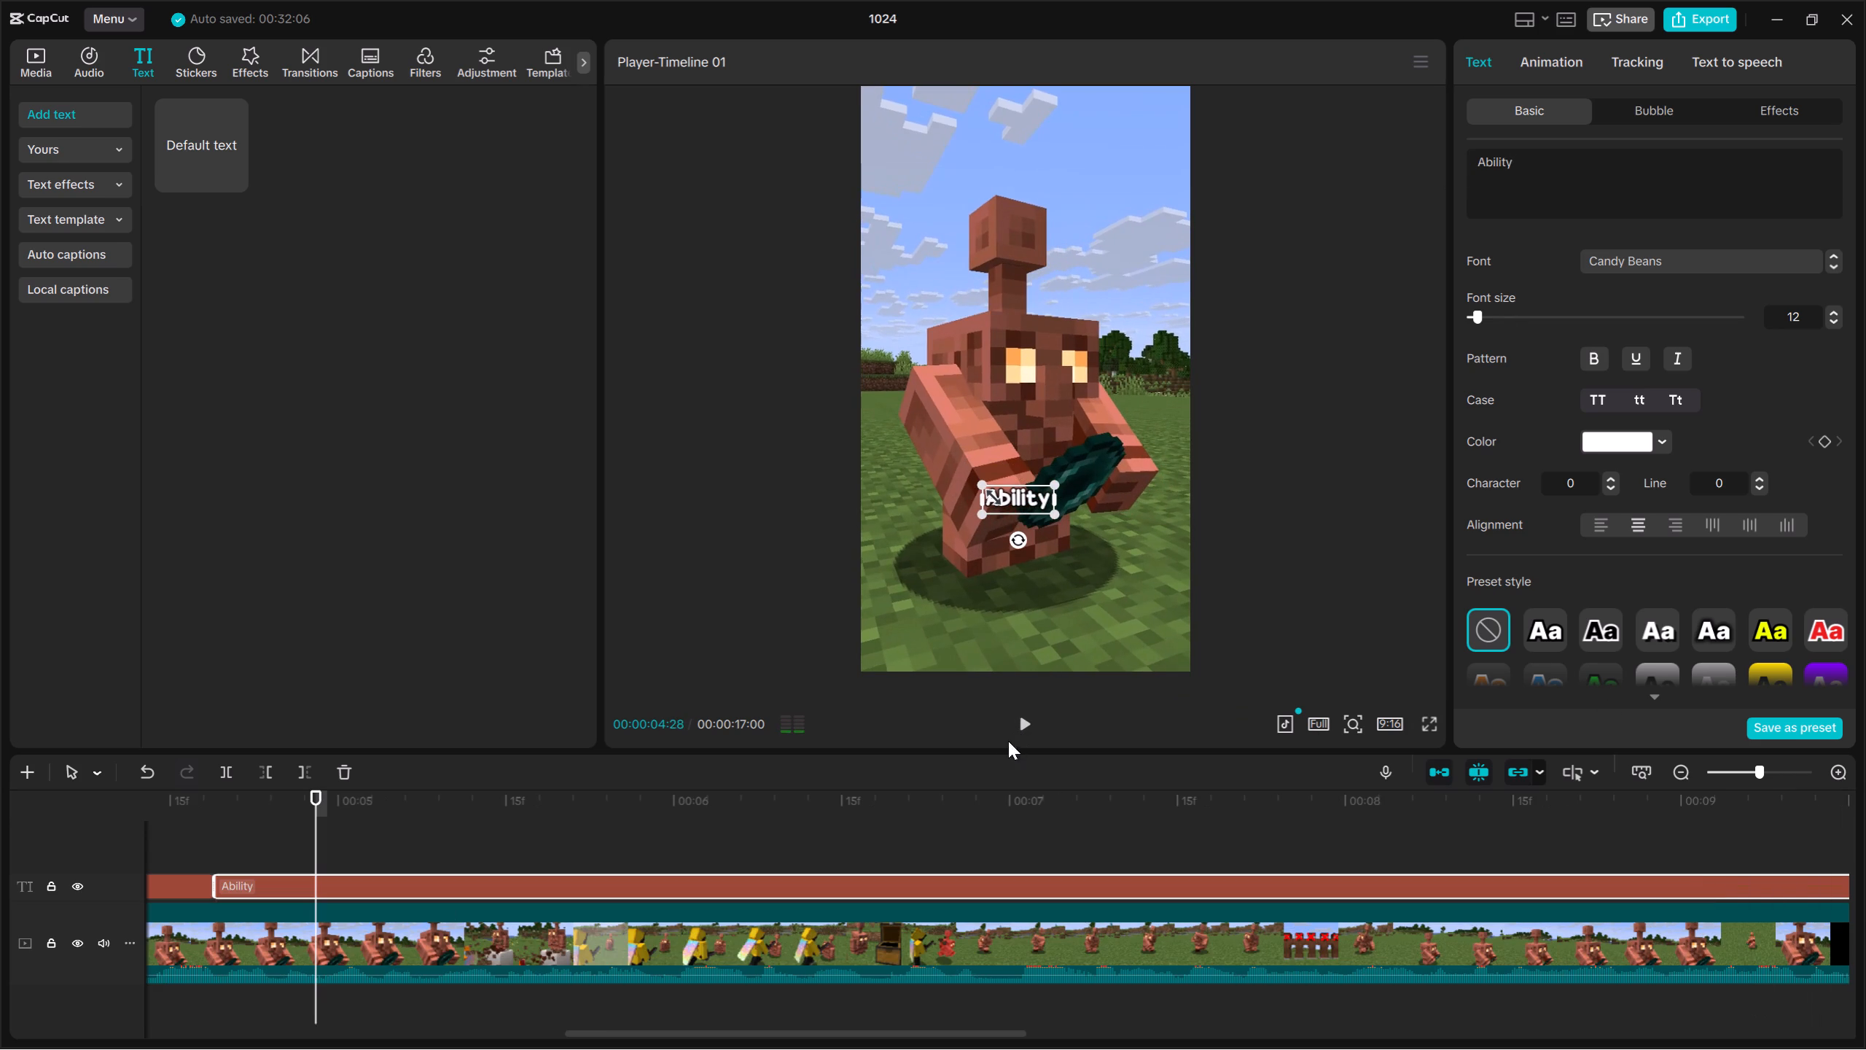
left_click(225, 761)
Change the trailing "Ability" caption to "Ye Hoti" and split it at 00:00:05:13.
left_click_drag(1543, 182, 1434, 147)
key("BackSpace")
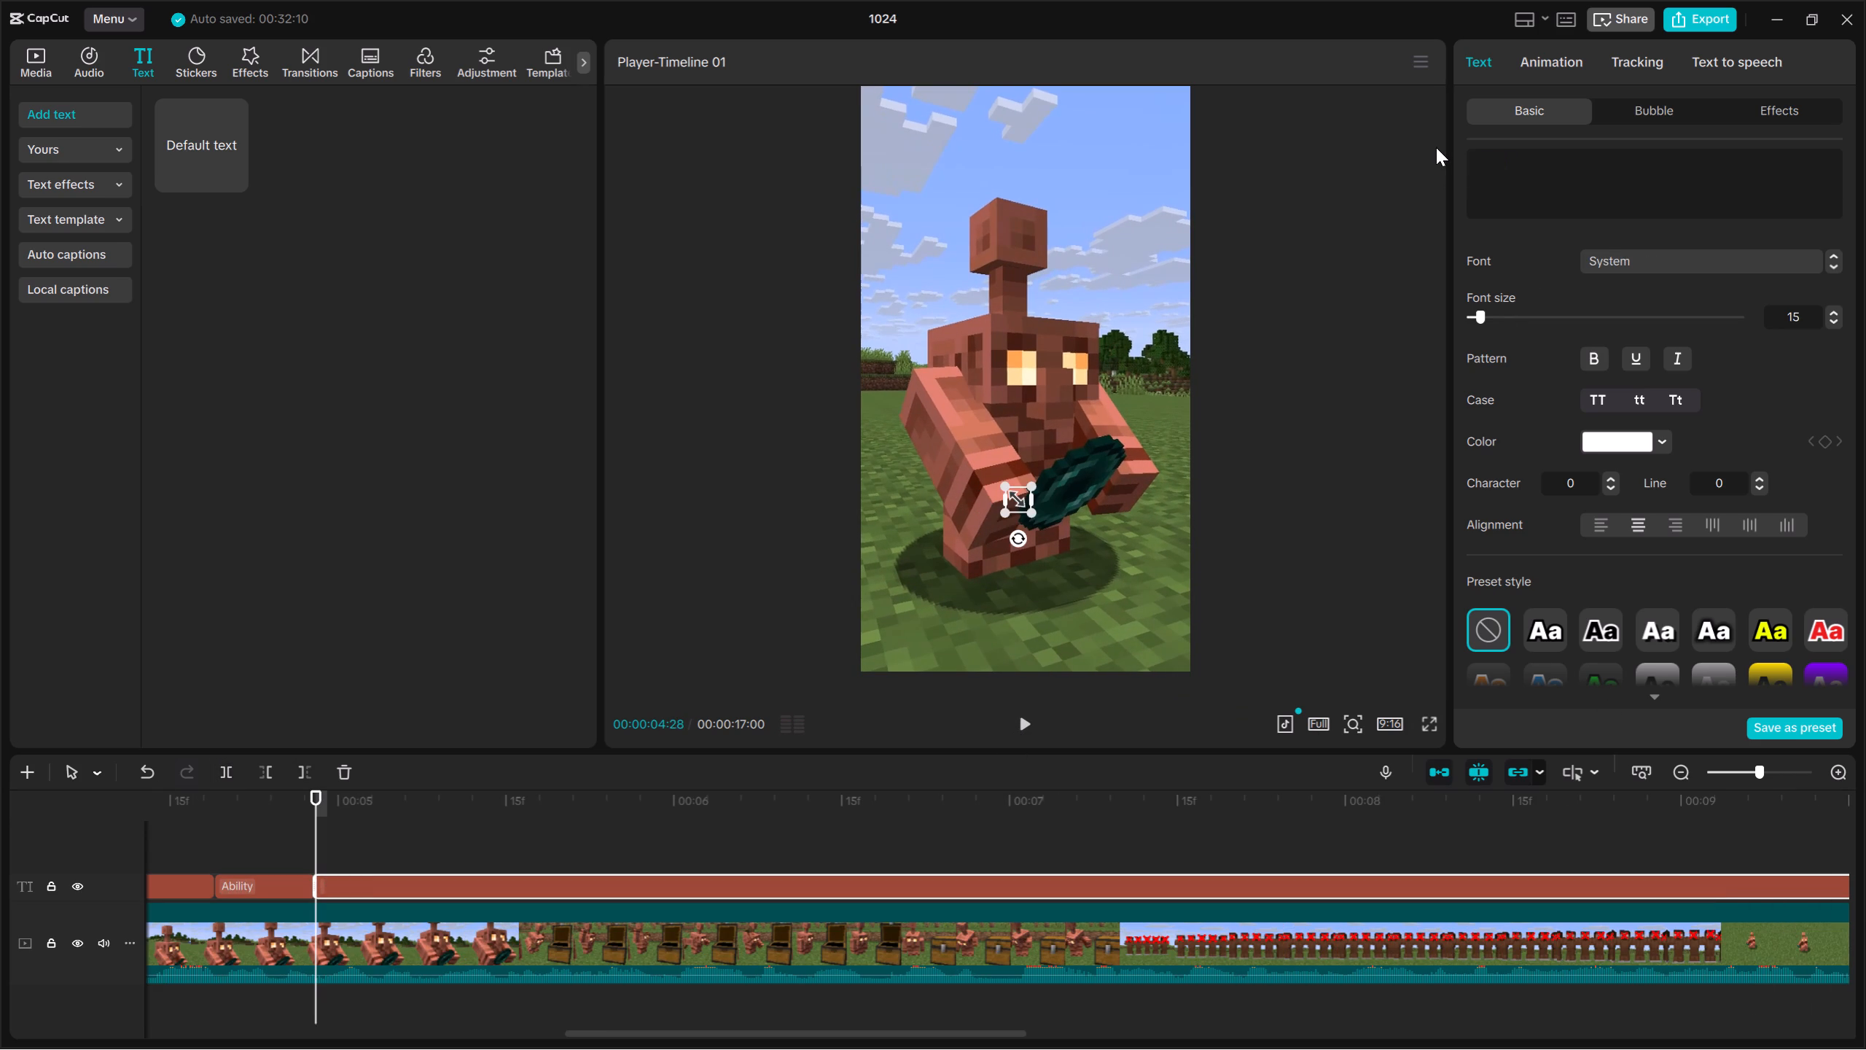
type("Ye Hoti")
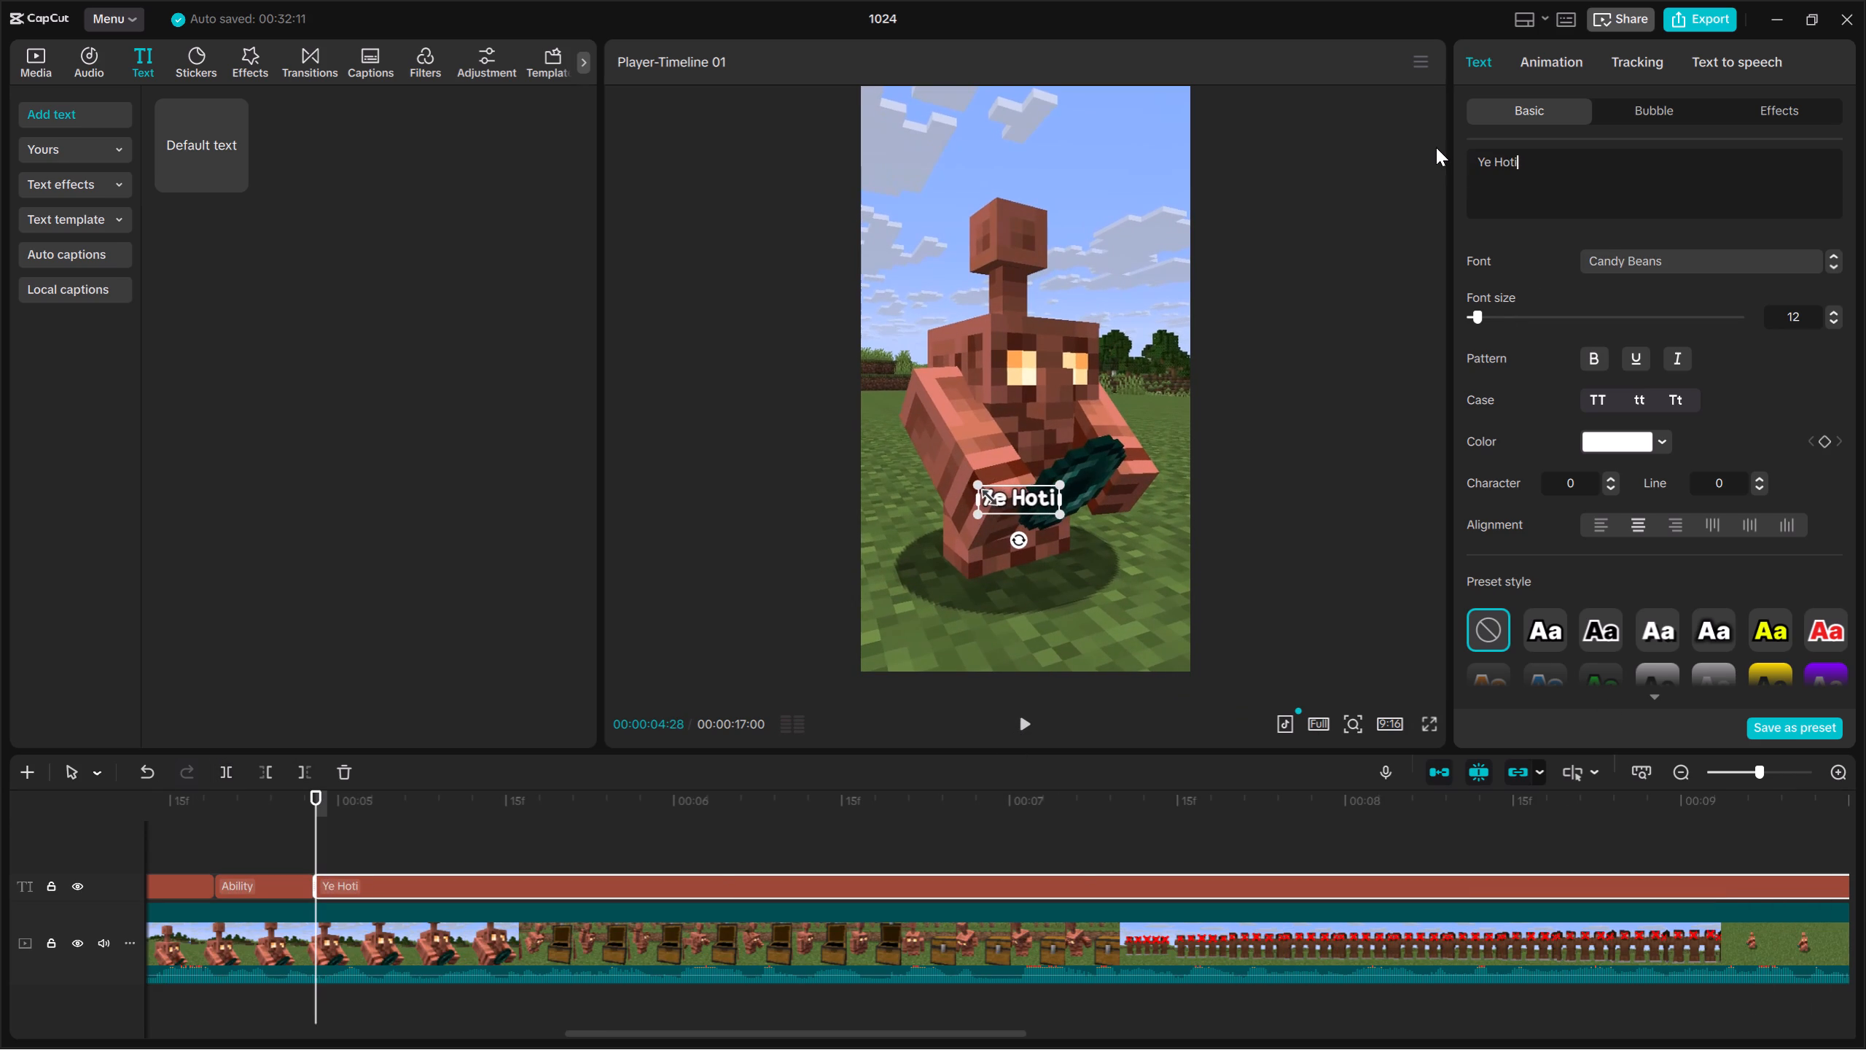
left_click(1019, 714)
key("space")
key("space")
key("space")
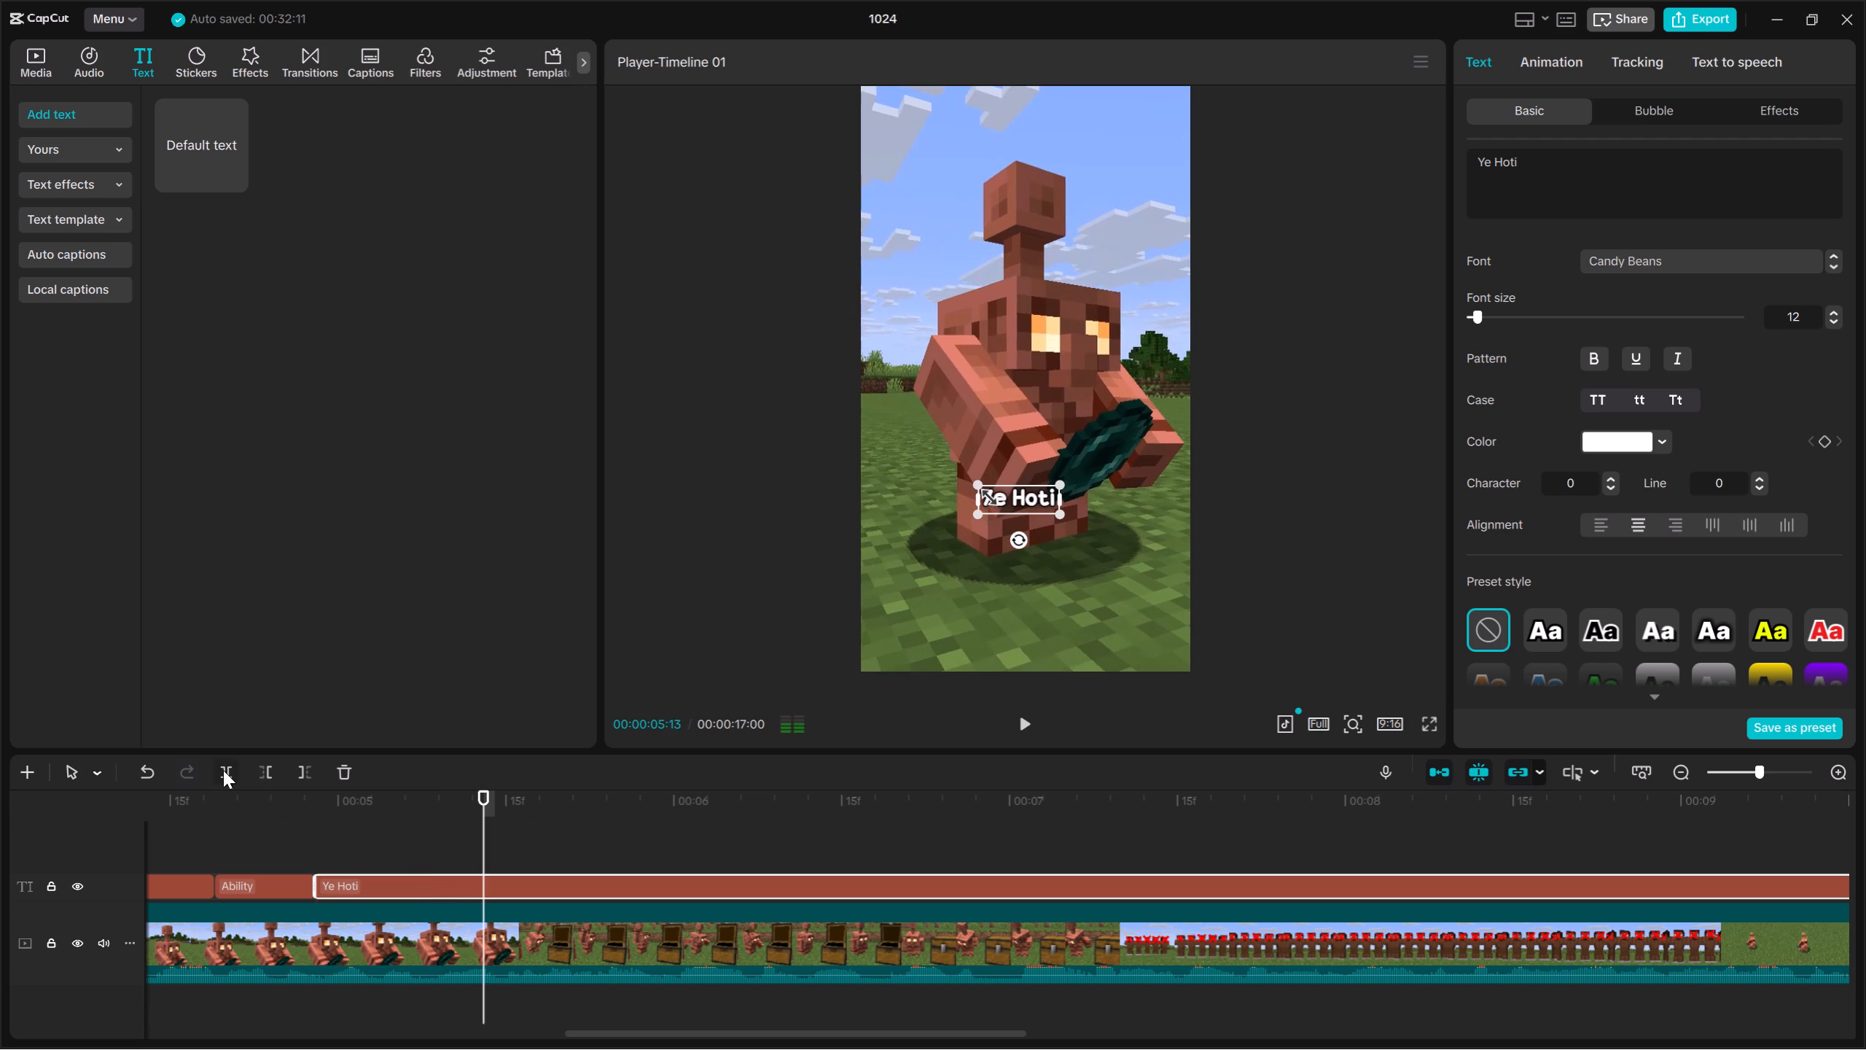
left_click(220, 769)
Change the trailing "Ye Hoti" caption to "Ki Vo Kisi" and split it at 00:00:05:24.
double_click(1023, 724)
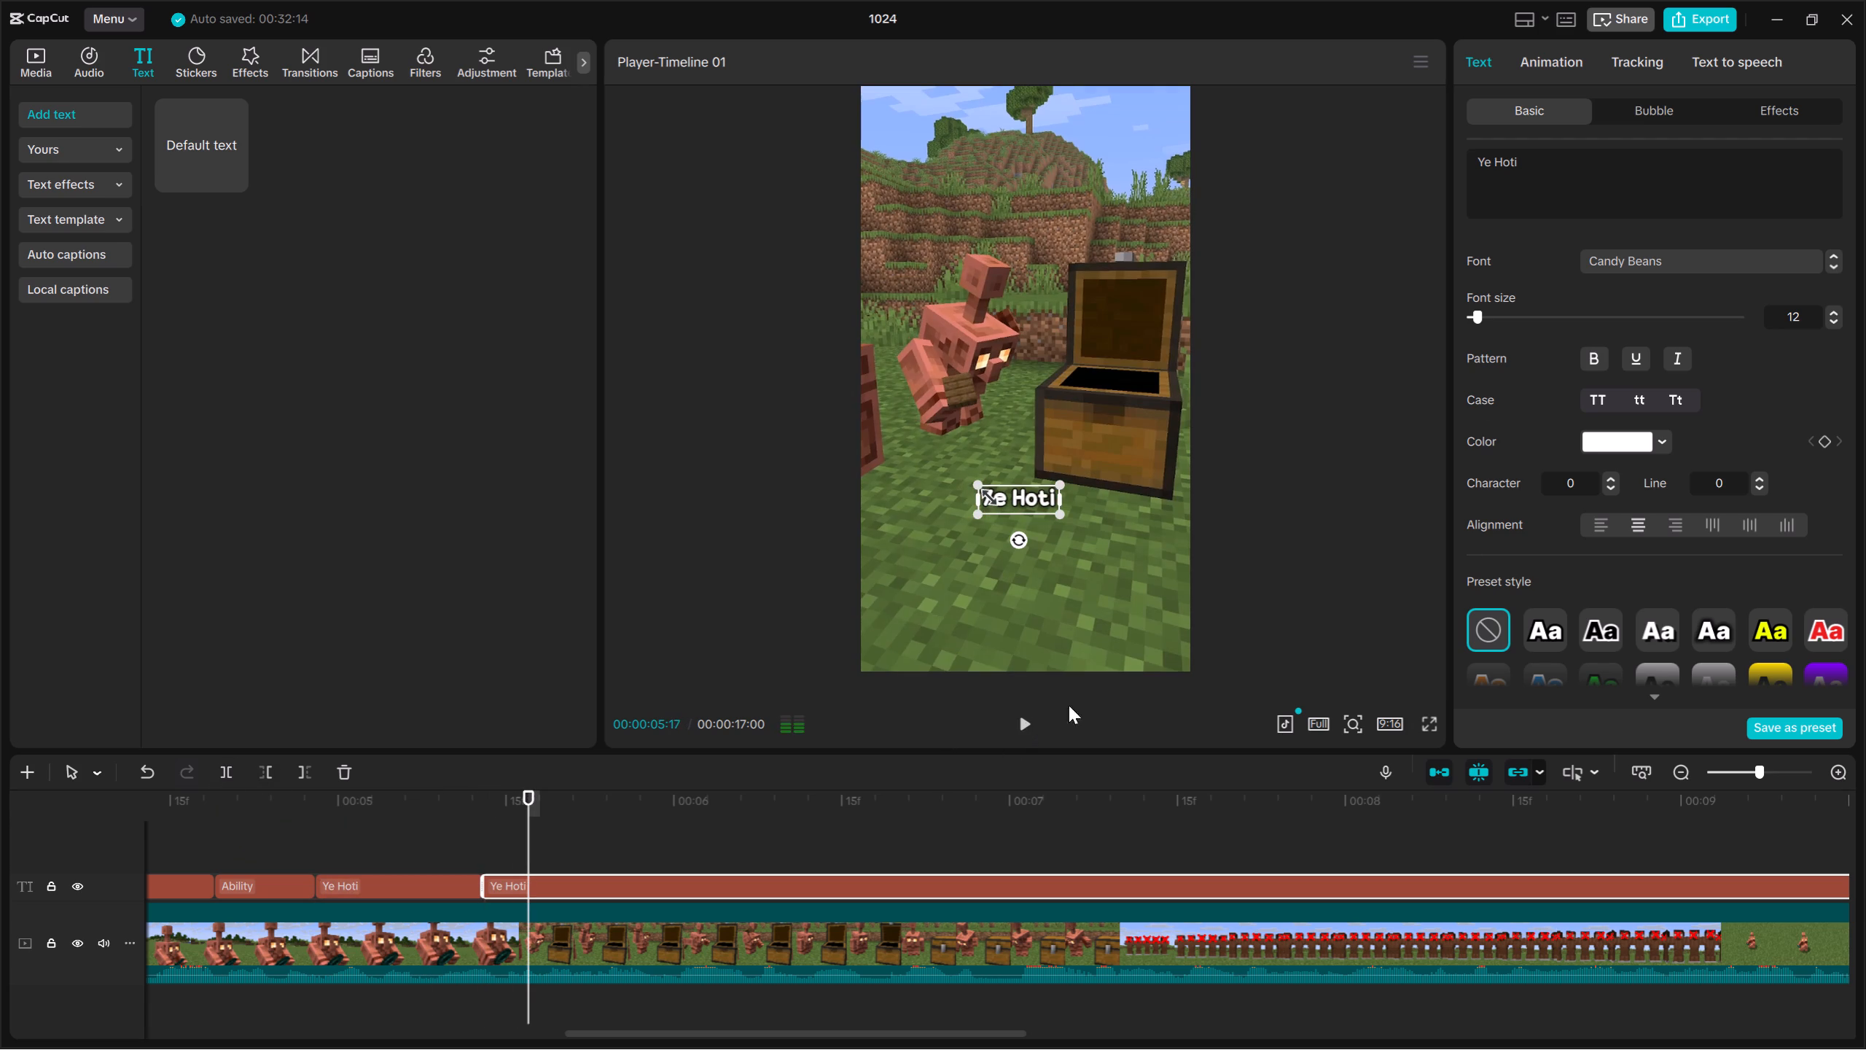
left_click_drag(1577, 172, 1471, 149)
key("BackSpace")
type("Ki Vo Kisi")
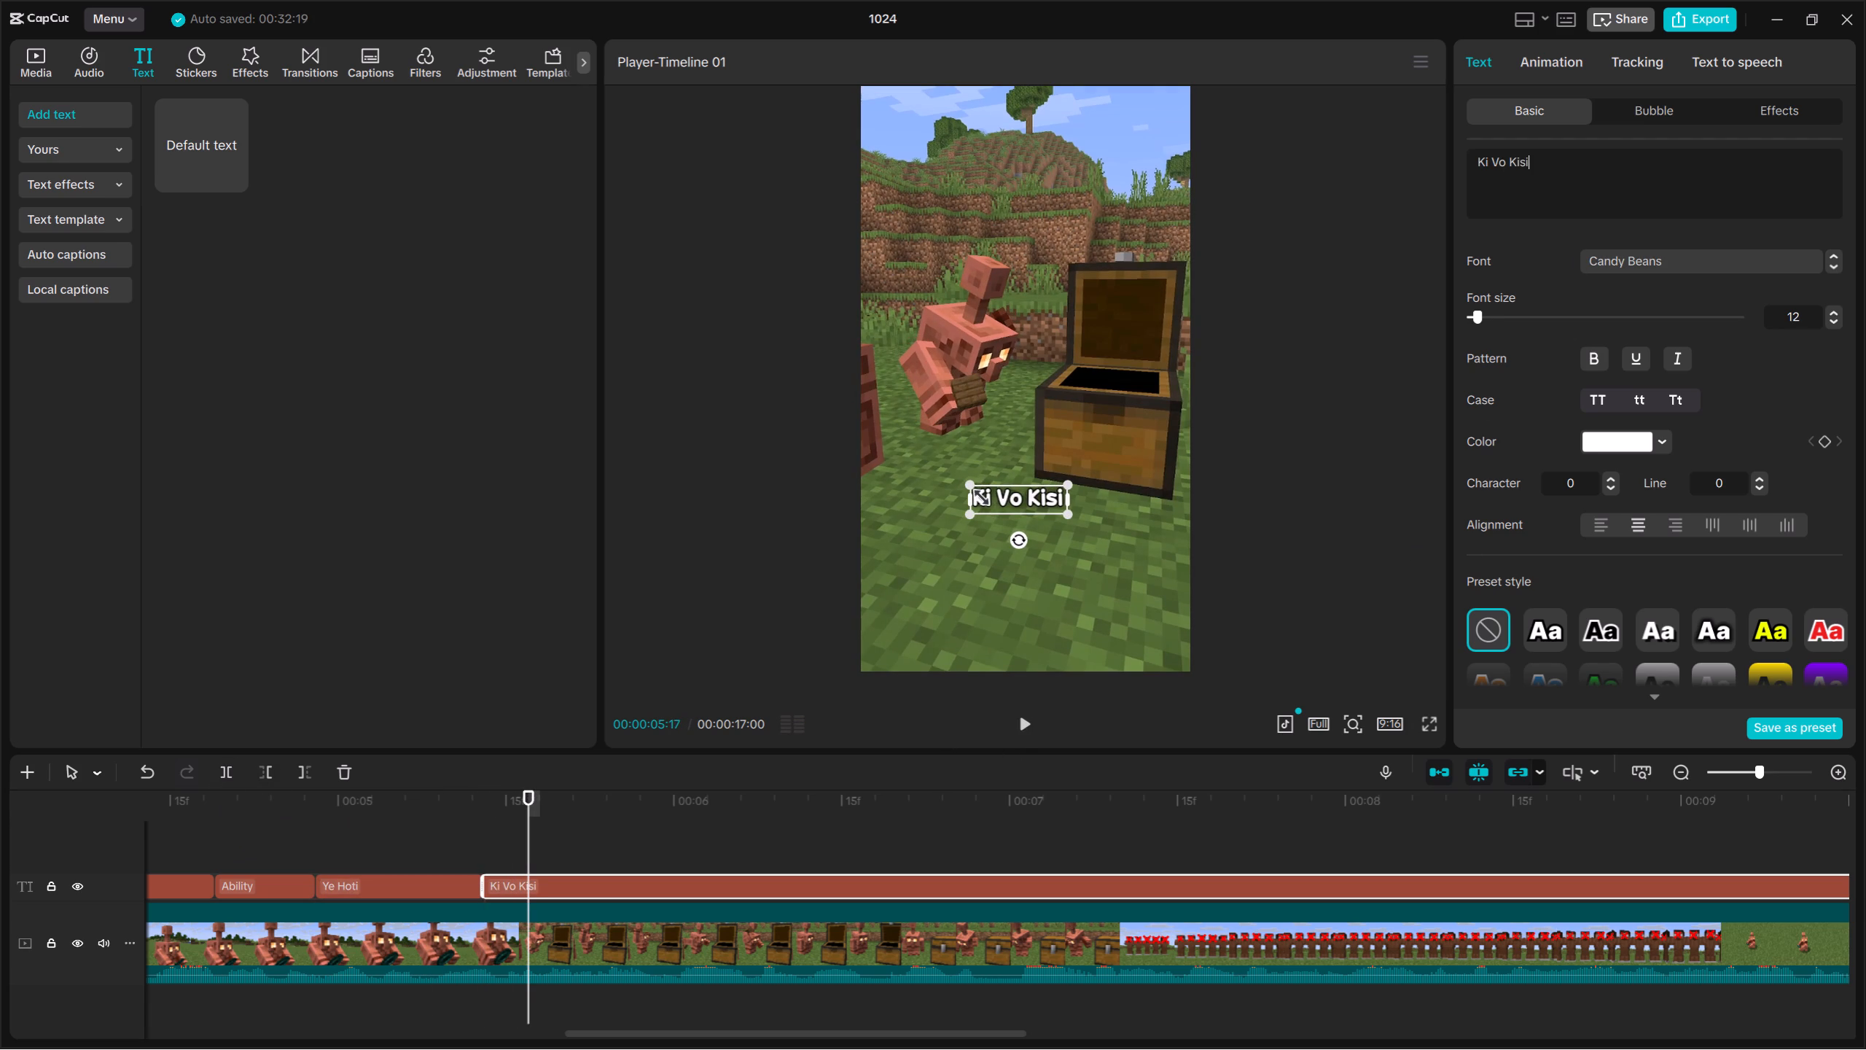
left_click(1026, 711)
key("space")
key("Up")
key("space")
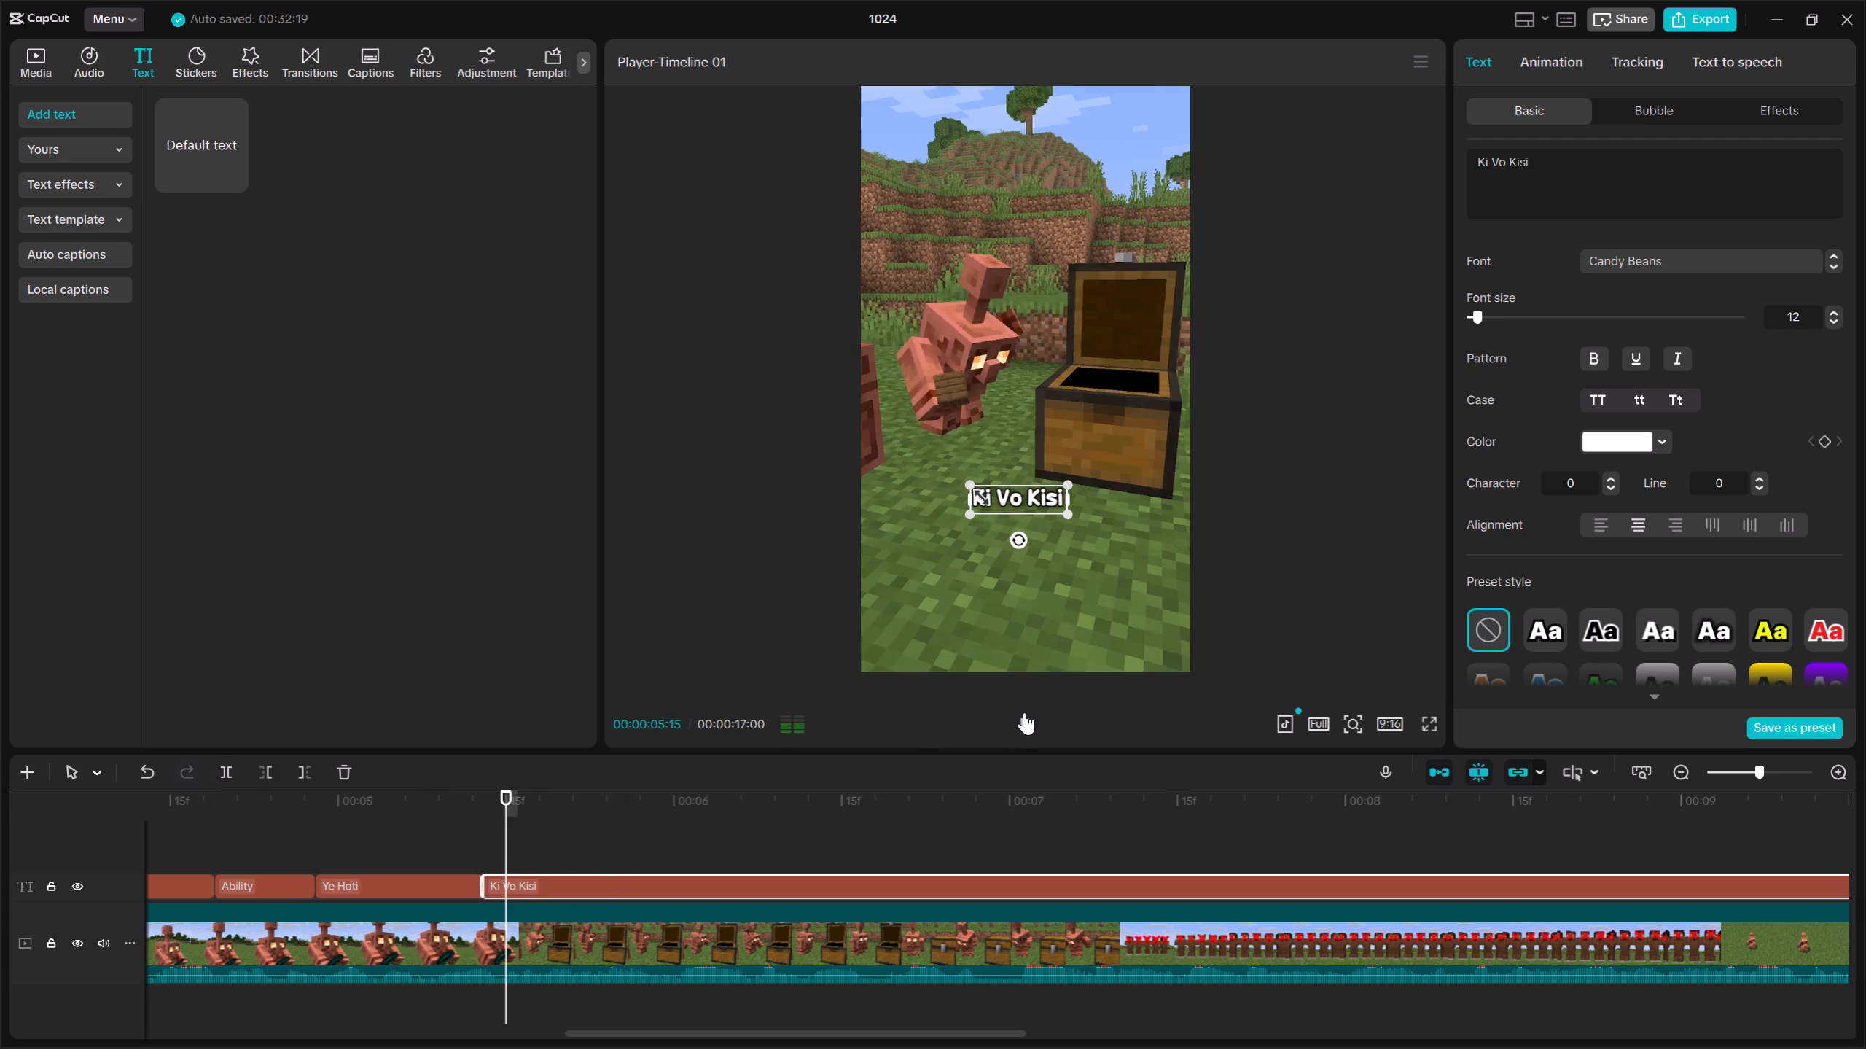
key("space")
left_click(223, 771)
Change the trailing "Ki Vo Kisi" caption to "Chest Ke" and play it against the voice-over.
left_click_drag(1593, 176, 1368, 144)
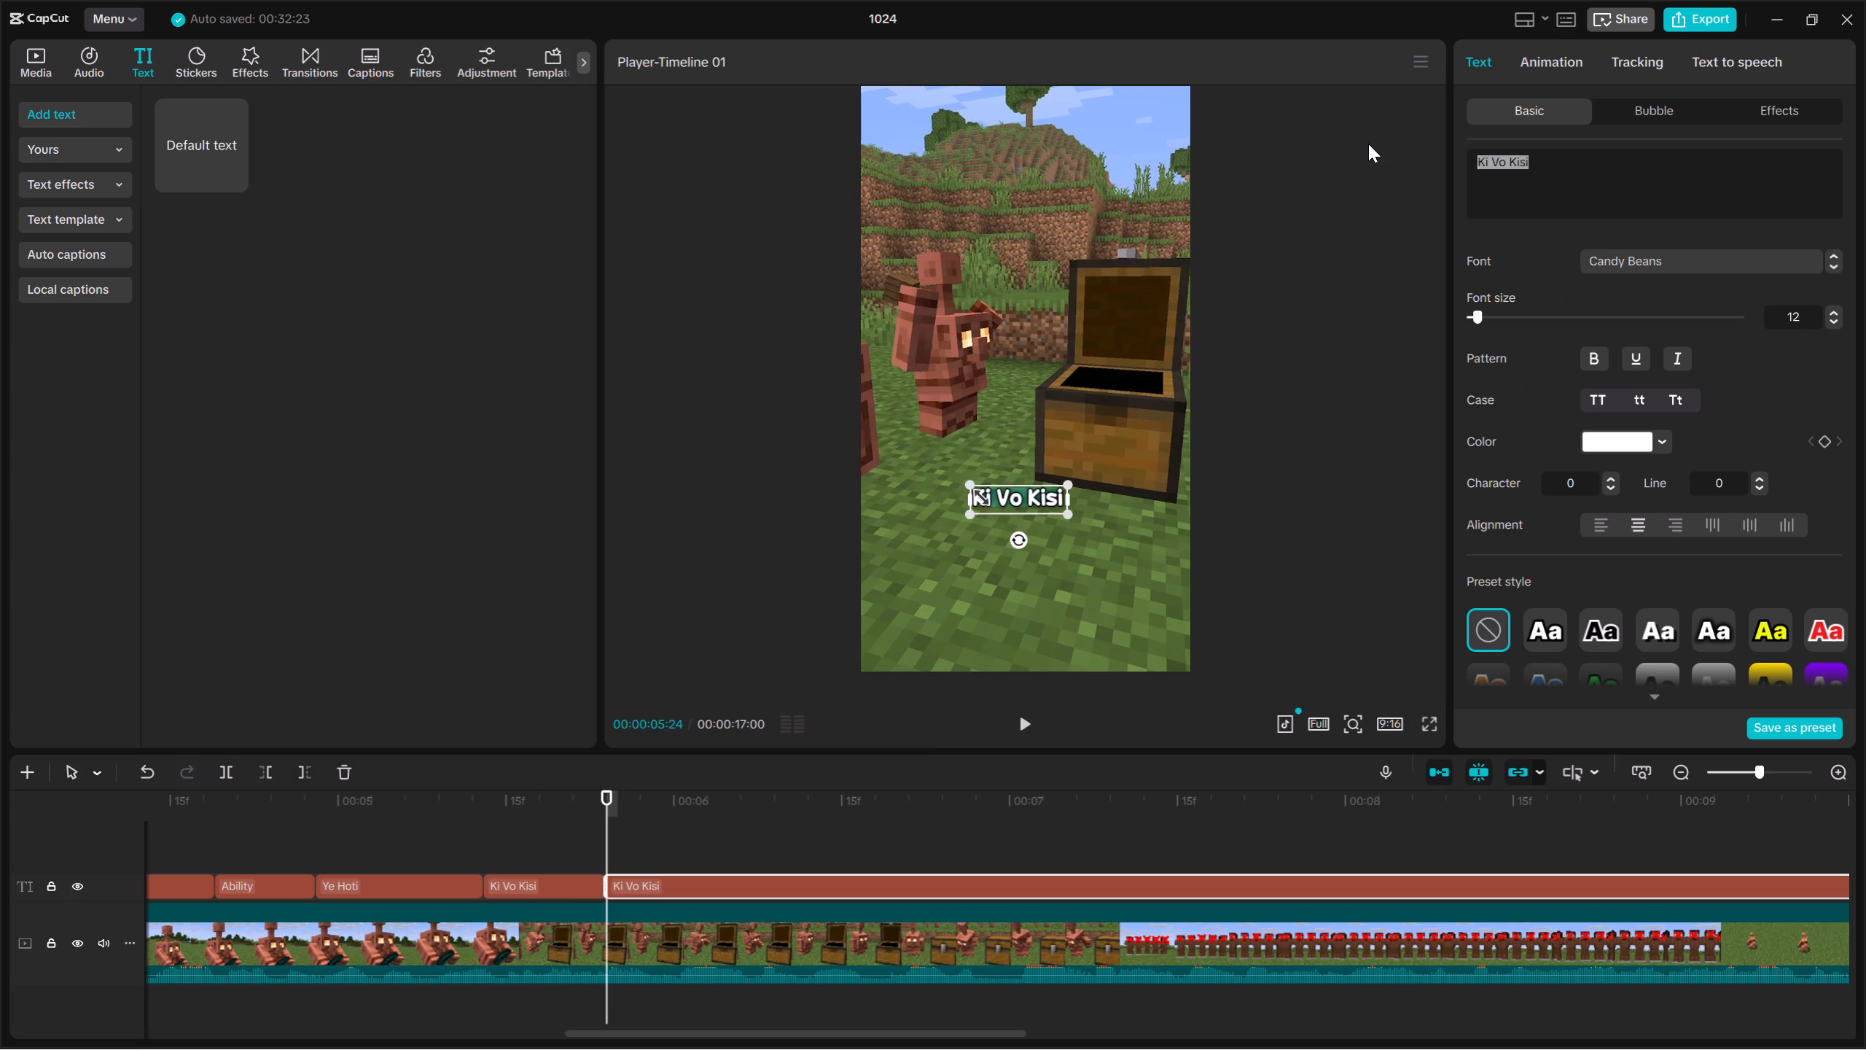
key("BackSpace")
type("Chest J")
key("BackSpace")
type("Ke")
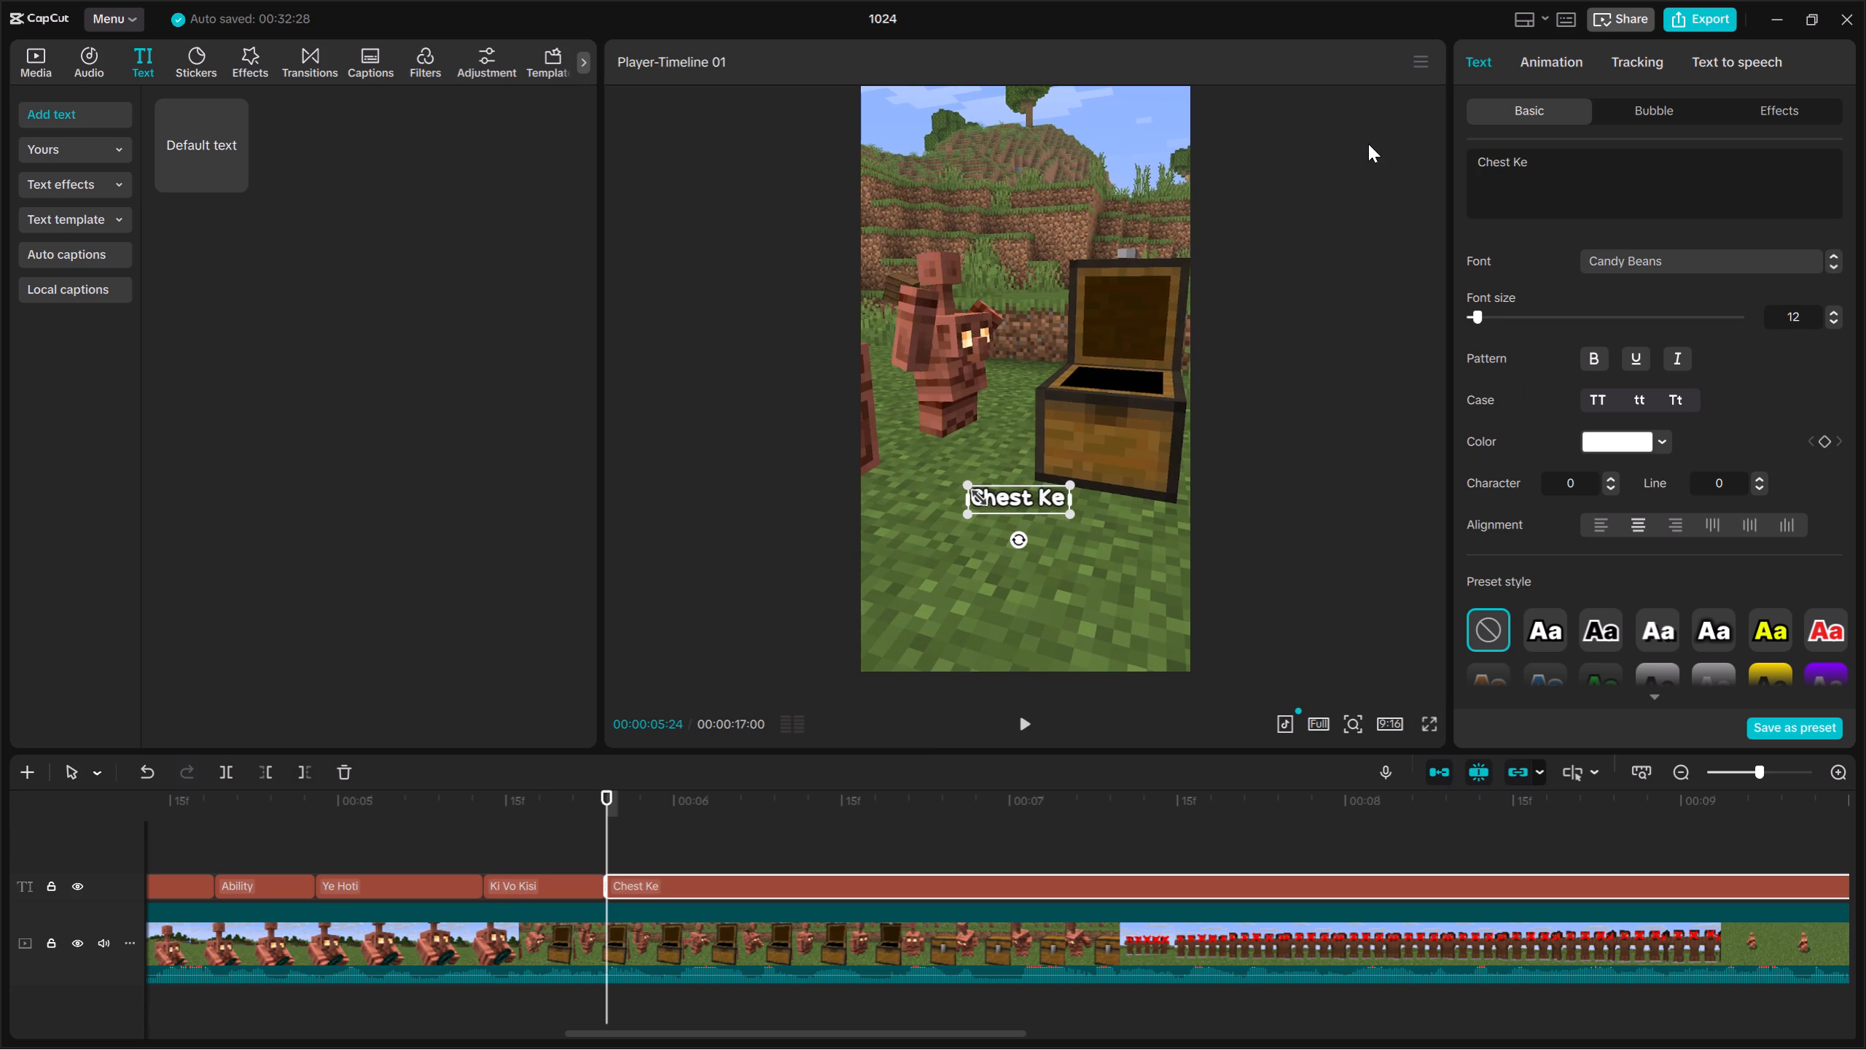
left_click(1023, 717)
key("space")
key("space")
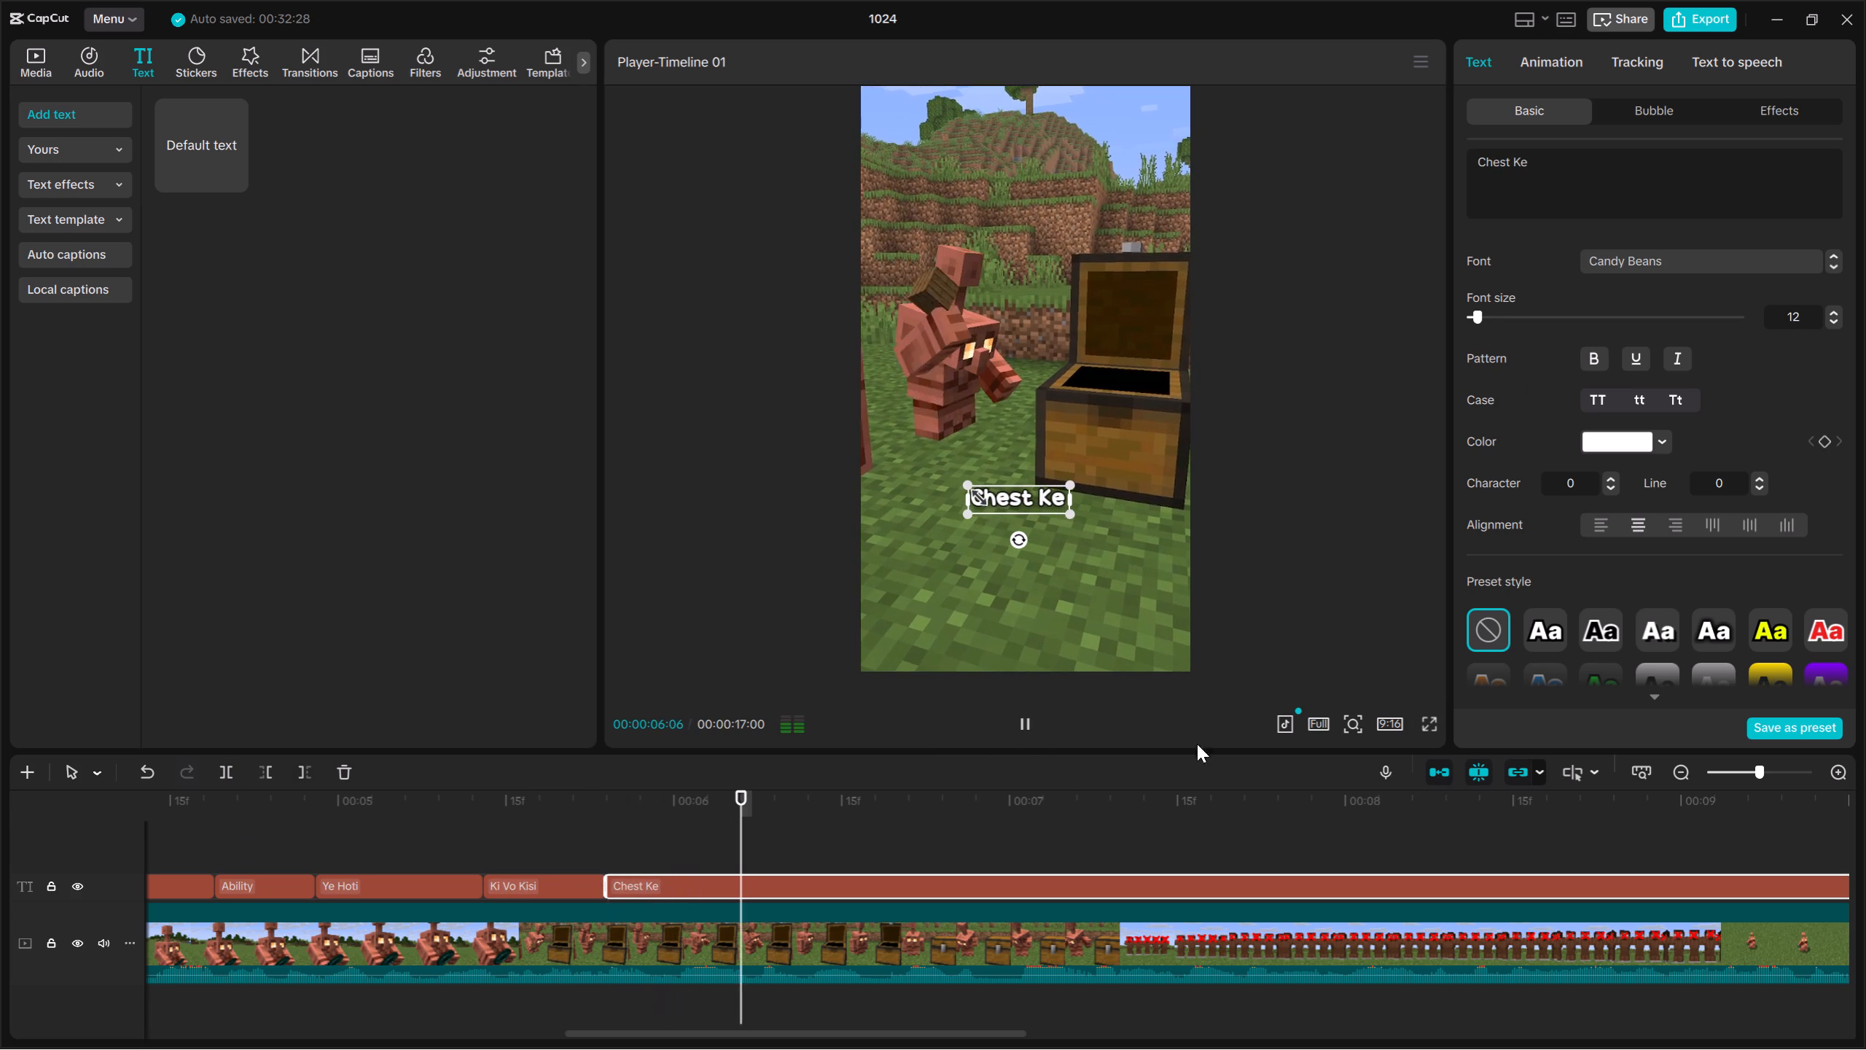
key("space")
Correct the "Chest Ke" caption to "Chest Se" and split it at 00:00:06:07.
left_click(1538, 151)
key("BackSpace")
left_click(1534, 163)
key("BackSpace")
key("BackSpace")
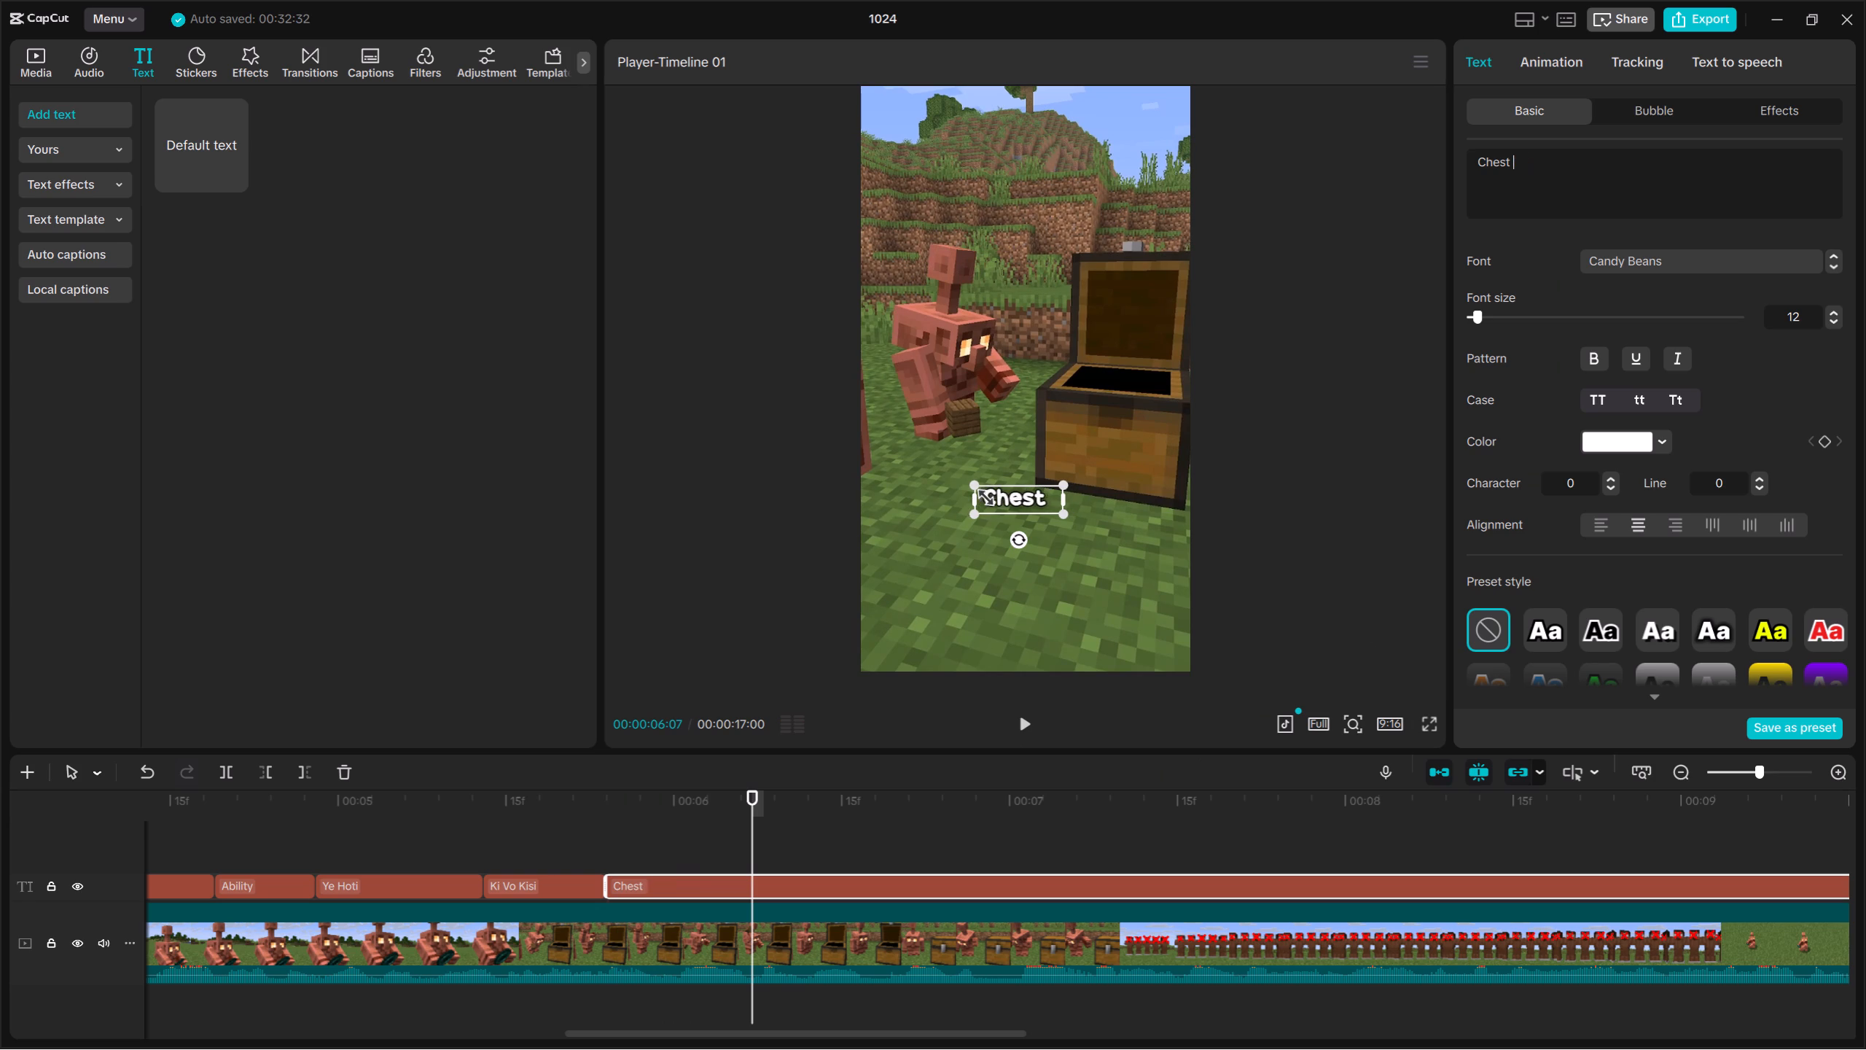
type("Se")
double_click(1037, 717)
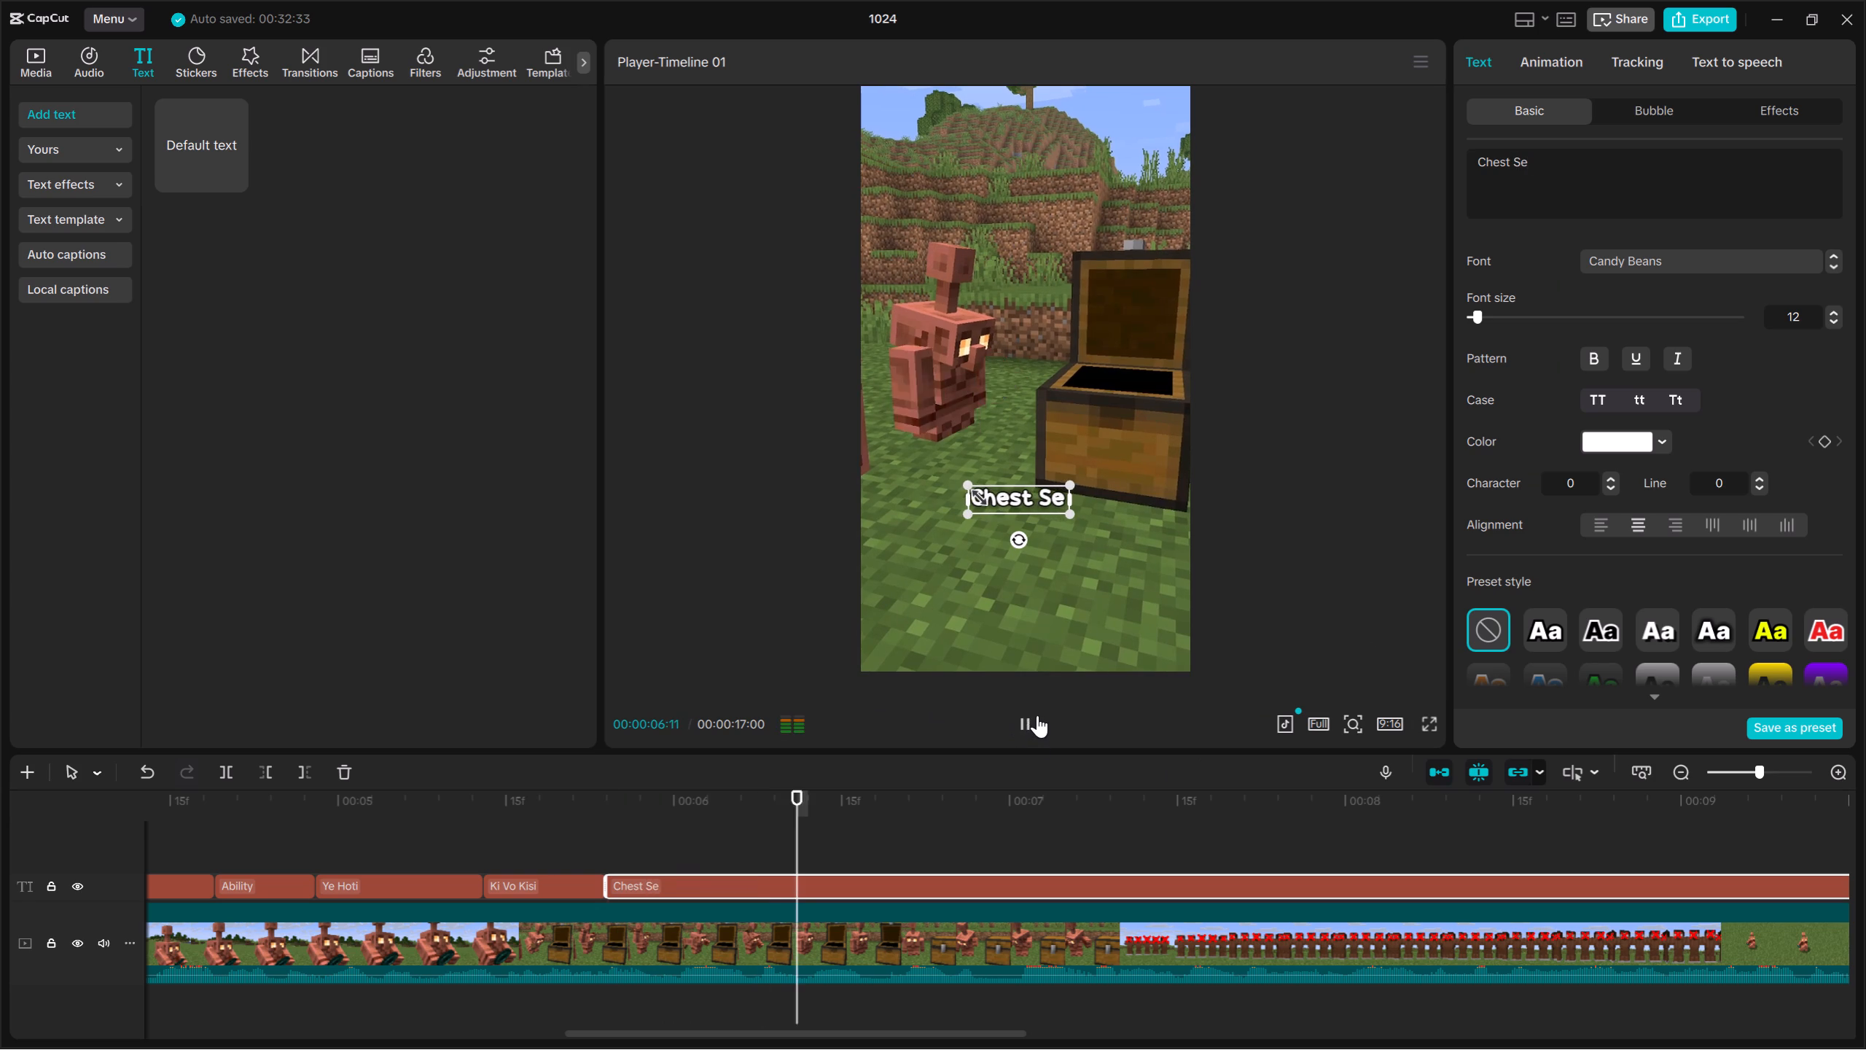
key("Up")
key("space")
key("space")
left_click(229, 771)
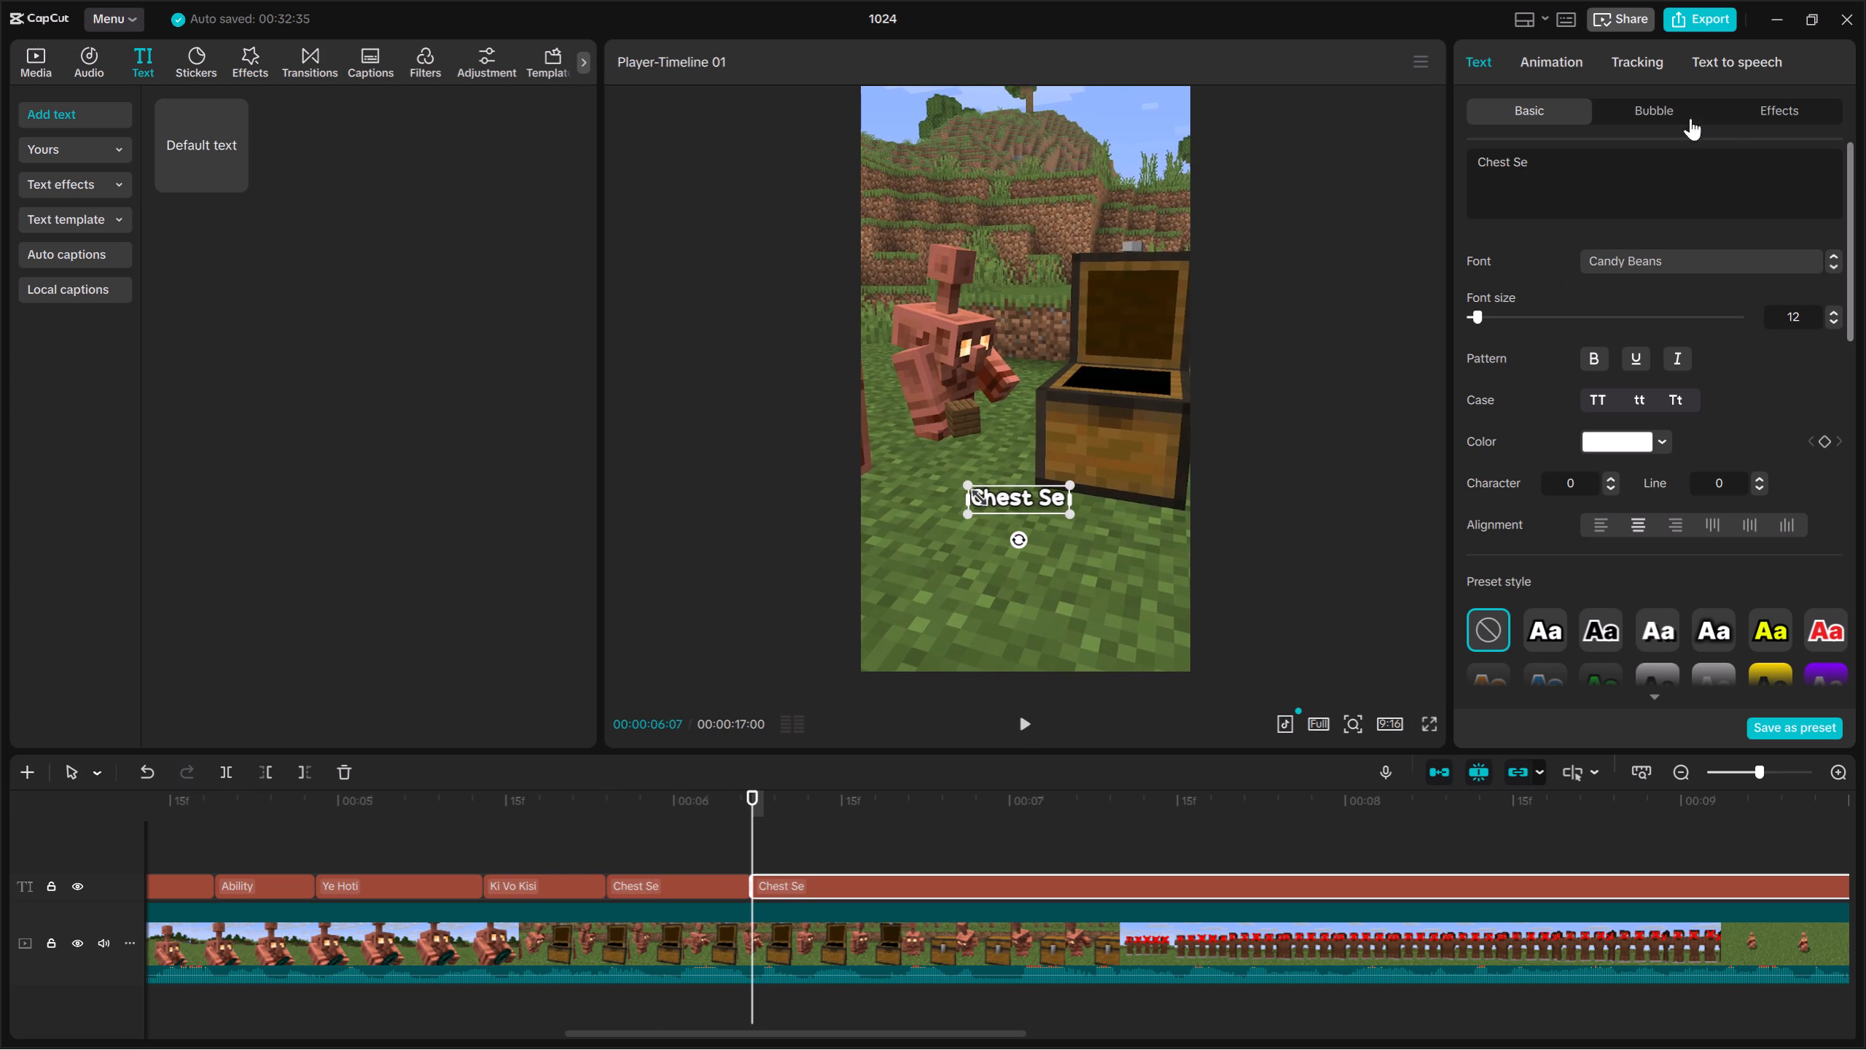
Change the trailing "Chest Se" caption to "Item Ko" and split it at 00:00:06:15.
left_click_drag(1587, 169, 1399, 132)
key("BackSpace")
type("Item Ko")
left_click(1033, 716)
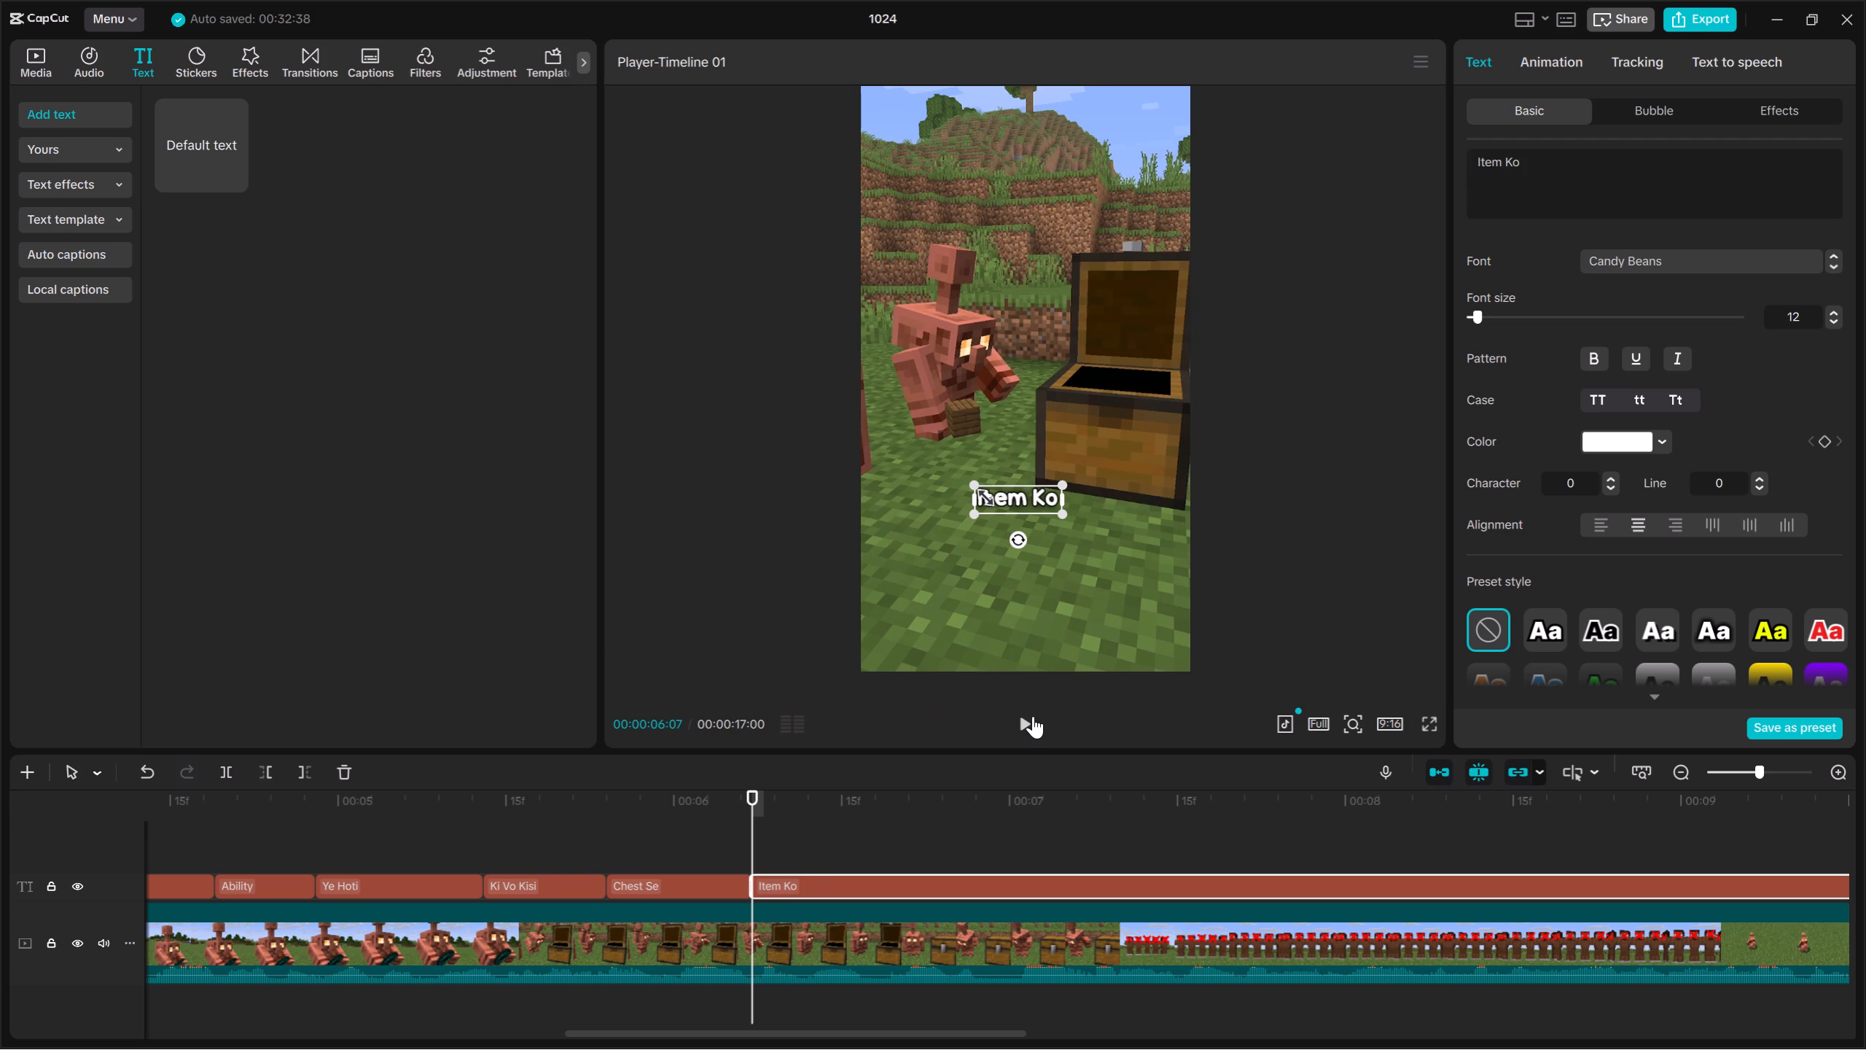
key("space")
left_click(242, 774)
left_click(233, 774)
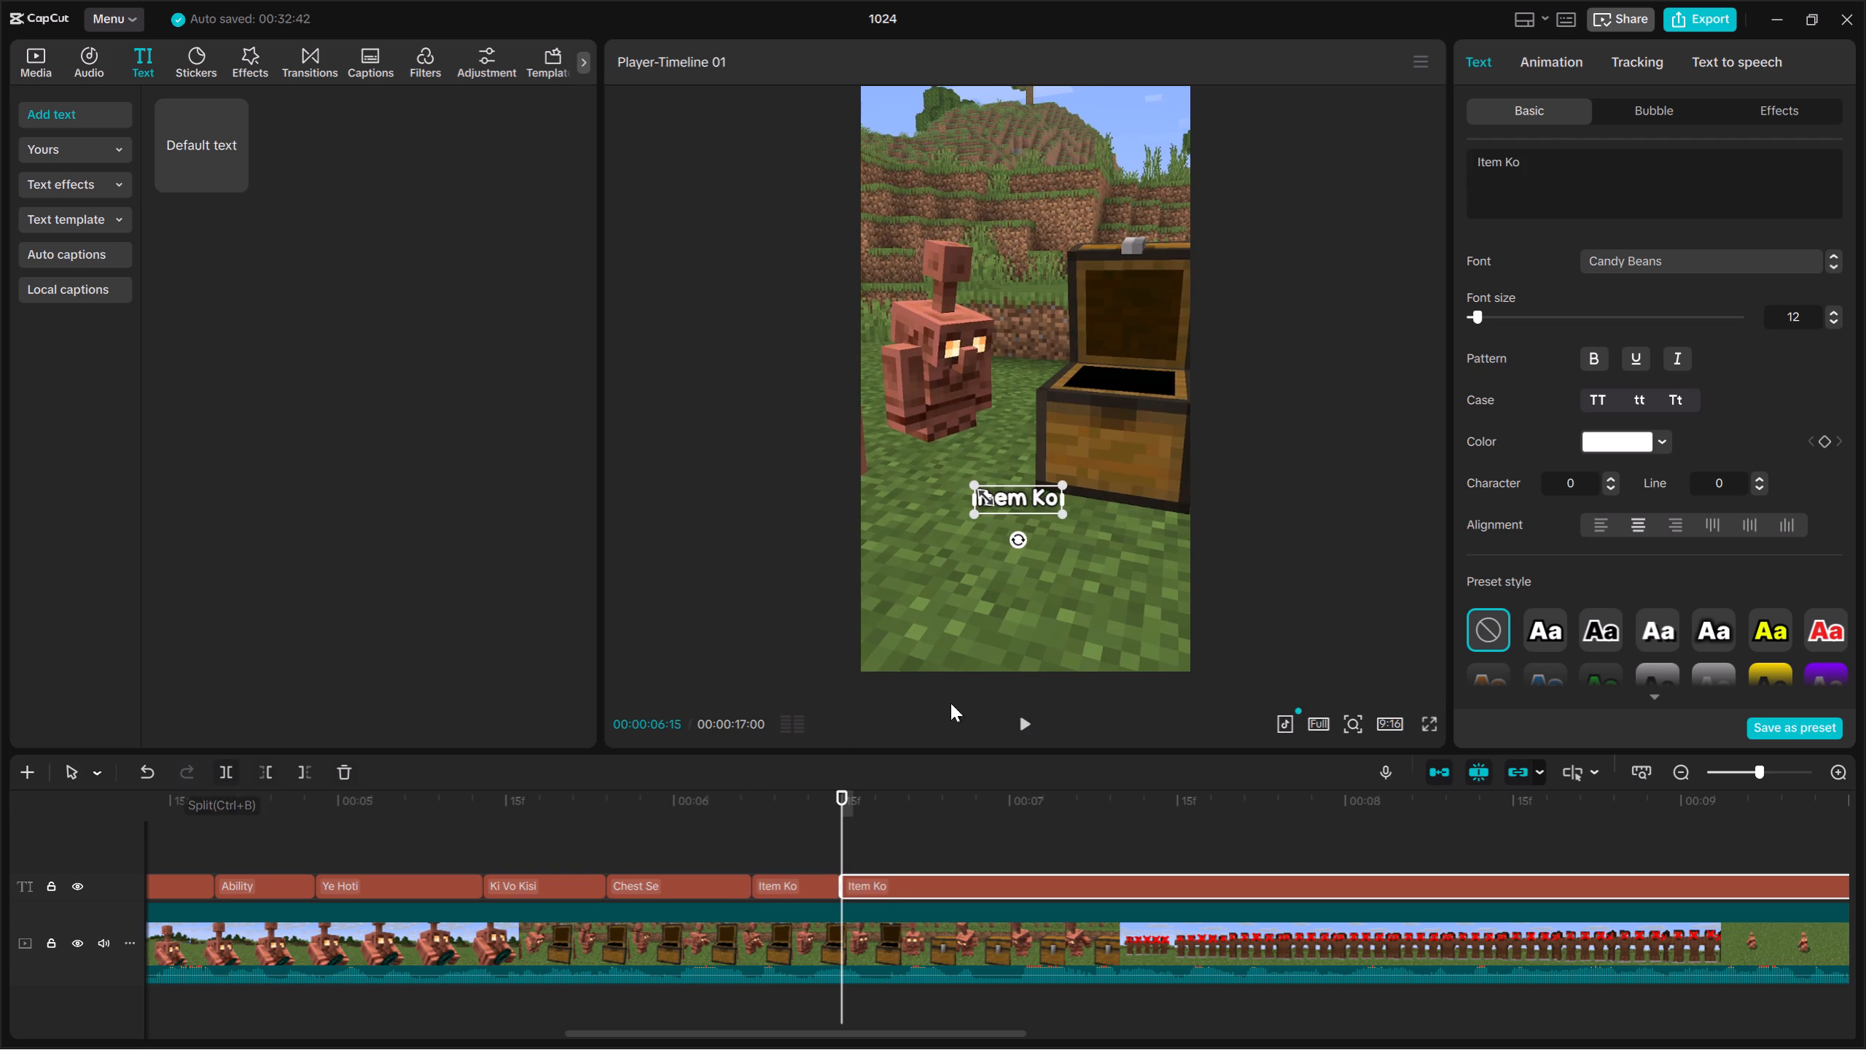
Change the trailing "Item Ko" caption to "Utha Skta Hai!" and split it at 00:00:07:10.
left_click_drag(1545, 127, 1523, 139)
left_click_drag(1545, 153, 1383, 143)
key("BackSpace")
key("BackSpace")
key("BackSpace")
key("BackSpace")
key("BackSpace")
key("BackSpace")
key("BackSpace")
key("BackSpace")
key("BackSpace")
key("BackSpace")
key("BackSpace")
key("BackSpace")
key("BackSpace")
key("BackSpace")
key("BackSpace")
key("BackSpace")
key("BackSpace")
key("BackSpace")
left_click_drag(1558, 175, 1588, 167)
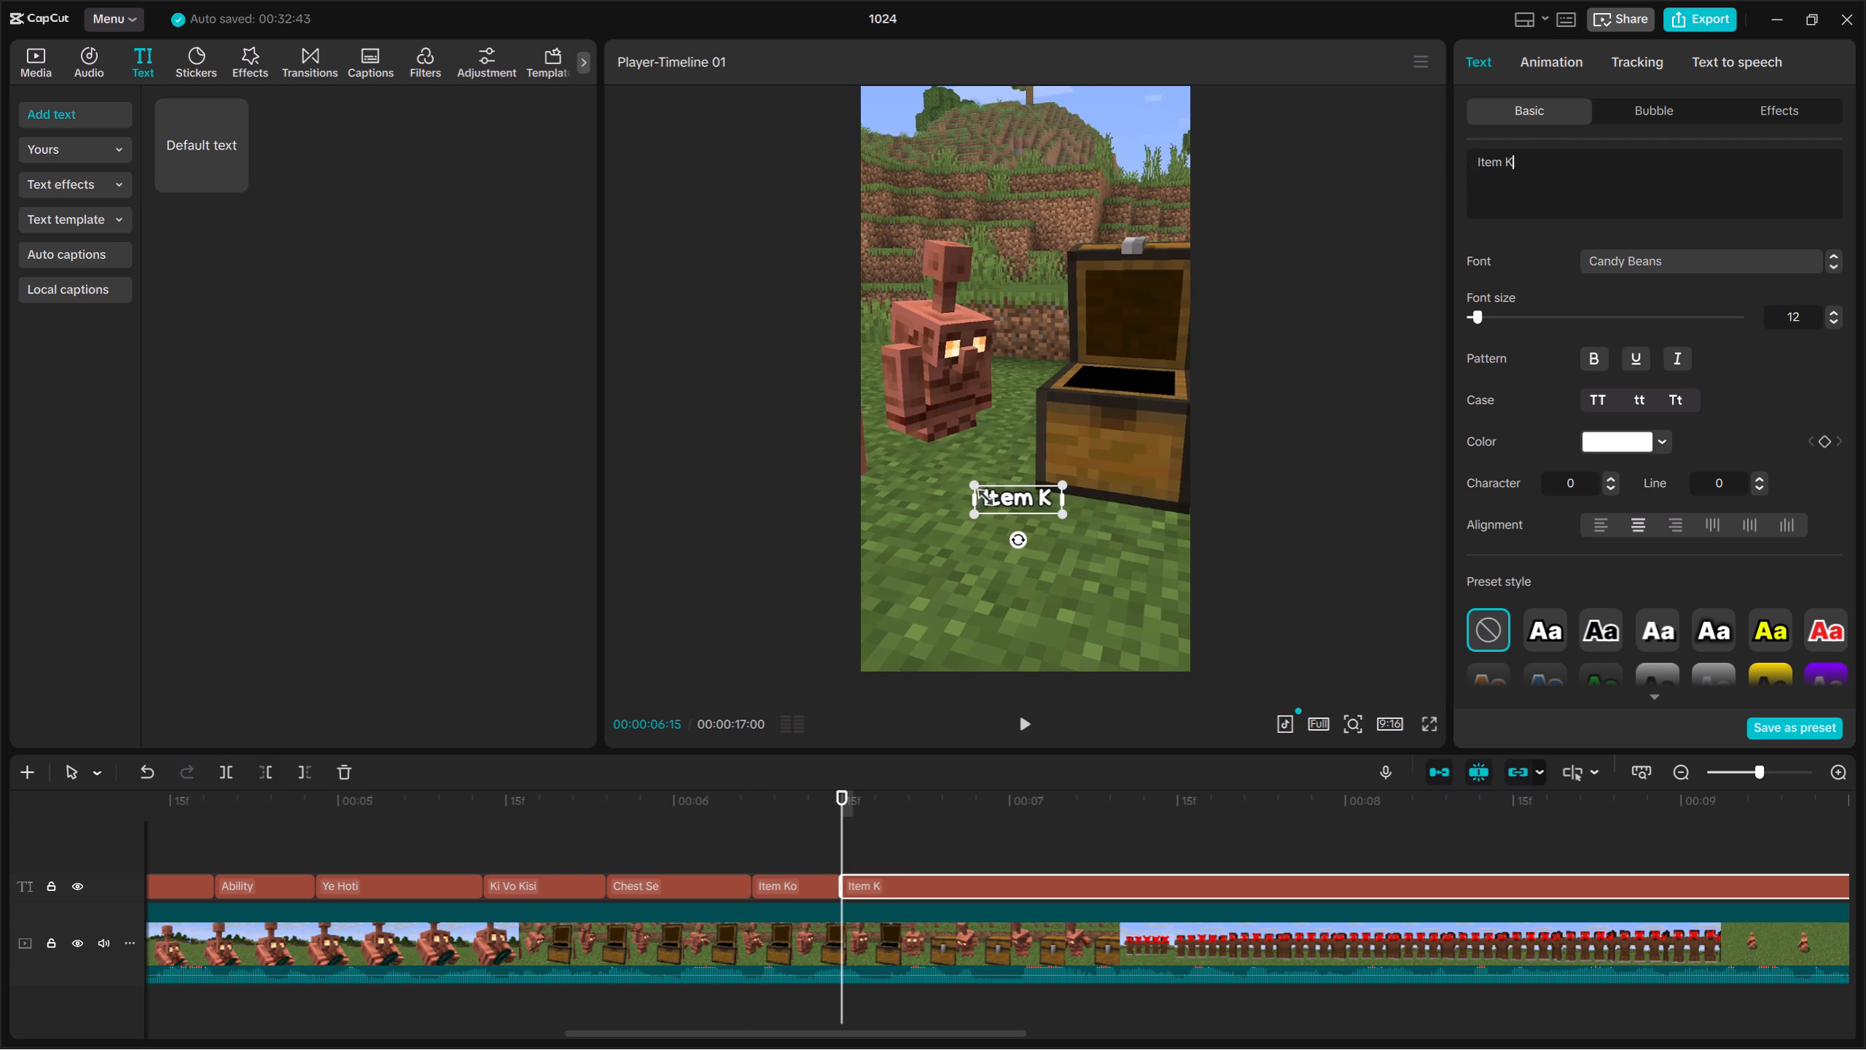
left_click_drag(1551, 168, 1448, 169)
key("shift+u")
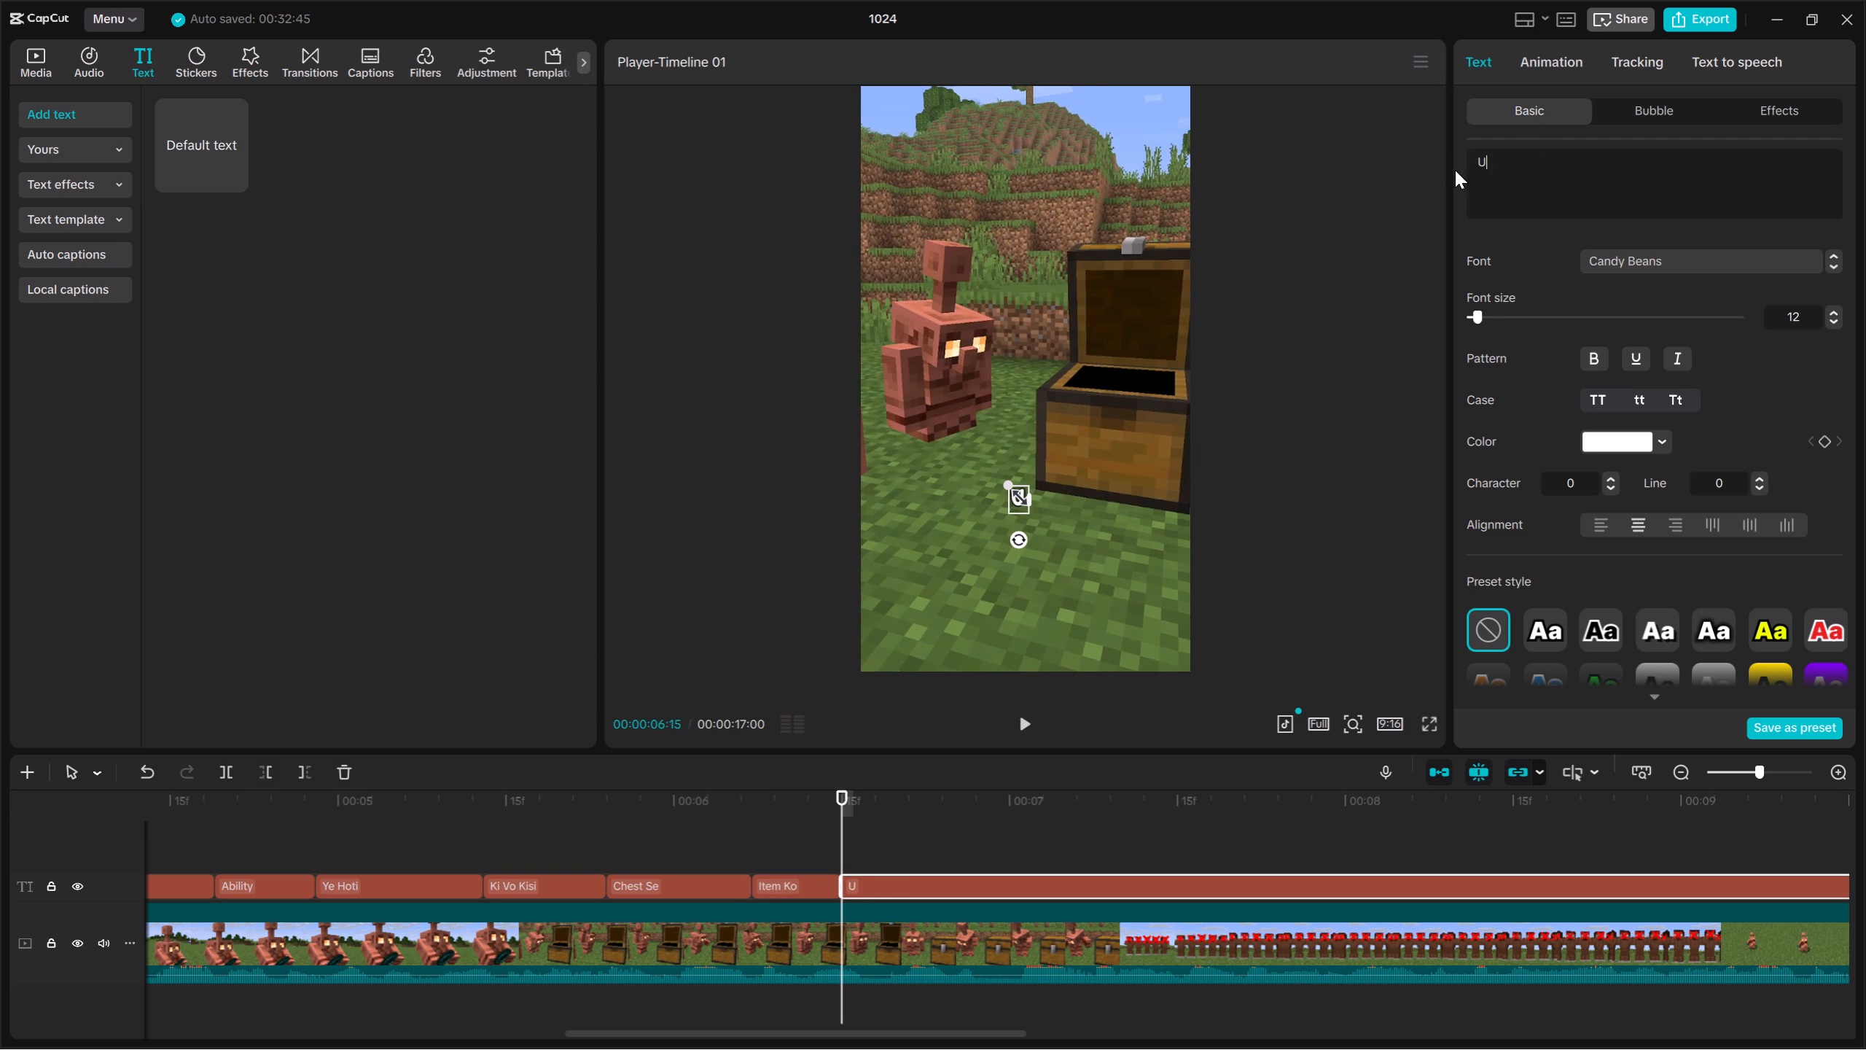
type("tha Skta Hai!")
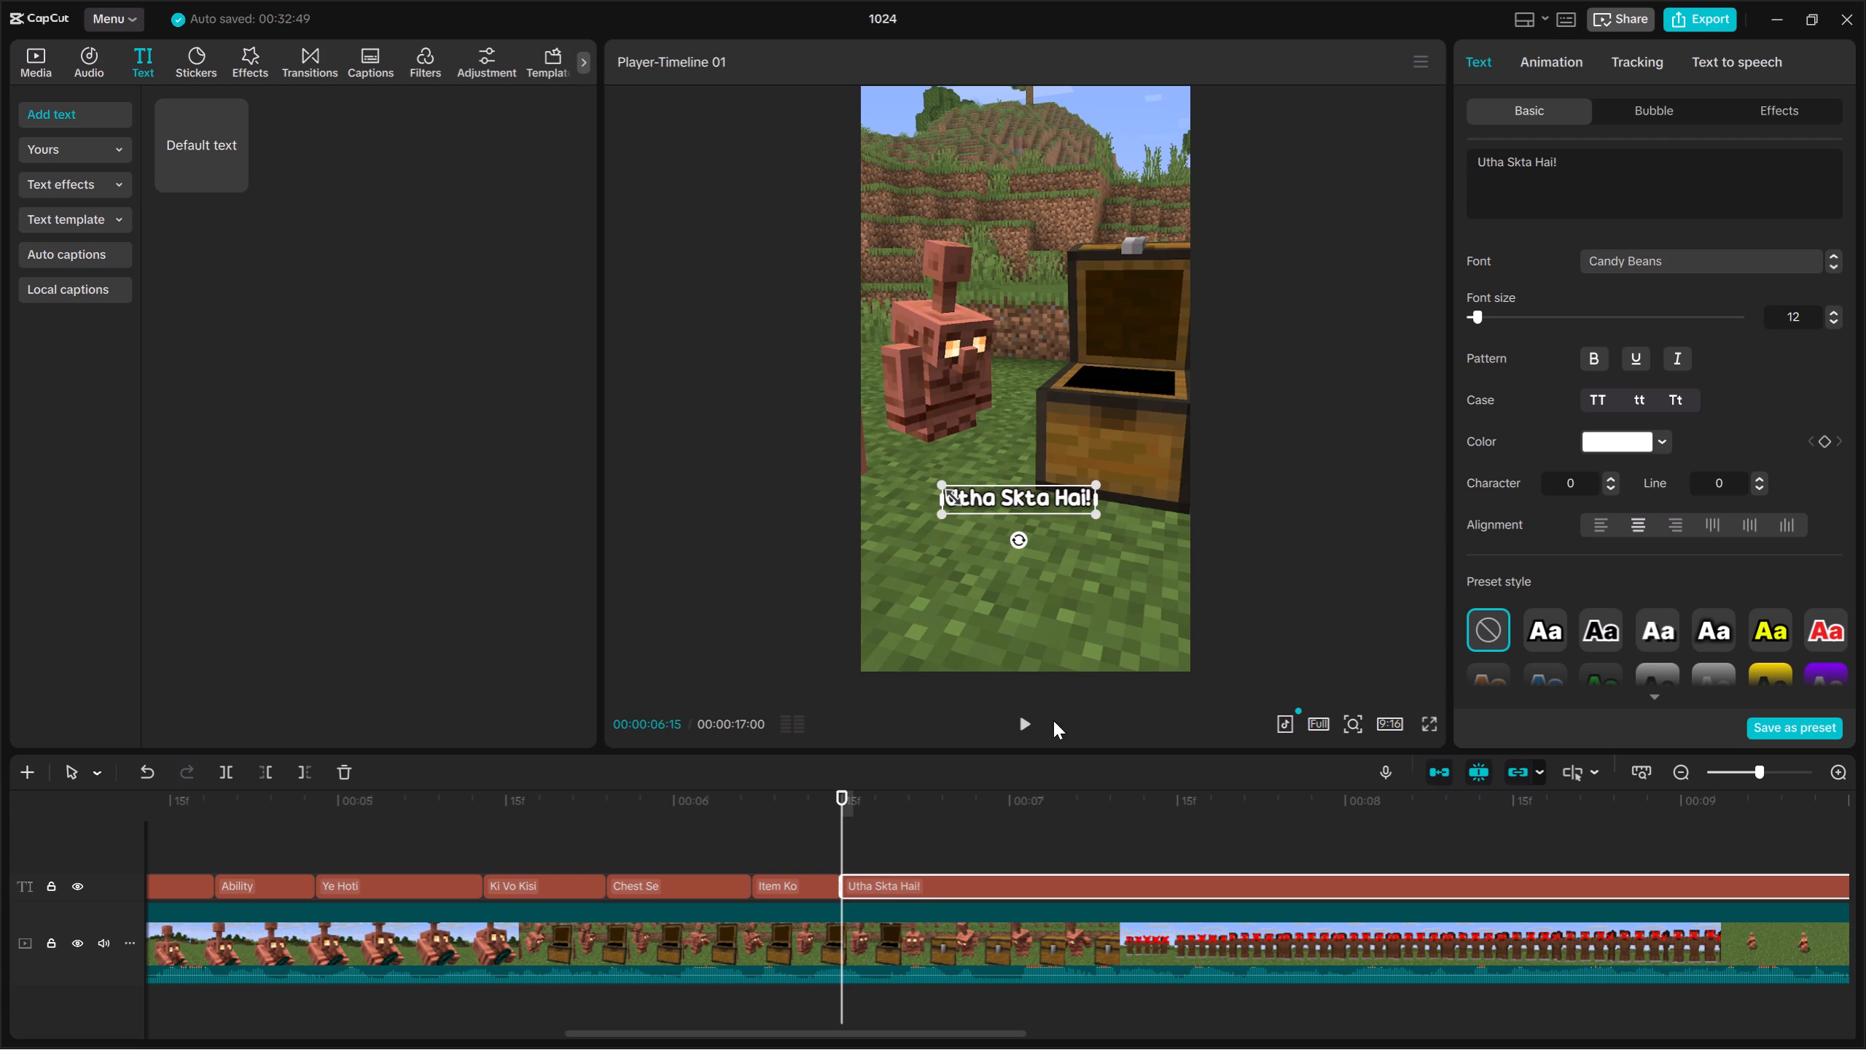
left_click(1026, 720)
key("space")
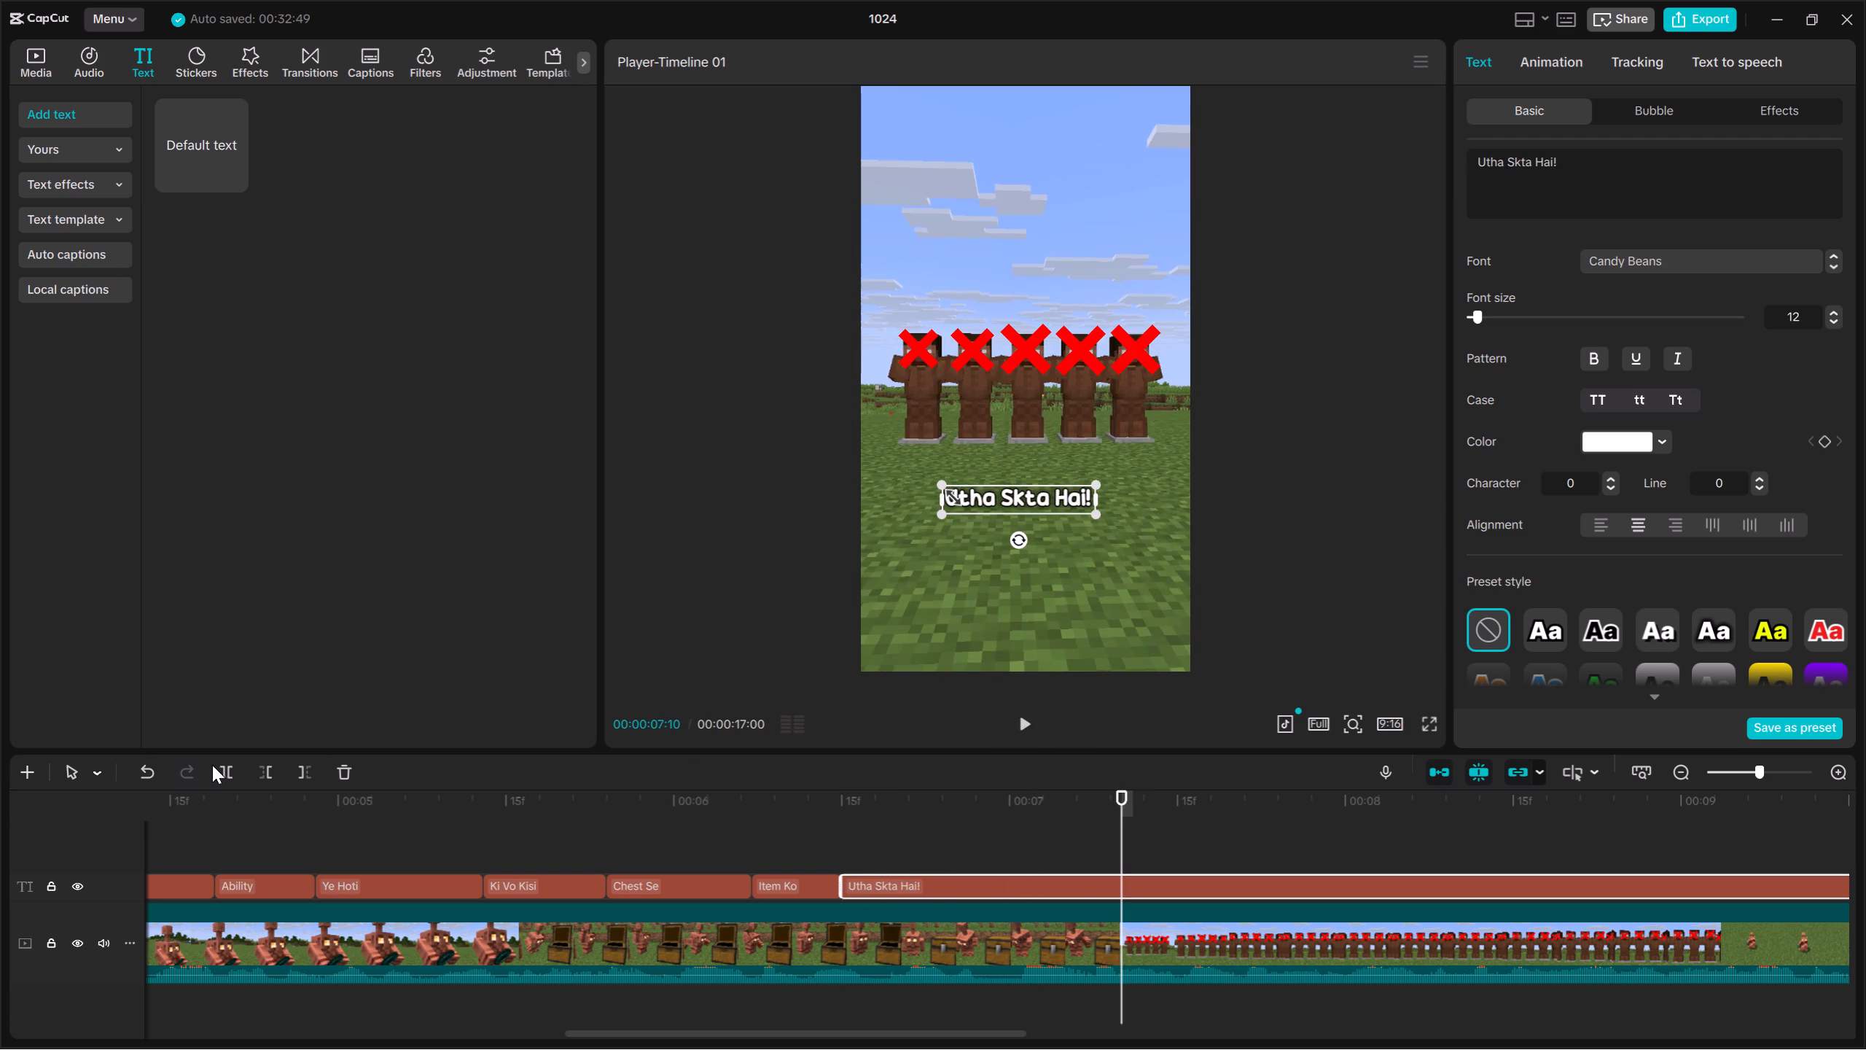
left_click(213, 766)
left_click(218, 770)
Change the trailing "Utha Skta Hai!" caption to "Per Is Time" and split it at 00:00:07:23.
key("space")
key("space")
left_click_drag(1587, 185, 1438, 150)
key("BackSpace")
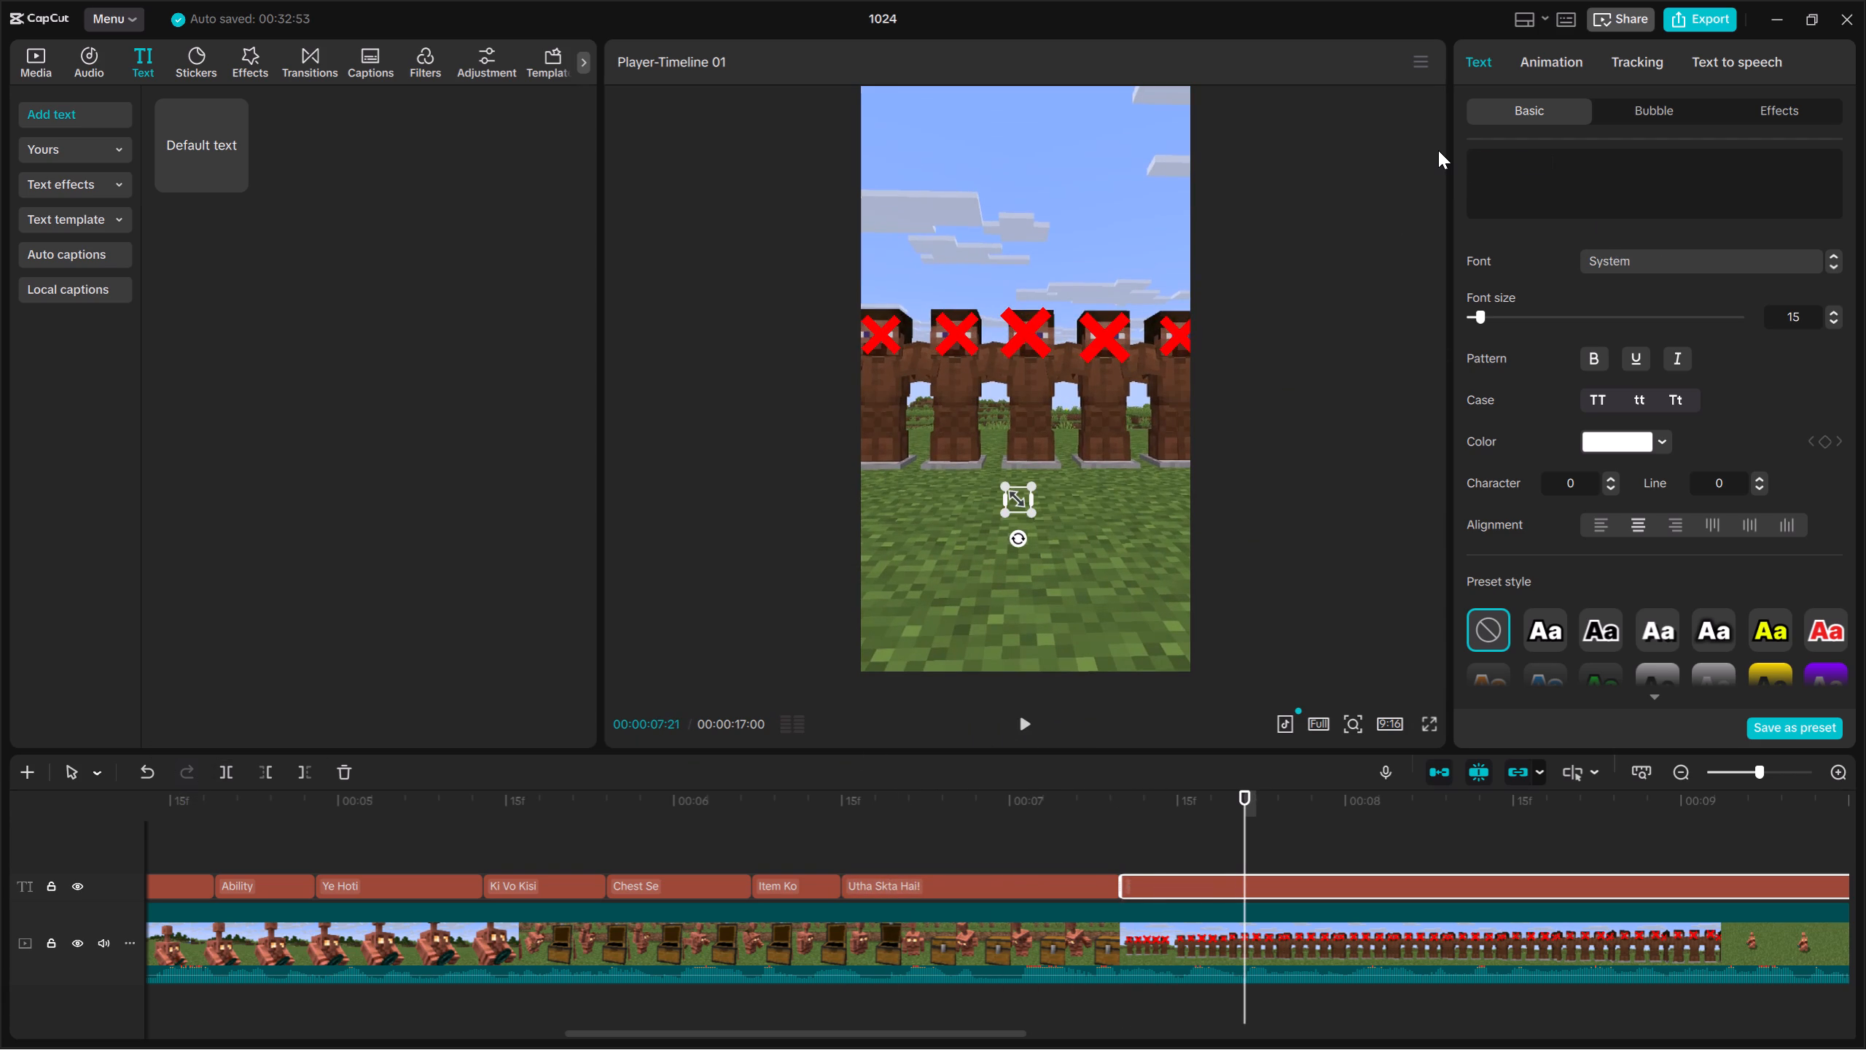
type("Per Is Time")
left_click(1168, 852)
key("Up")
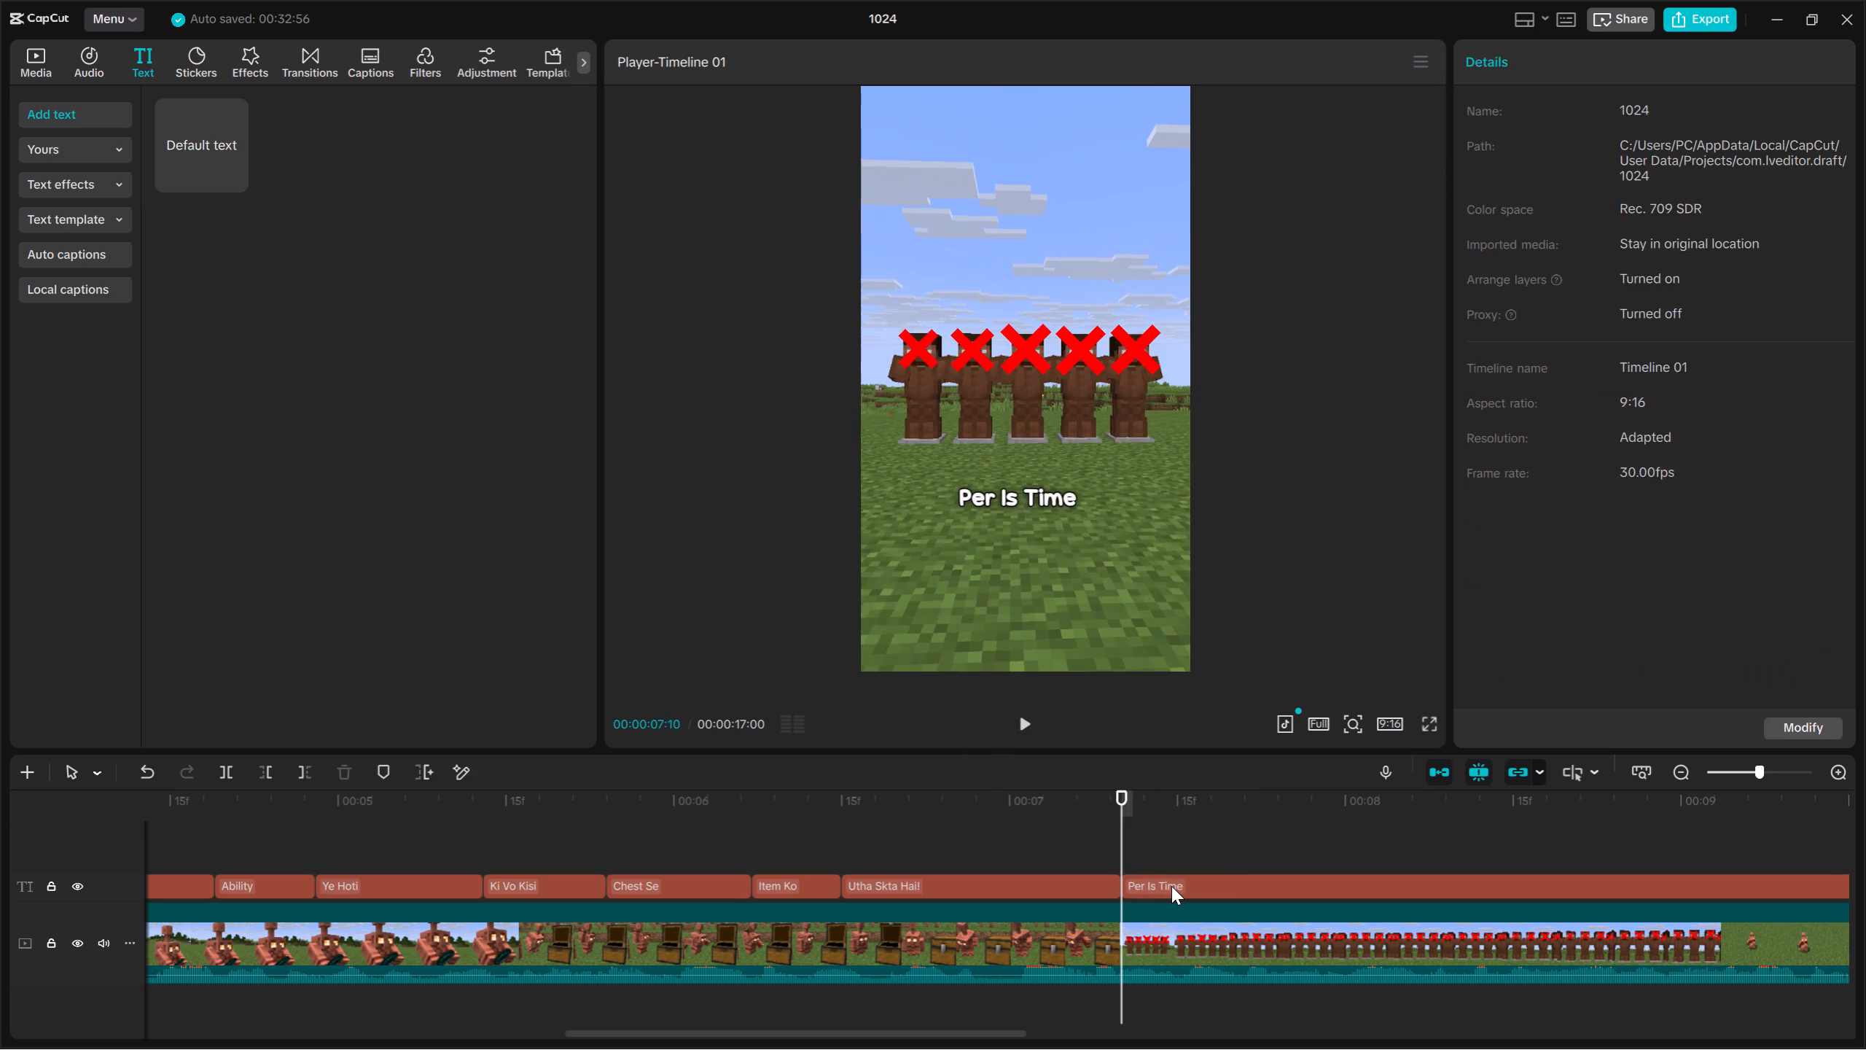
left_click(1171, 886)
key("space")
key("space")
left_click(230, 777)
Change the trailing "Per Is Time" caption to "Pe Mostly" and split it at 00:00:08:05.
left_click_drag(1575, 191, 1563, 189)
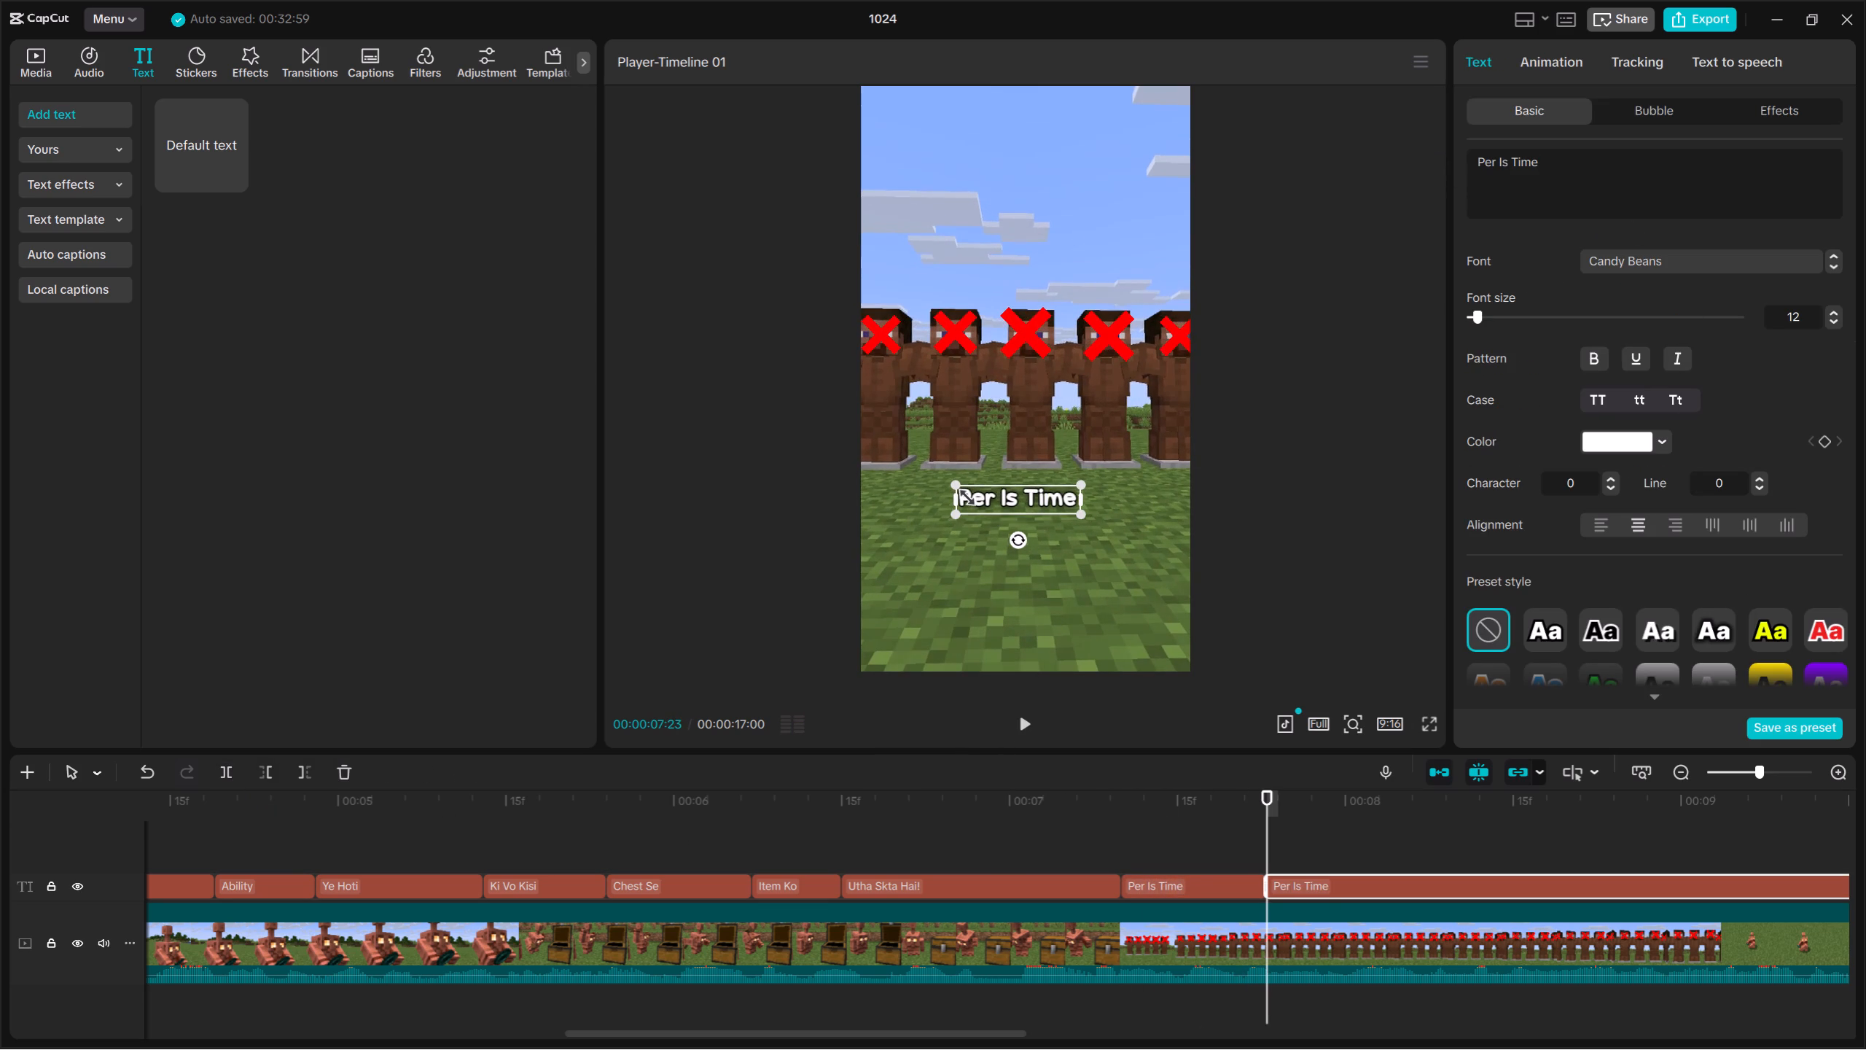
left_click_drag(1563, 189, 1425, 152)
key("BackSpace")
type("Pe")
key("space")
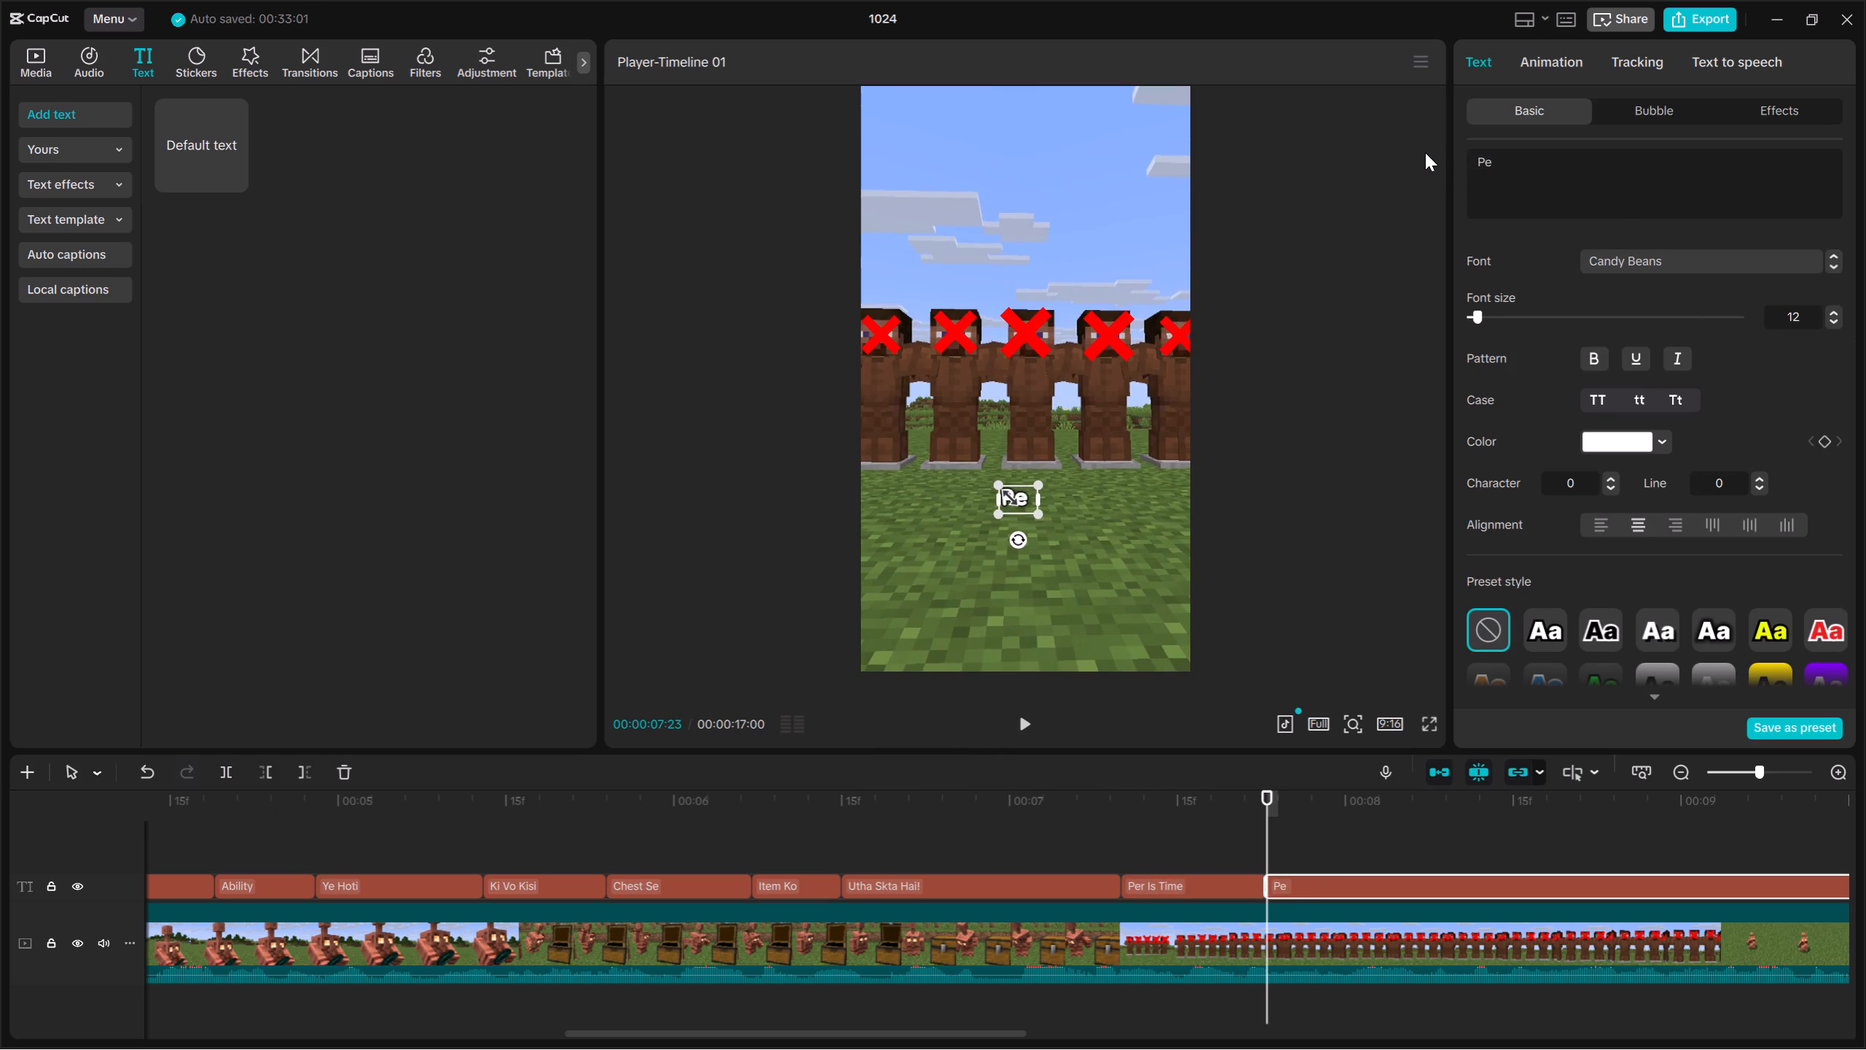
type("Mostly")
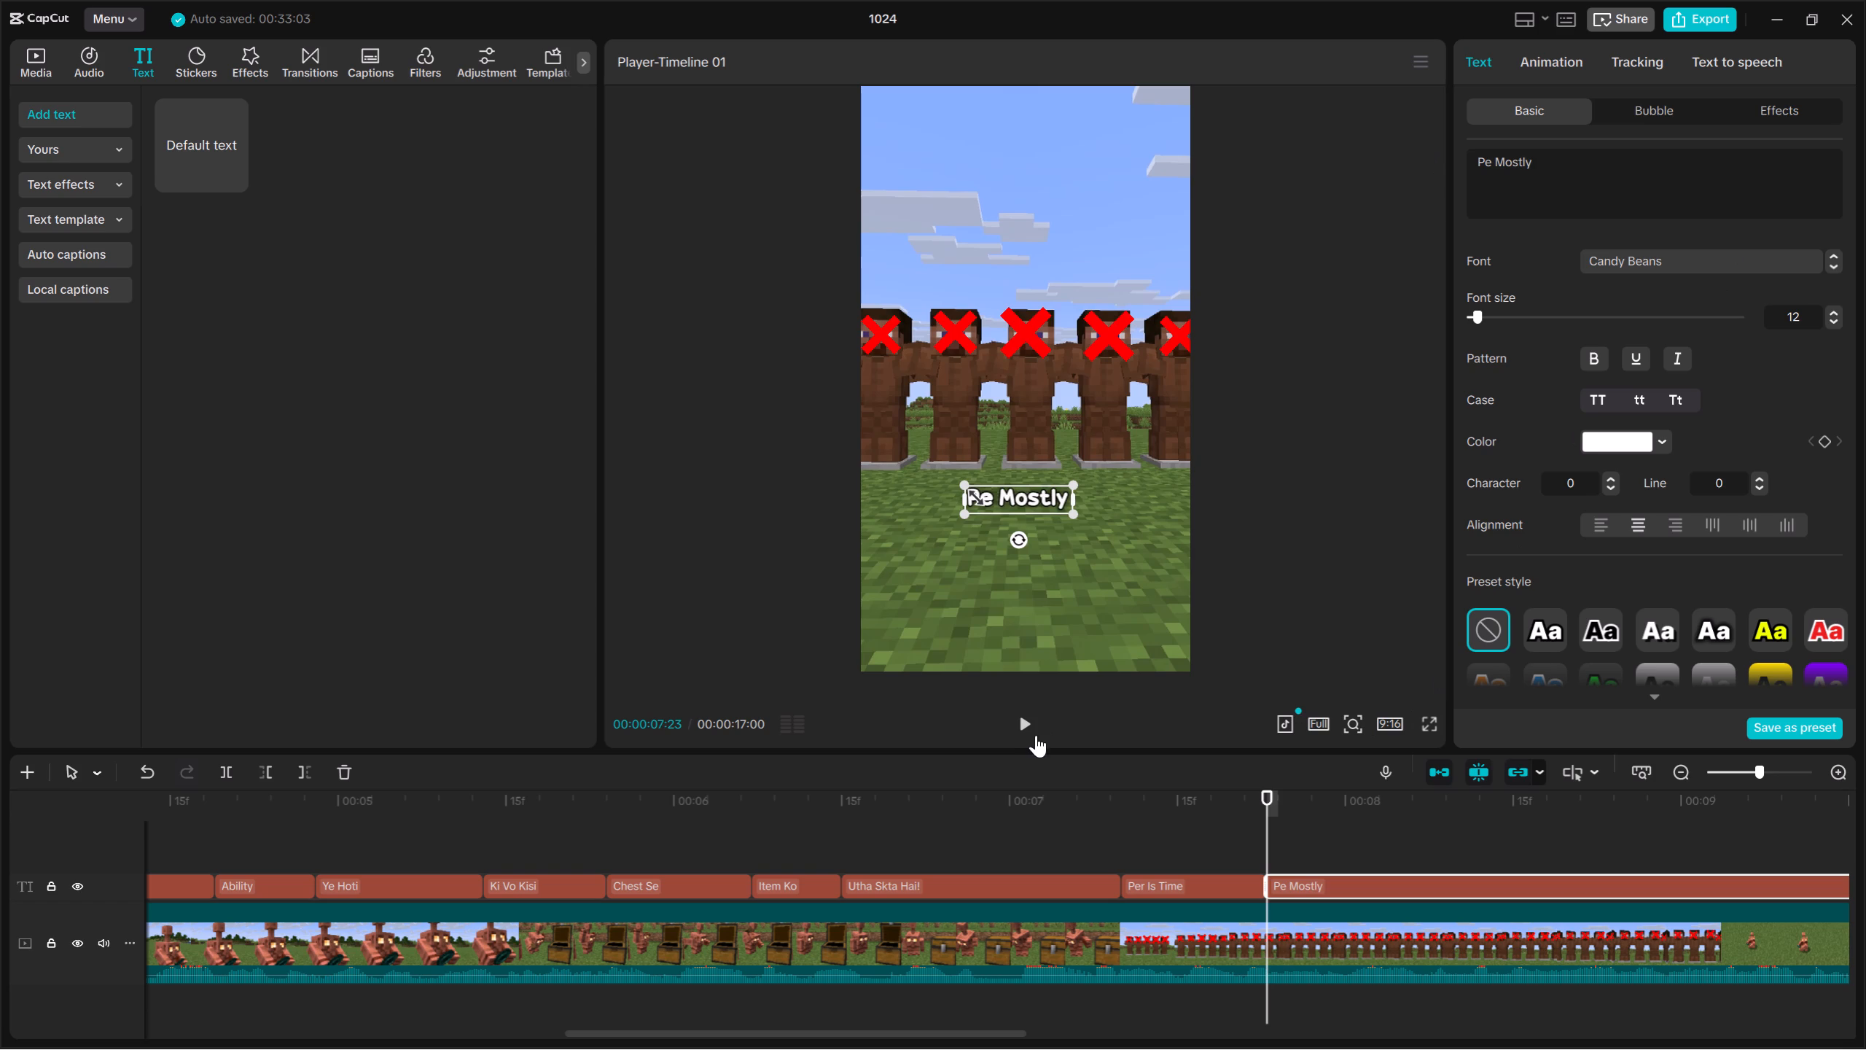
left_click(1034, 723)
key("space")
left_click(230, 773)
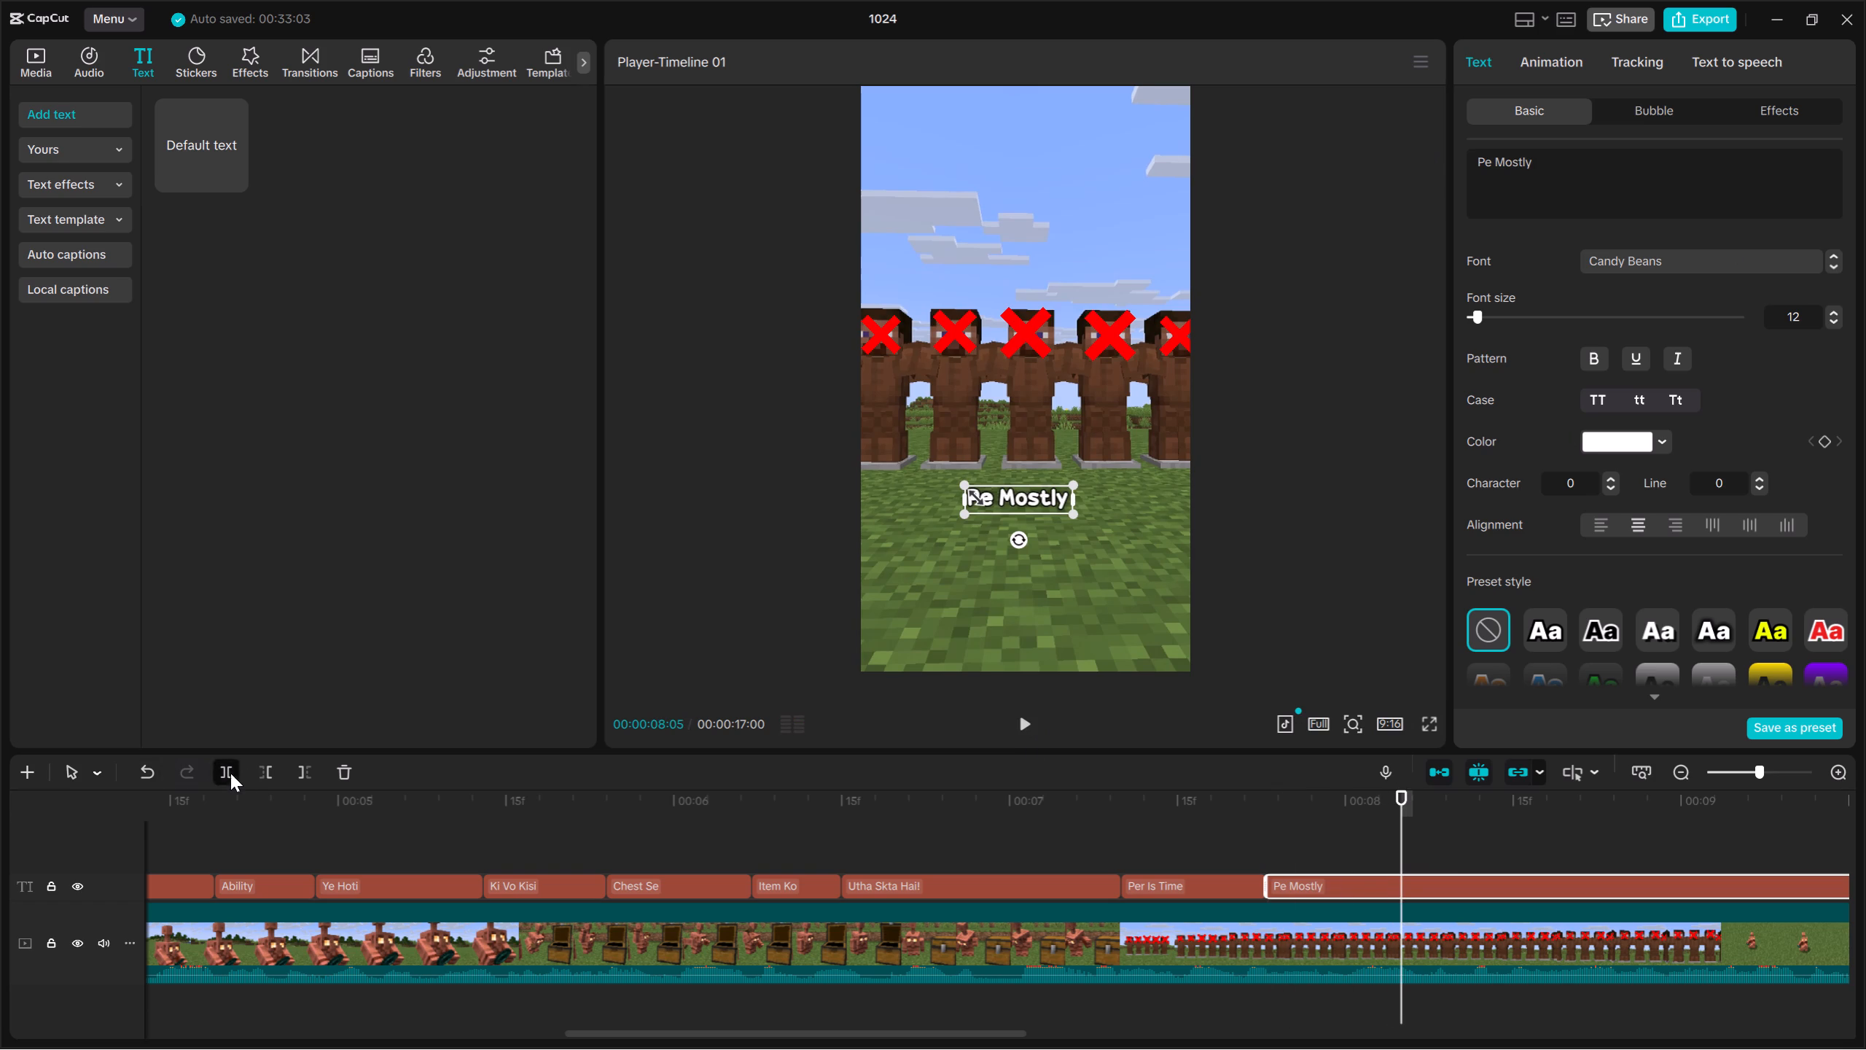
Change the trailing "Pe Mostly" caption to "Logo Ko Pata" and split it at 00:00:08:17.
key("space")
key("space")
left_click_drag(1560, 166, 1432, 147)
key("BackSpace")
type("Logo Ko Pata")
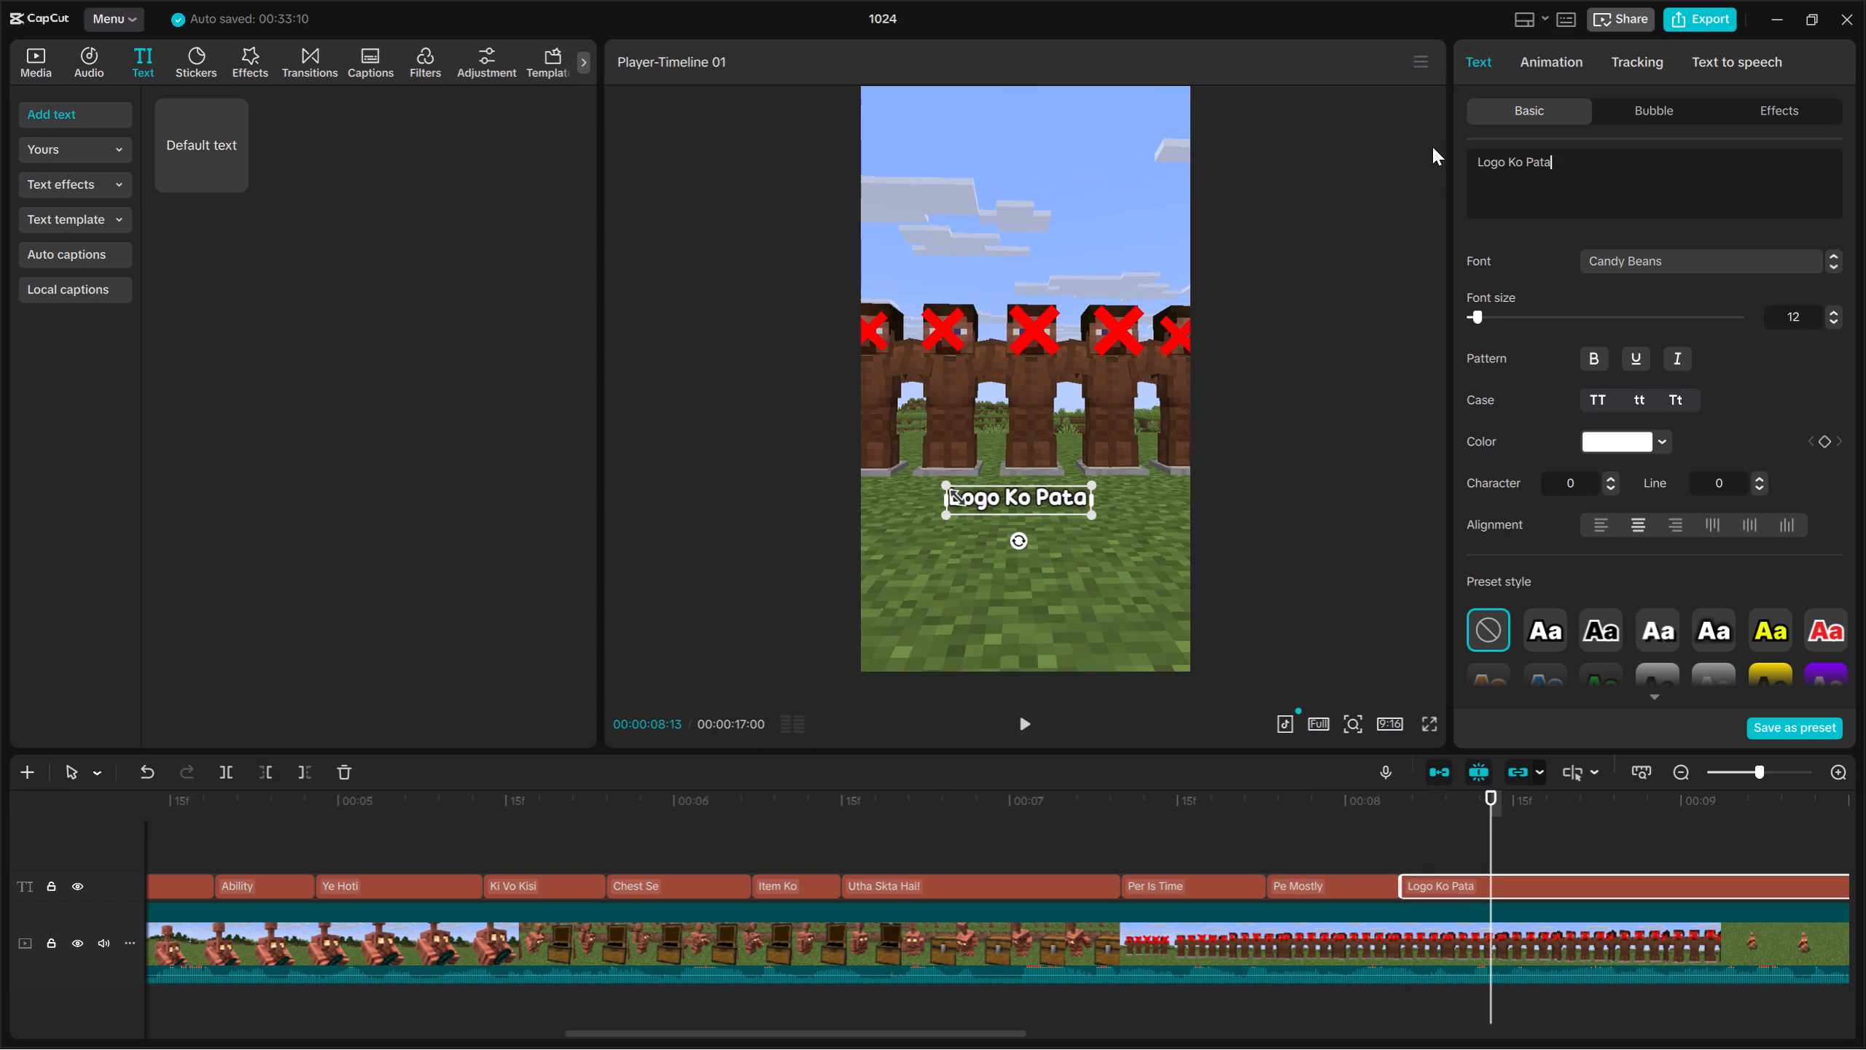
double_click(1020, 724)
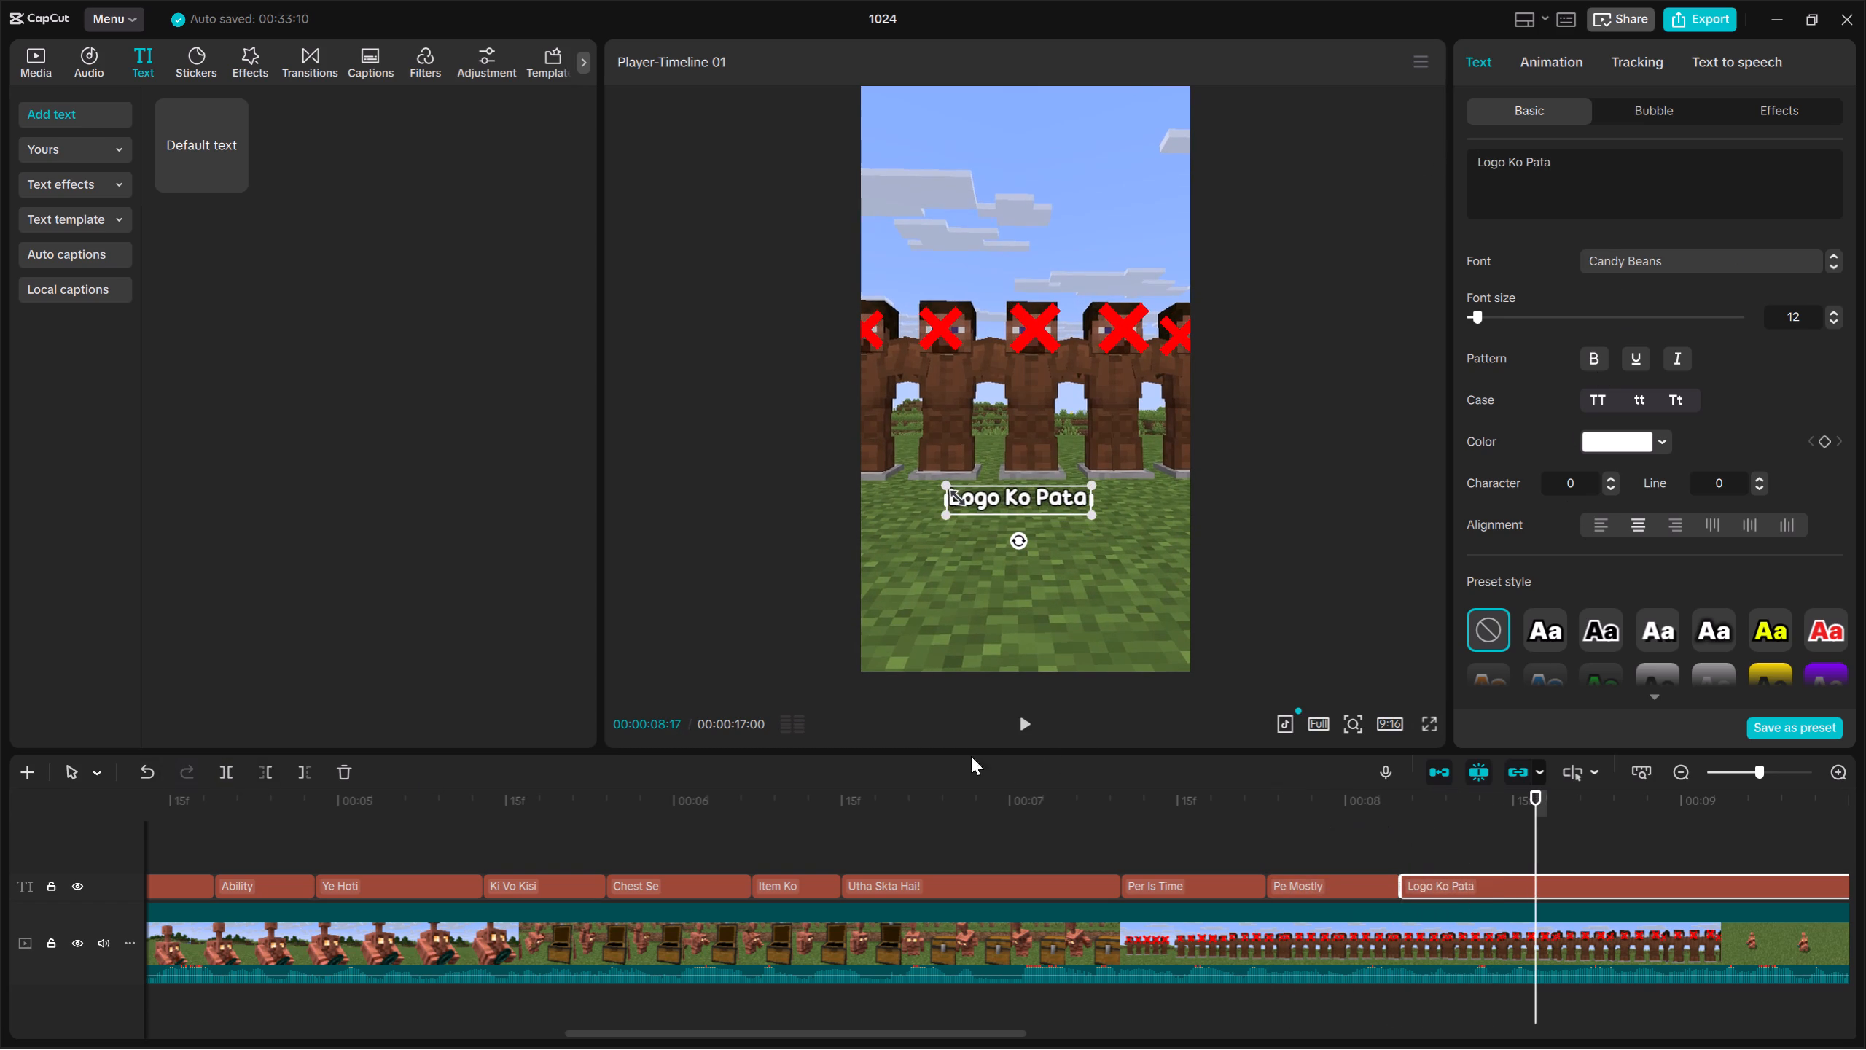
left_click(228, 773)
Change the trailing "Logo Ko Pata" caption to "Nahi Hai!" and split it at 00:00:08:27.
key("space")
key("space")
left_click_drag(1625, 201, 1339, 157)
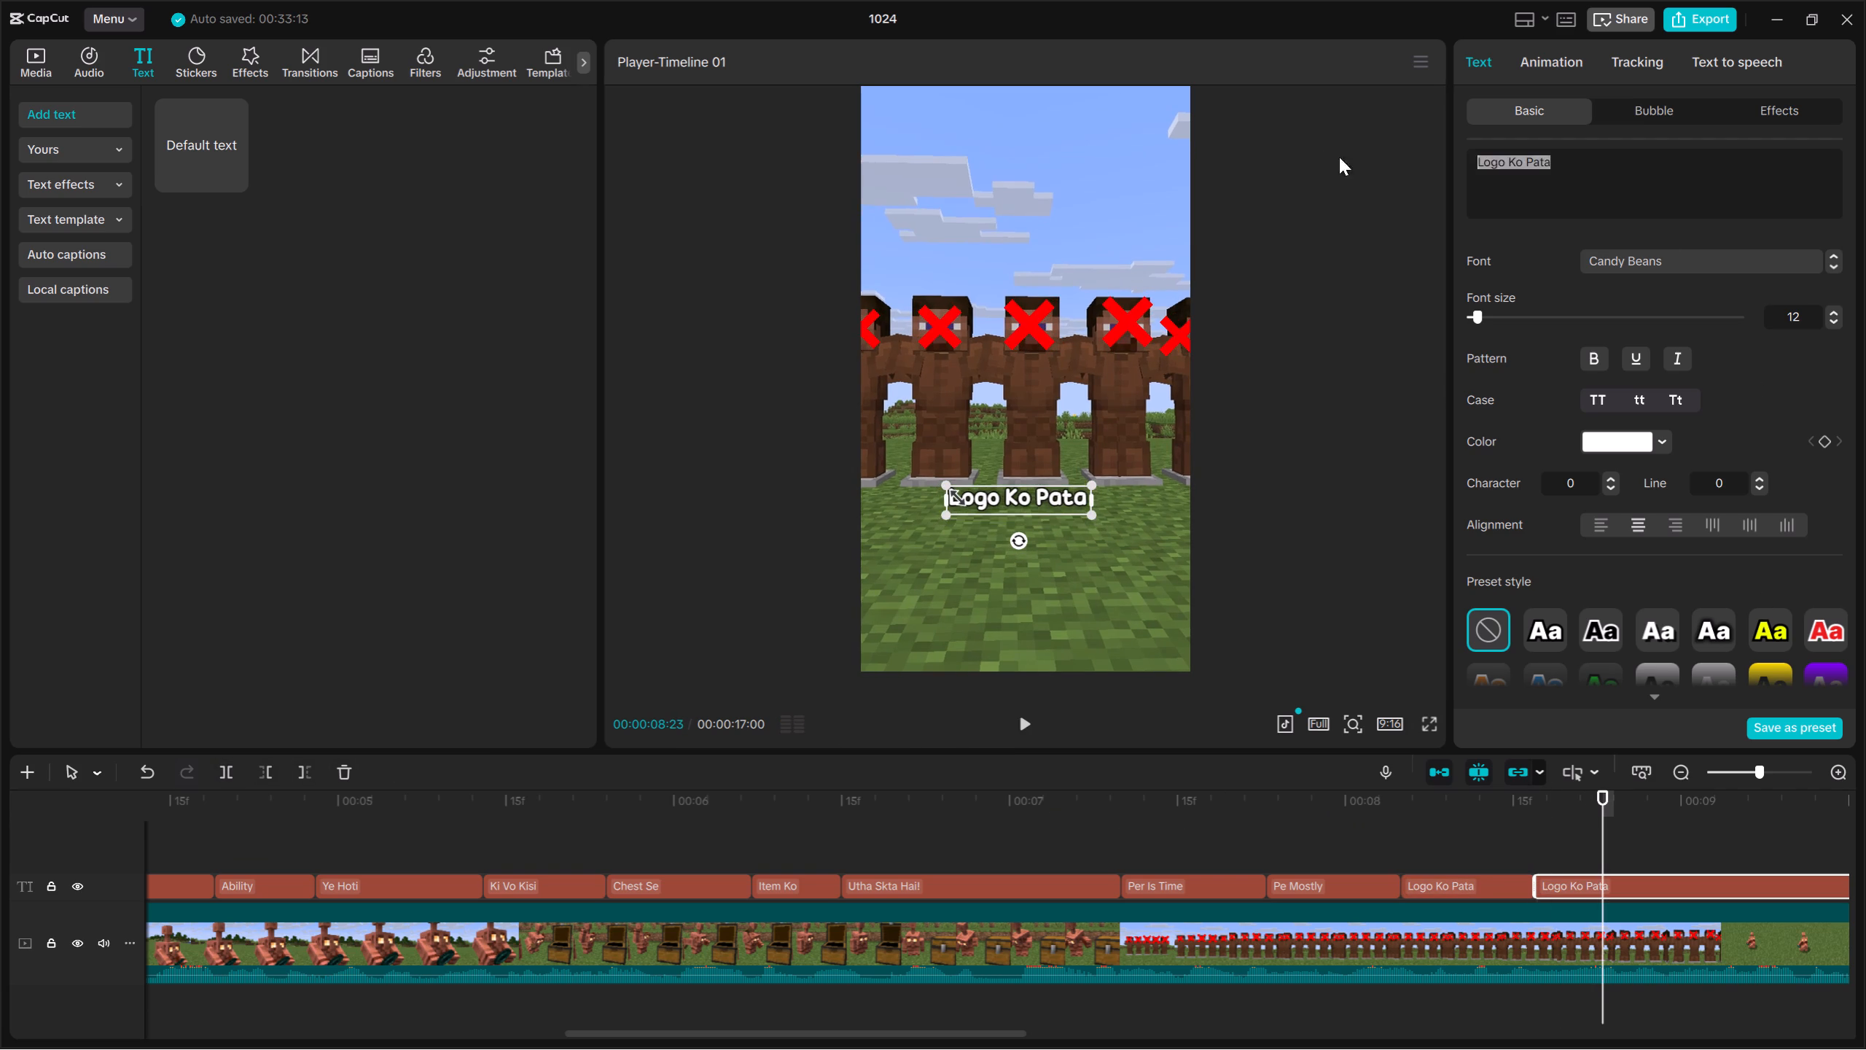
left_click_drag(1339, 157, 1324, 153)
key("BackSpace")
type("Nahi Hai!")
left_click(1021, 728)
key("space")
key("Up")
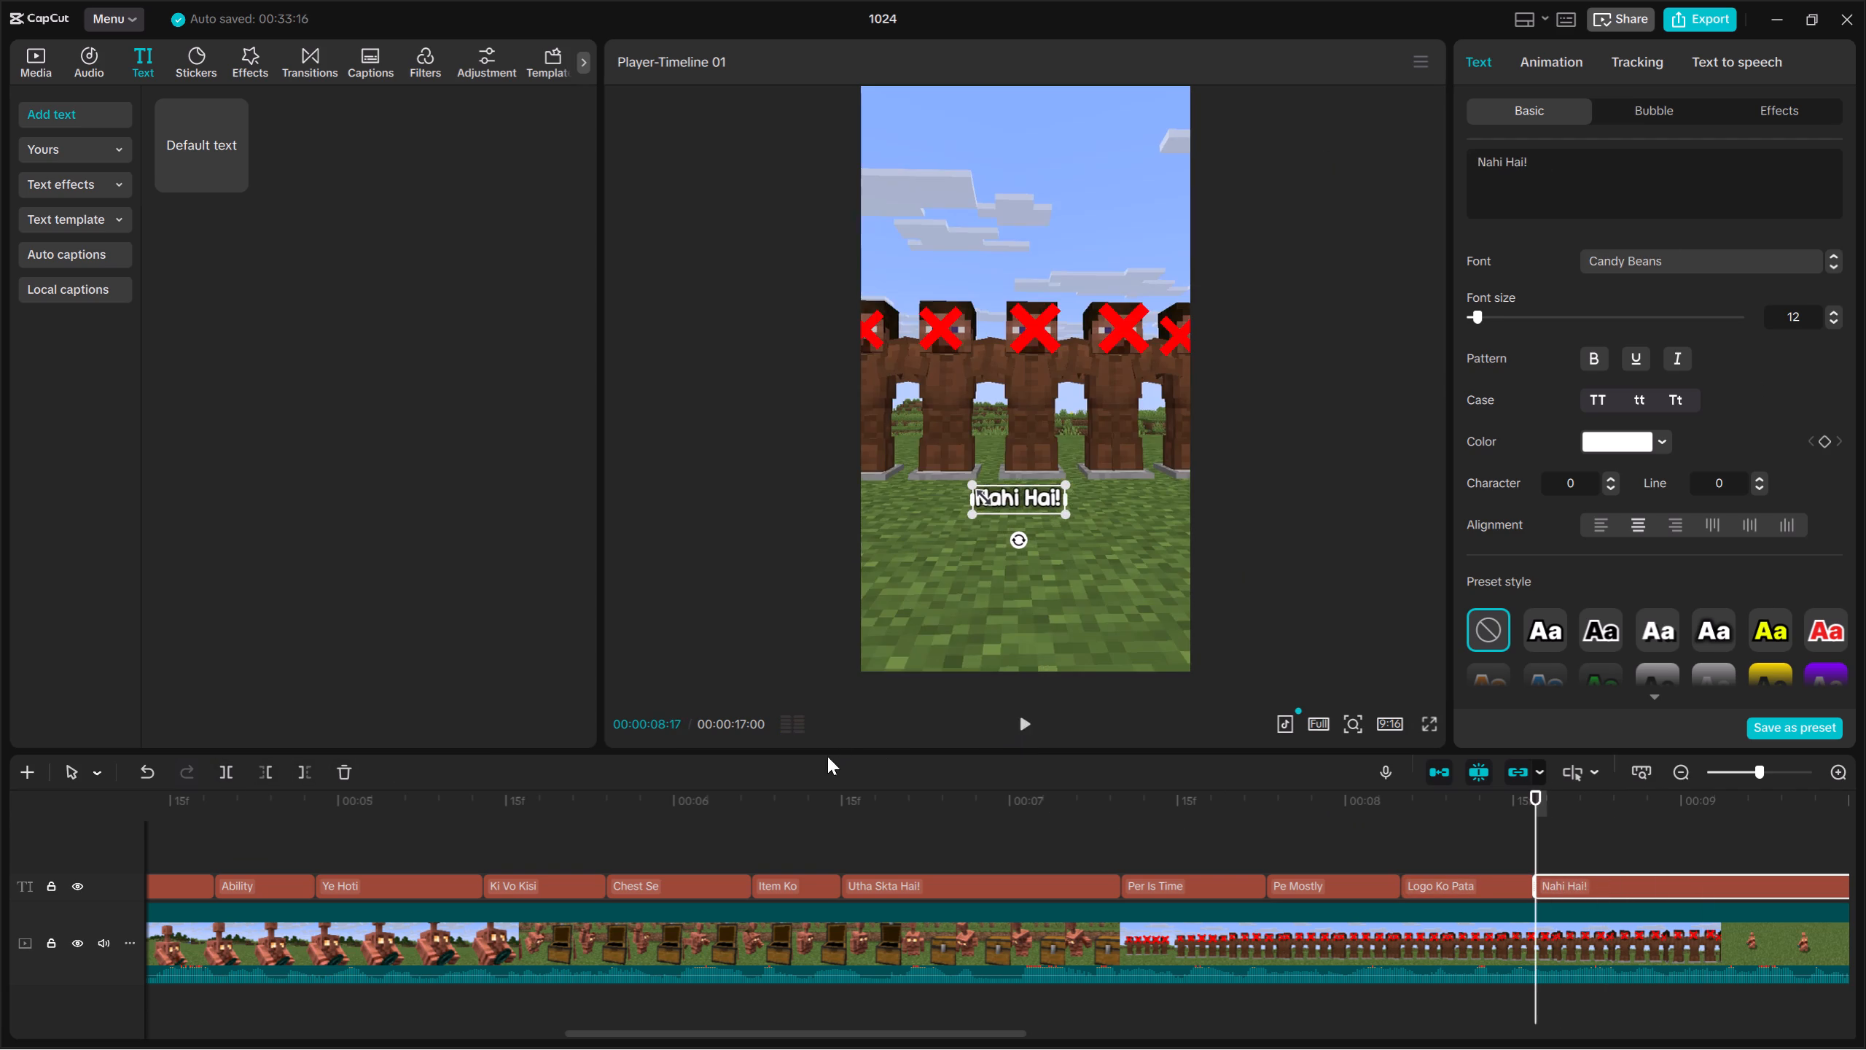
key("space")
key("space")
left_click(225, 771)
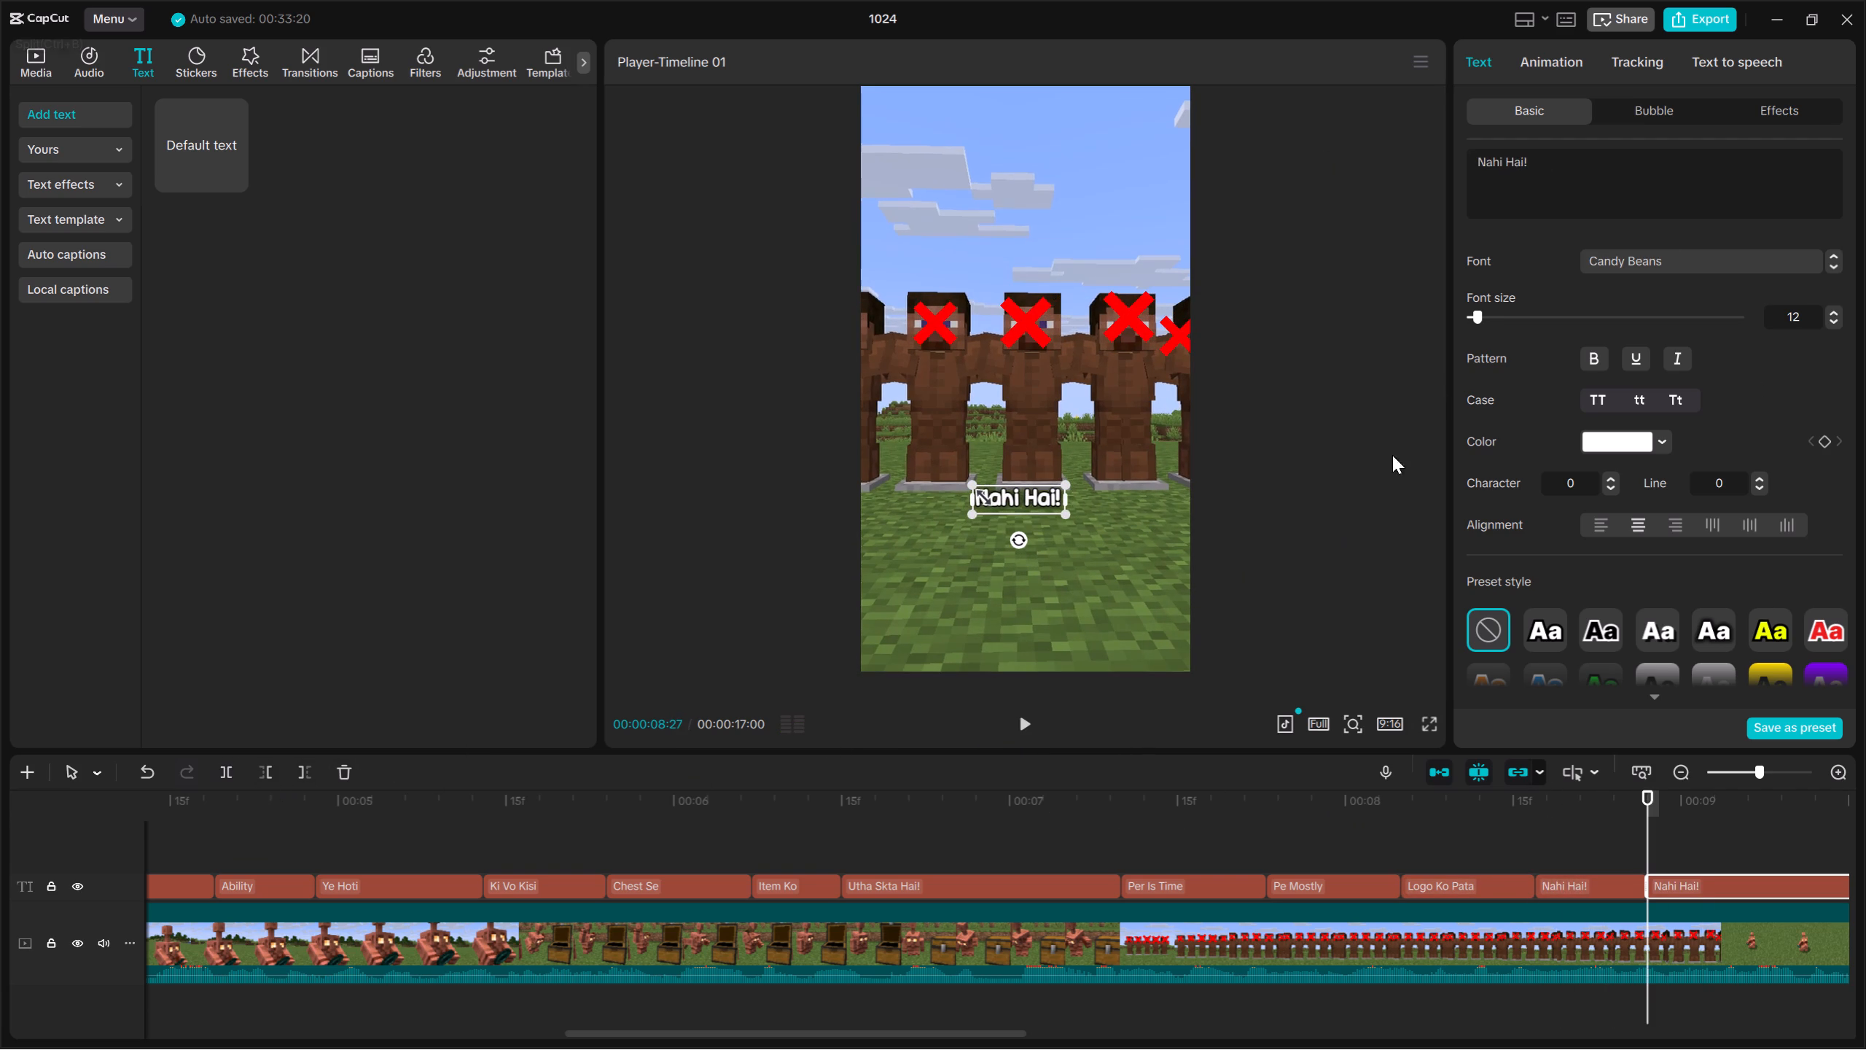
Change the trailing "Nahi Hai!" caption to "Ki Golem" and split it at 00:00:09:13.
left_click_drag(1558, 179, 1477, 150)
key("BackSpace")
type("Ki Goel")
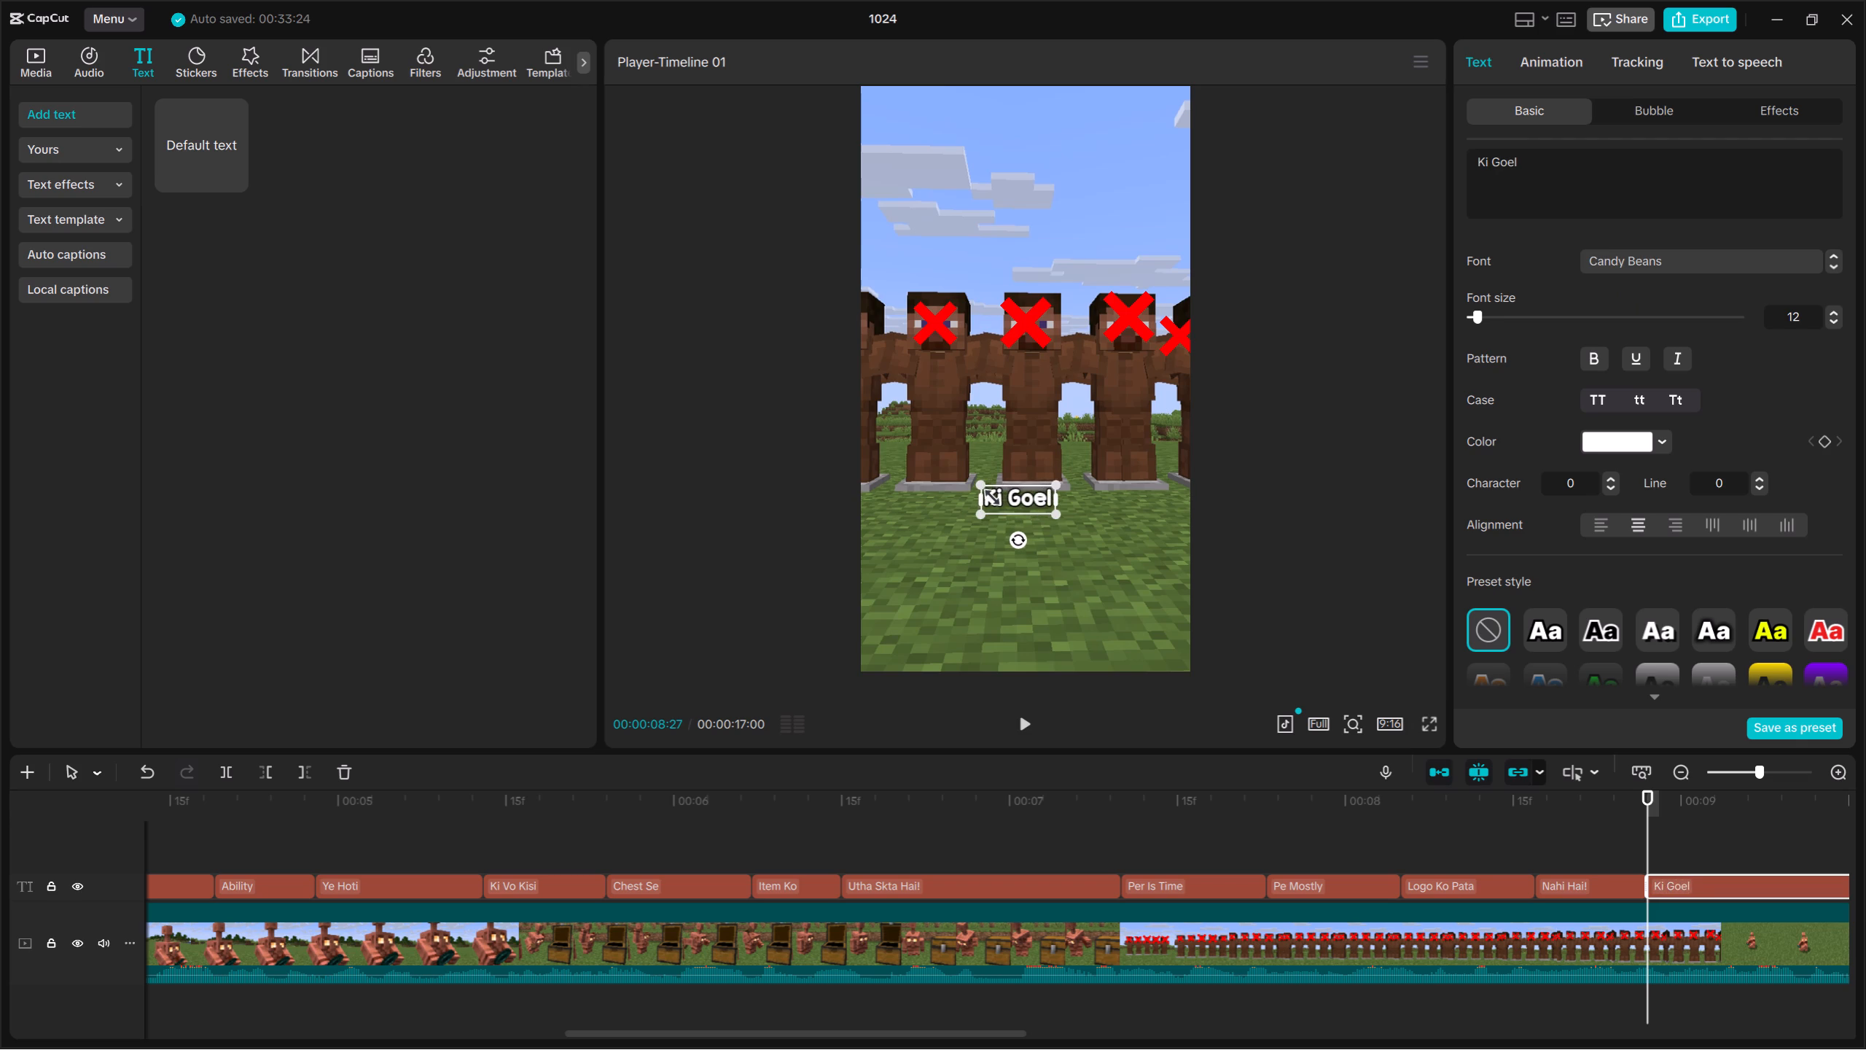
key("BackSpace")
key("BackSpace")
type("lem")
key("space")
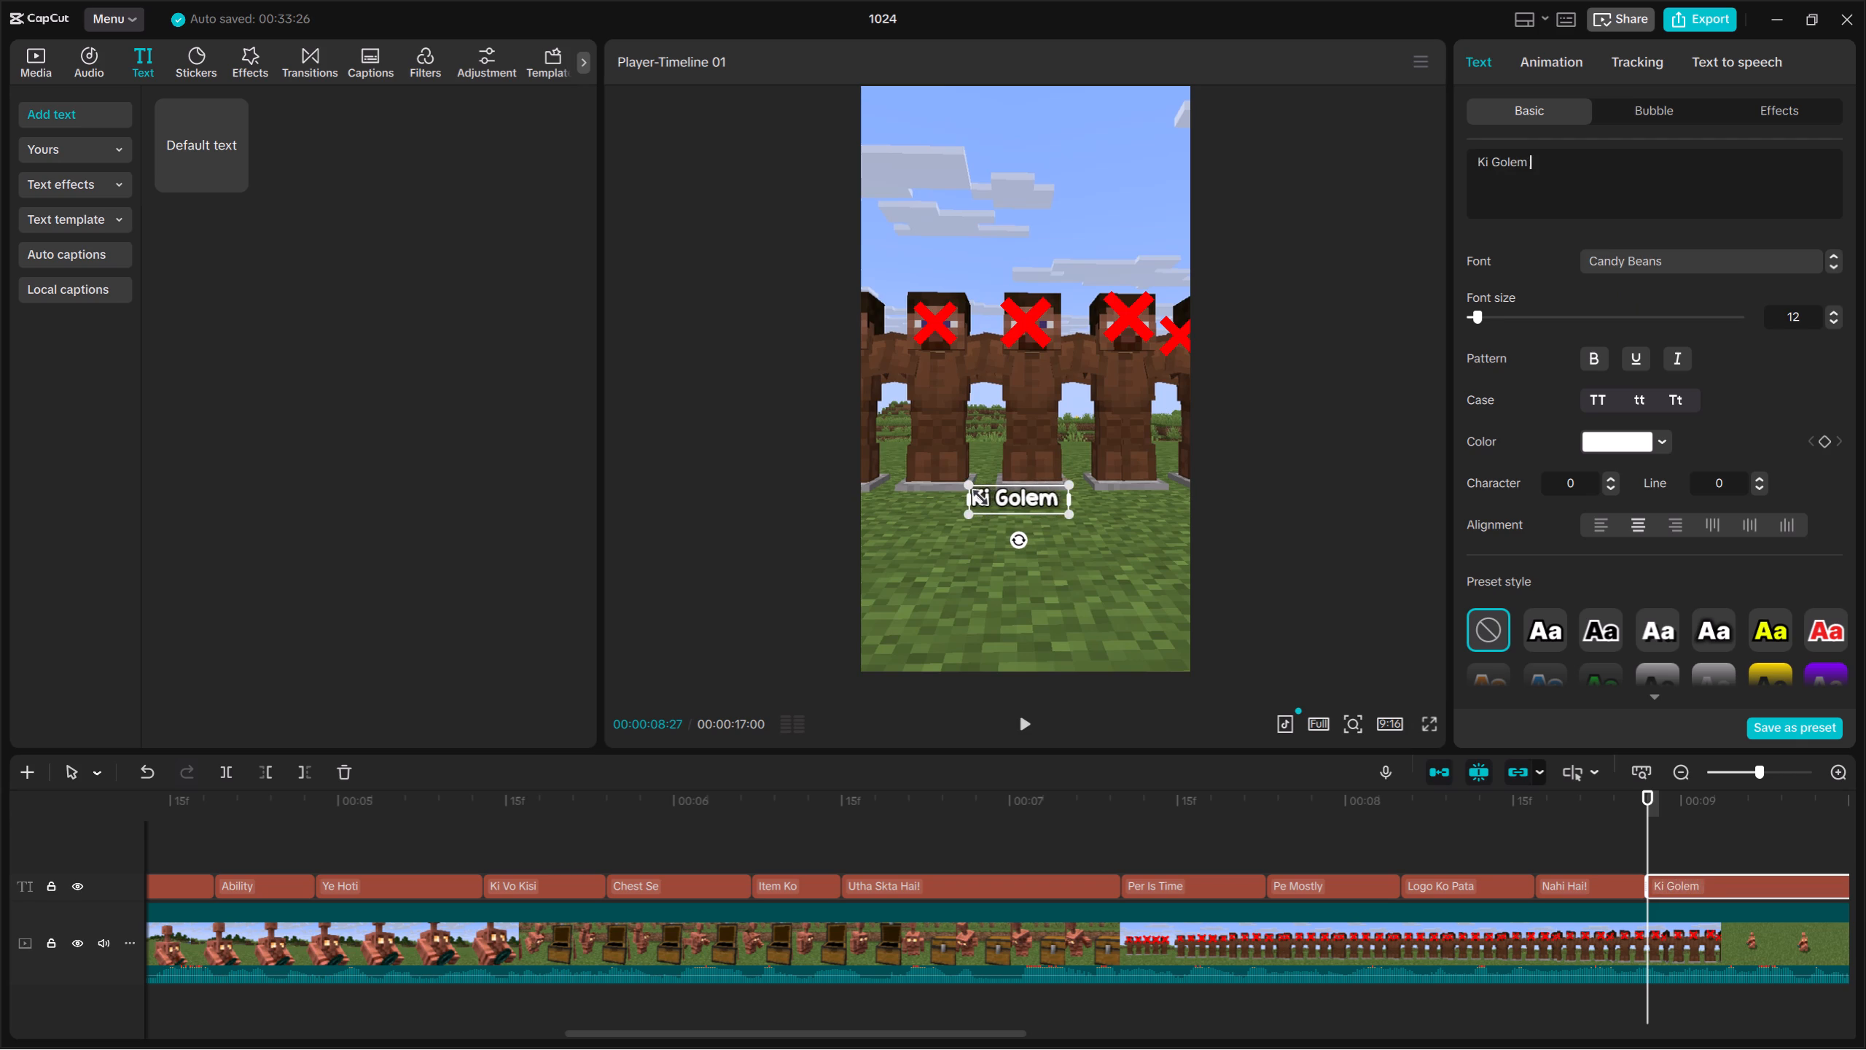
key("BackSpace")
double_click(1021, 720)
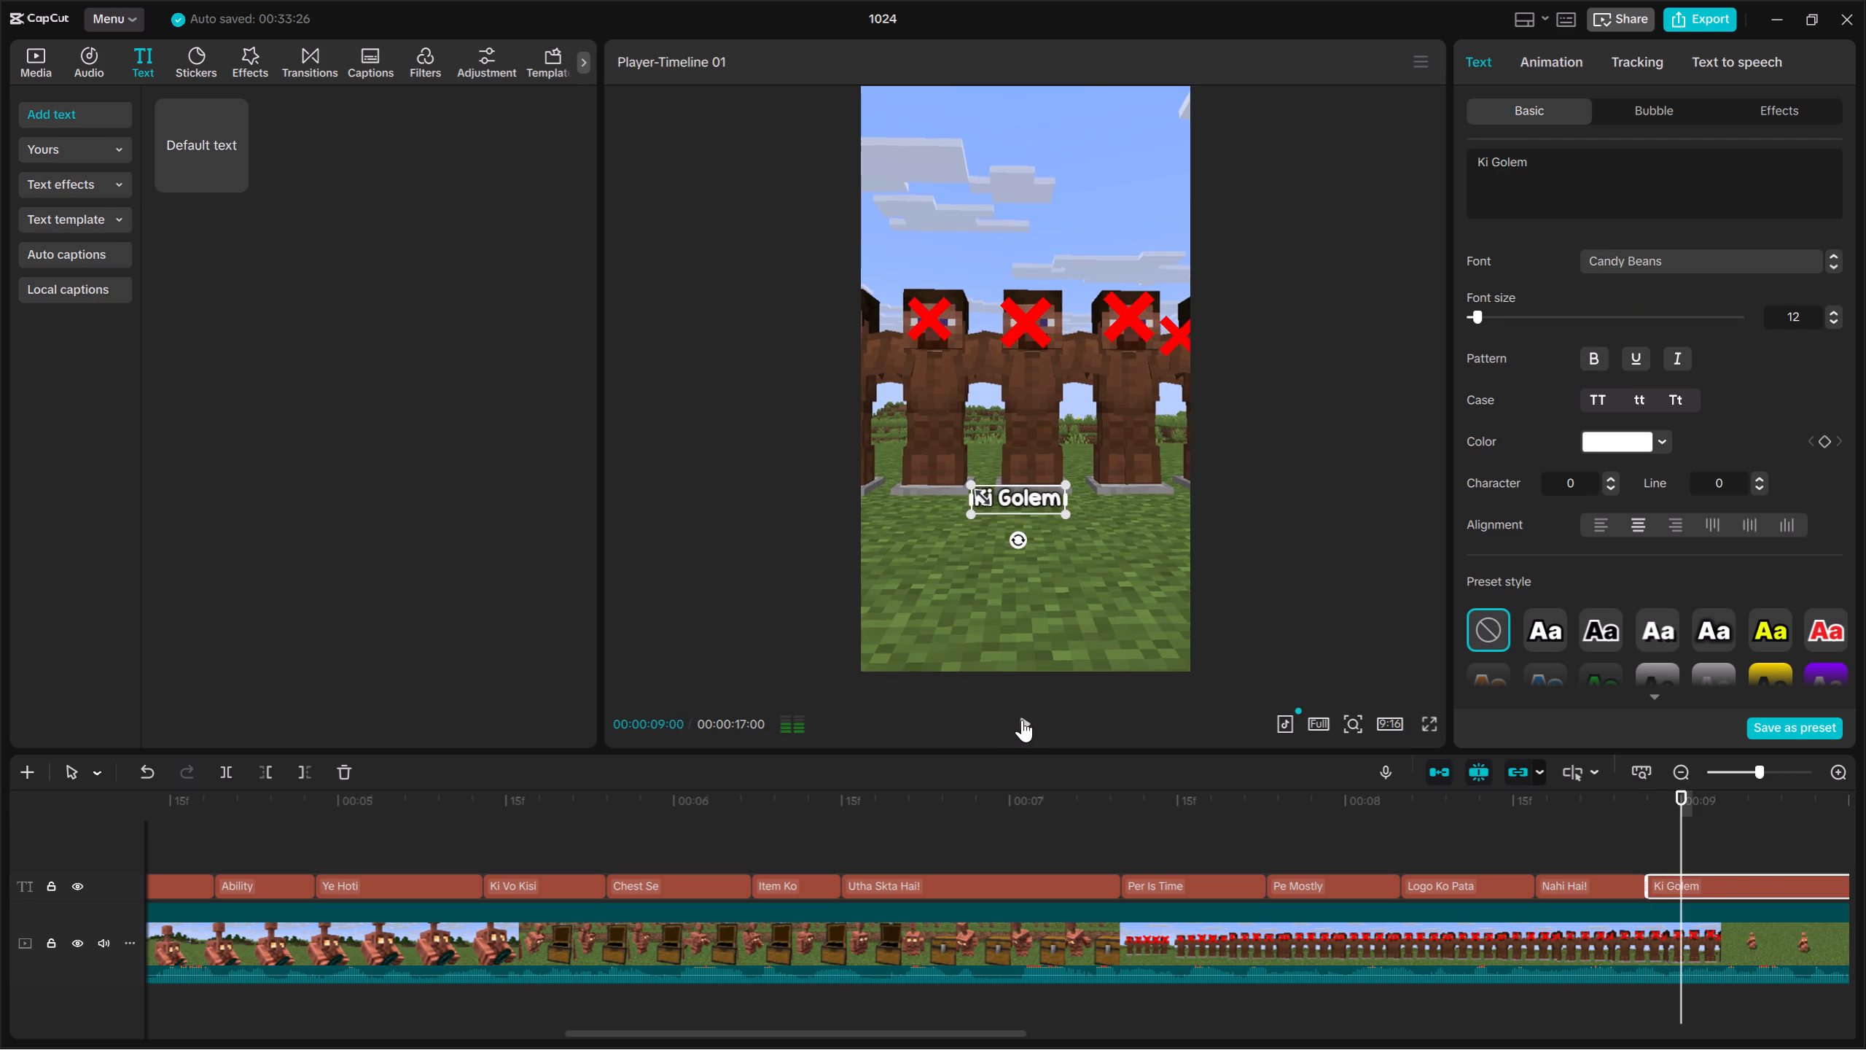
key("space")
key("space")
key("Up")
key("space")
key("space")
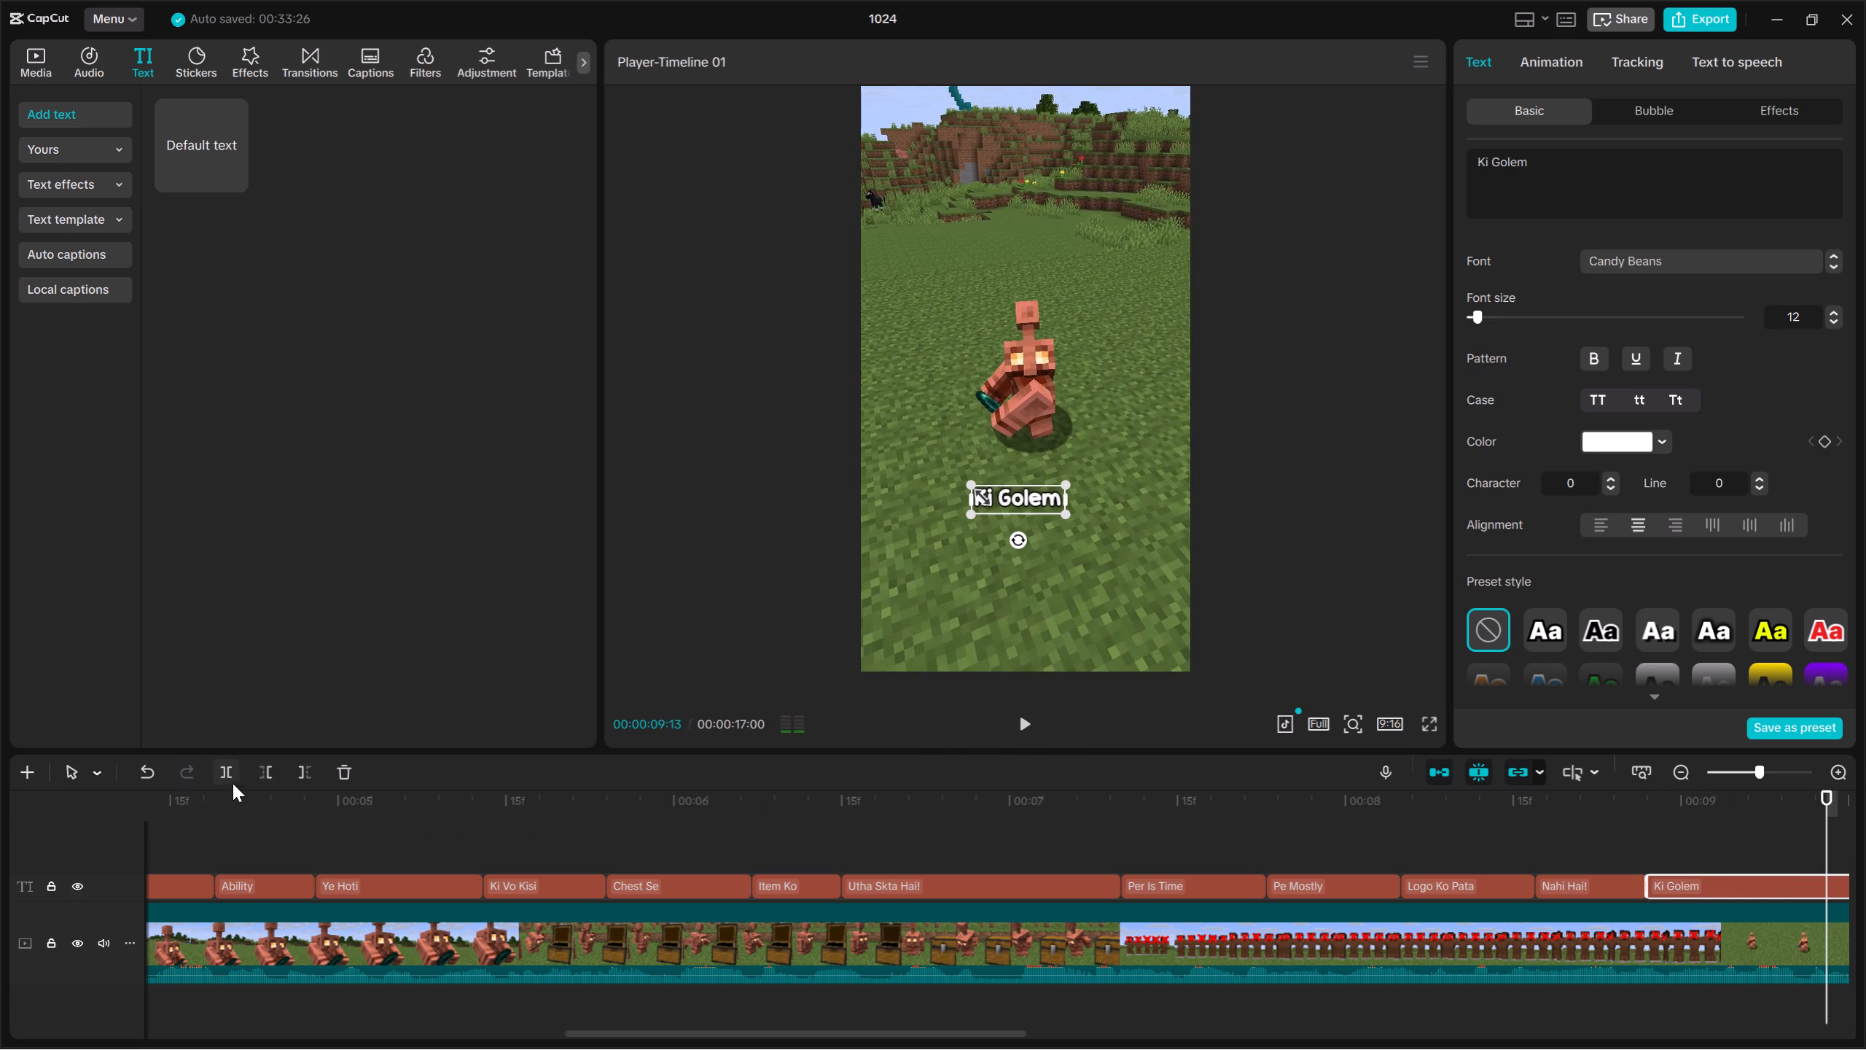
left_click(226, 782)
Change the trailing "Ki Golem" caption to "Item Ko" and split it at 00:00:09:21.
left_click_drag(1596, 184, 1432, 166)
key("BackSpace")
type("Item Ko")
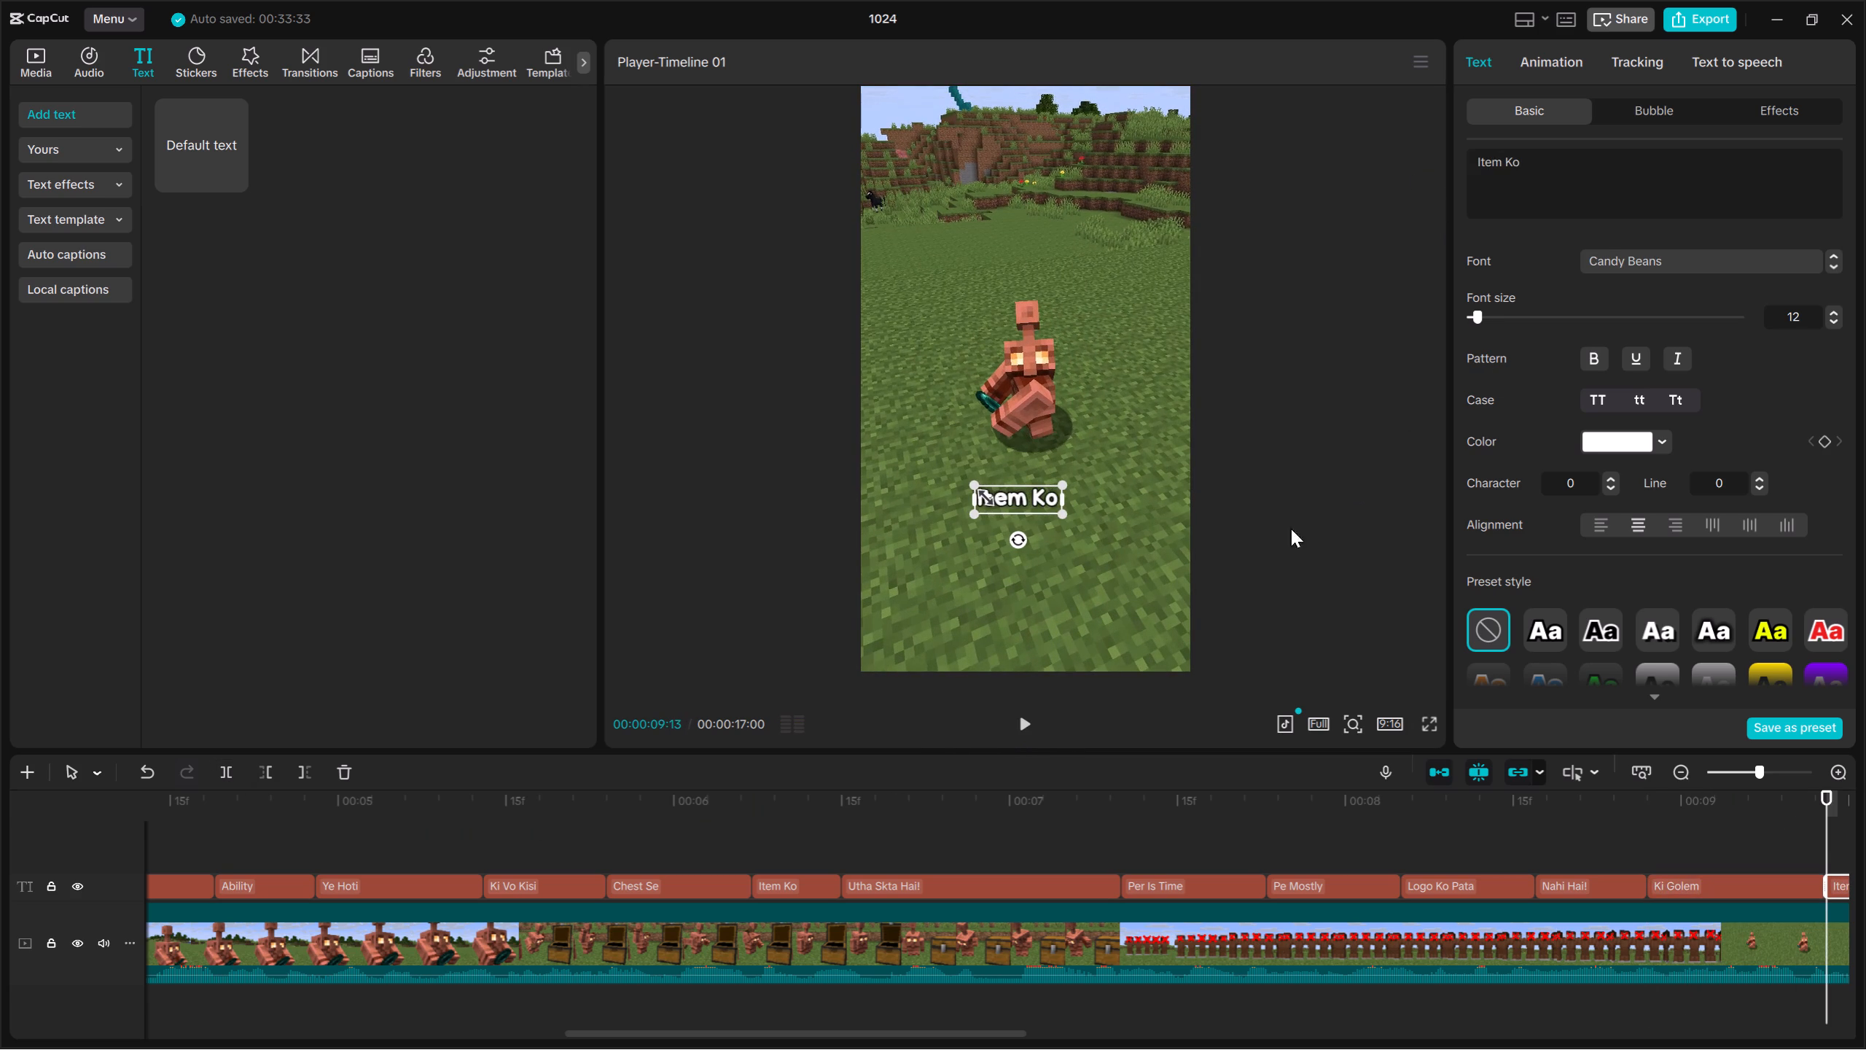
left_click(1030, 717)
key("space")
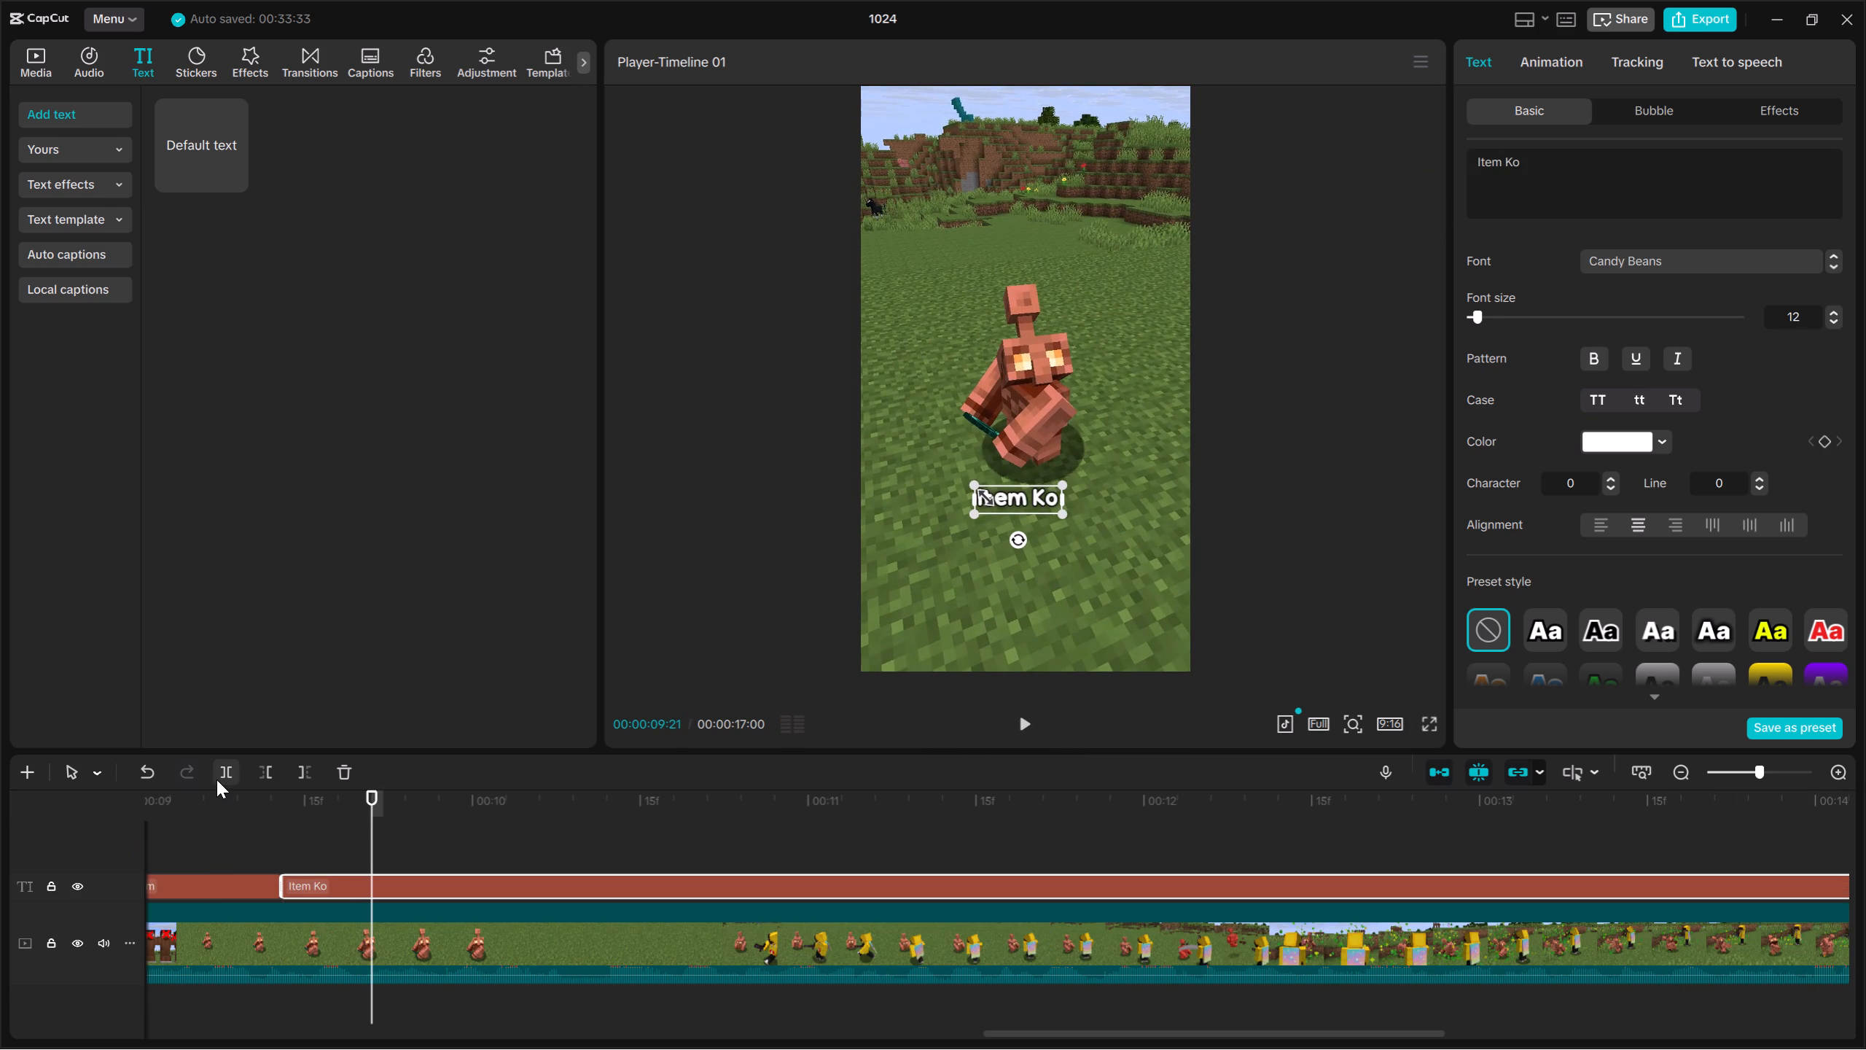
left_click(222, 779)
Change the trailing "Item Ko" caption to "Use Bhi" and split it at 00:00:10:01.
left_click_drag(1555, 160, 1424, 156)
key("BackSpace")
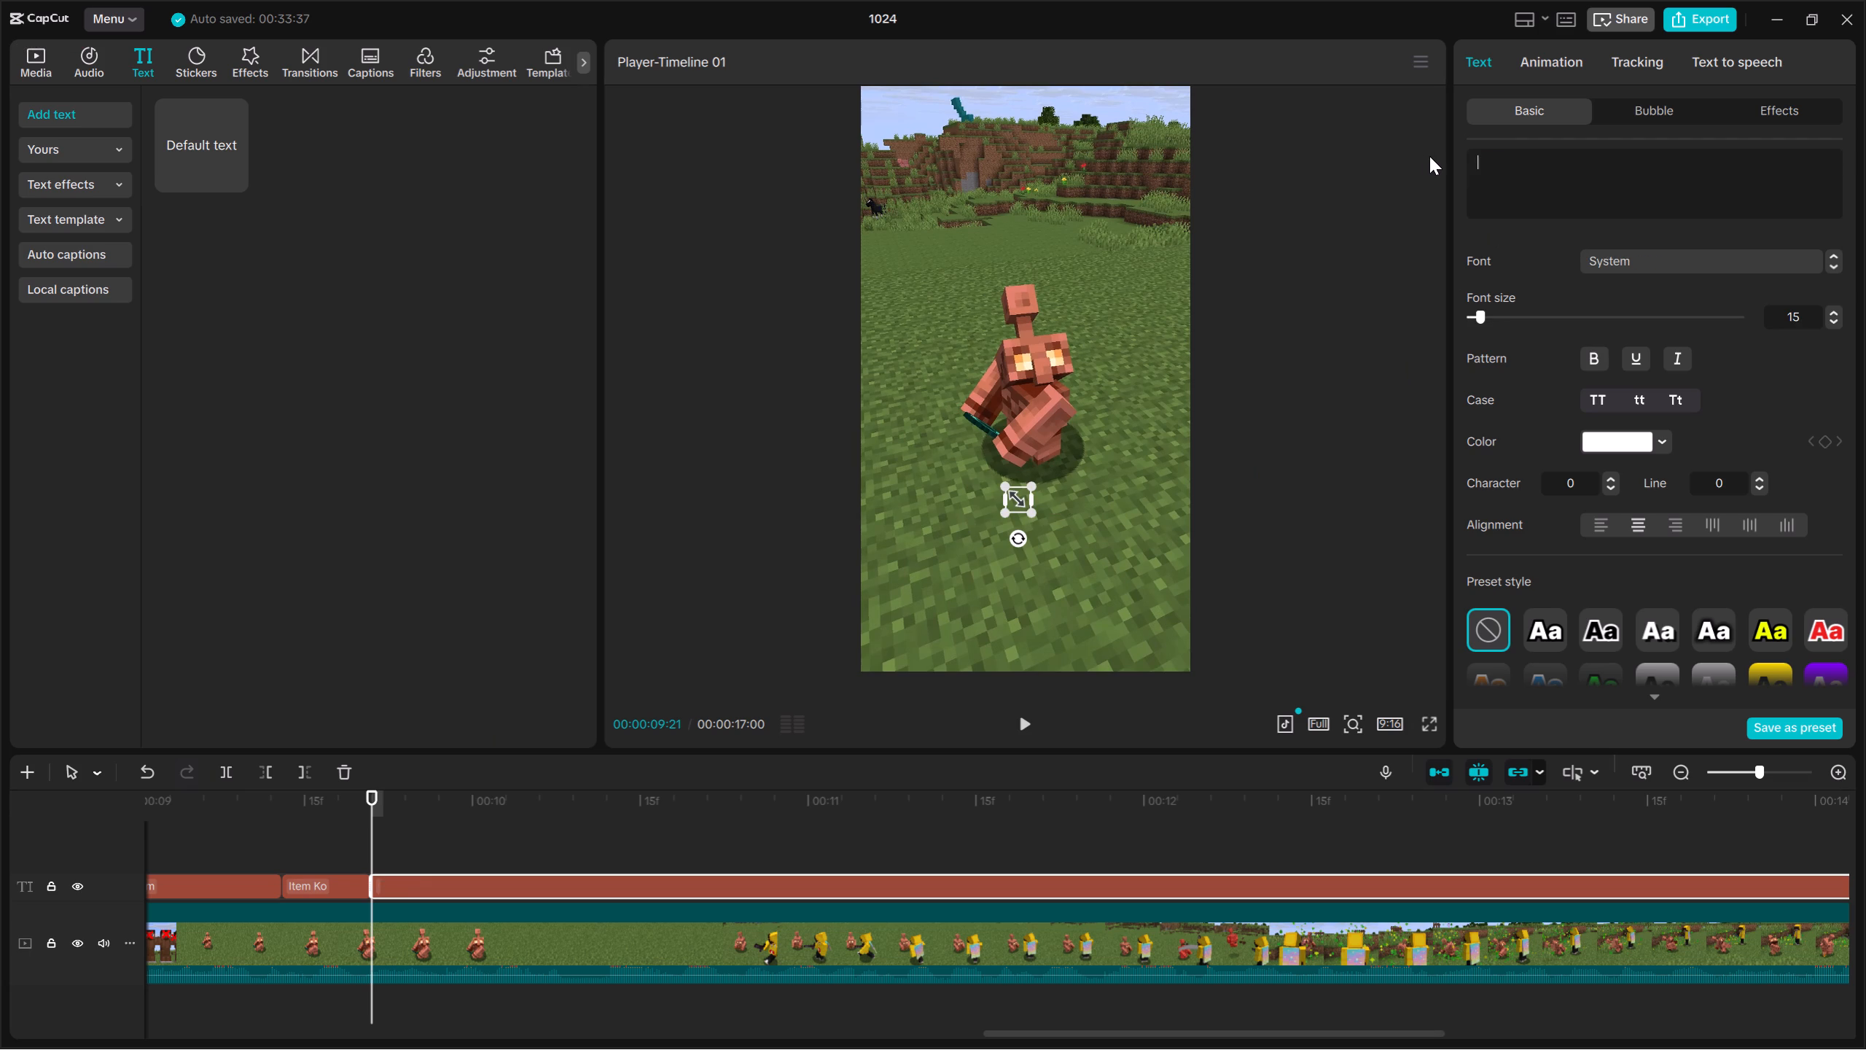
type("Use Bhi")
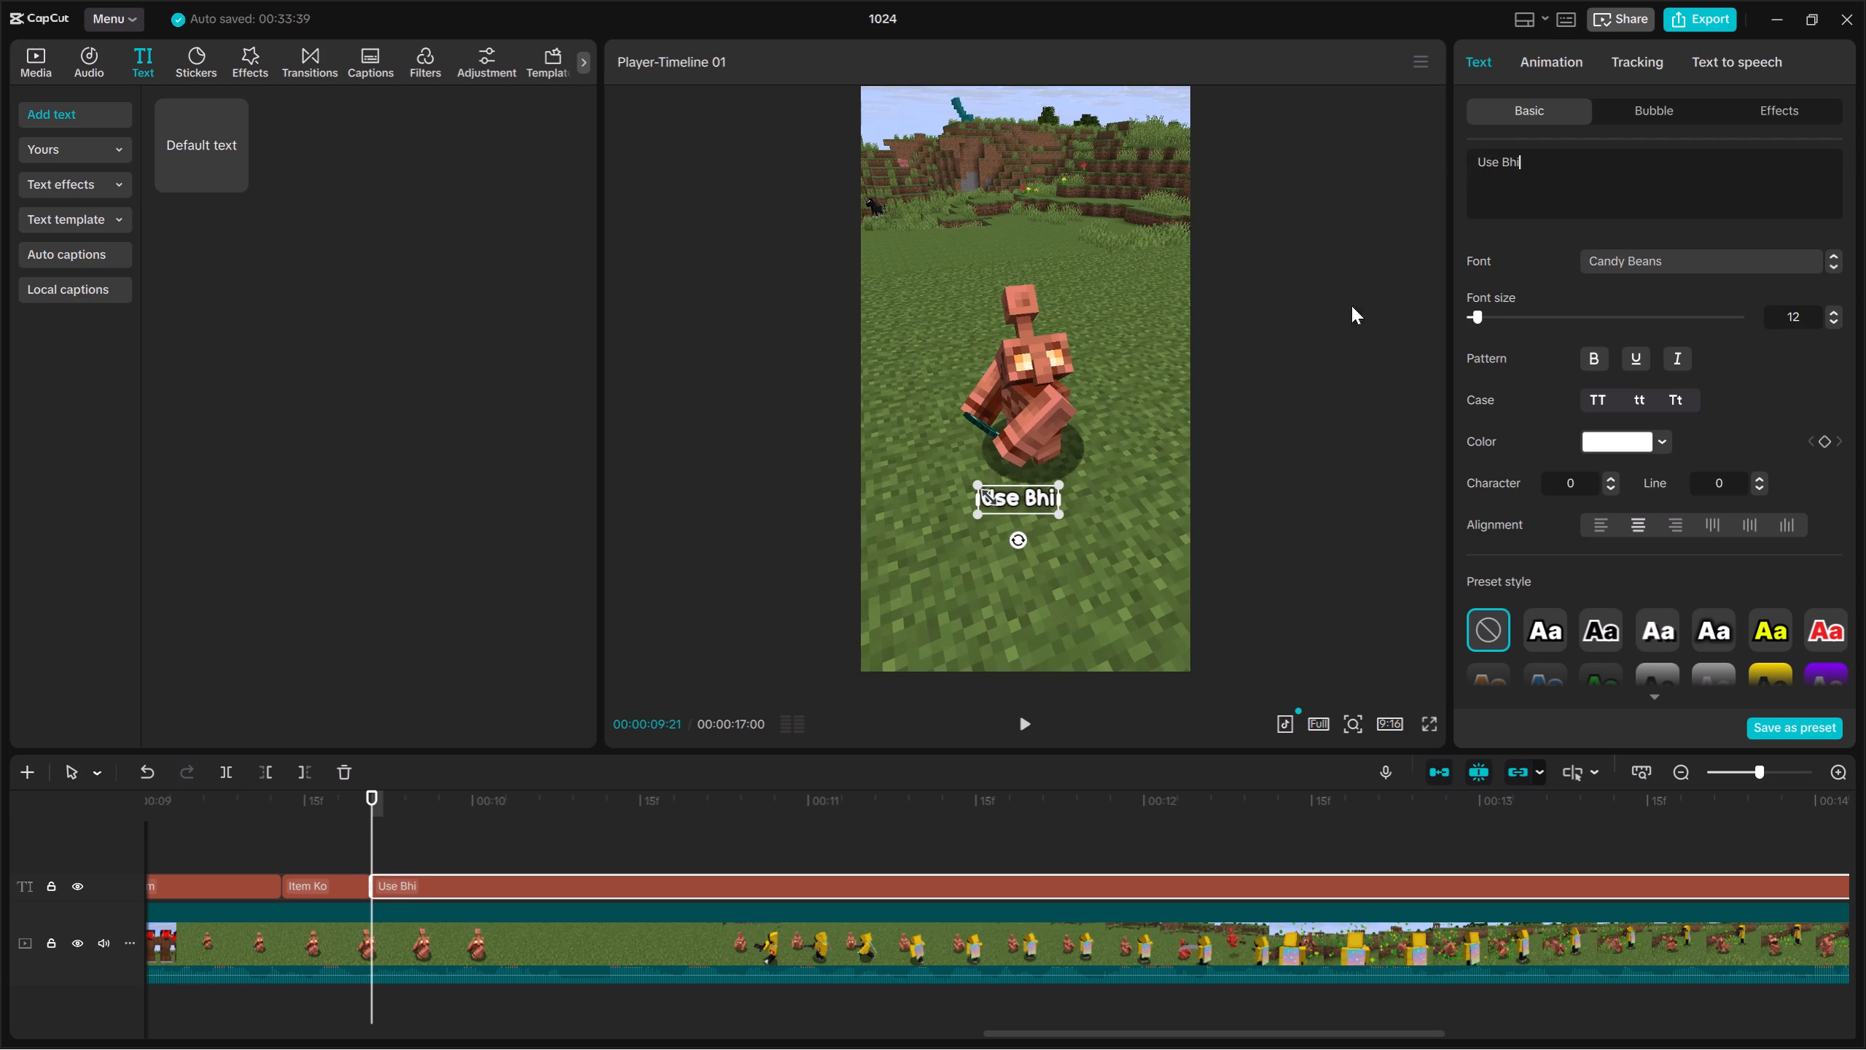
left_click(1029, 719)
key("space")
left_click(227, 775)
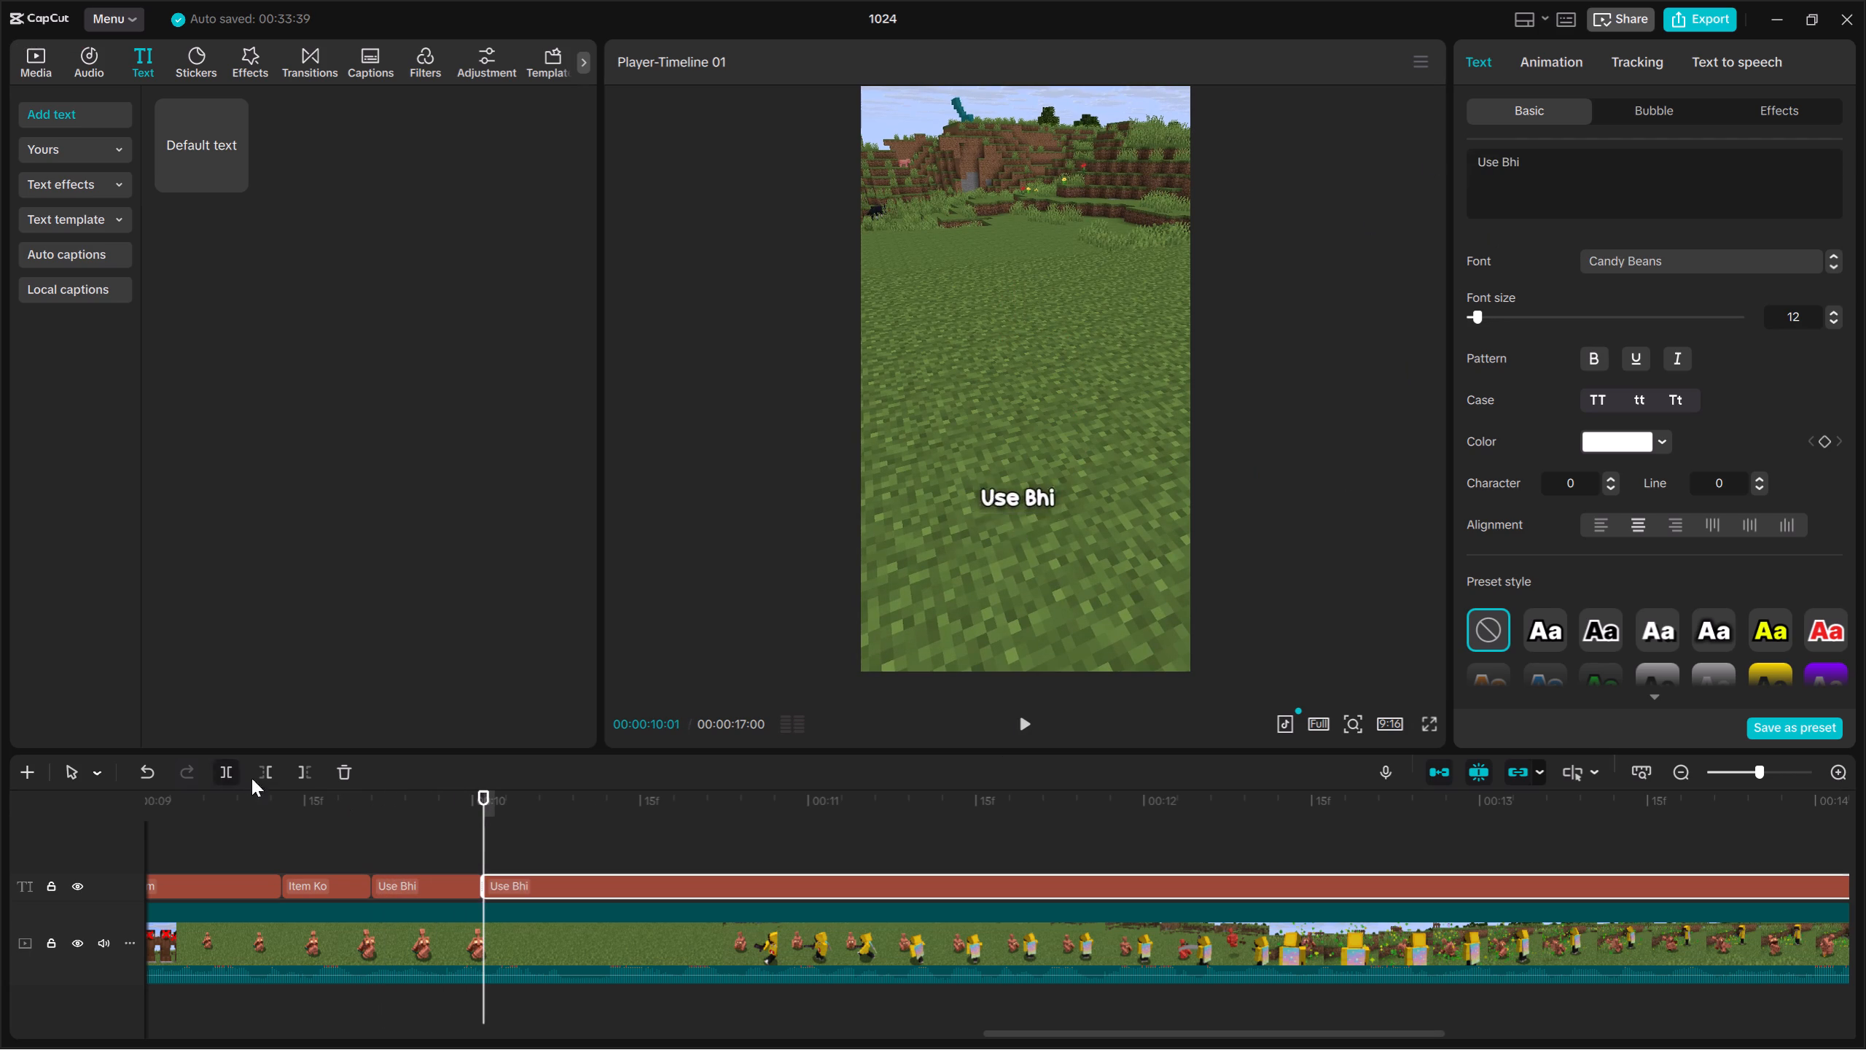
Change the trailing "Use Bhi" caption to "kar Skta".
left_click_drag(1620, 186, 1419, 146)
key("BackSpace")
key("k")
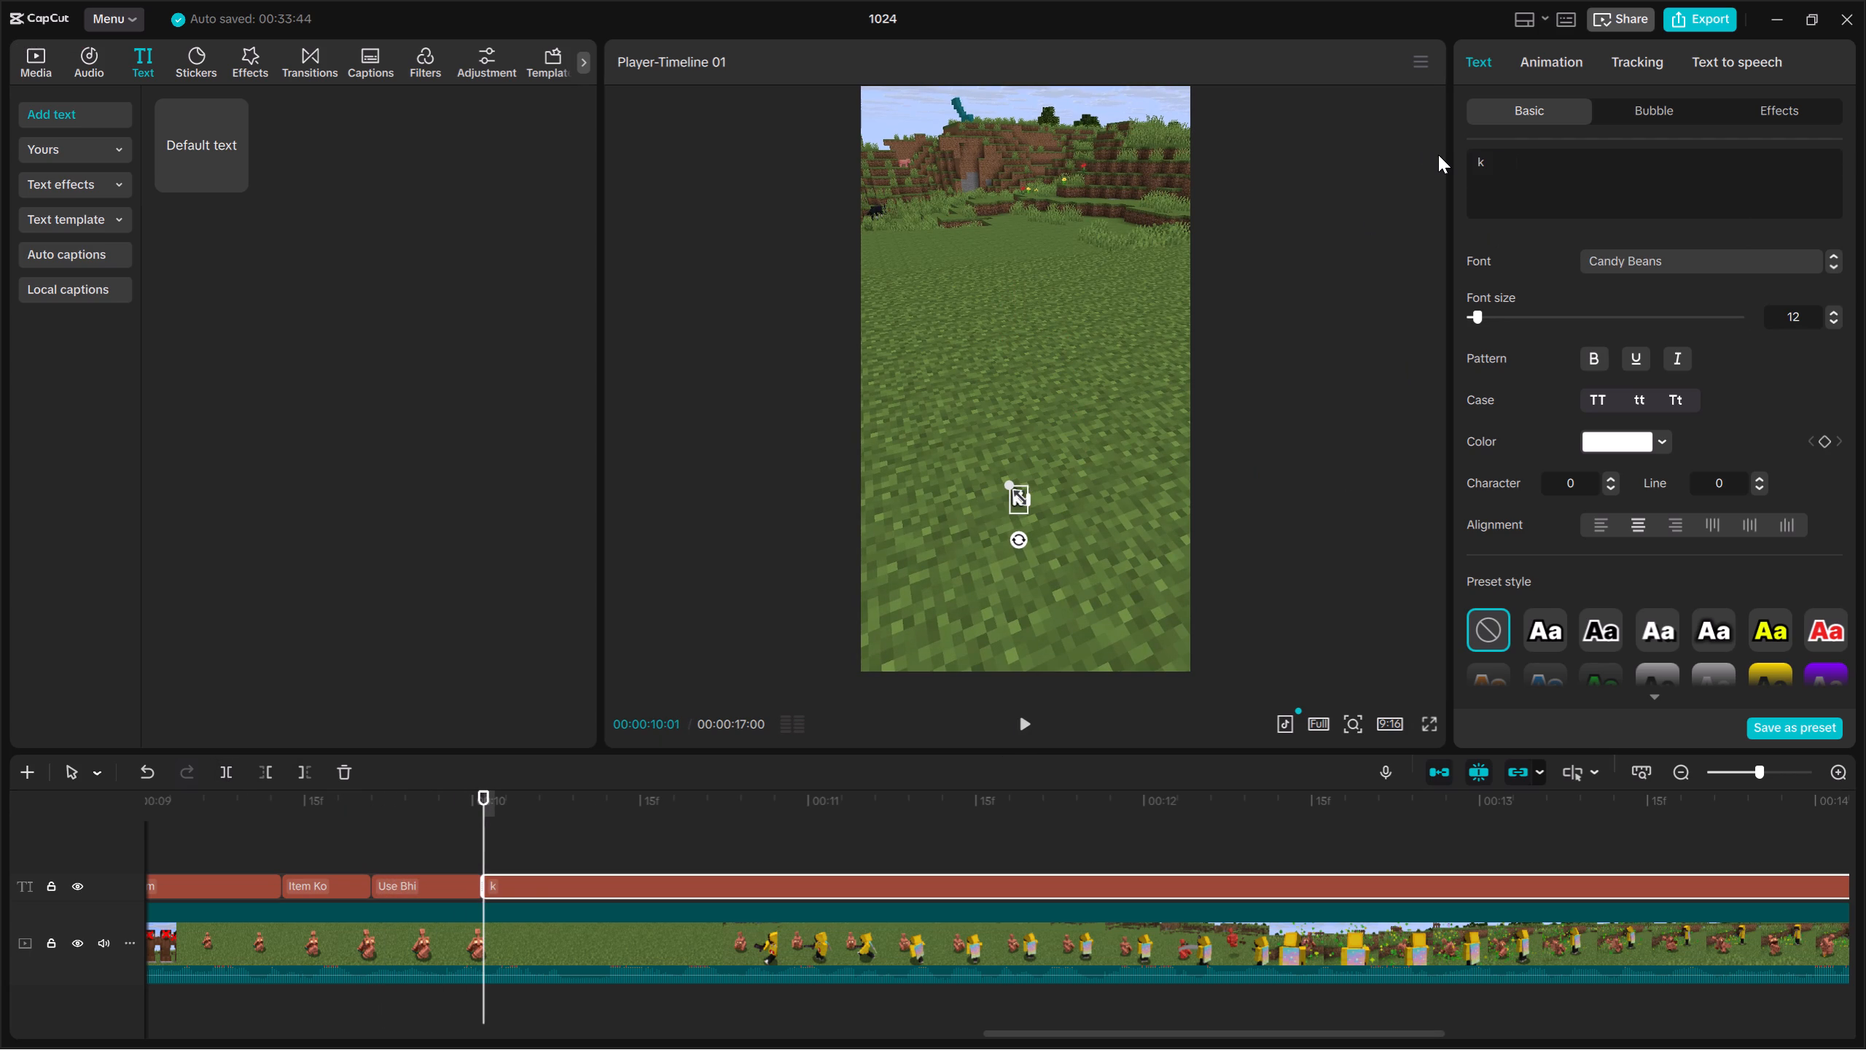
type("ar Skta")
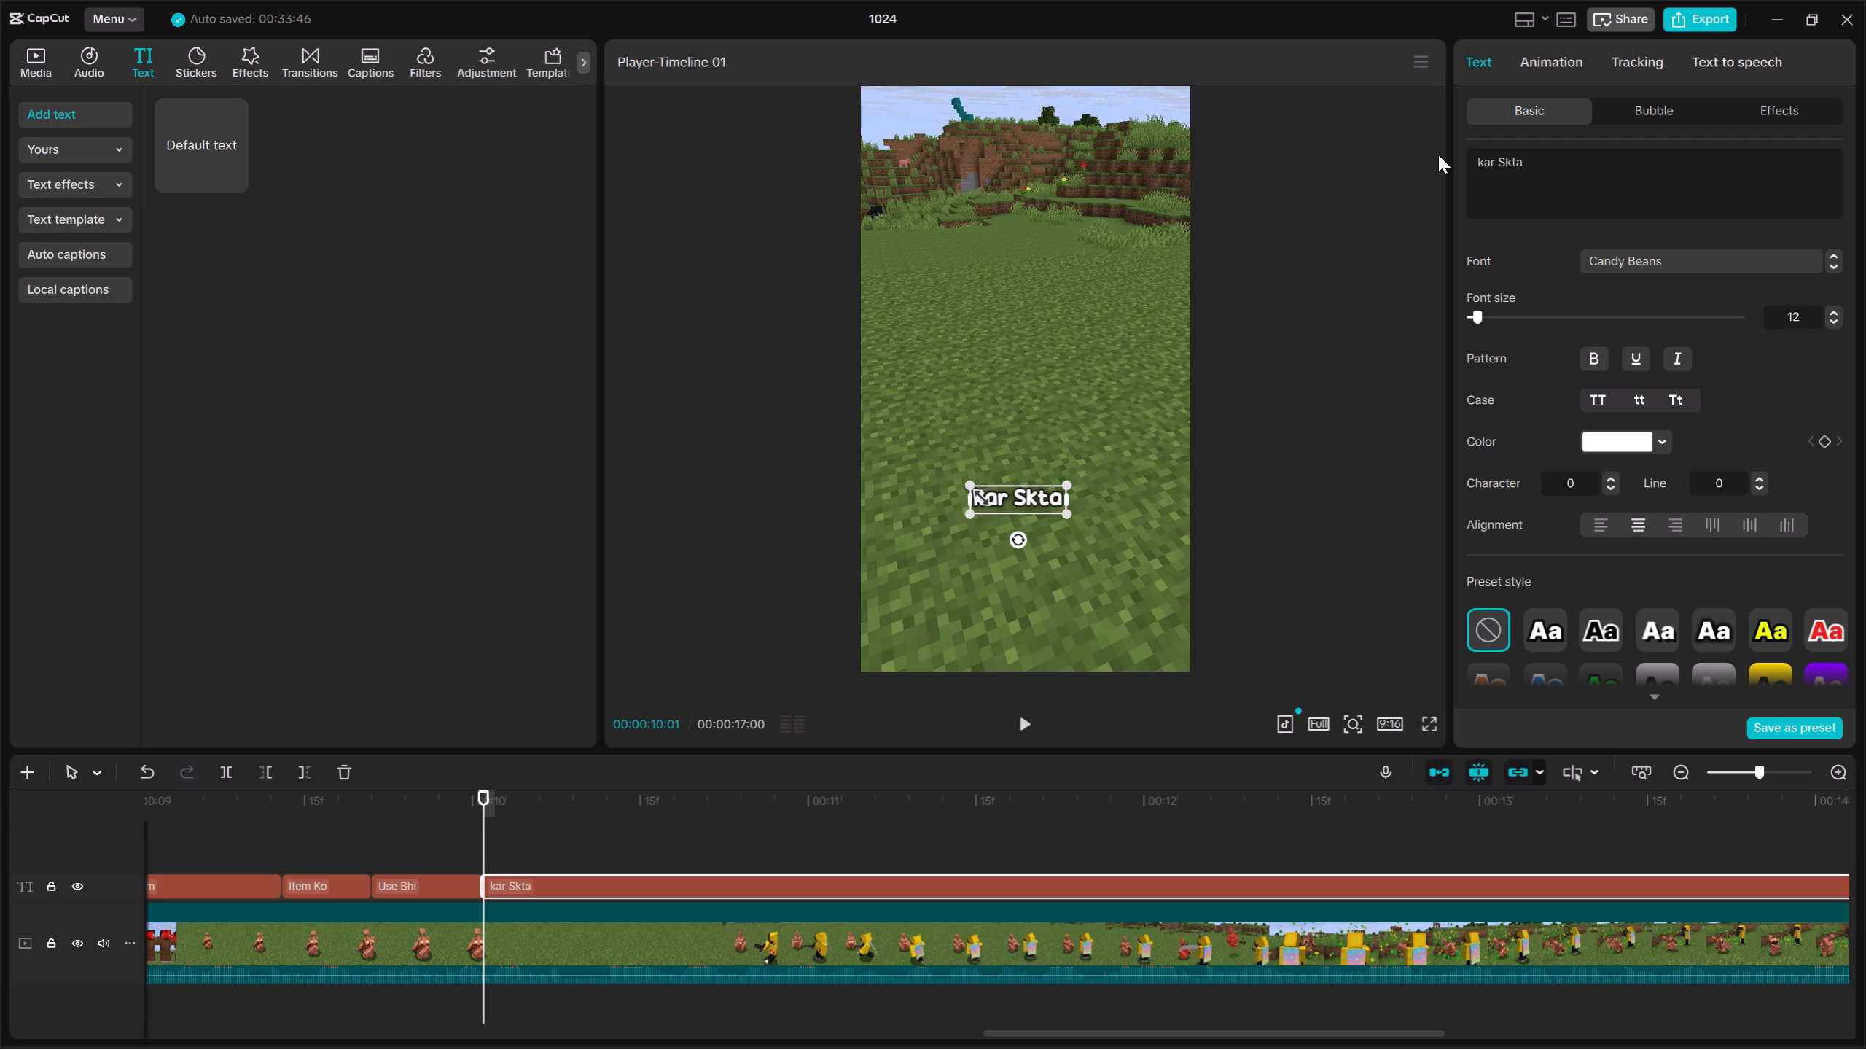
key("space")
key("BackSpace")
scroll(1438, 155, "up", 1)
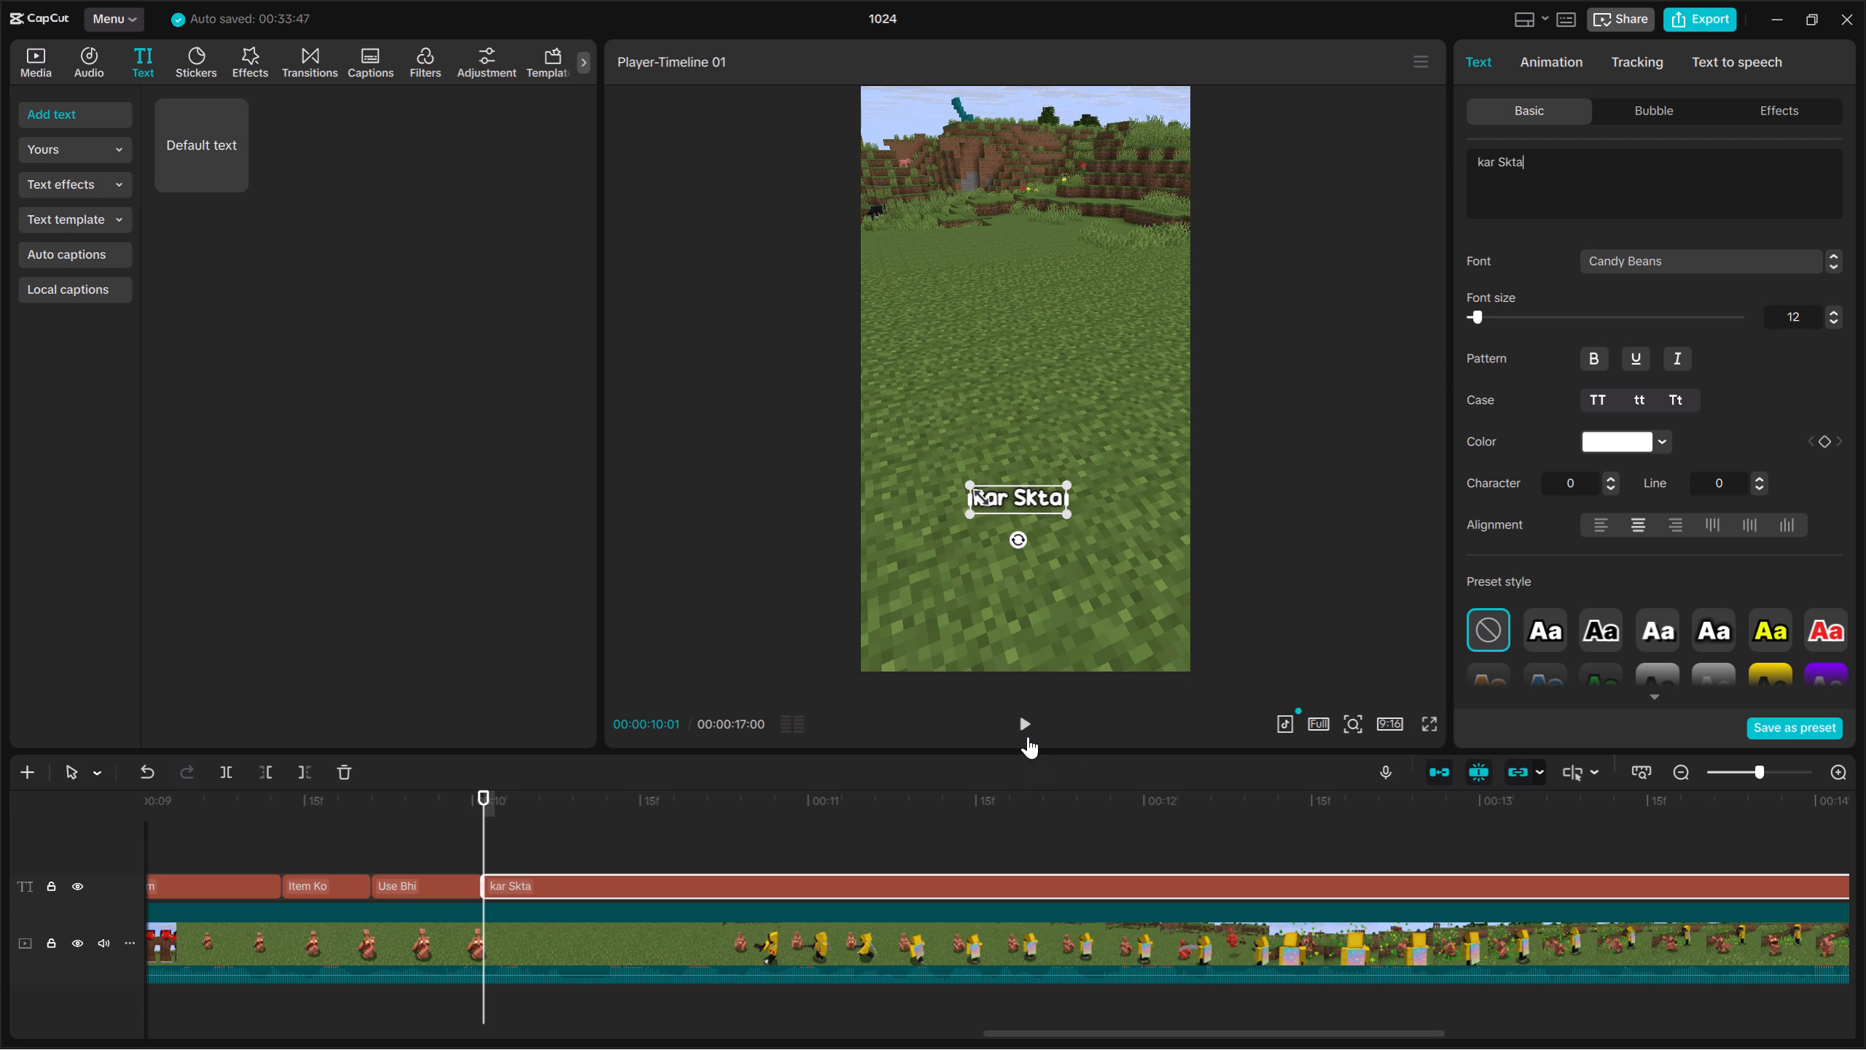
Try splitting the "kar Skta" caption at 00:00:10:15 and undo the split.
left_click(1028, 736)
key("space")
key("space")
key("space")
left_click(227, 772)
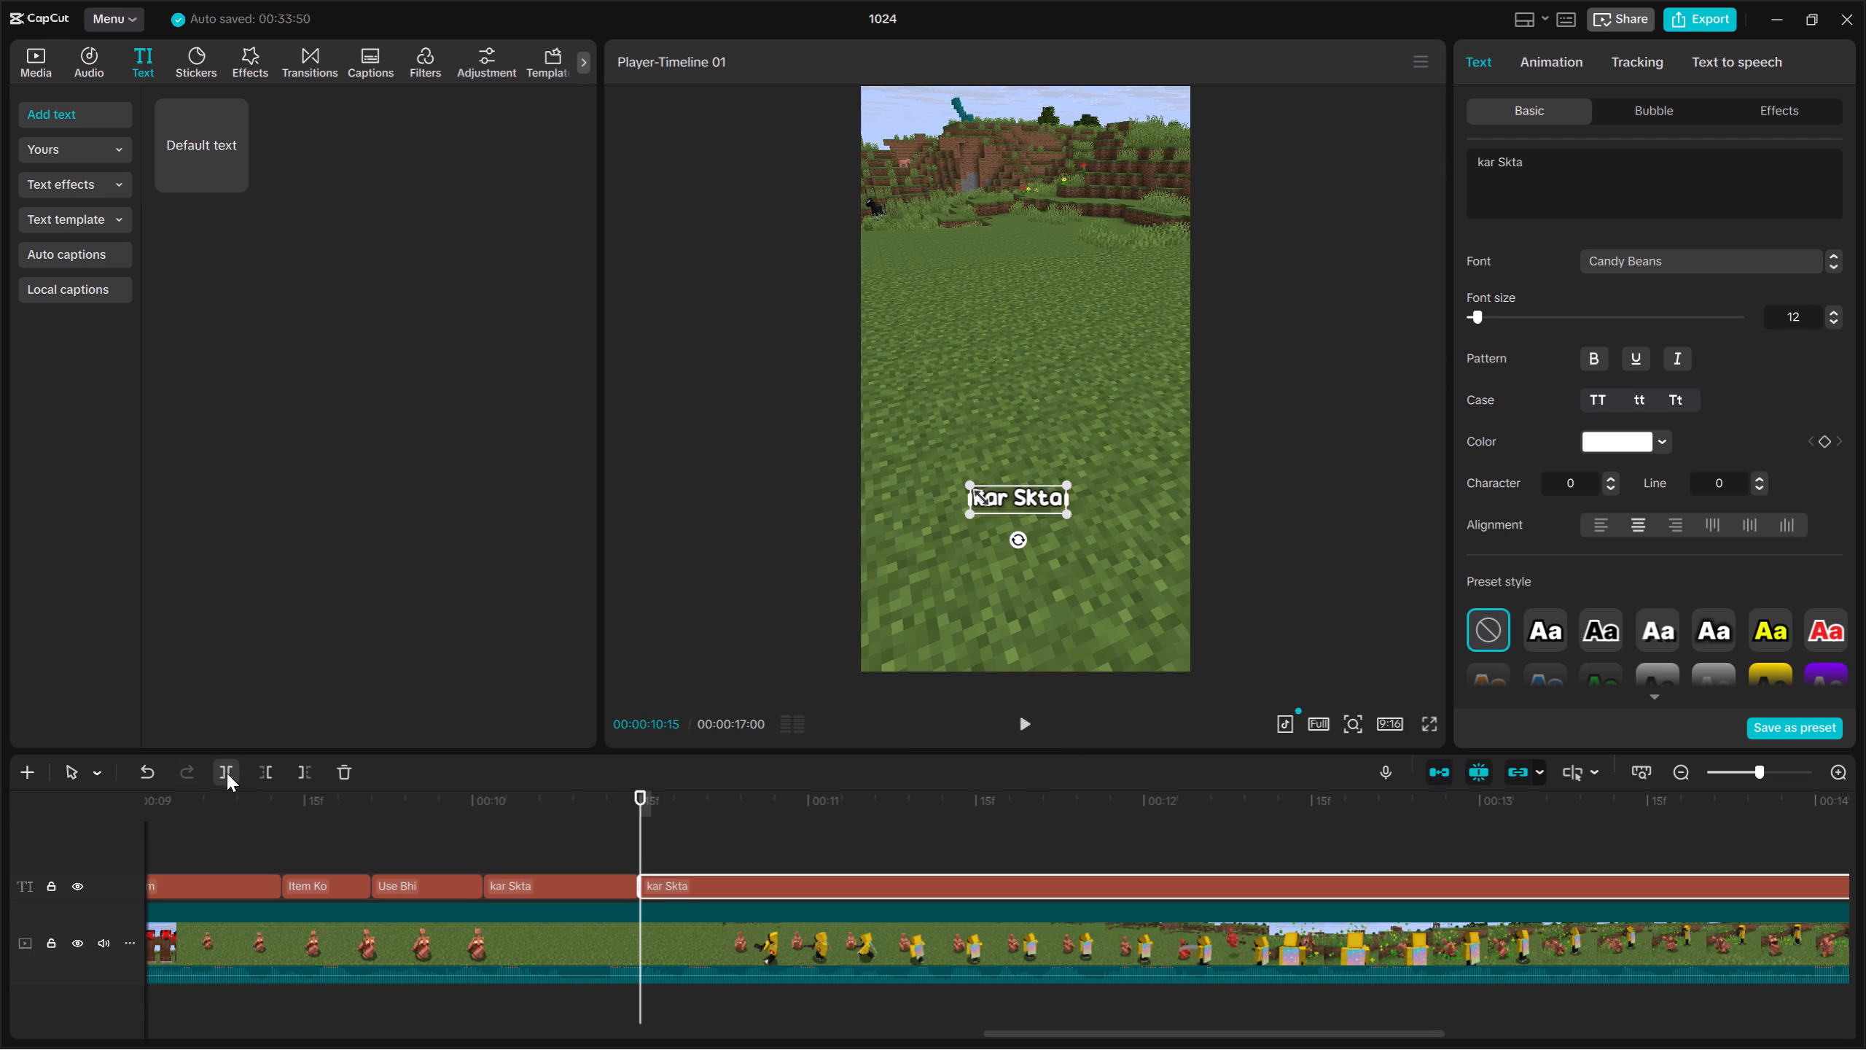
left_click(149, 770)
Play slightly further and split the "kar Skta" caption at 00:00:10:19.
key("space")
key("space")
left_click(228, 773)
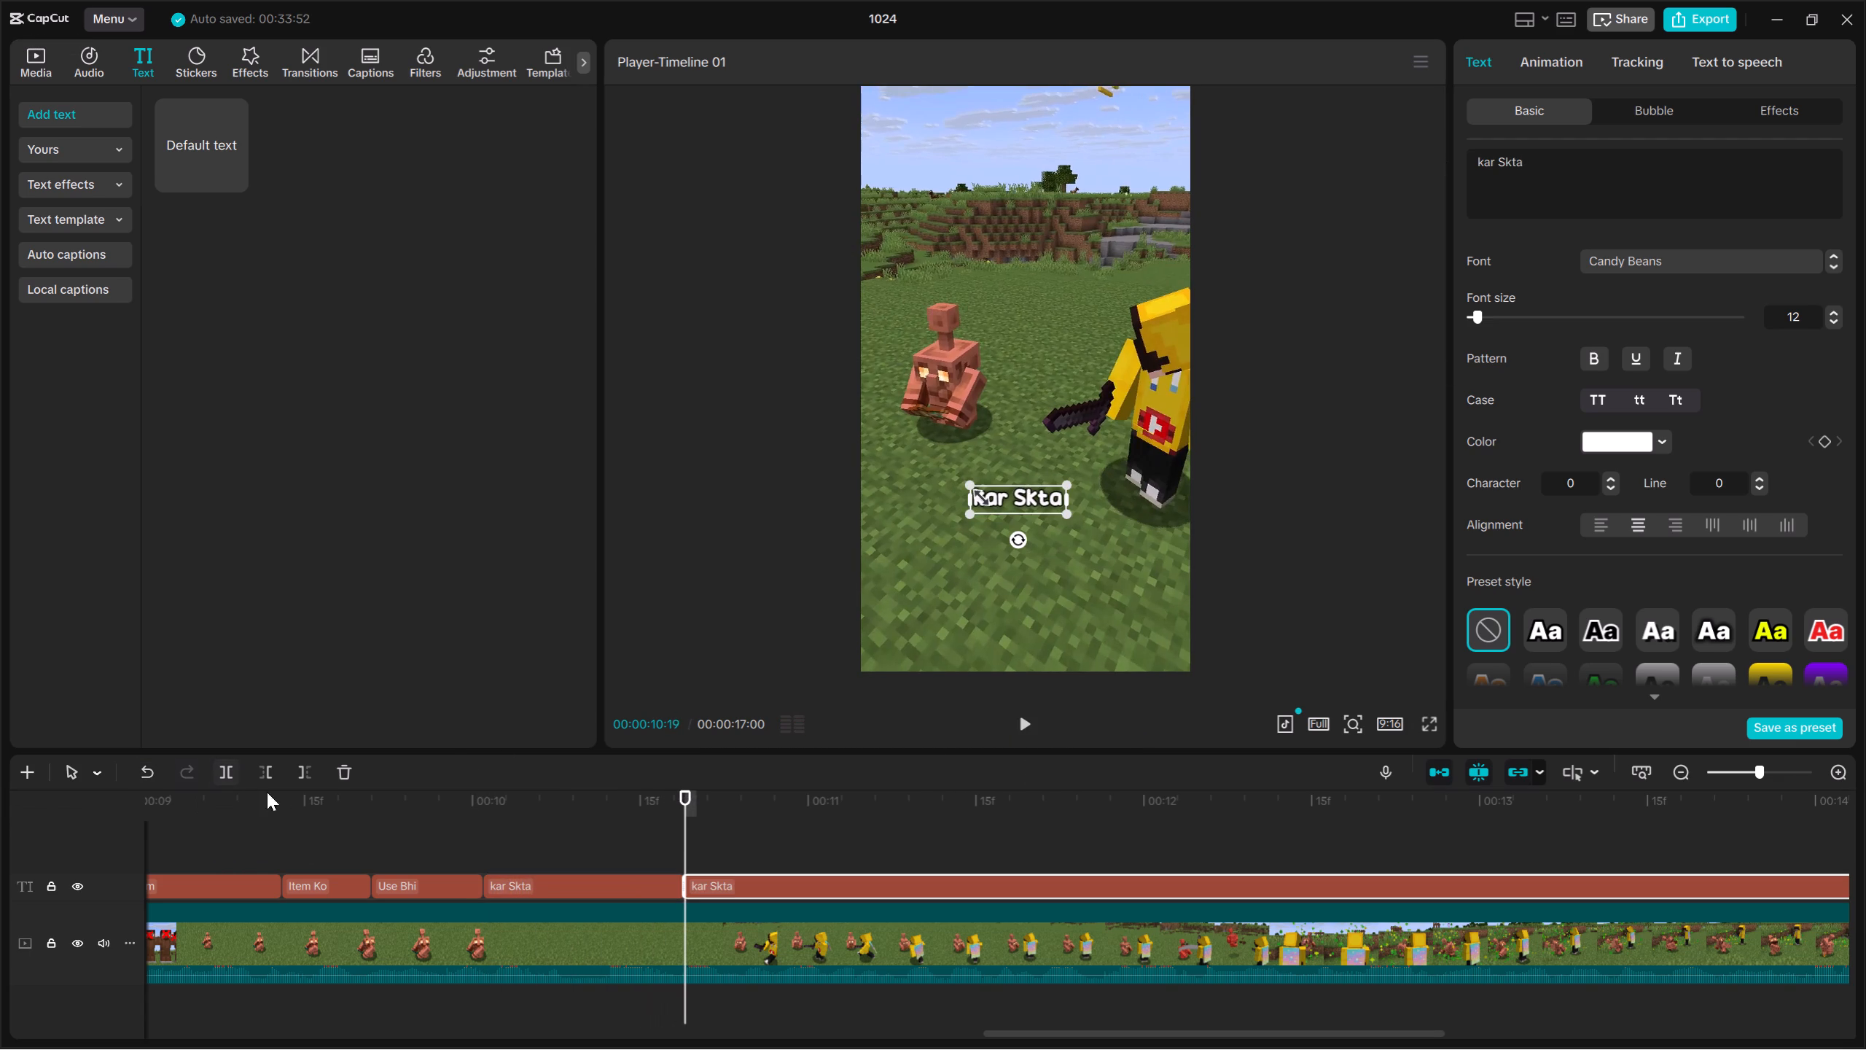
Change the trailing "kar Skta" caption to "jese Ki" and split it at 00:00:11:02.
left_click_drag(1586, 177, 1346, 155)
key("BackSpace")
type("jse")
key("BackSpace")
key("BackSpace")
type("es")
key("space")
key("BackSpace")
key("e")
key("space")
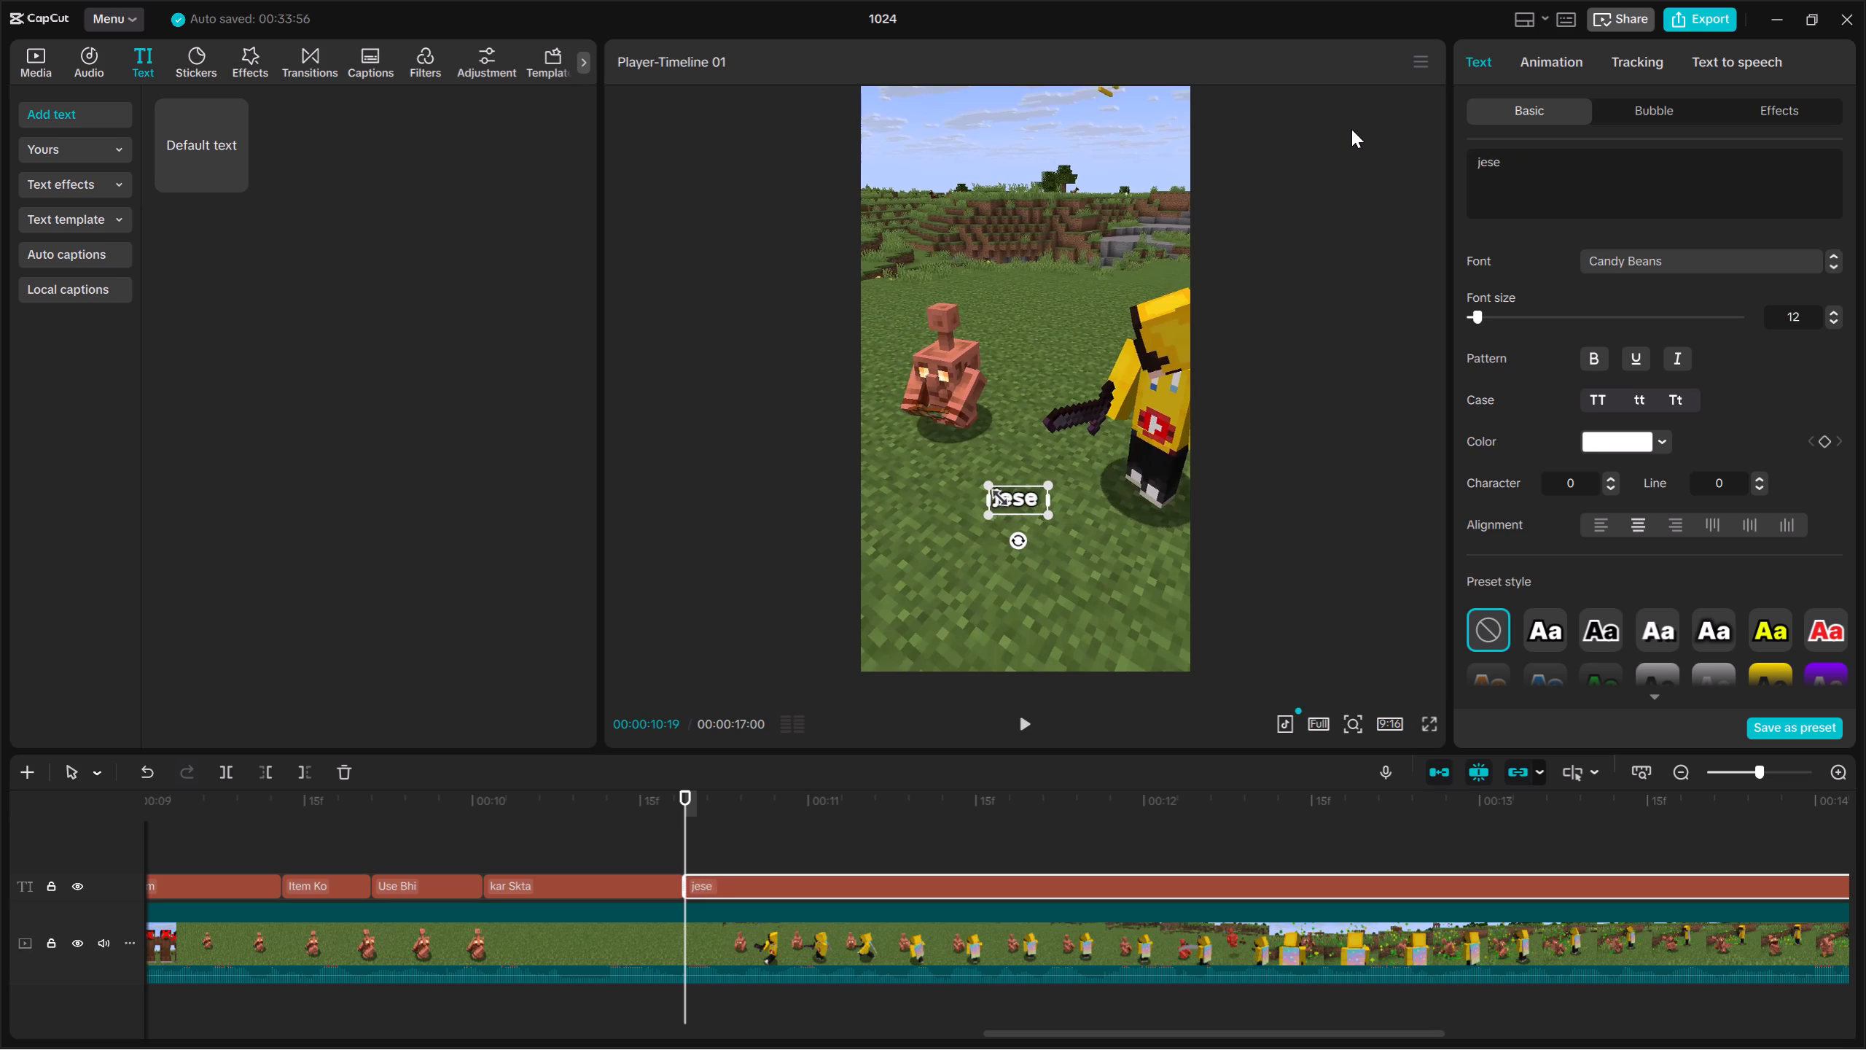
type("Ki")
left_click(1022, 720)
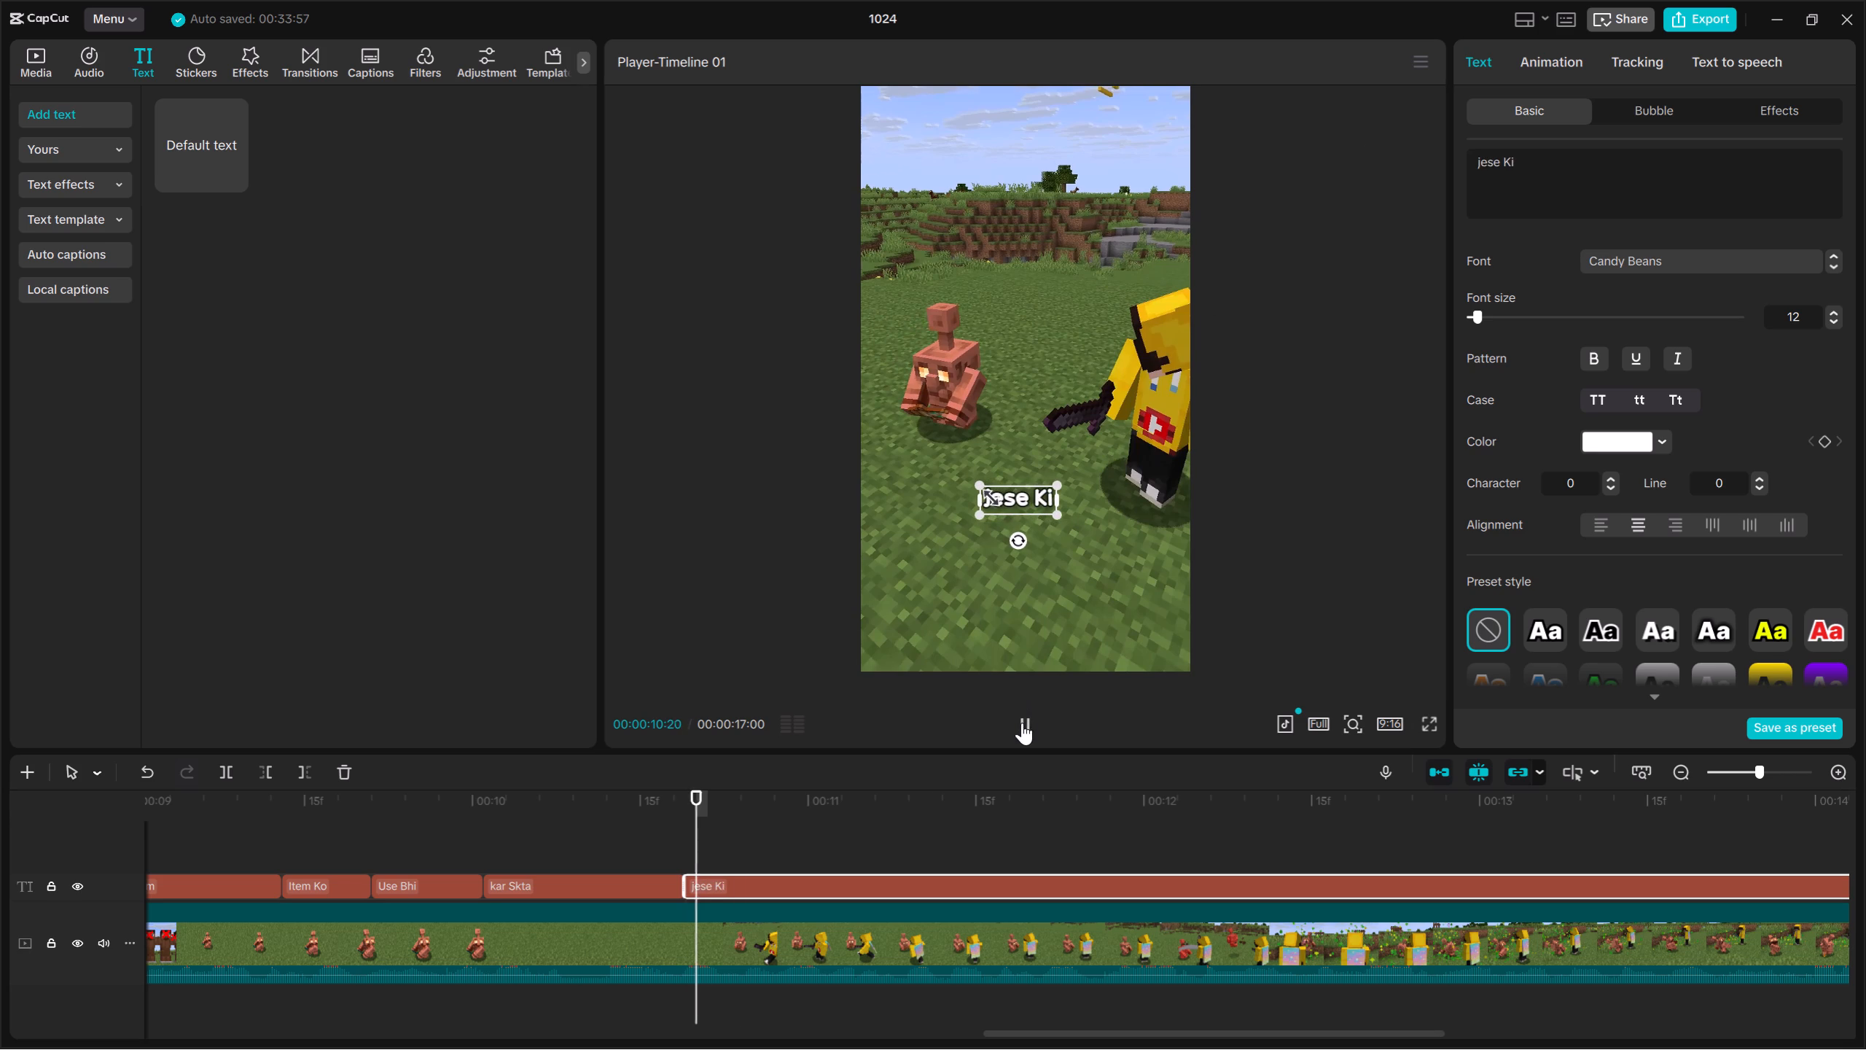
key("space")
key("space")
key("space")
left_click(219, 769)
Change the trailing "jese Ki" caption, starting at 00:00:11:02, to "Agar".
left_click_drag(1598, 186, 1588, 185)
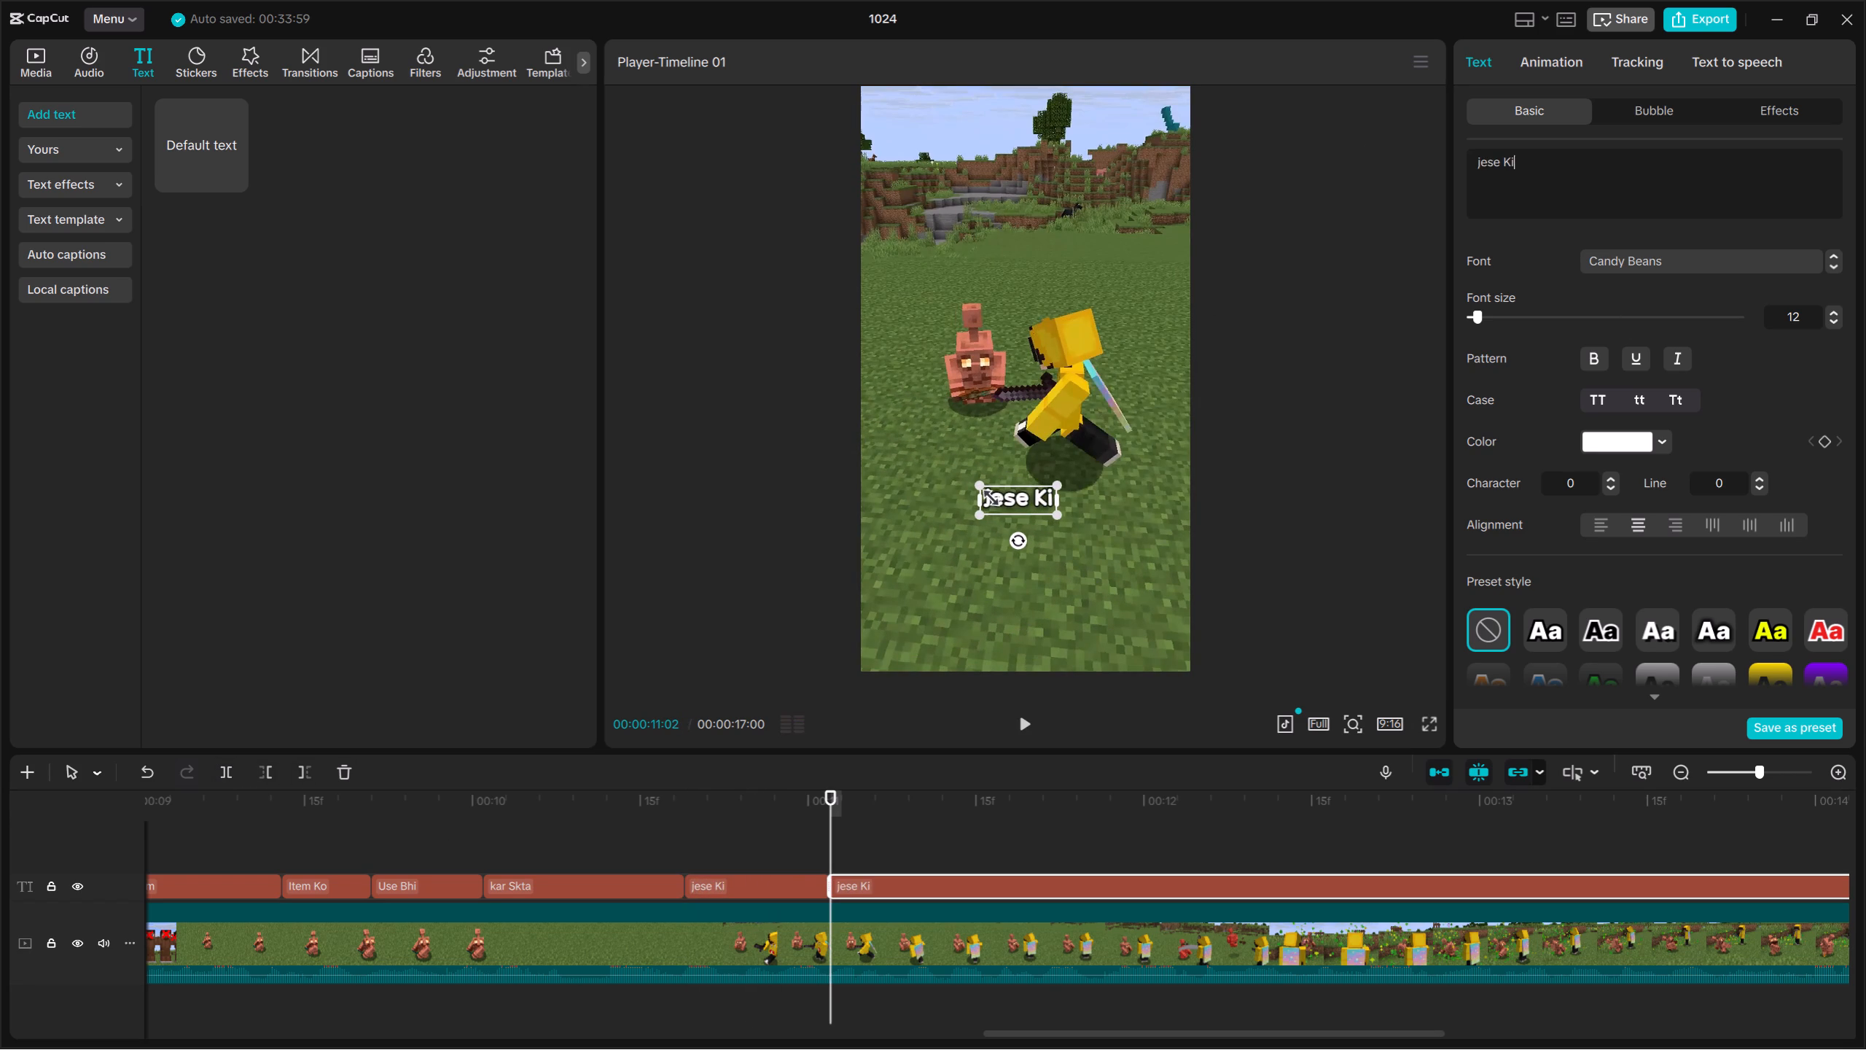
left_click_drag(1588, 185, 1367, 150)
key("BackSpace")
type("Ah")
key("BackSpace")
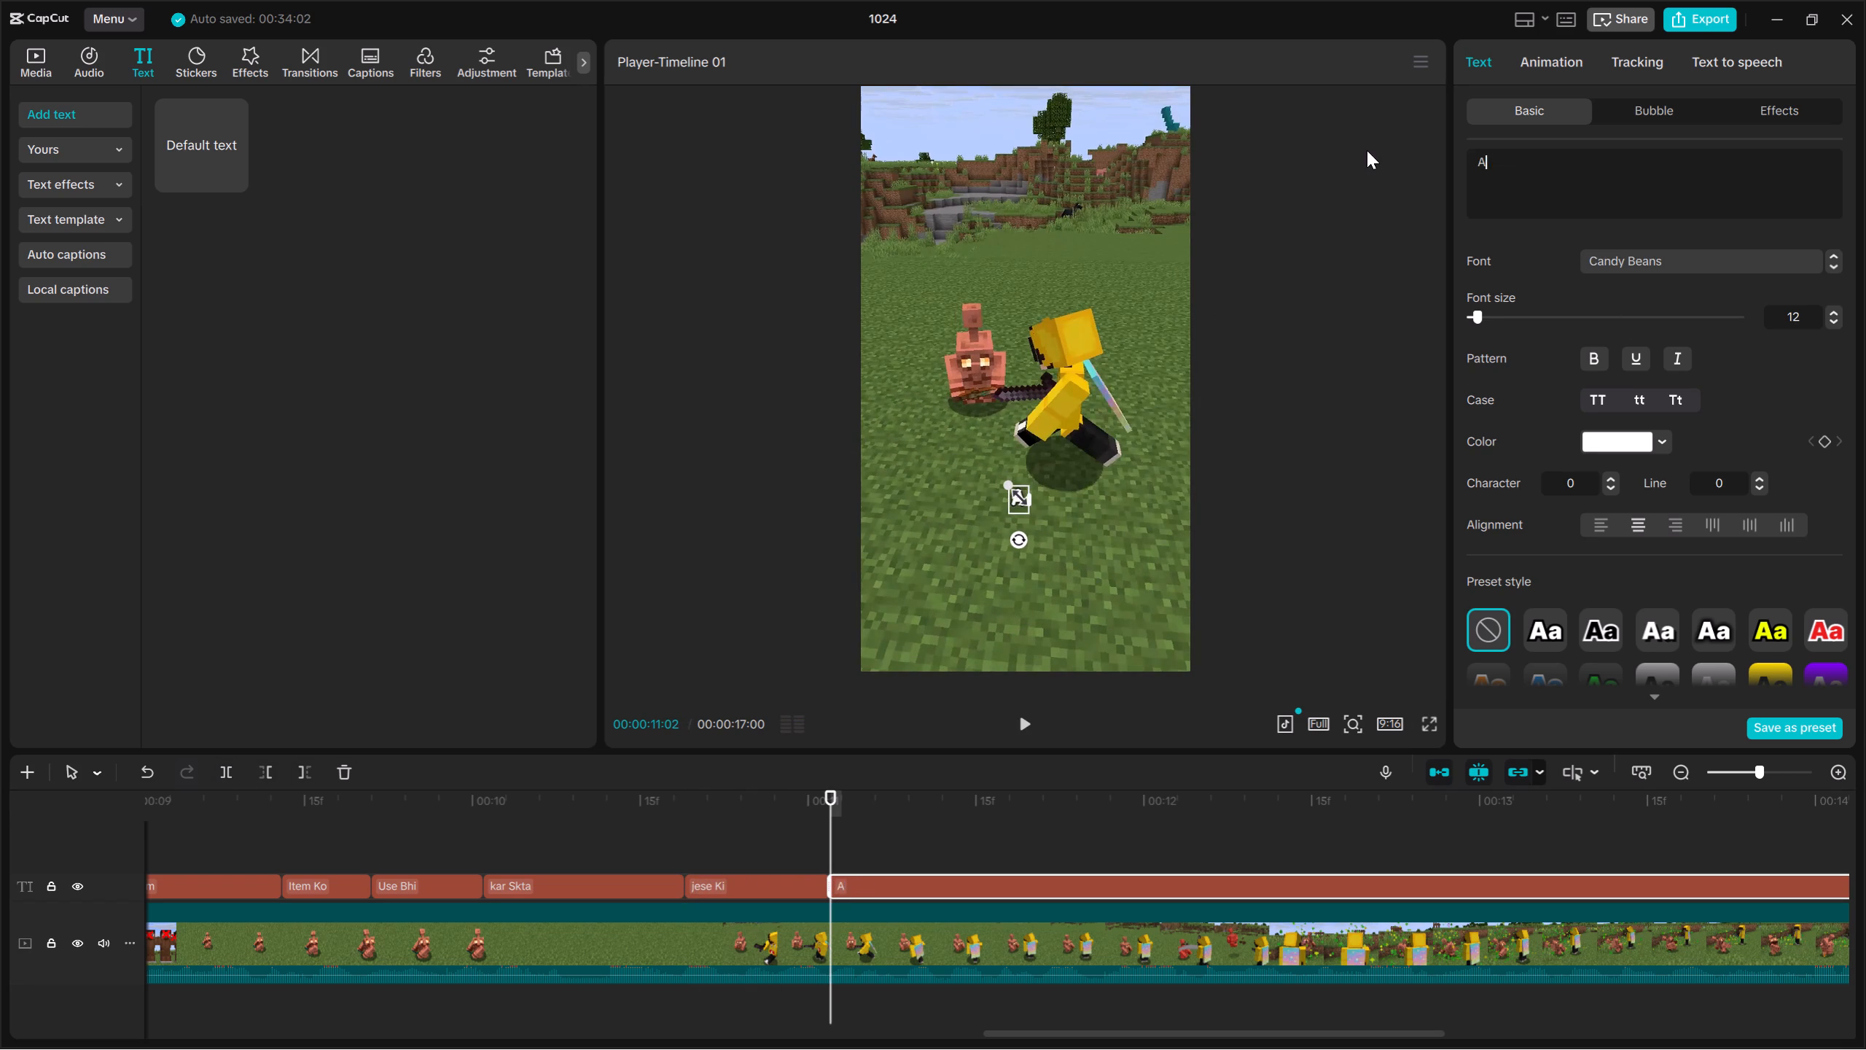
type("gar")
key("space")
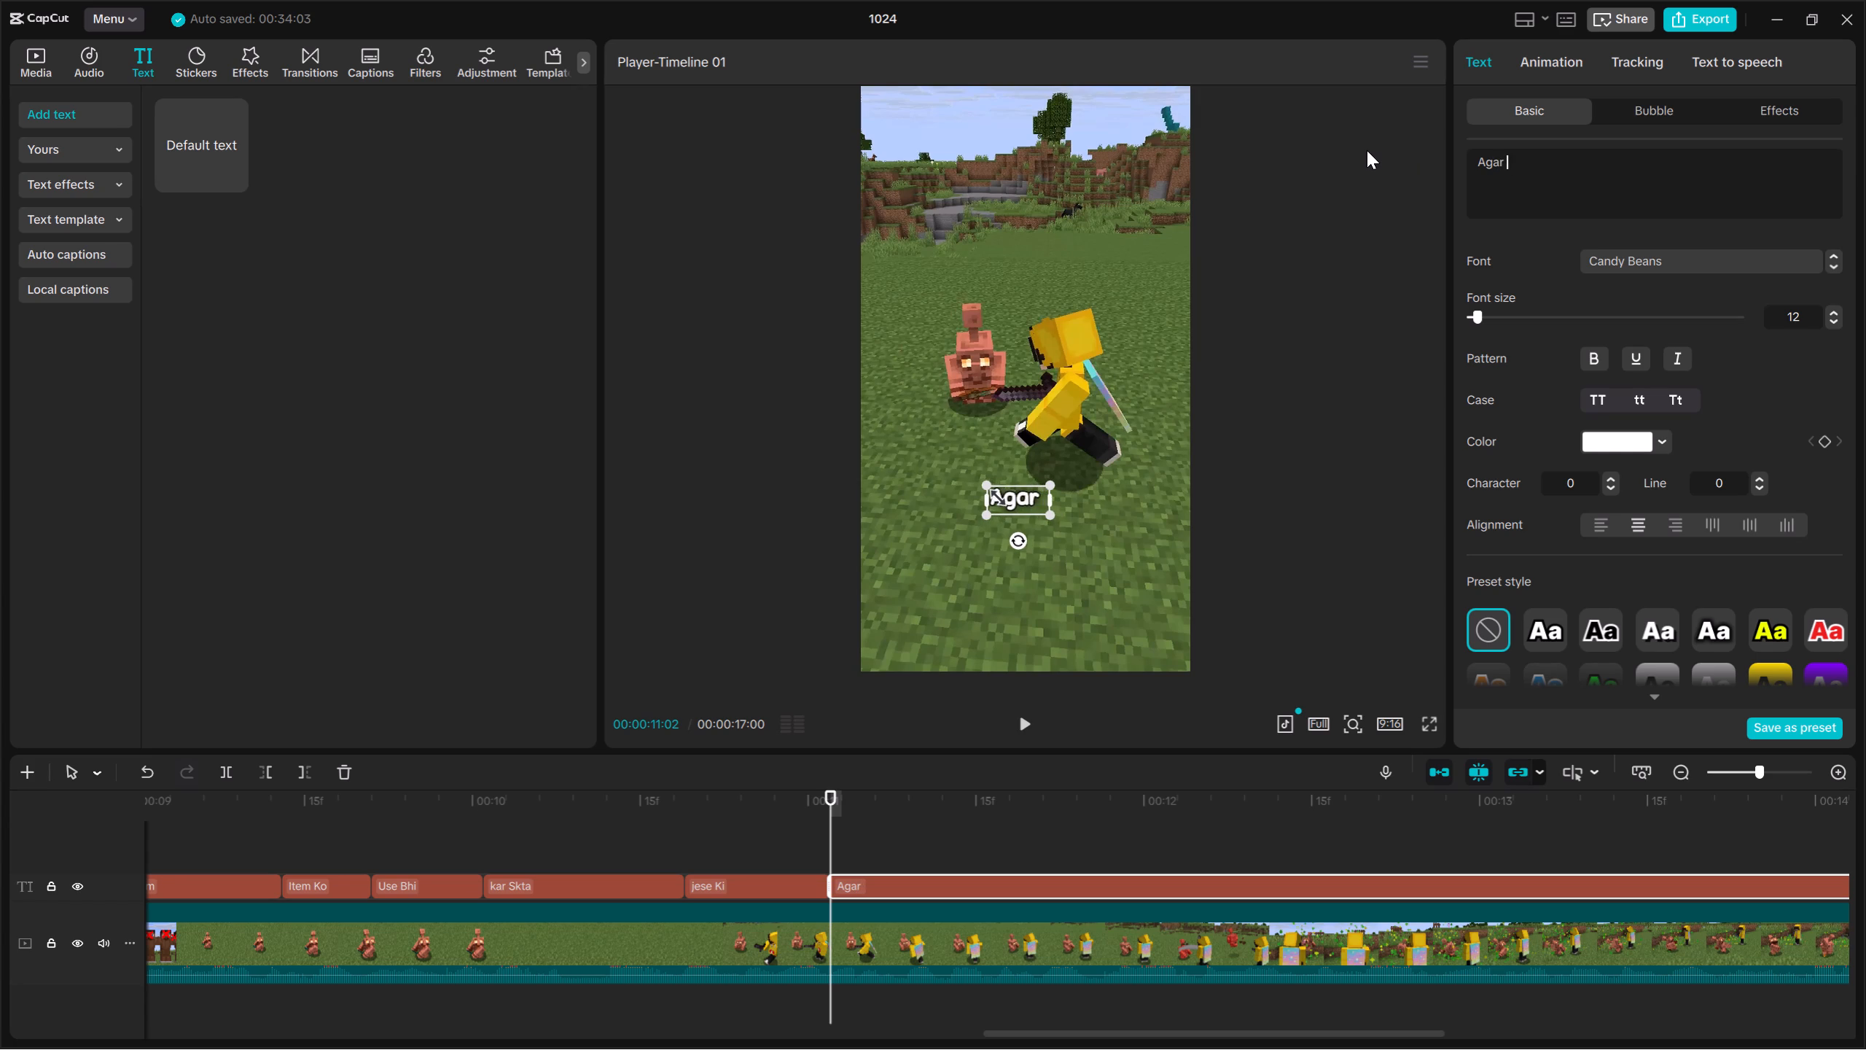
Play briefly to hear the next word and extend the "Agar" caption to "Agar Uske".
double_click(1022, 717)
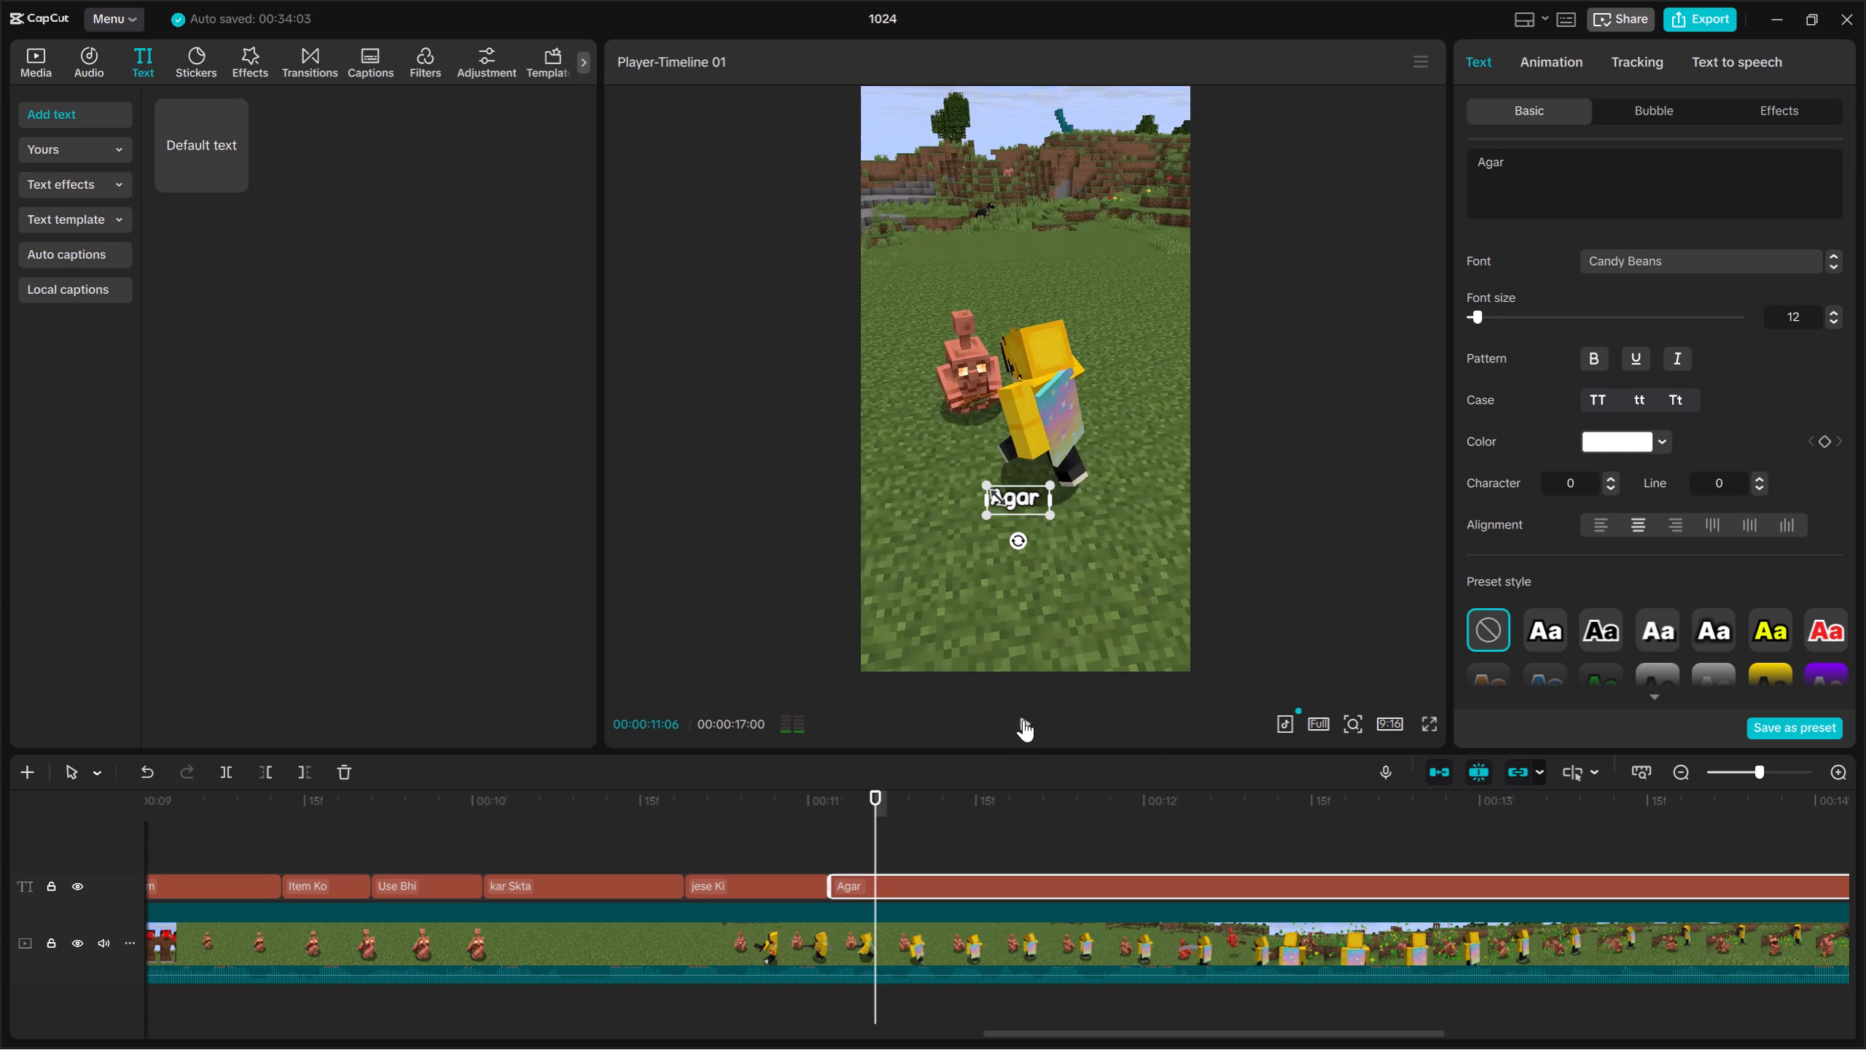
left_click(1584, 182)
type("ske")
key("BackSpace")
key("bracketright")
key("BackSpace")
key("BackSpace")
key("BackSpace")
type("Uske")
Replay the "Agar Uske" caption from its start and correct its text to "Agar Usne".
left_click(842, 841)
key("Up")
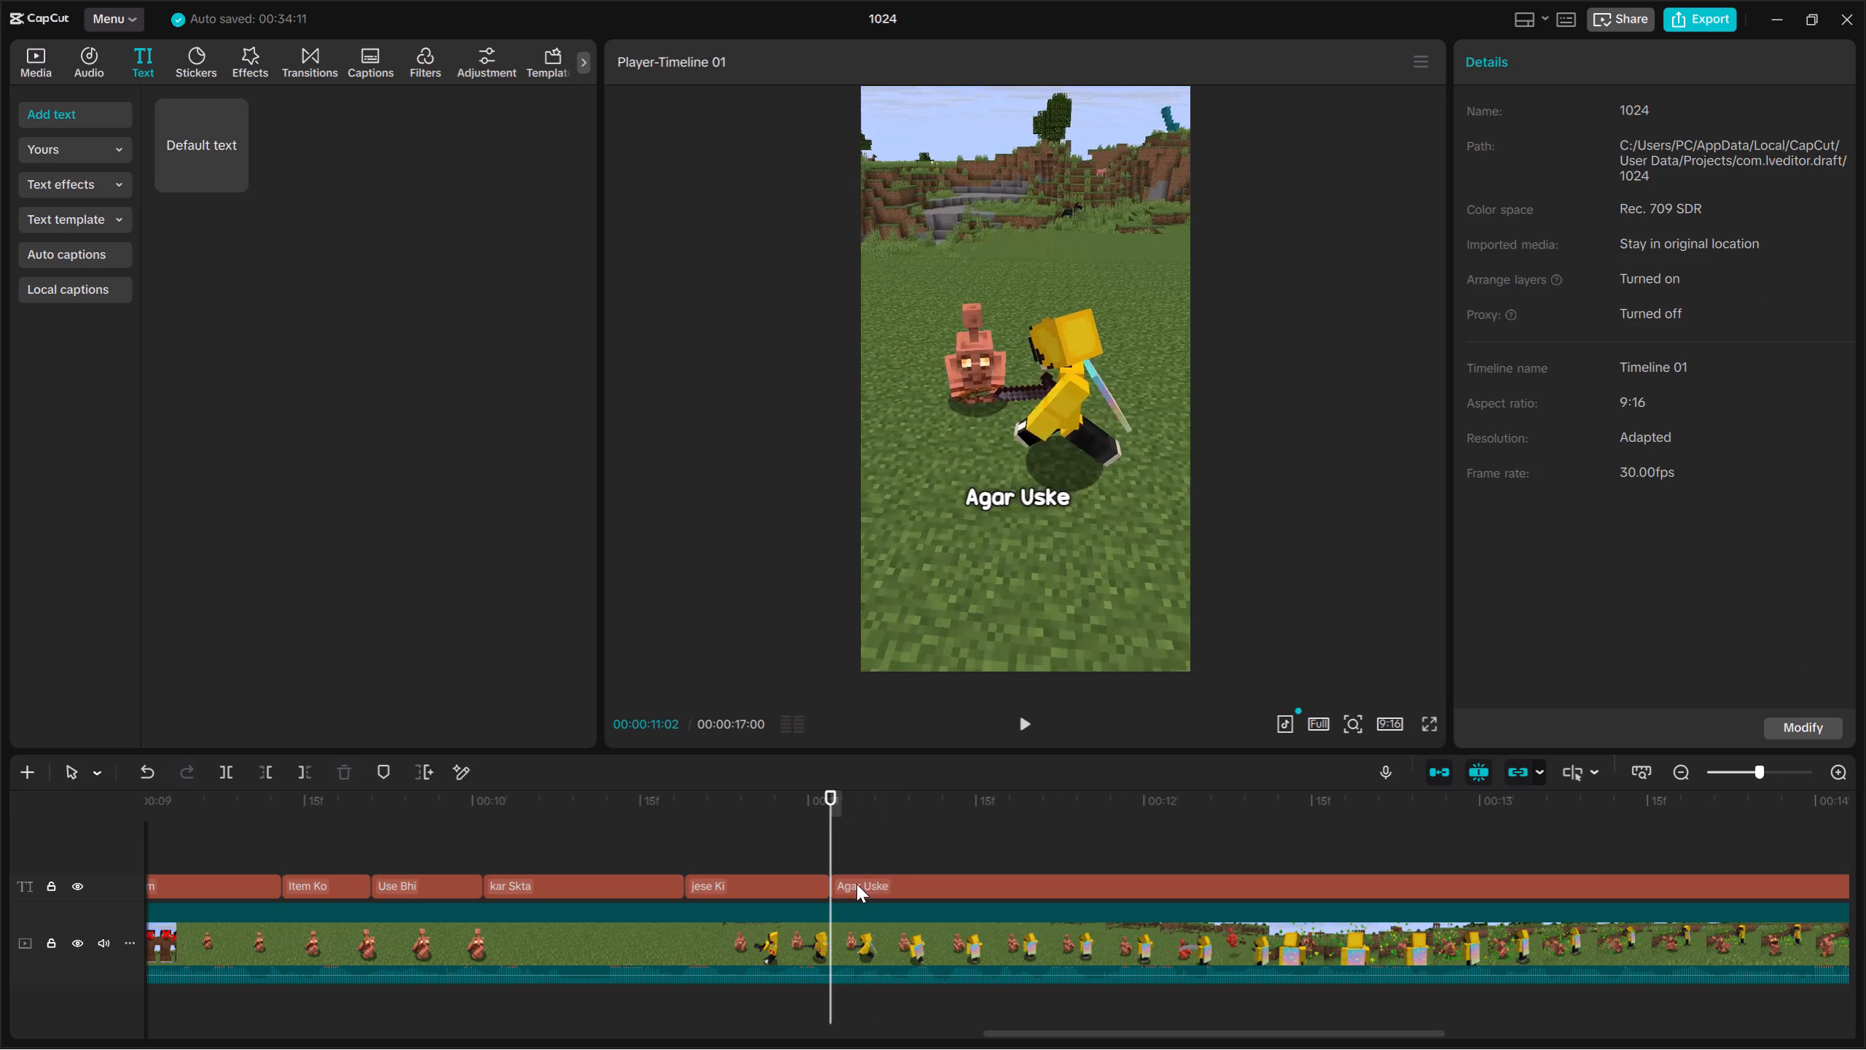
left_click(858, 884)
key("space")
key("space")
left_click(1688, 176)
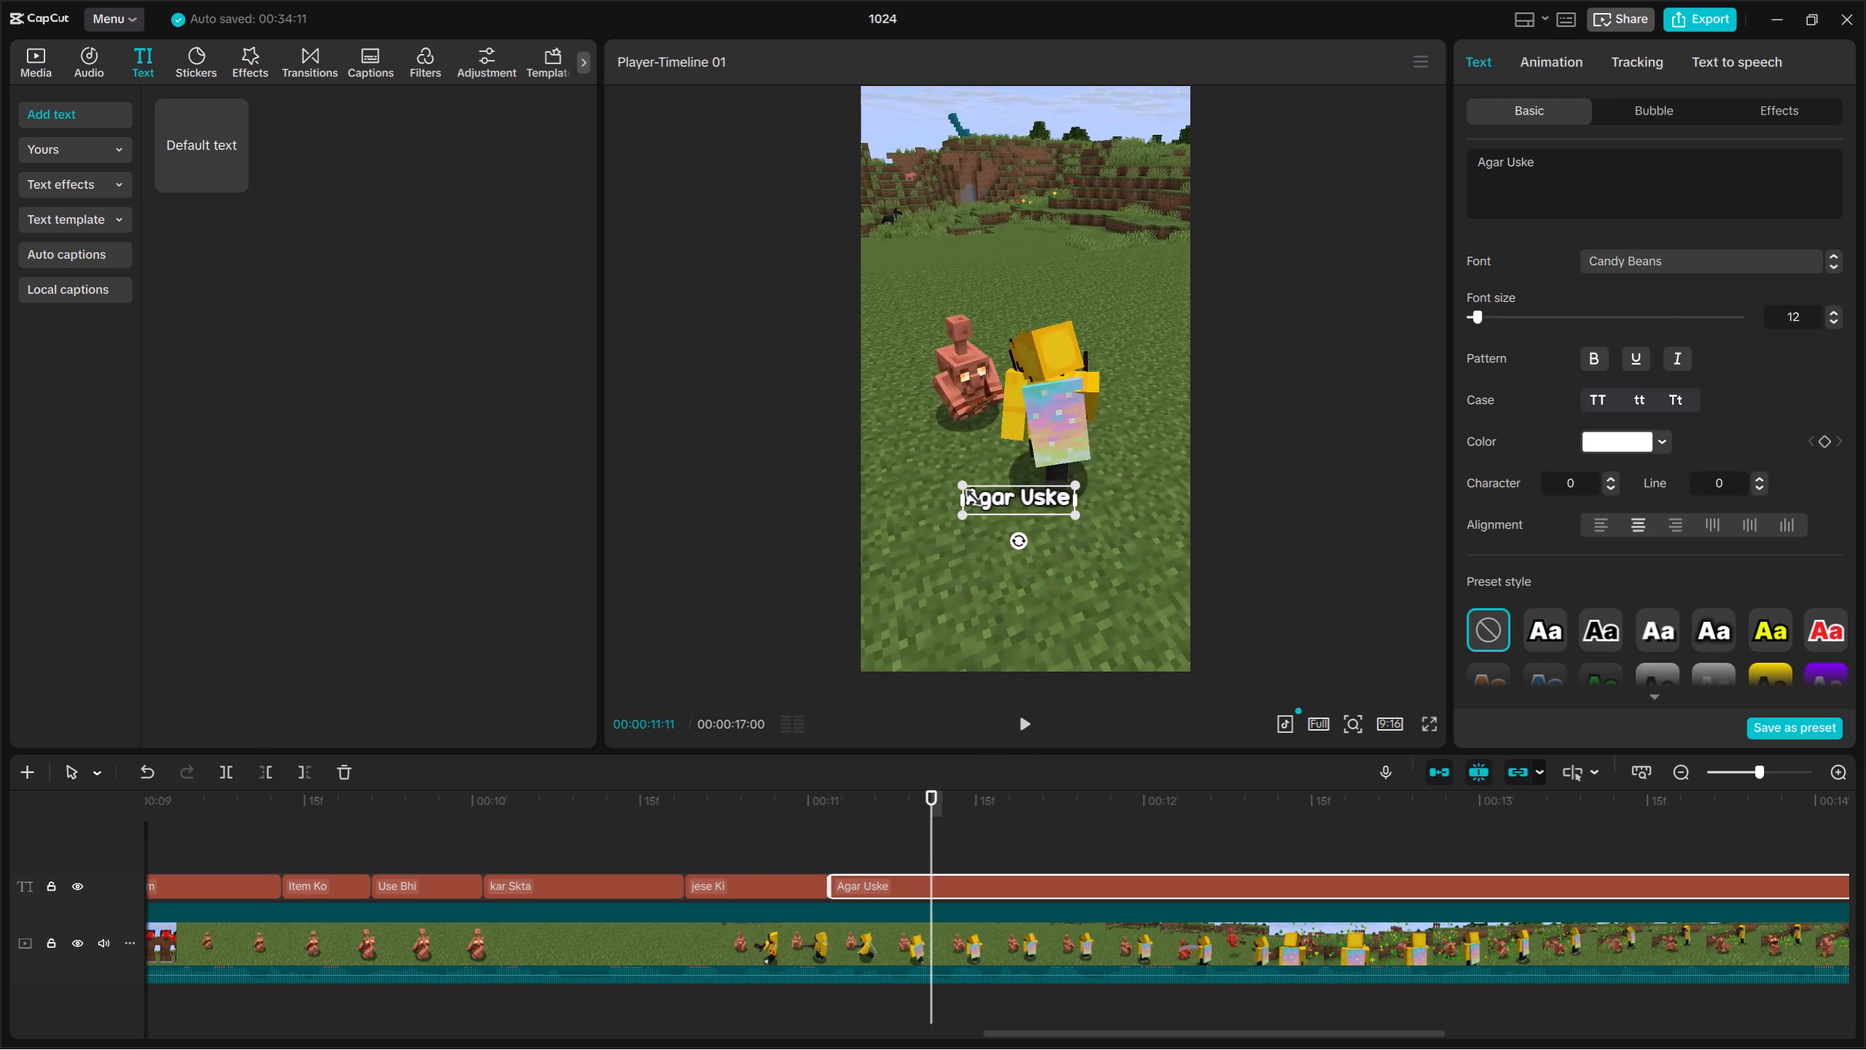
key("BackSpace")
key("BackSpace")
type("ne")
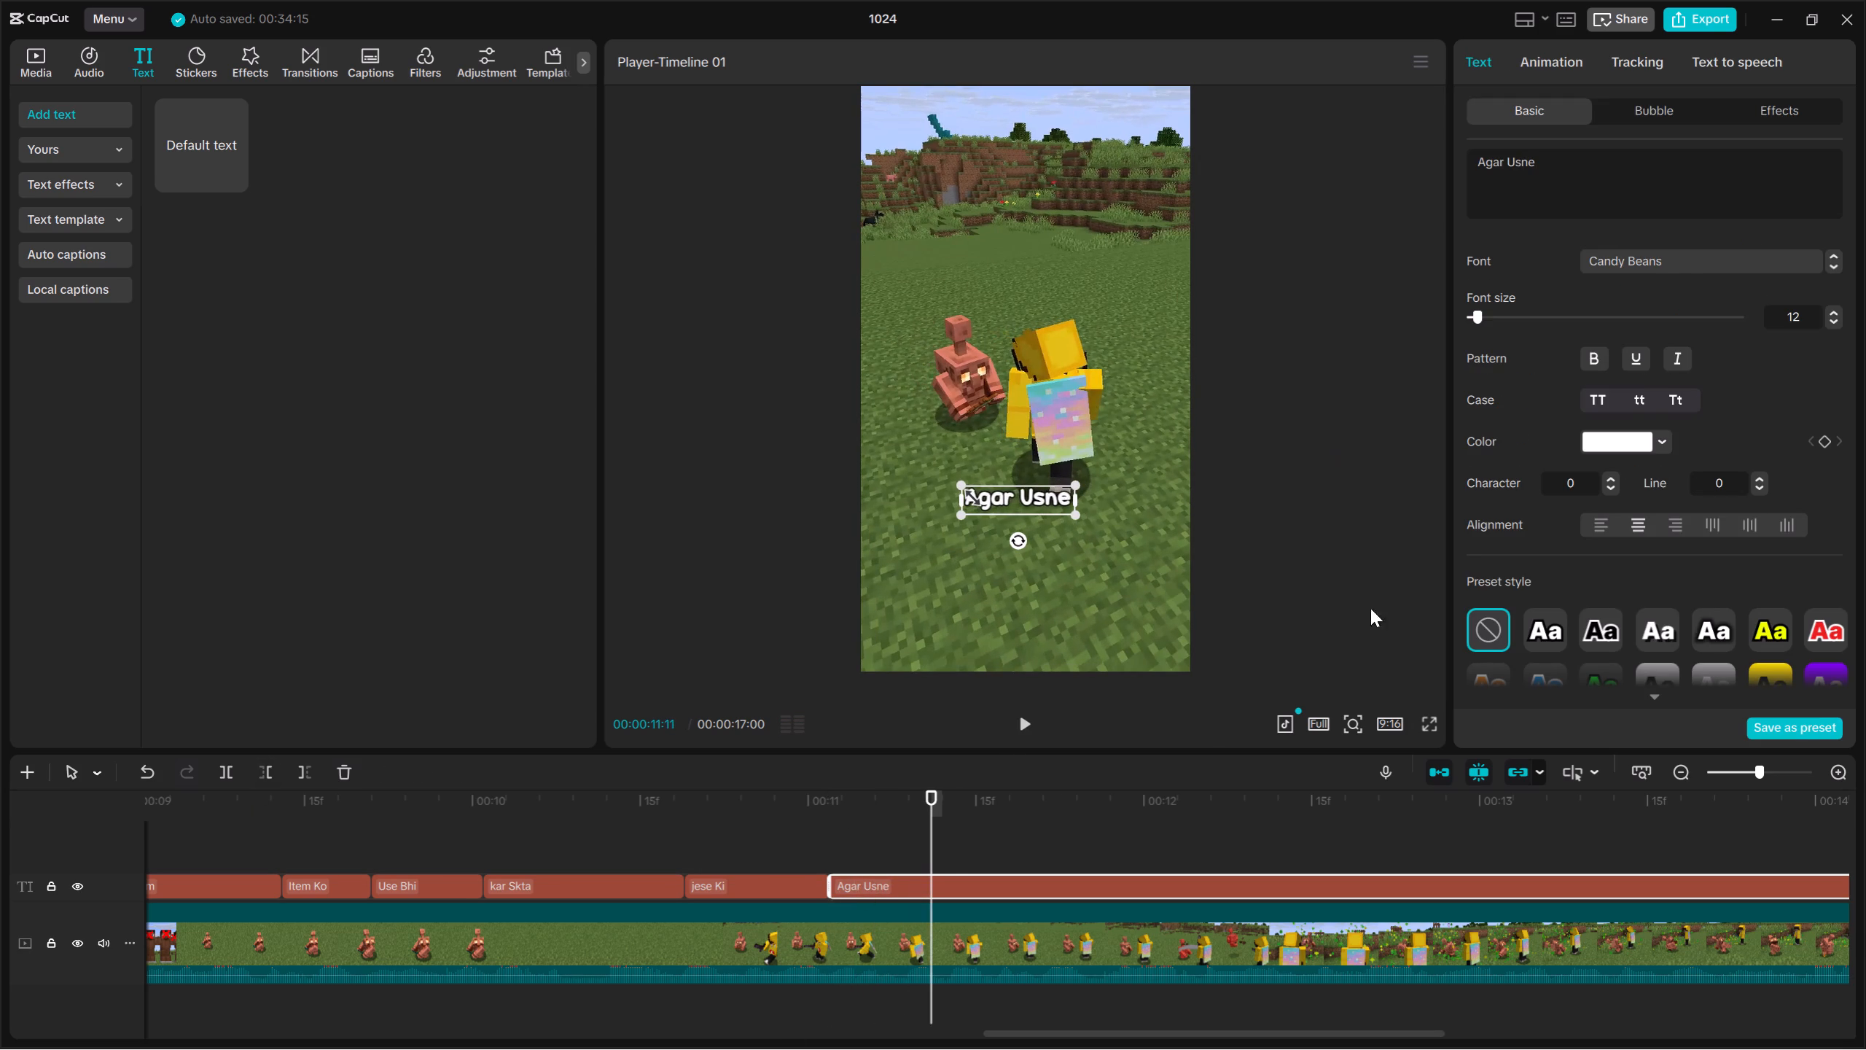
Replay the "Agar Usne" caption from its start and split it at 00:00:11:15.
left_click(899, 848)
key("Up")
left_click(905, 886)
key("space")
key("space")
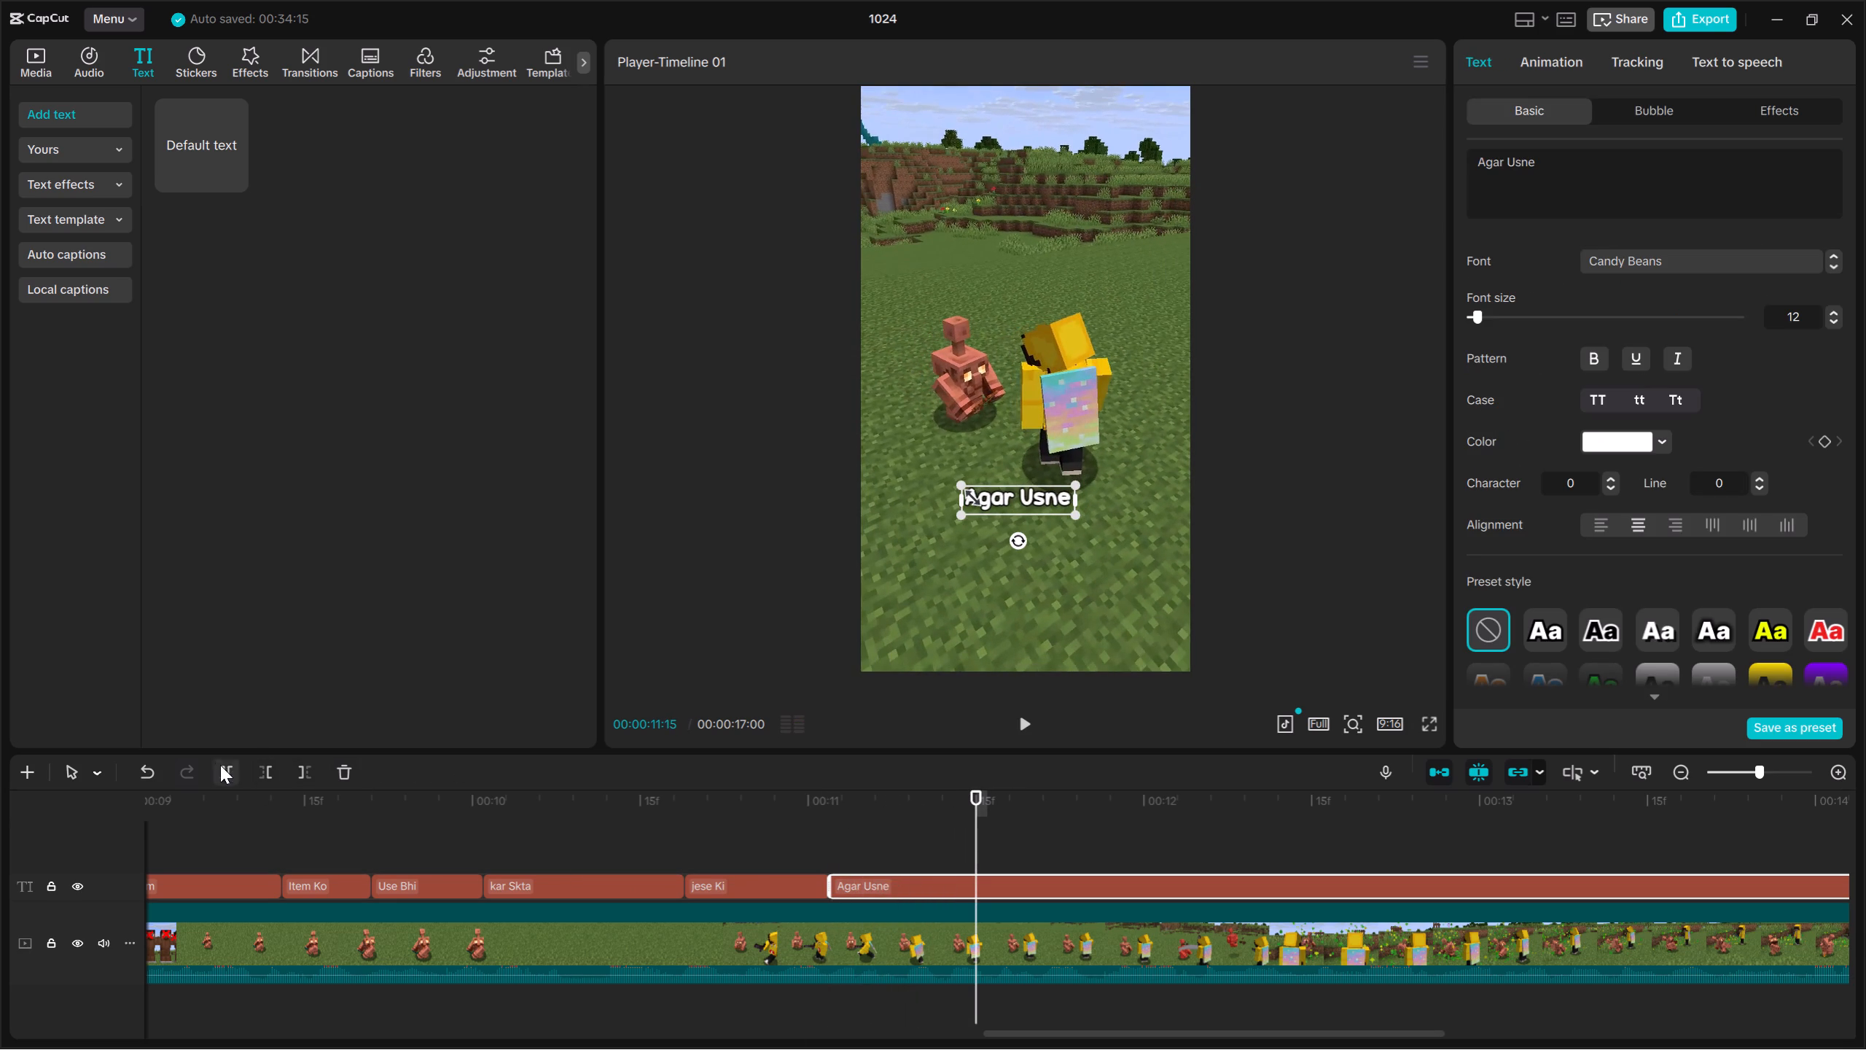
left_click(222, 765)
Change the trailing "Agar Usne" caption to "Totem Ko" and split it at 00:00:11:23.
left_click_drag(1578, 177, 1301, 130)
key("BackSpace")
type("Totem Ko")
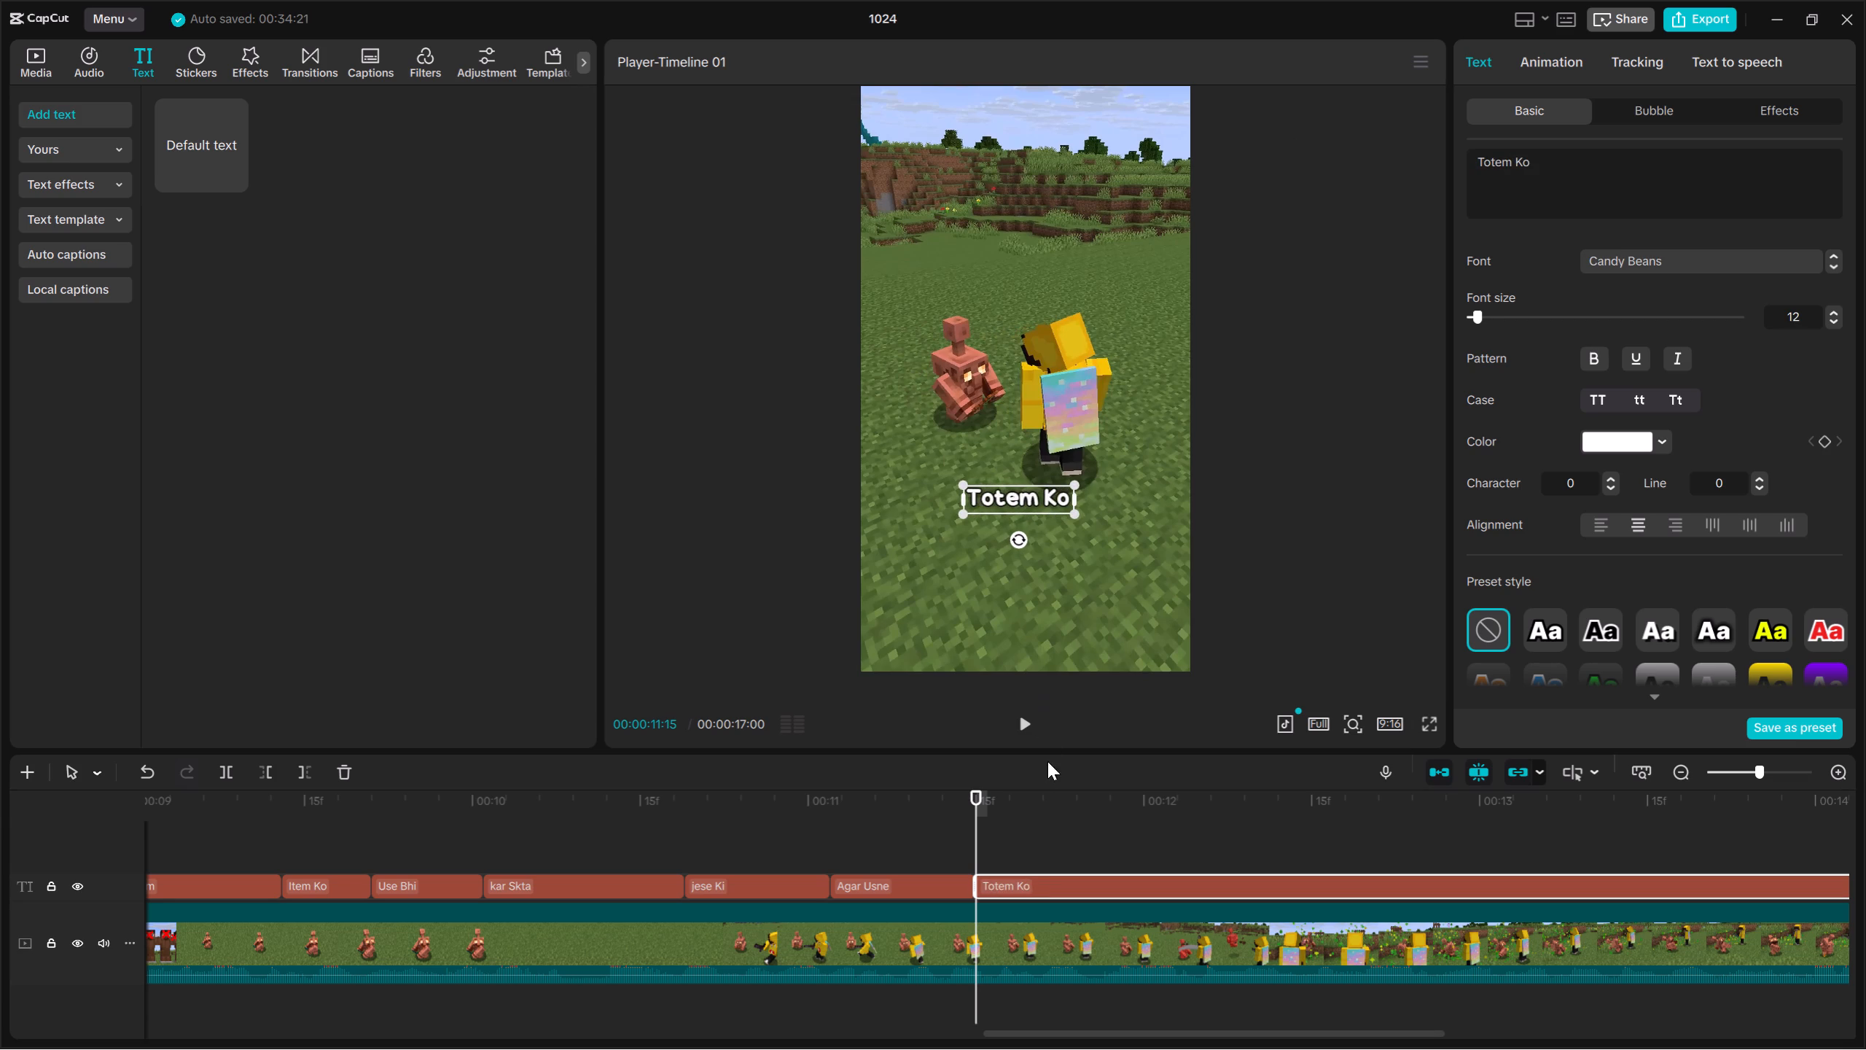
left_click(1031, 720)
key("space")
left_click(230, 769)
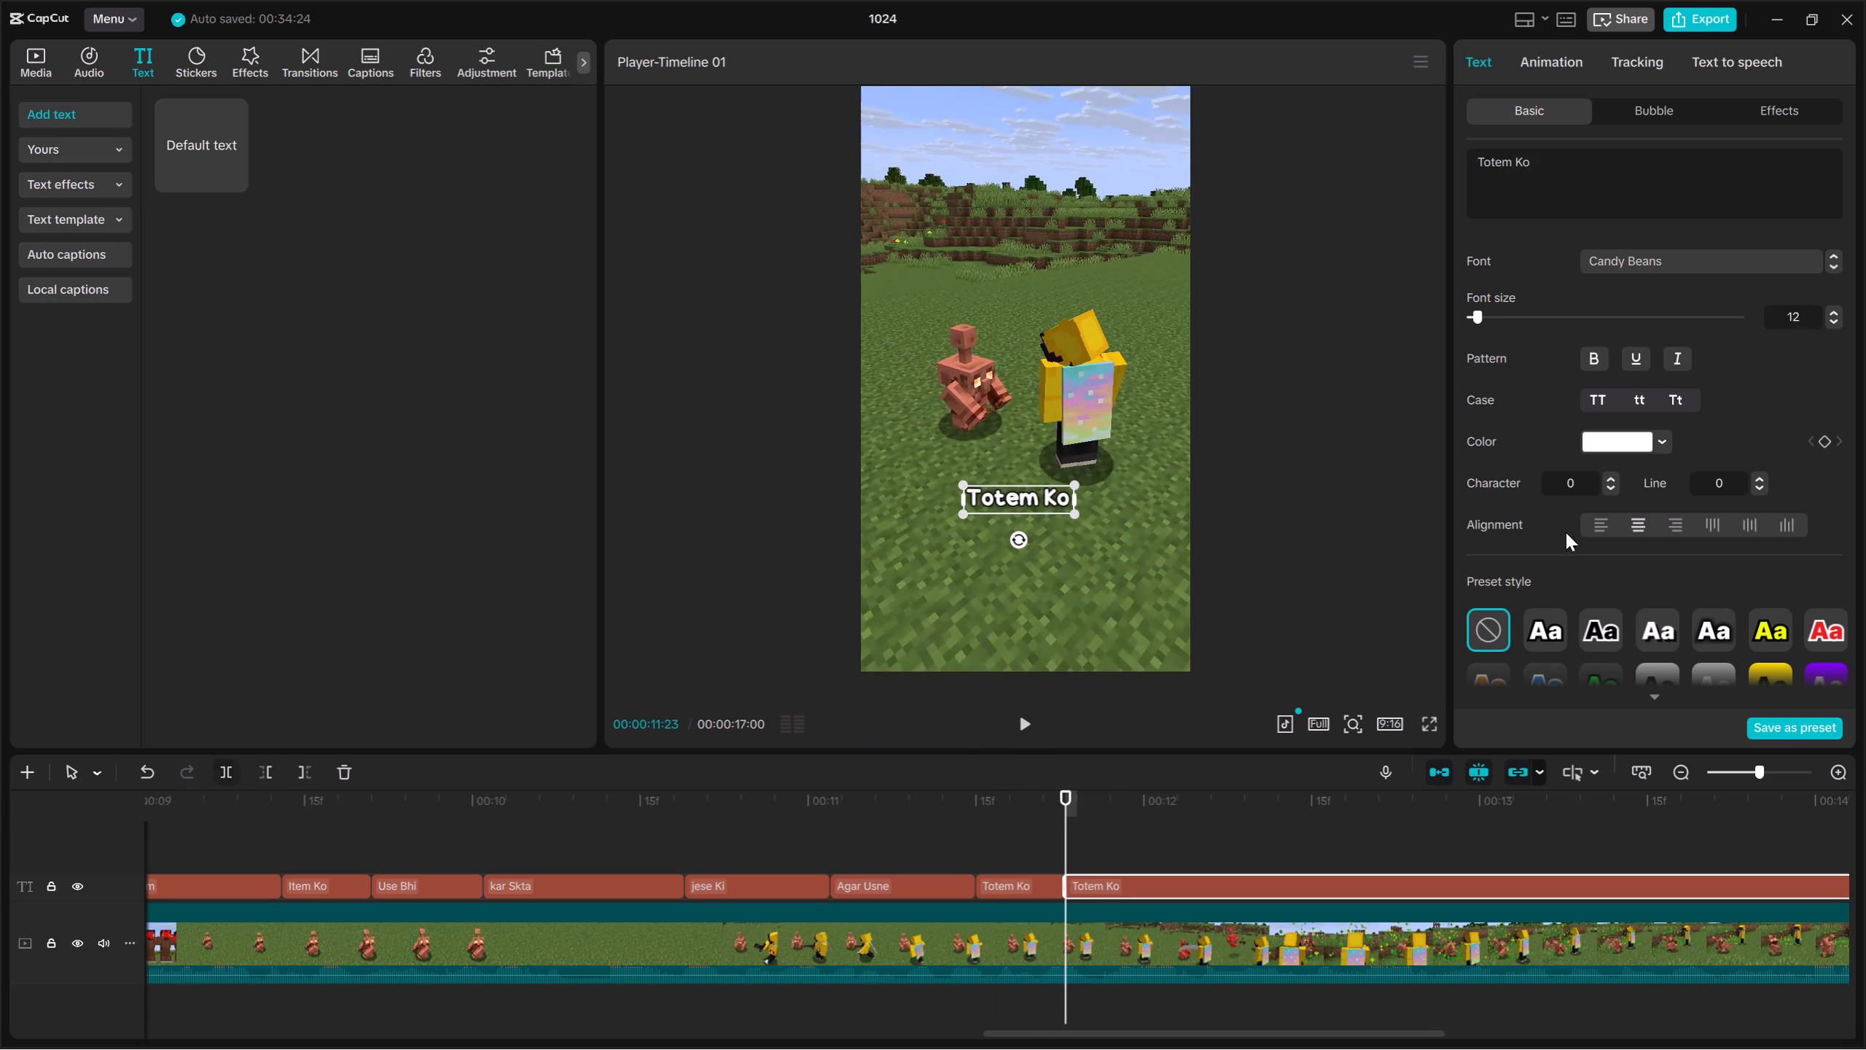
Change the trailing "Totem Ko" caption to "Uthaya" and split it at 00:00:12:06.
left_click_drag(1545, 153, 1418, 149)
key("BackSpace")
left_click_drag(1553, 158, 1447, 130)
key("BackSpace")
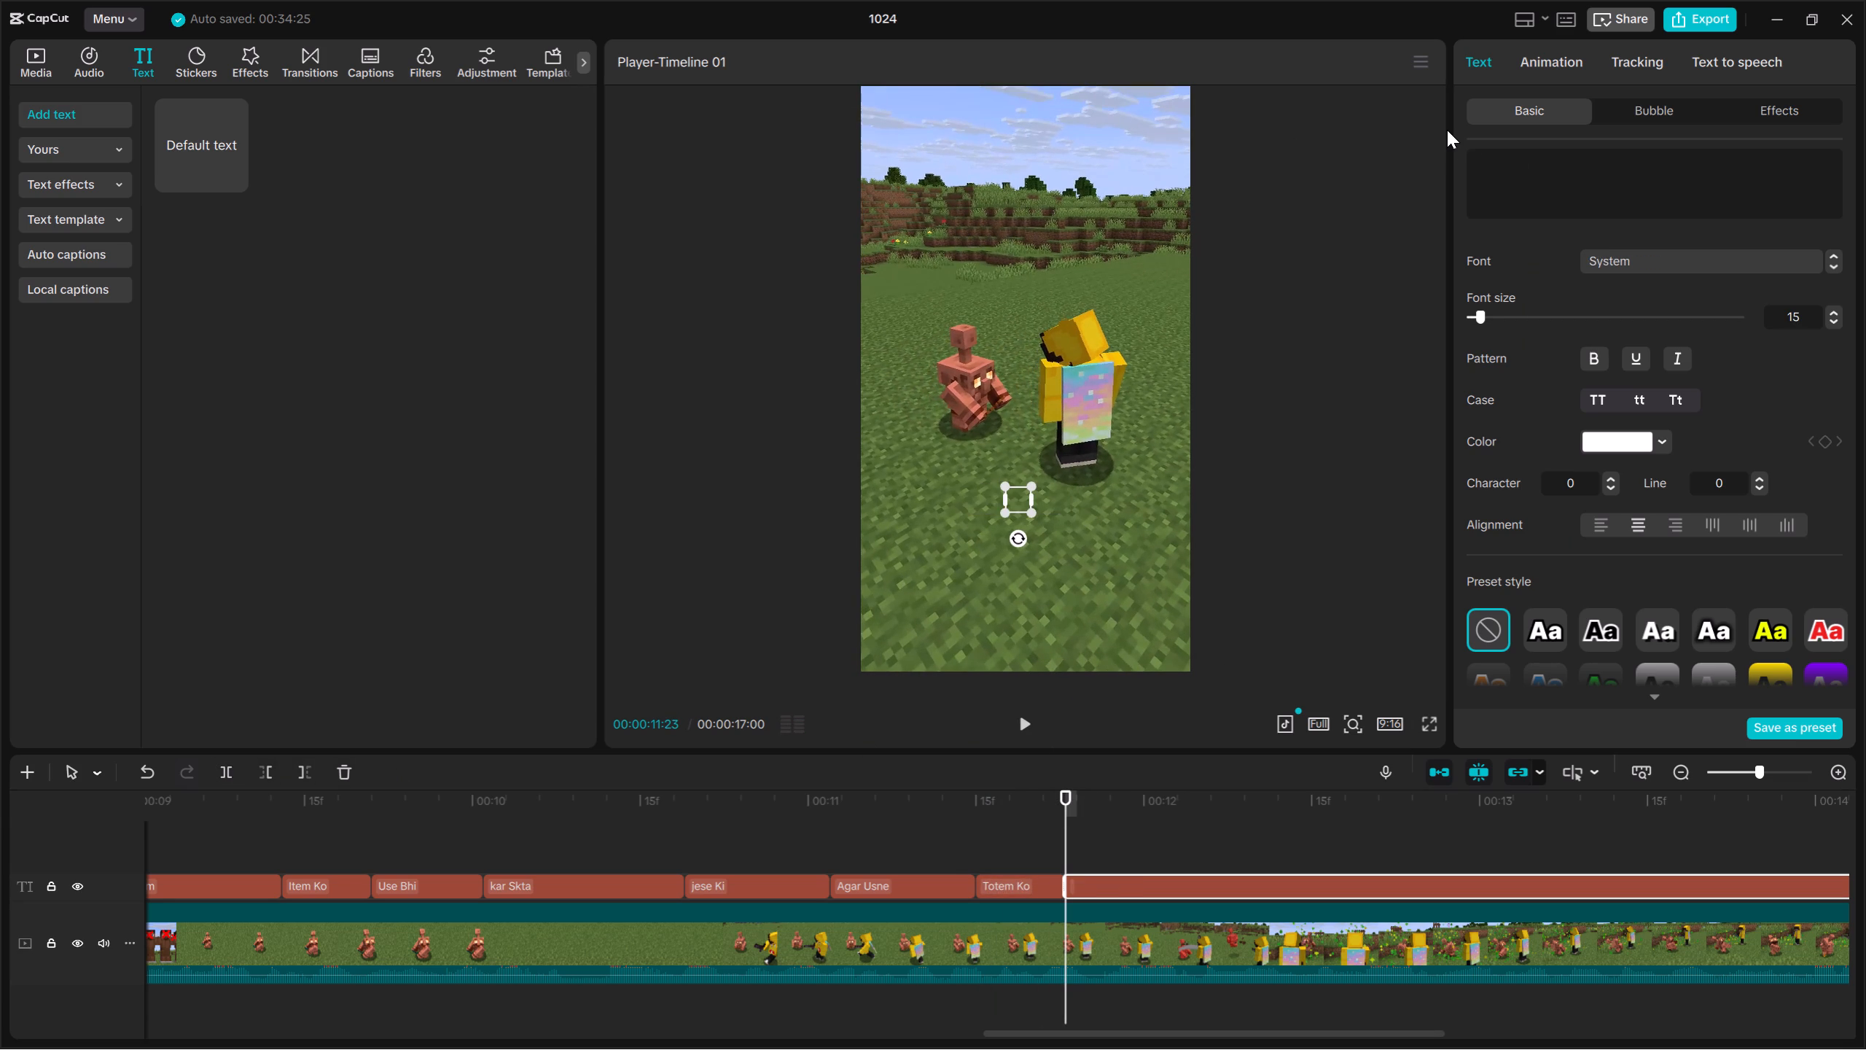
key("shift+u")
type("thaya")
left_click(1026, 723)
key("space")
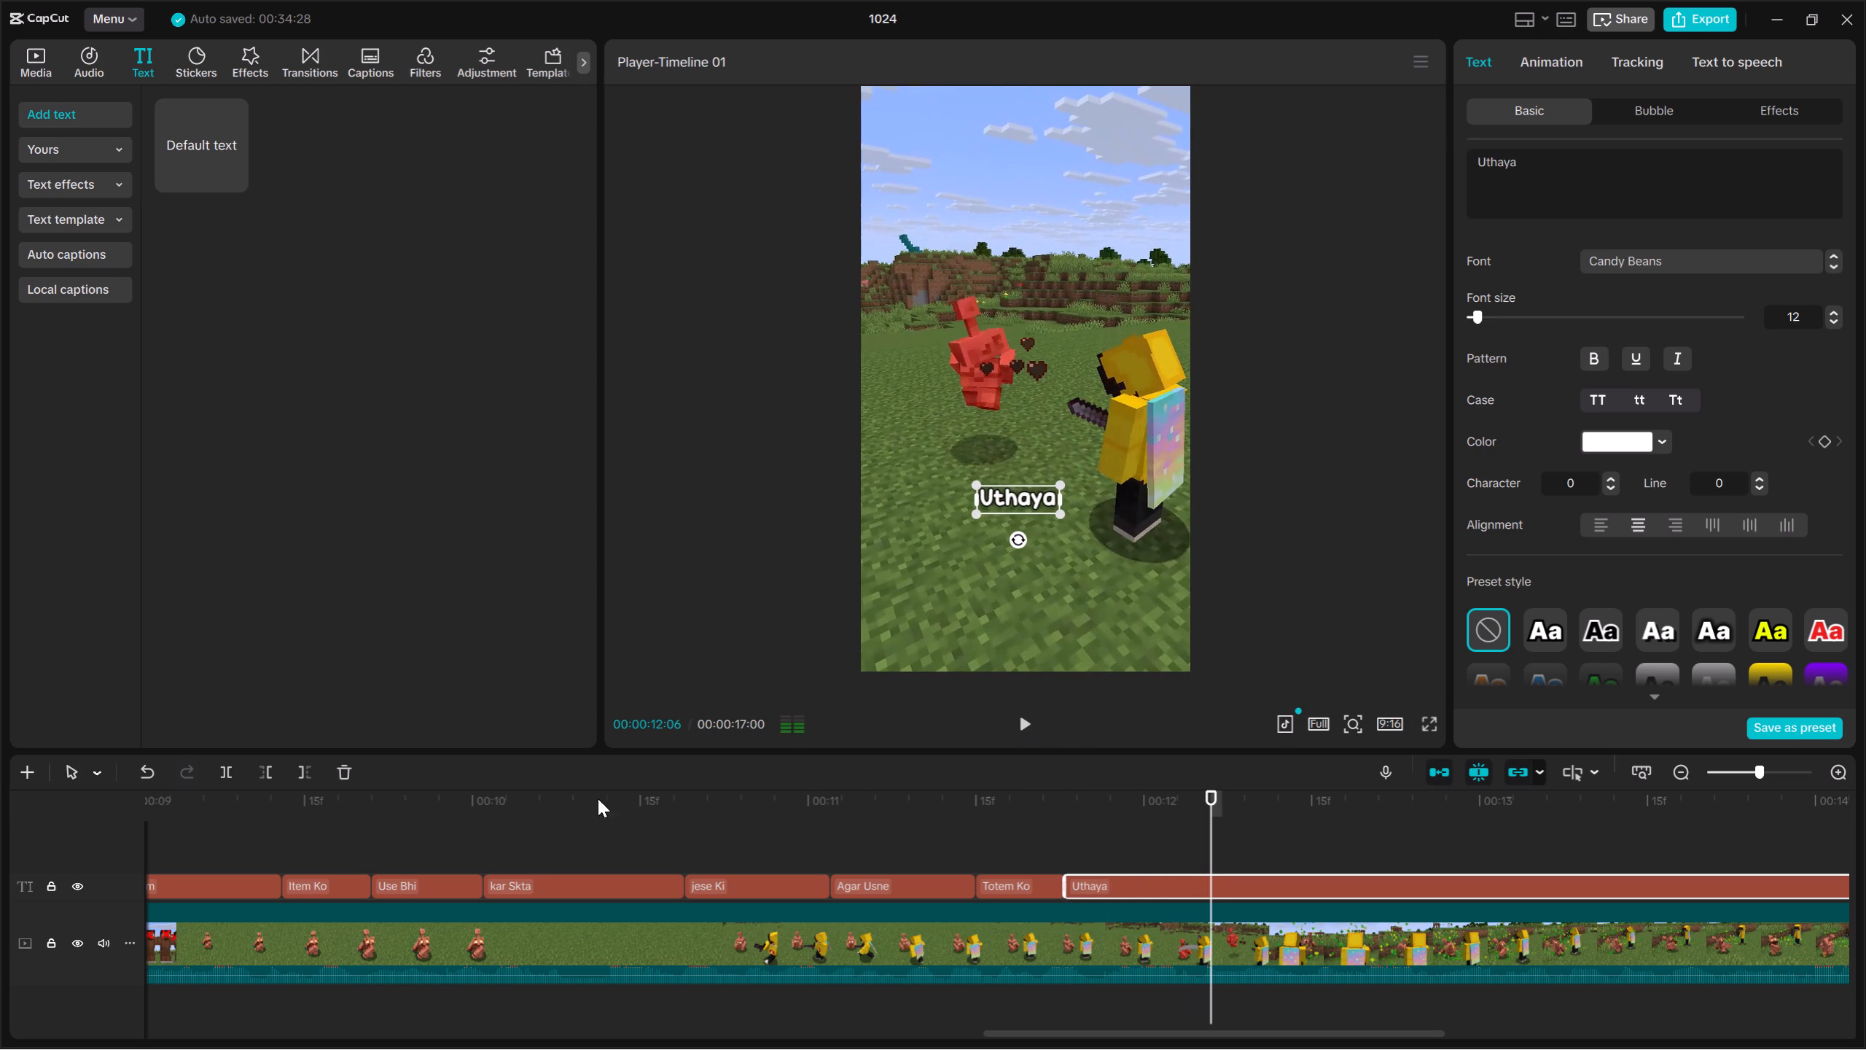
left_click(234, 784)
Change the trailing "Uthaya" caption to "Aur Tume" and split it at 00:00:12:13.
left_click_drag(1614, 161, 1410, 158)
key("BackSpace")
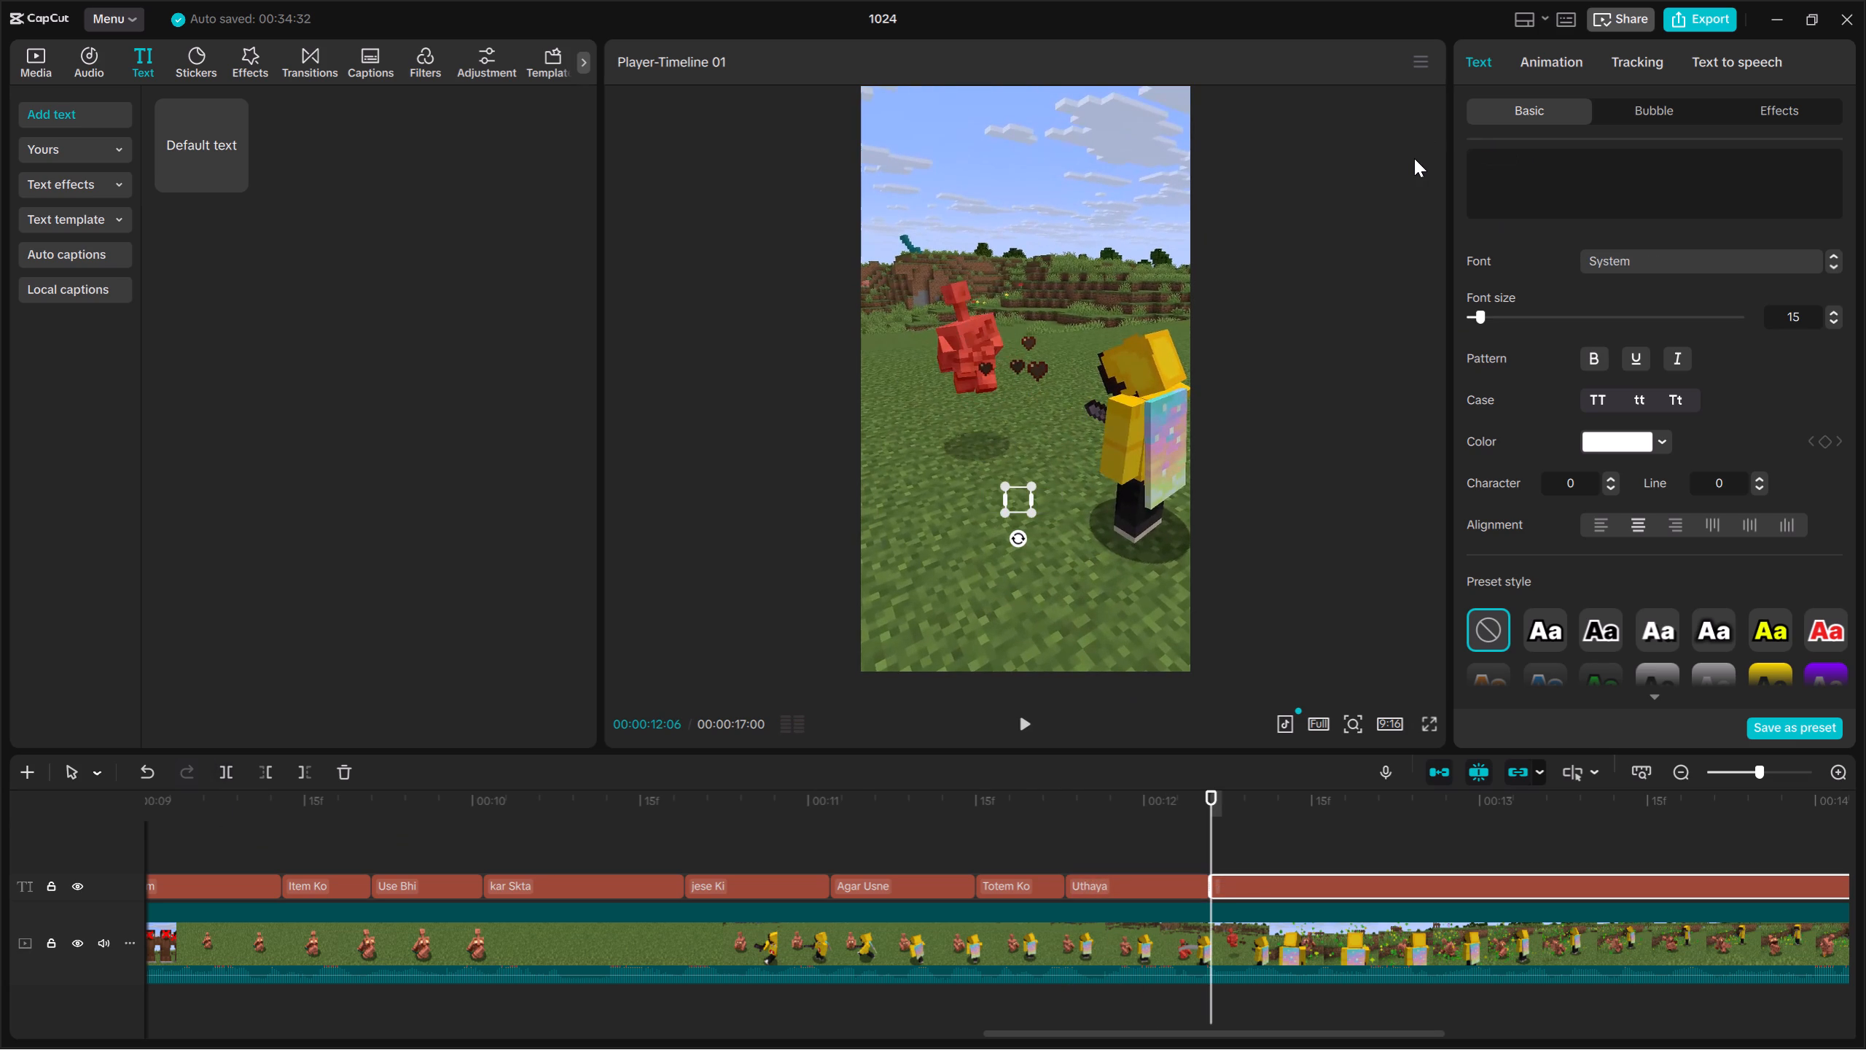
type("Aur Tume")
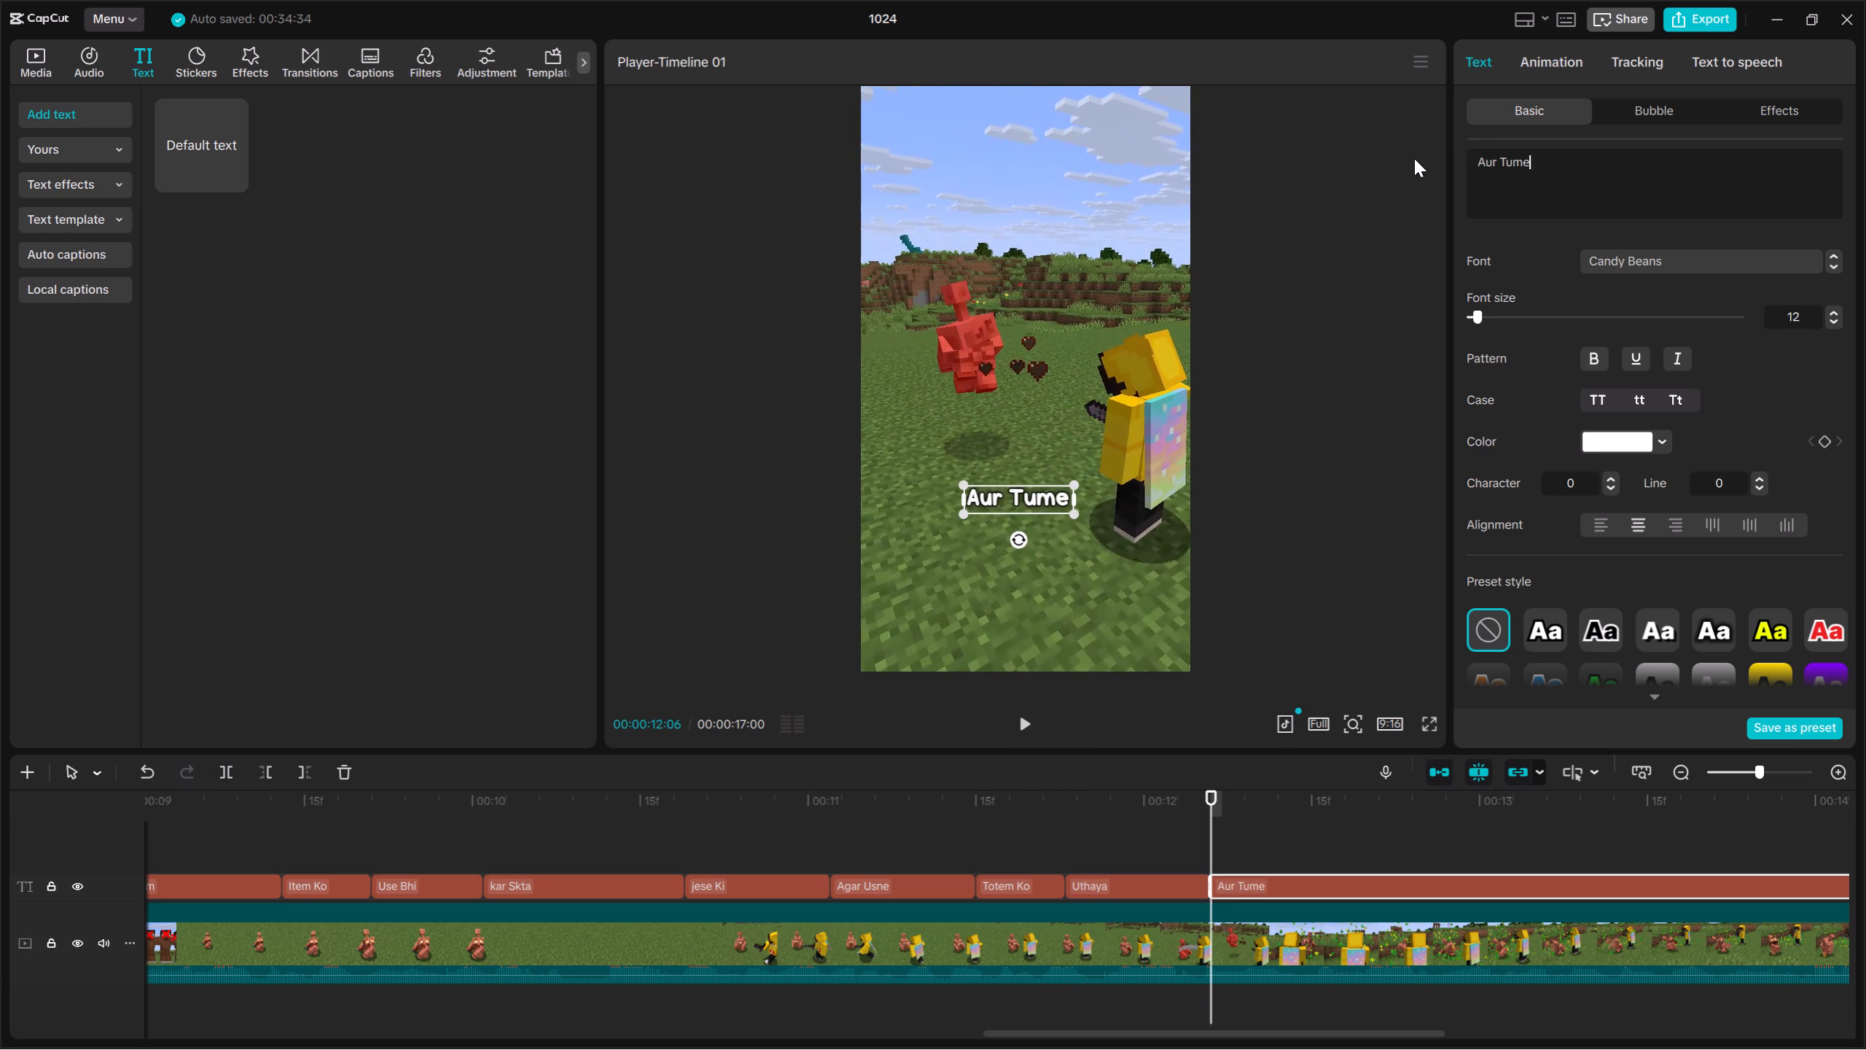
left_click(1039, 717)
key("space")
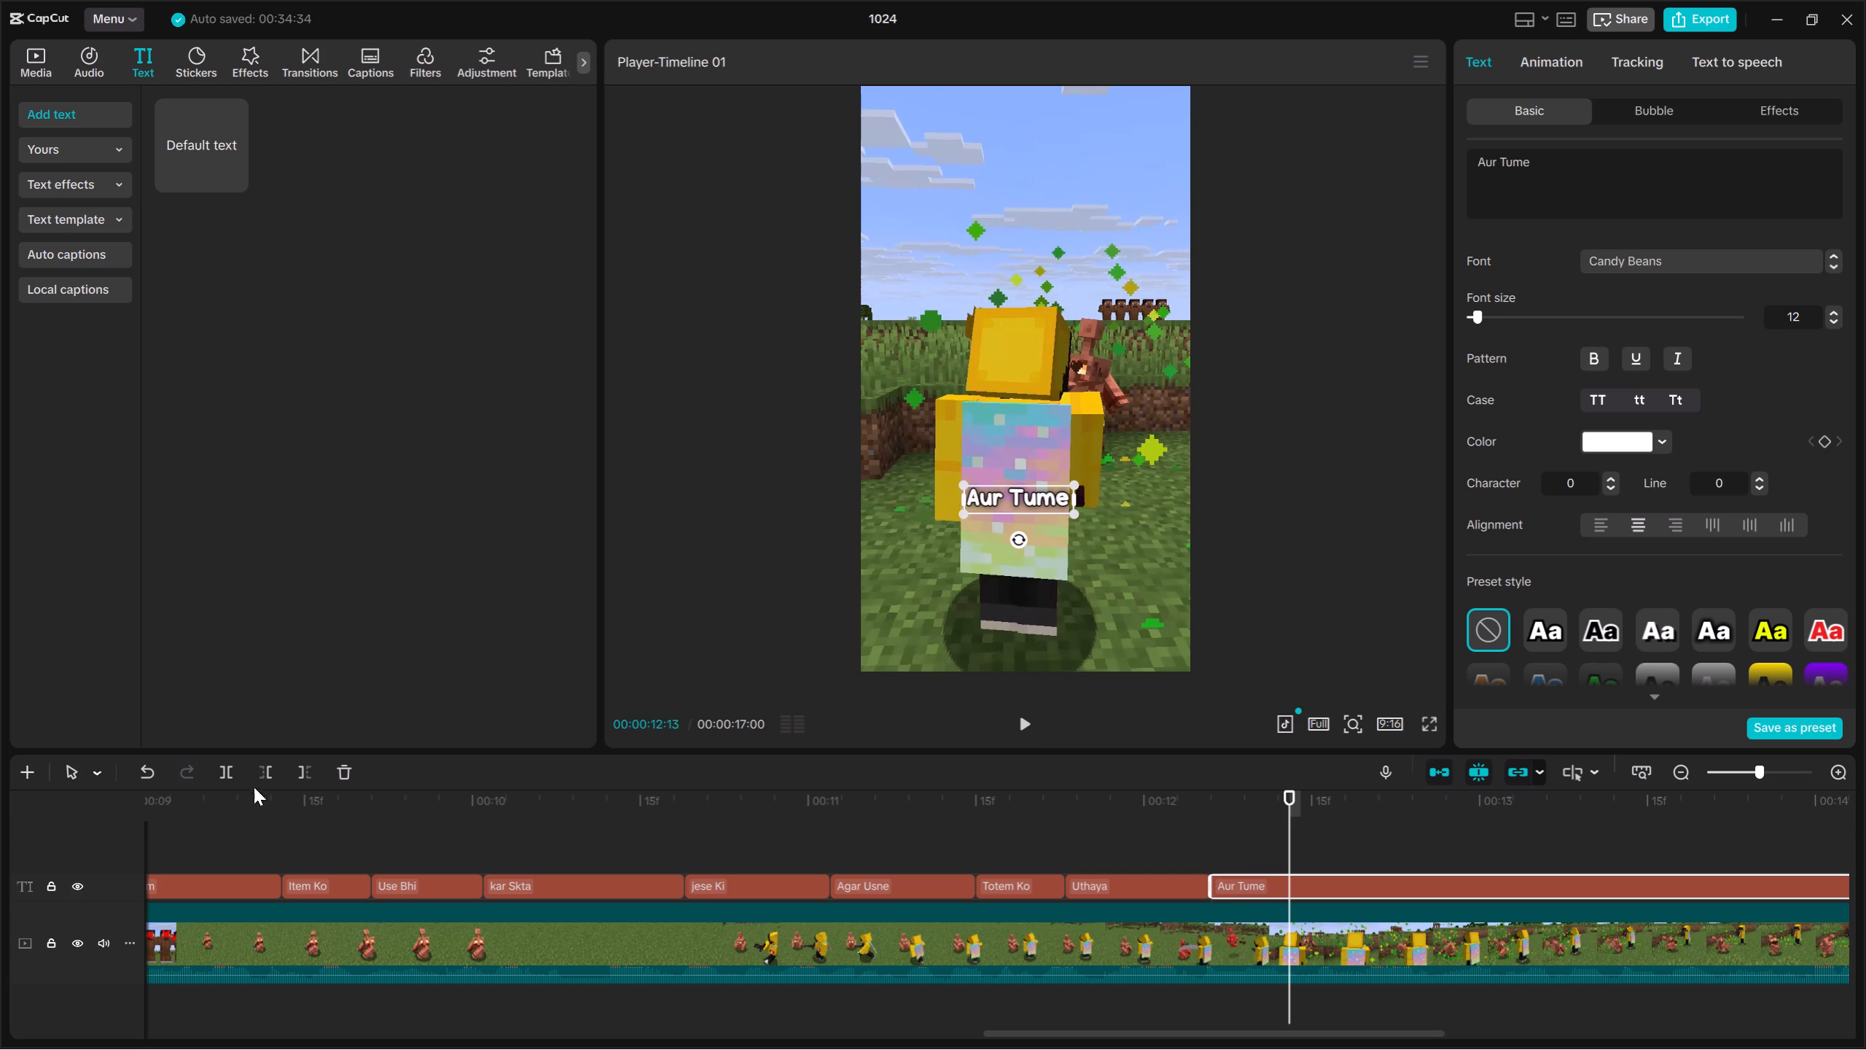
left_click(221, 773)
Change the trailing "Aur Tume" caption to "usko Mardiya" and split it at 00:00:13:05.
left_click_drag(1586, 180, 1467, 149)
key("BackSpace")
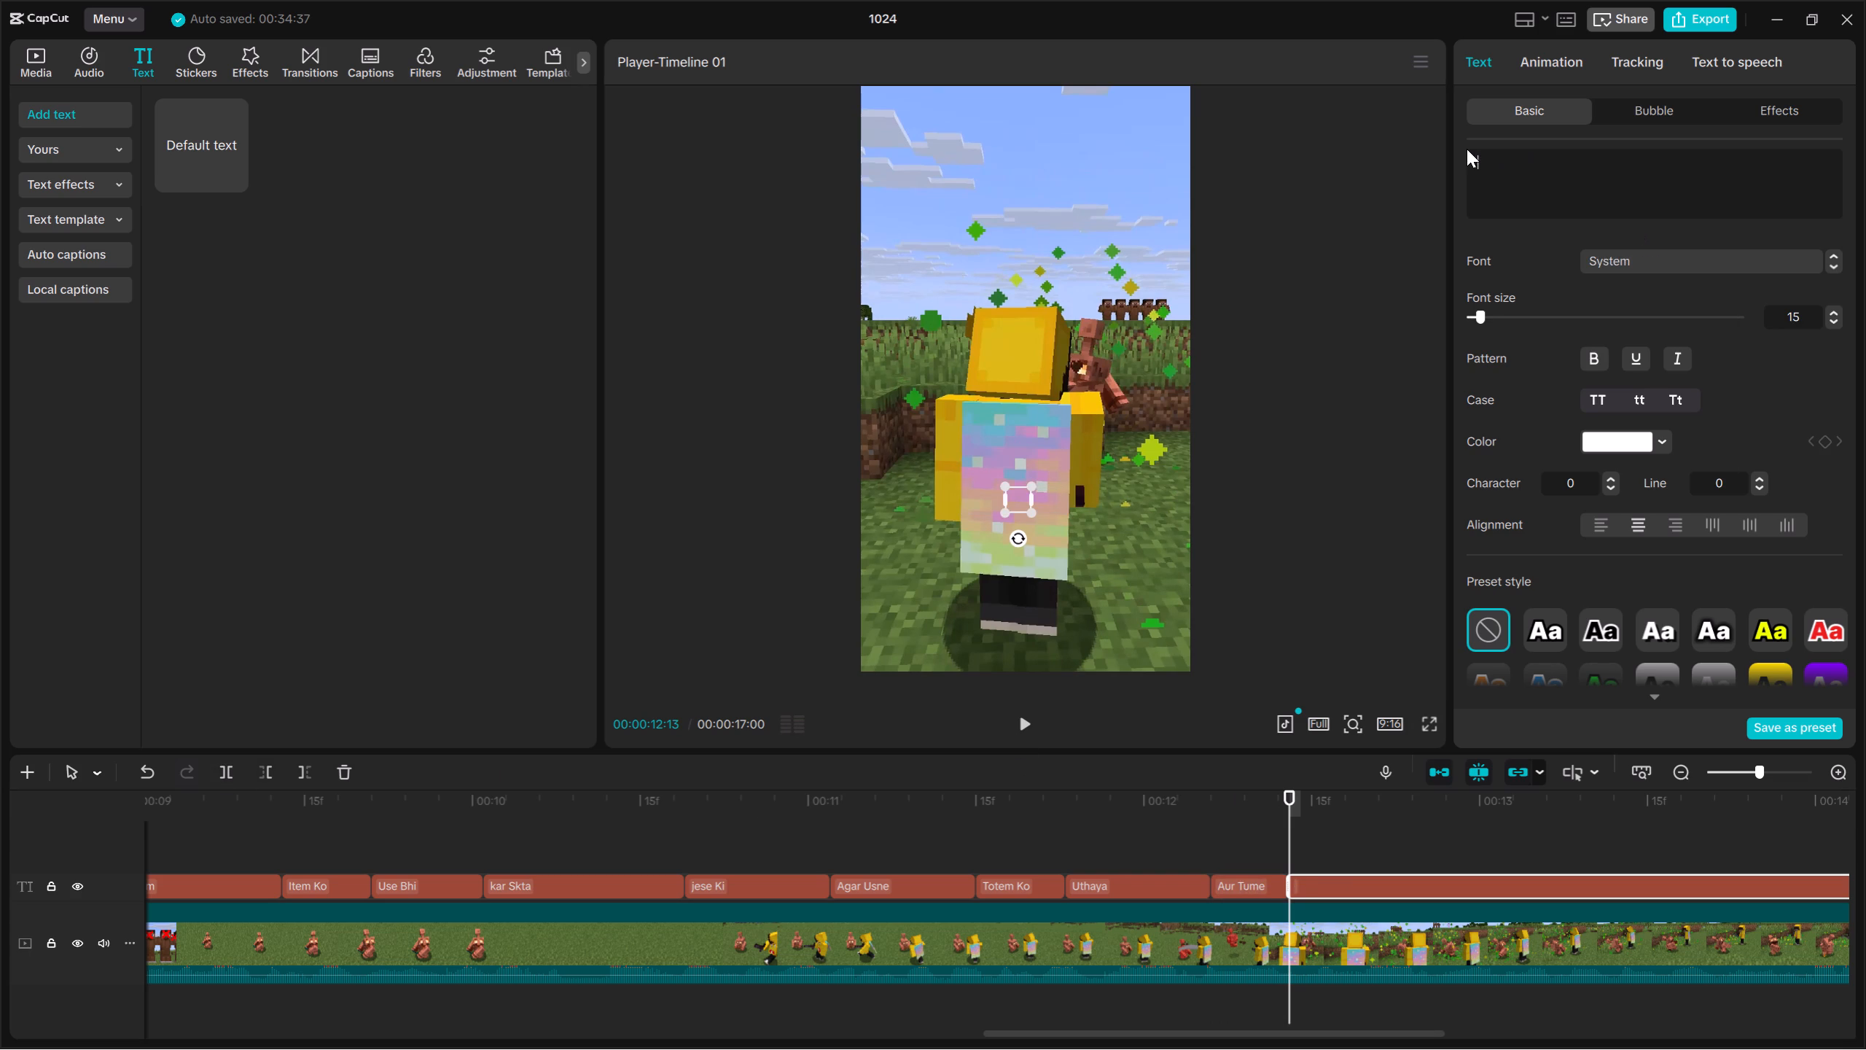
type("usko Mar ditya")
key("BackSpace")
key("BackSpace")
key("BackSpace")
key("BackSpace")
key("BackSpace")
key("BackSpace")
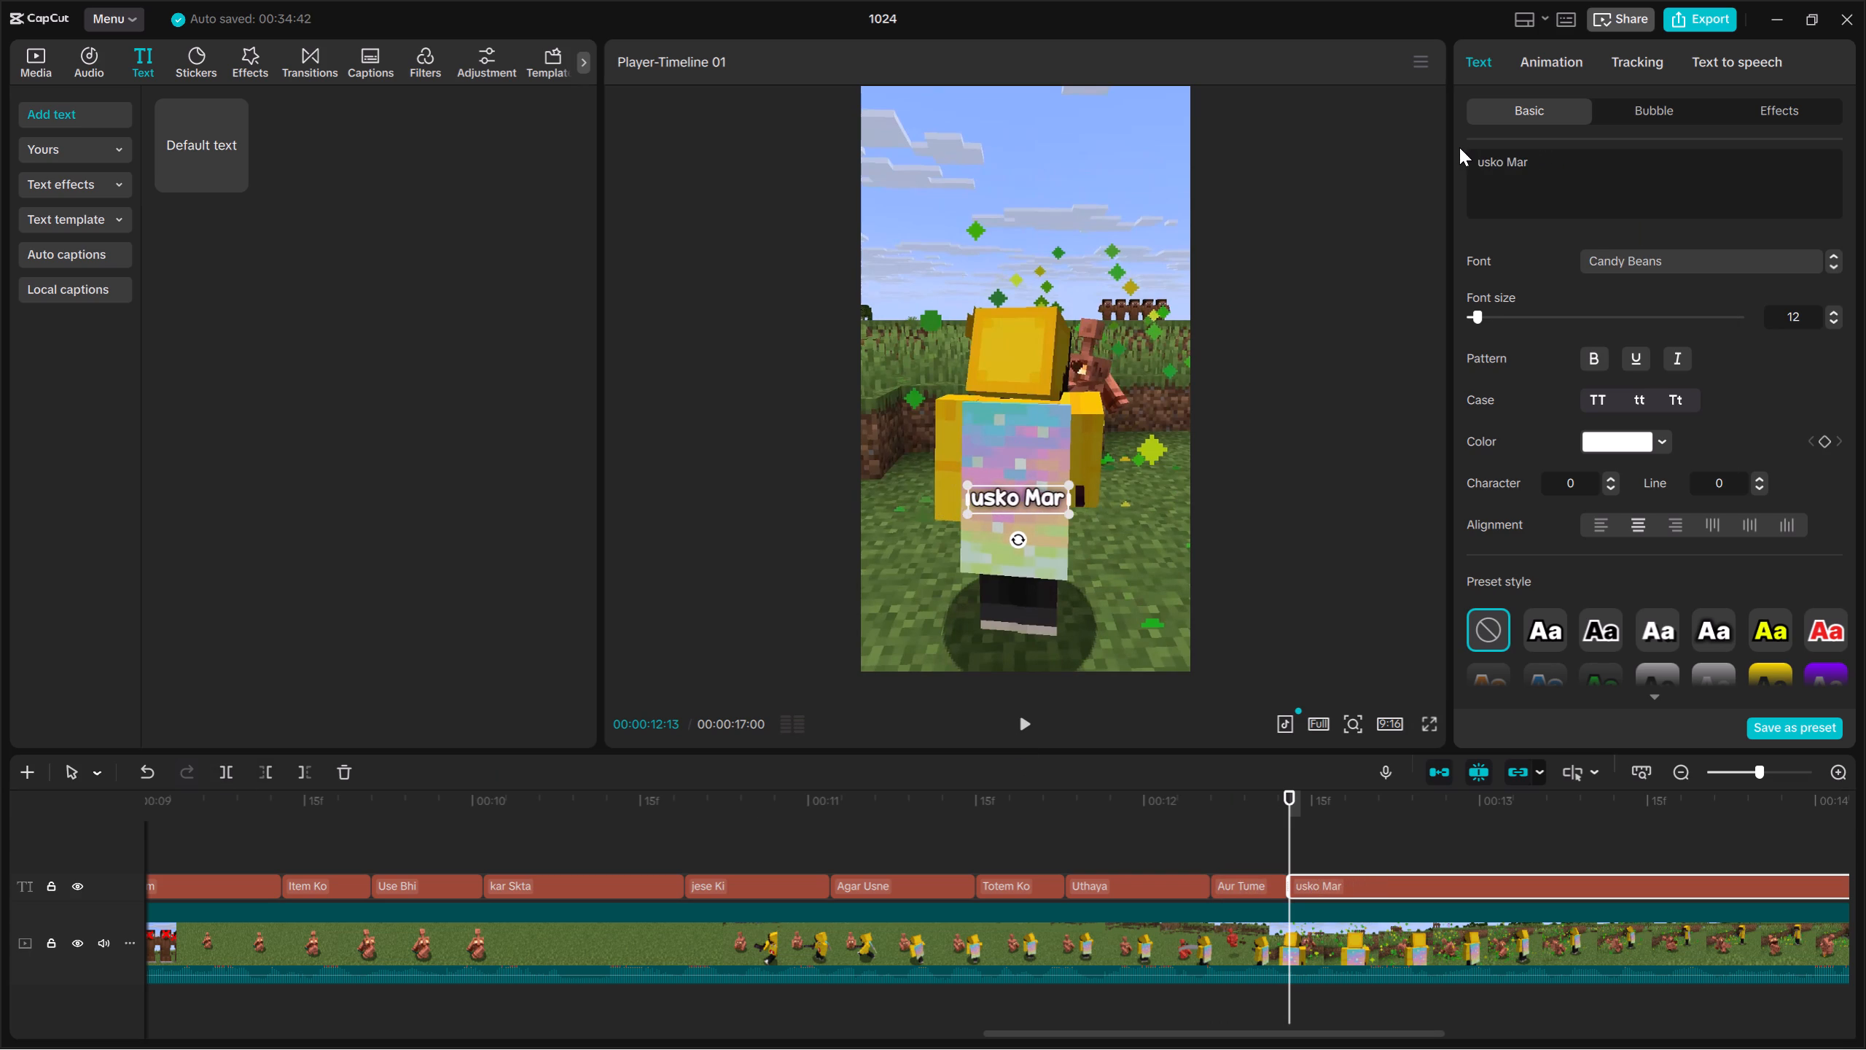
type("diya")
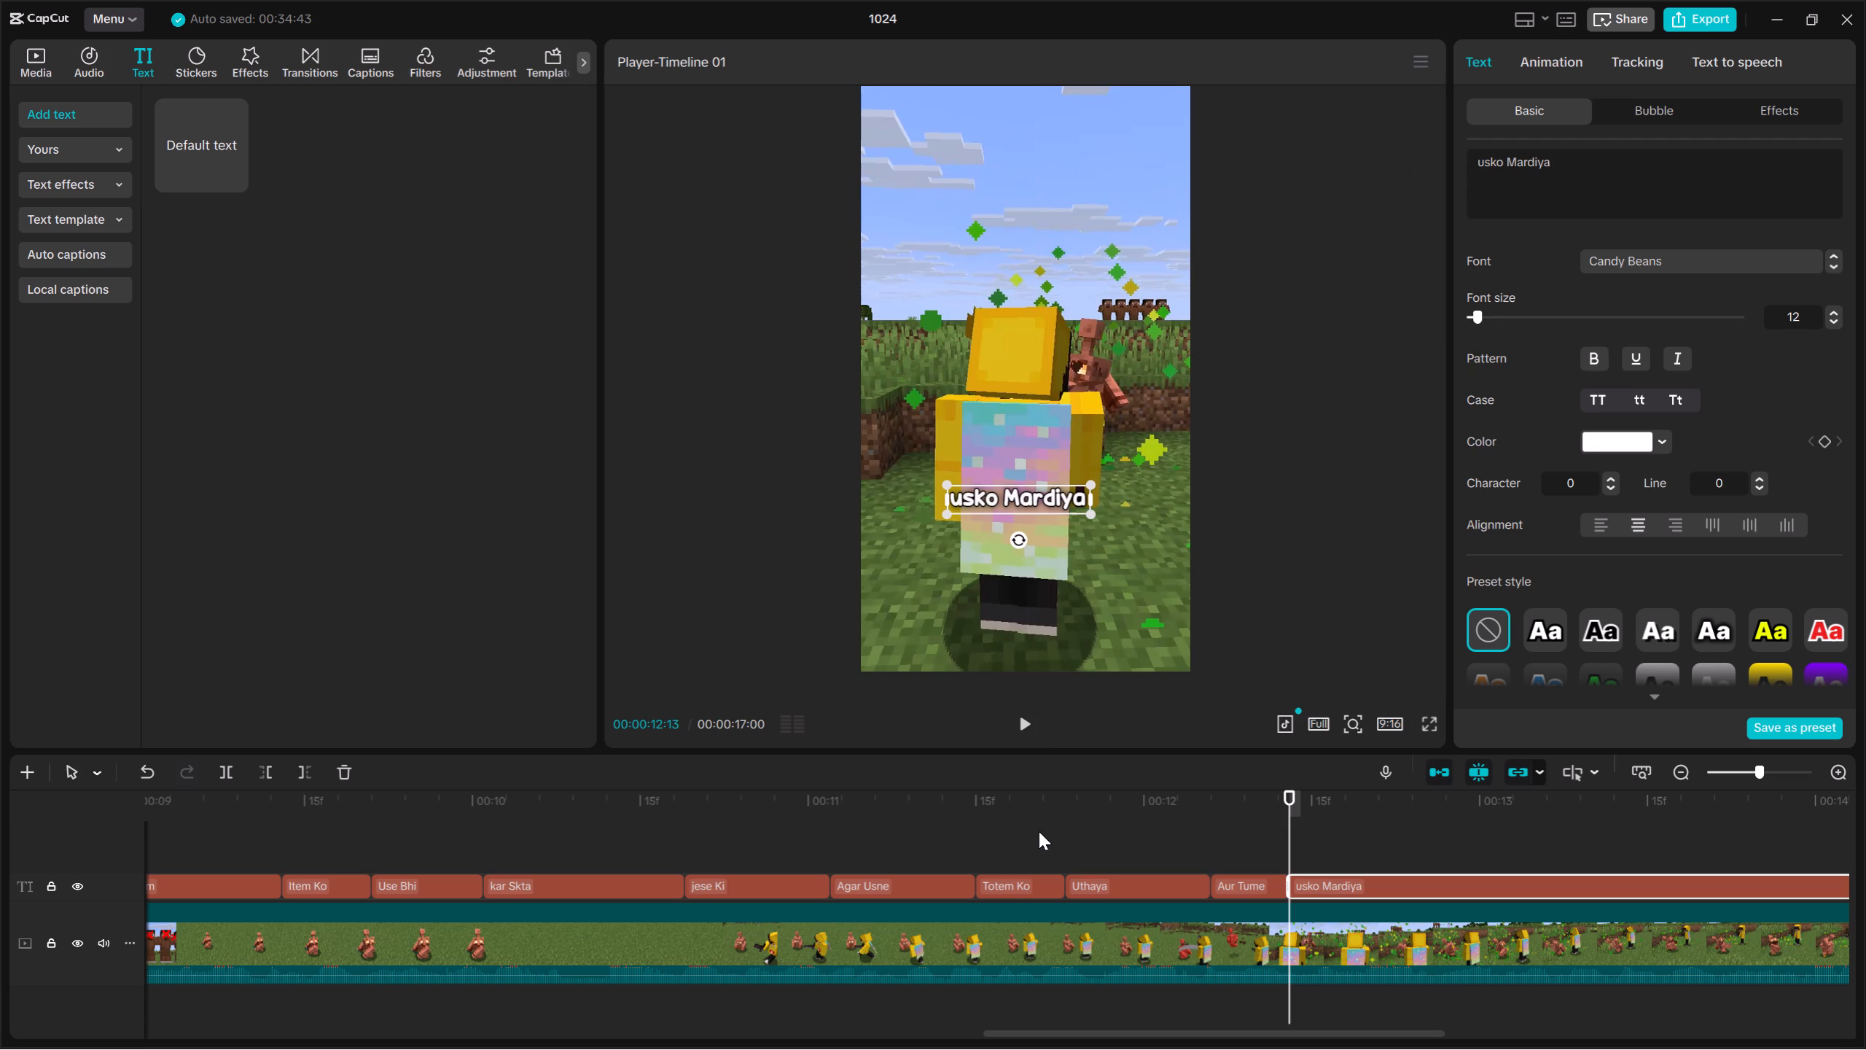
left_click(1041, 712)
left_click(1032, 720)
key("space")
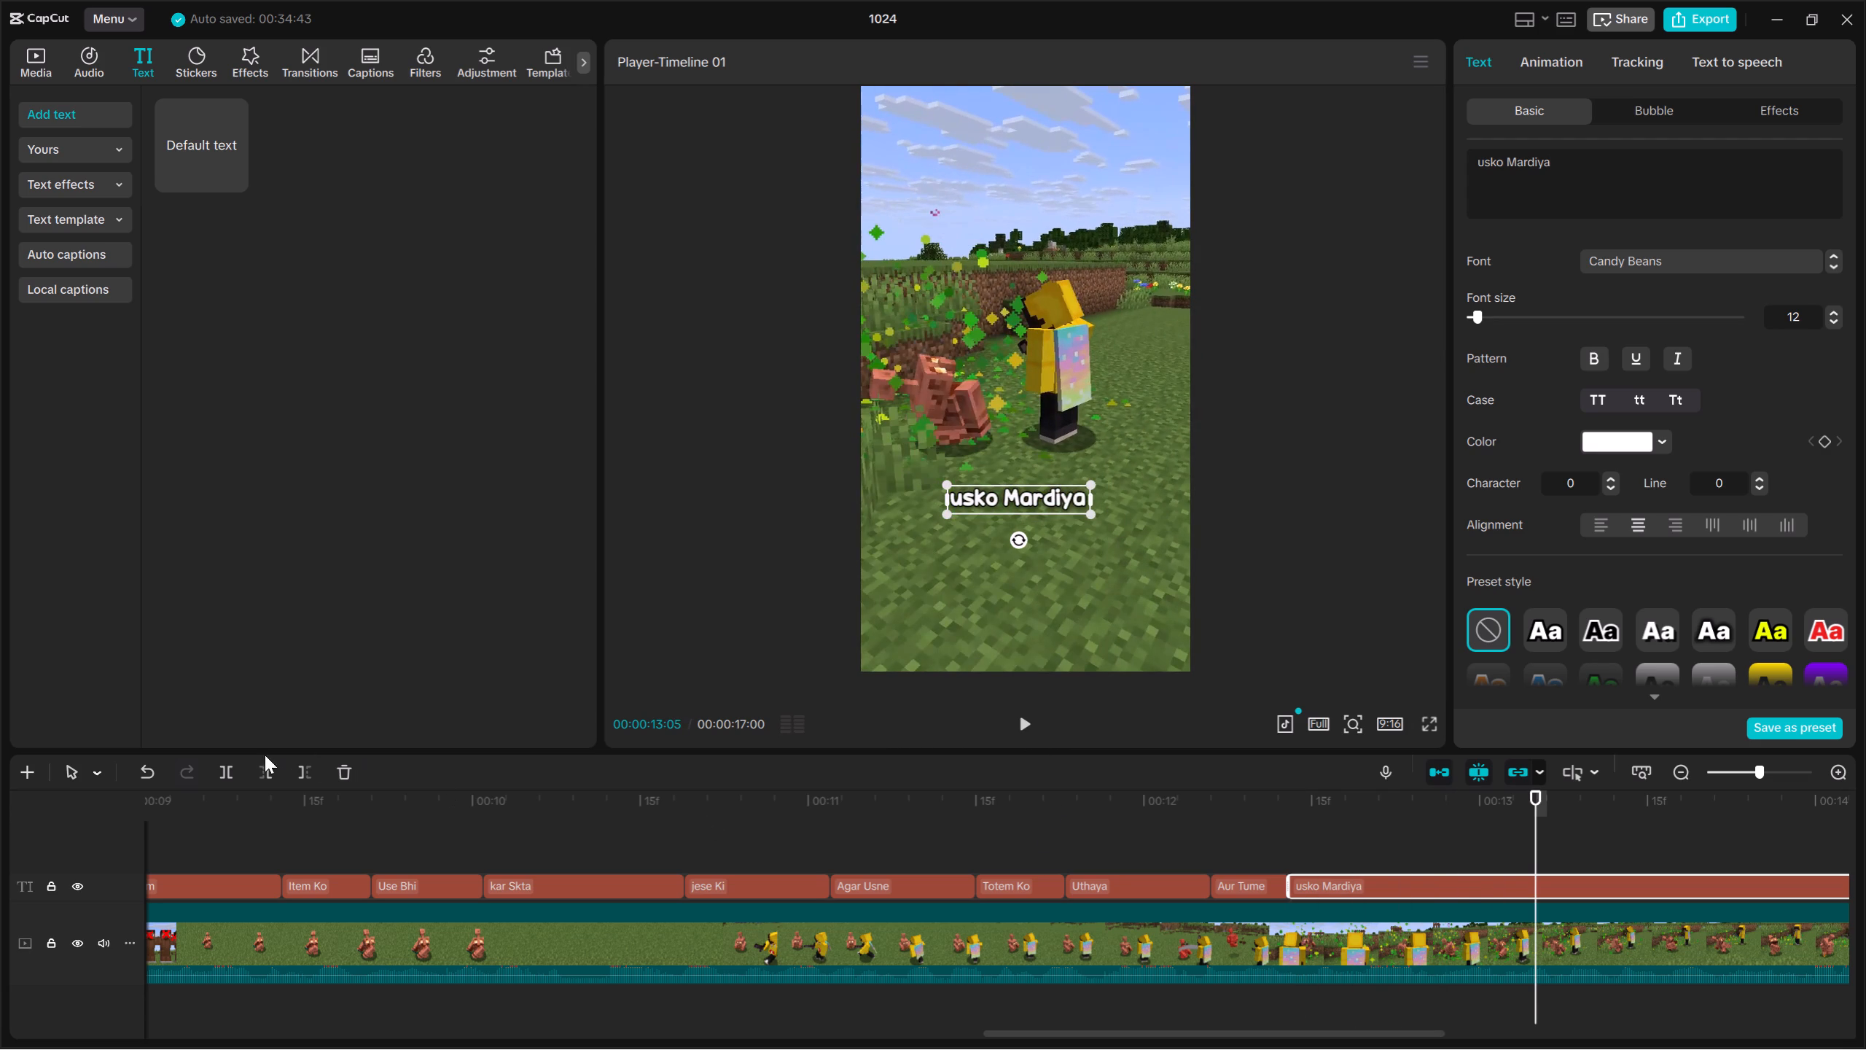
left_click(229, 769)
Change the trailing "usko Mardiya" caption to "To Vo" and split it at 00:00:13:13.
left_click_drag(1666, 175, 1431, 138)
key("BackSpace")
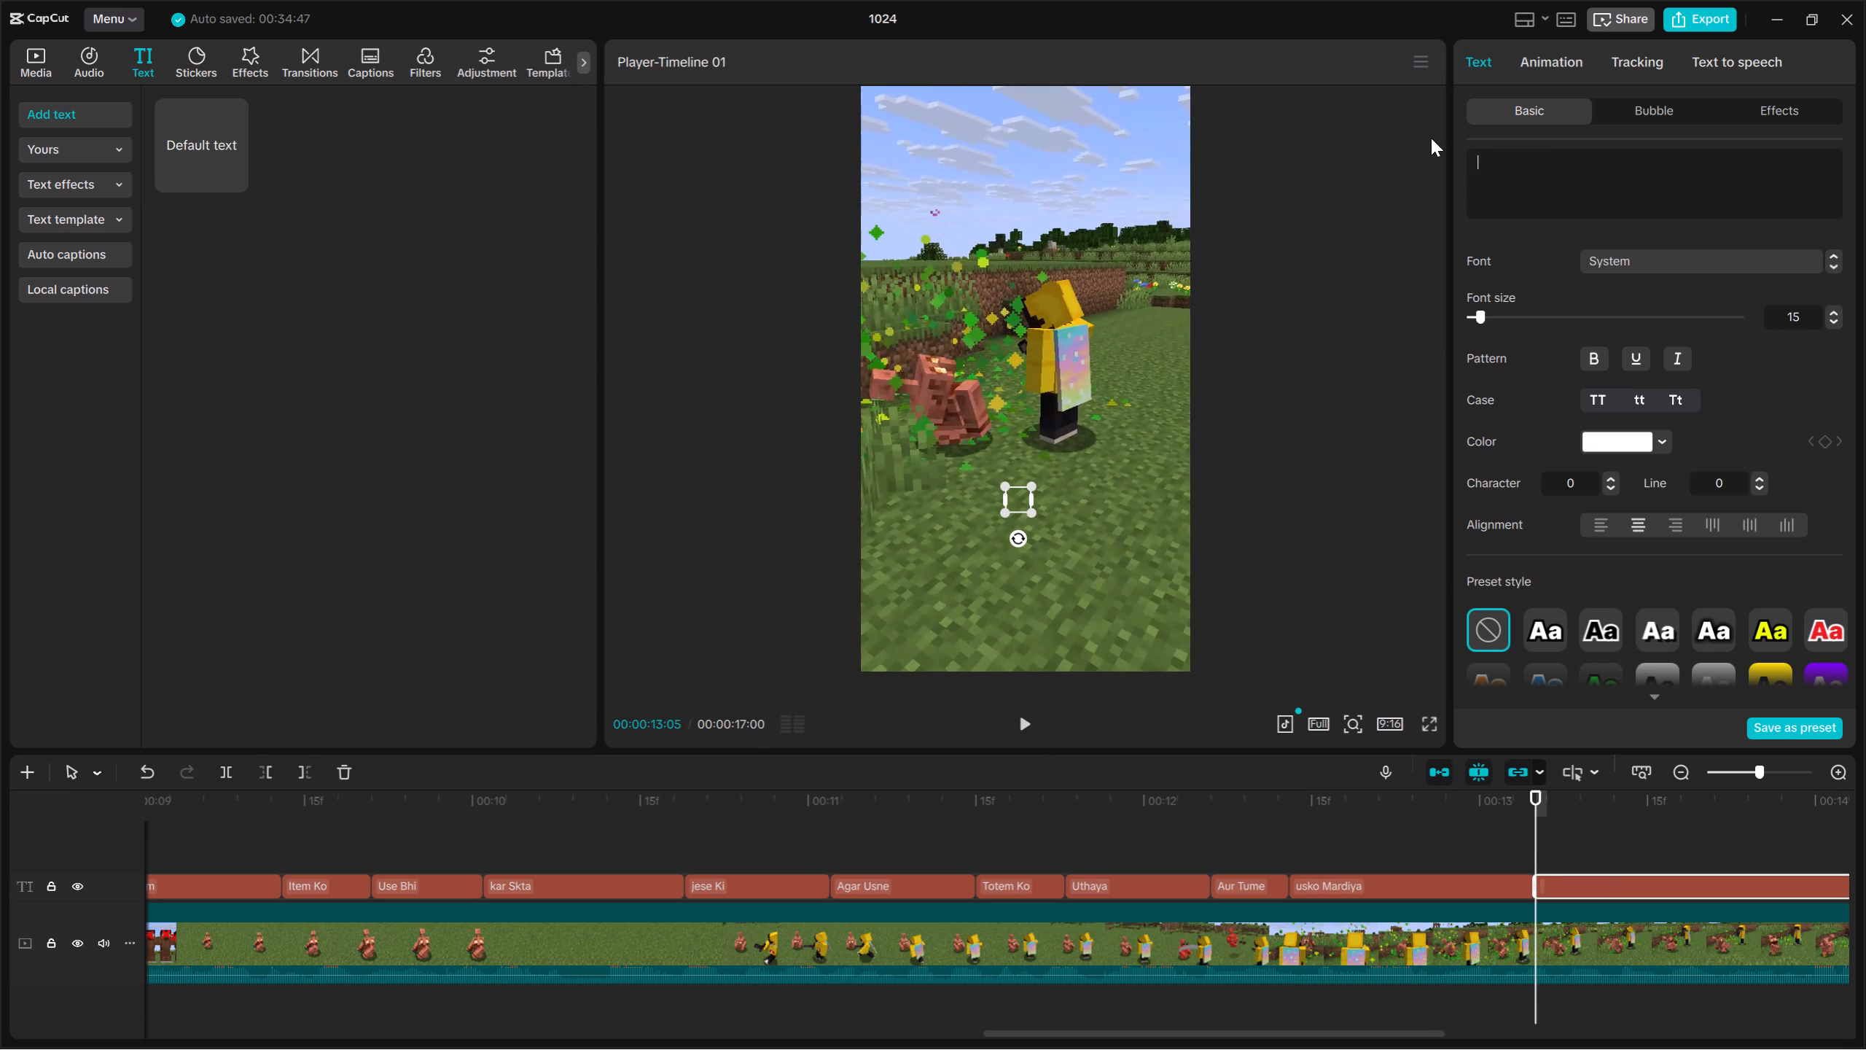
type("To Vo")
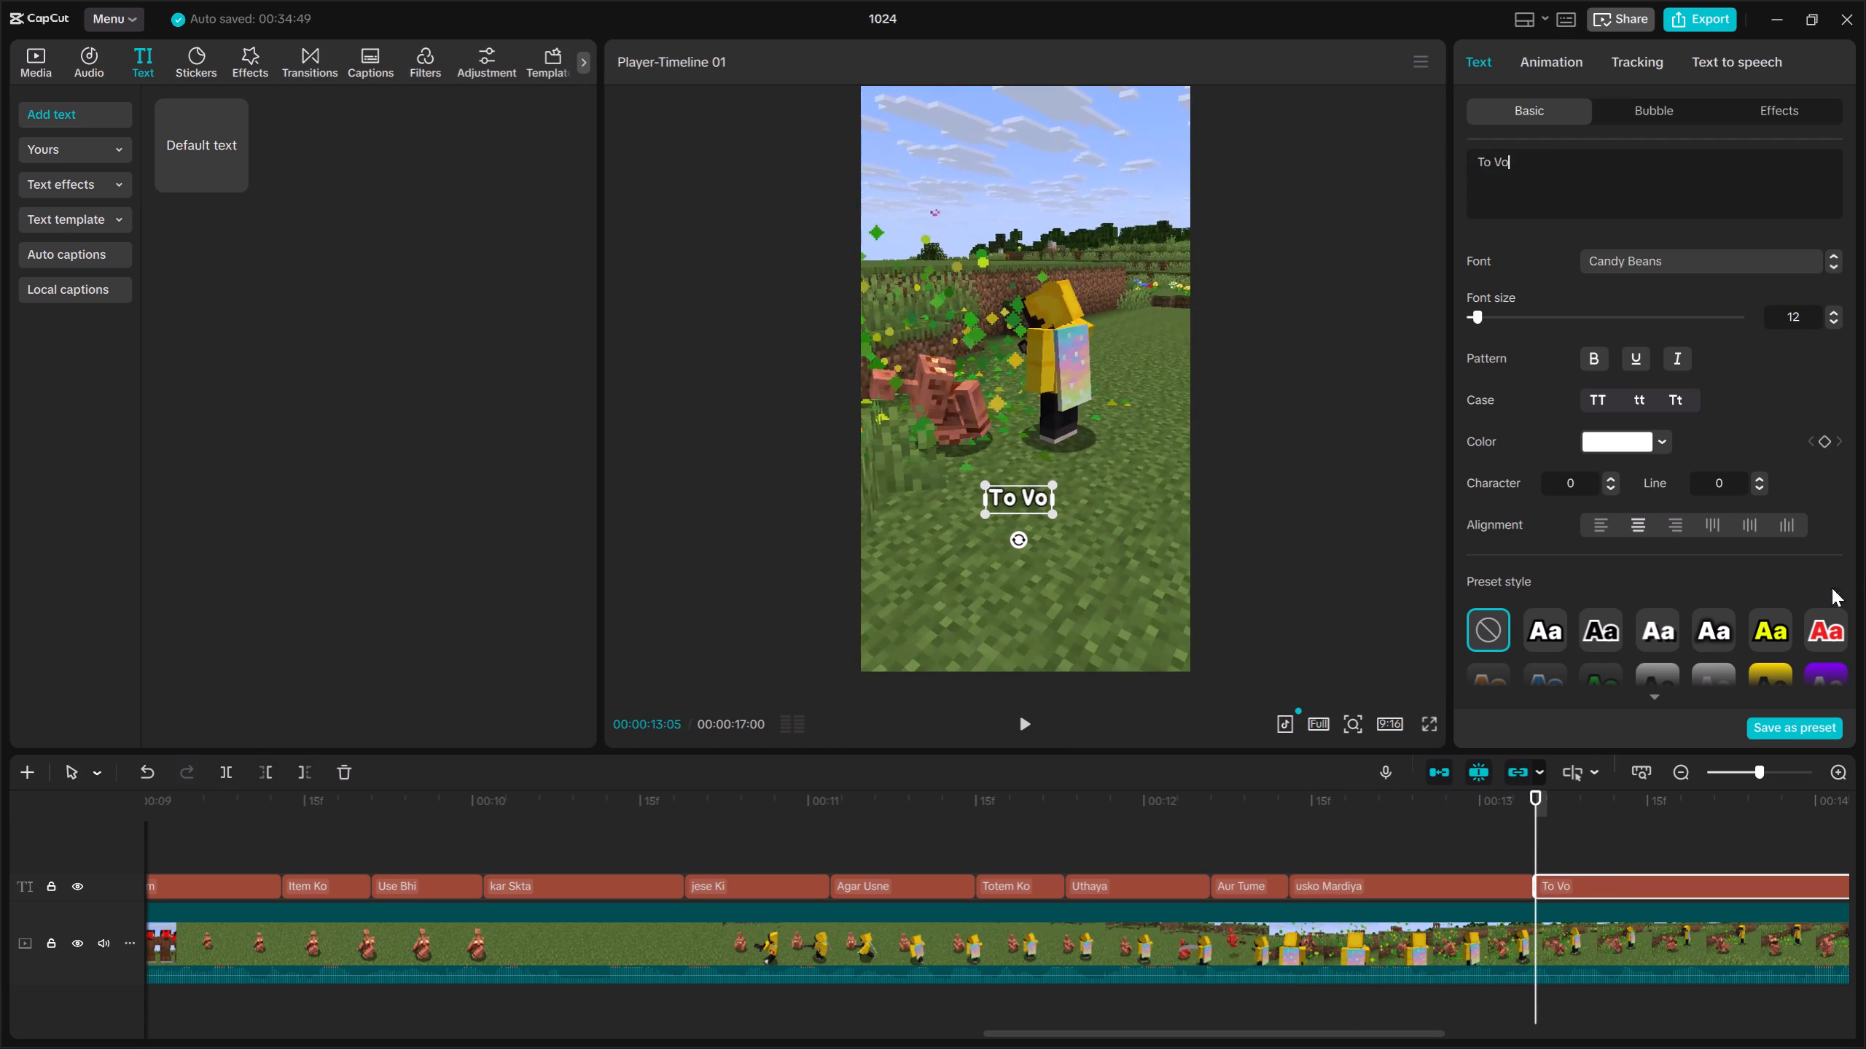
left_click(1026, 722)
key("space")
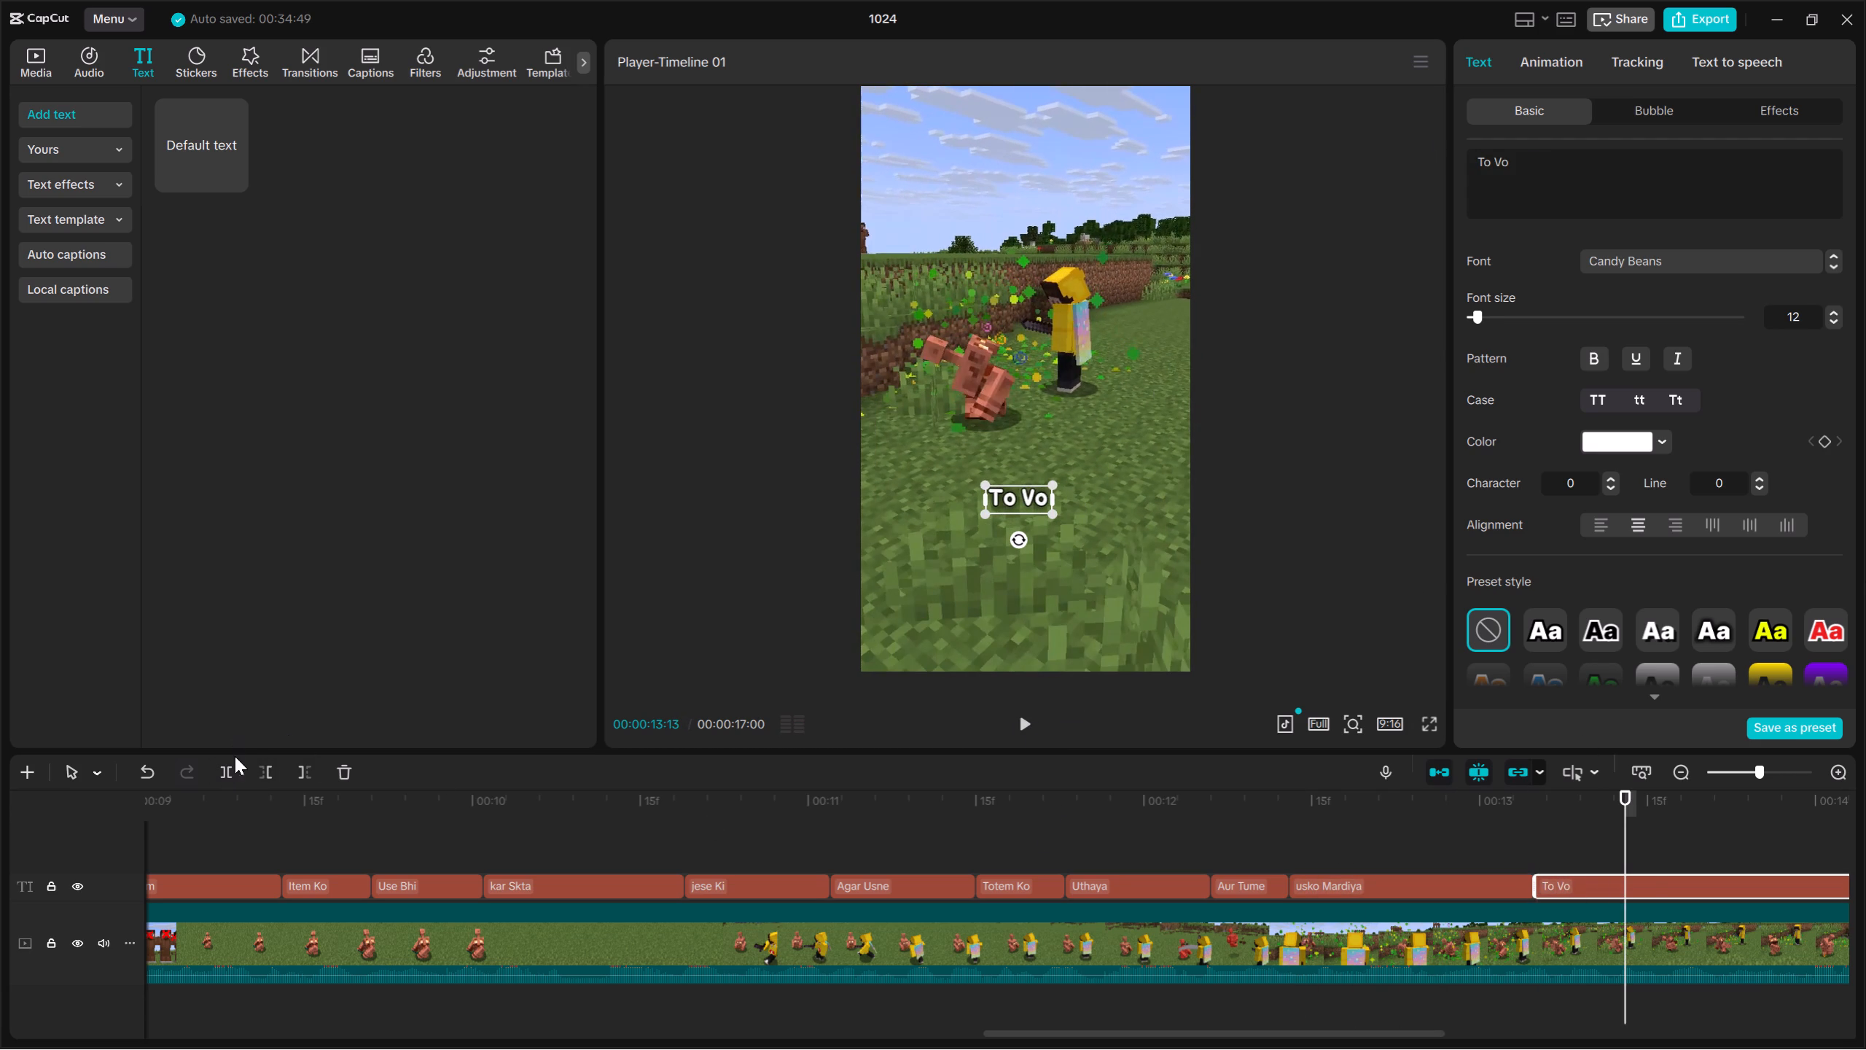
left_click(230, 771)
Change the trailing "To Vo" caption to "totem Ko Use" and split it at 00:00:13:26.
left_click_drag(1624, 174, 1319, 144)
key("BackSpace")
type("totem Ko Use")
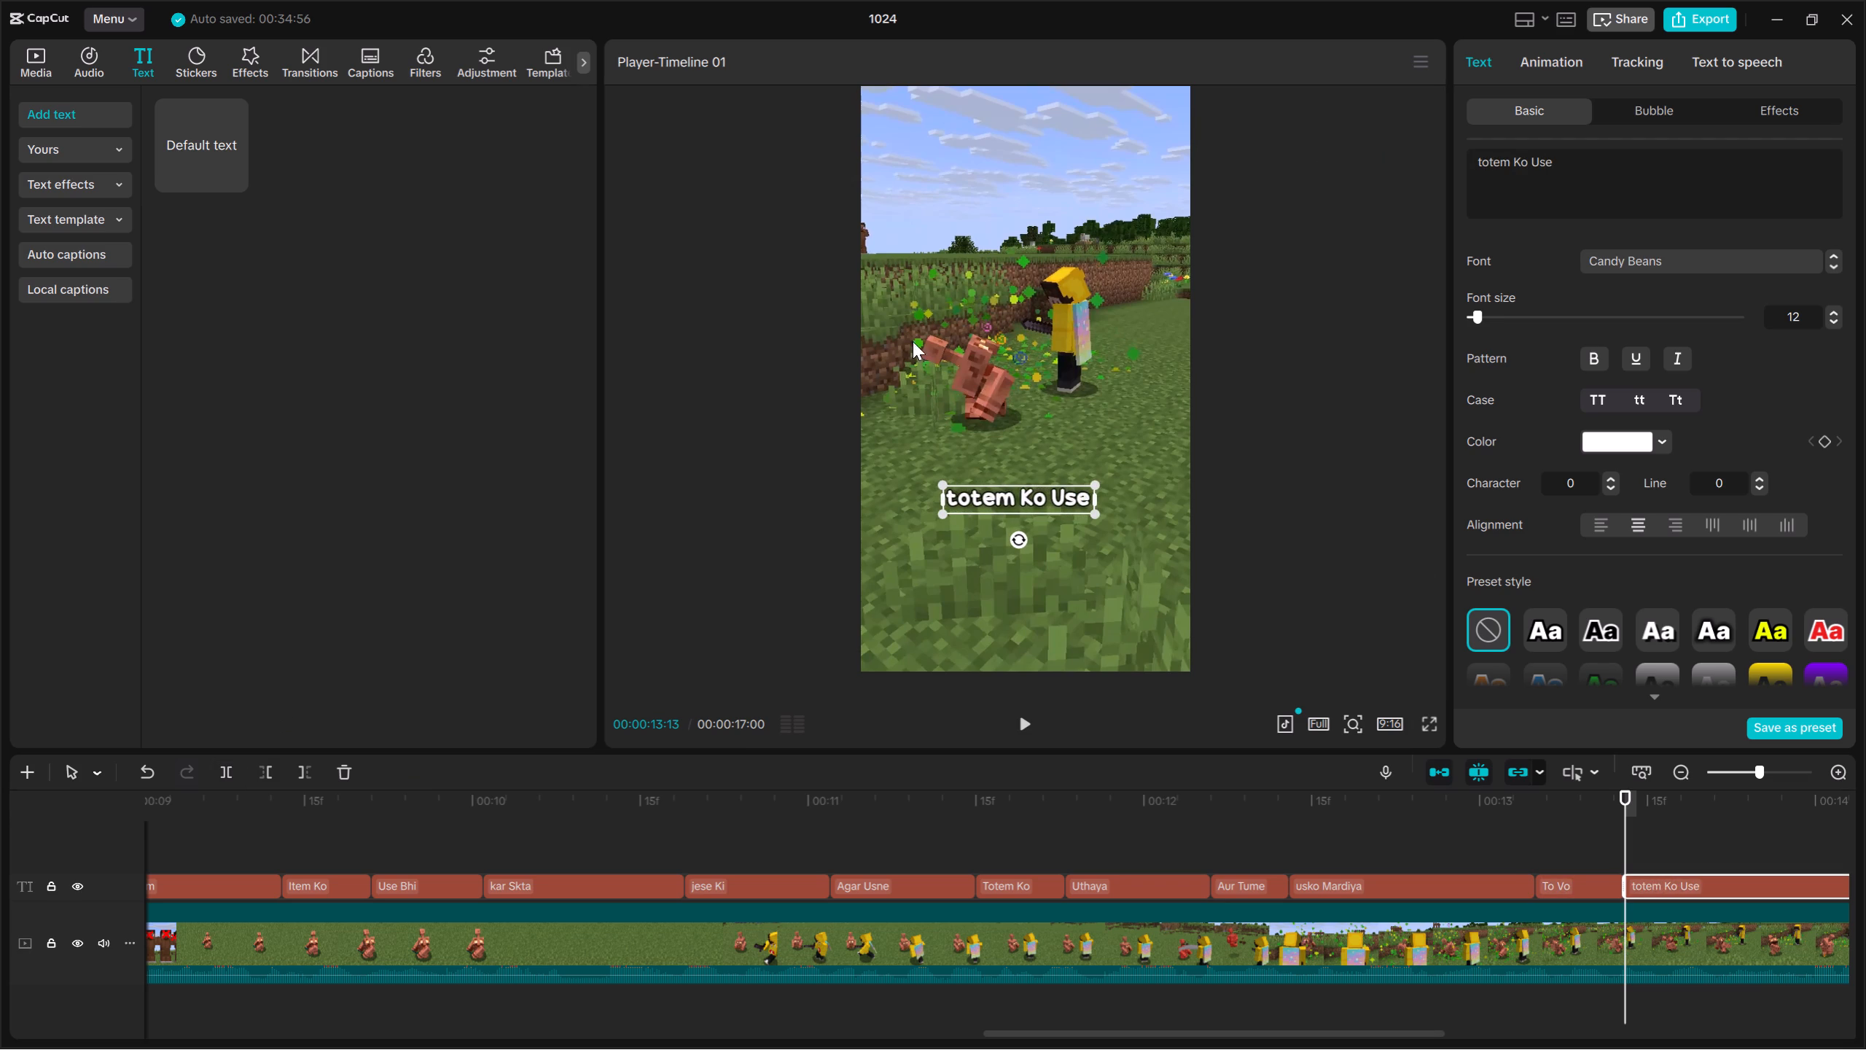
left_click(1028, 721)
key("space")
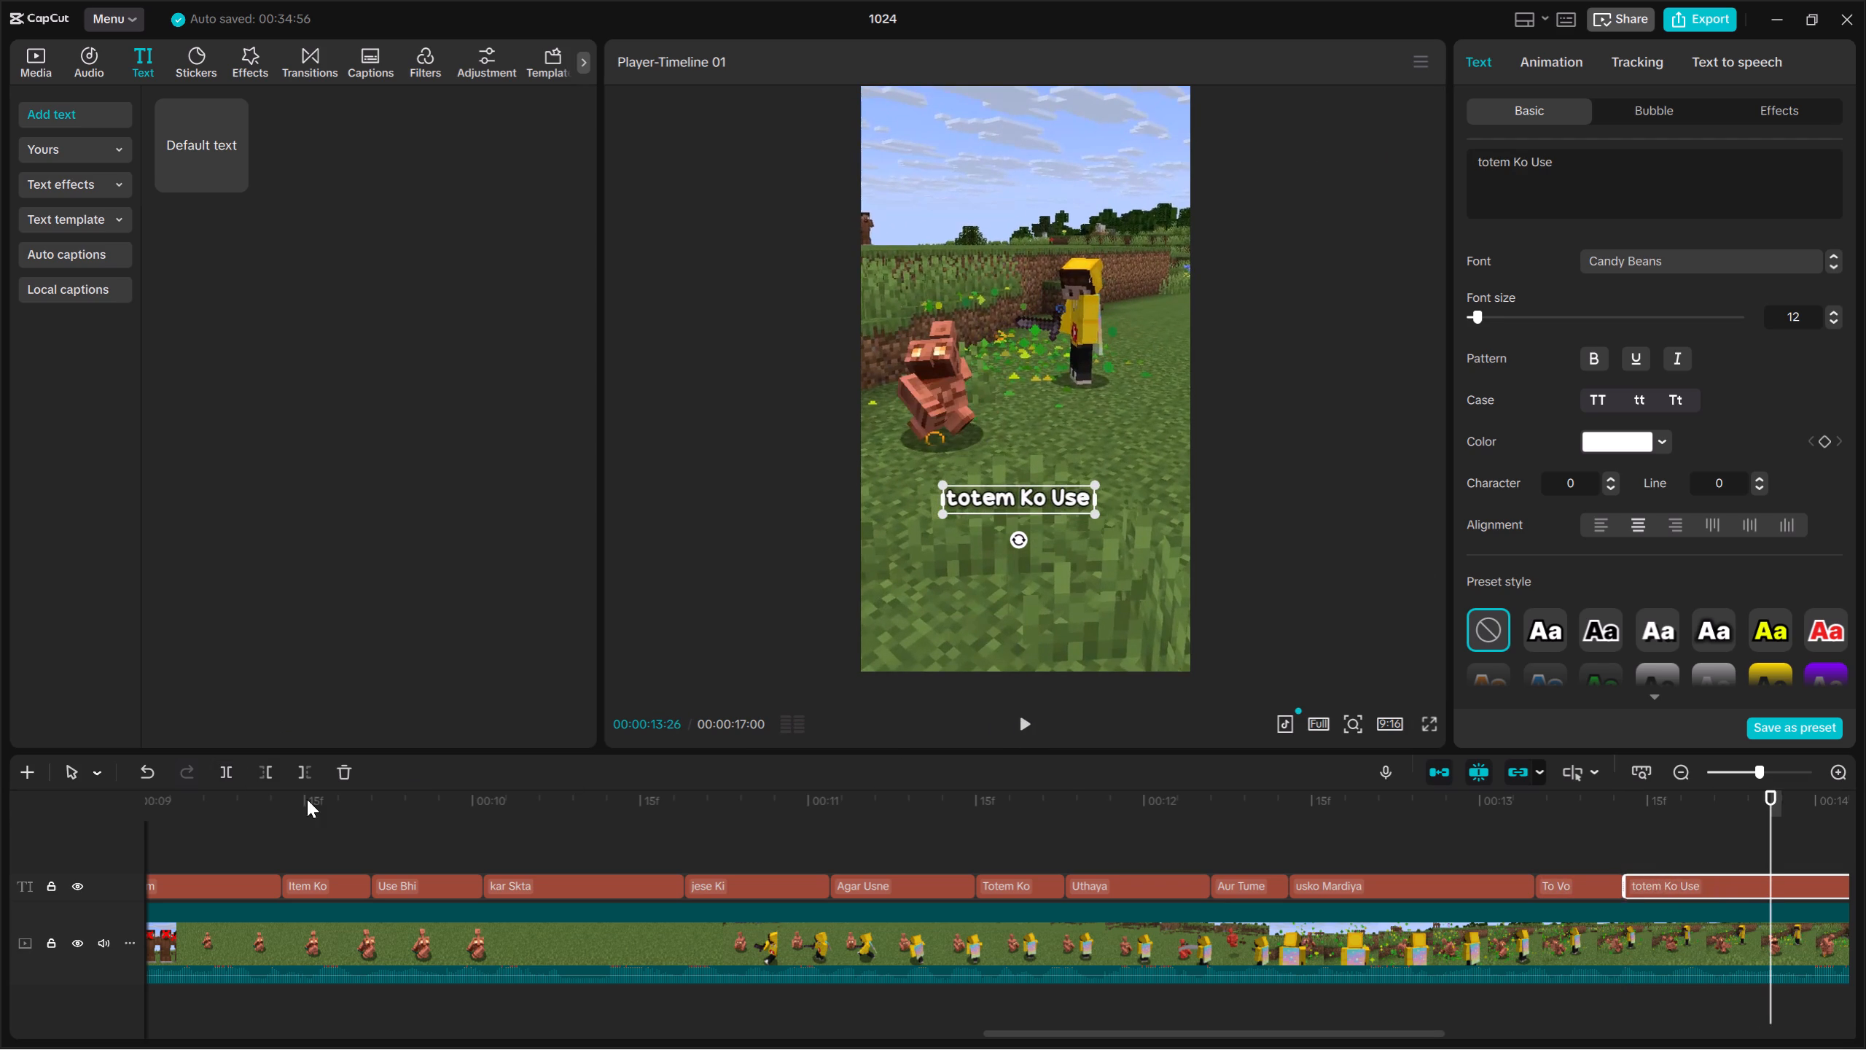
left_click(237, 771)
Play further and split the trailing "totem Ko Use" caption again, just before 00:00:14:15.
key("space")
key("space")
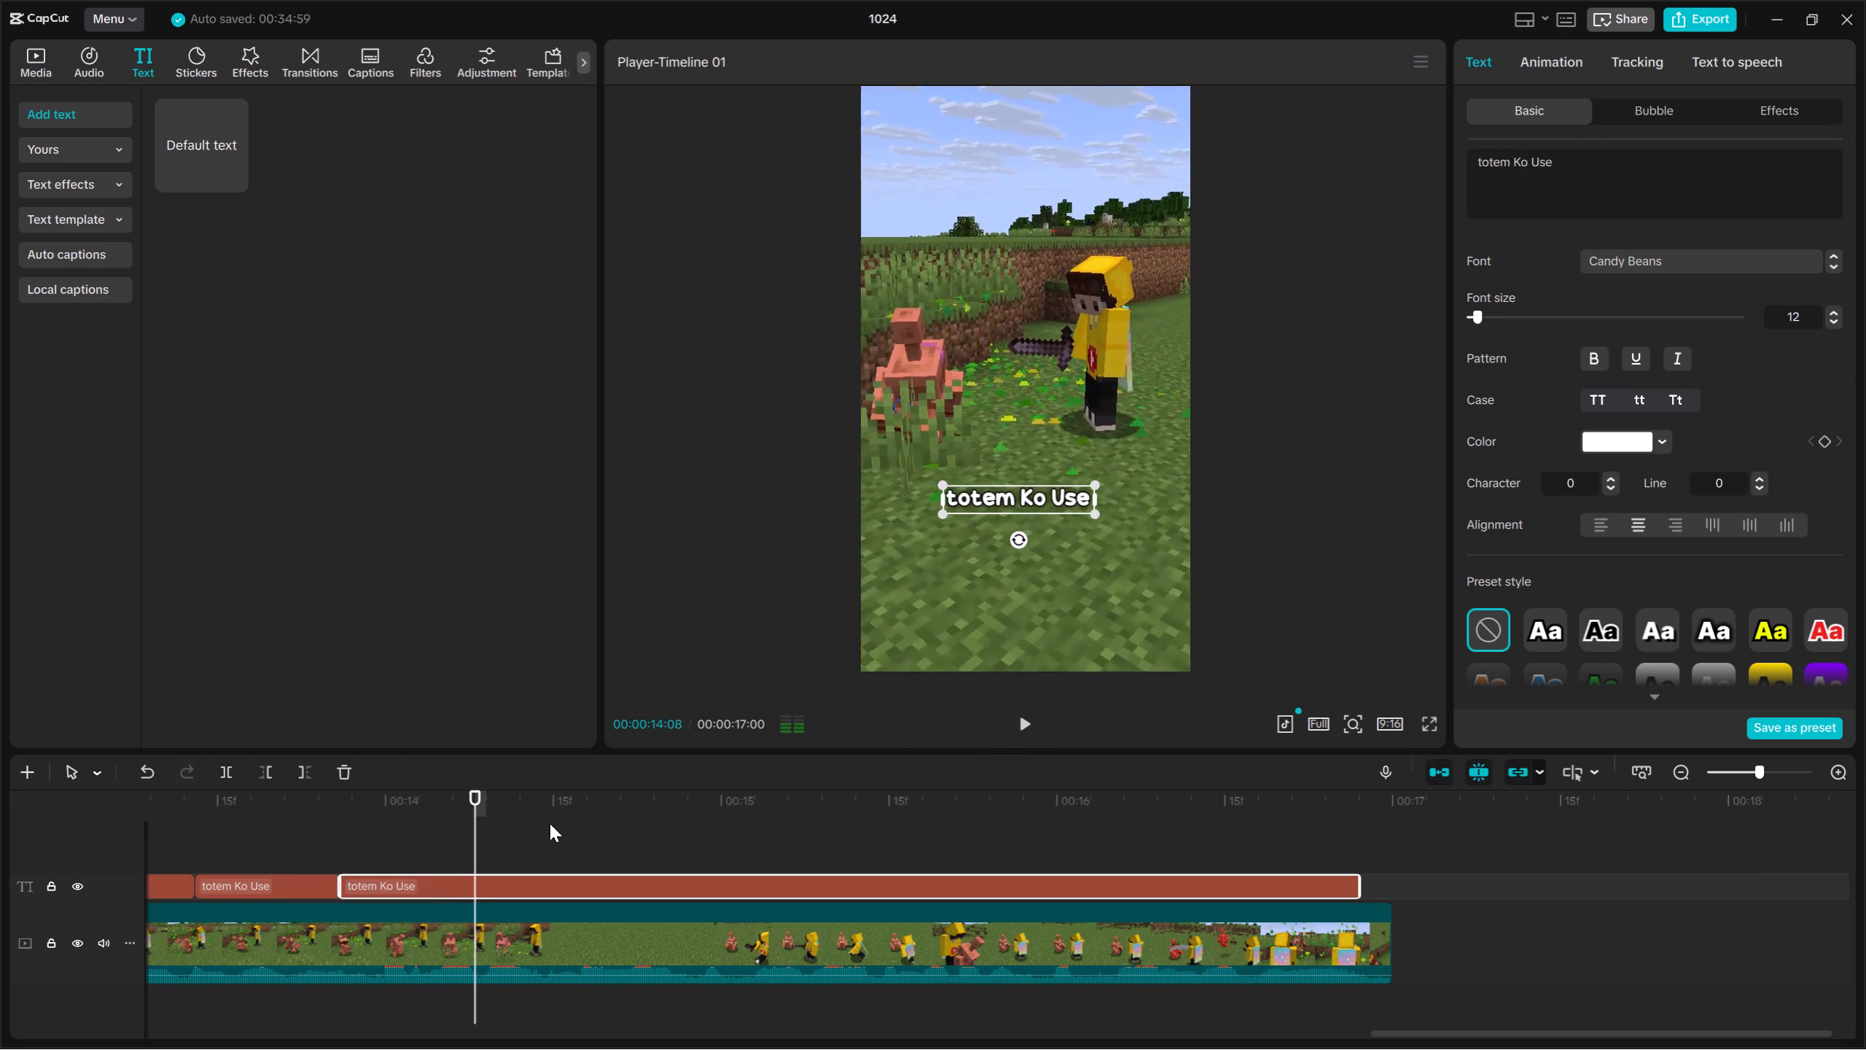
key("space")
key("space")
left_click(233, 772)
Change the middle "totem Ko Use" caption, starting at 00:00:13:26, to "Karlega!".
left_click(464, 871)
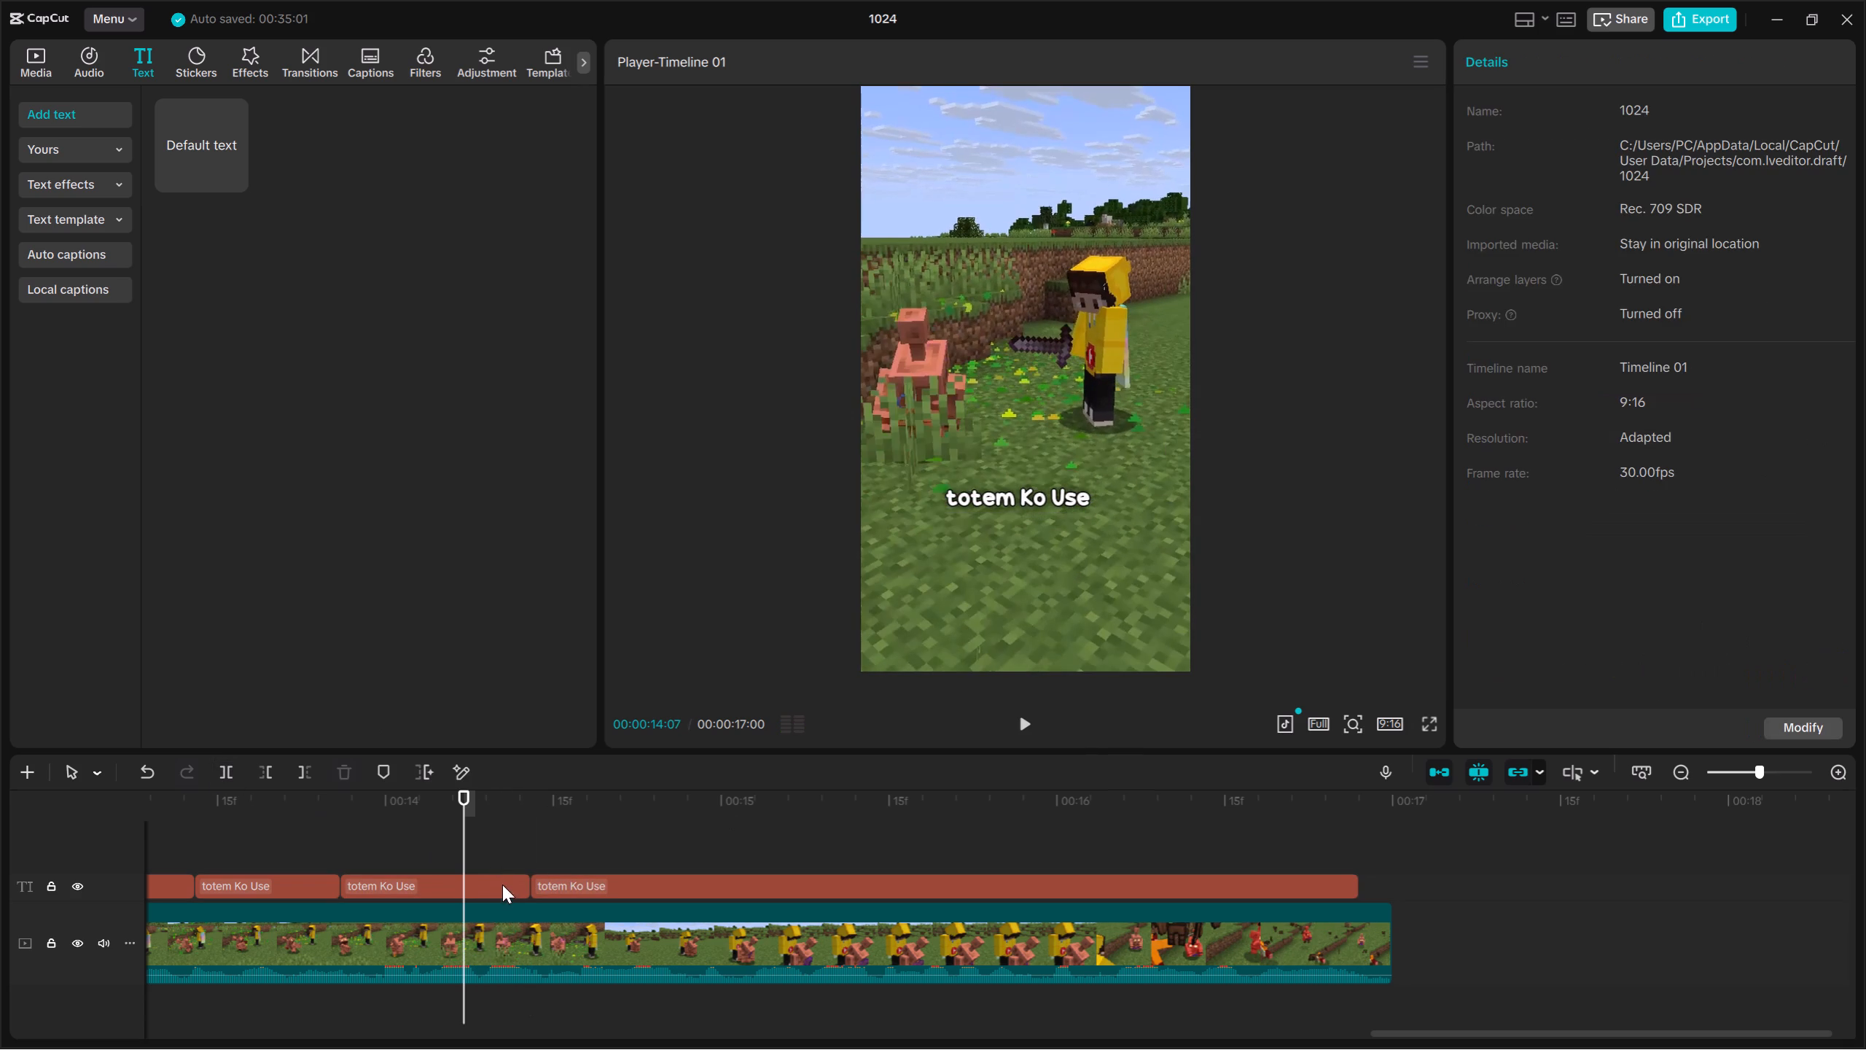
left_click(496, 893)
left_click_drag(1682, 209, 1357, 124)
key("BackSpace")
type("Karlega!")
Play the trailing "totem Ko Use" caption from its start and split it at 00:00:15:00.
left_click(1032, 717)
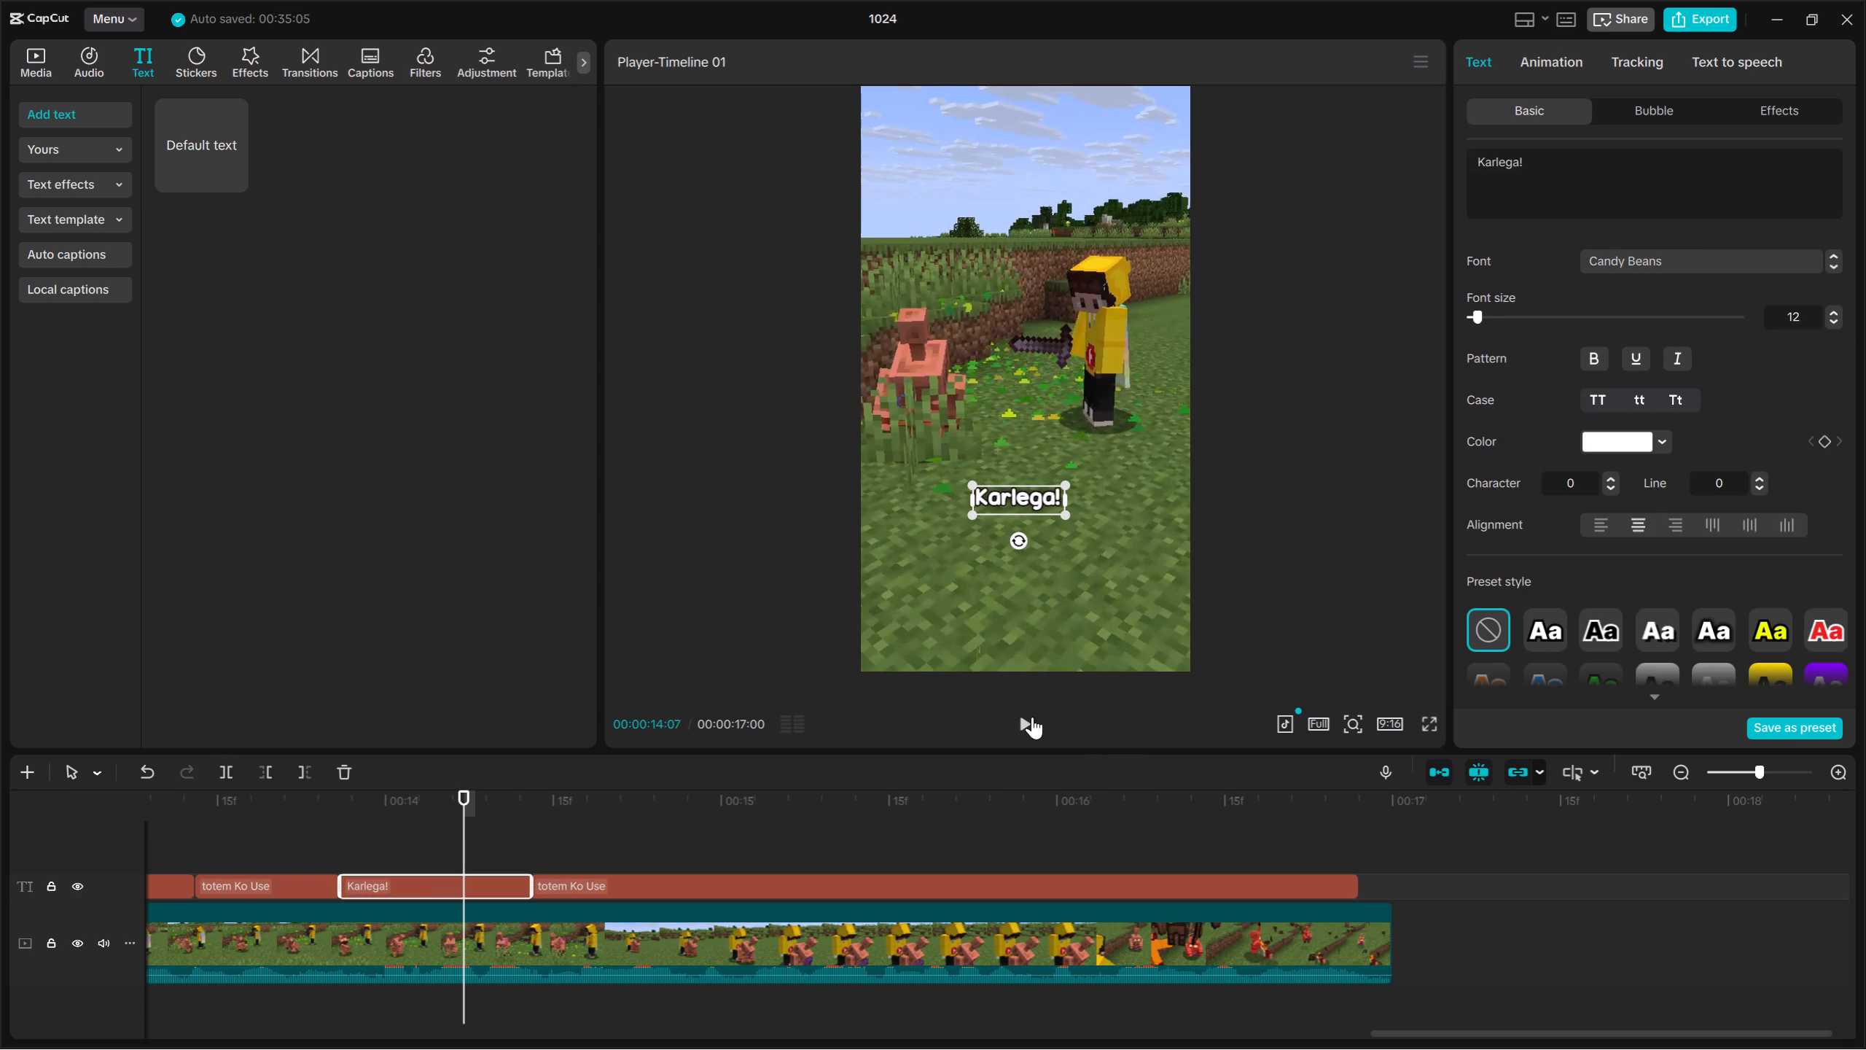
key("Up")
left_click(738, 887)
key("space")
key("space")
left_click(228, 766)
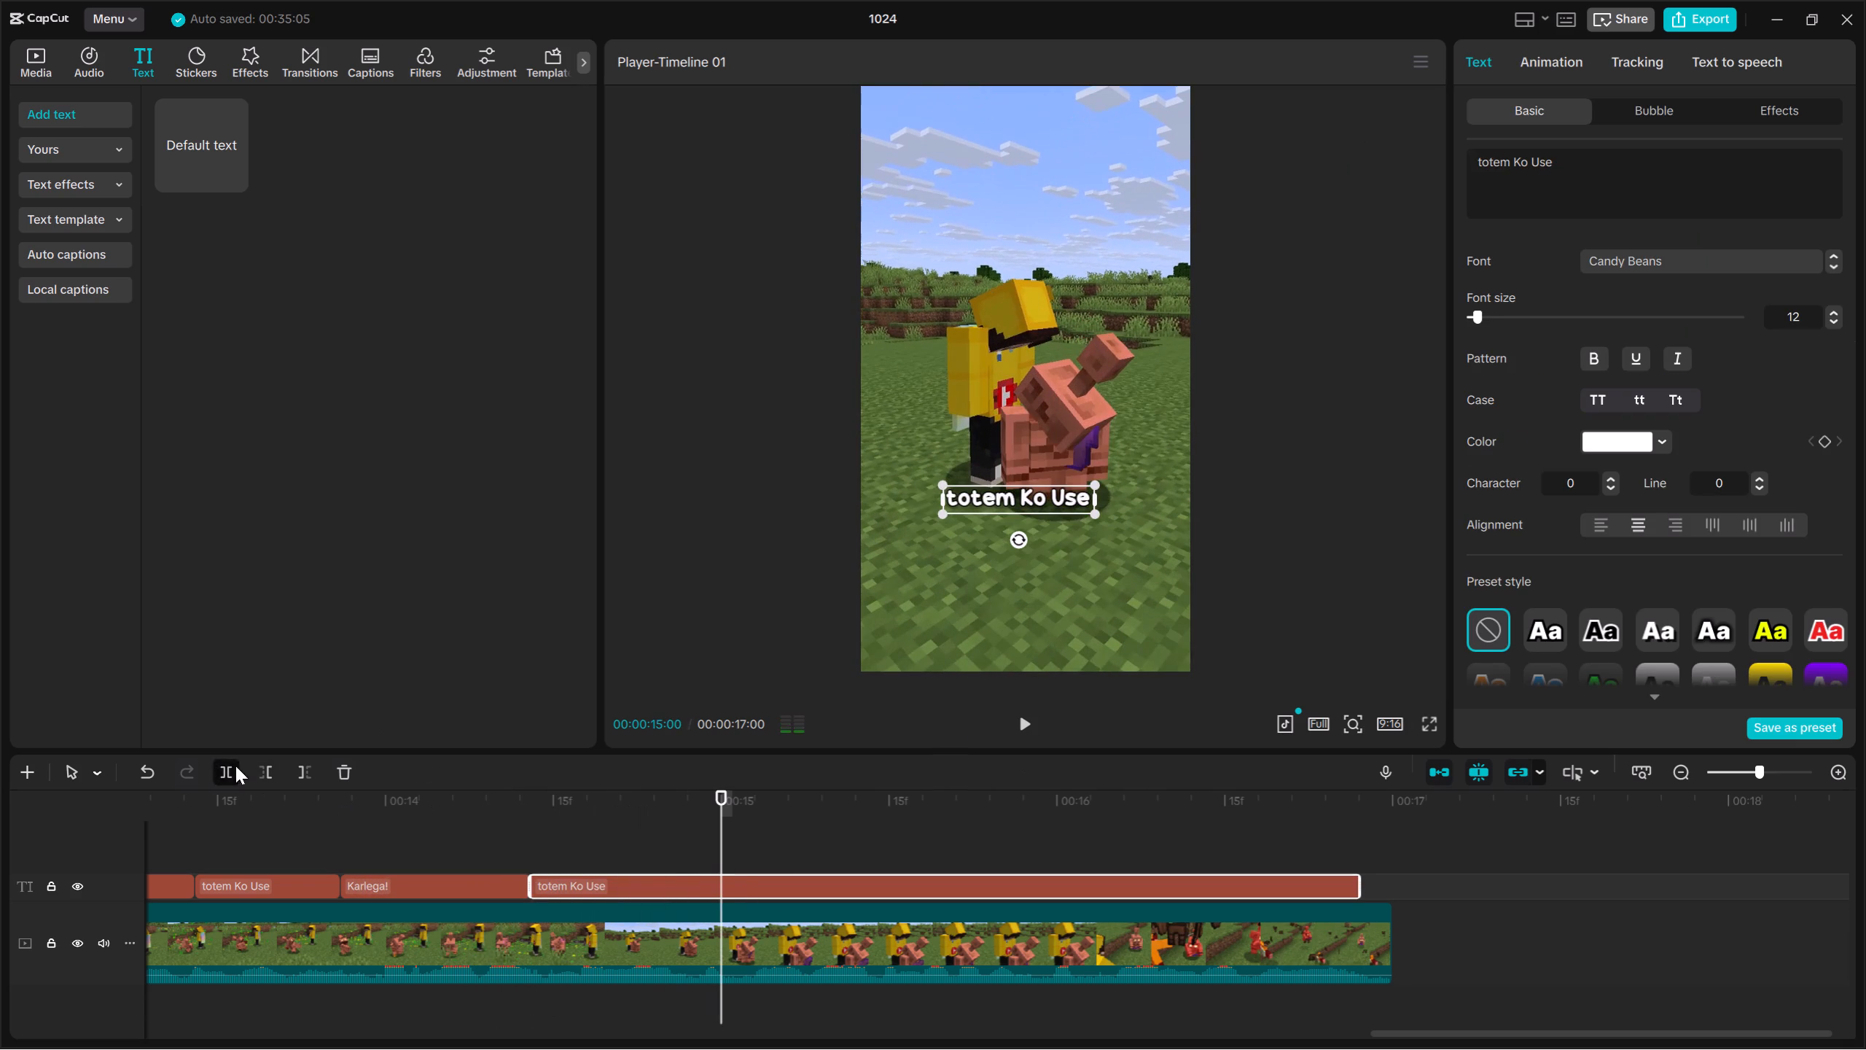
Change the "totem Ko Use" caption ending at 00:00:15:00 to "isliye Usko" and replay it against the voice-over.
left_click(676, 892)
left_click_drag(1593, 196, 1396, 138)
key("BackSpace")
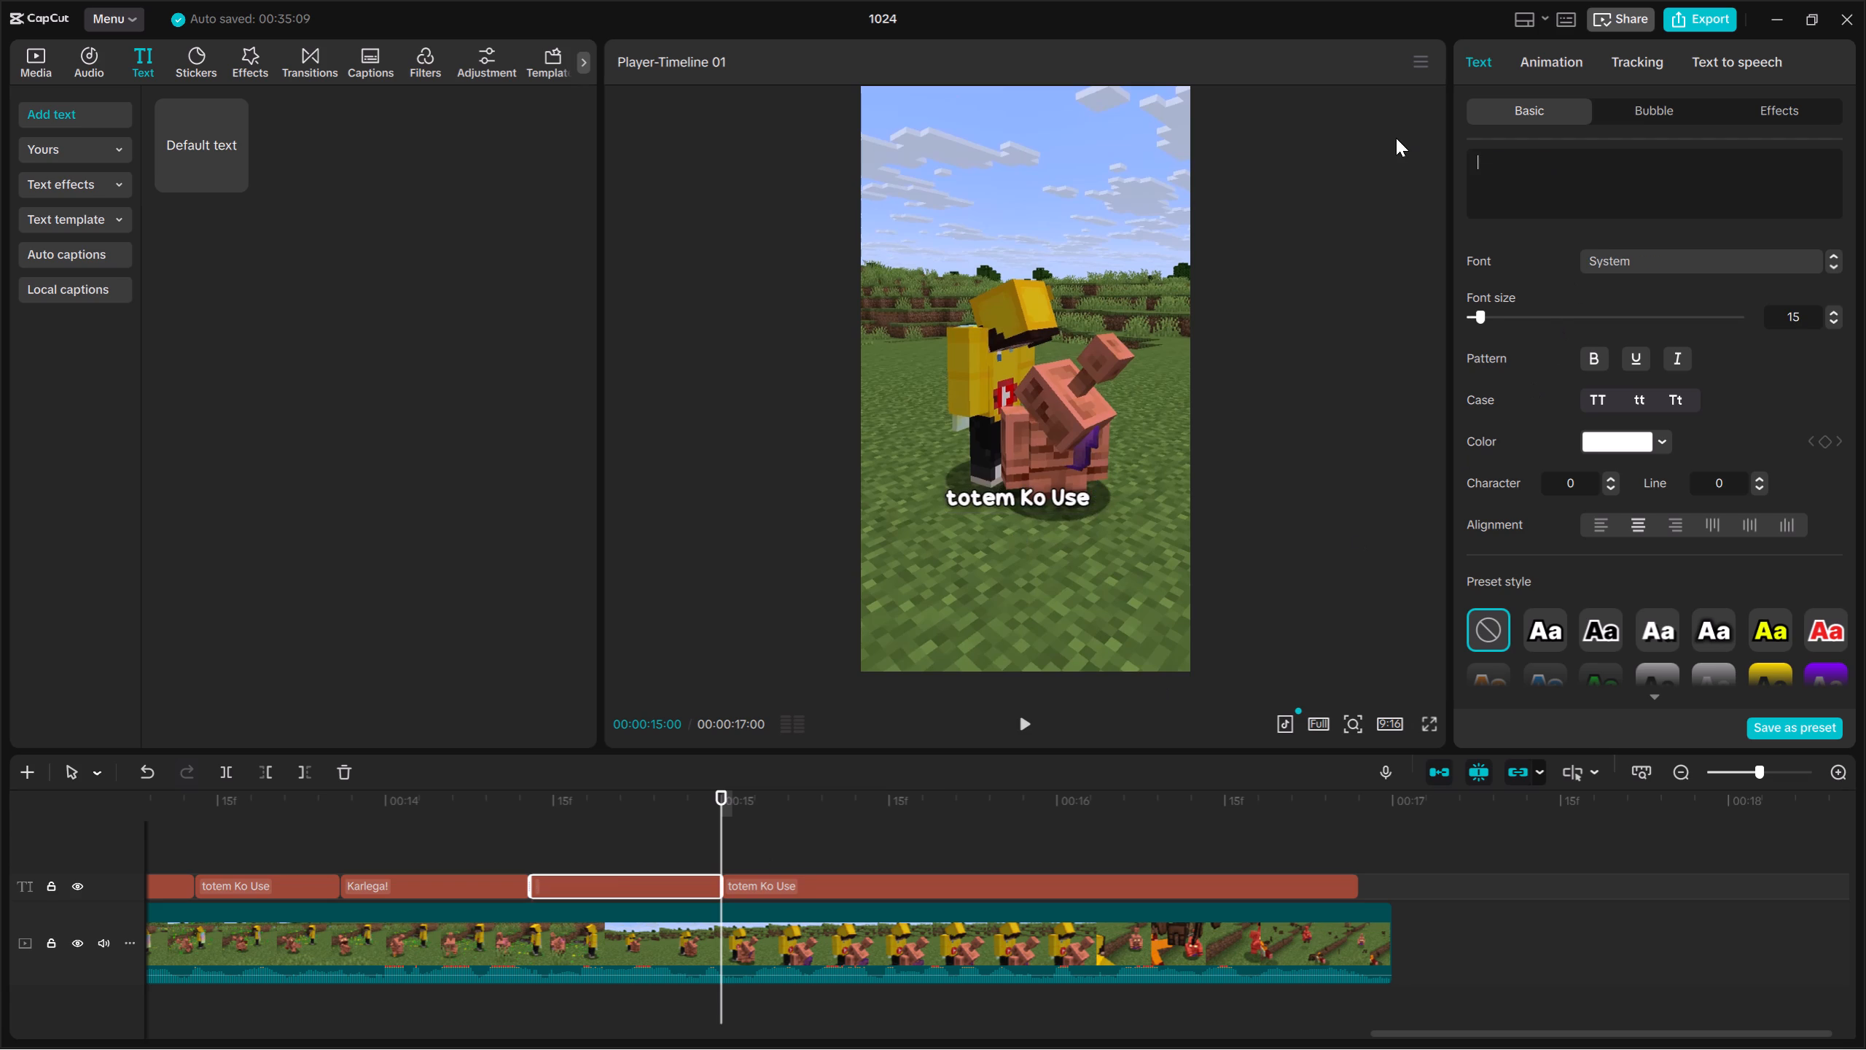
type("isliye Usko")
left_click(589, 854)
key("Up")
left_click(591, 881)
key("space")
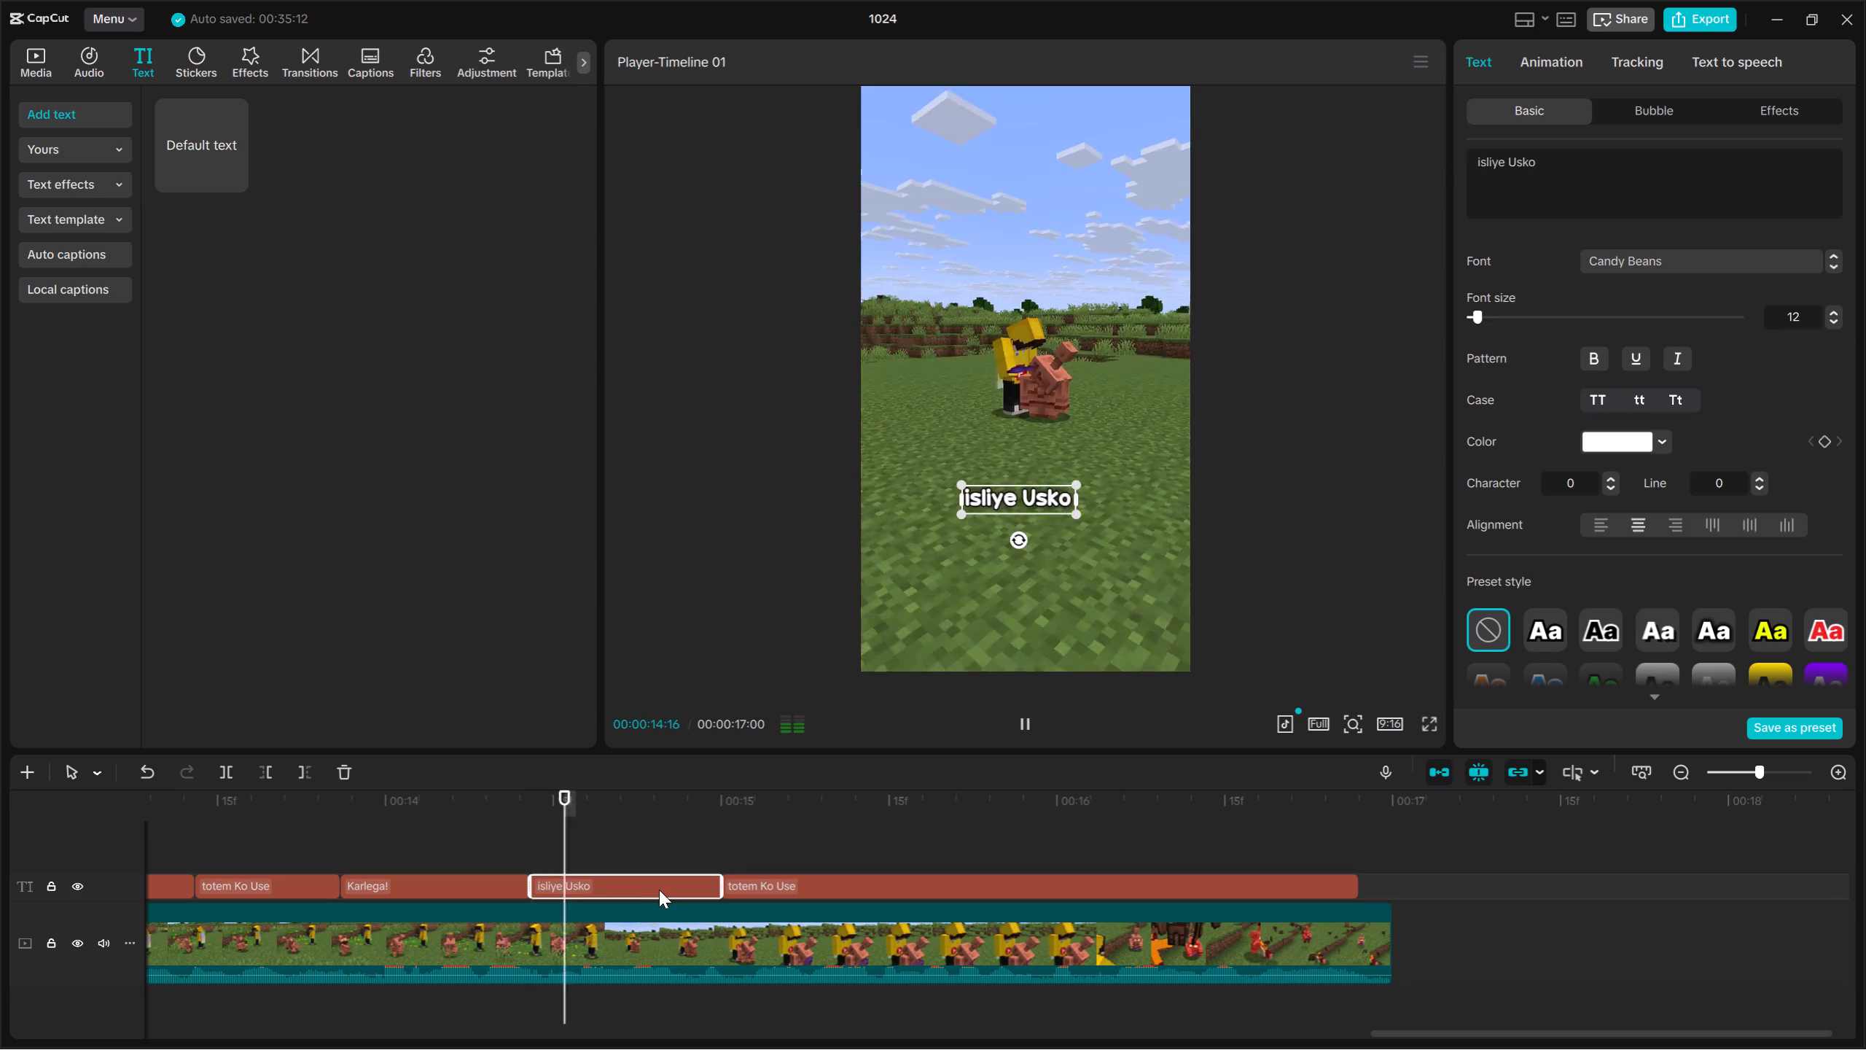
key("space")
Change the trailing "totem Ko Use" caption to "Koi Bhi" and split it at 00:00:15:14.
left_click(768, 885)
key("Up")
left_click_drag(1618, 190, 1396, 161)
key("BackSpace")
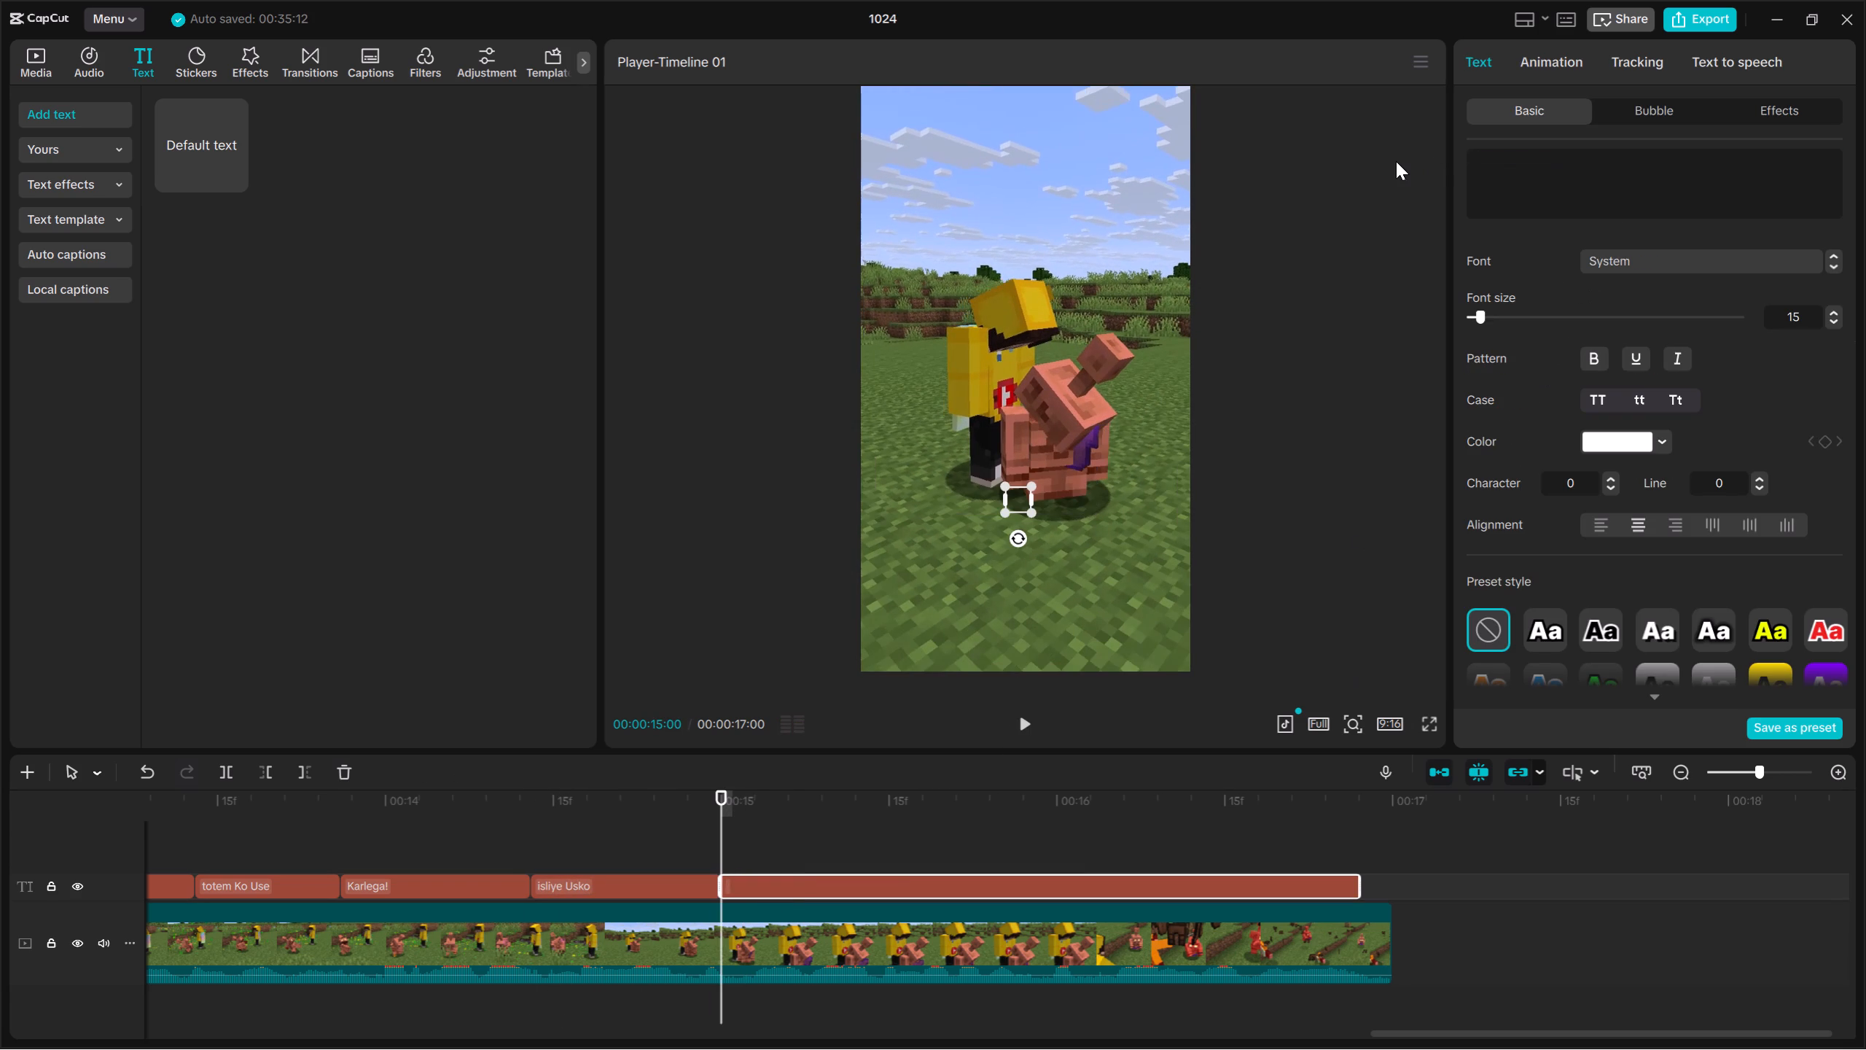
type("Koi h")
key("BackSpace")
type("Bhi")
left_click(1030, 721)
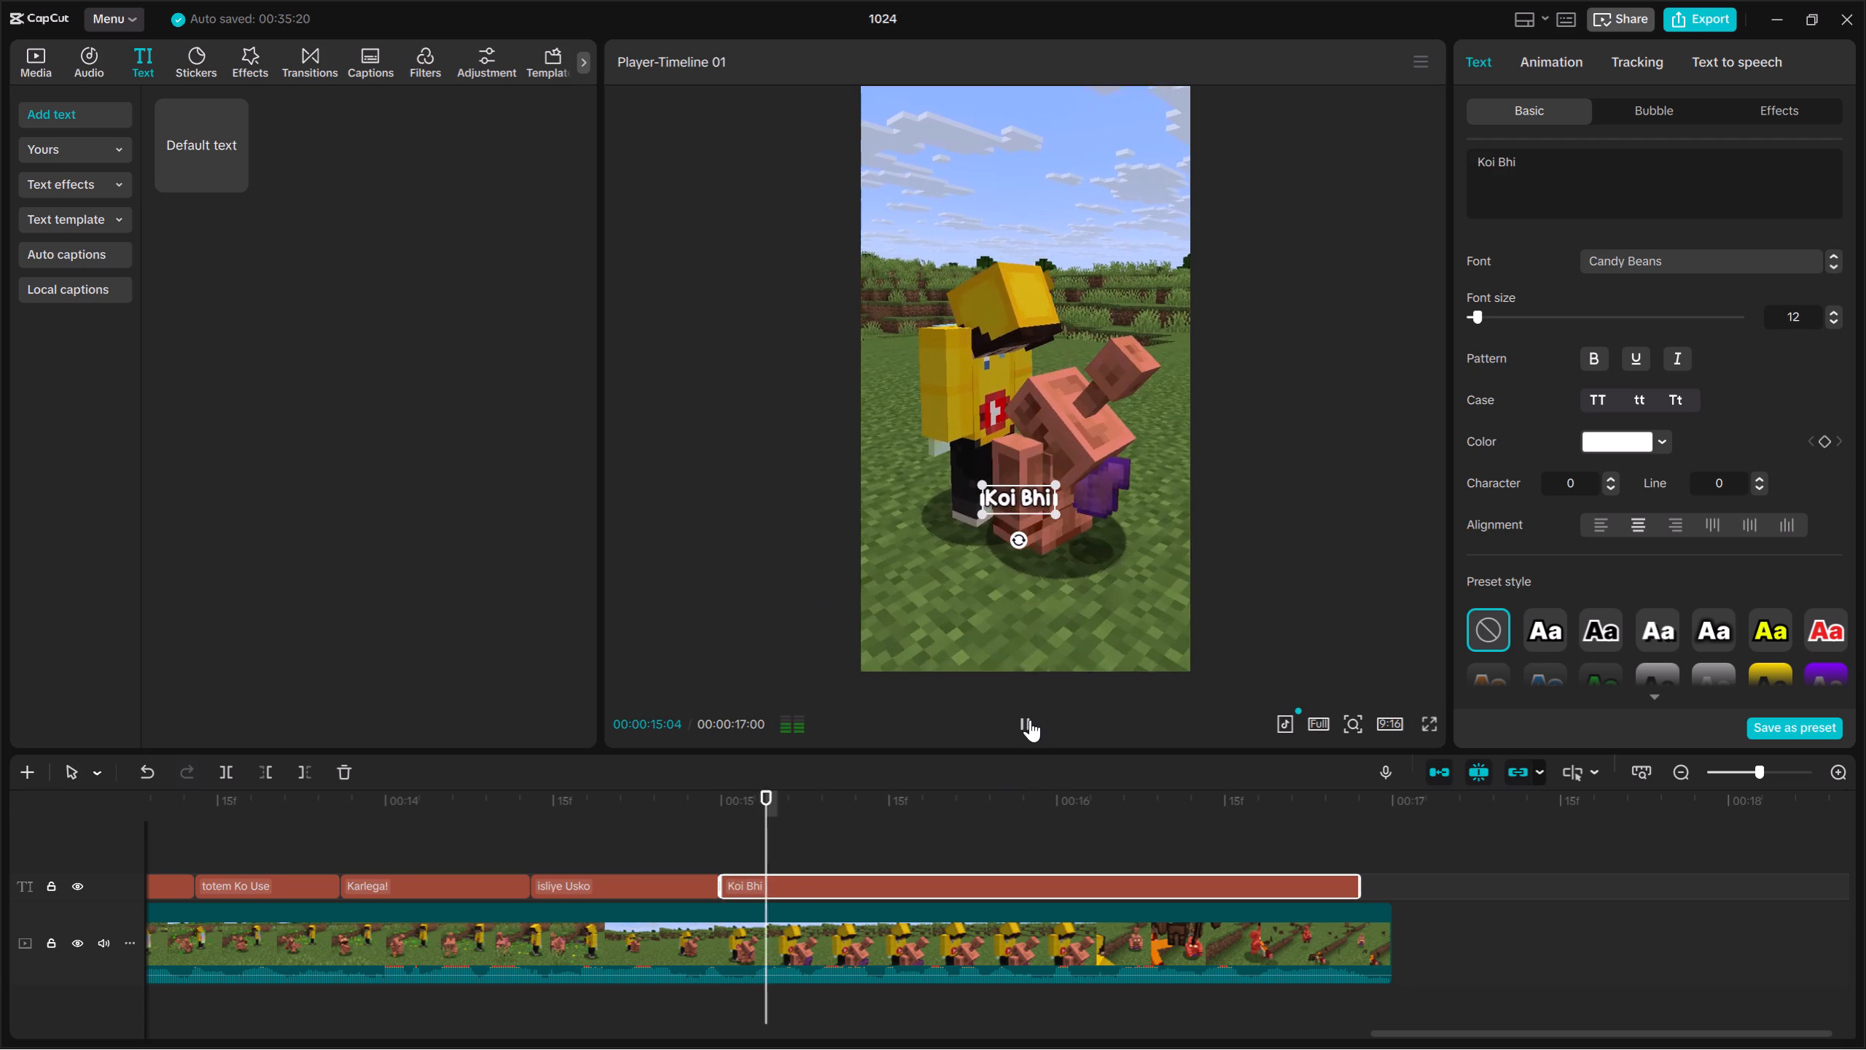
key("space")
key("space")
key("space")
left_click(233, 775)
Change the trailing "Koi Bhi" caption, starting at 00:00:15:14, to "Item".
left_click_drag(1545, 189, 1480, 167)
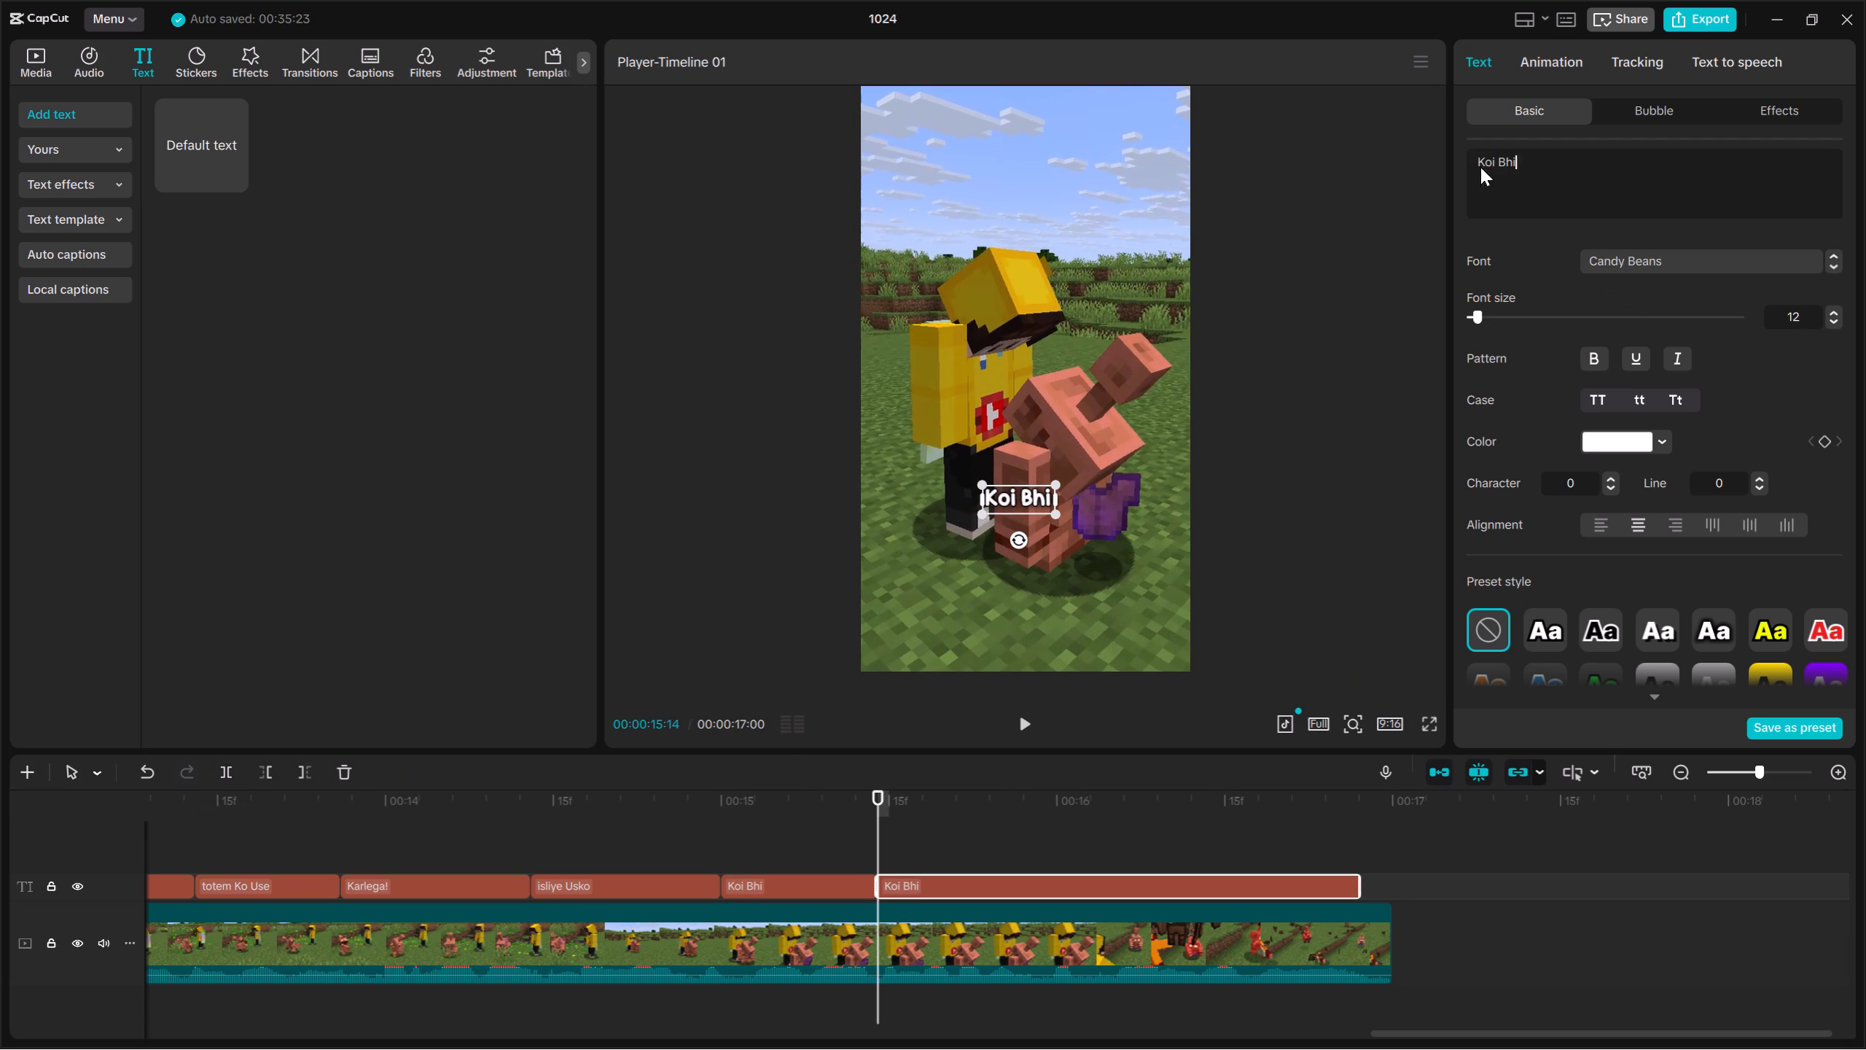
left_click_drag(1480, 167, 1390, 146)
key("BackSpace")
type("item")
left_click(1687, 394)
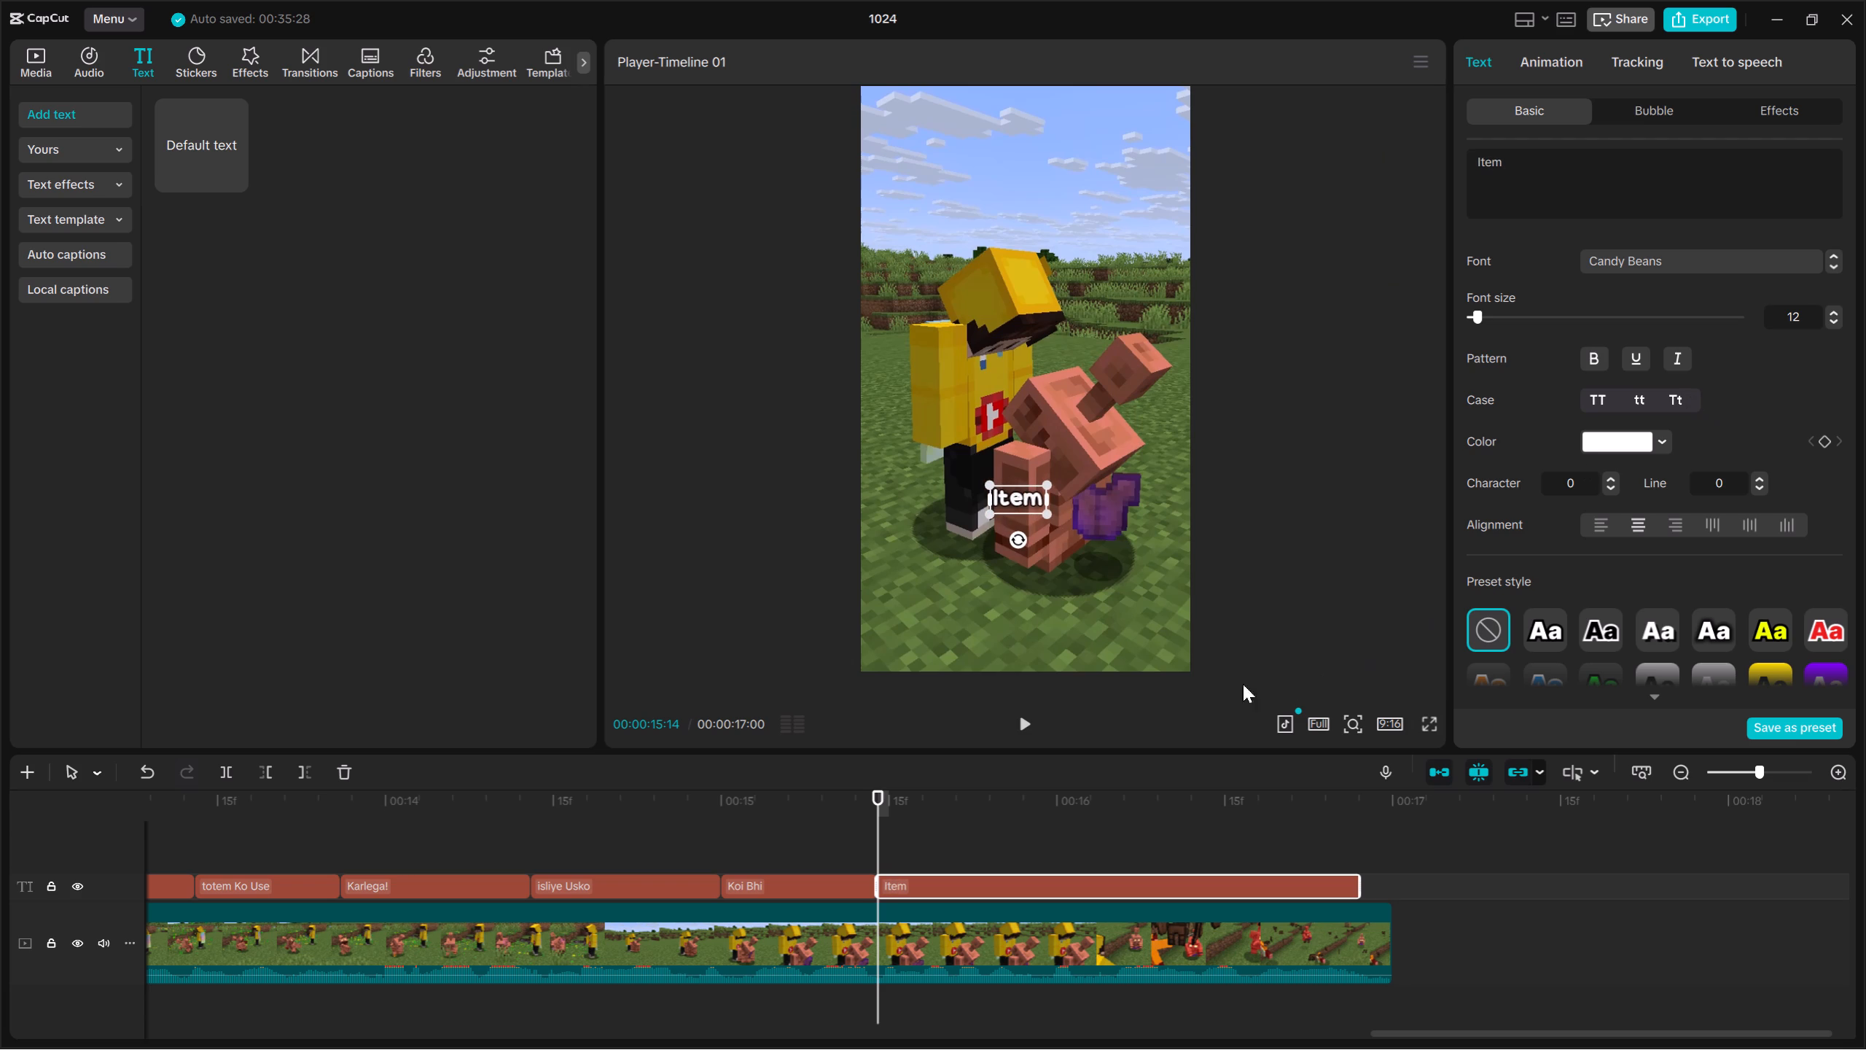
Extend the trailing "Item" caption to "Item Dedo", replay it against the voice-over and split it at 00:00:15:25.
left_click(1020, 715)
key("space")
left_click(1685, 166)
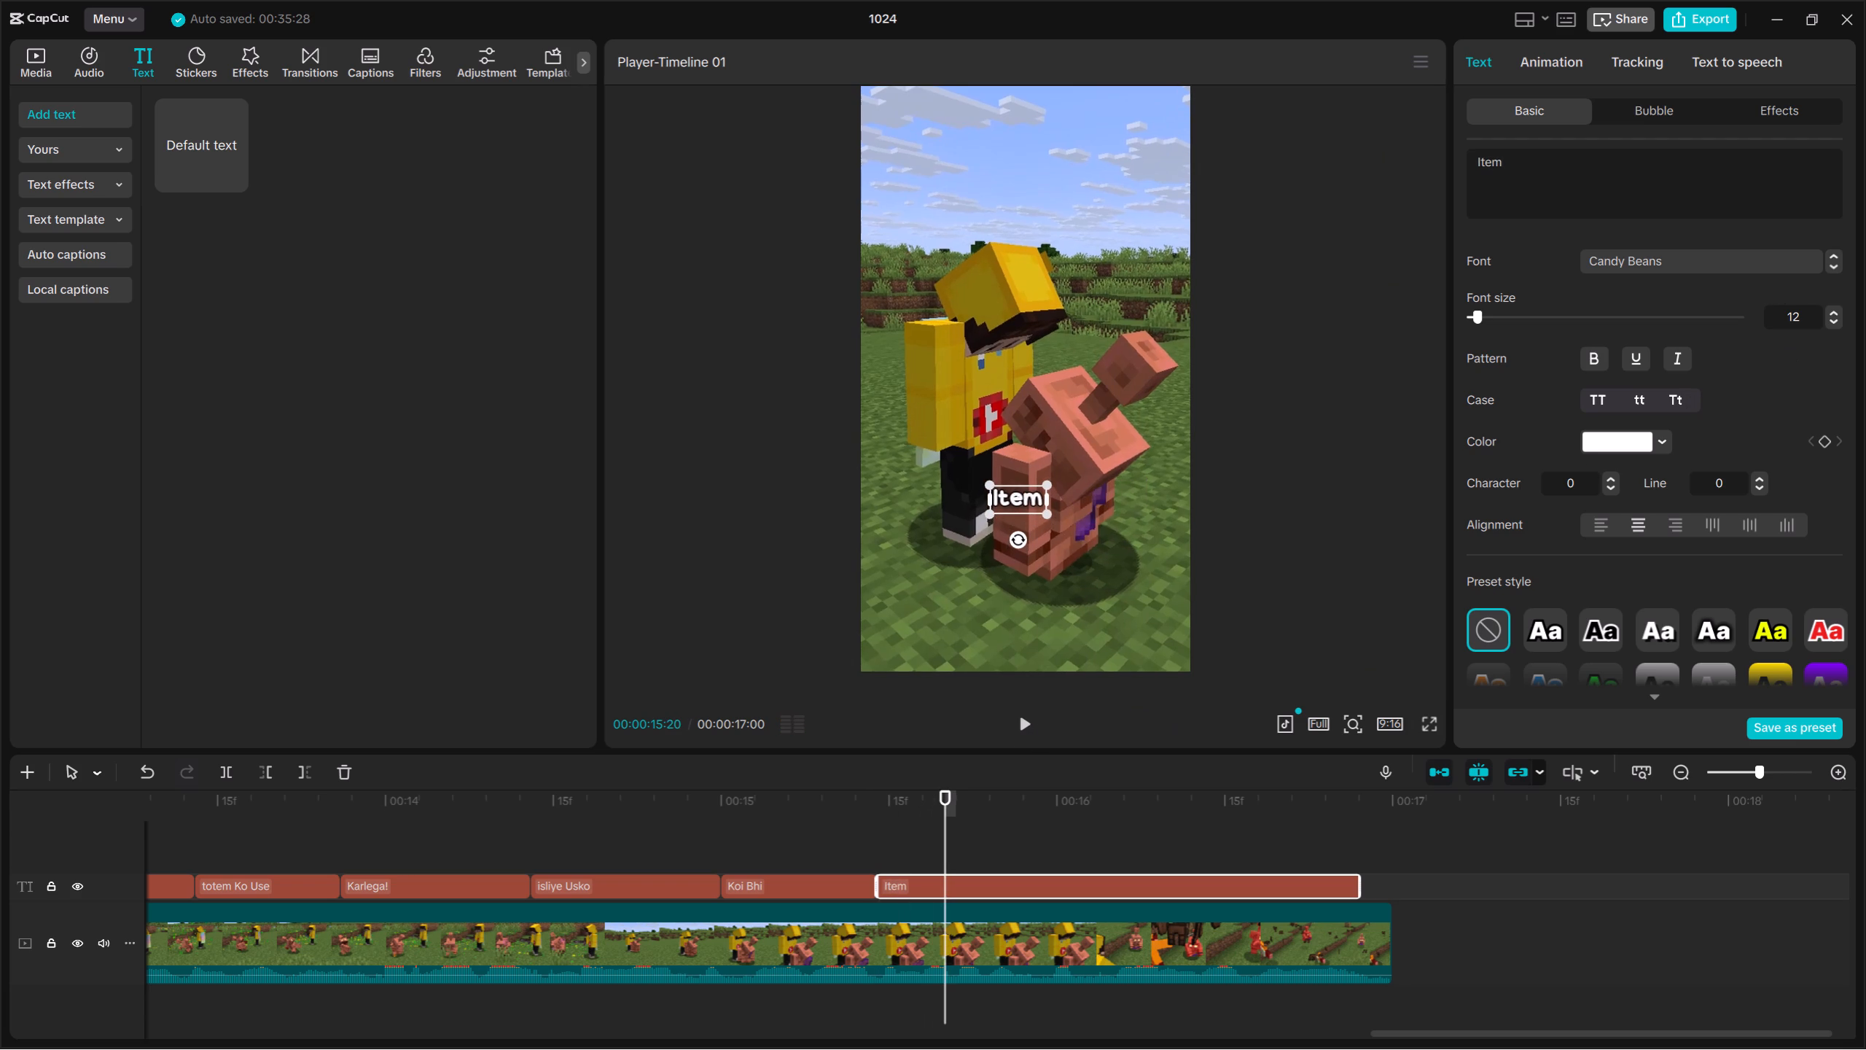
key("space")
type("Dedo")
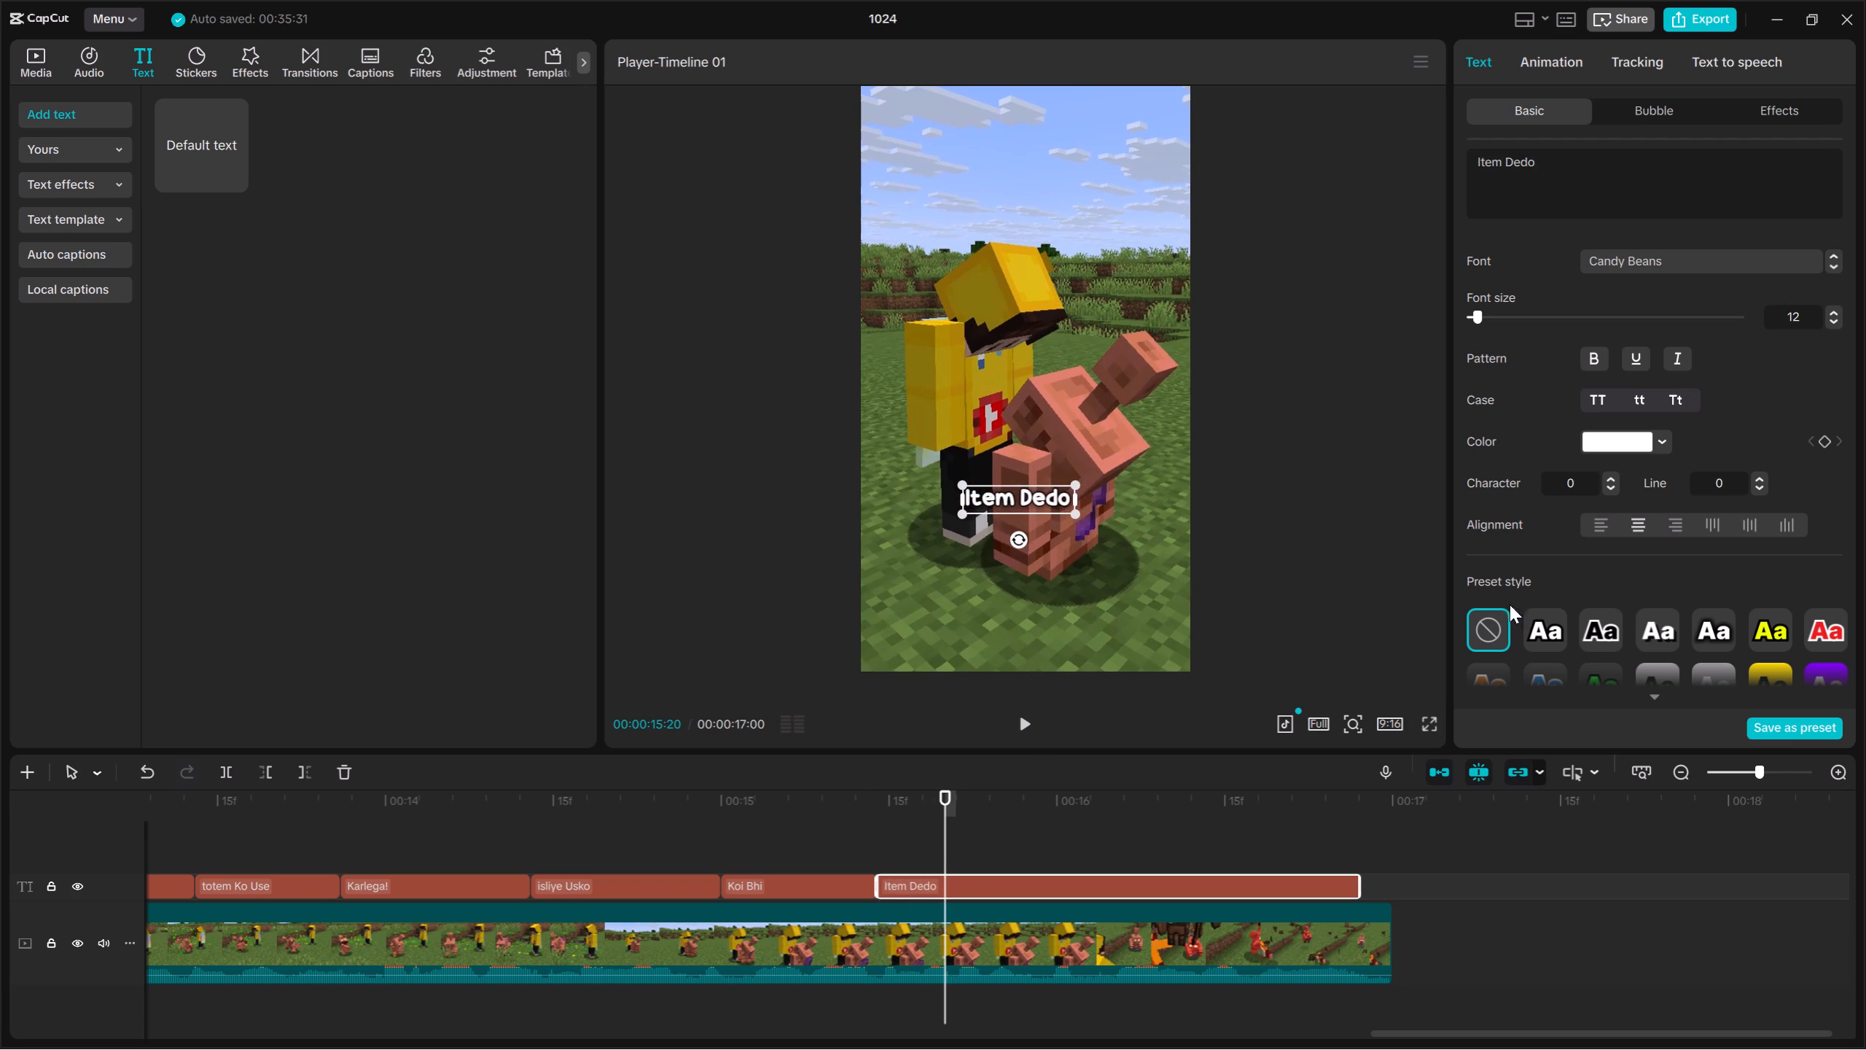
left_click(932, 830)
key("Up")
left_click(933, 879)
key("space")
key("space")
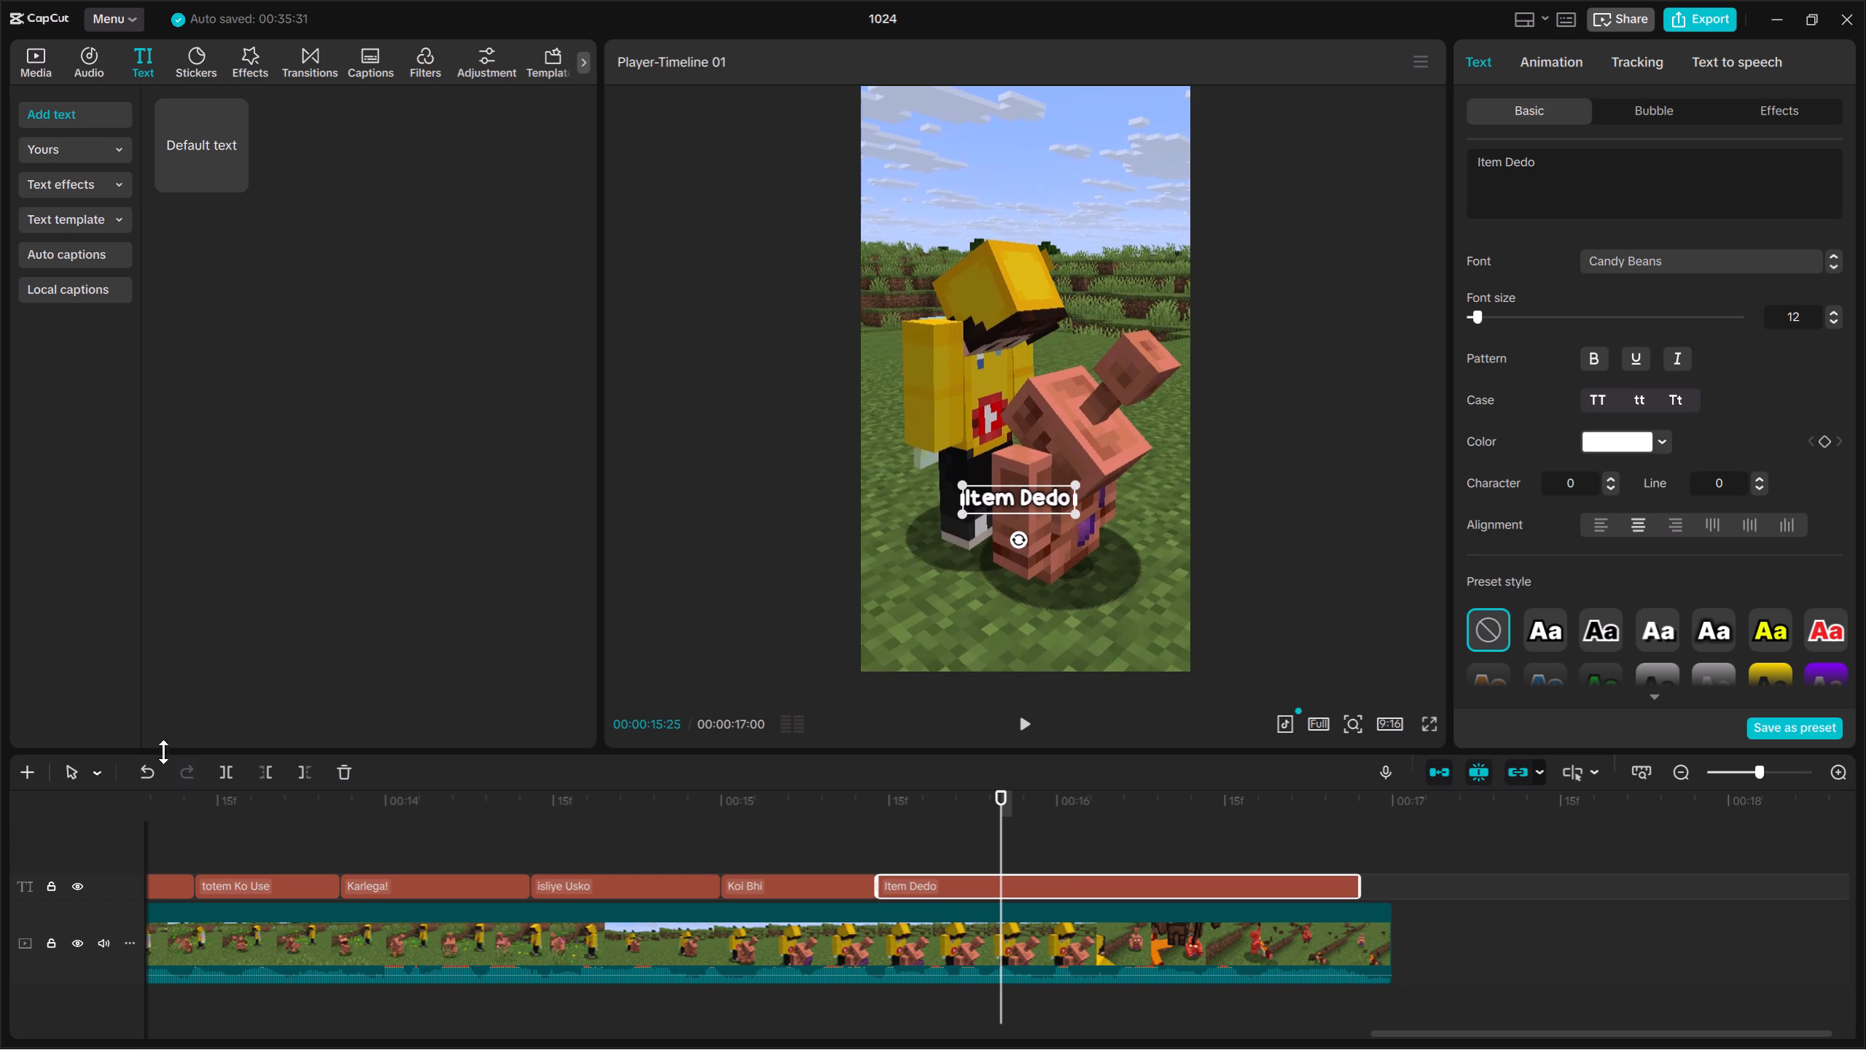
left_click(235, 779)
Change the trailing "Item Dedo" caption to "Jis Per", replay it from its start and split it at 00:00:16:05.
key("space")
key("space")
left_click_drag(1589, 180, 1390, 144)
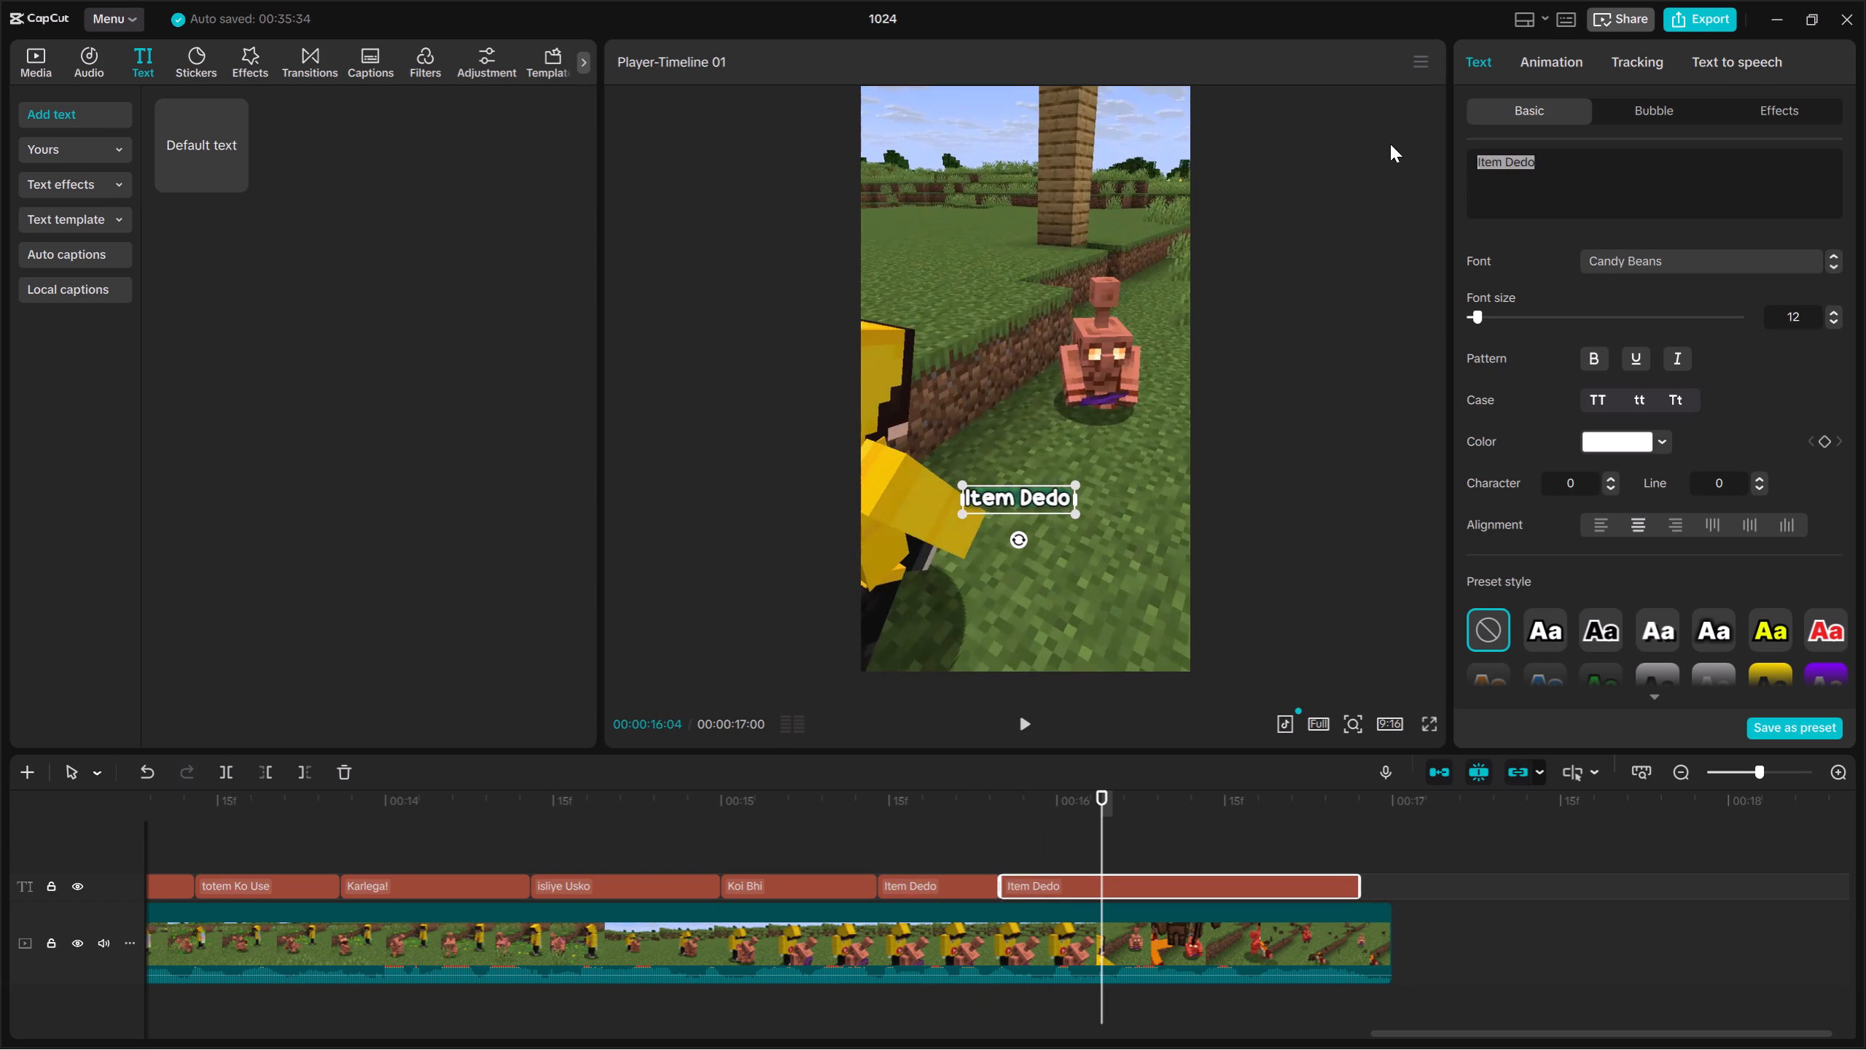
key("BackSpace")
type("Jis Per")
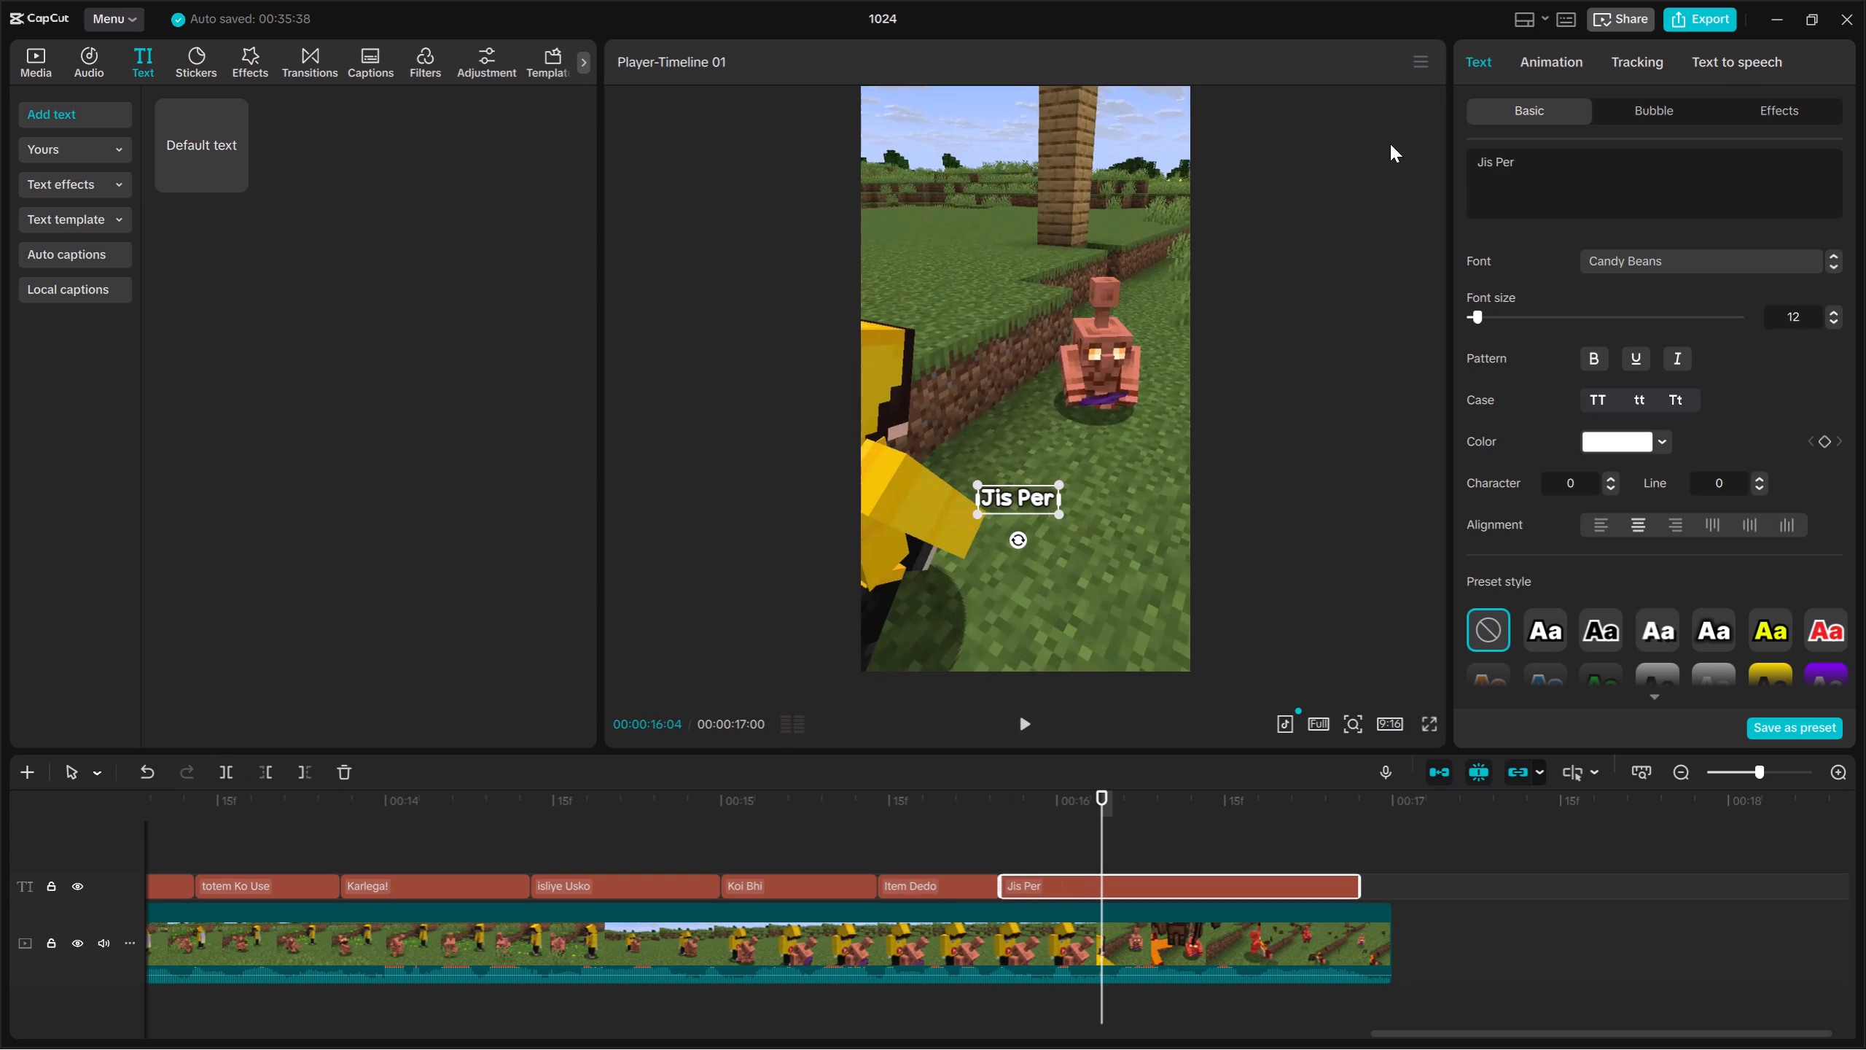
left_click(1044, 819)
key("Up")
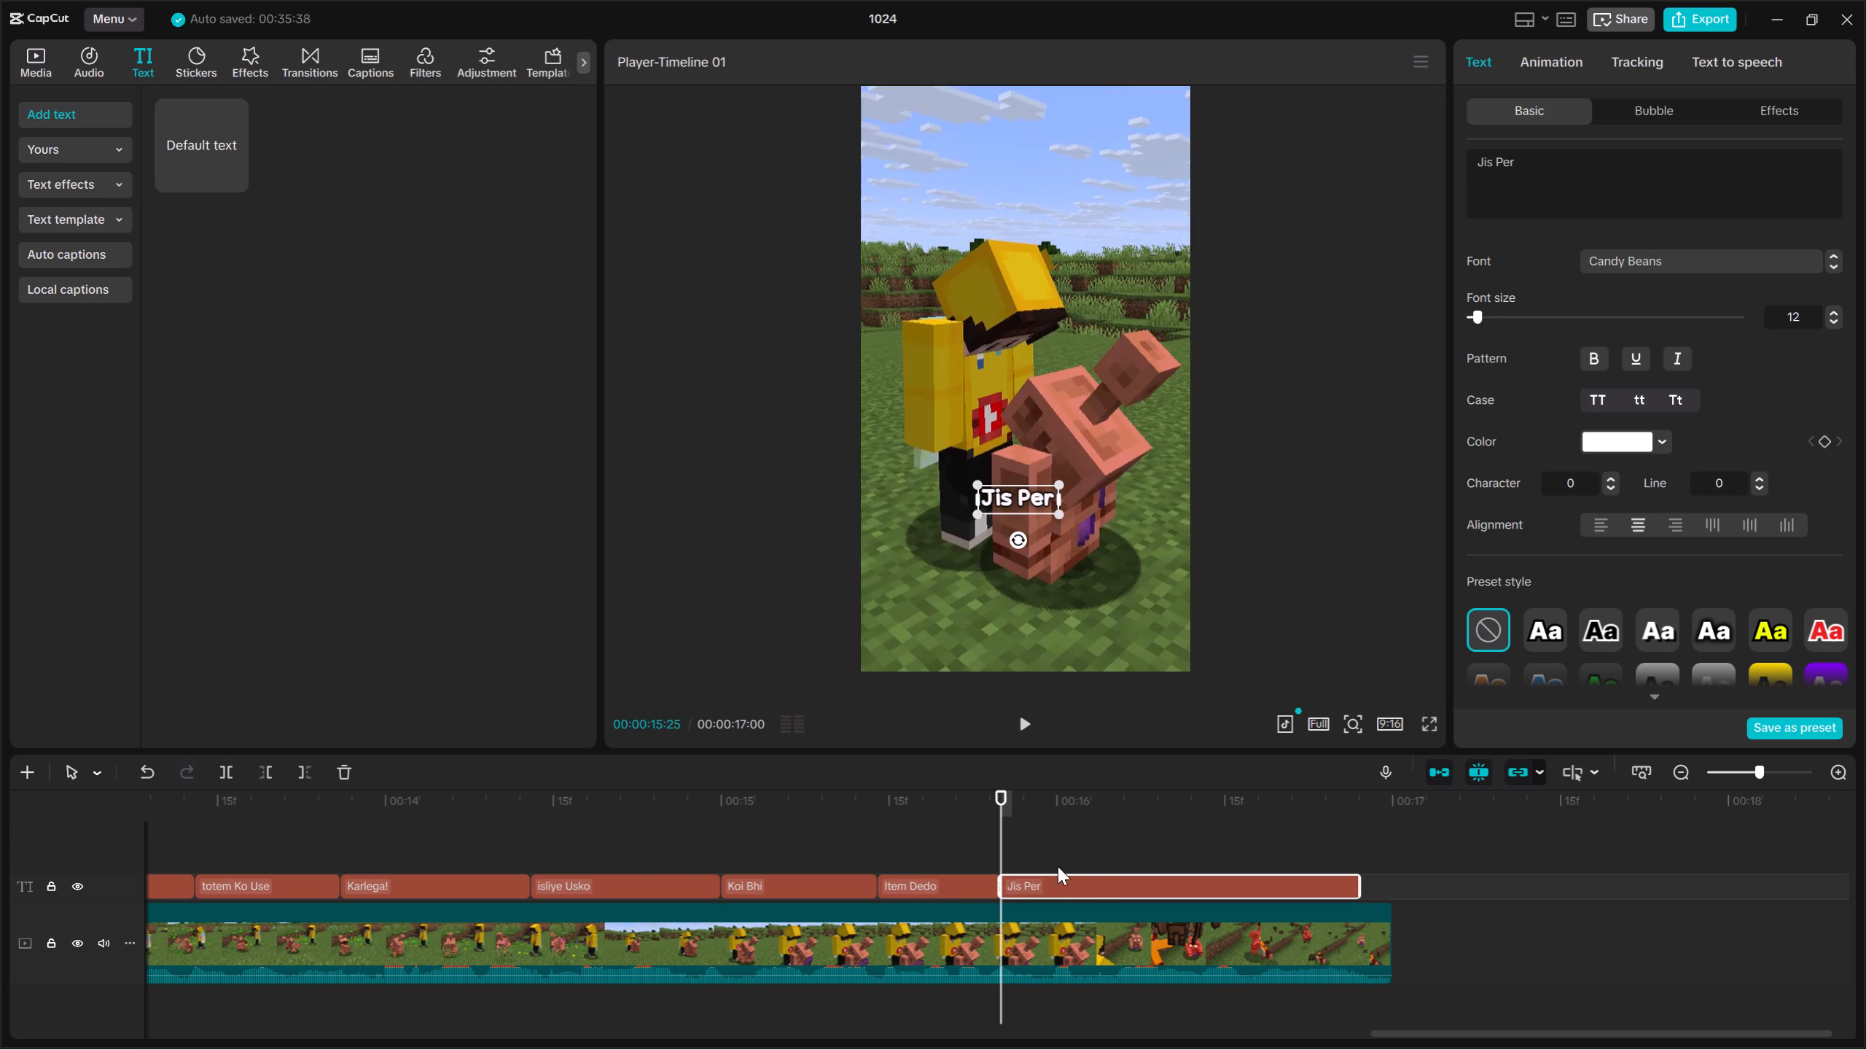
key("space")
key("space")
left_click(243, 766)
left_click(229, 770)
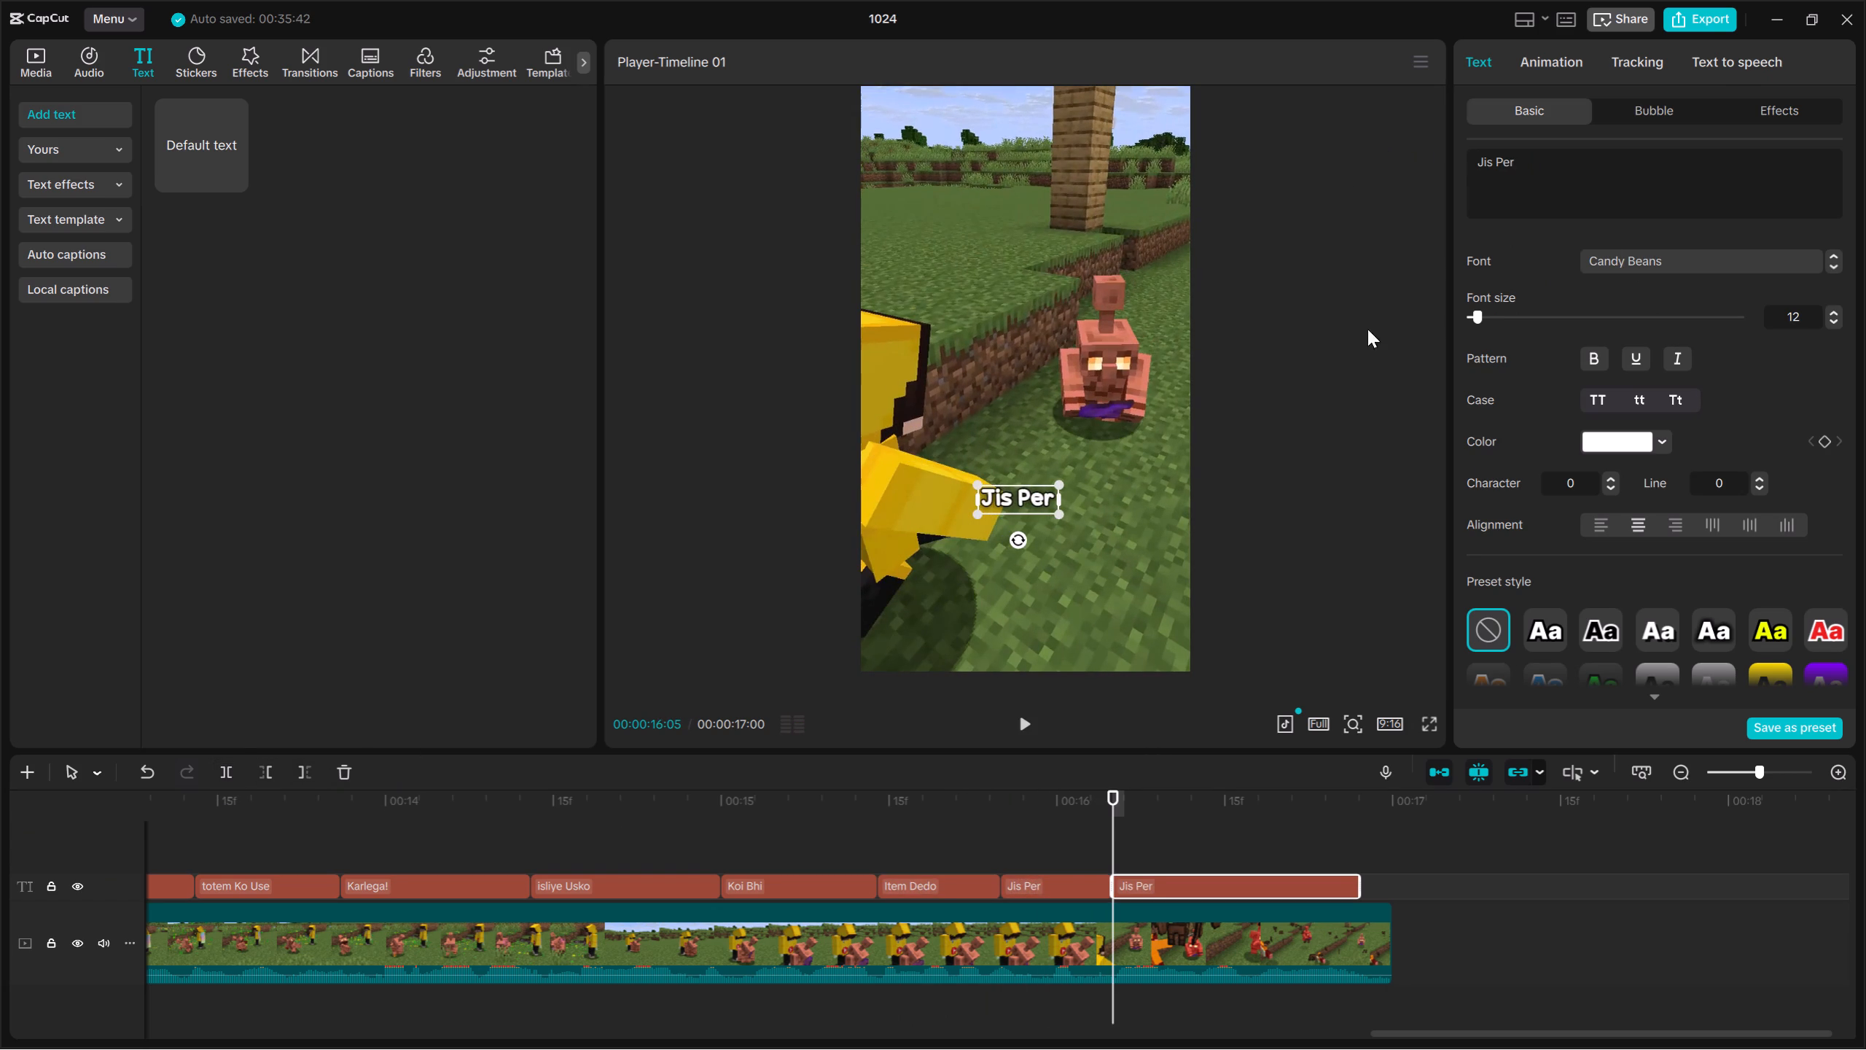
Change the trailing "Jis Per" caption to "Thorns Lagi" and split it at 00:00:16:20.
left_click_drag(1564, 176, 1459, 156)
key("BackSpace")
type("Thorns Lagi")
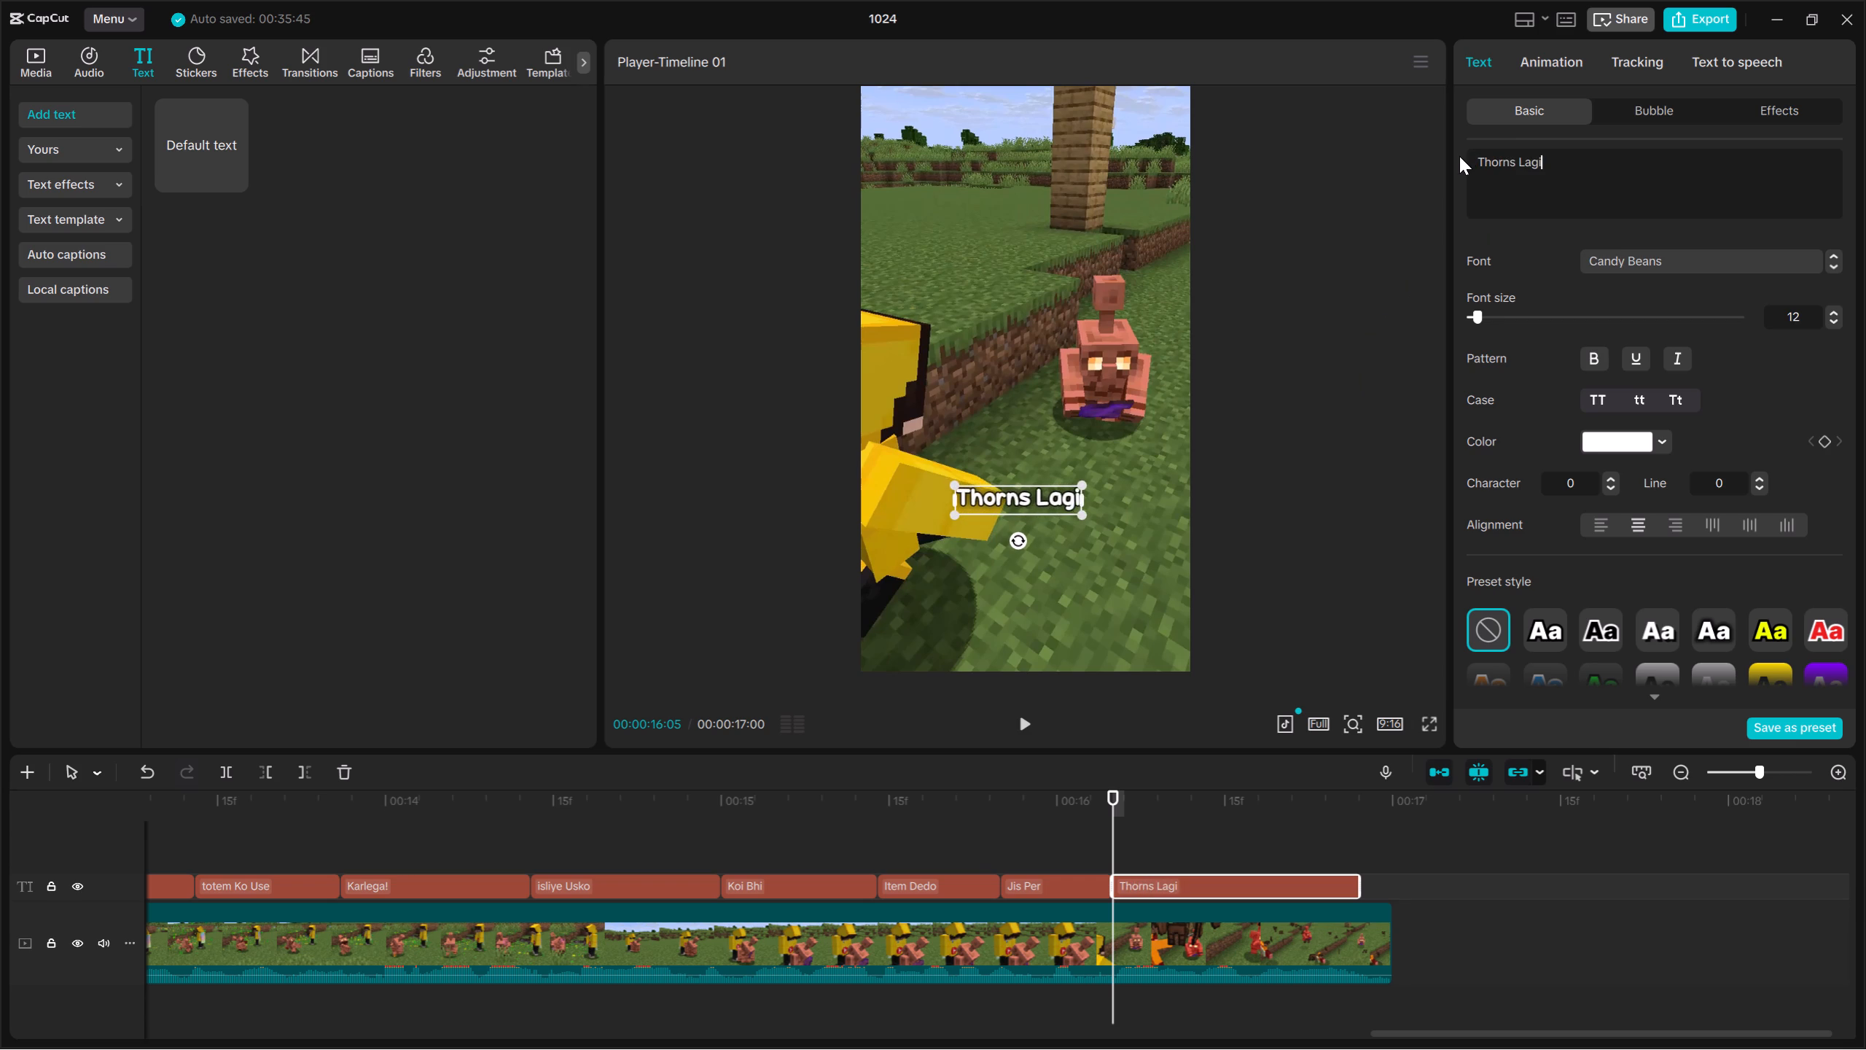
left_click(1031, 723)
key("space")
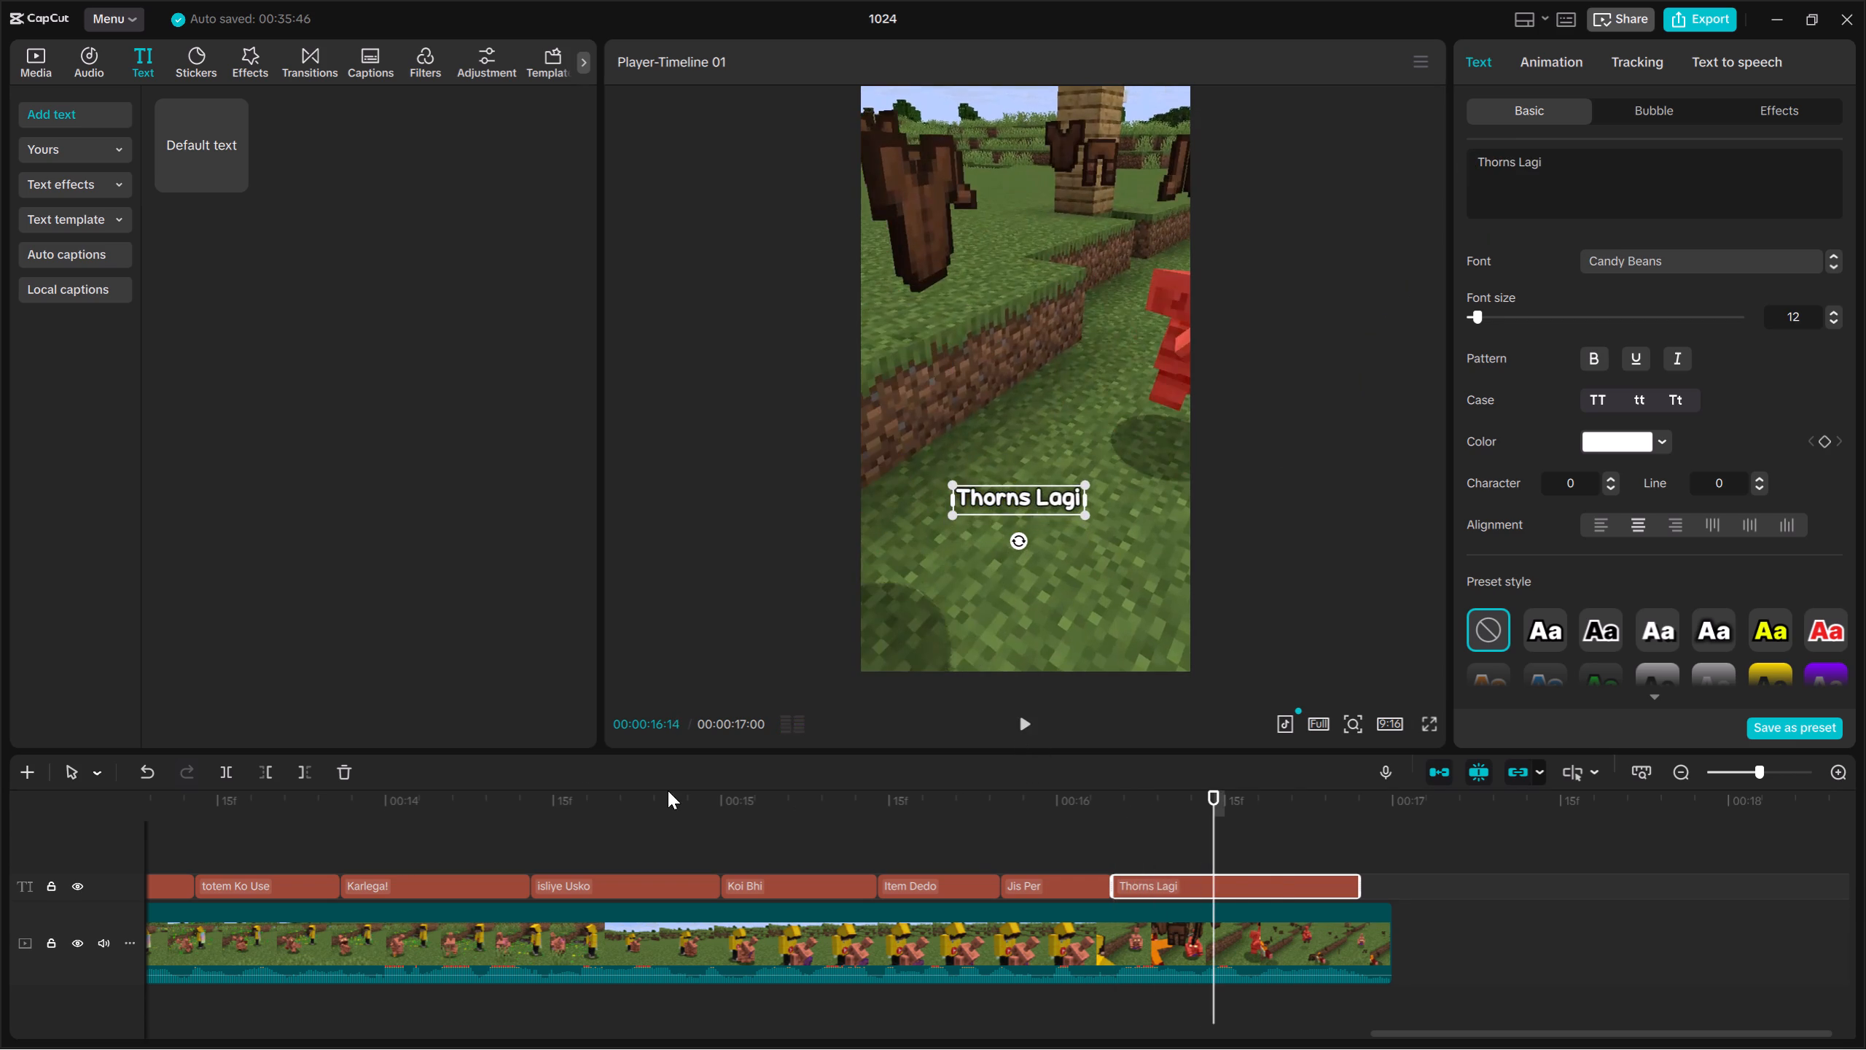
key("space")
key("space")
left_click(230, 774)
Change the last "Thorns Lagi" caption, starting at 00:00:16:20, to "Ho!".
left_click_drag(1597, 183, 1412, 148)
key("BackSpace")
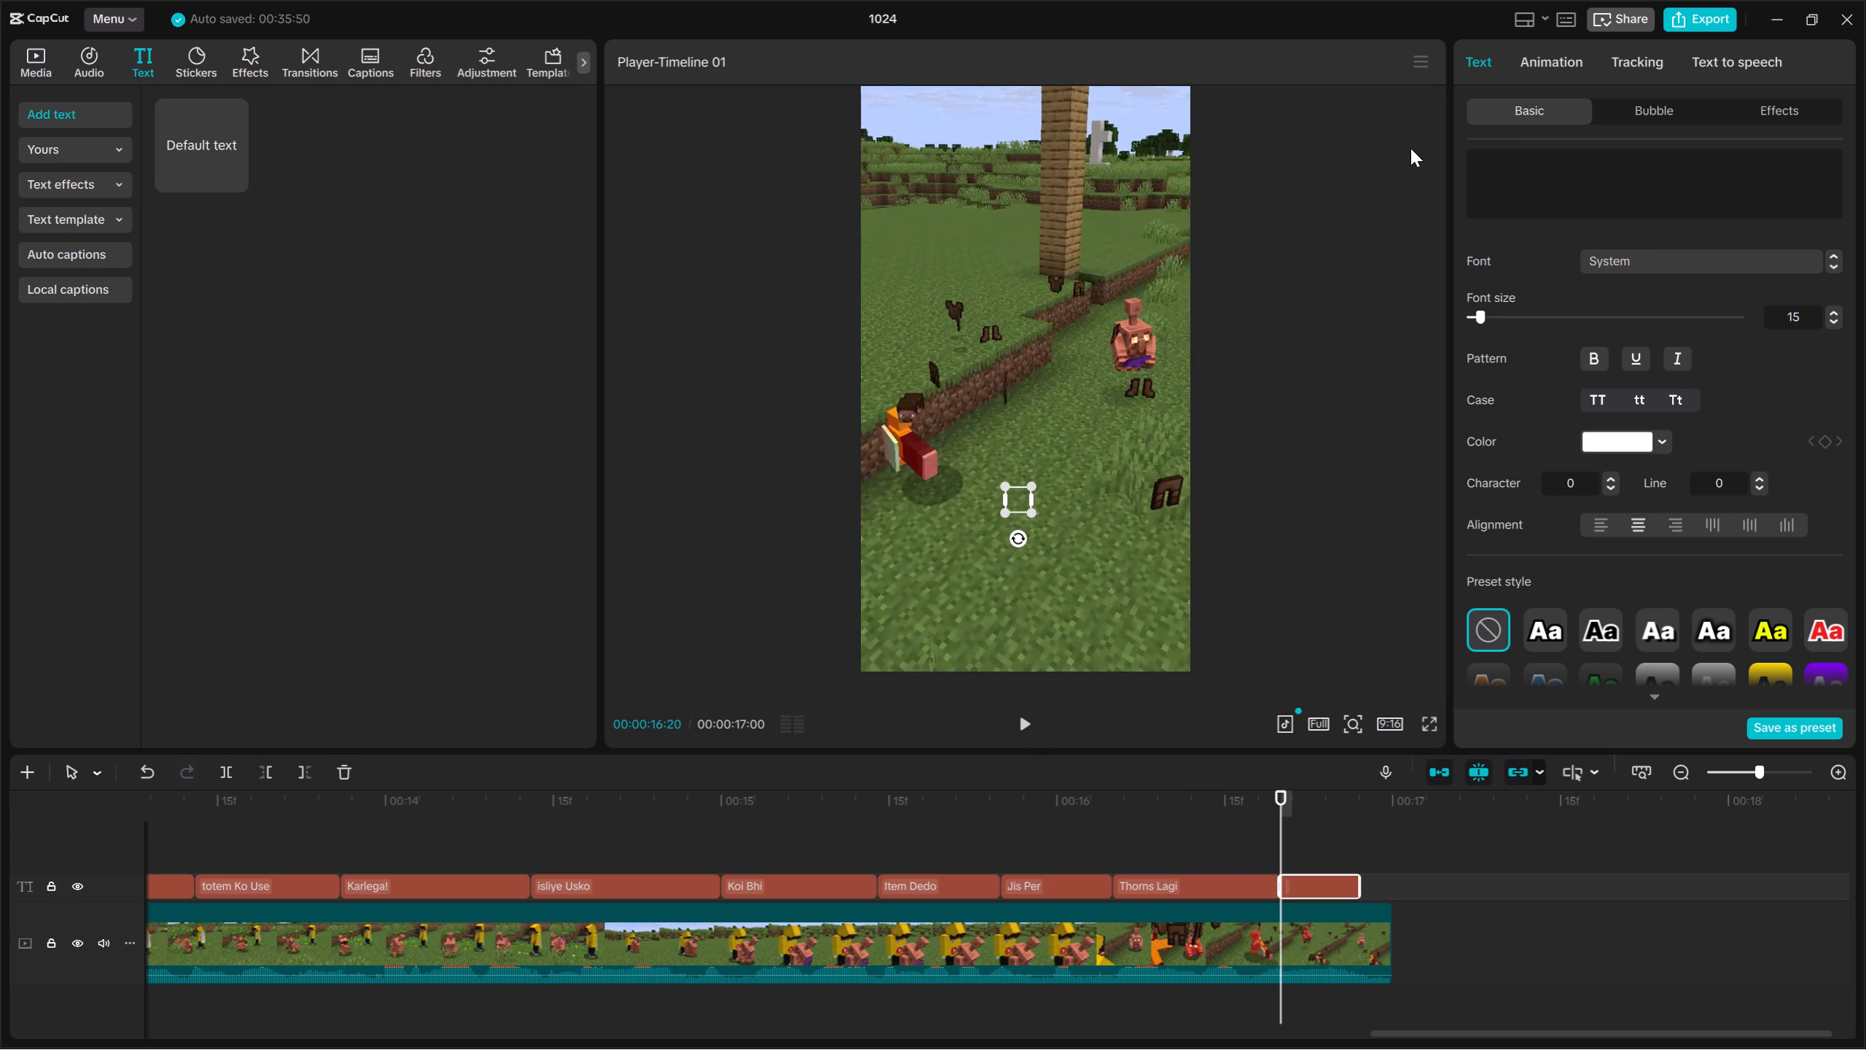
type("Ho!")
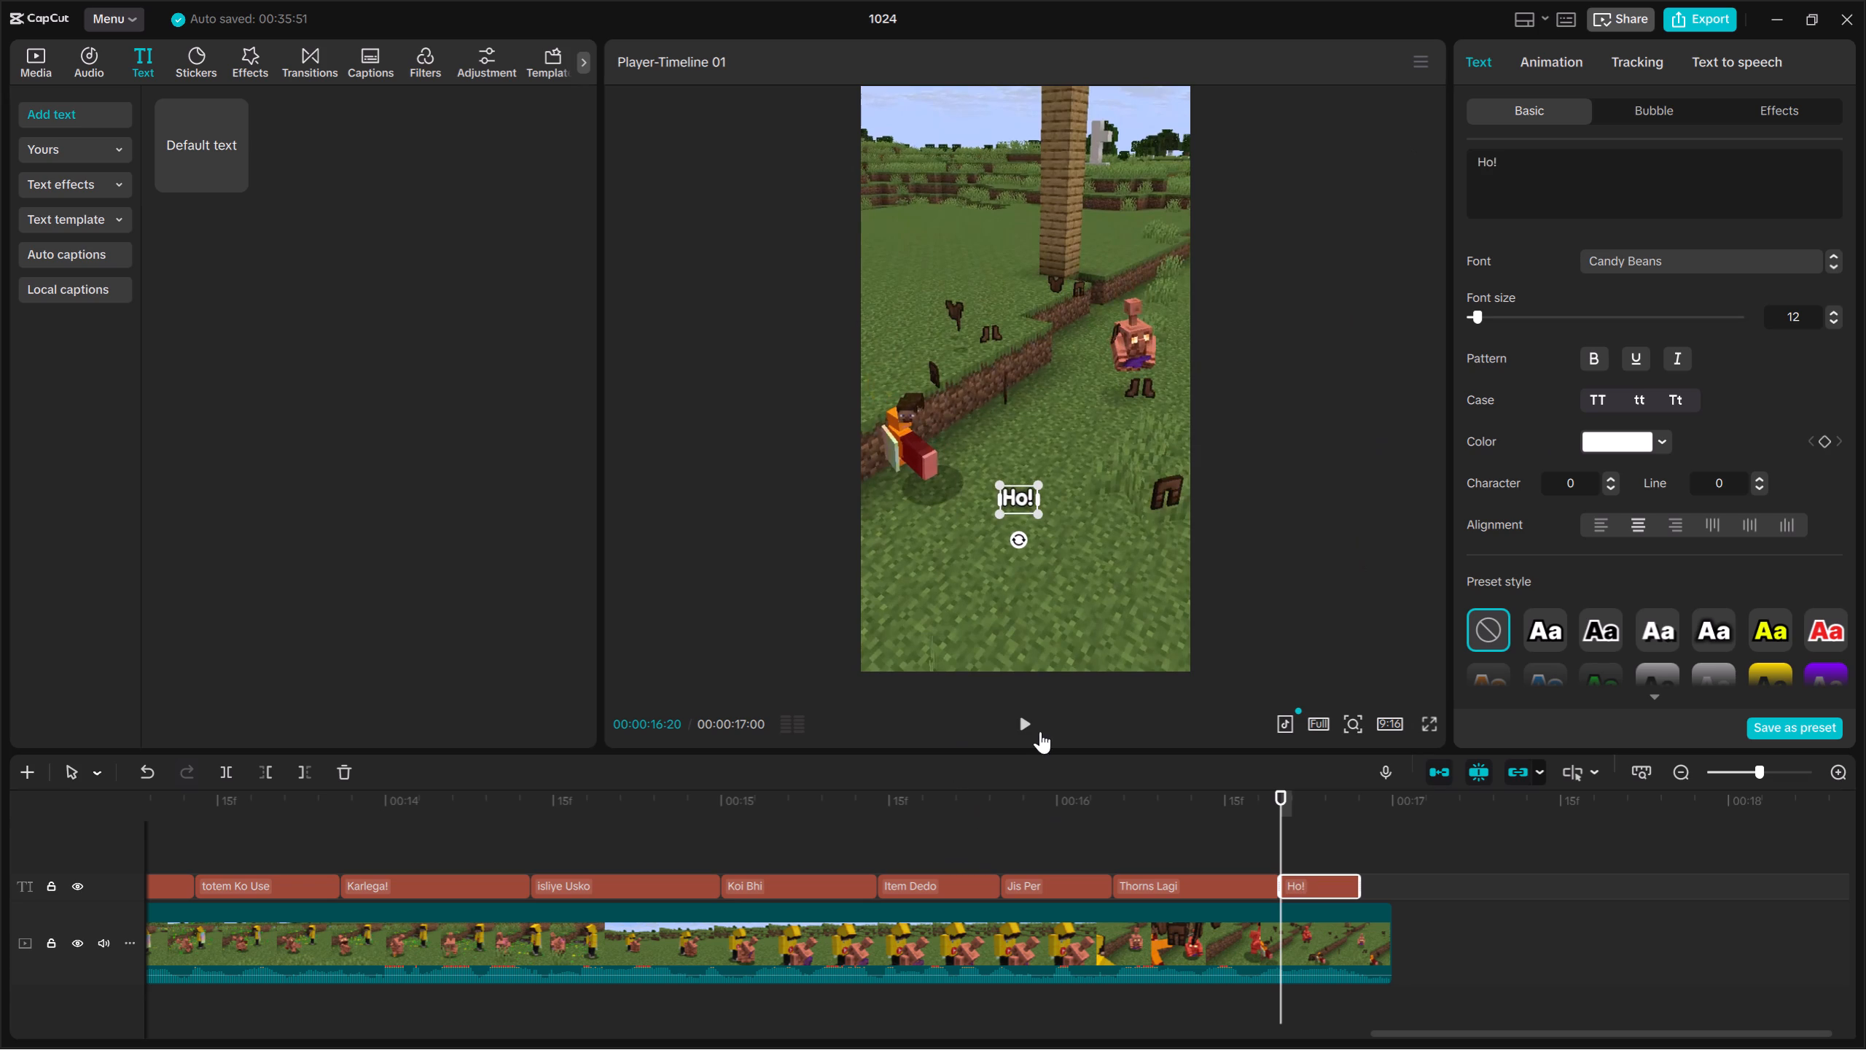
Play the "Ho!" caption and trim the ends of both that caption and the video clip at 00:00:16:24.
double_click(1022, 723)
left_click_drag(1366, 839, 1363, 1008)
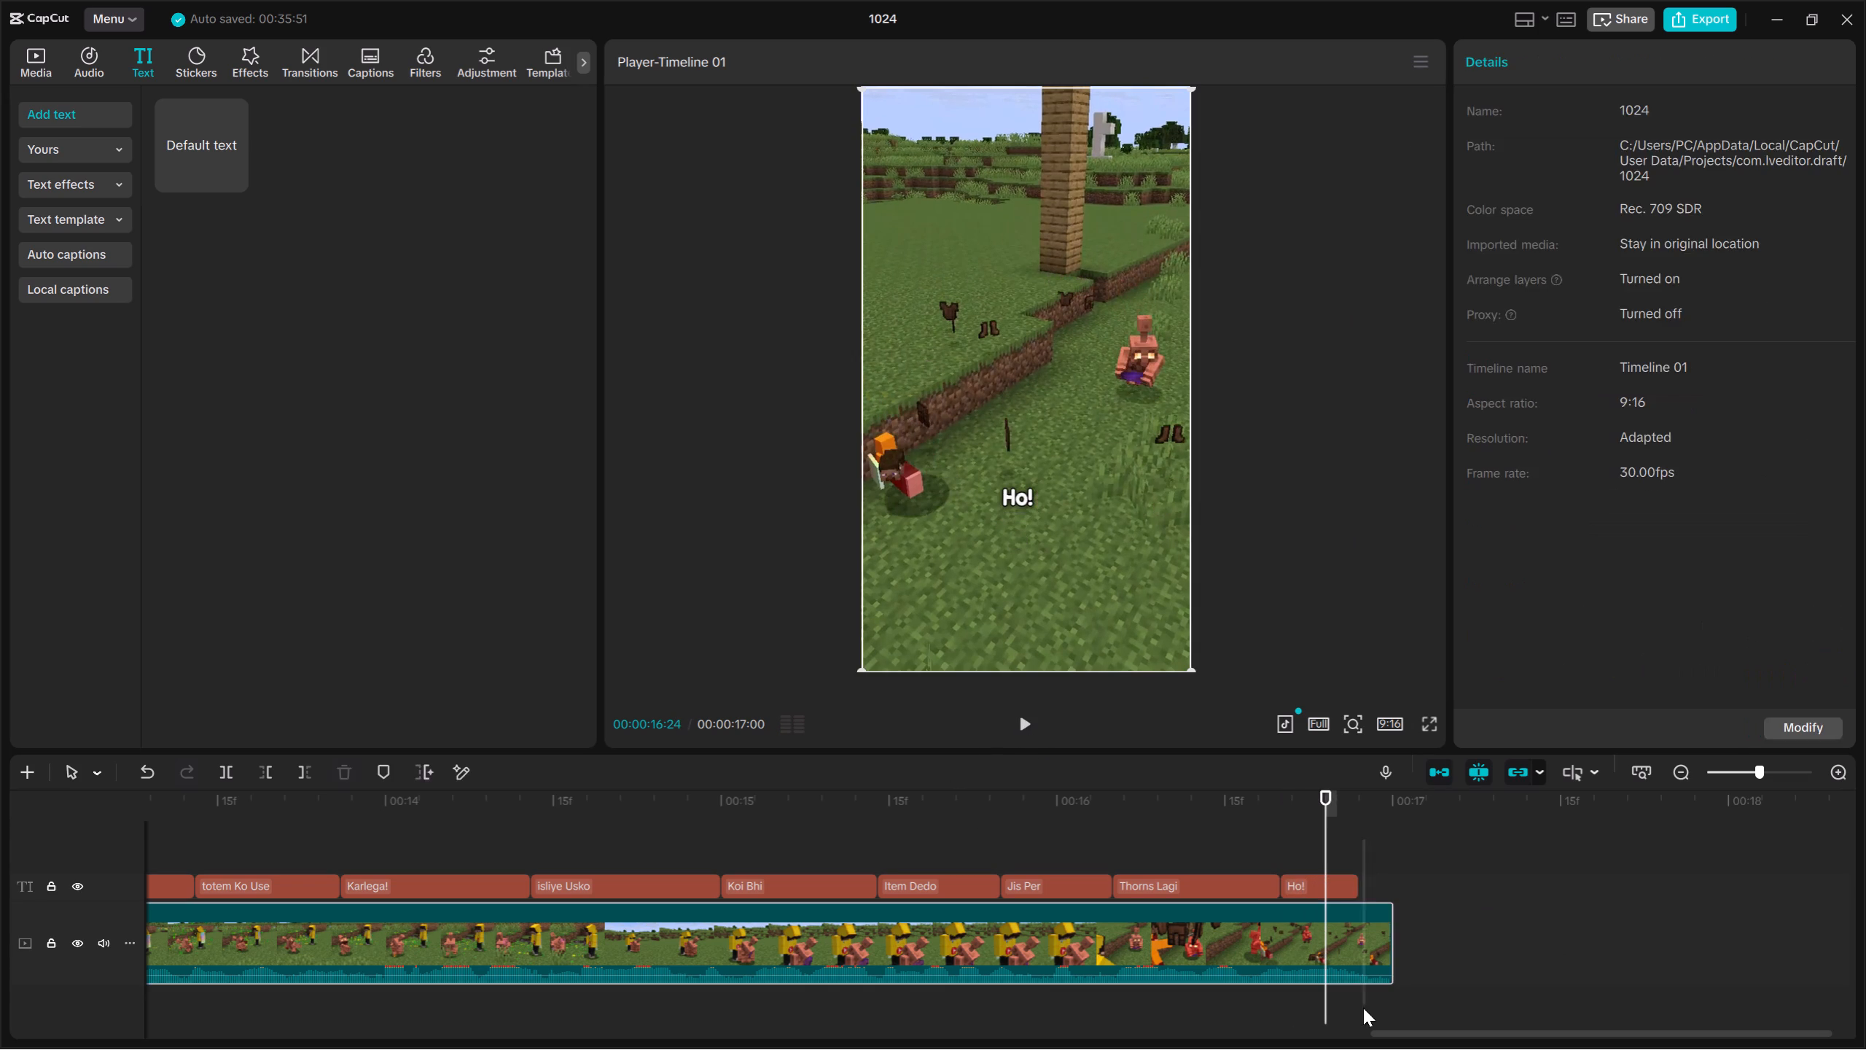
left_click_drag(1363, 1008, 1364, 1008)
left_click_drag(1347, 839, 1345, 1030)
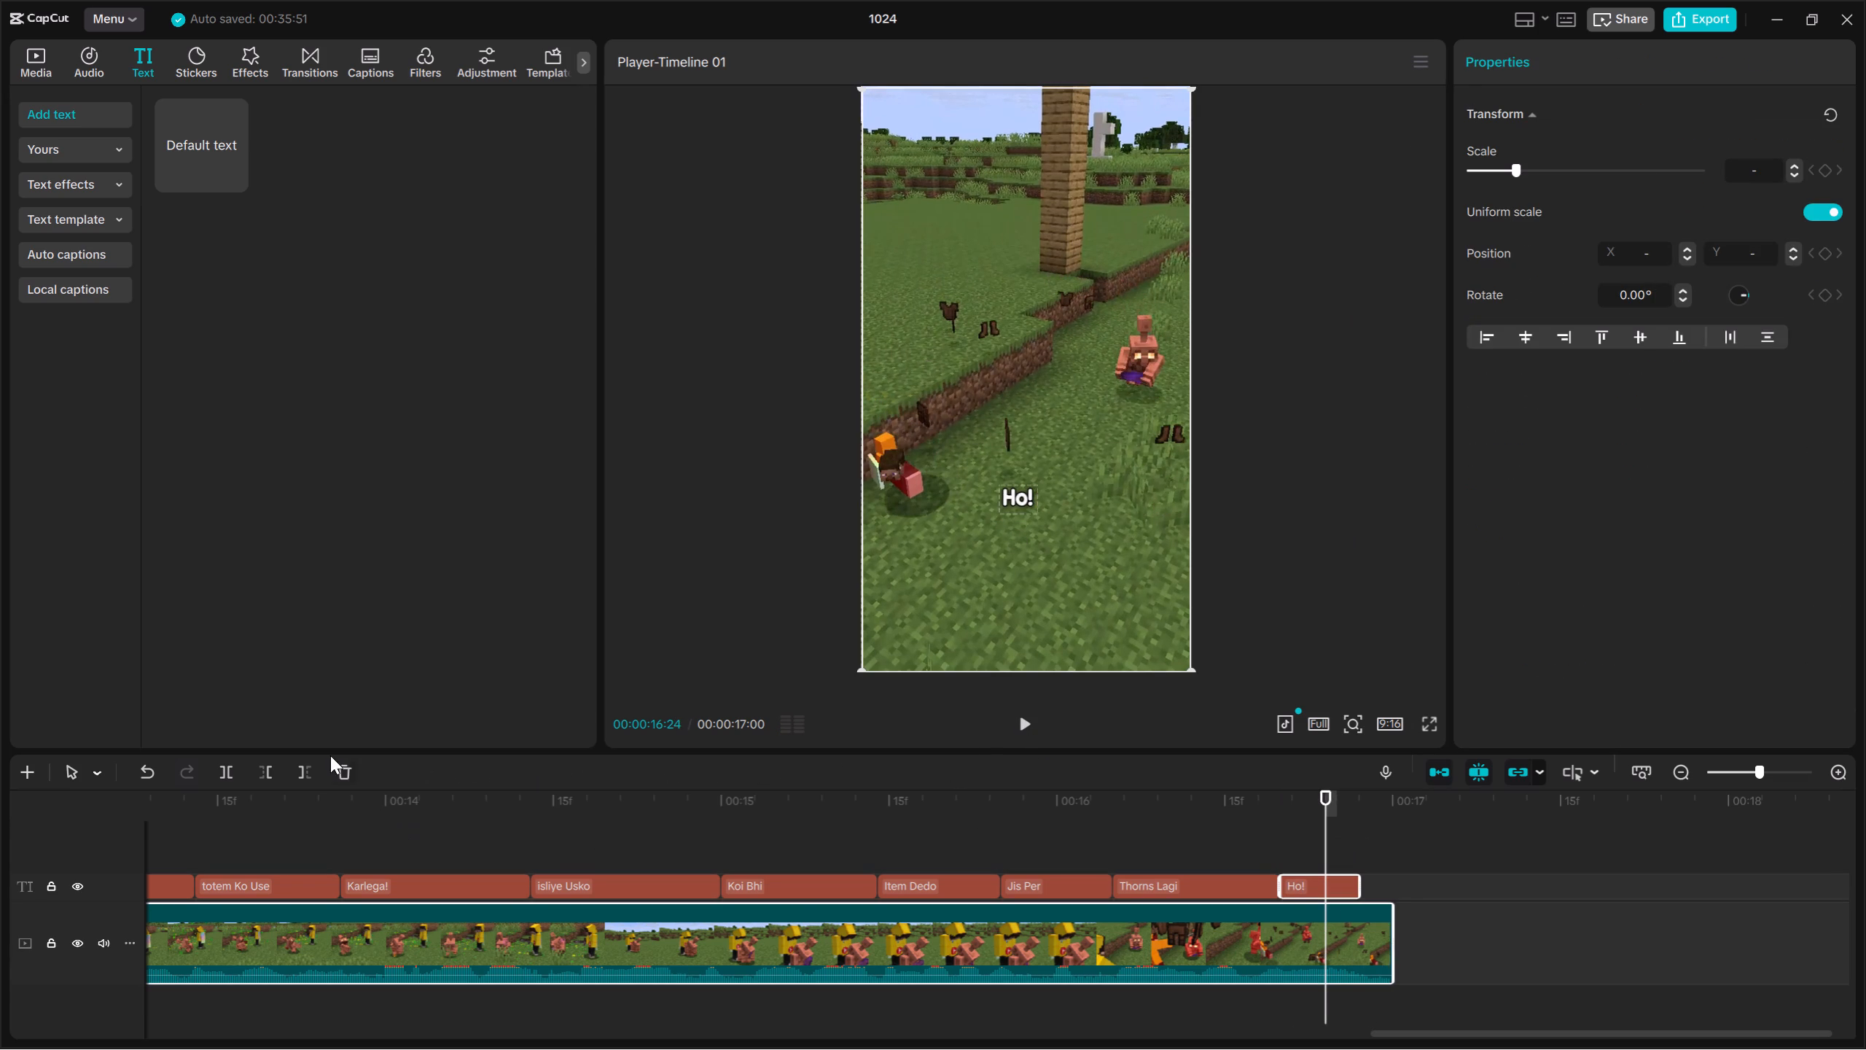
left_click(308, 768)
Apply the Pop Up entrance animation to every caption on the text track with a duration of 0.1 s.
scroll(1241, 957, "down", 7)
left_click(1677, 769)
left_click_drag(1677, 769, 1668, 768)
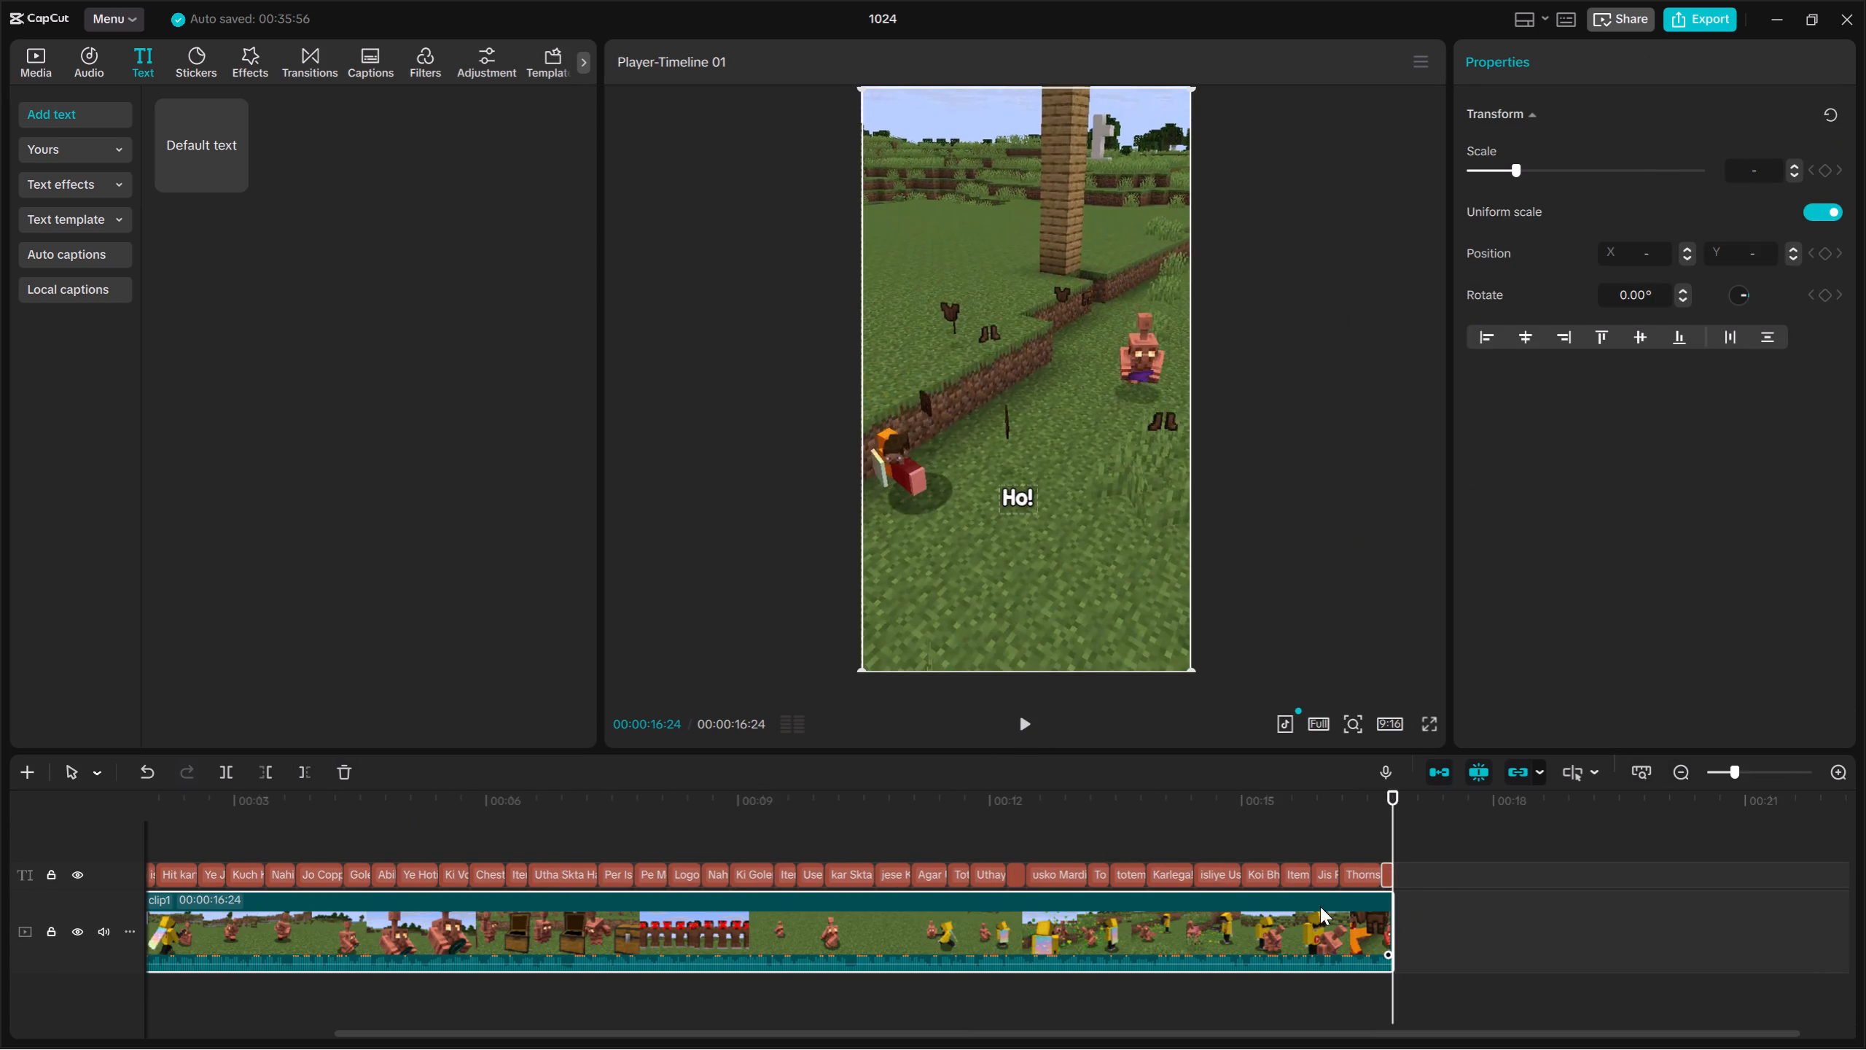
left_click_drag(1437, 871, 131, 859)
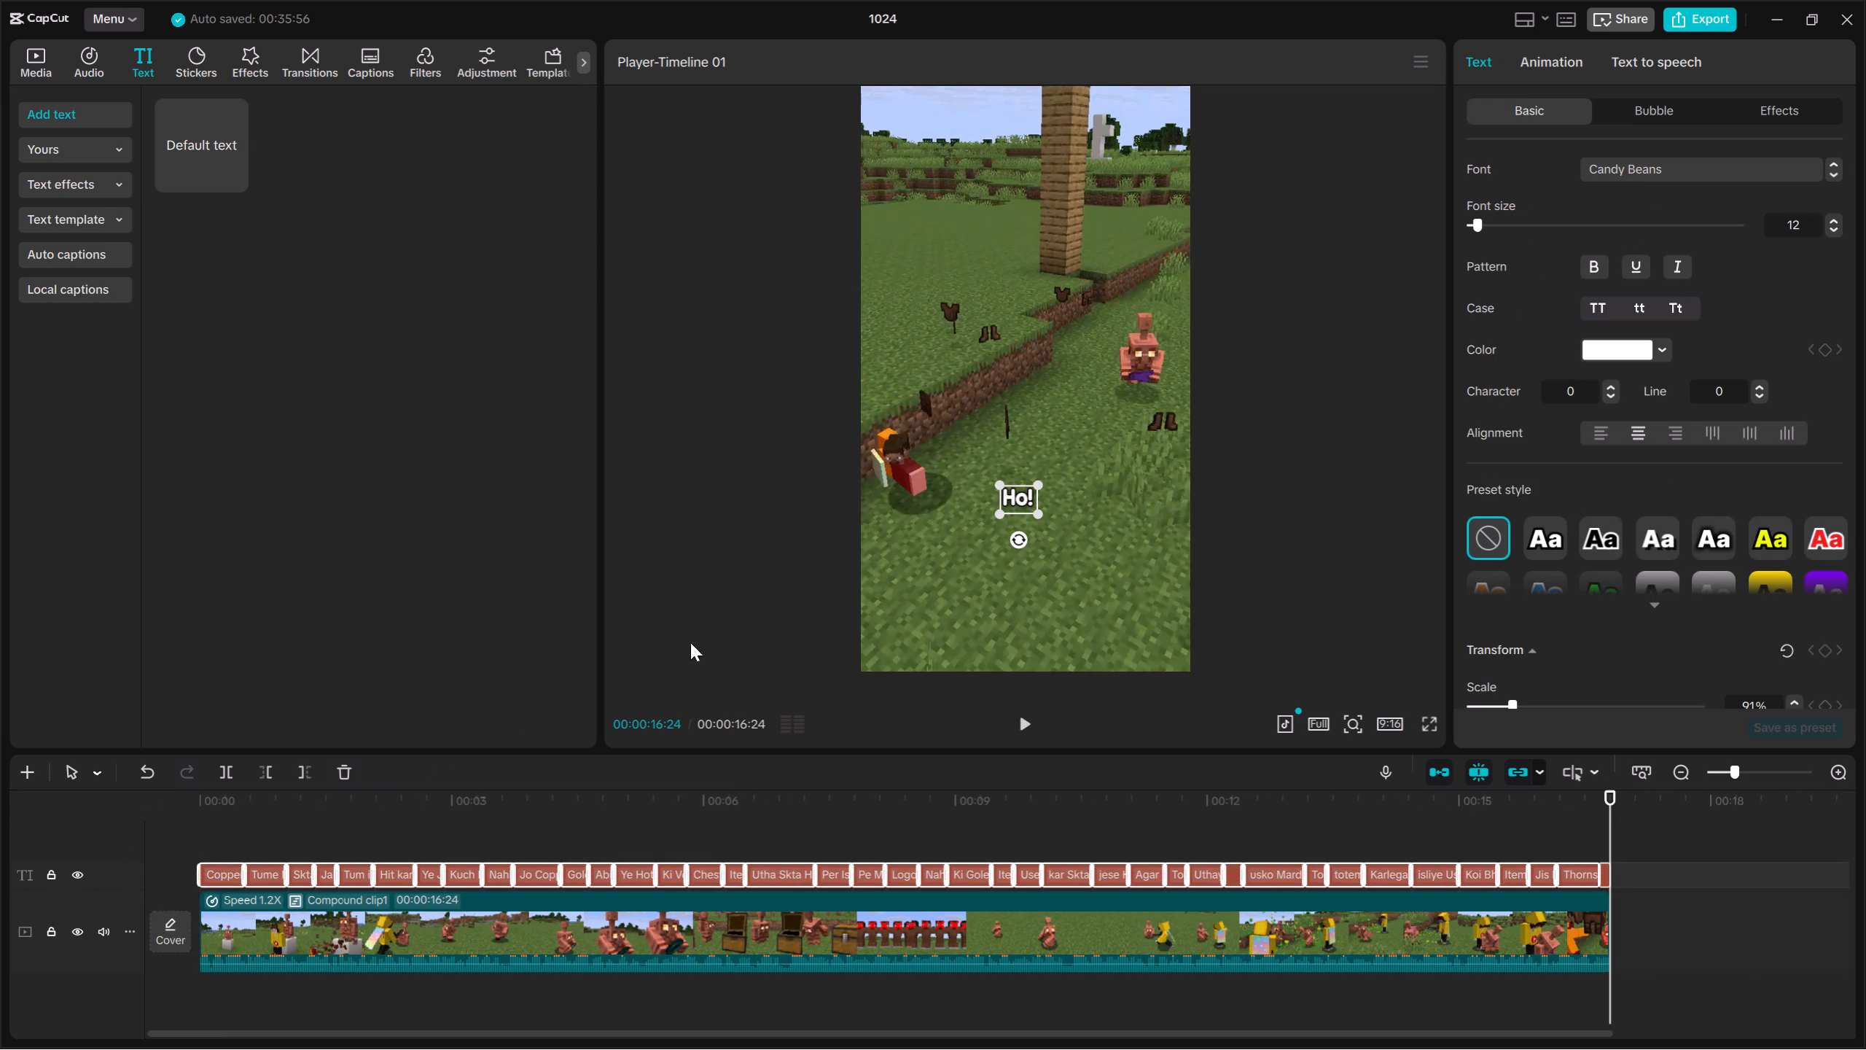
left_click(1544, 48)
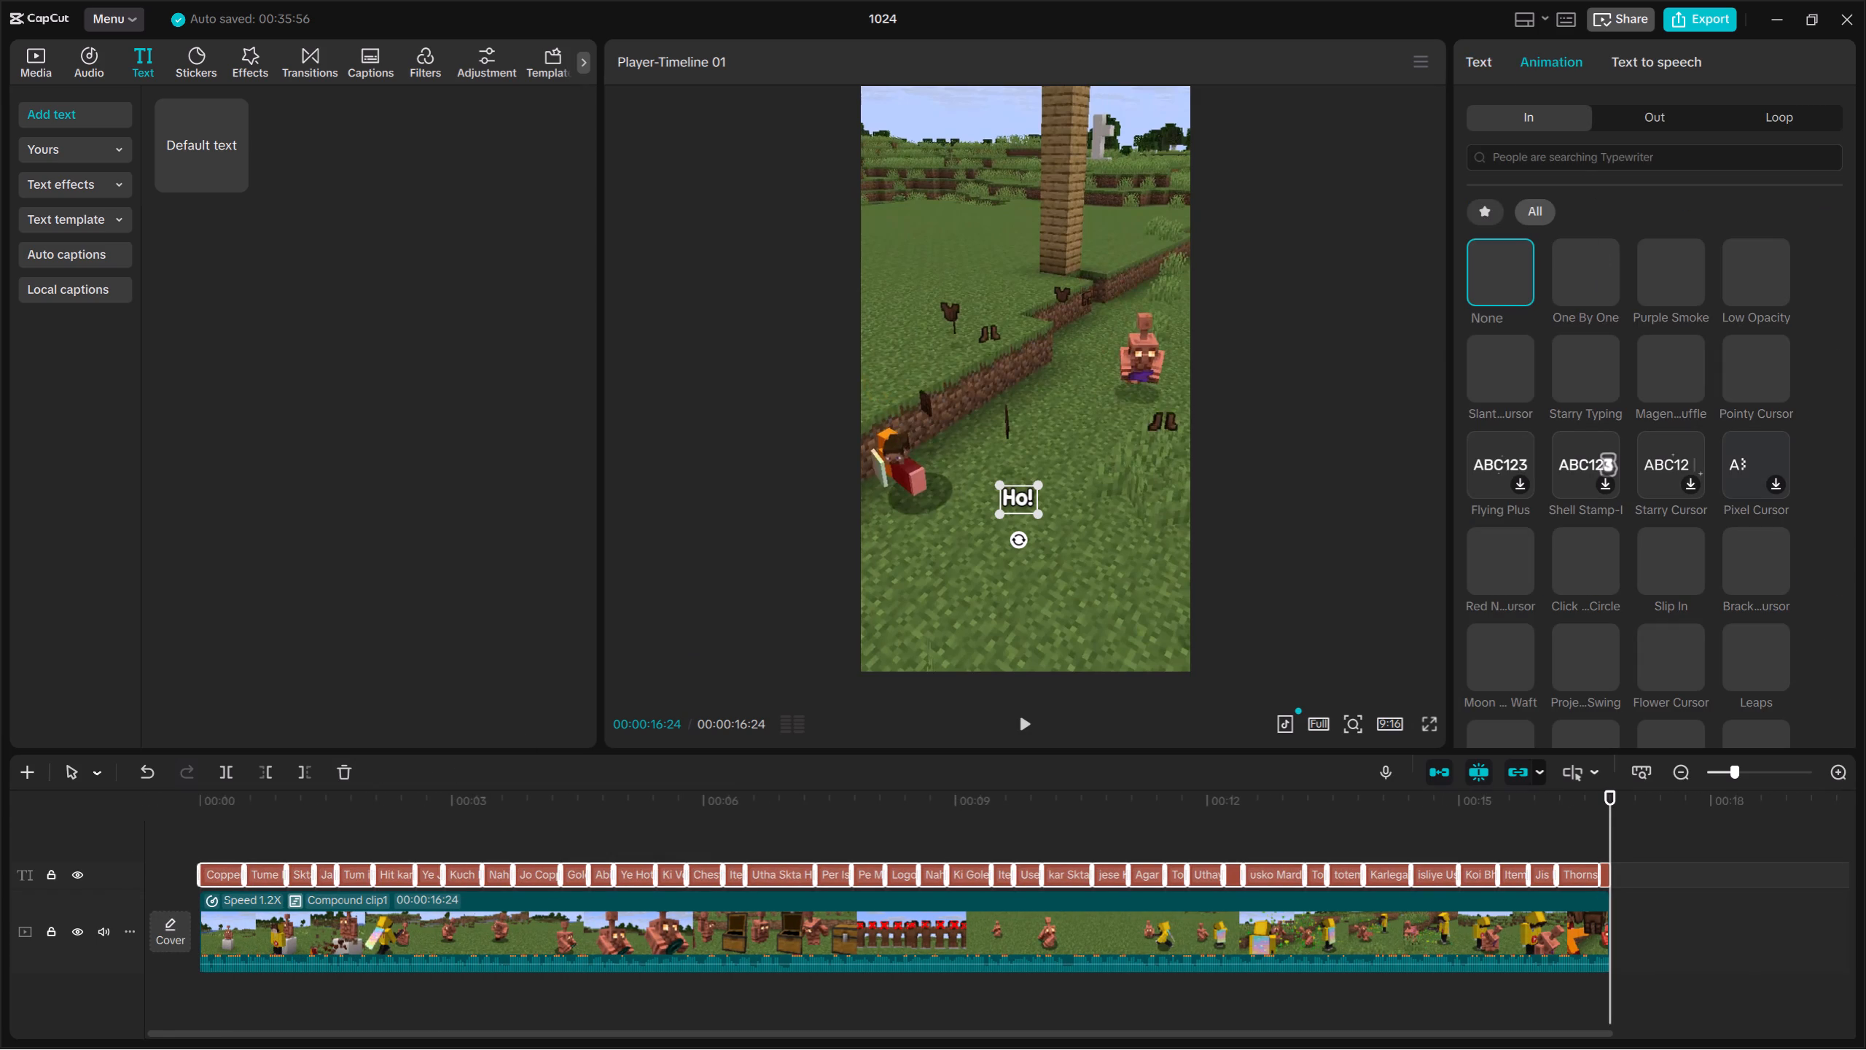
left_click(1587, 160)
left_click(1655, 208)
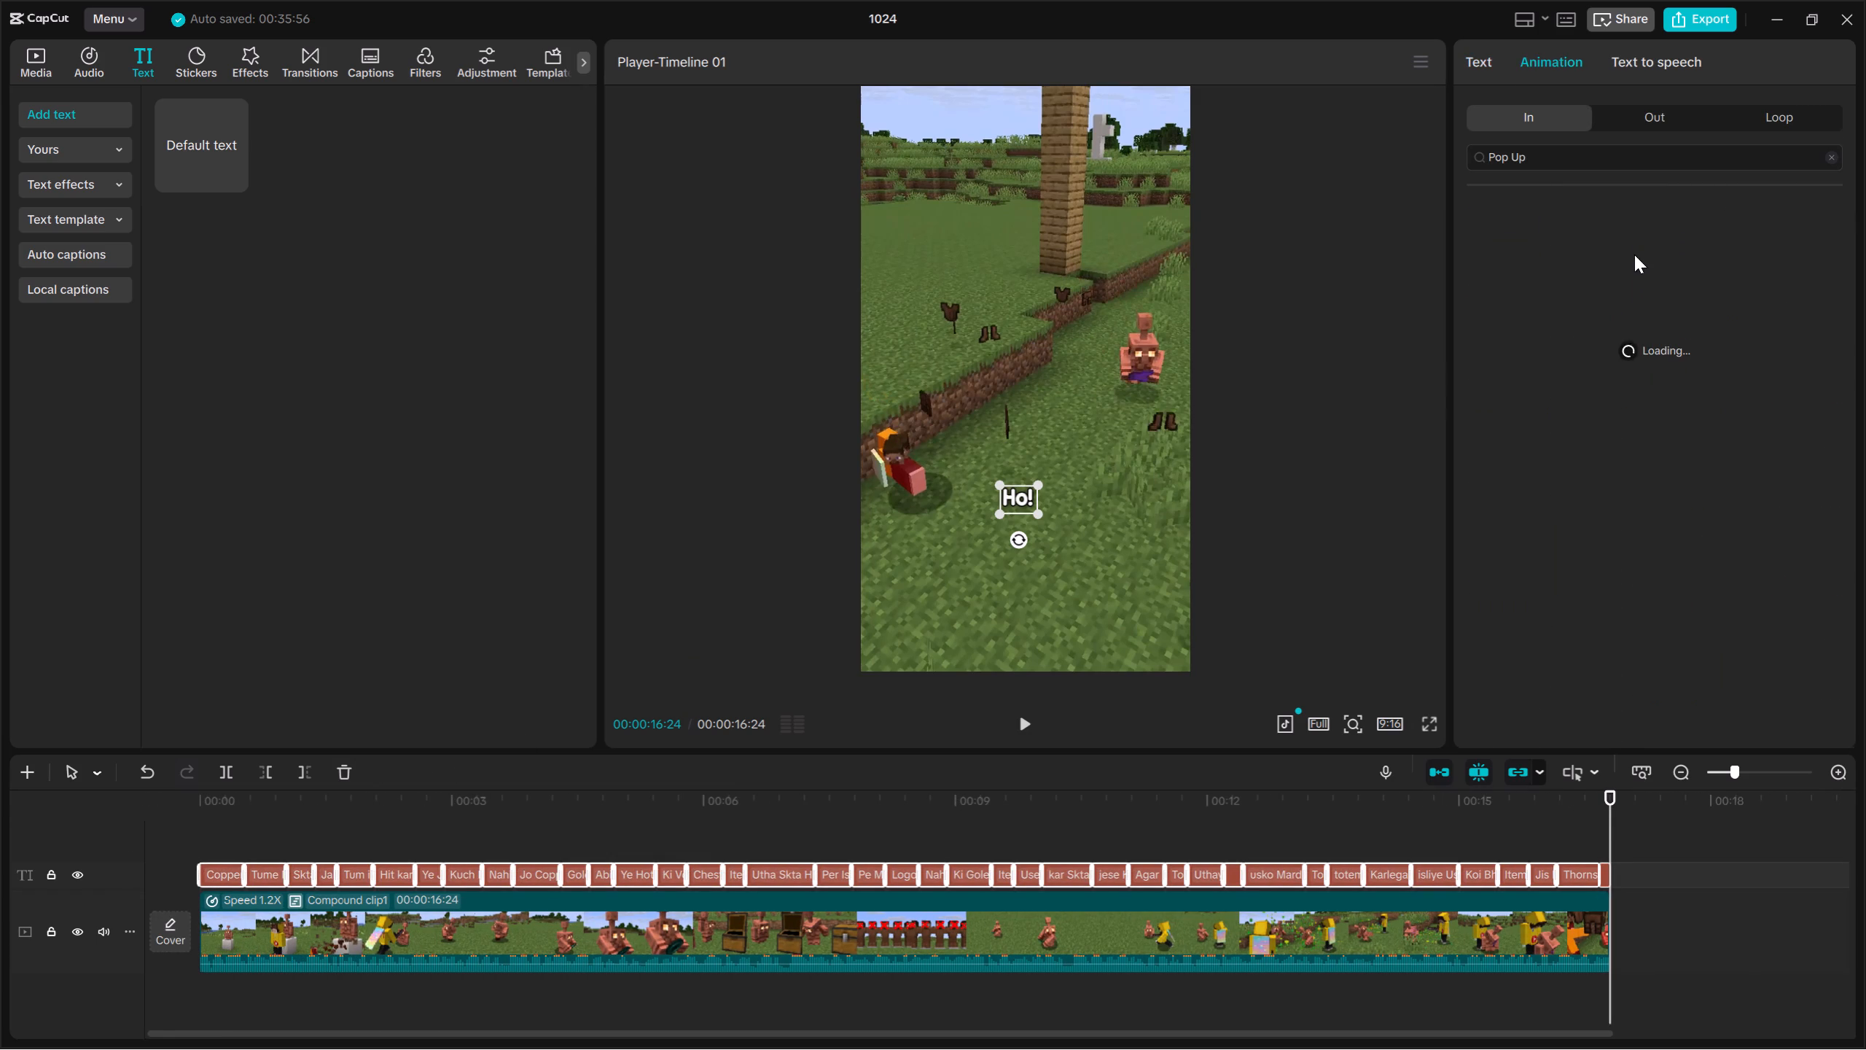
left_click(1562, 237)
left_click_drag(1666, 739, 1752, 739)
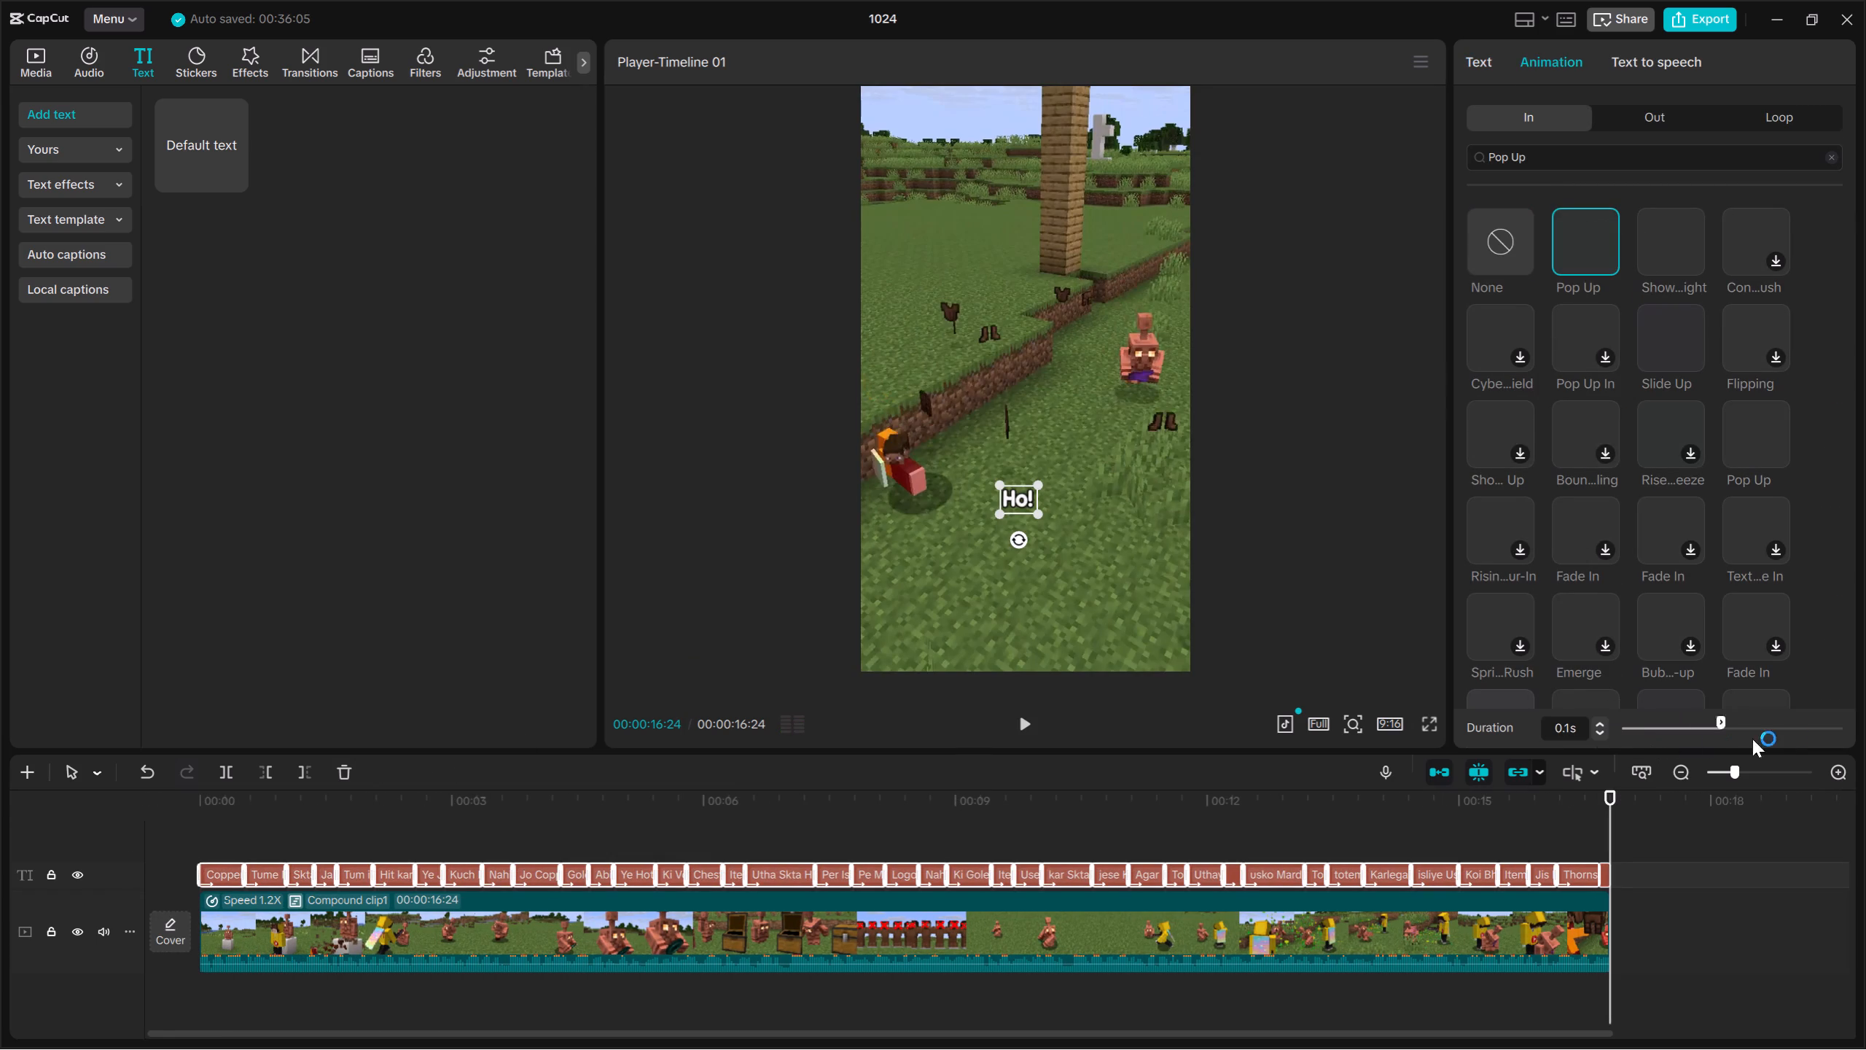
left_click_drag(1752, 739, 1788, 739)
Play the whole video from the start to review the animated captions against the voice-over.
left_click(1076, 796)
left_click_drag(1076, 796, 0, 693)
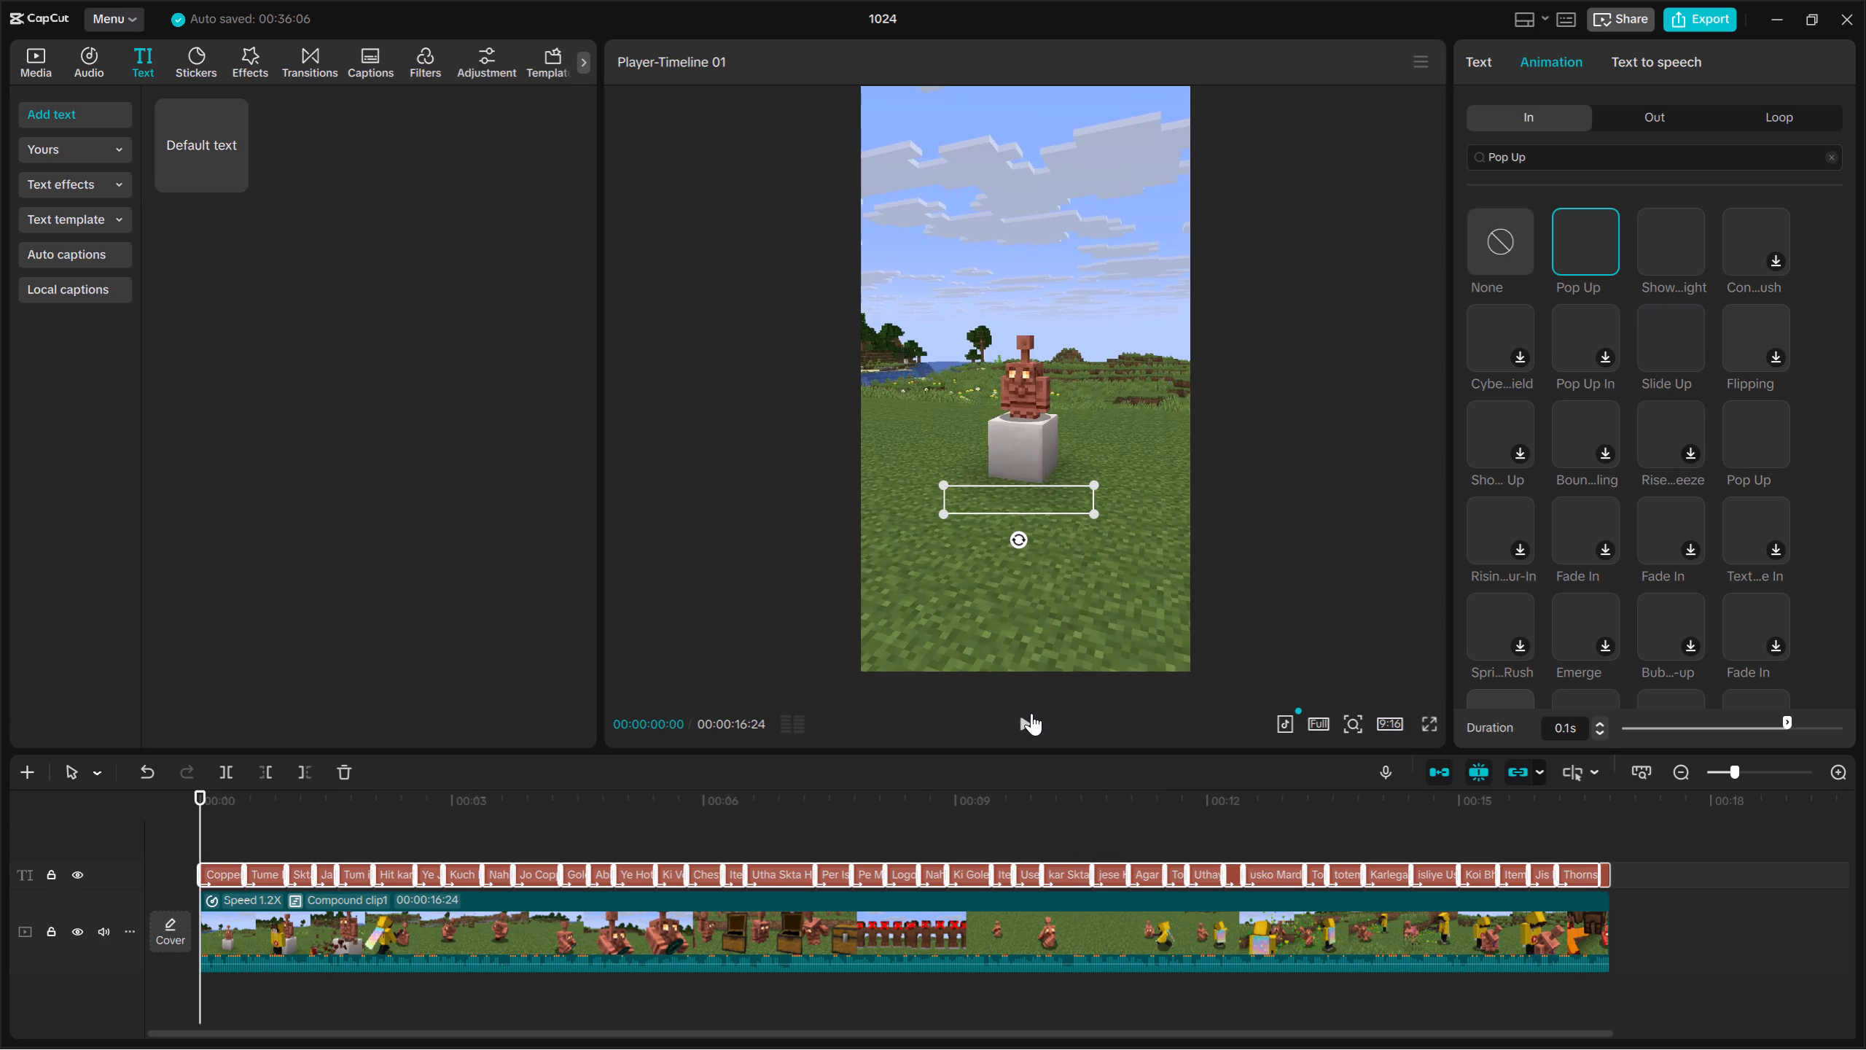
left_click(1031, 713)
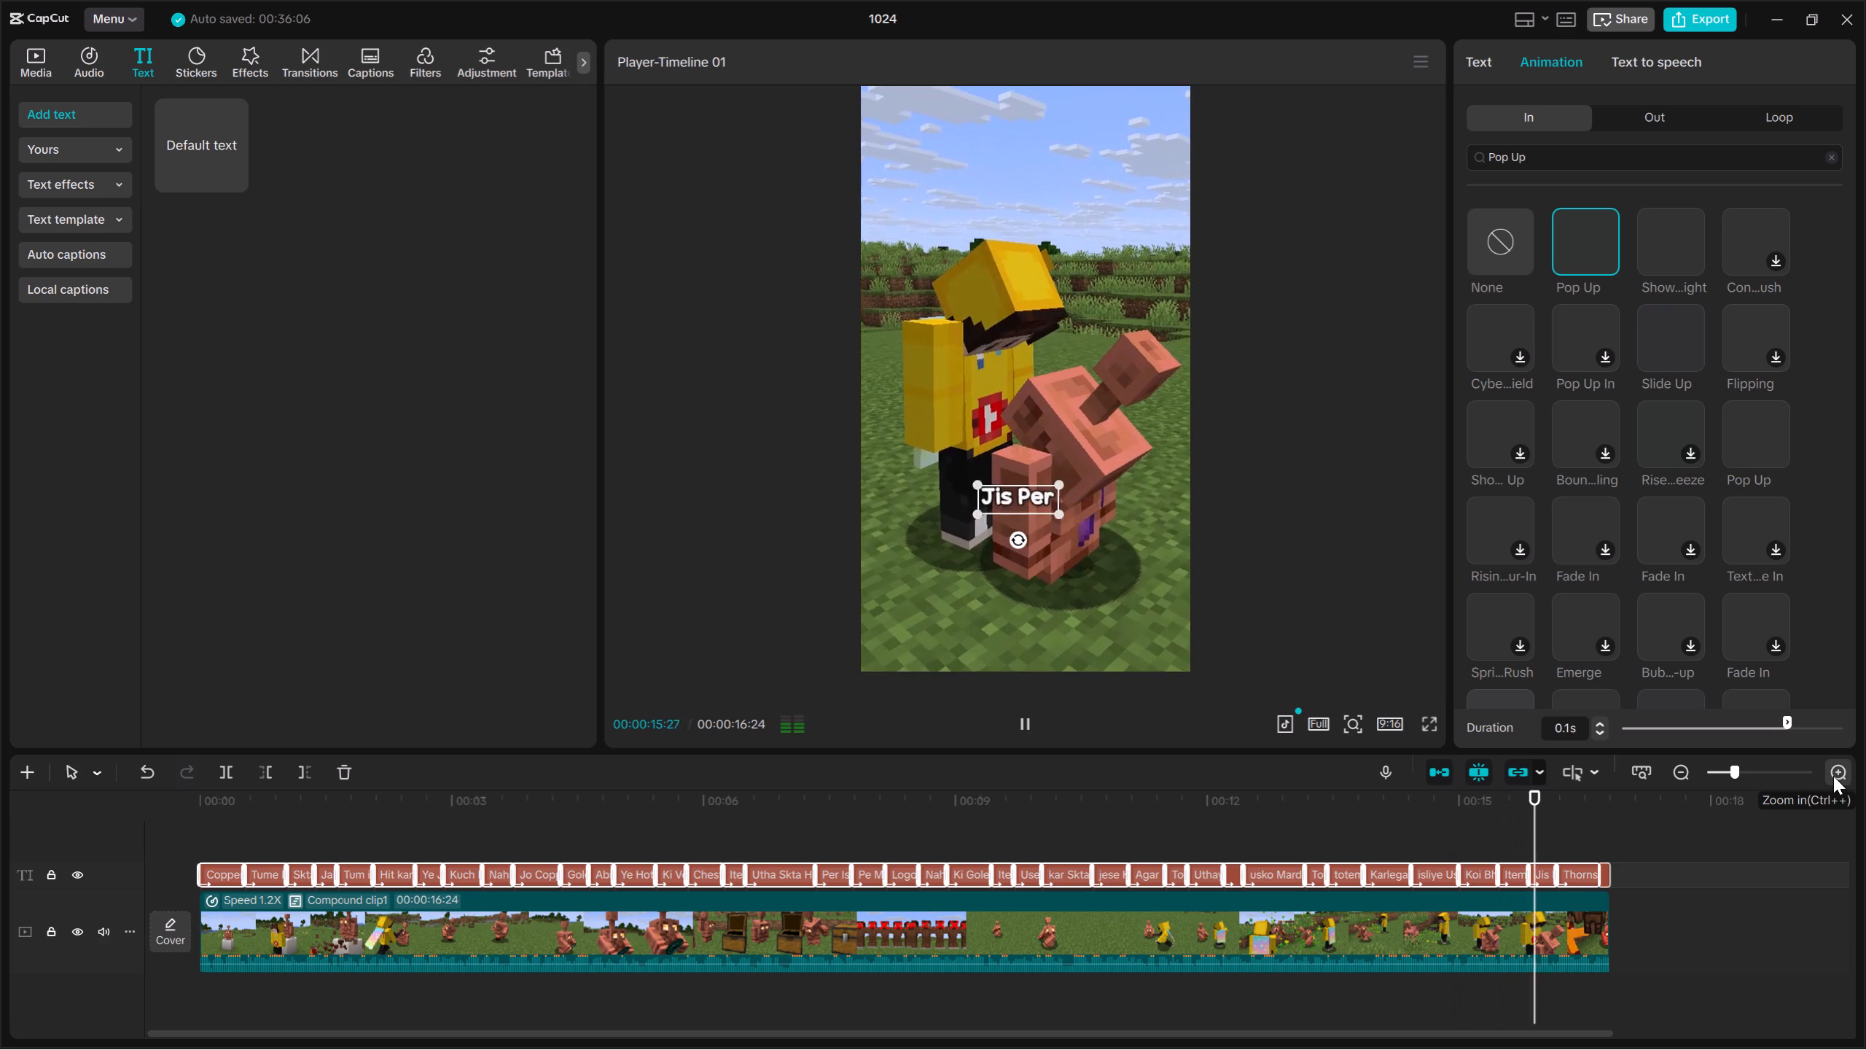
left_click(1545, 807)
left_click_drag(1545, 807, 0, 815)
left_click(225, 809)
left_click_drag(224, 809, 45, 817)
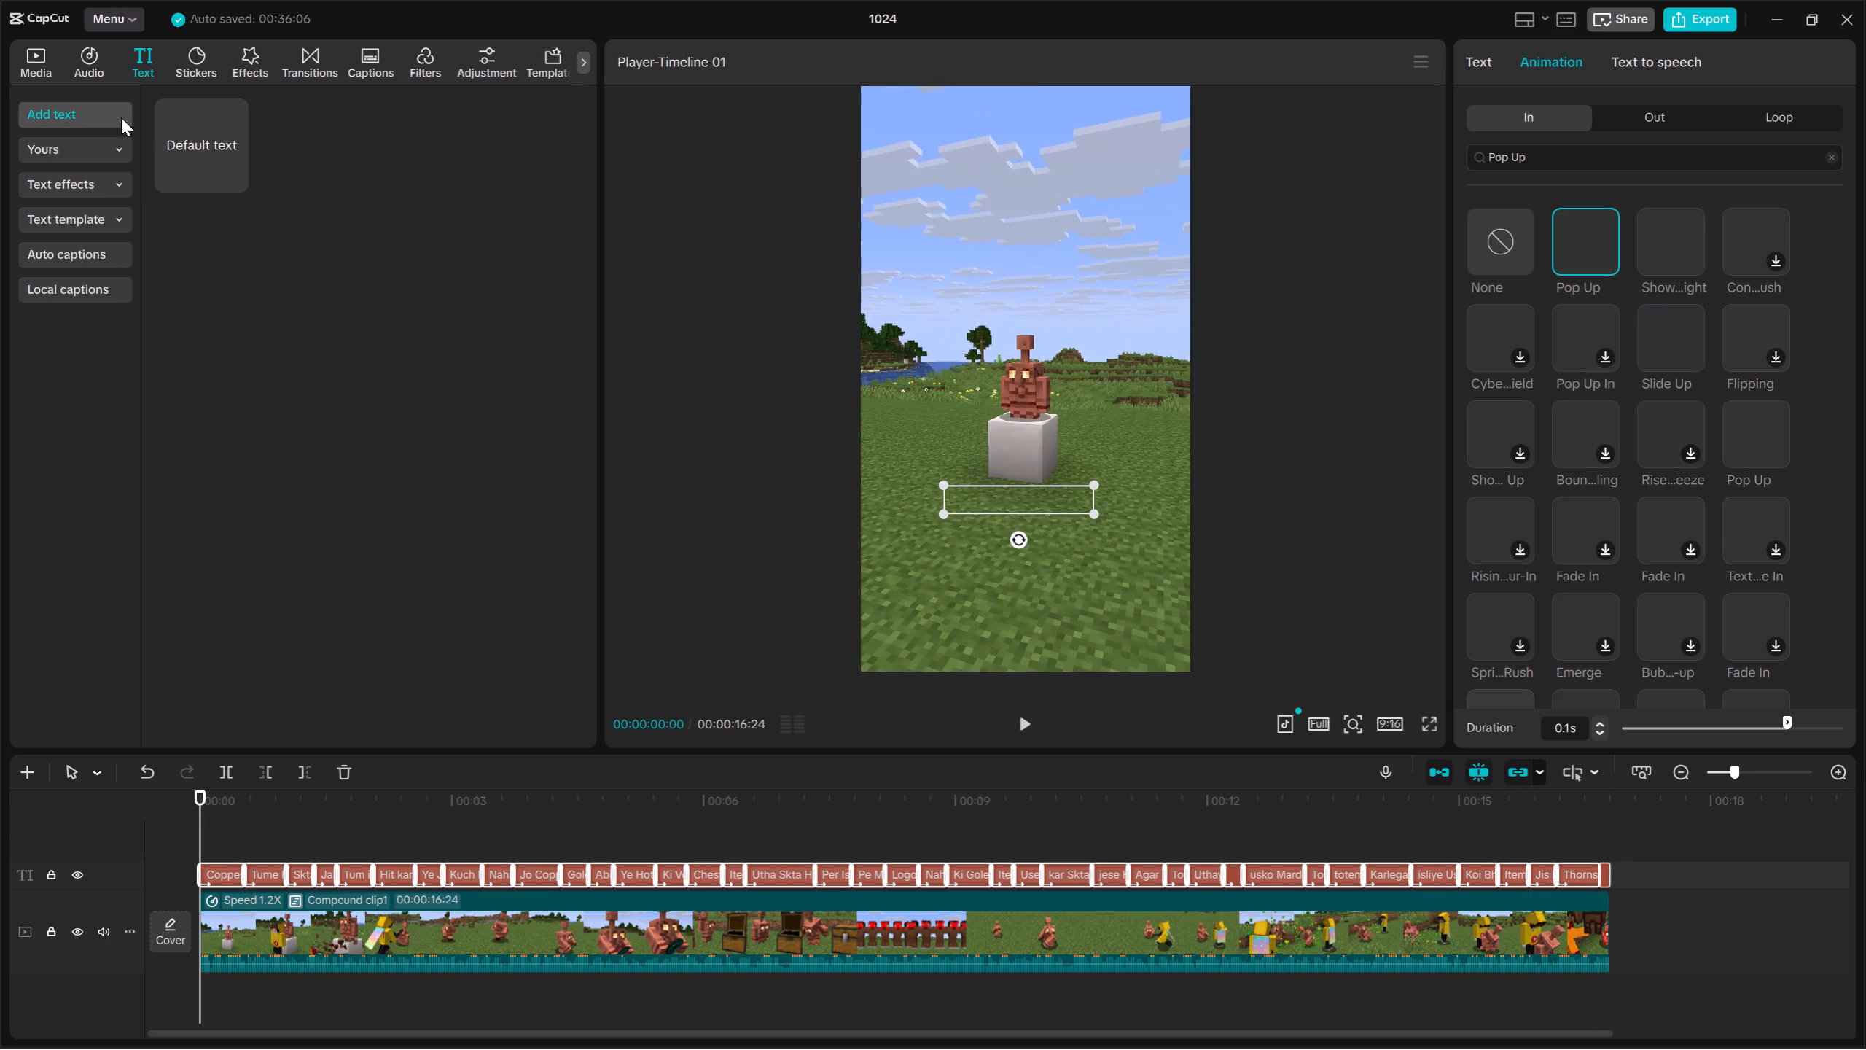
double_click(850, 786)
left_click(863, 841)
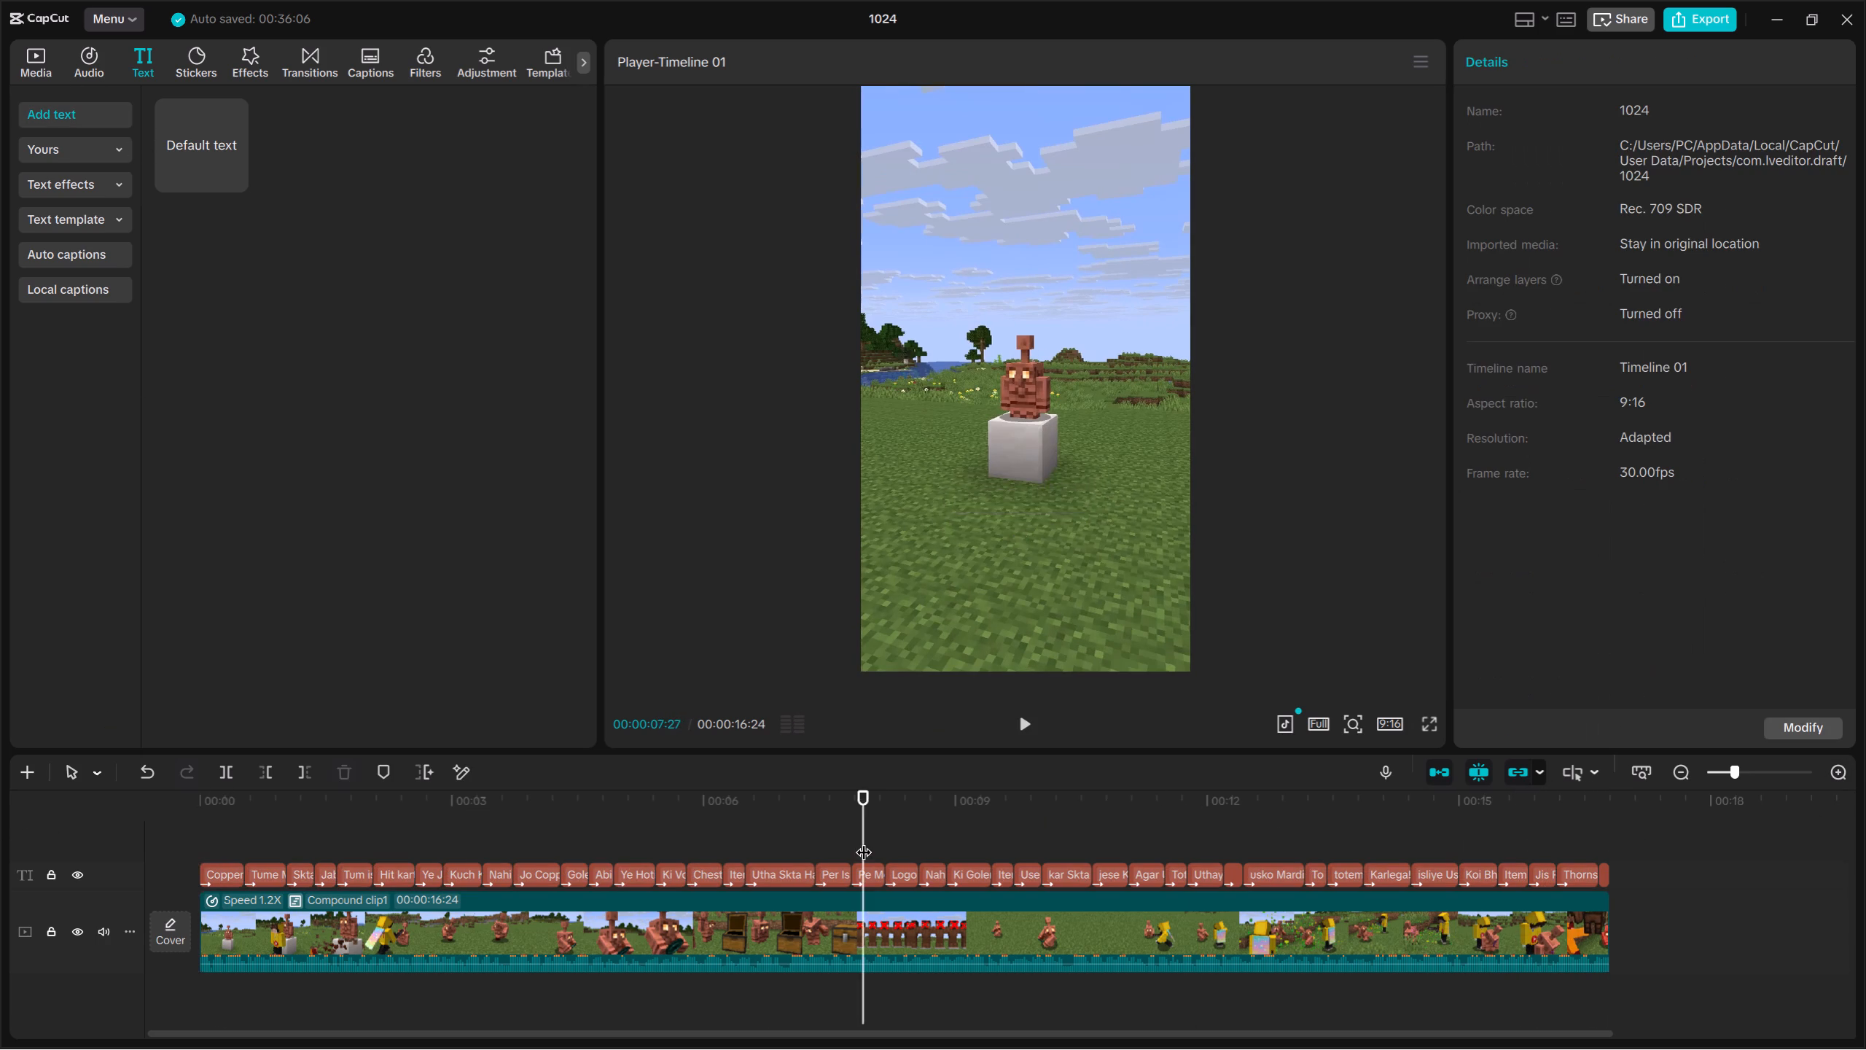
left_click_drag(863, 841, 59, 864)
left_click(19, 60)
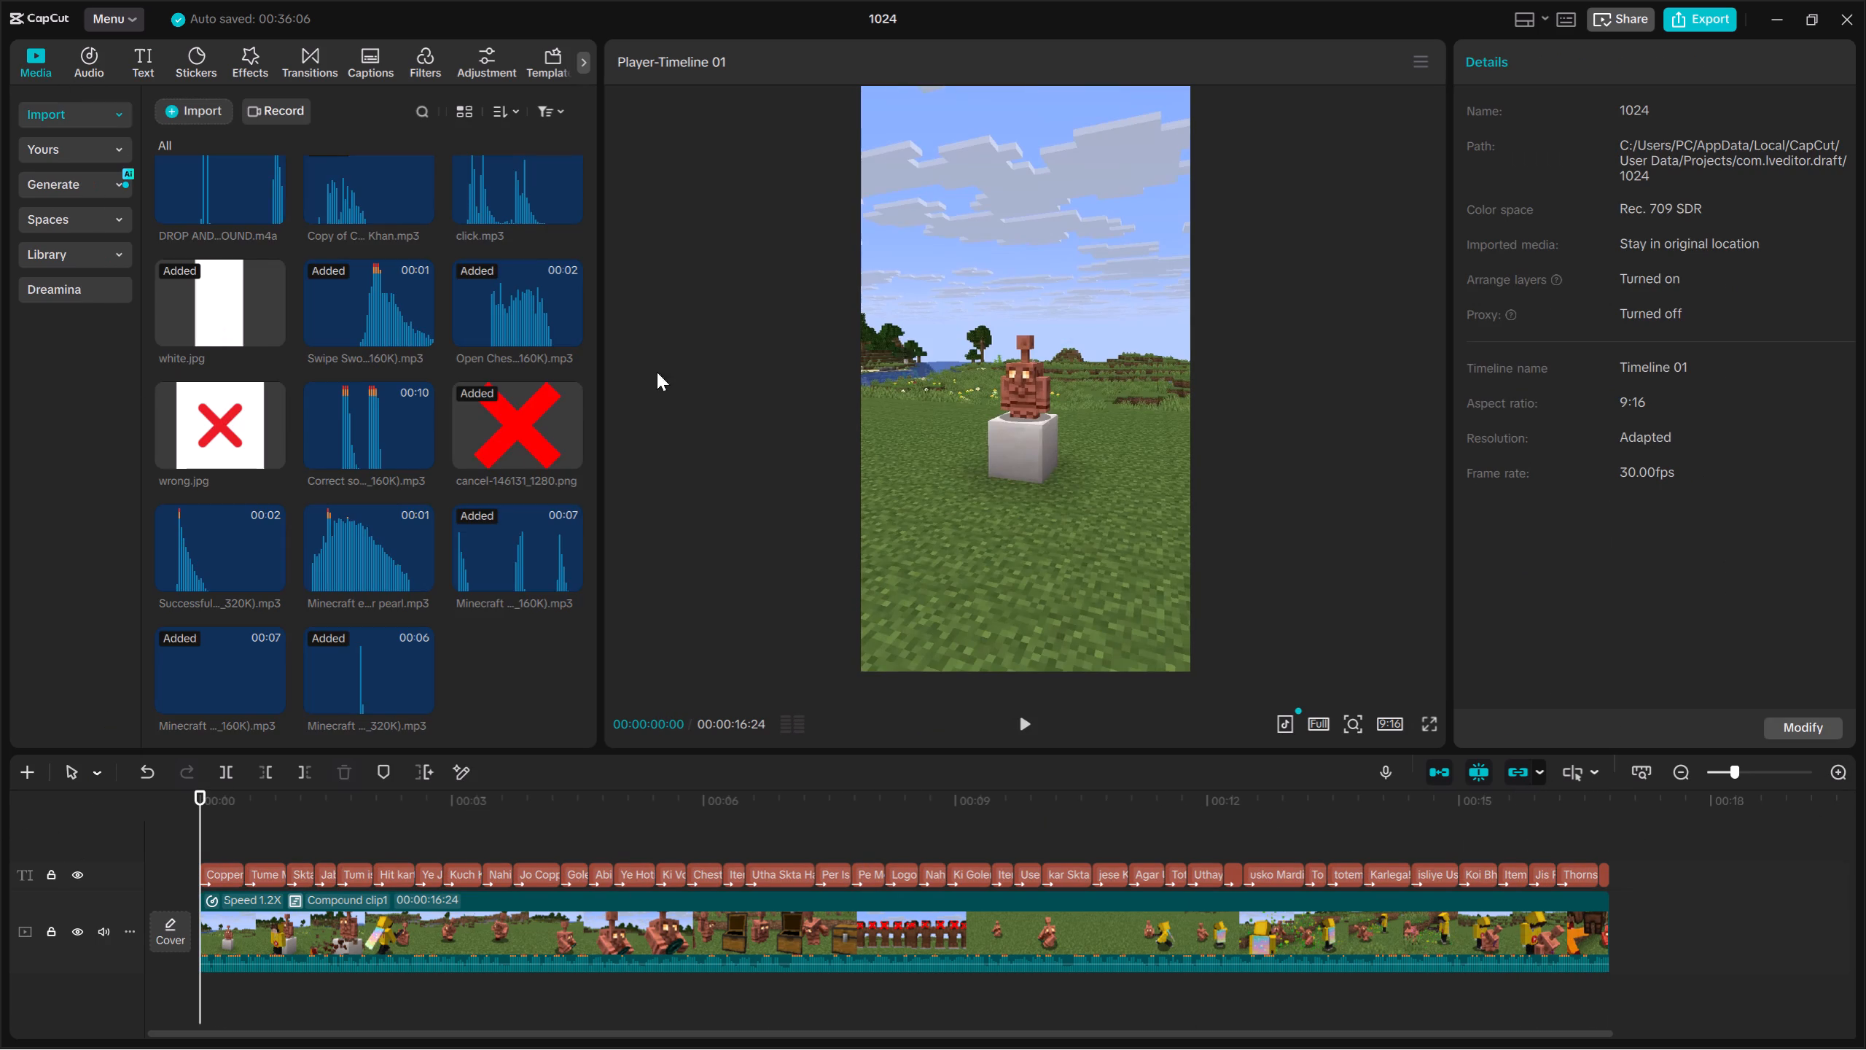
left_click(1016, 725)
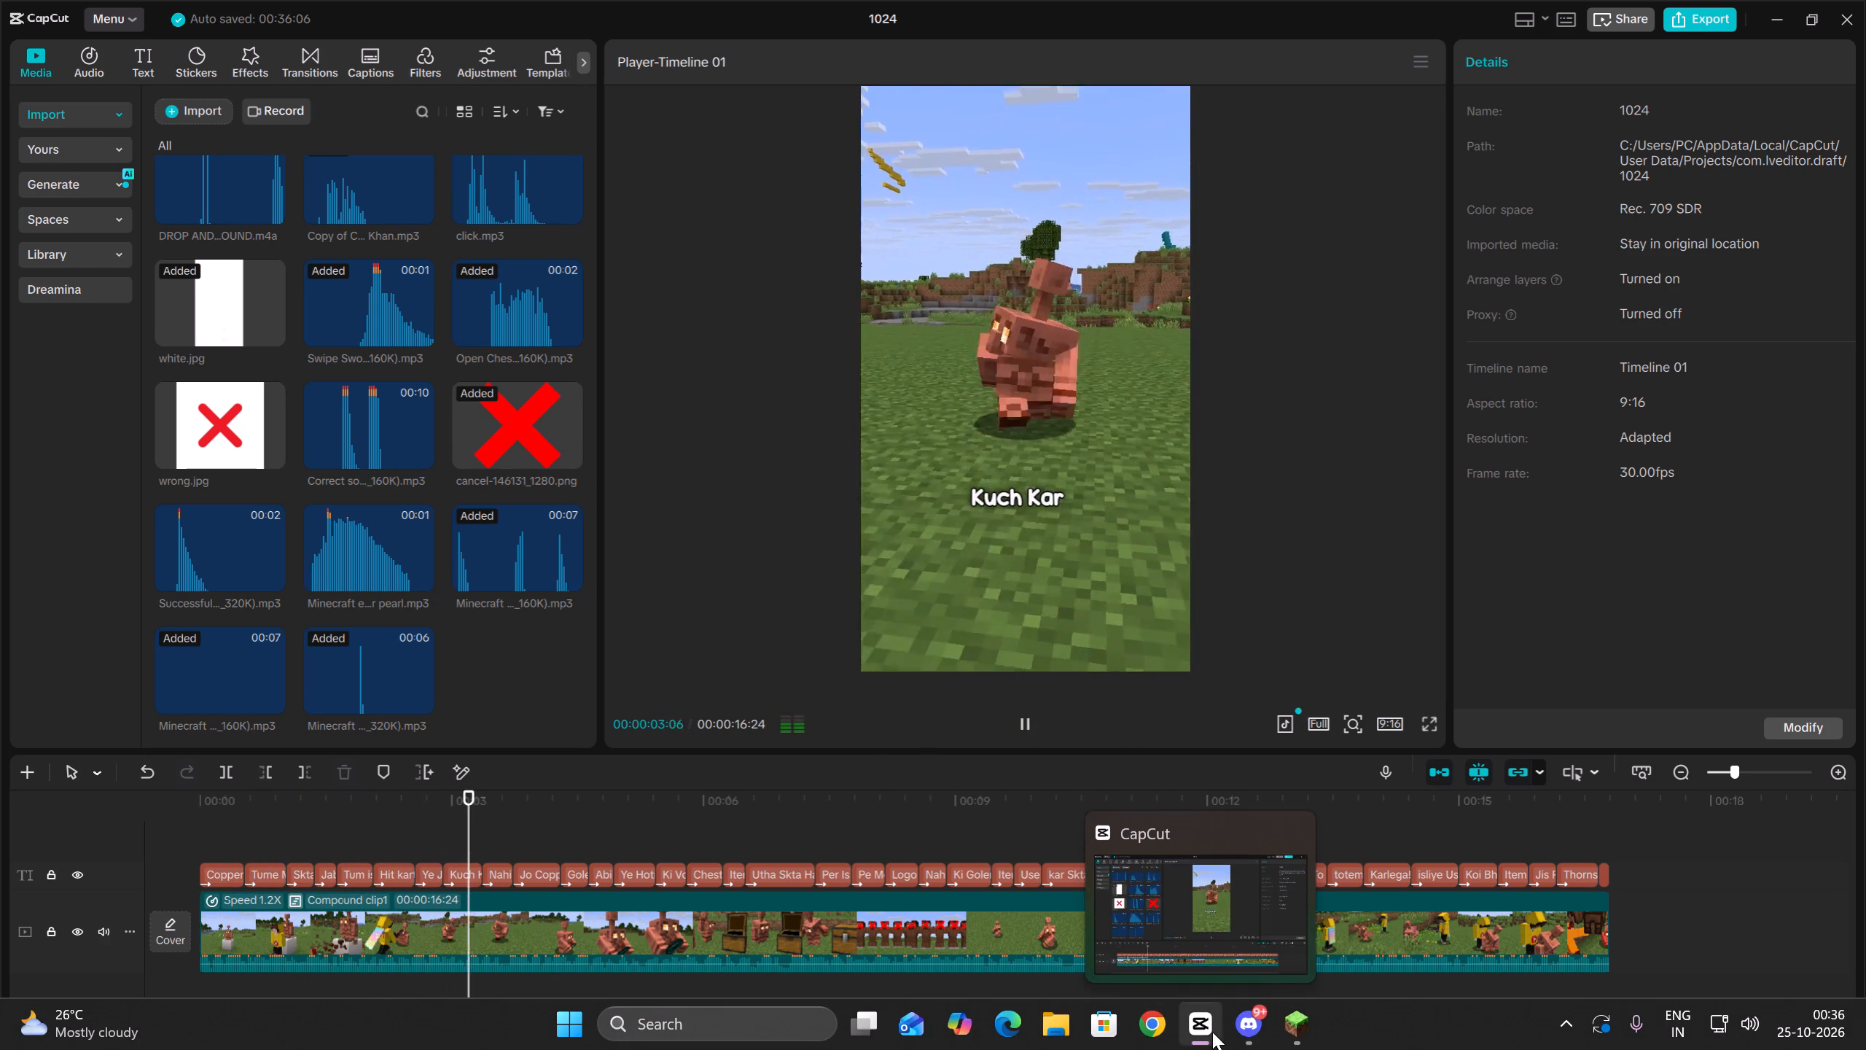
Switch to Chrome, look over the YouTube Studio dashboard's channel analytics and published videos, and close the browser window.
left_click(1155, 1028)
left_click_drag(845, 494, 851, 504)
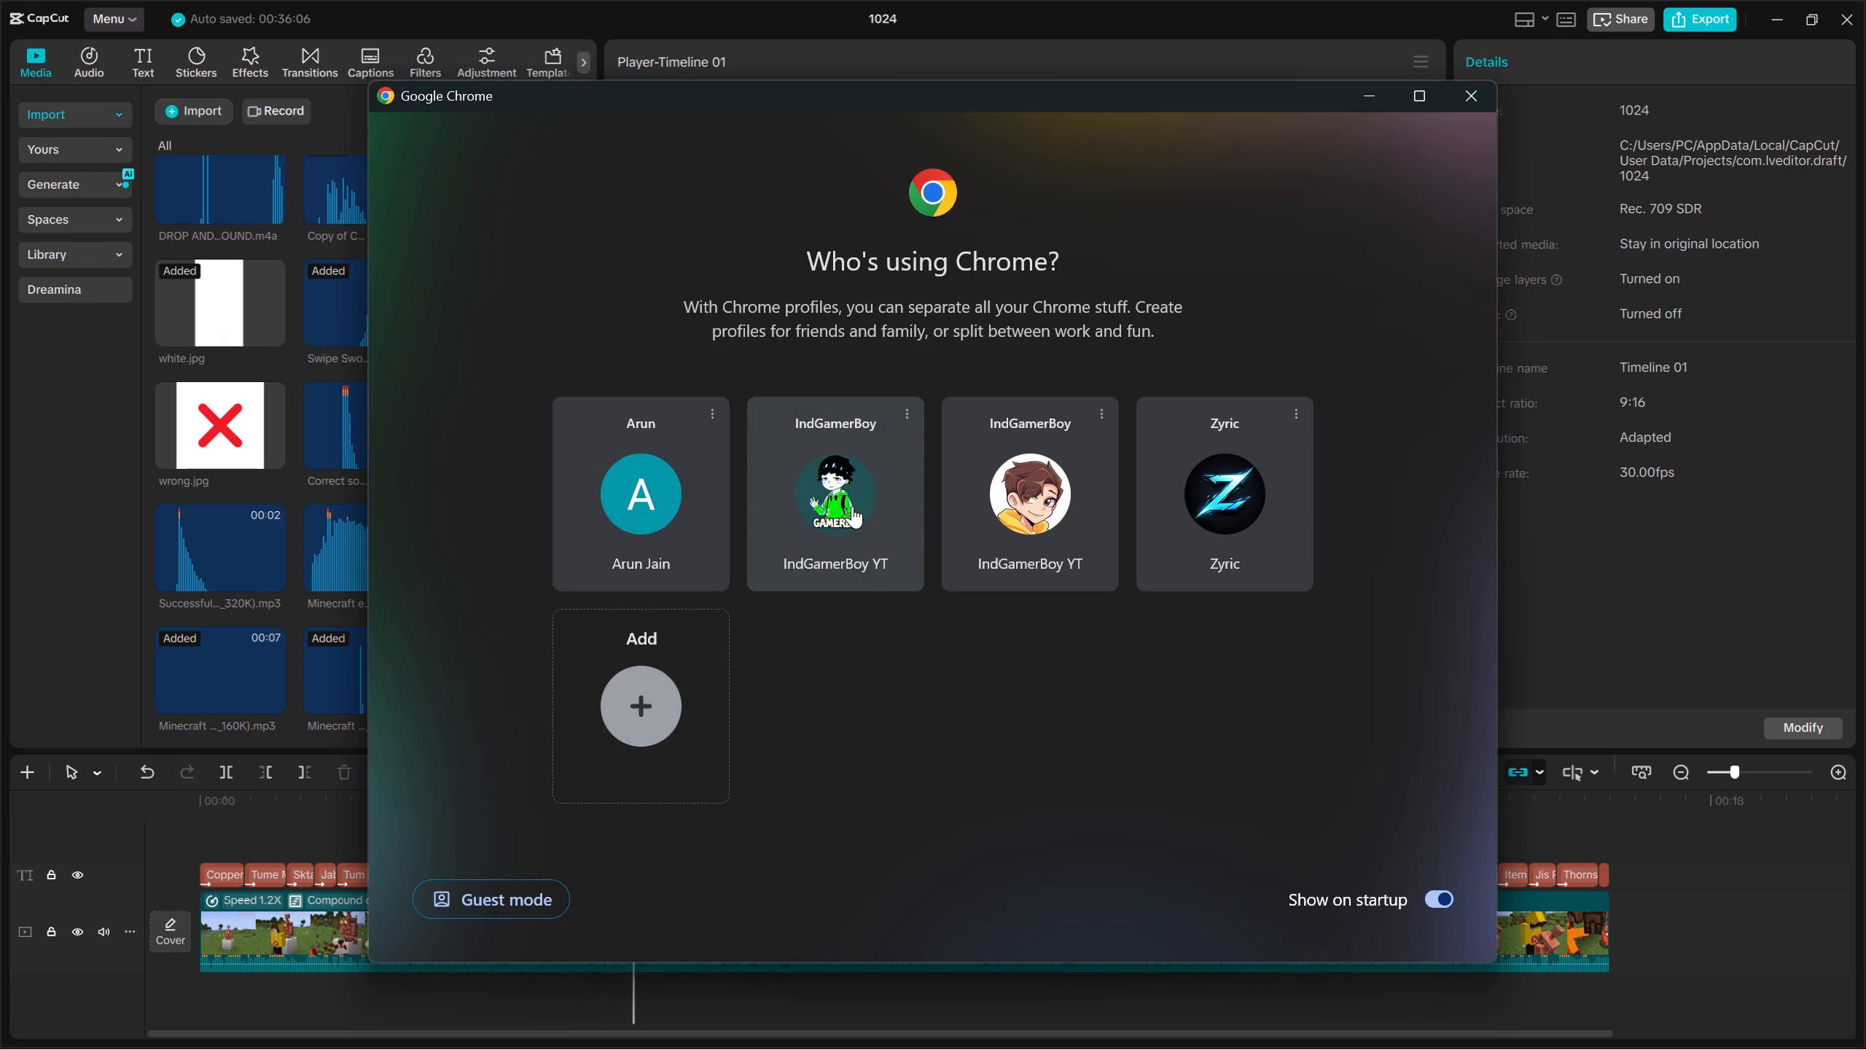
left_click(852, 510)
left_click(848, 610)
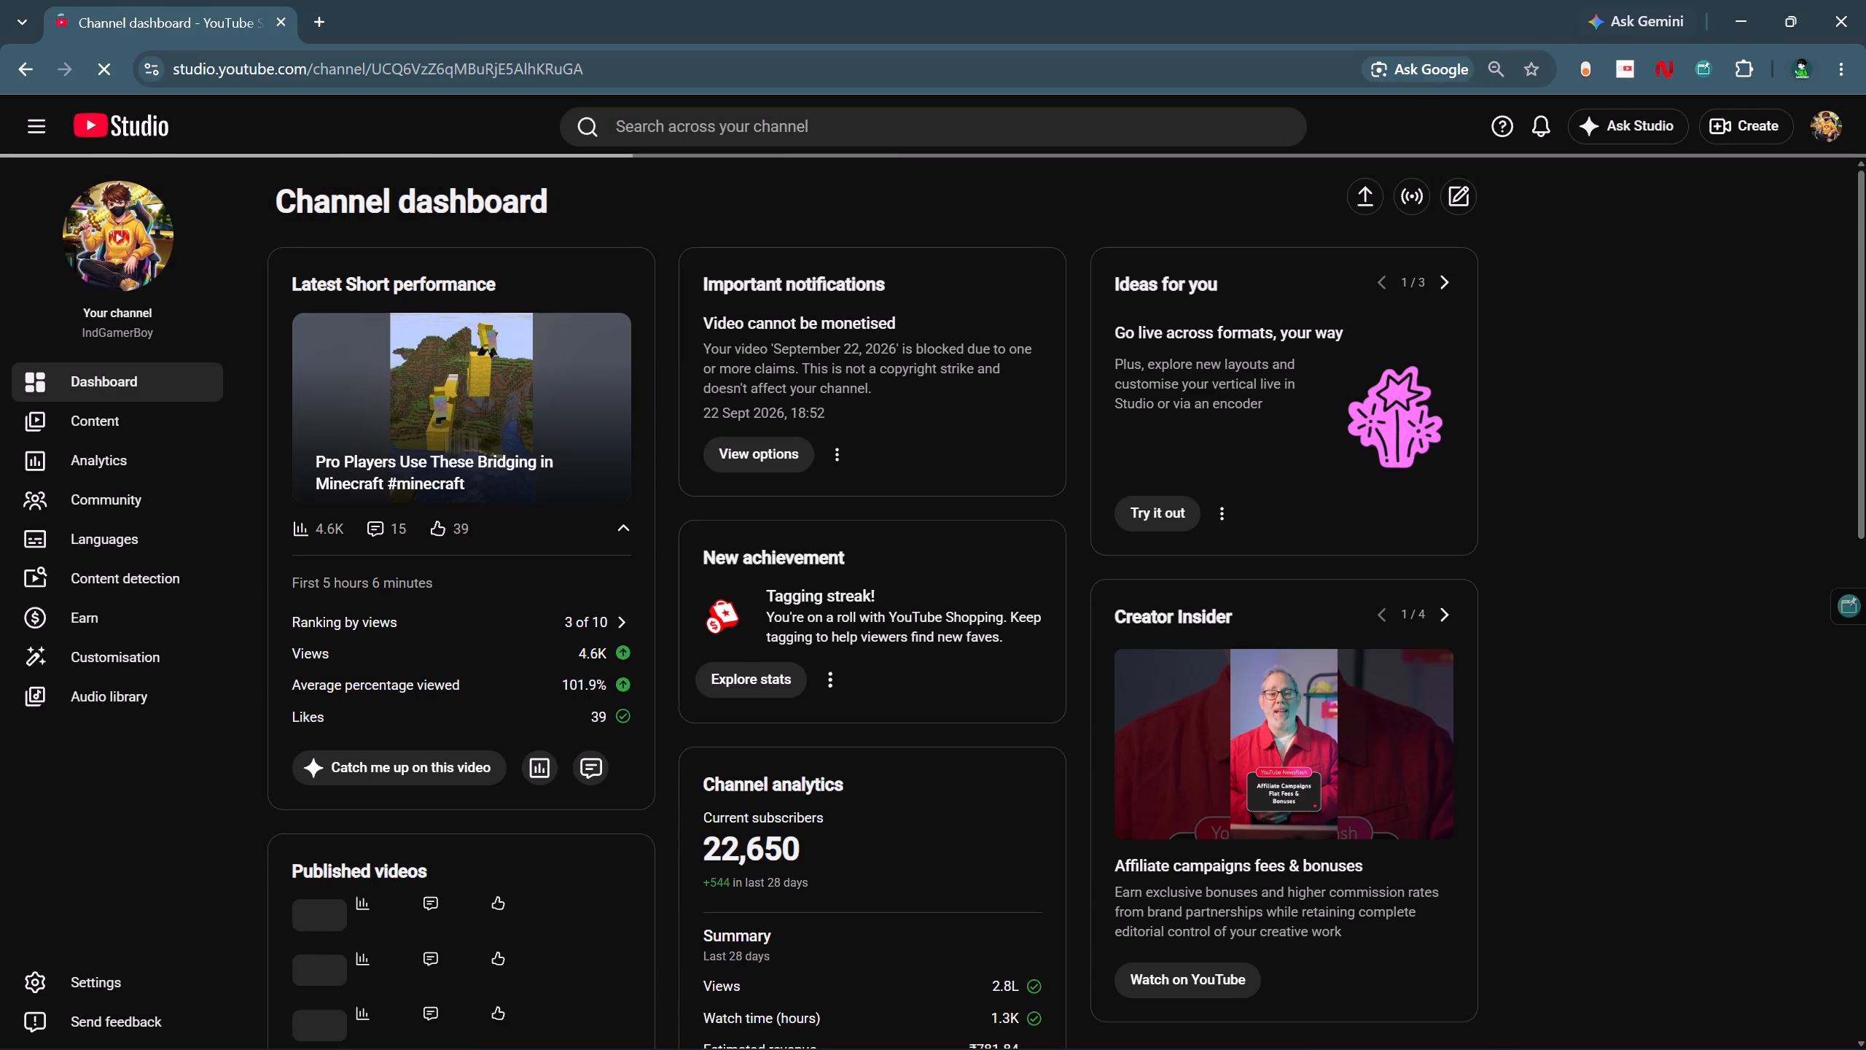
scroll(963, 800, "down", 3)
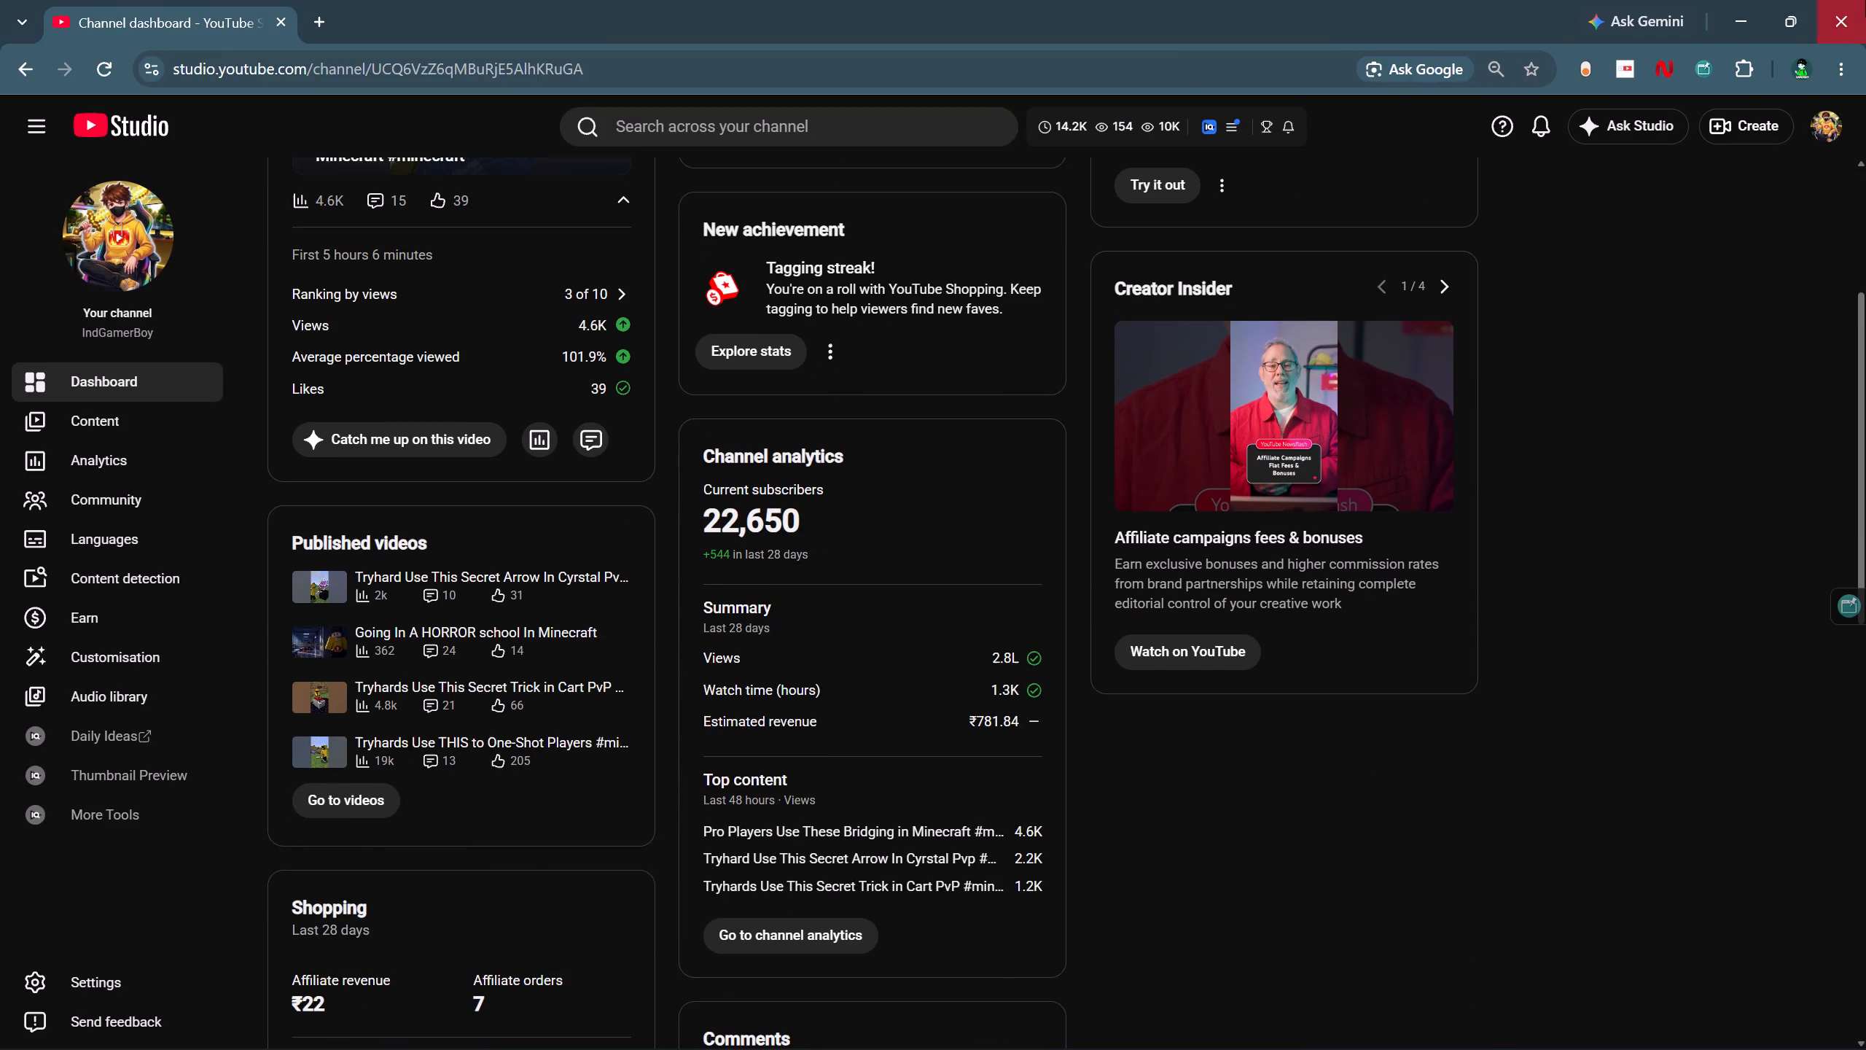
left_click(1865, 0)
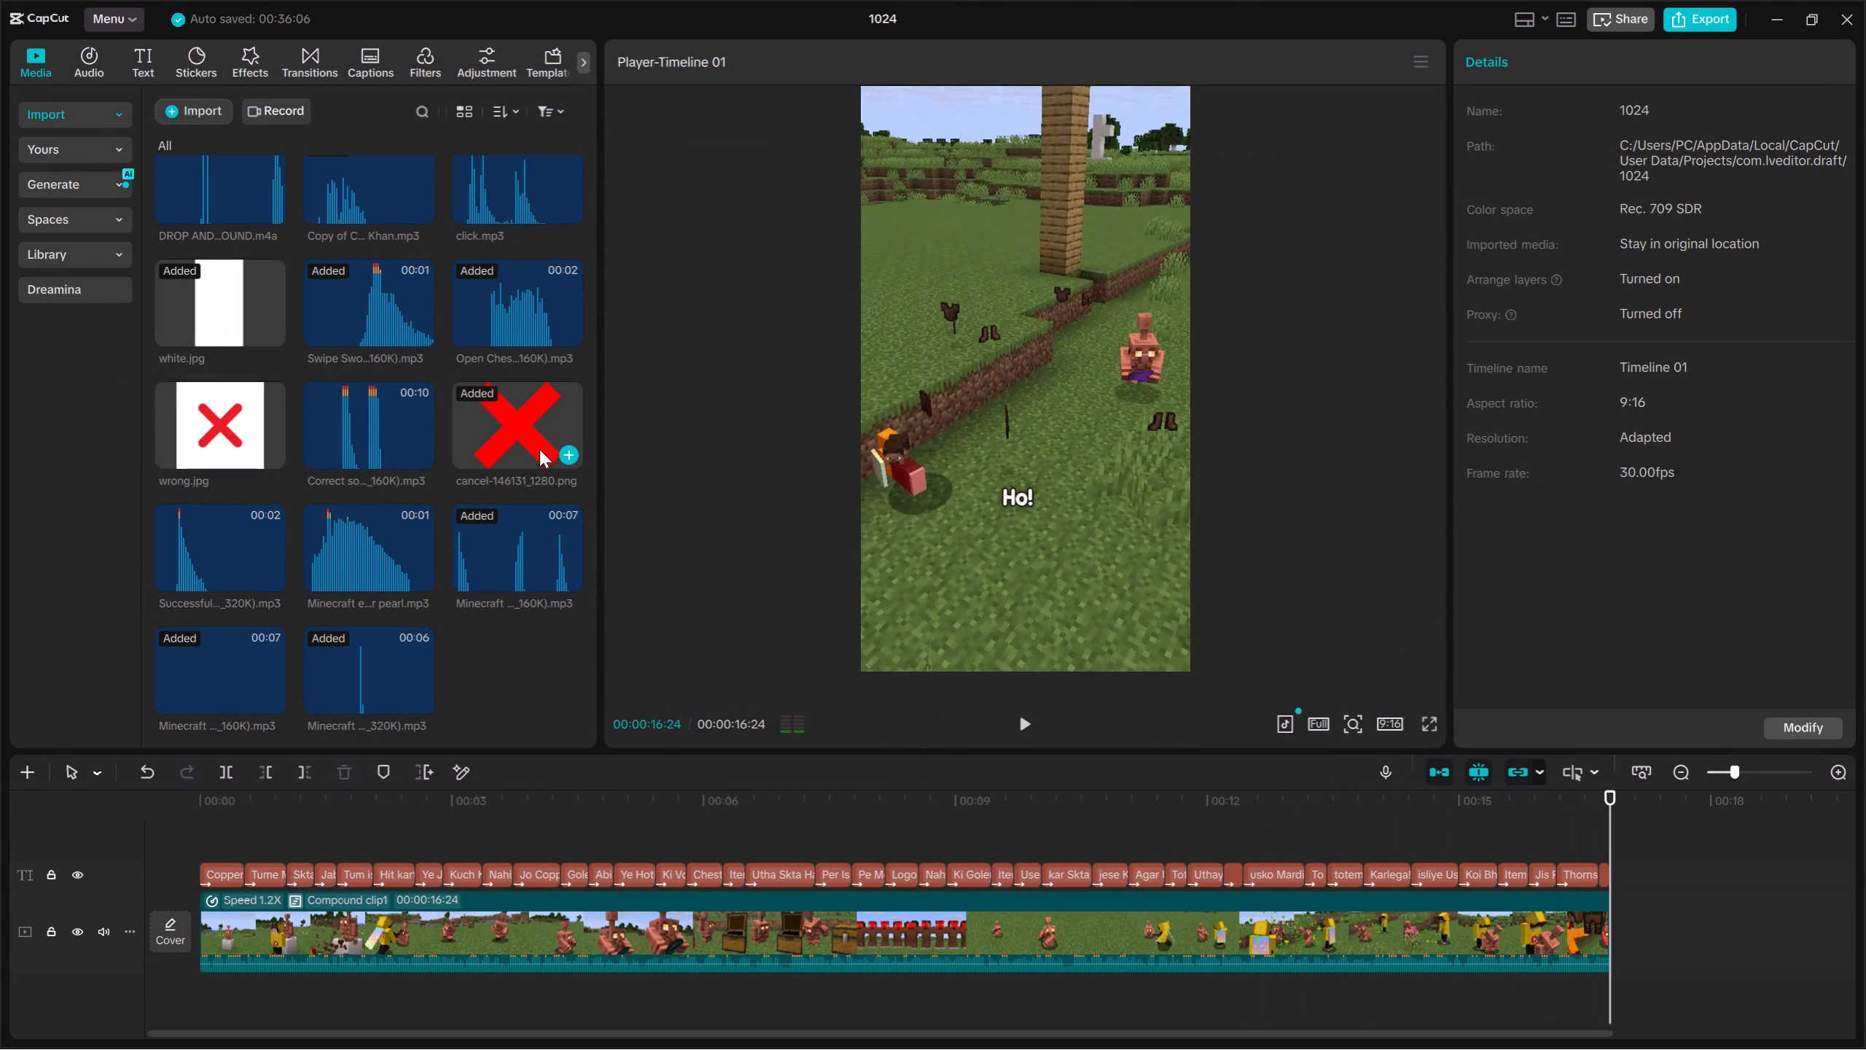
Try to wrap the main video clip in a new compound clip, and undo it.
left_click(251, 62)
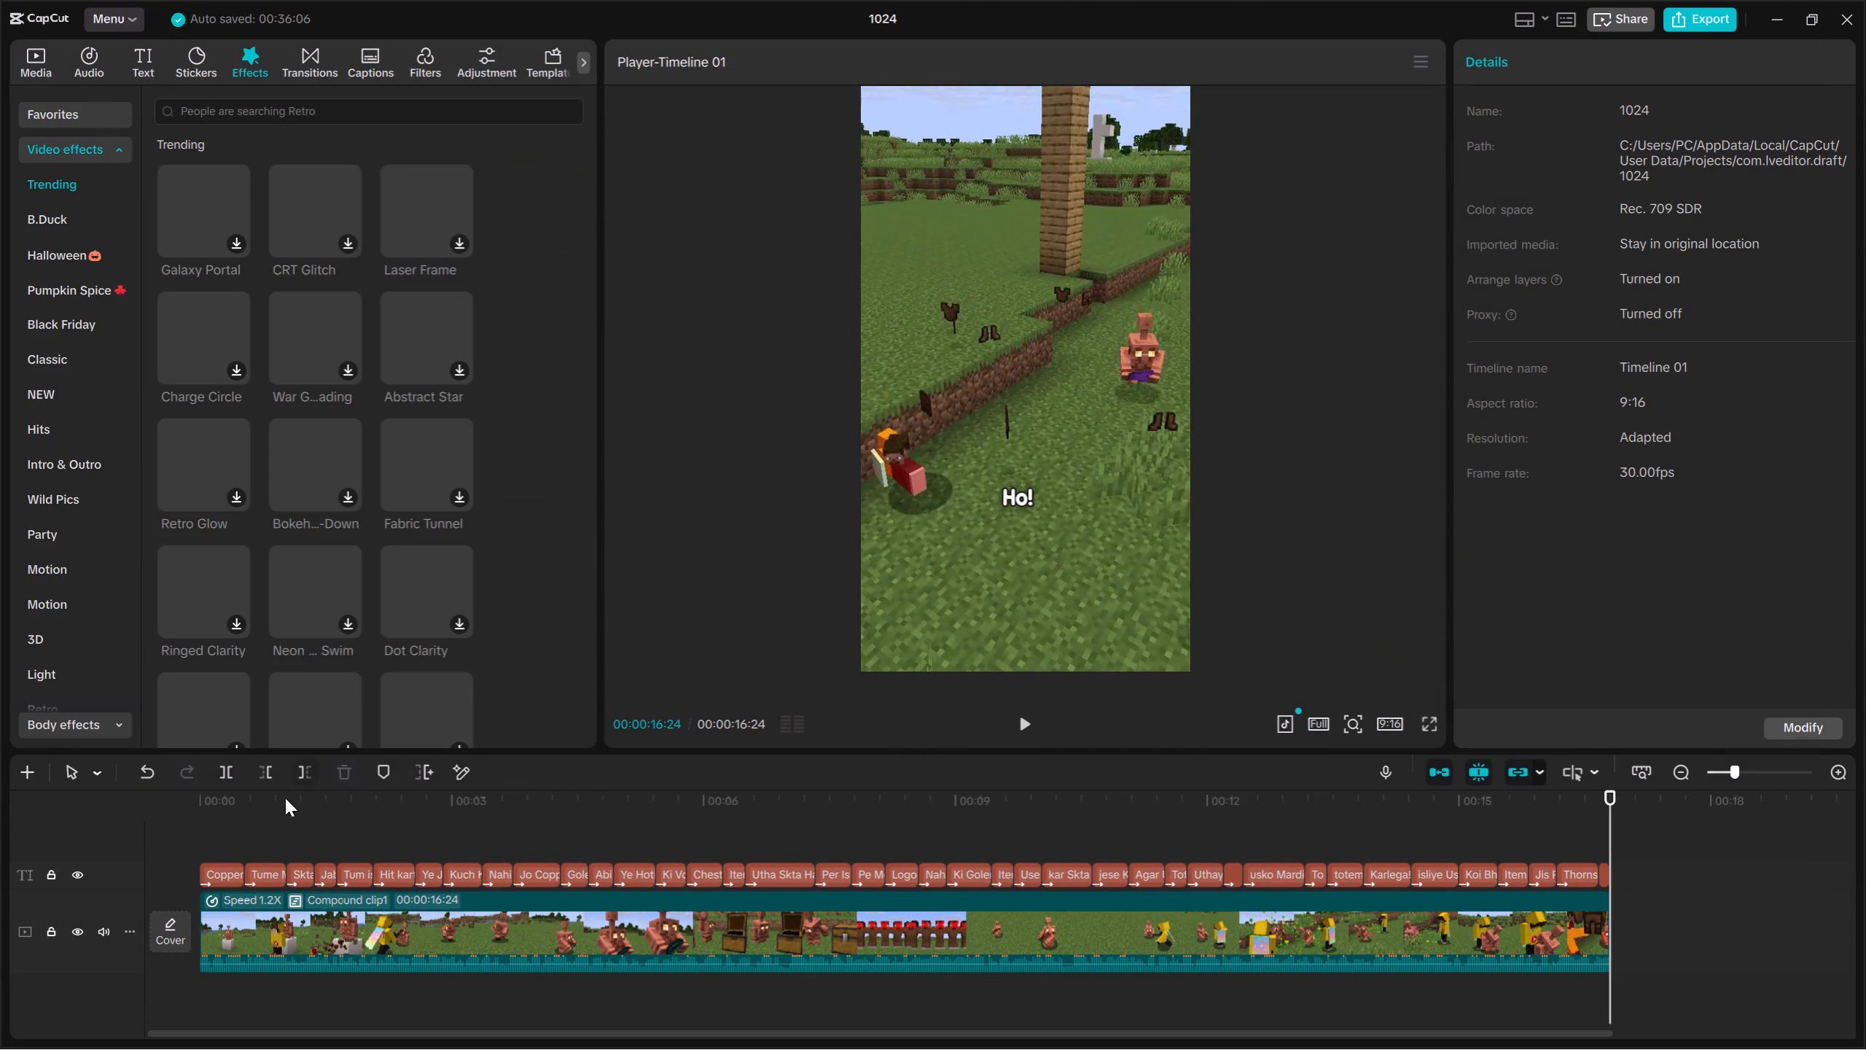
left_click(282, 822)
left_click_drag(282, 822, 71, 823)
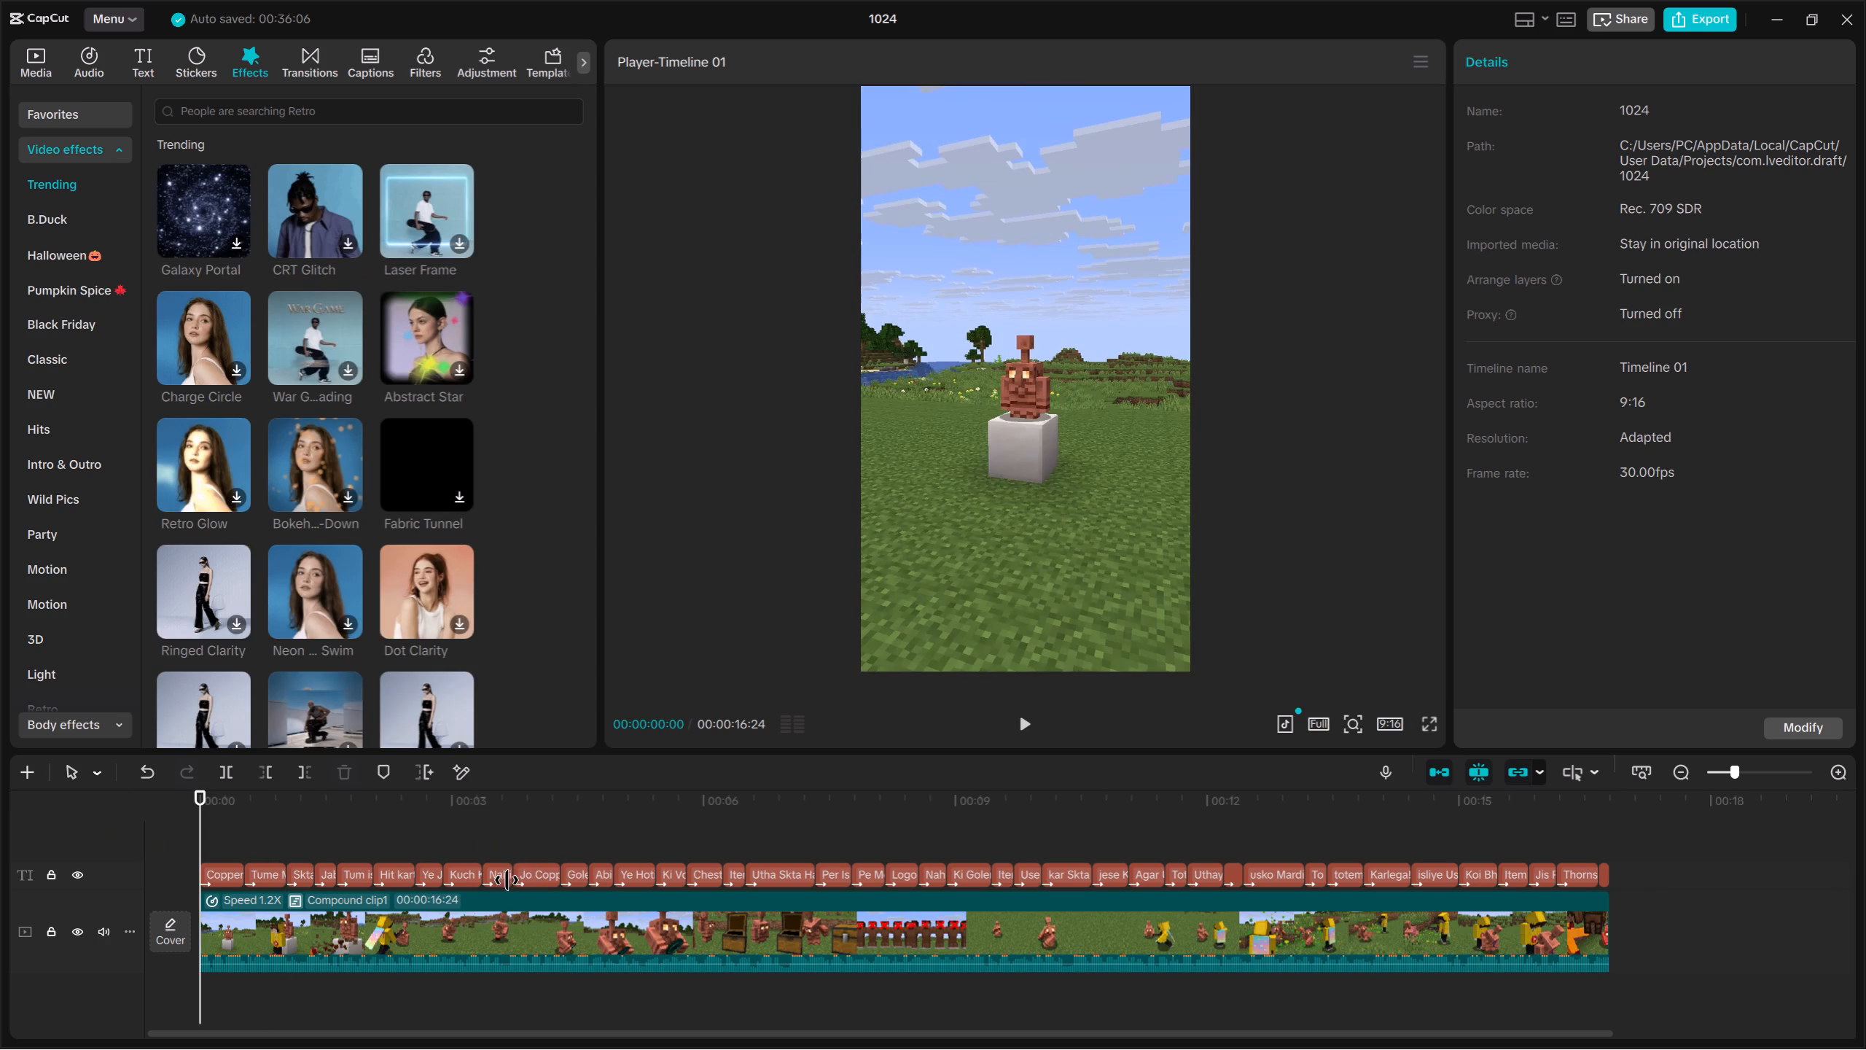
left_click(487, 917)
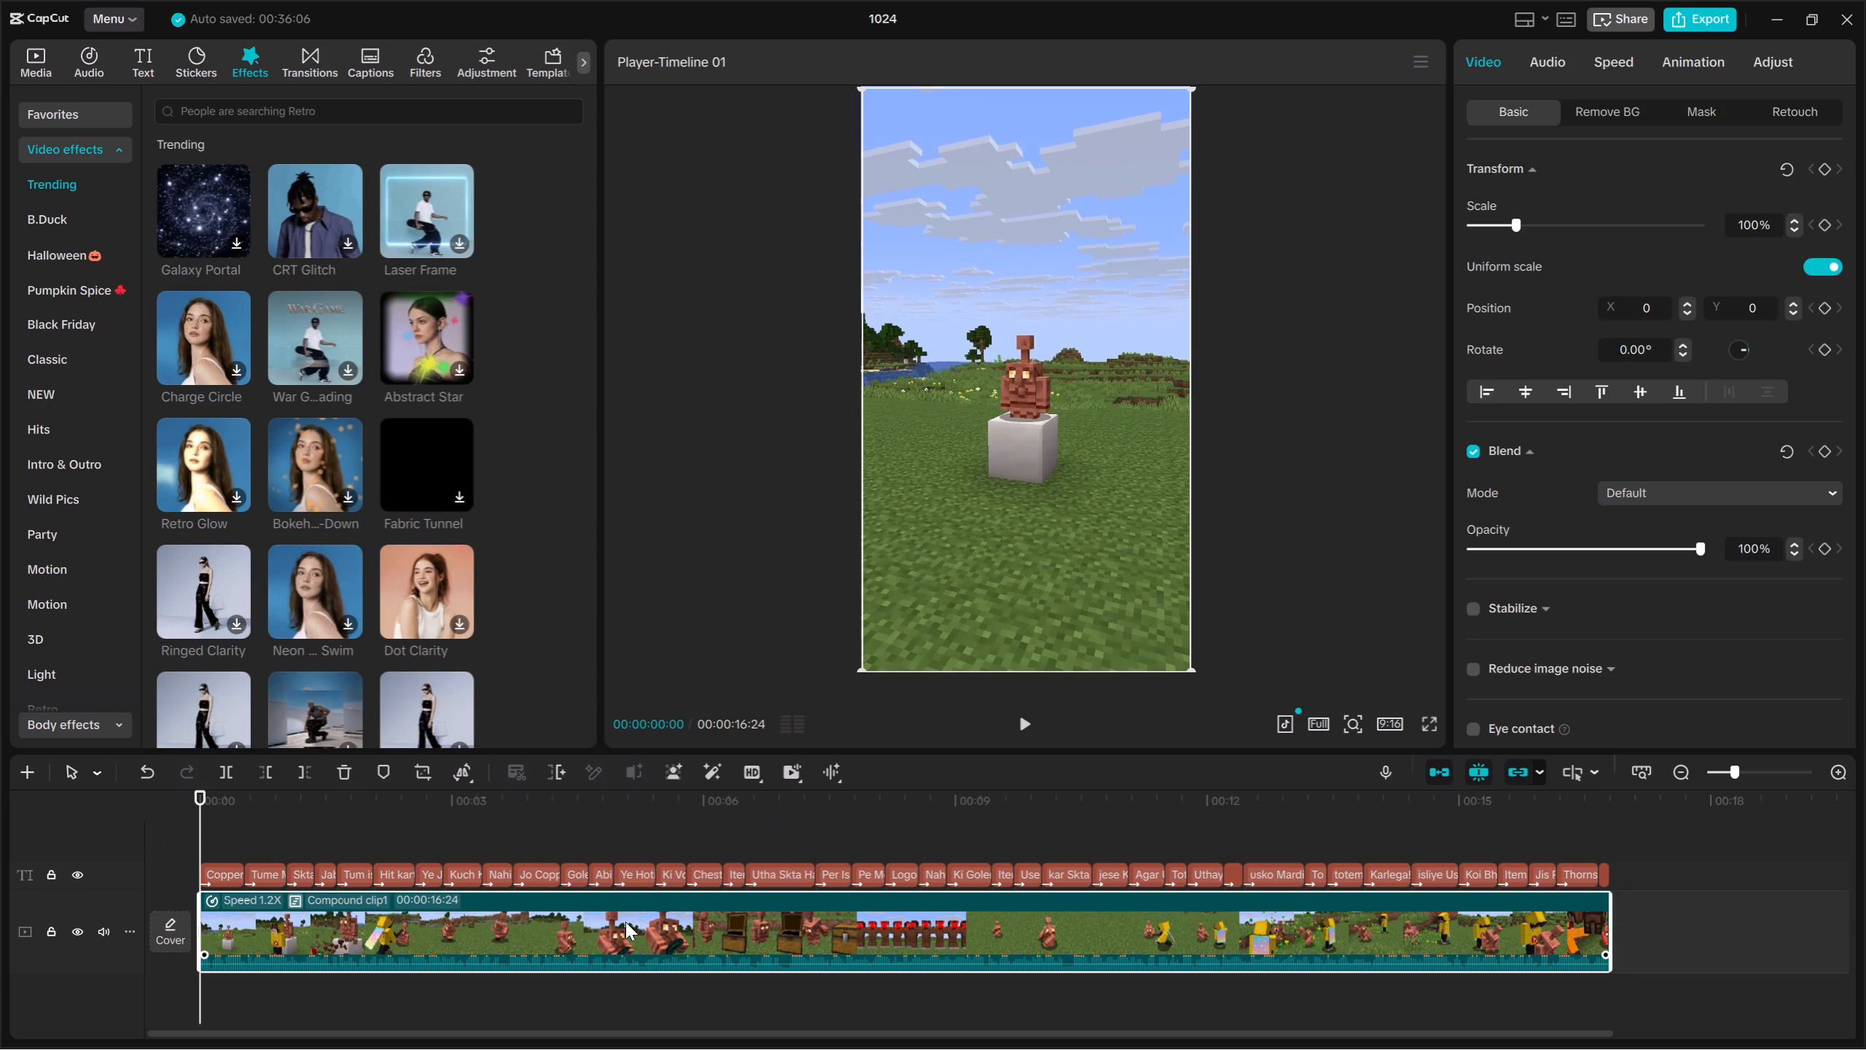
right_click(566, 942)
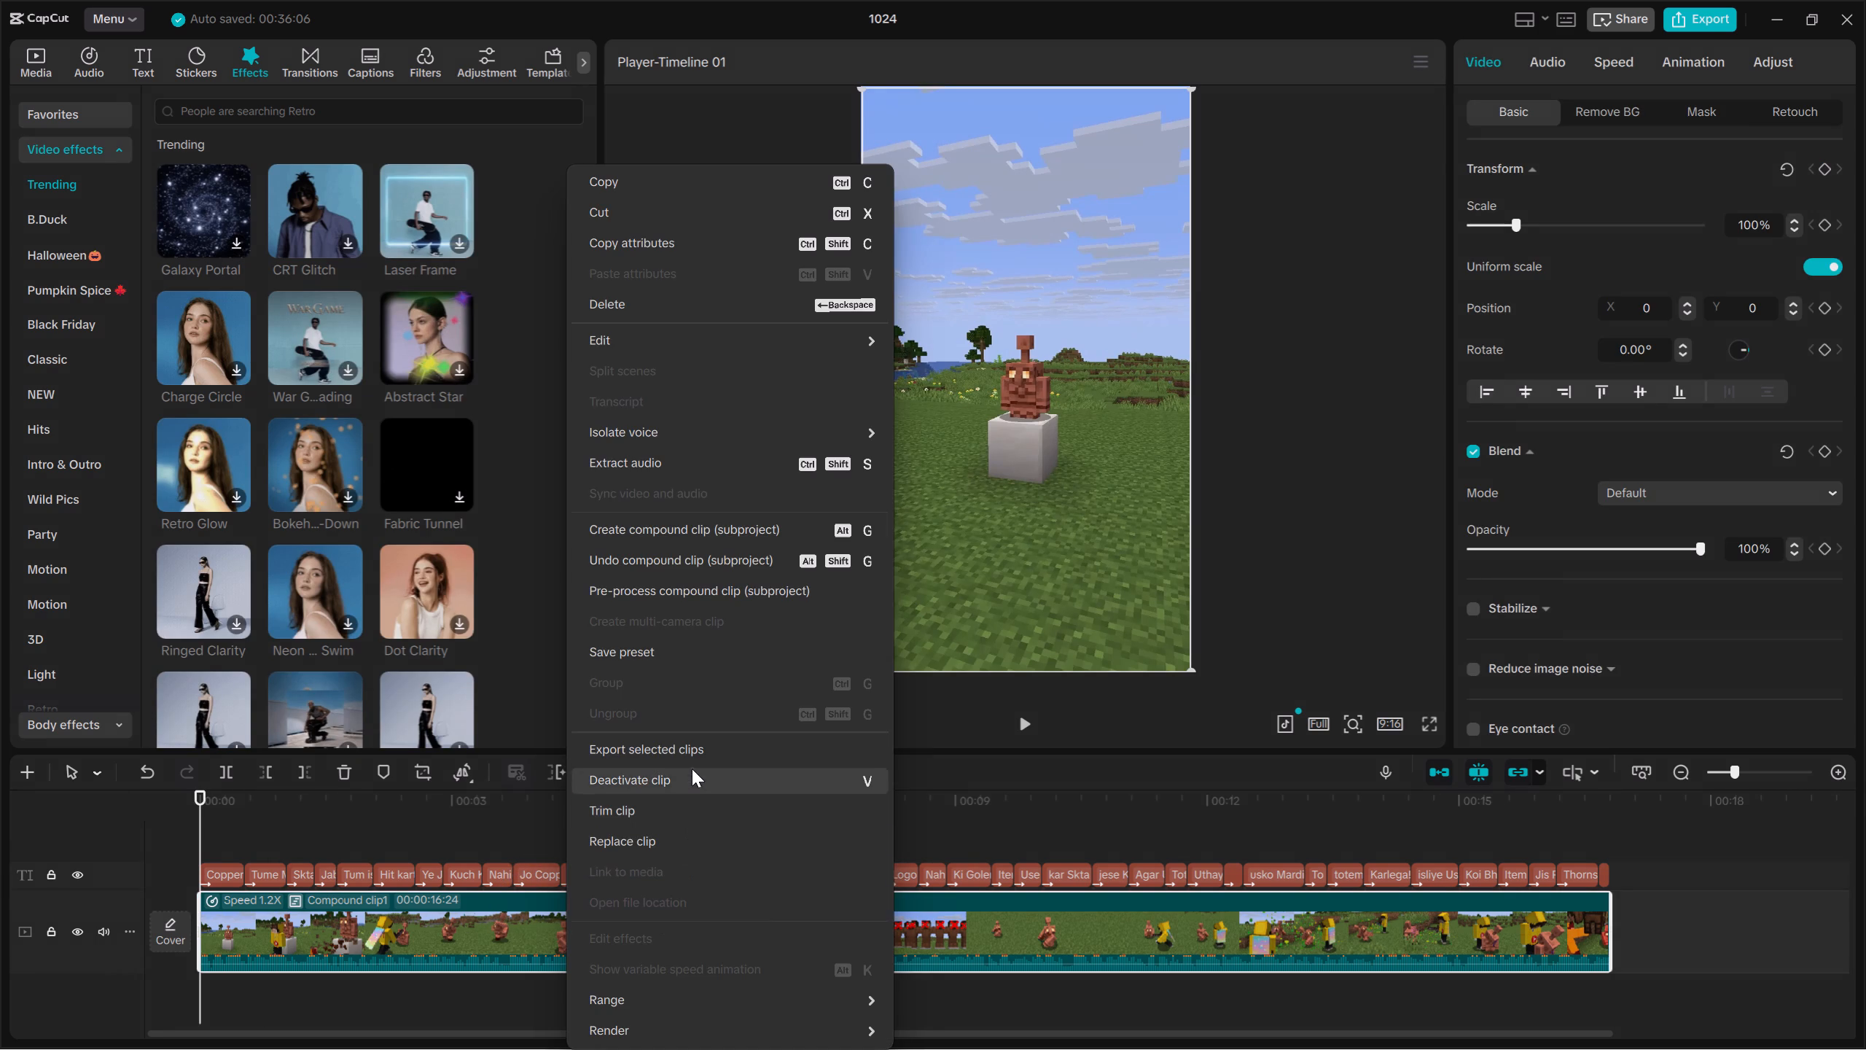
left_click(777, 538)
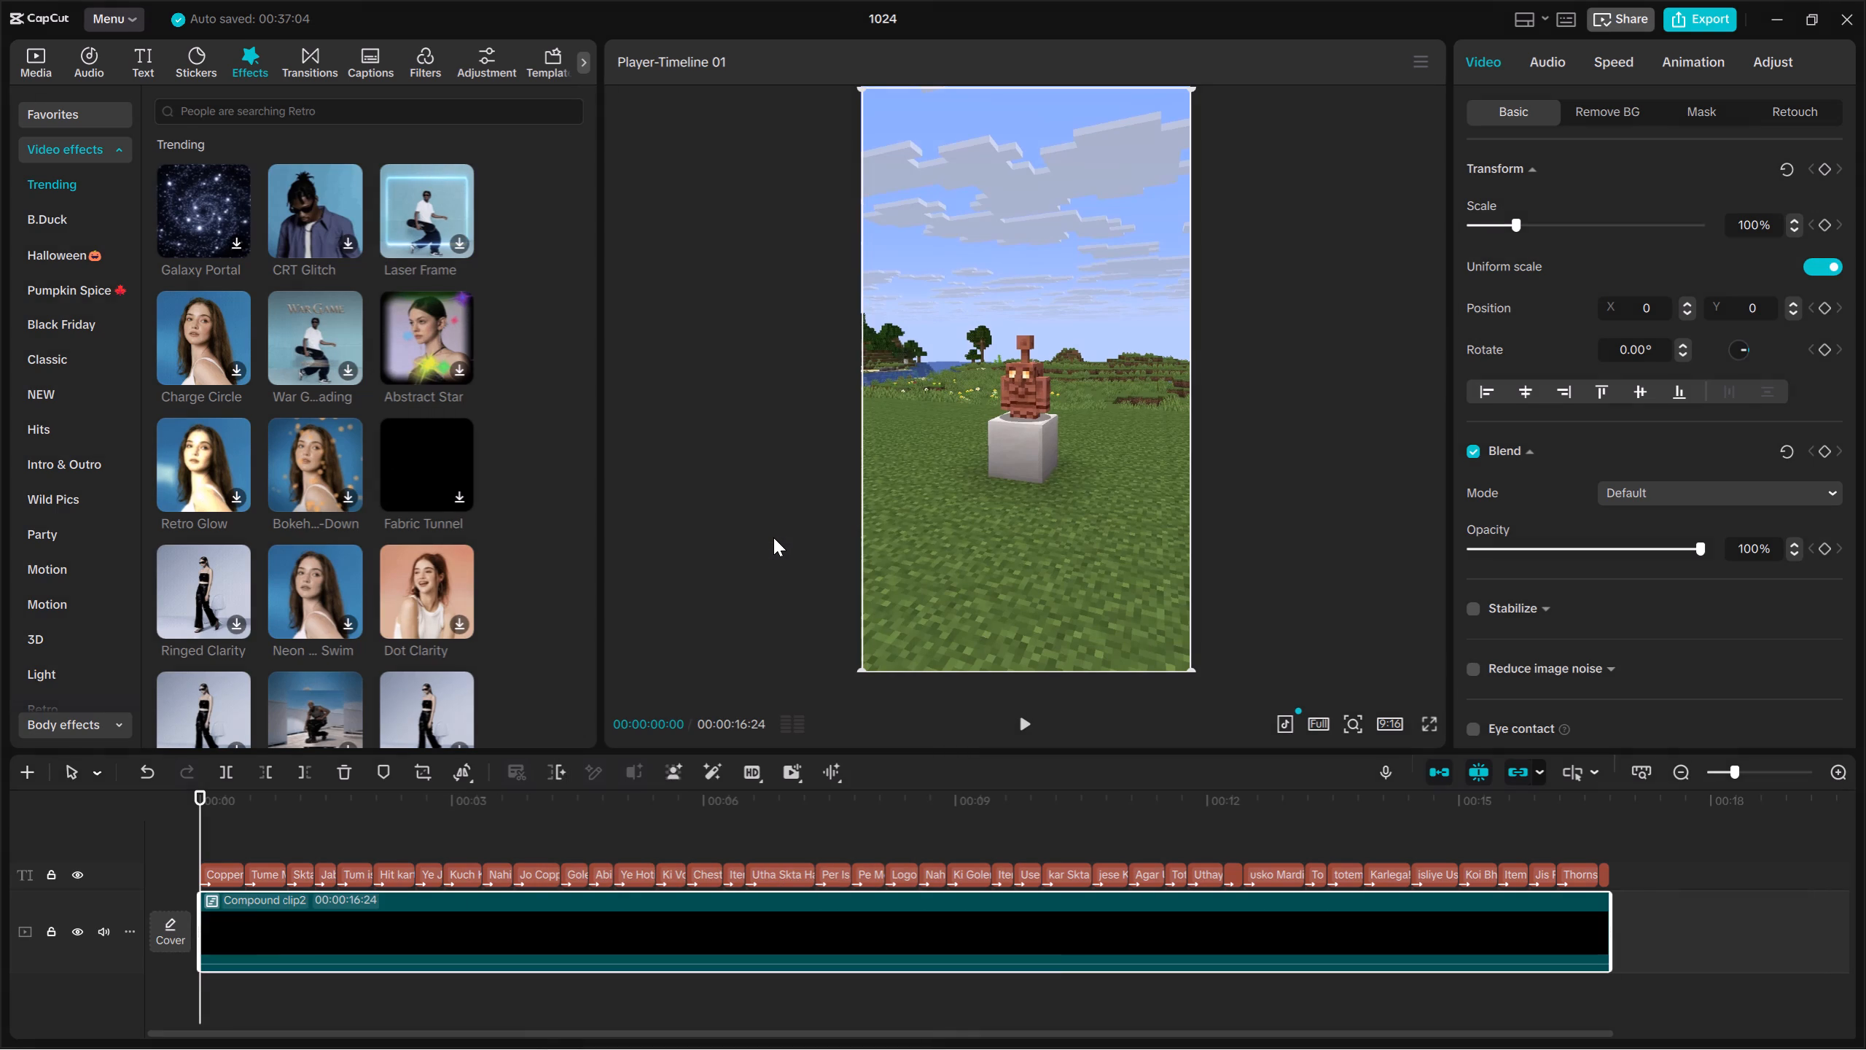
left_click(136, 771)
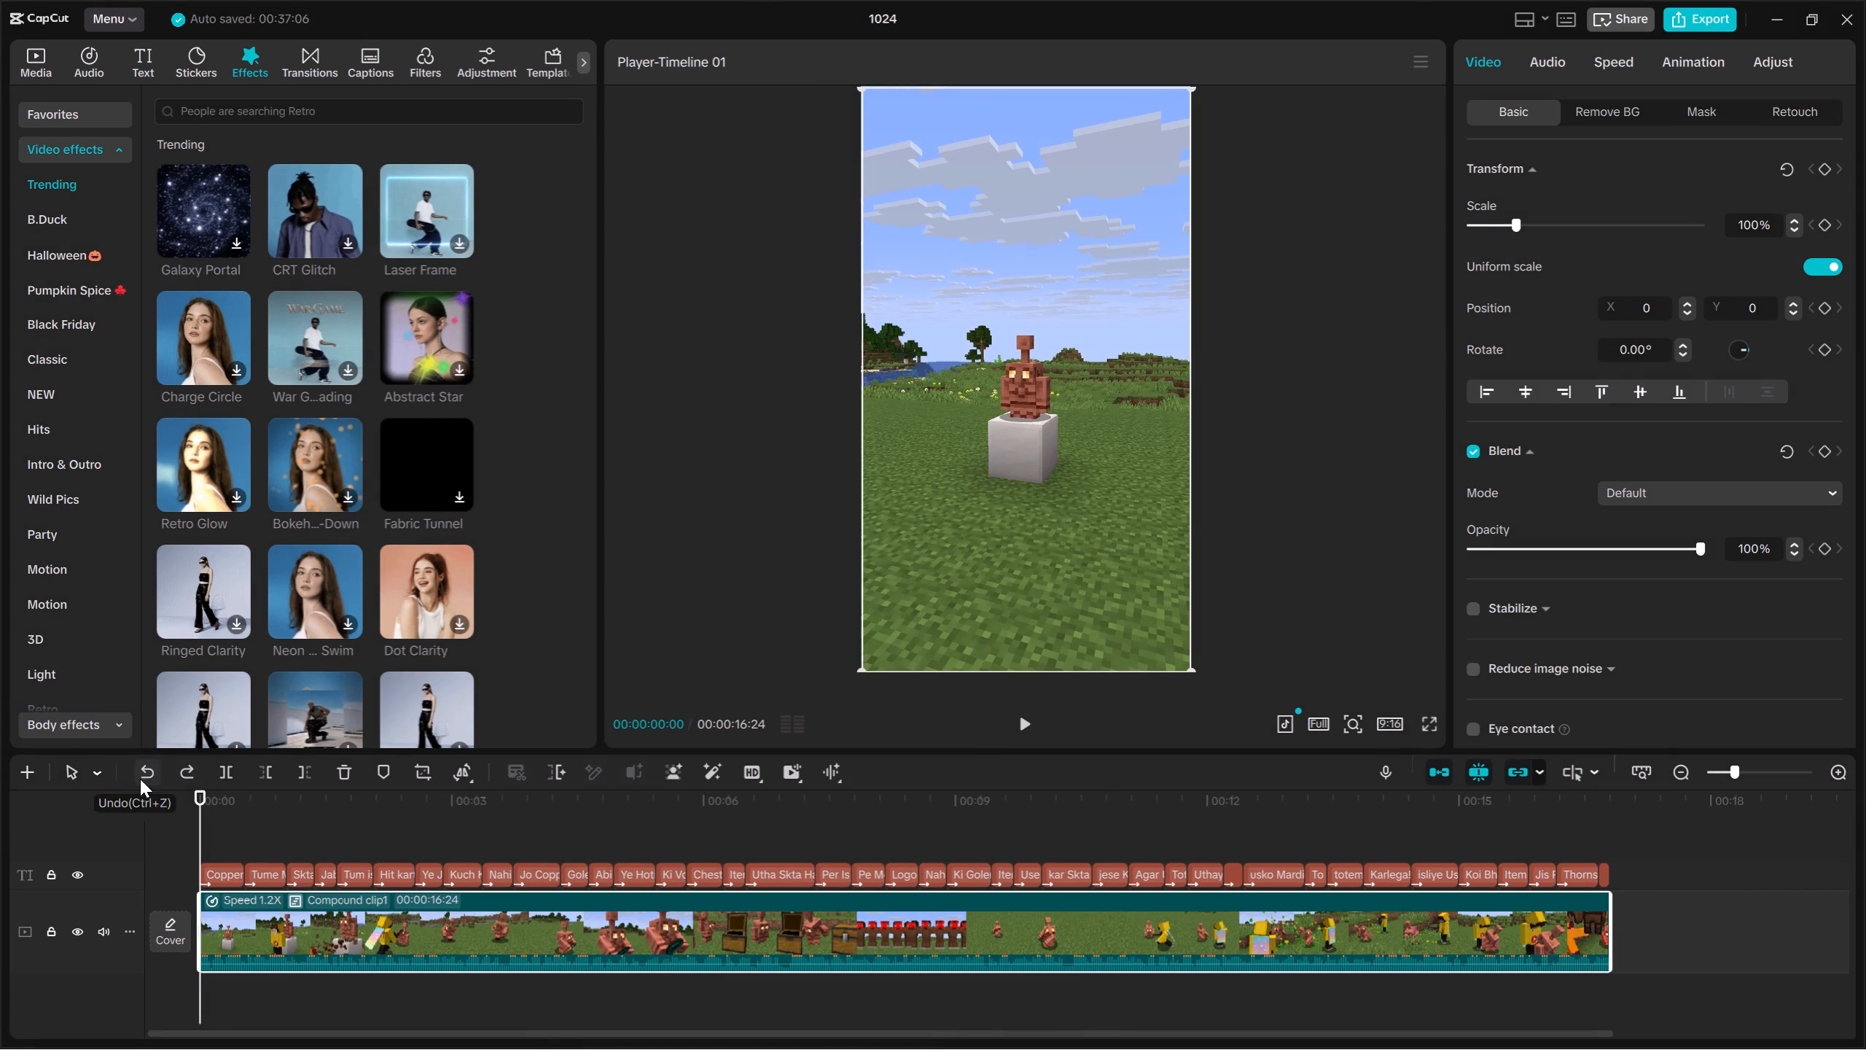
Pre-process the main compound clip on the video track.
right_click(371, 954)
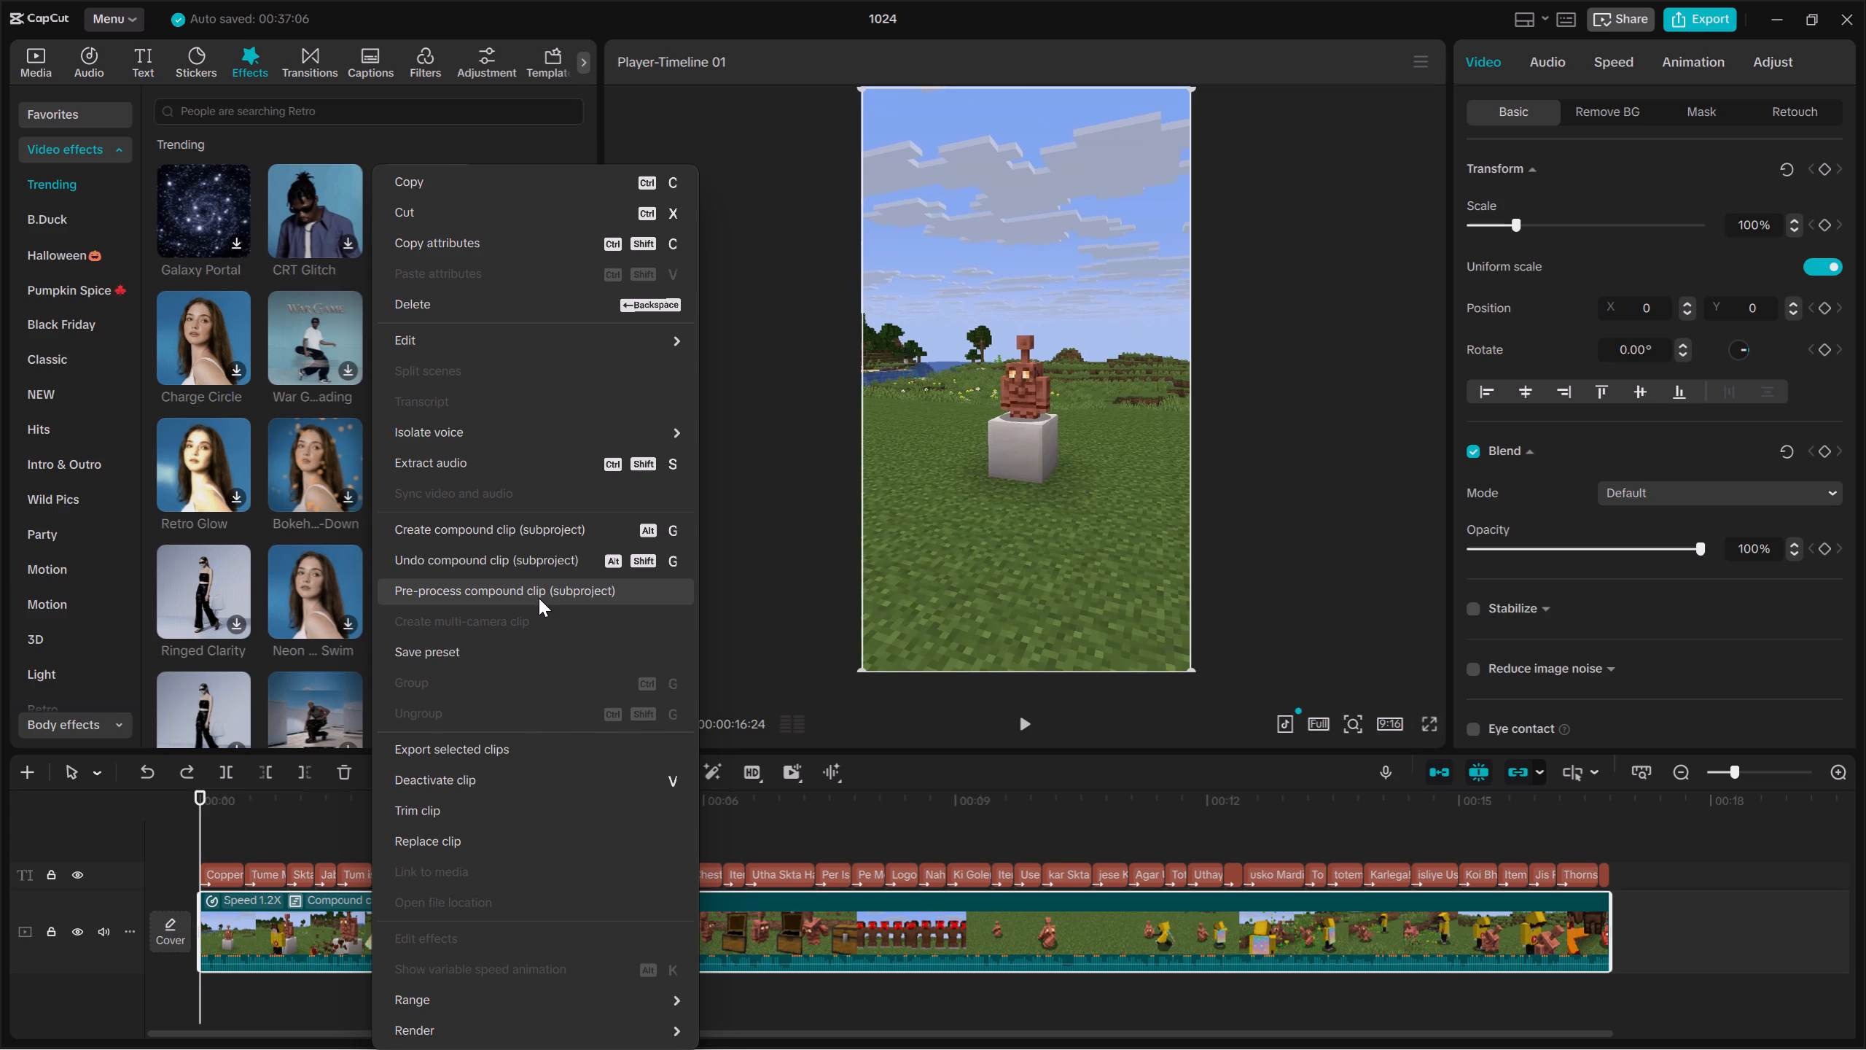
left_click(539, 598)
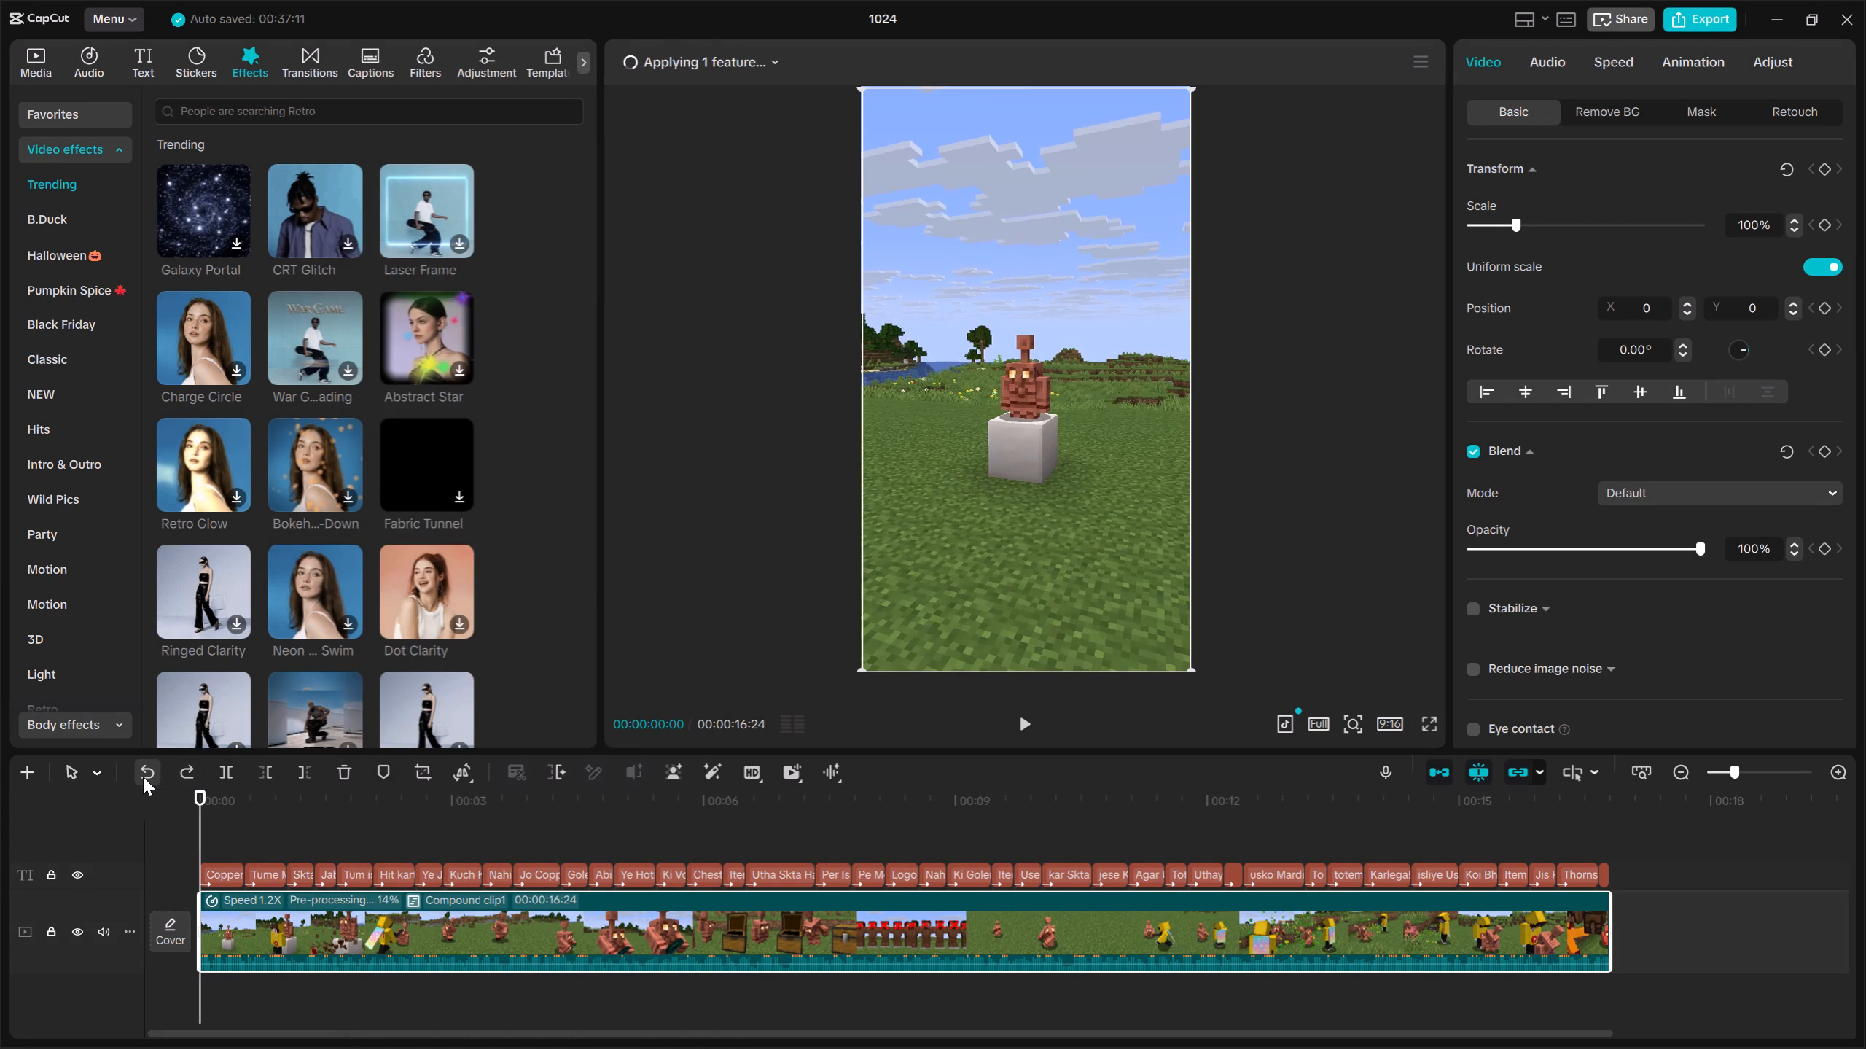
left_click(143, 776)
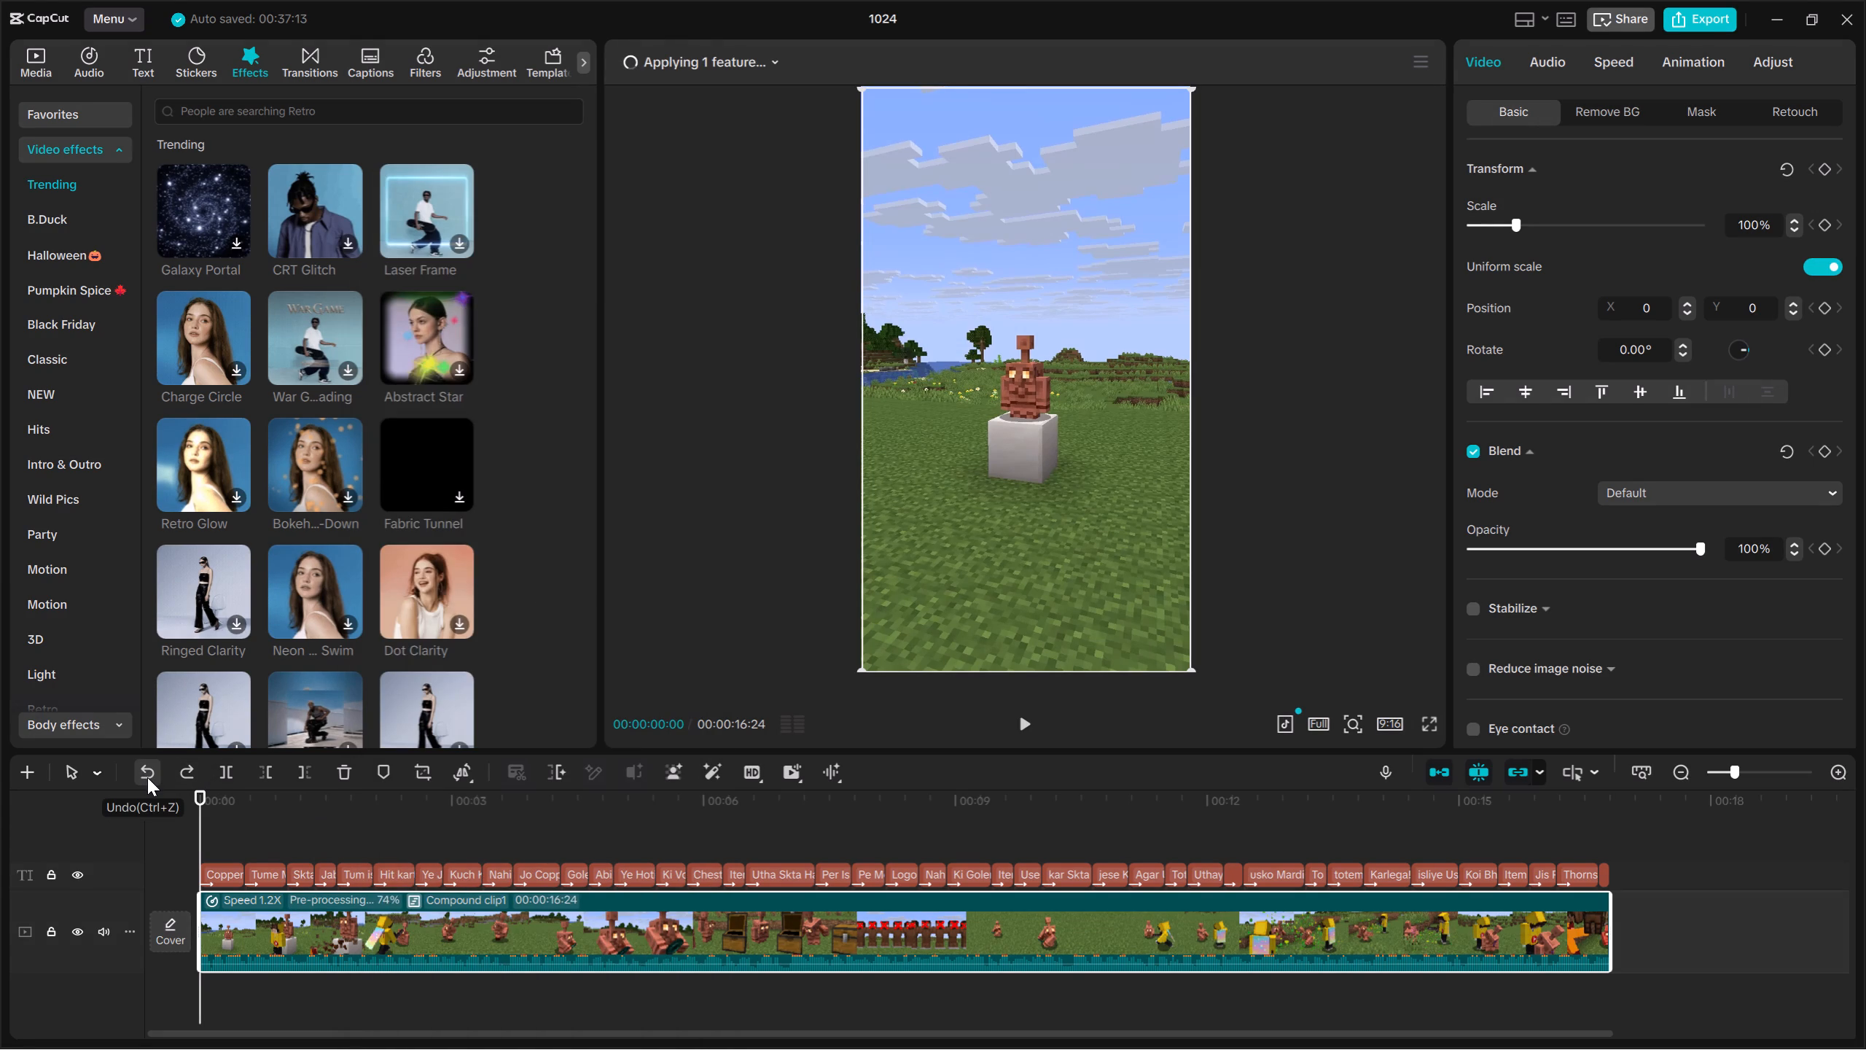
left_click(150, 780)
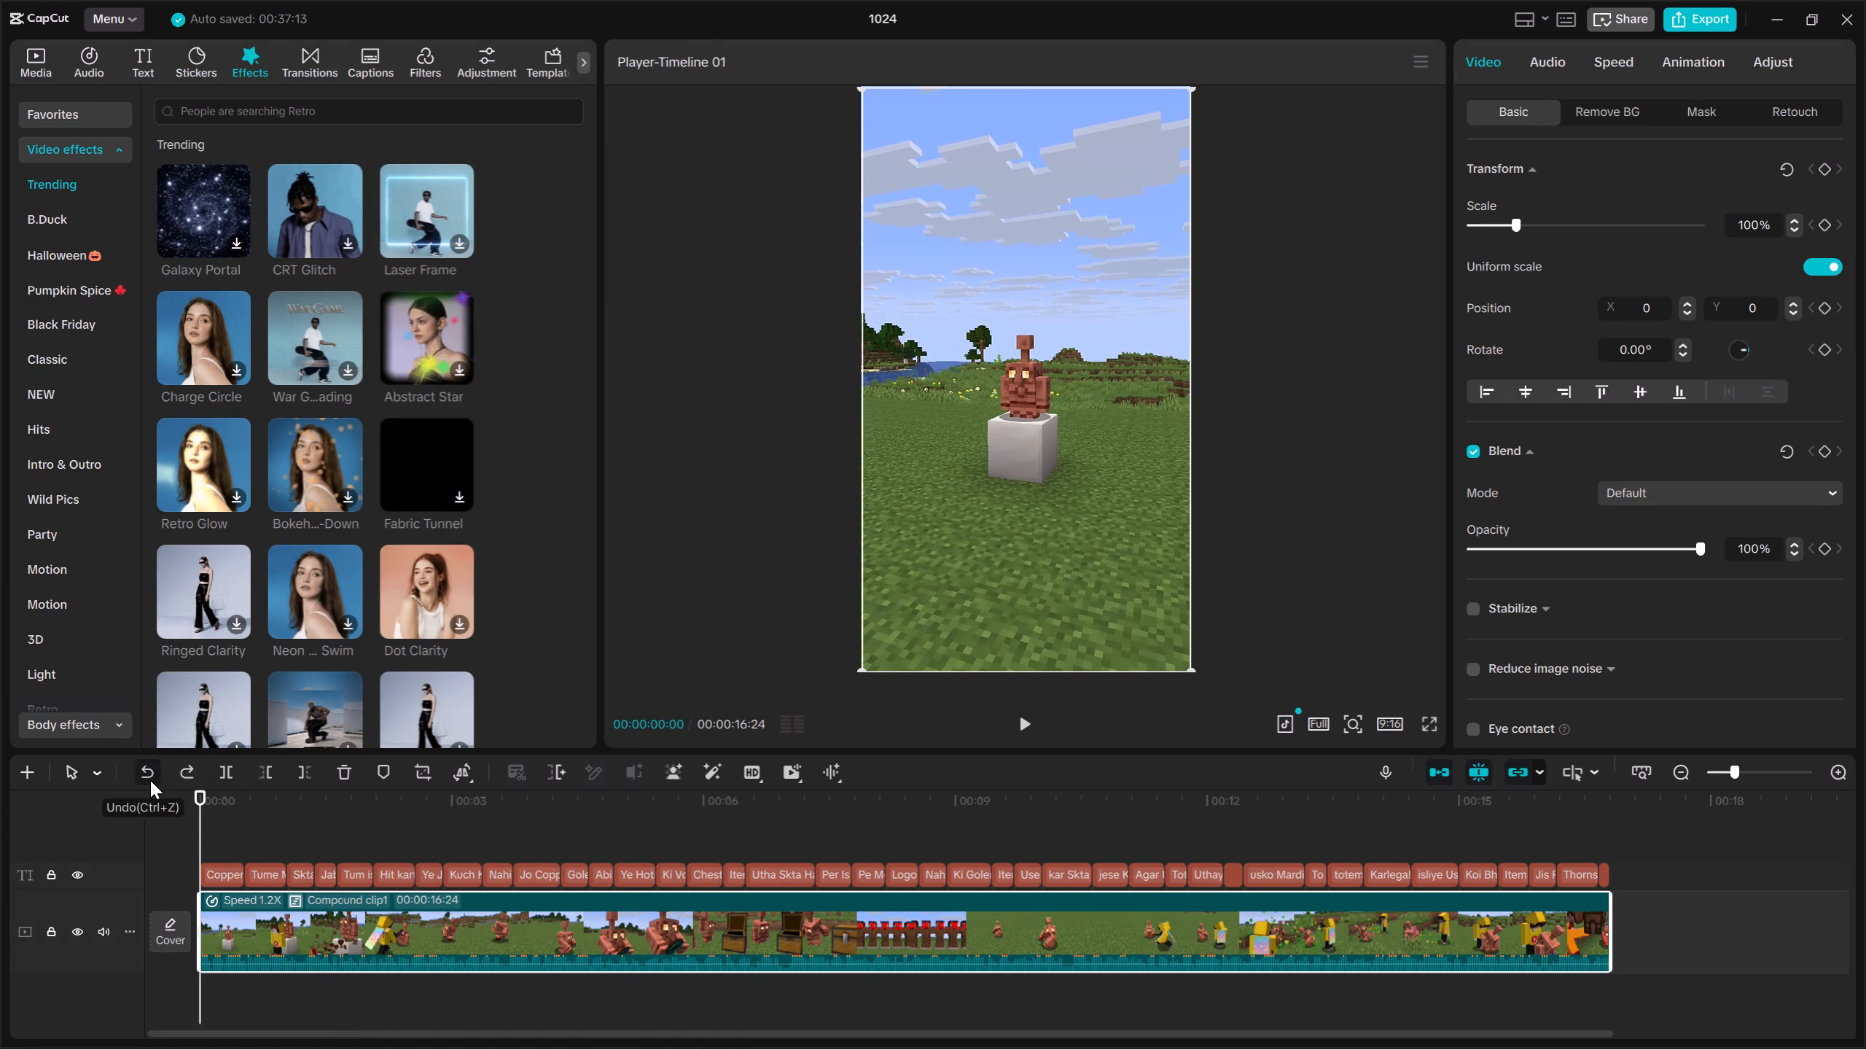
Play the opening seconds of the video to check how the compound clip plays back.
left_click(1012, 724)
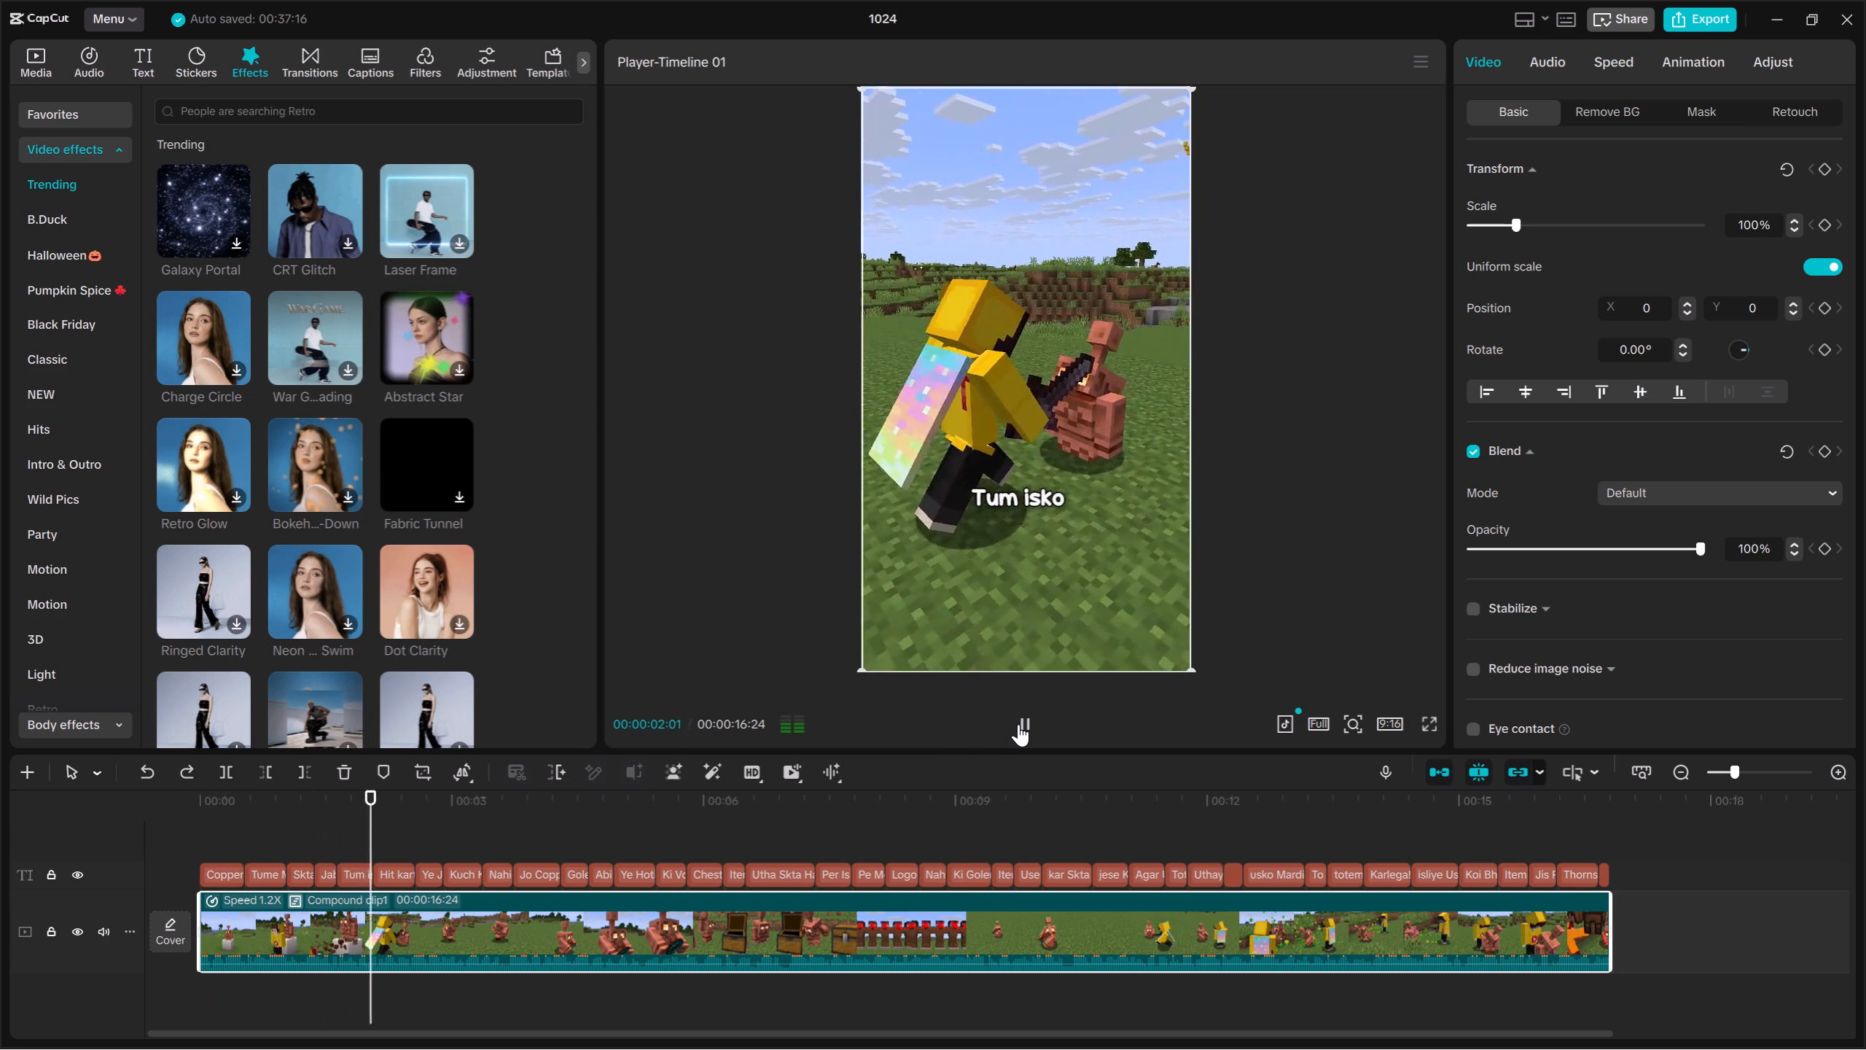
left_click(1018, 724)
left_click(184, 770)
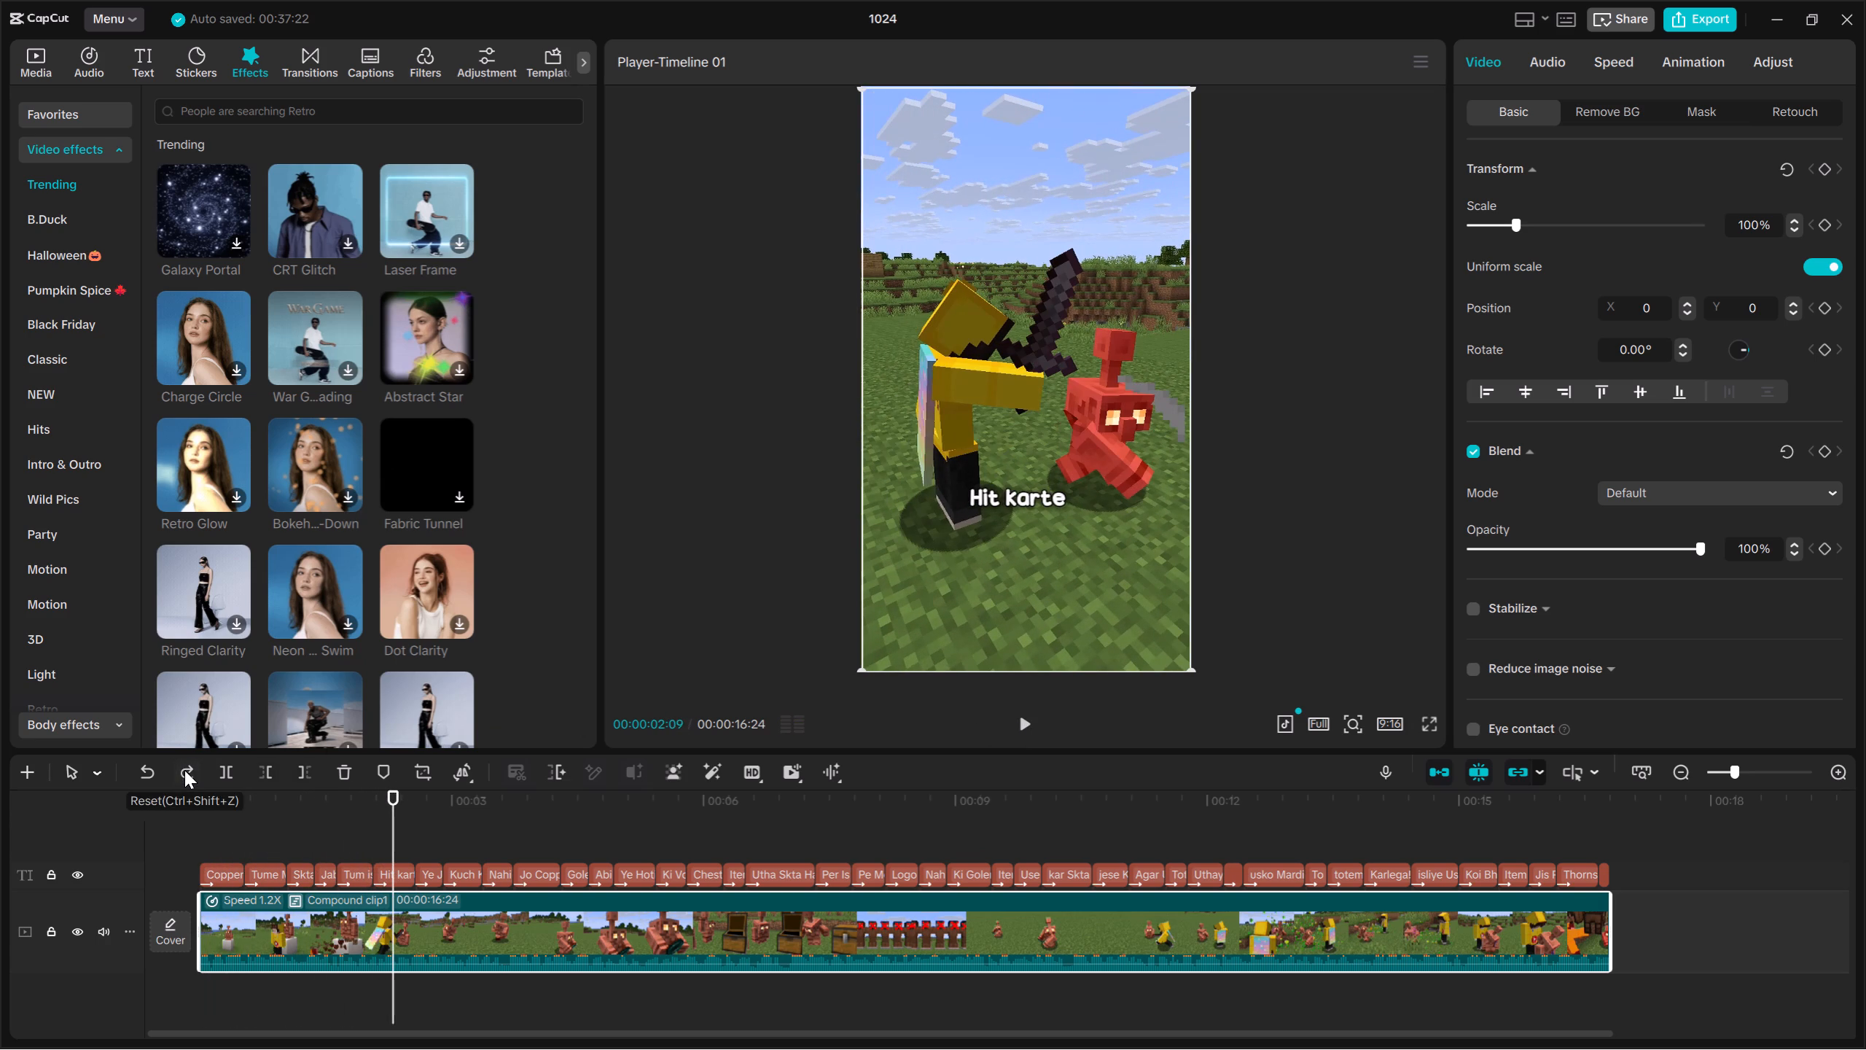
left_click(1027, 724)
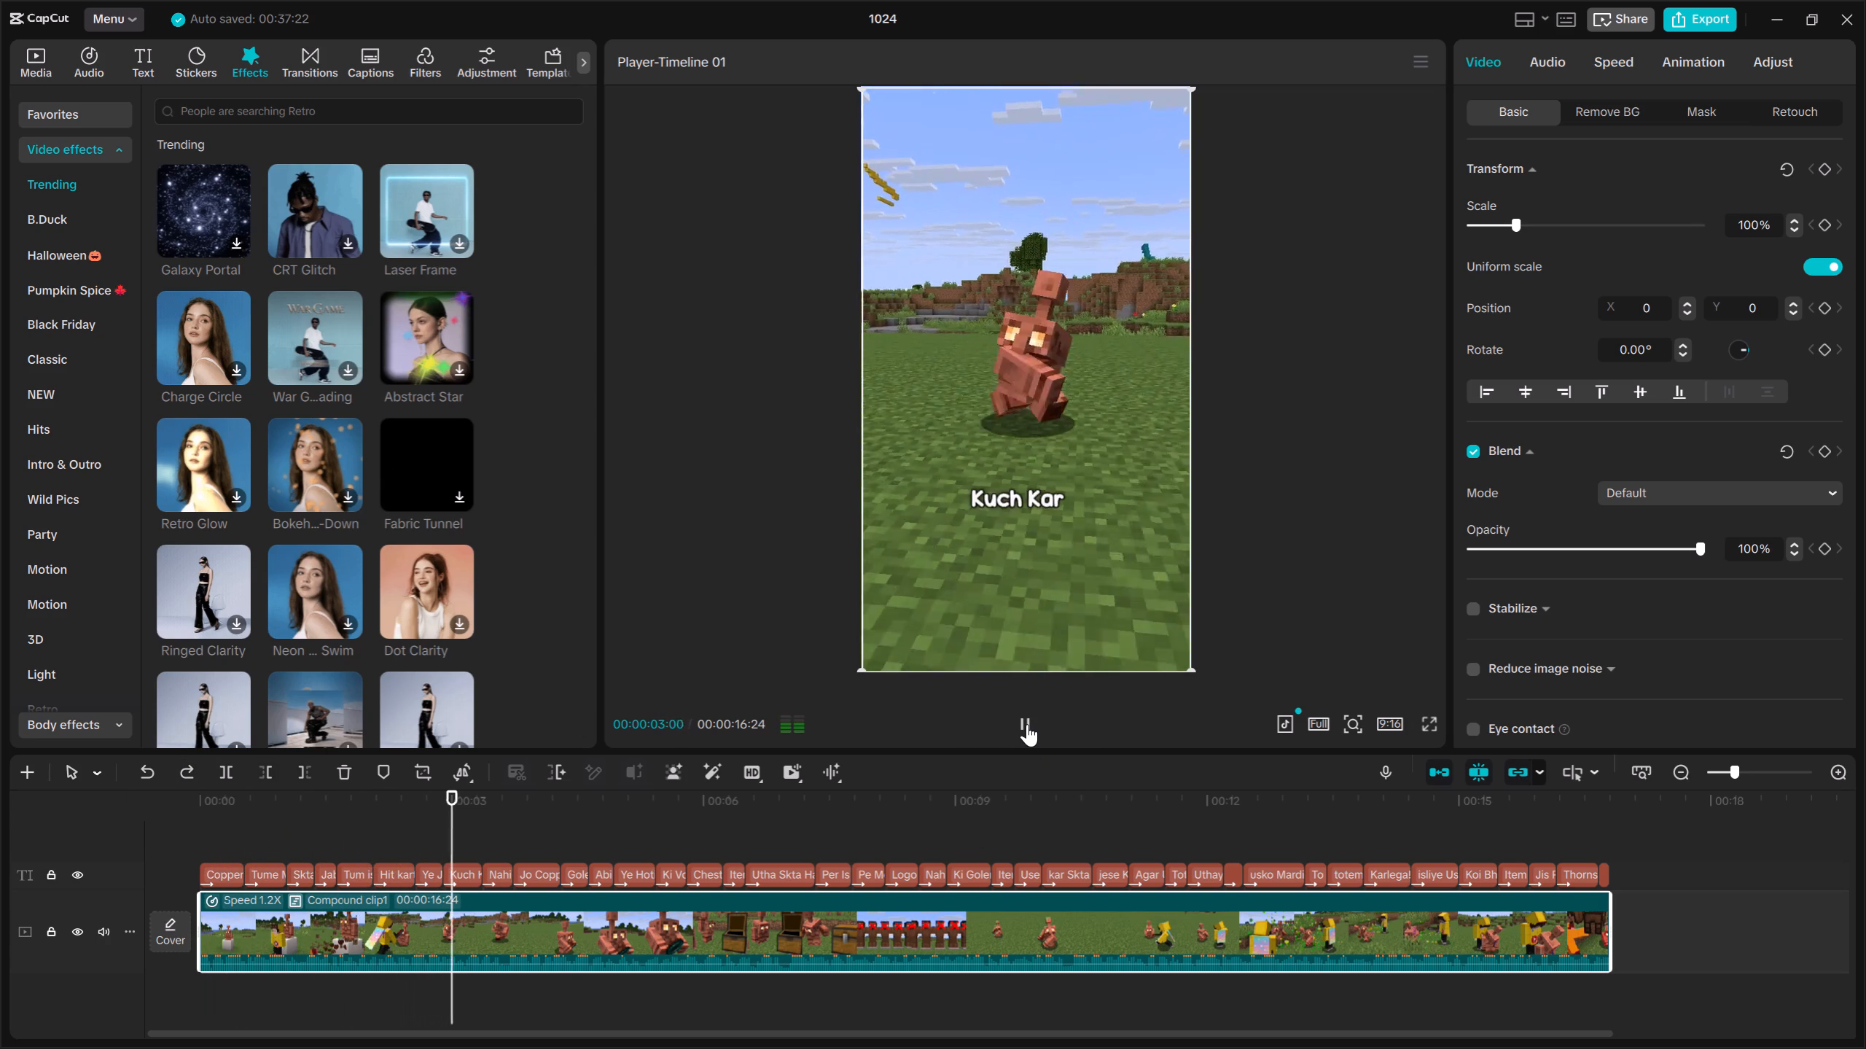
left_click(1027, 724)
right_click(829, 922)
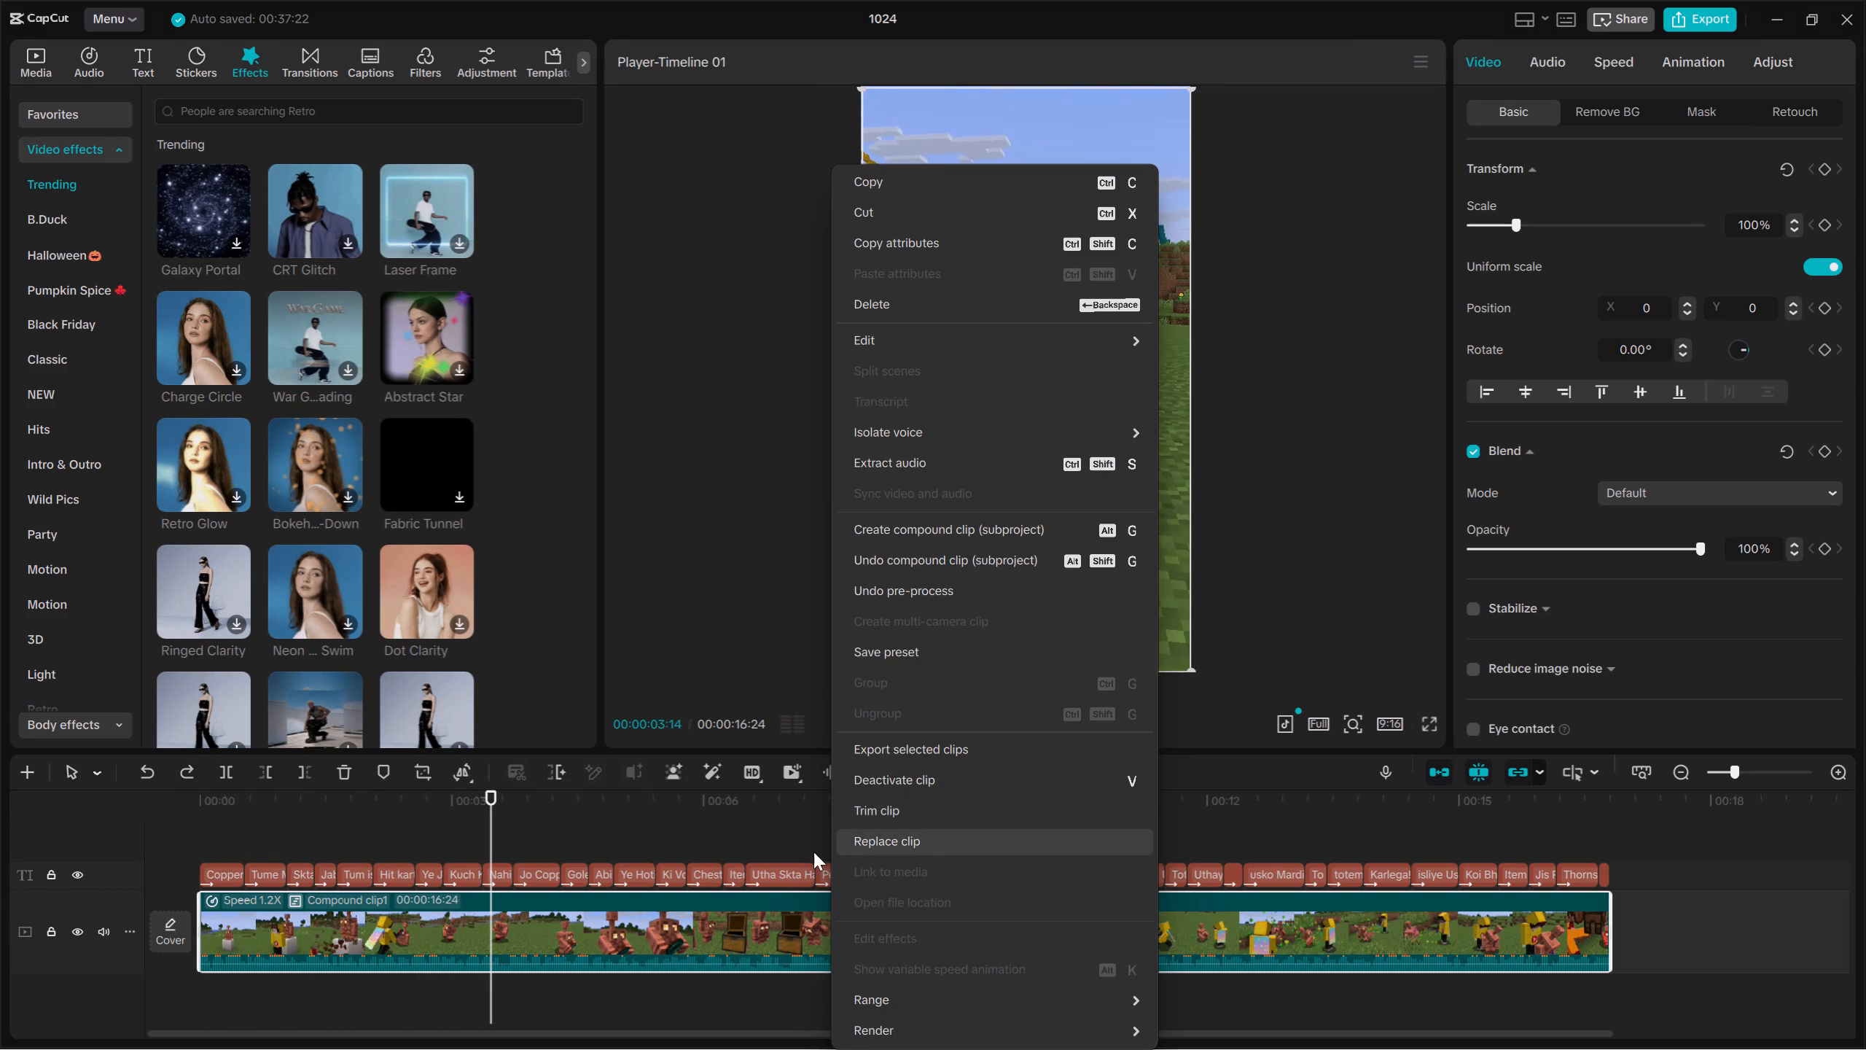
Open Compound clip1 for editing and delete the white.jpg overlay above the cut between the second and third clips.
triple_click(636, 944)
scroll(641, 930, "up", 8)
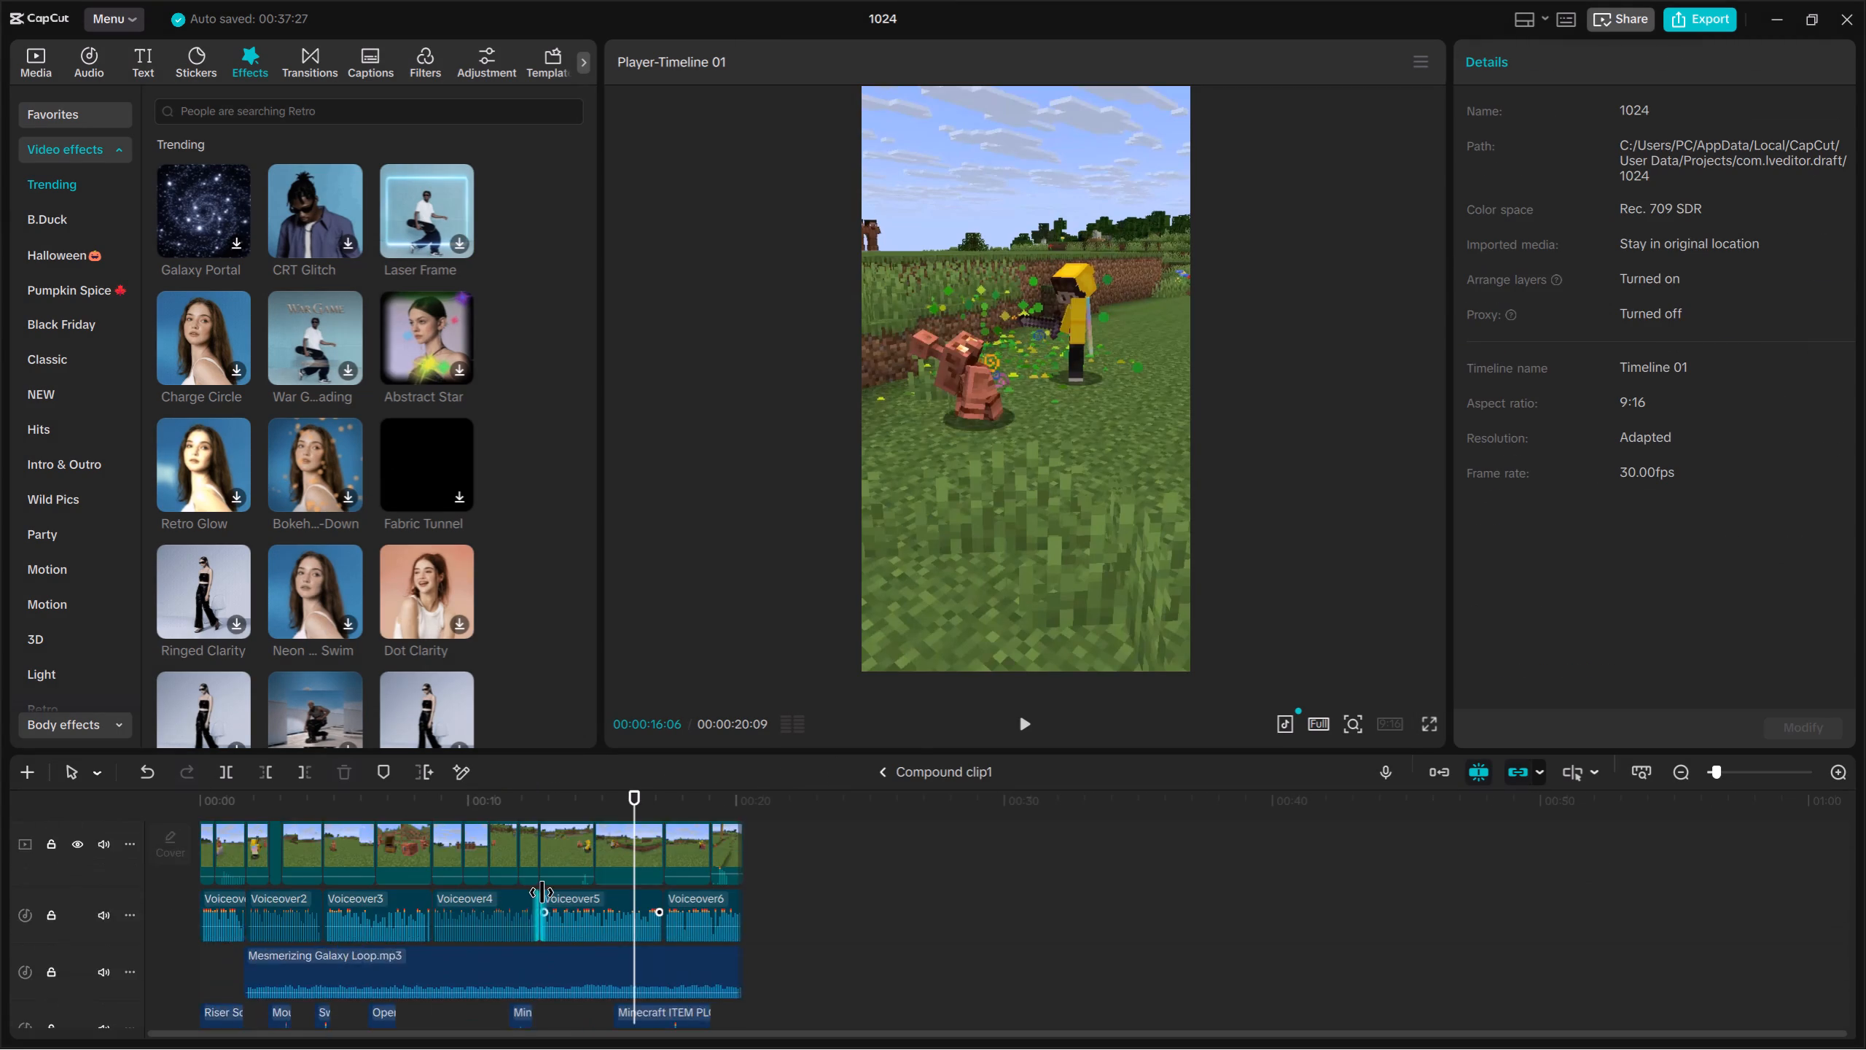
scroll(537, 890, "up", 7)
left_click(341, 872)
left_click_drag(340, 874, 58, 887)
triple_click(1831, 770)
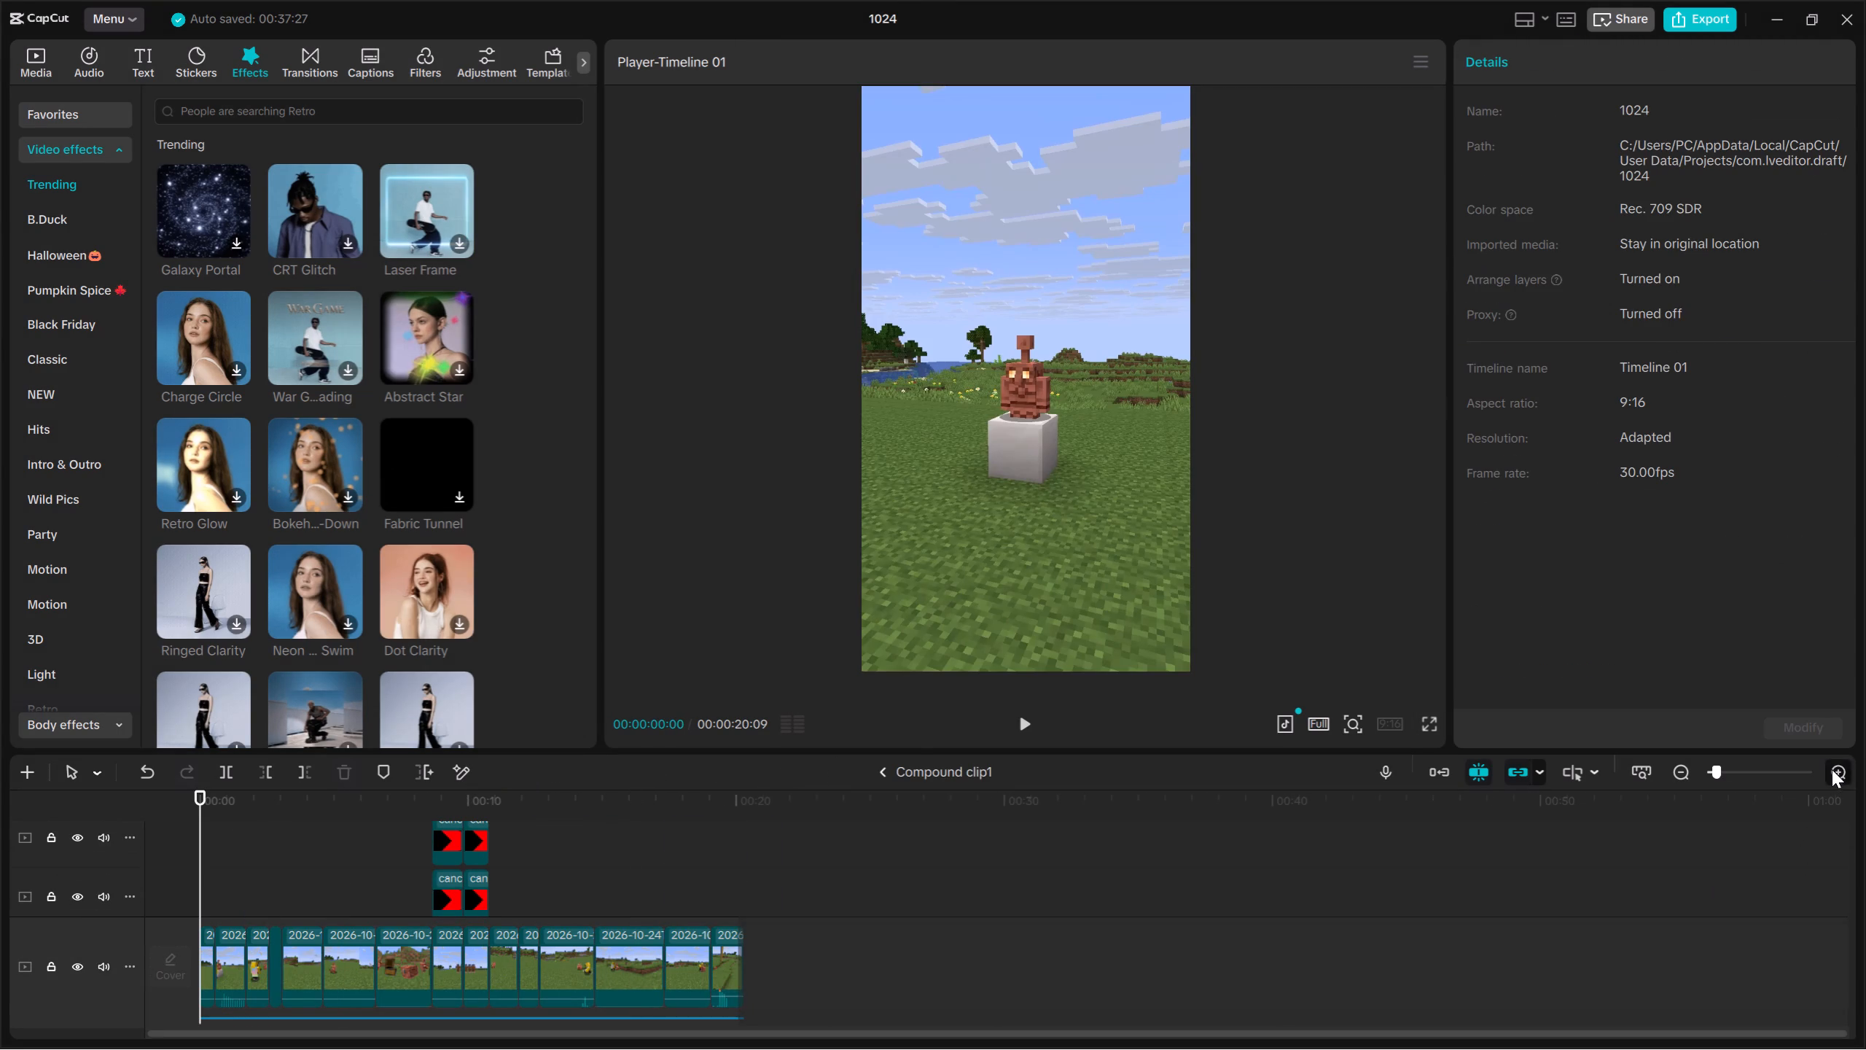
scroll(1020, 925, "down", 7)
scroll(937, 947, "up", 3)
key("space")
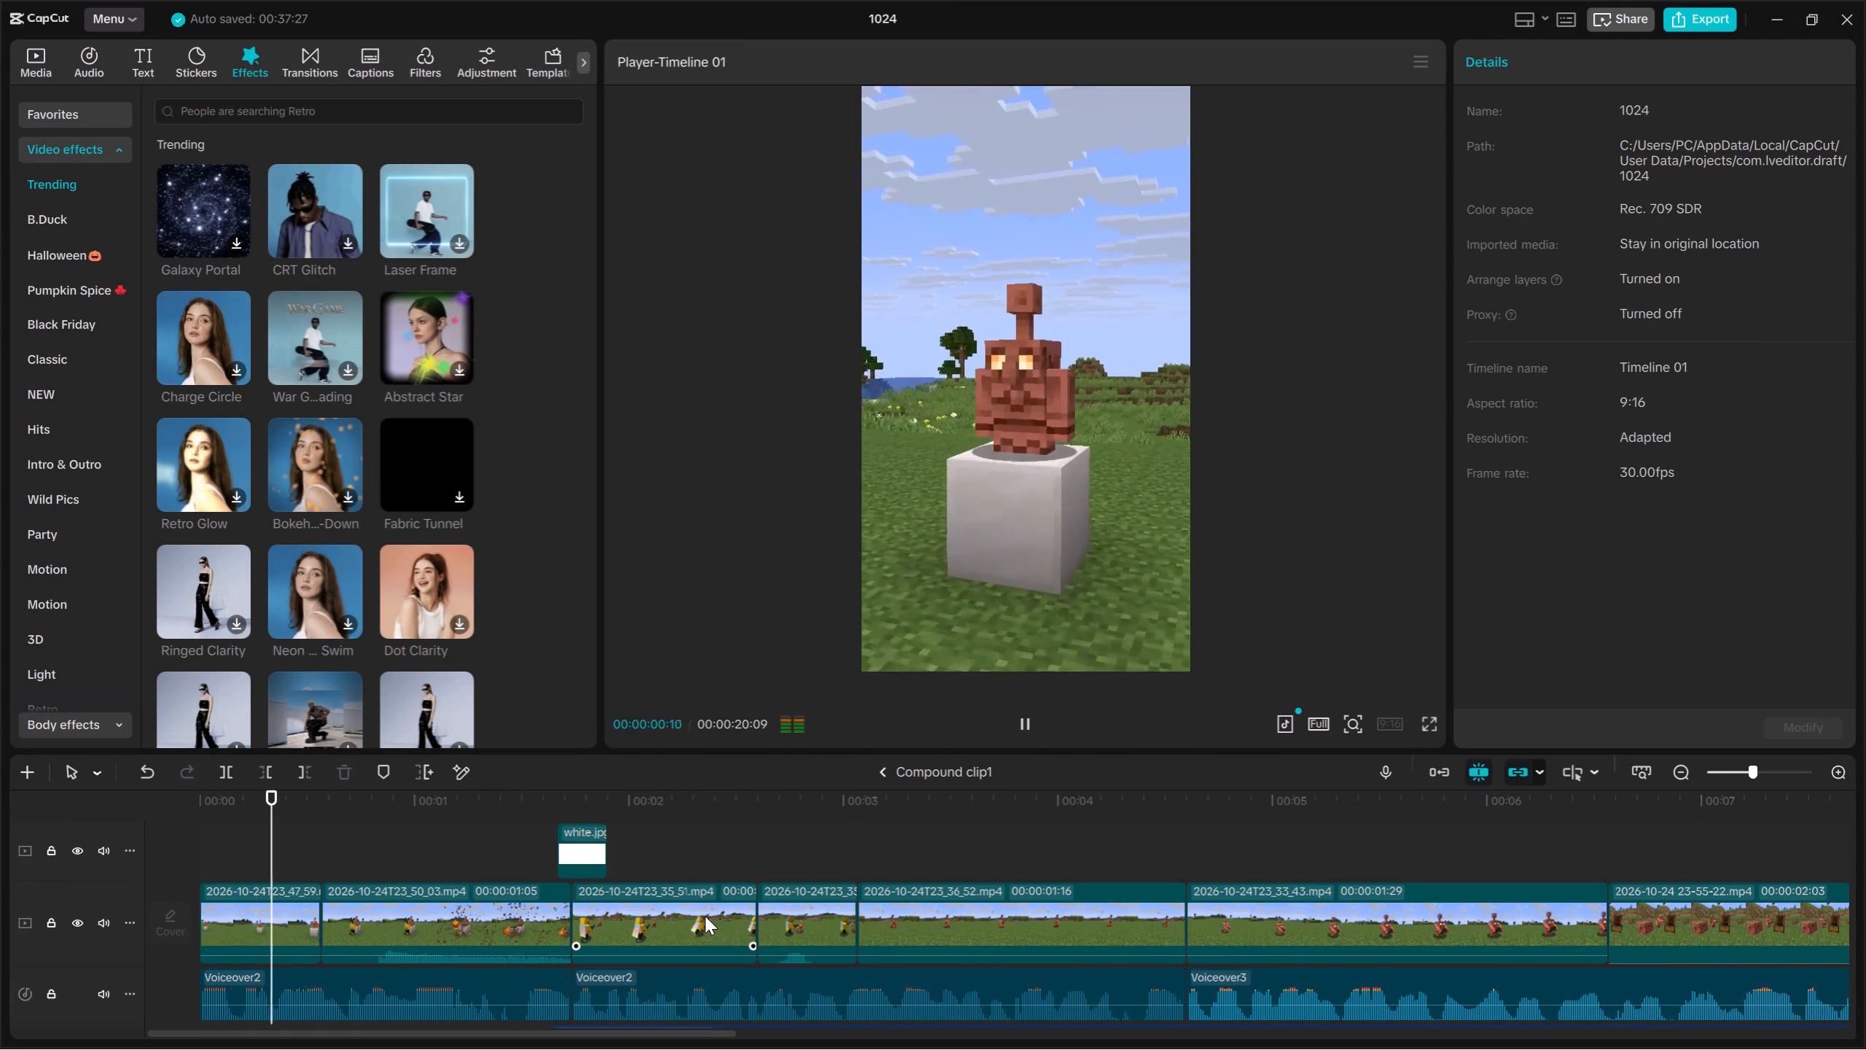
key("space")
left_click(580, 844)
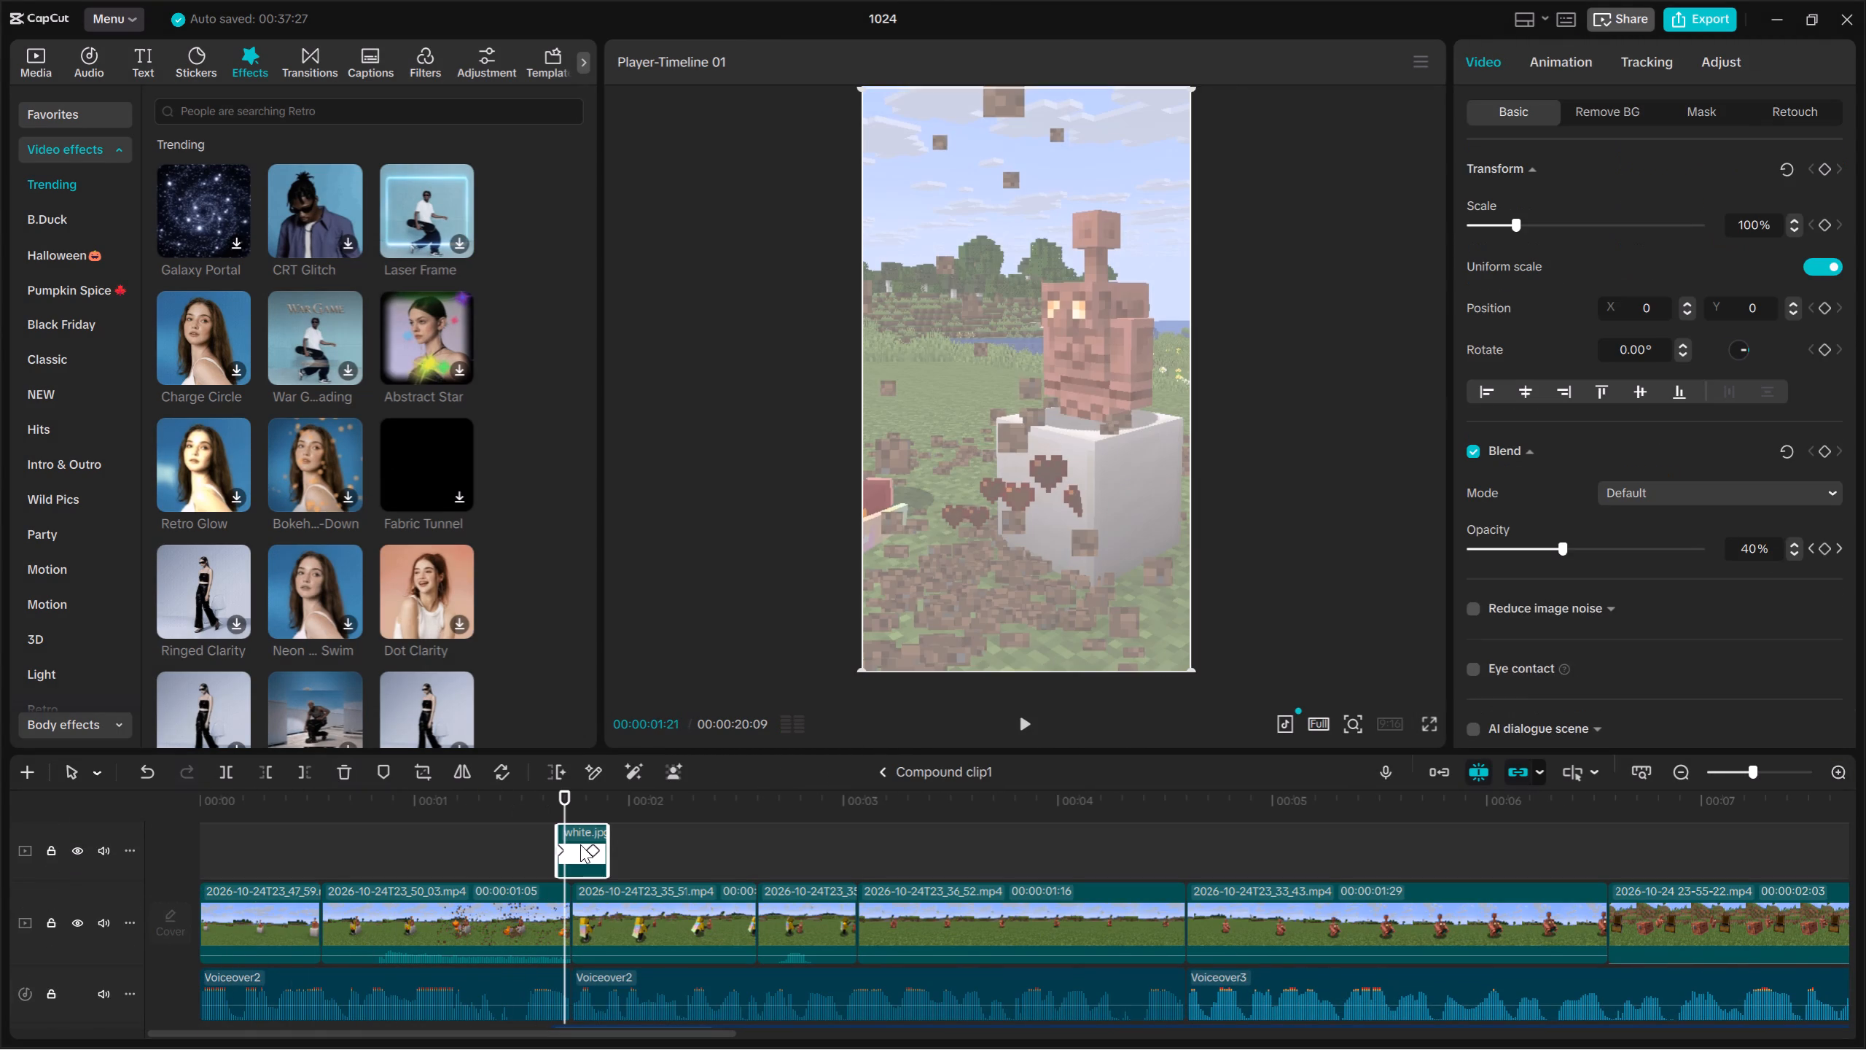
scroll(584, 853, "down", 6)
scroll(584, 855, "up", 1)
key("Delete")
Search the transitions library for "flick".
scroll(583, 853, "up", 2)
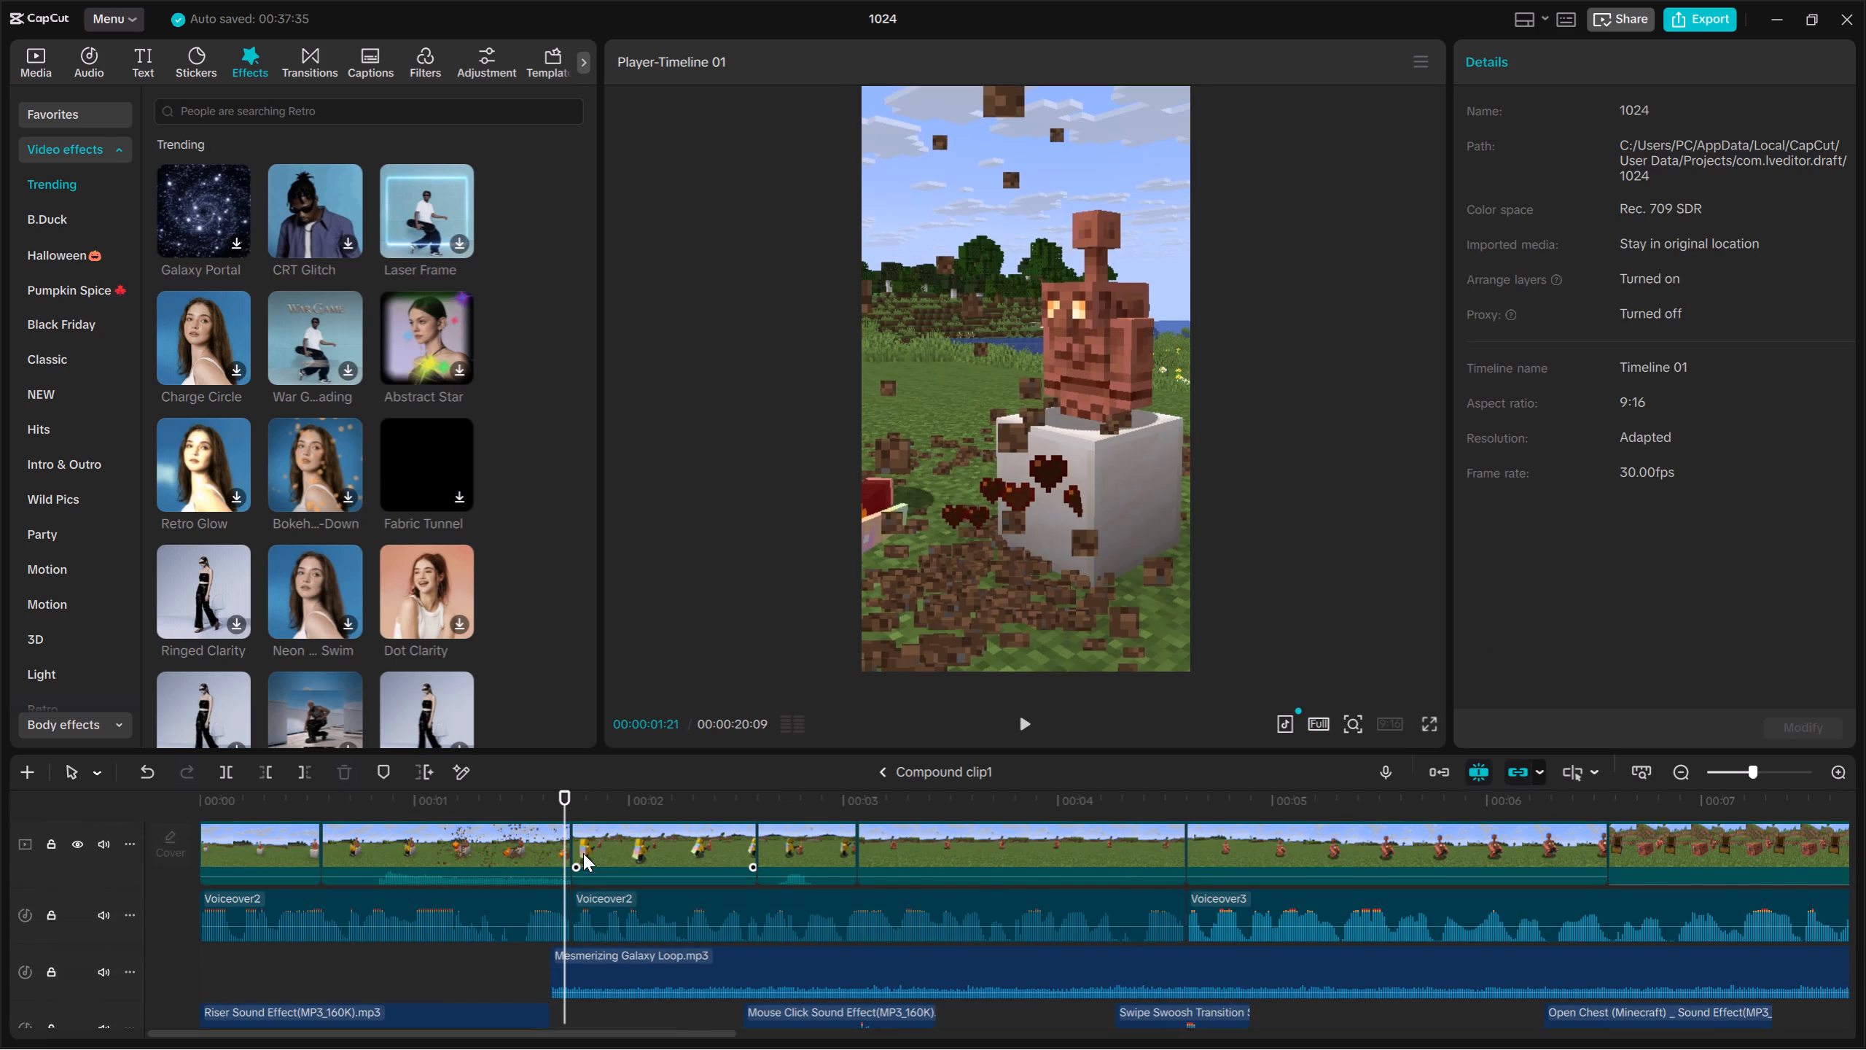
scroll(583, 853, "up", 2)
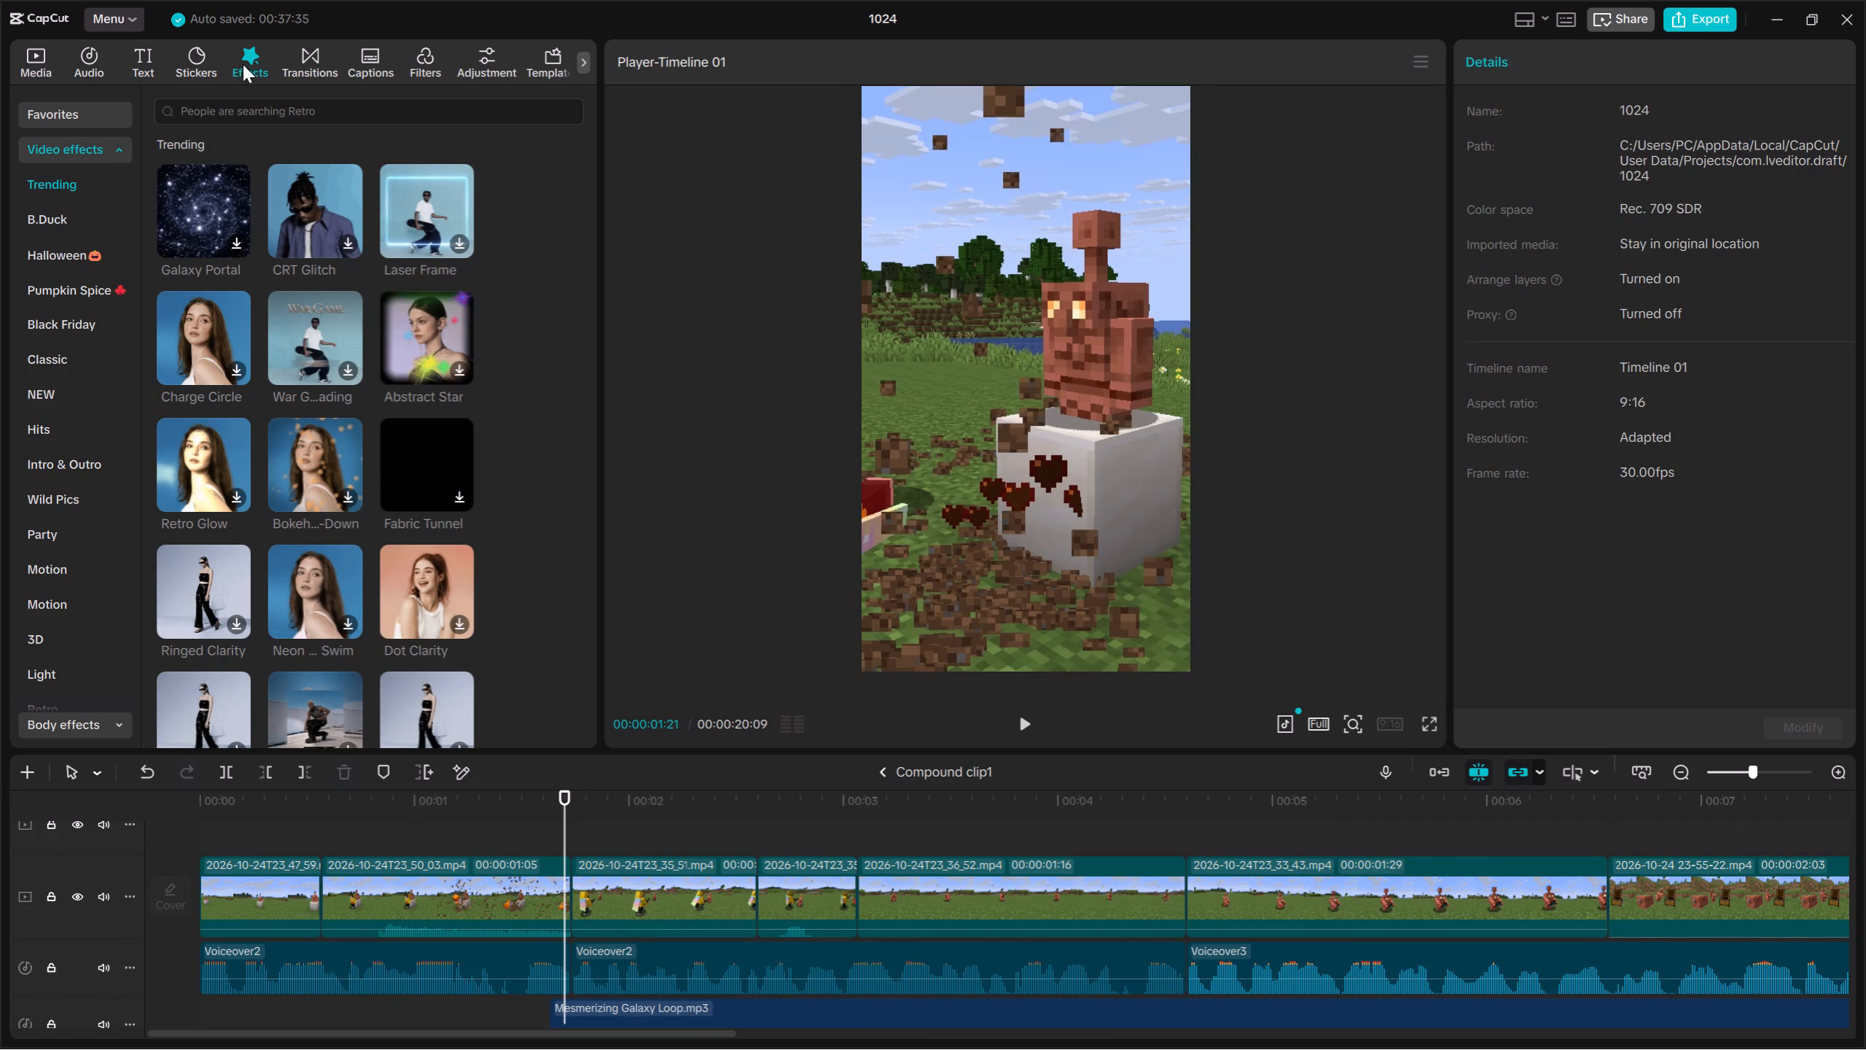
left_click(304, 48)
left_click(246, 99)
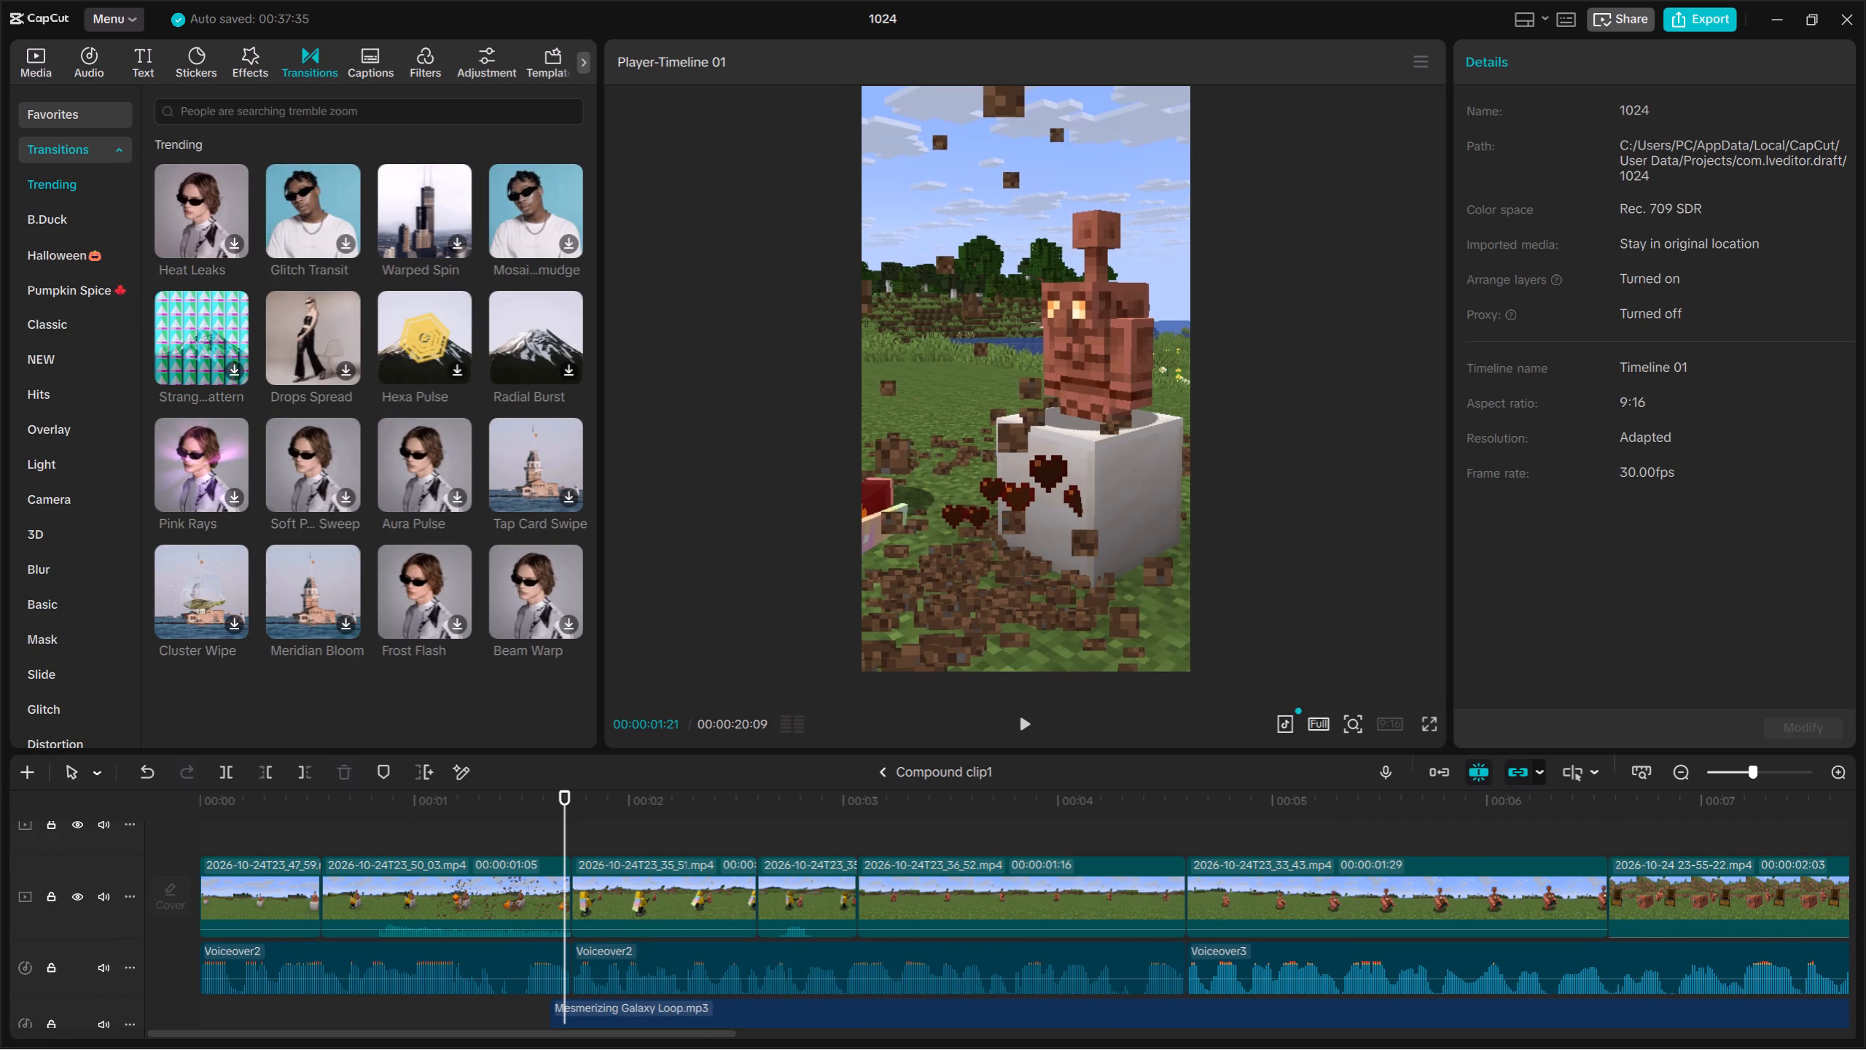
left_click(255, 166)
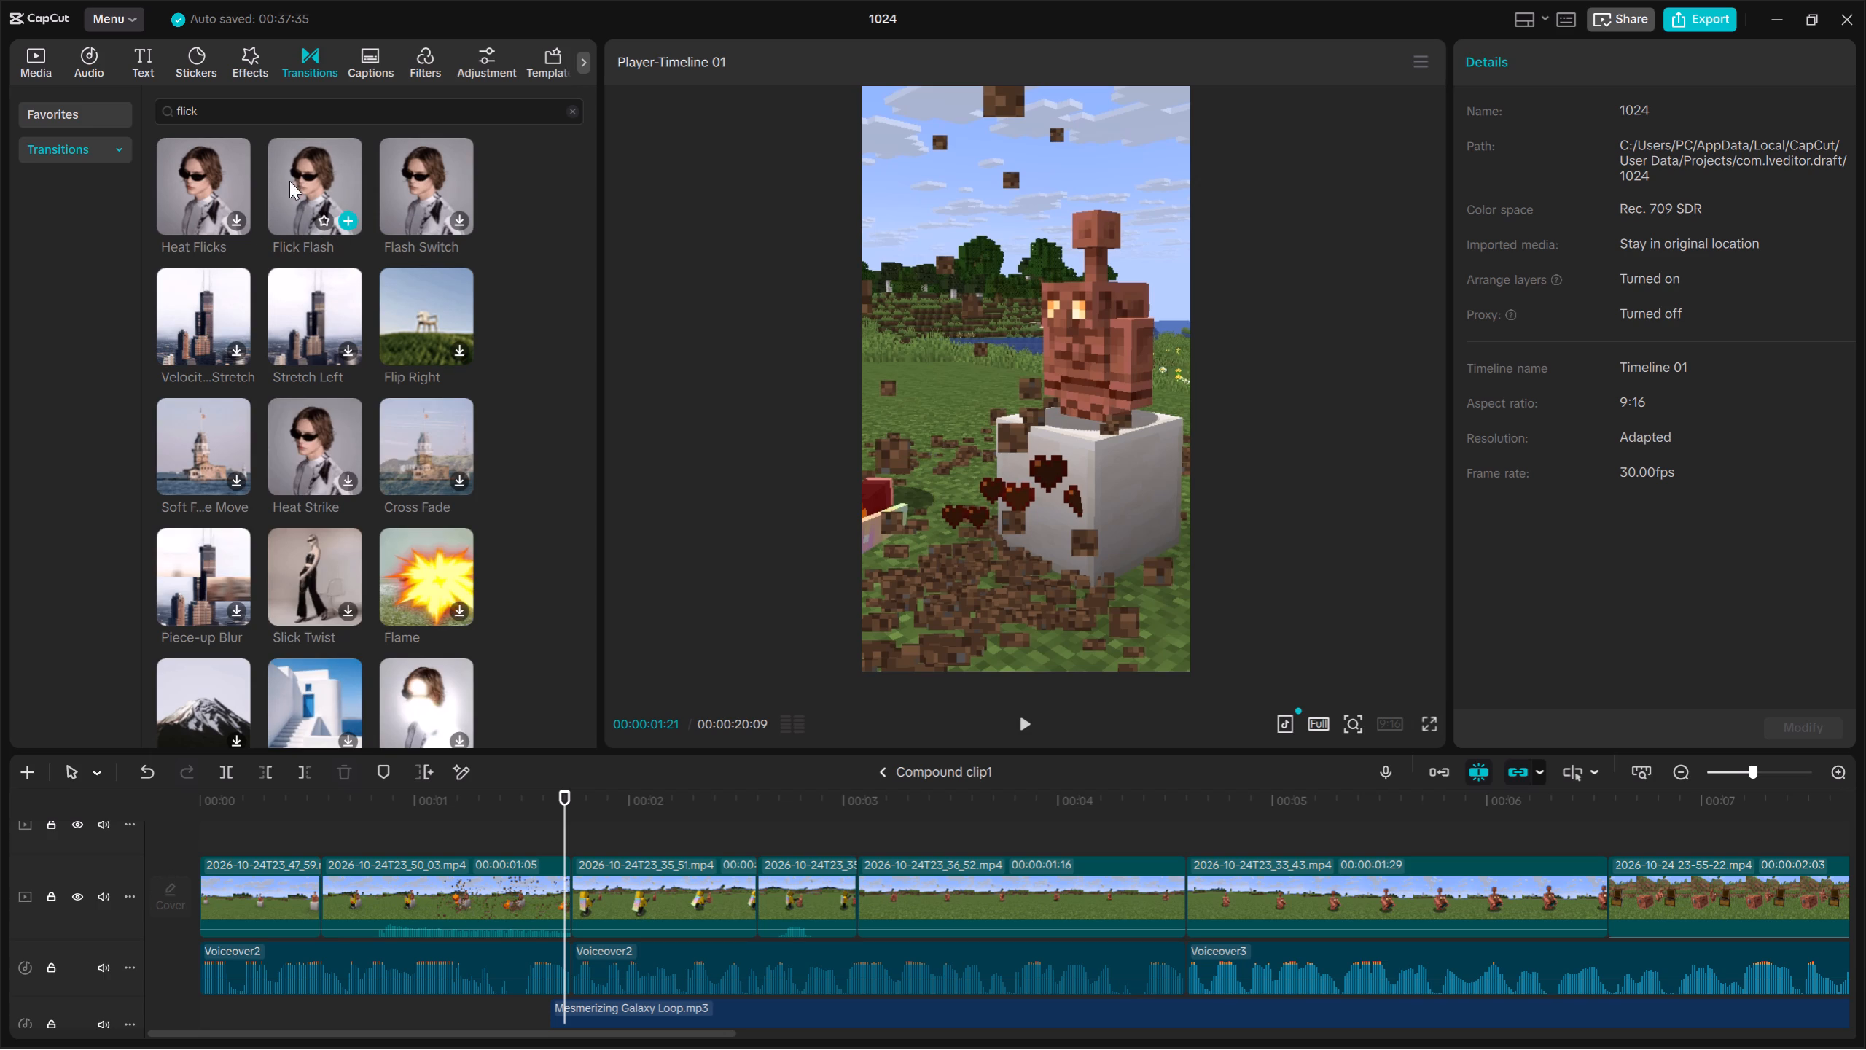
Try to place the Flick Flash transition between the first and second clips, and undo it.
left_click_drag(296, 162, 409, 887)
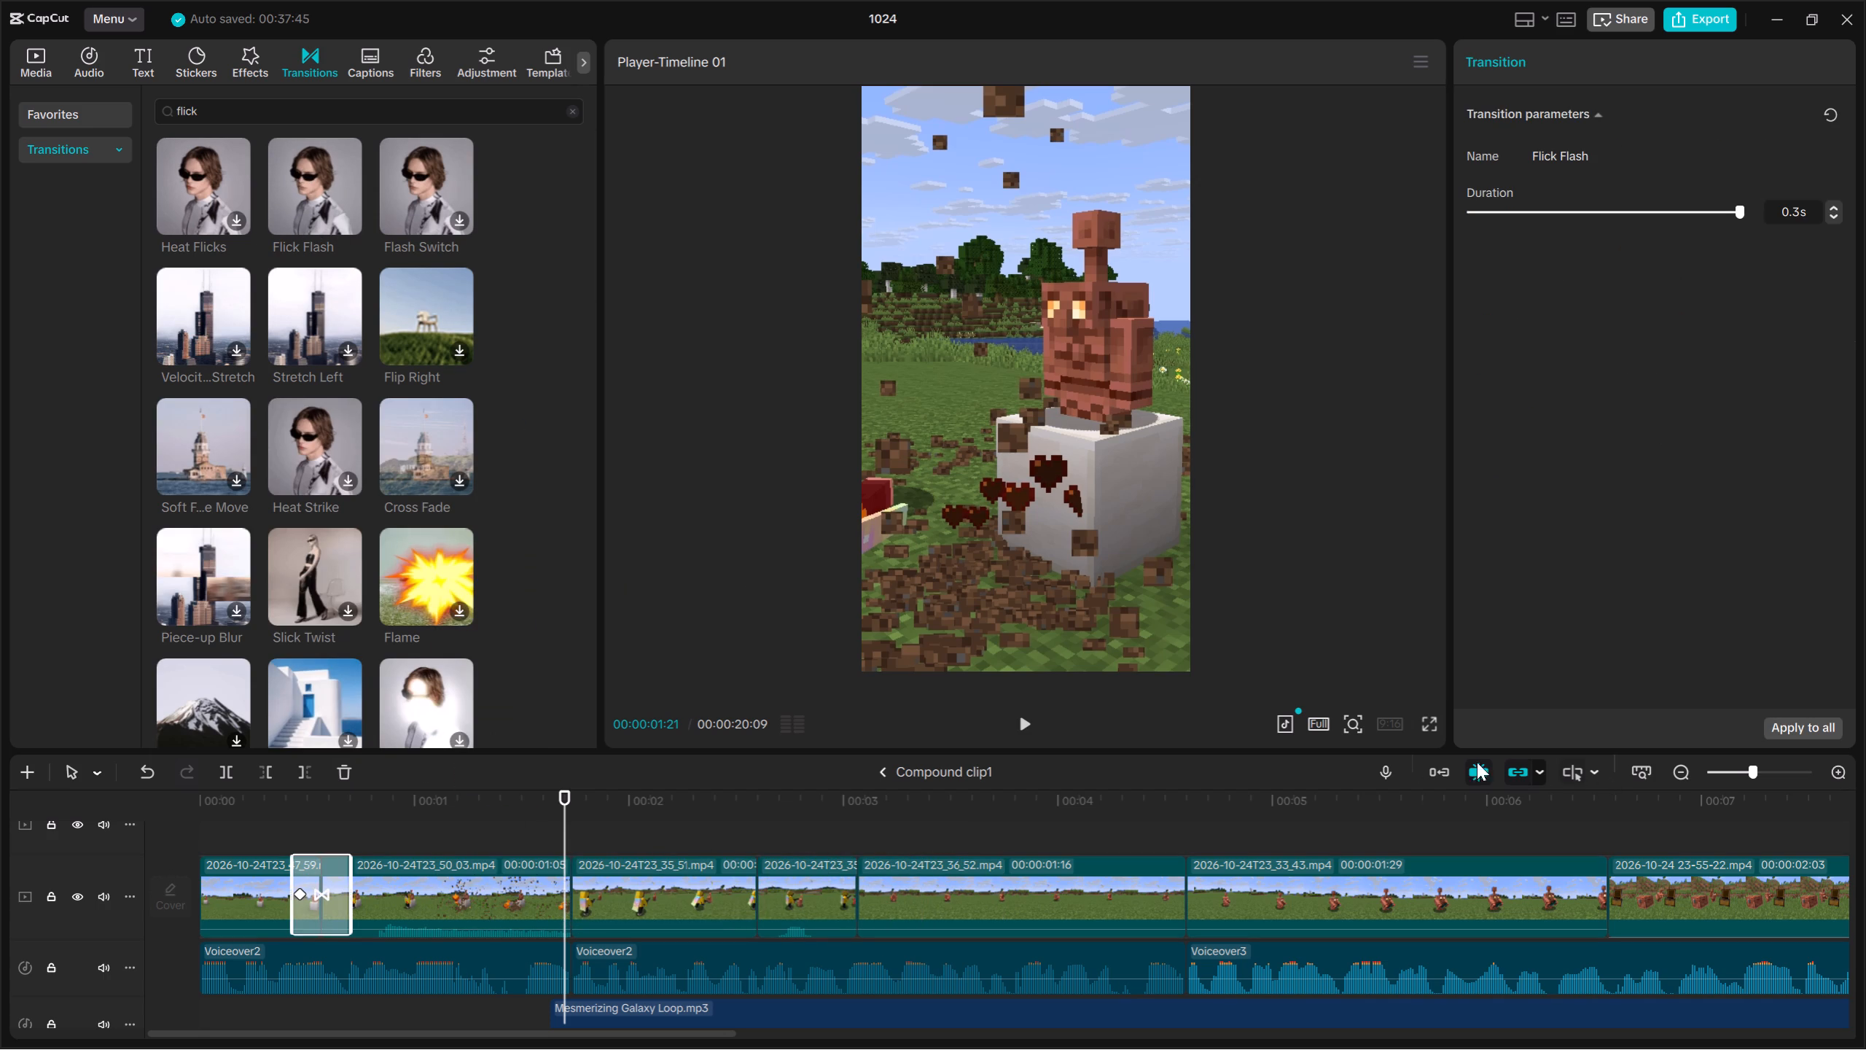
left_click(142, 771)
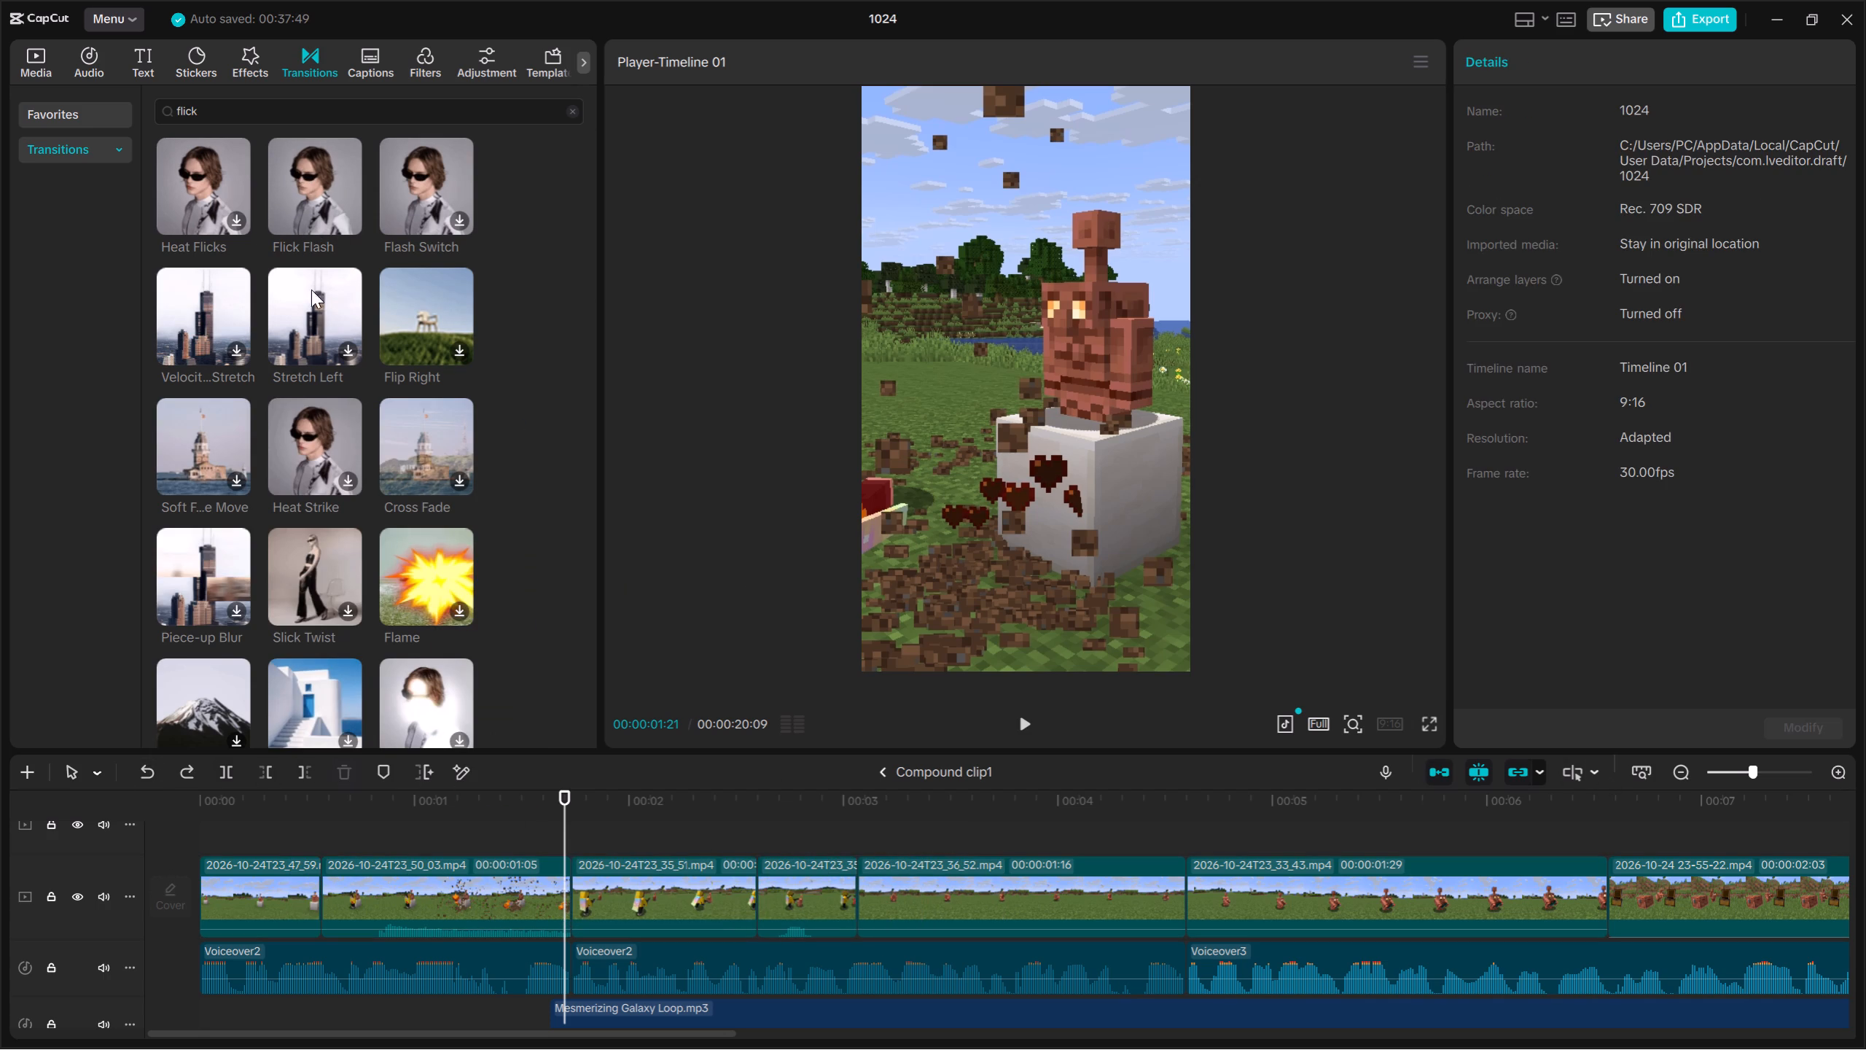
Add the Flick Flash transition between the second and third clips, with a duration of 0.2 s.
left_click_drag(314, 176, 308, 204)
left_click(298, 192)
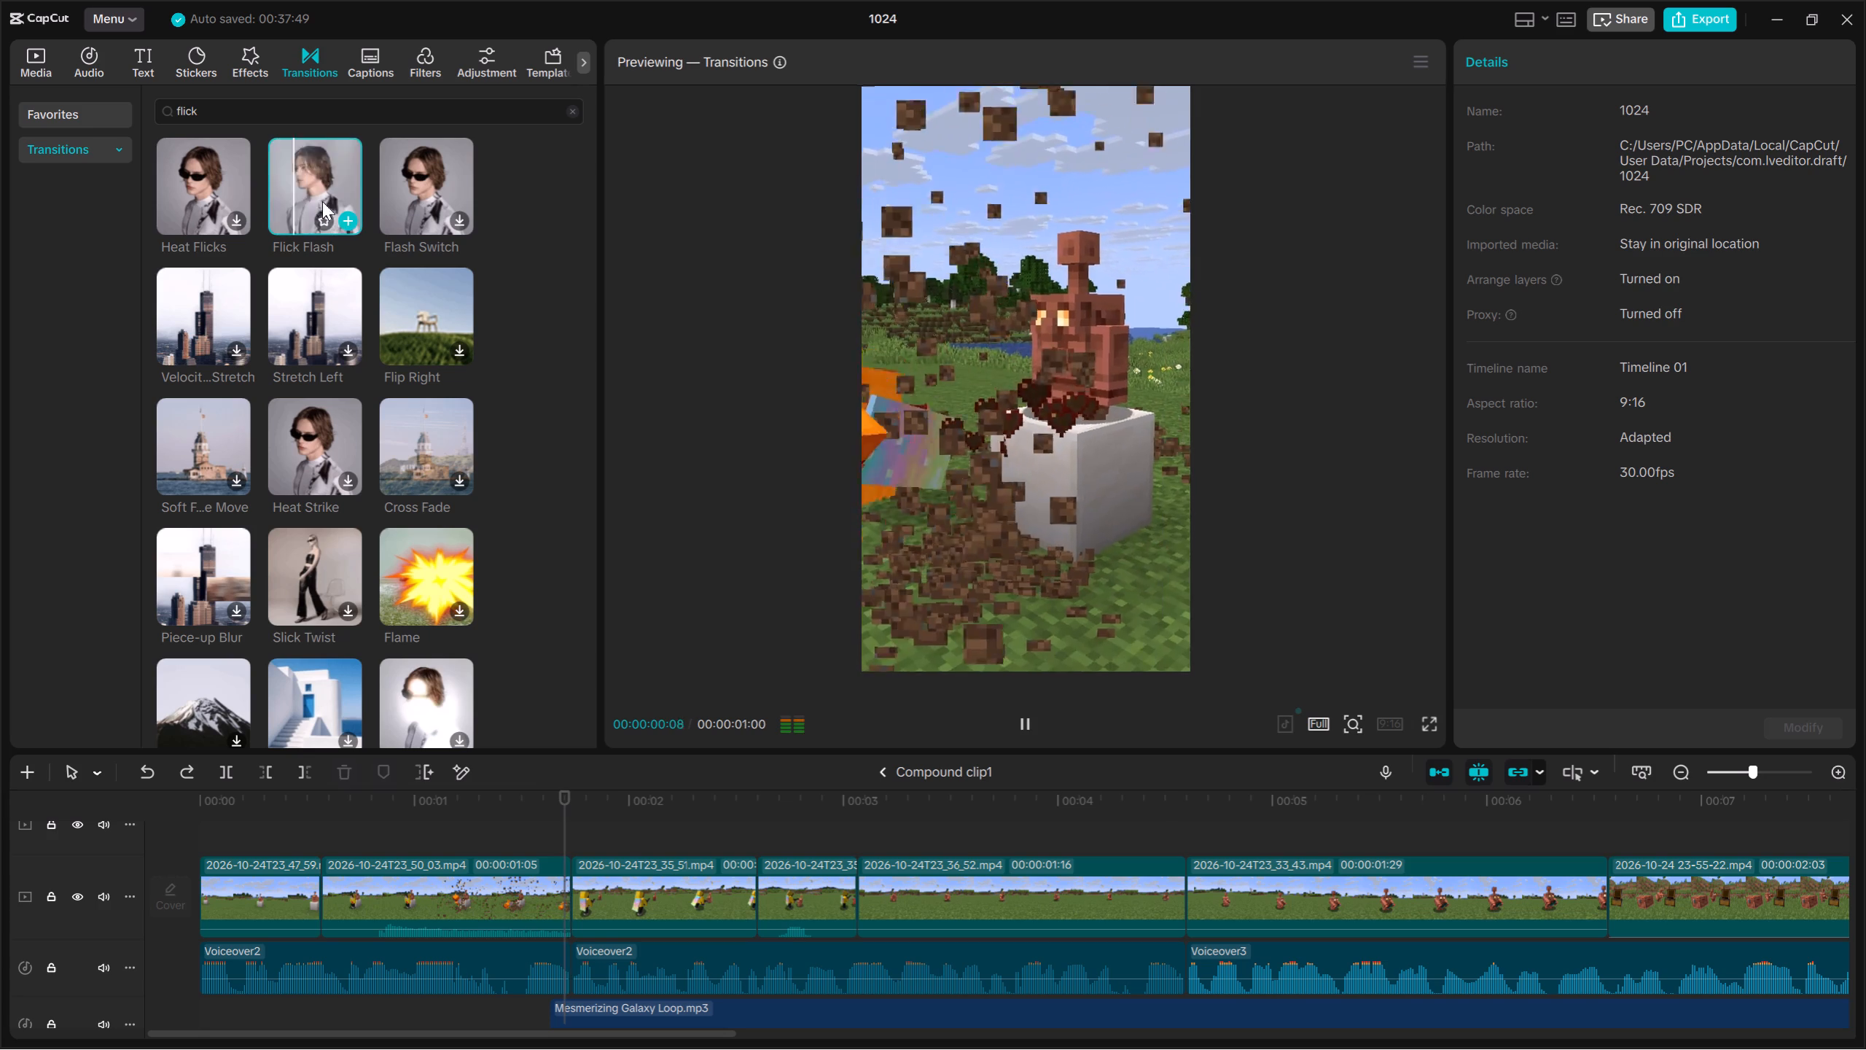
left_click(343, 222)
left_click_drag(1695, 214, 1574, 214)
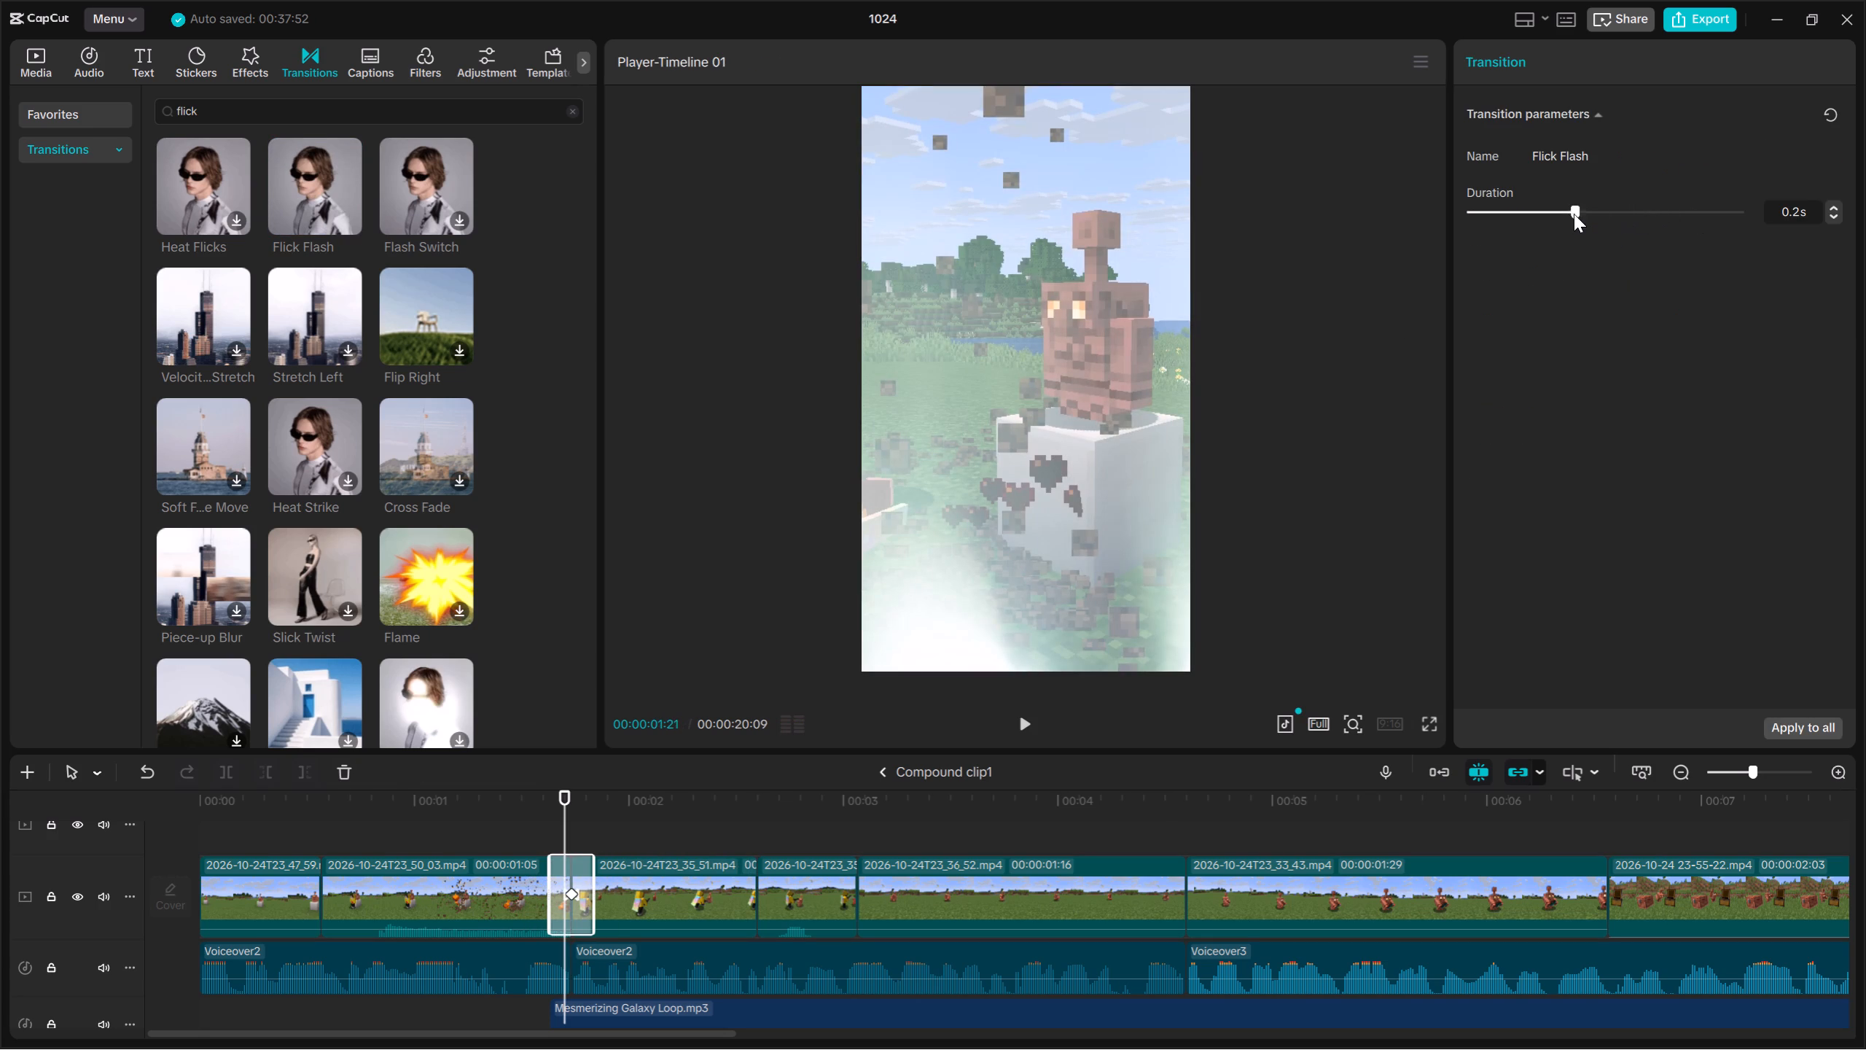
left_click_drag(1574, 214, 1560, 214)
Play the opening of the compound clip to check the Flick Flash transition.
left_click(493, 834)
left_click_drag(493, 834, 299, 831)
key("space")
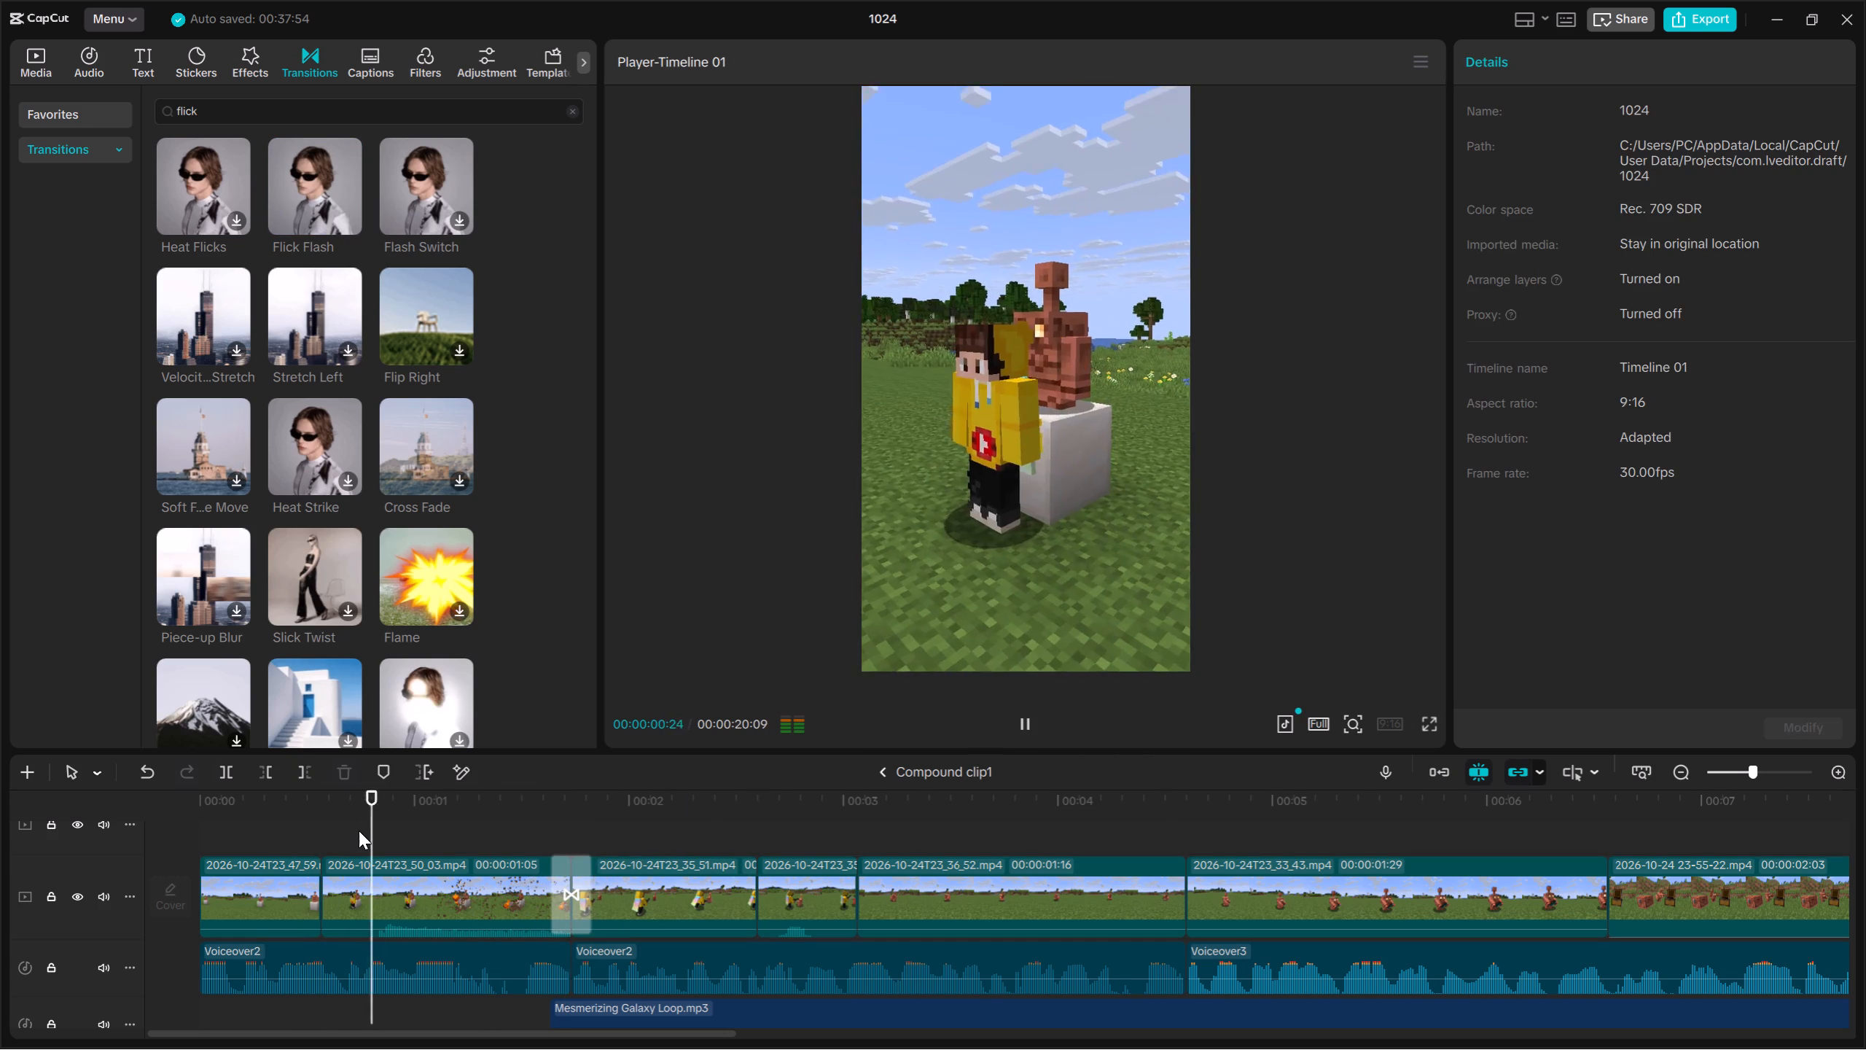
key("space")
key("space")
key("space")
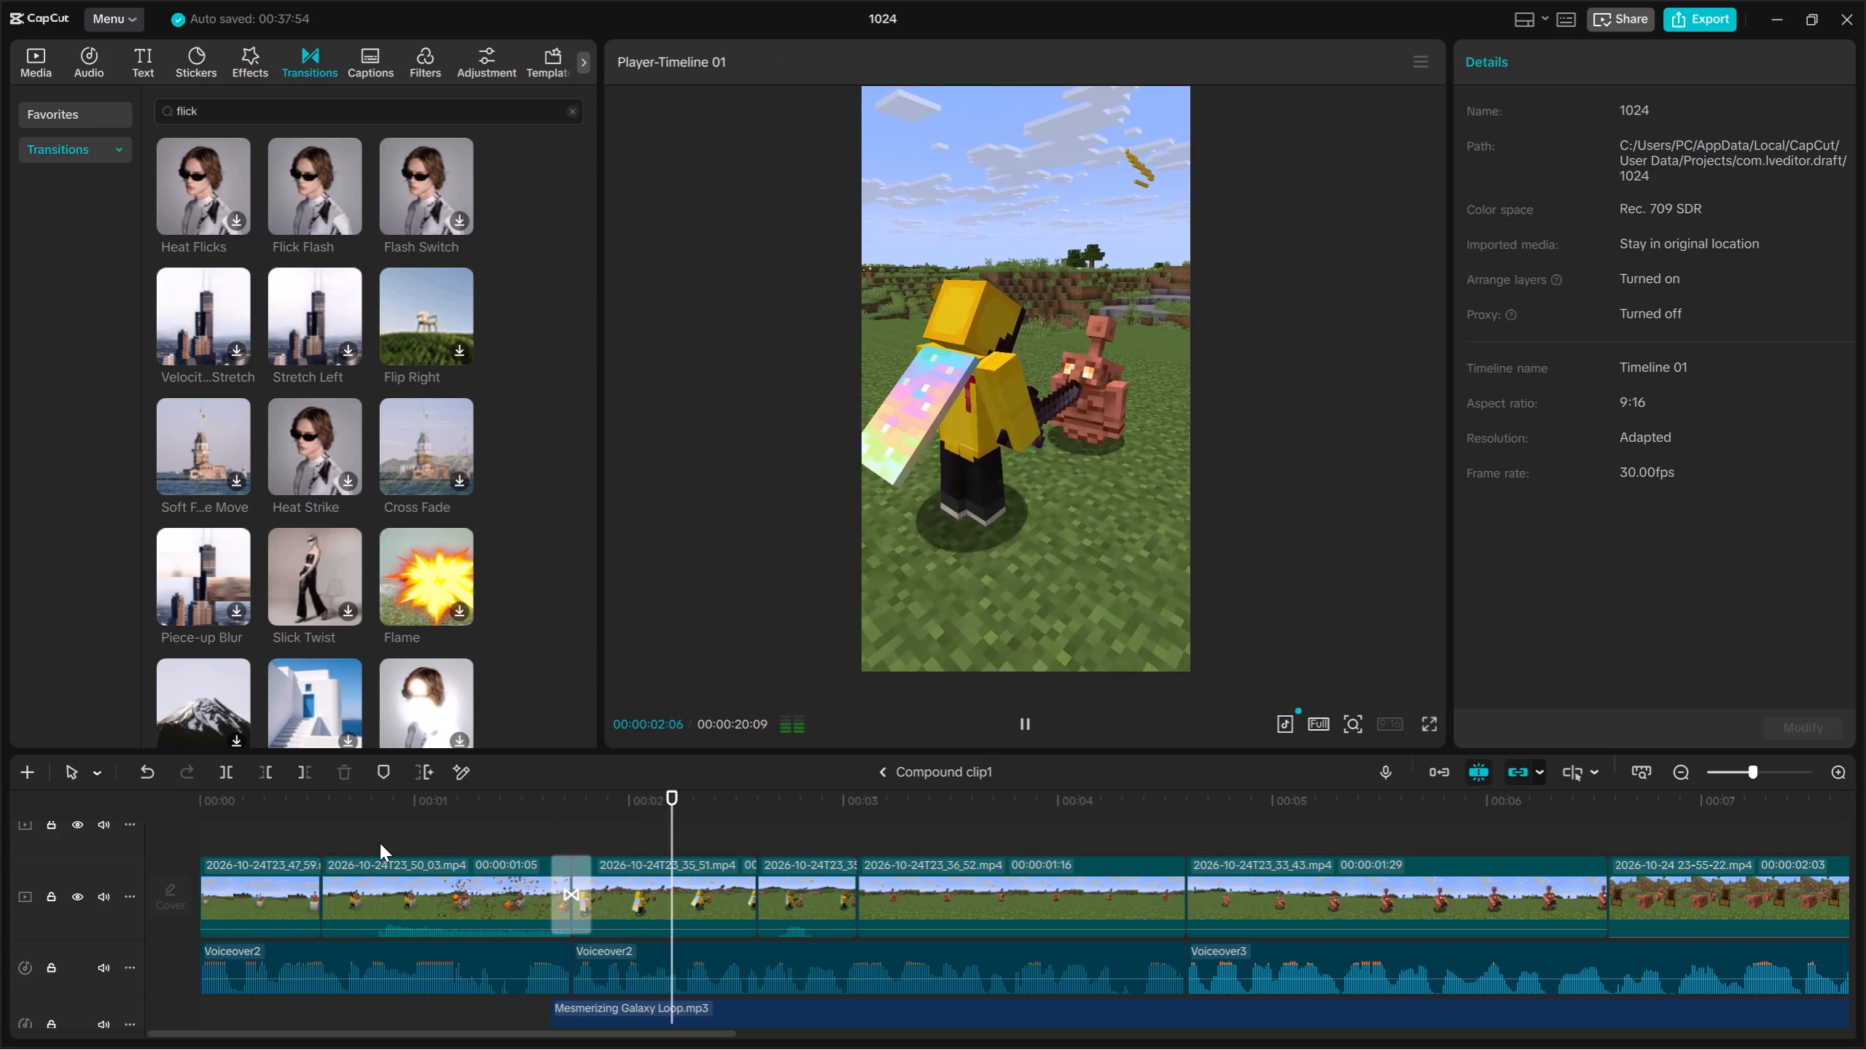
Set the Flick Flash transition's duration to 0.3 s and play the opening clips to check it.
key("Up")
left_click(559, 895)
key("Up")
left_click_drag(1601, 209, 1629, 212)
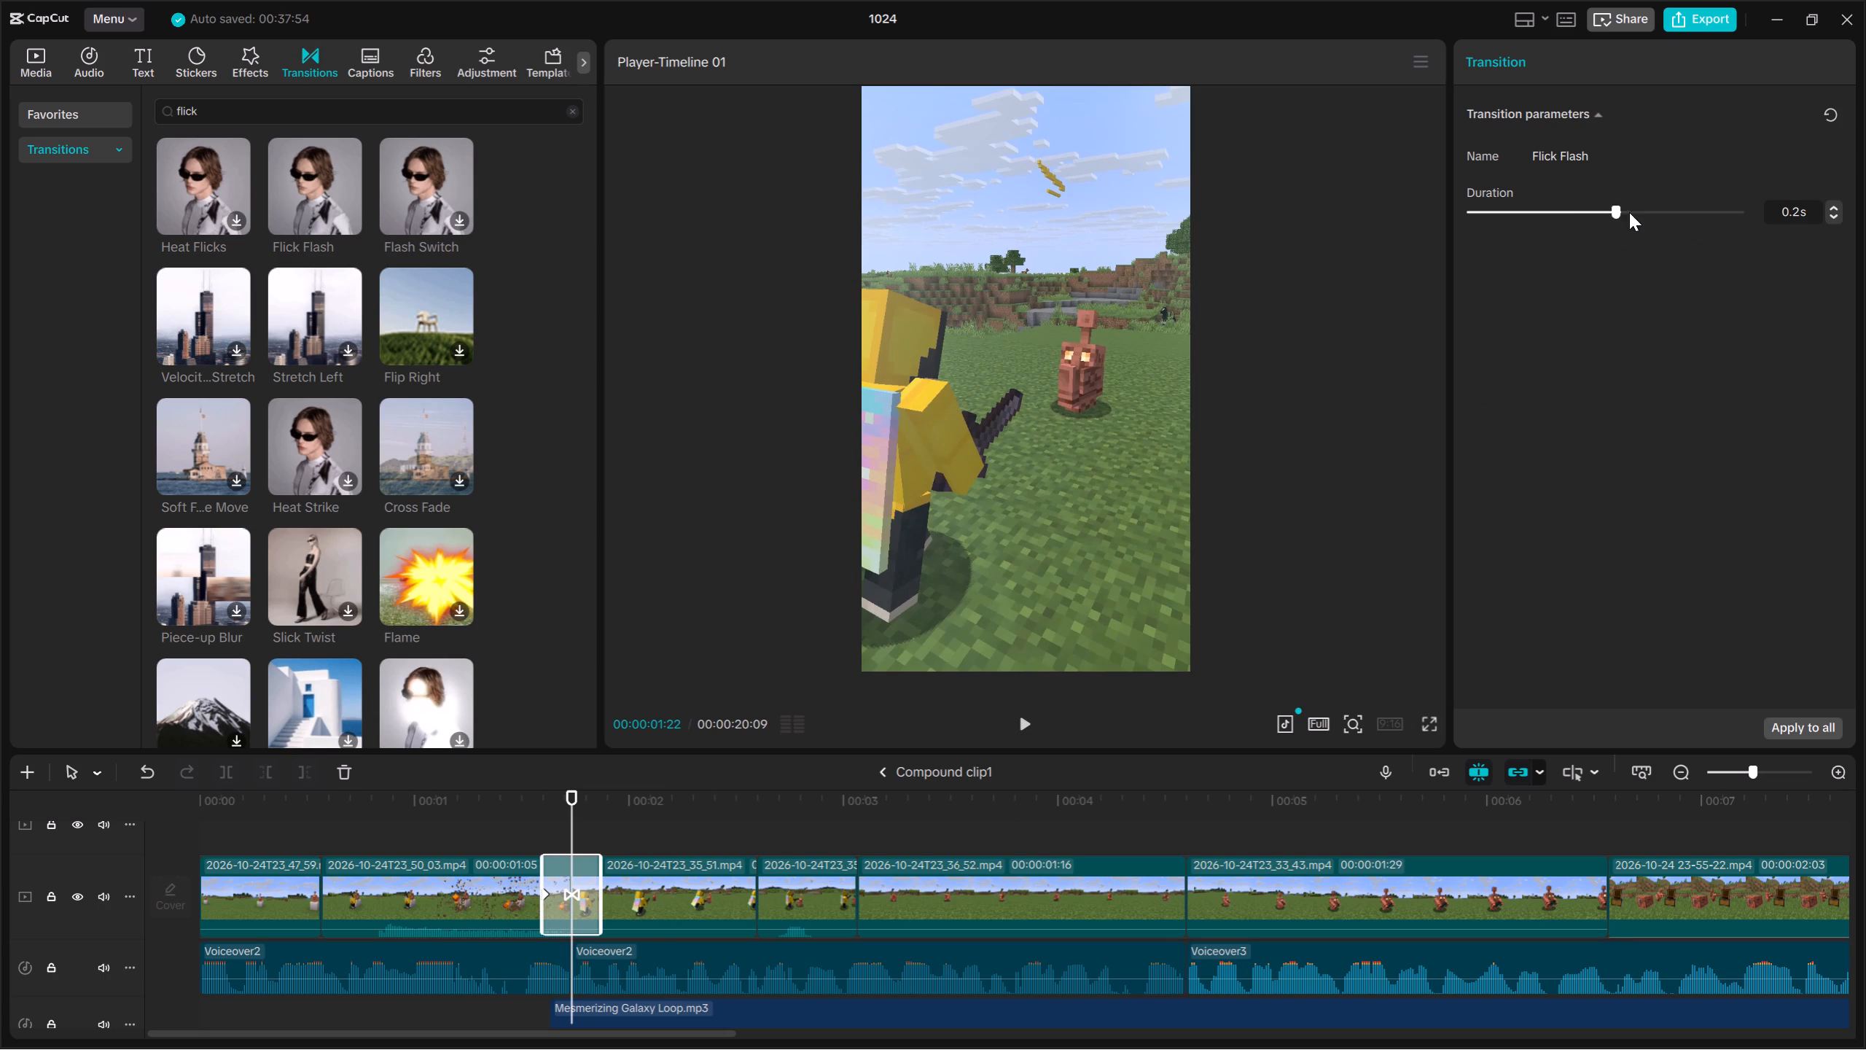
left_click_drag(1629, 212, 1631, 211)
key("Up")
key("Up")
key("Up")
key("Up")
key("space")
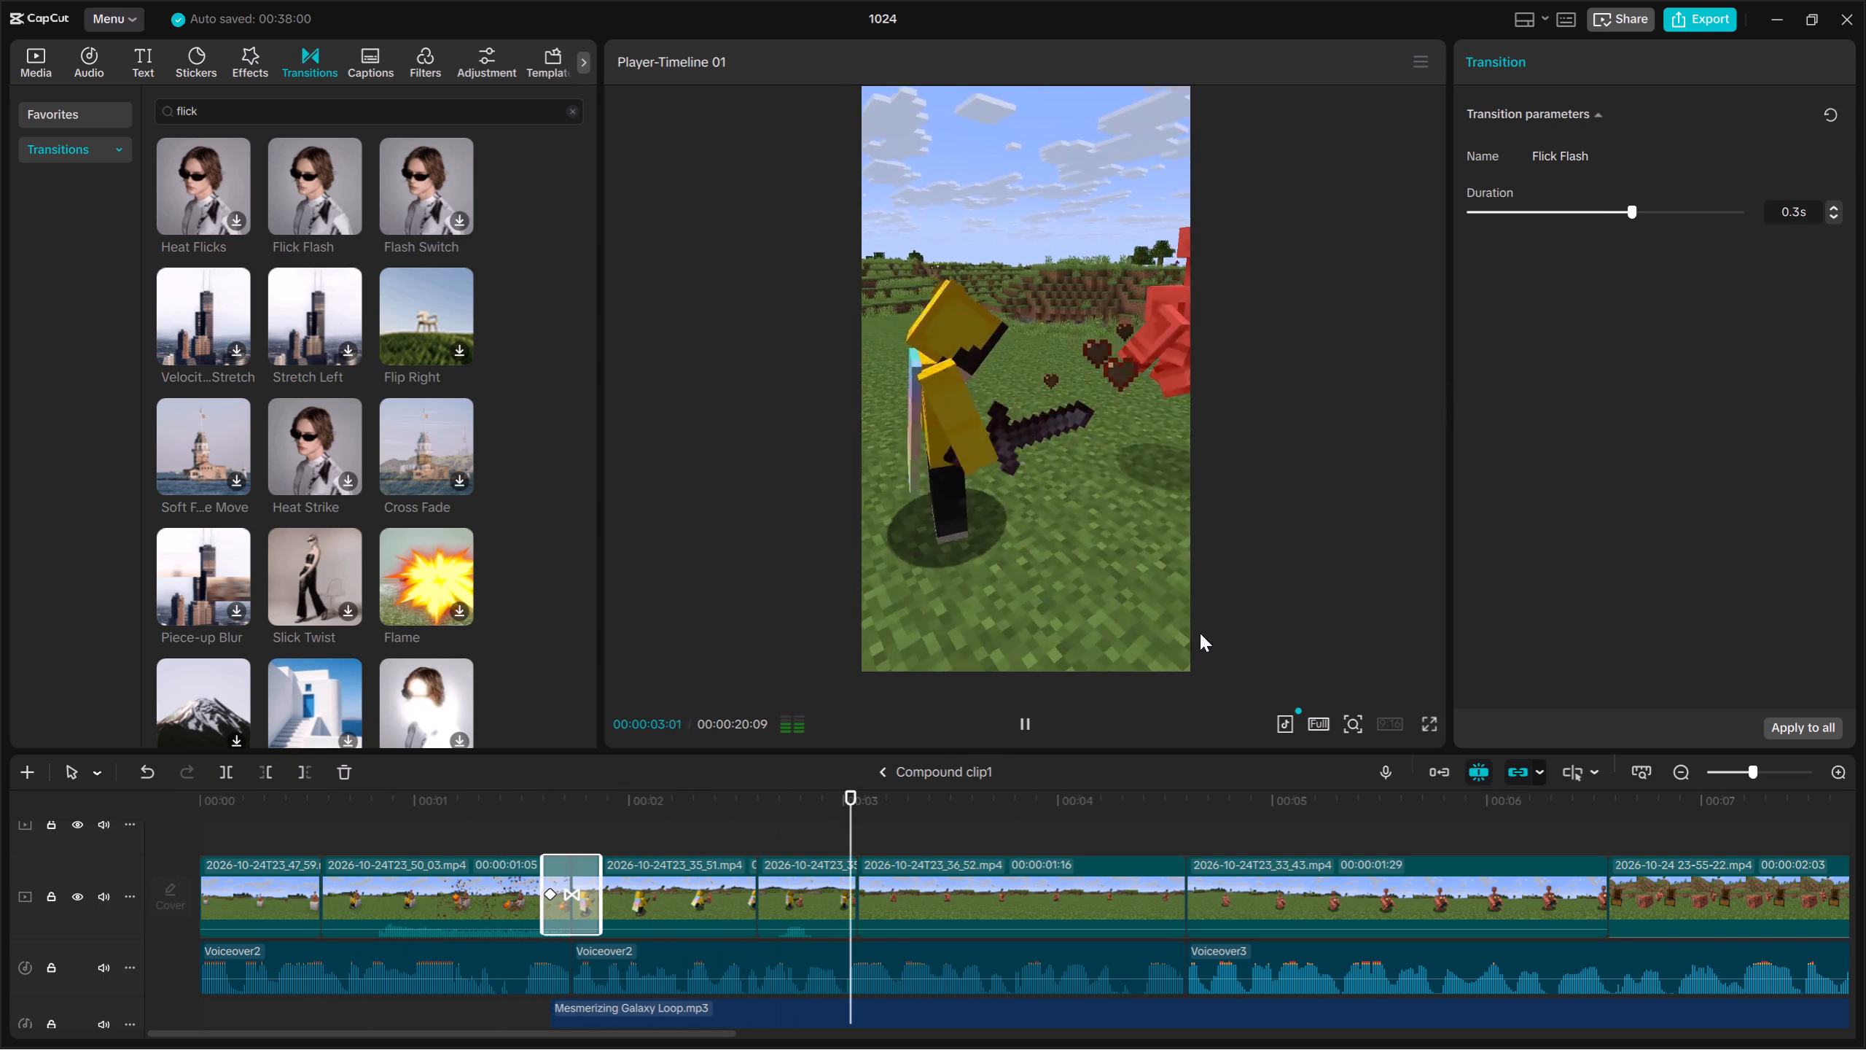
key("space")
Enlarge the timeline area to show all audio tracks and place the playhead at about 4 s.
left_click_drag(1193, 752, 1193, 745)
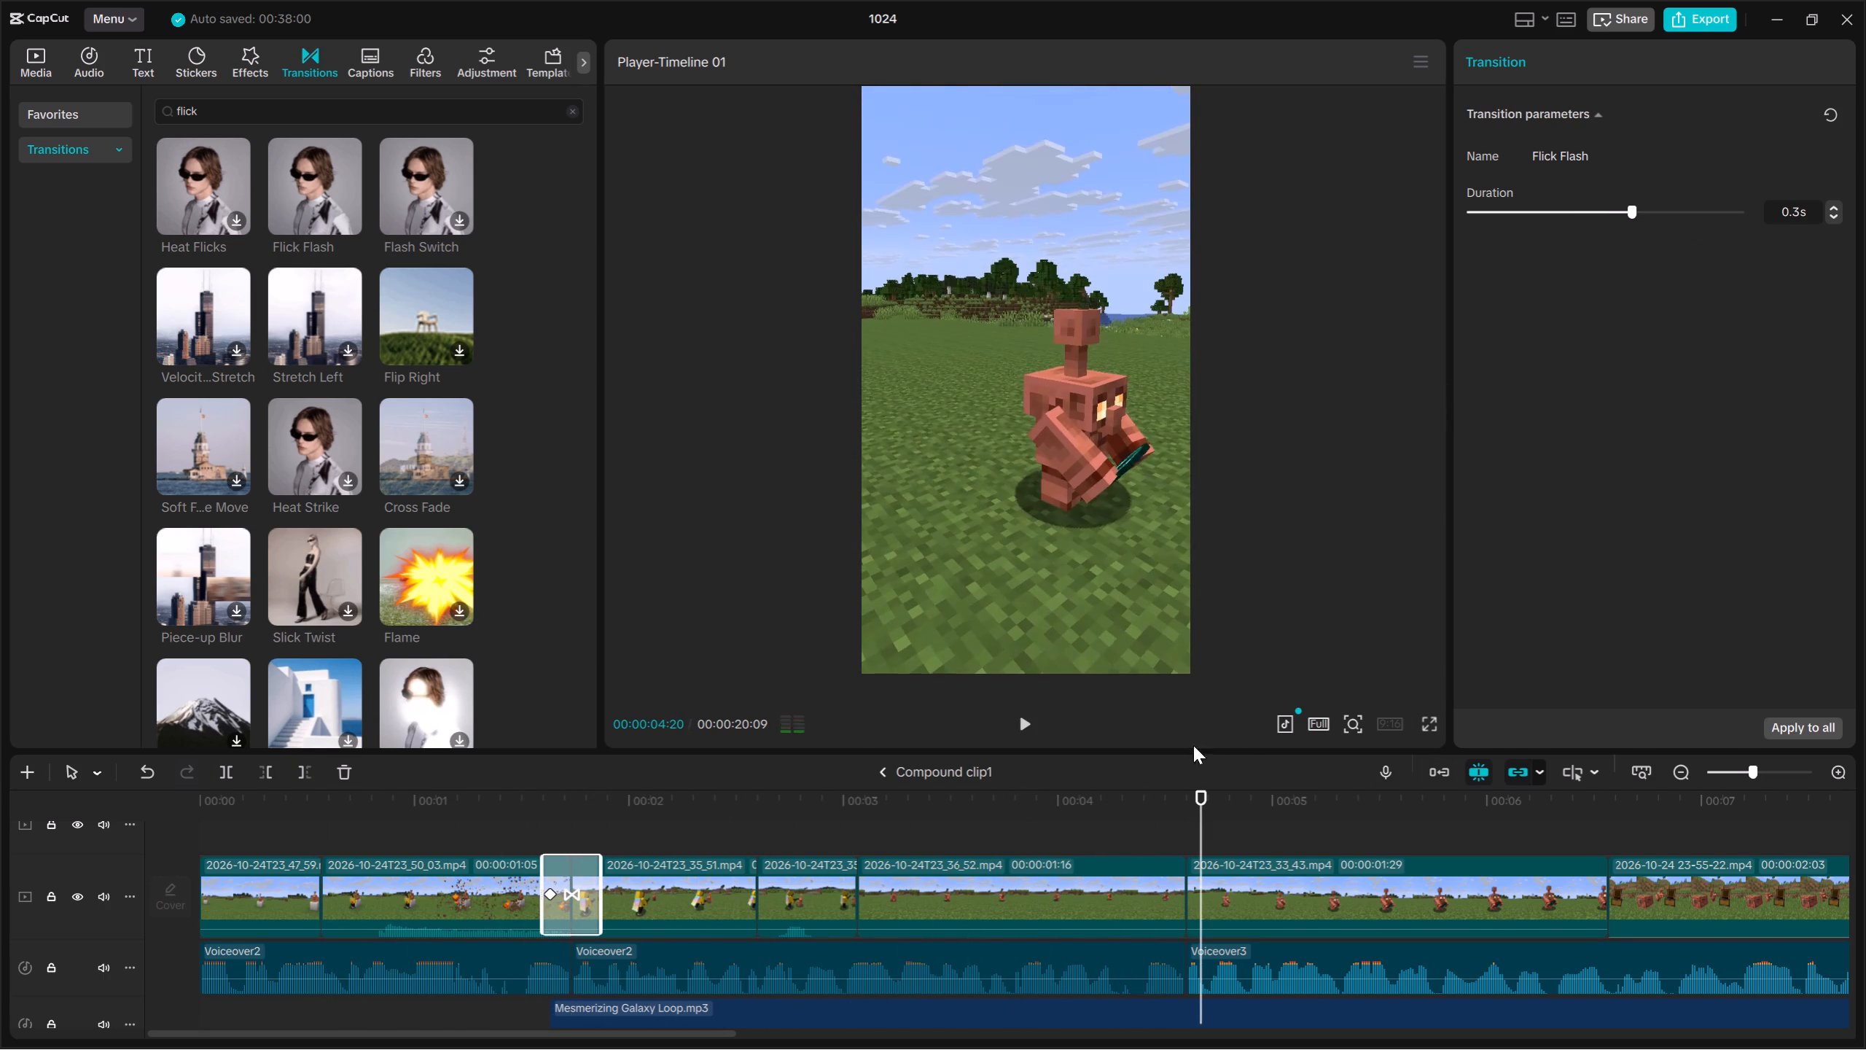
left_click_drag(1193, 745, 1201, 463)
double_click(1089, 898)
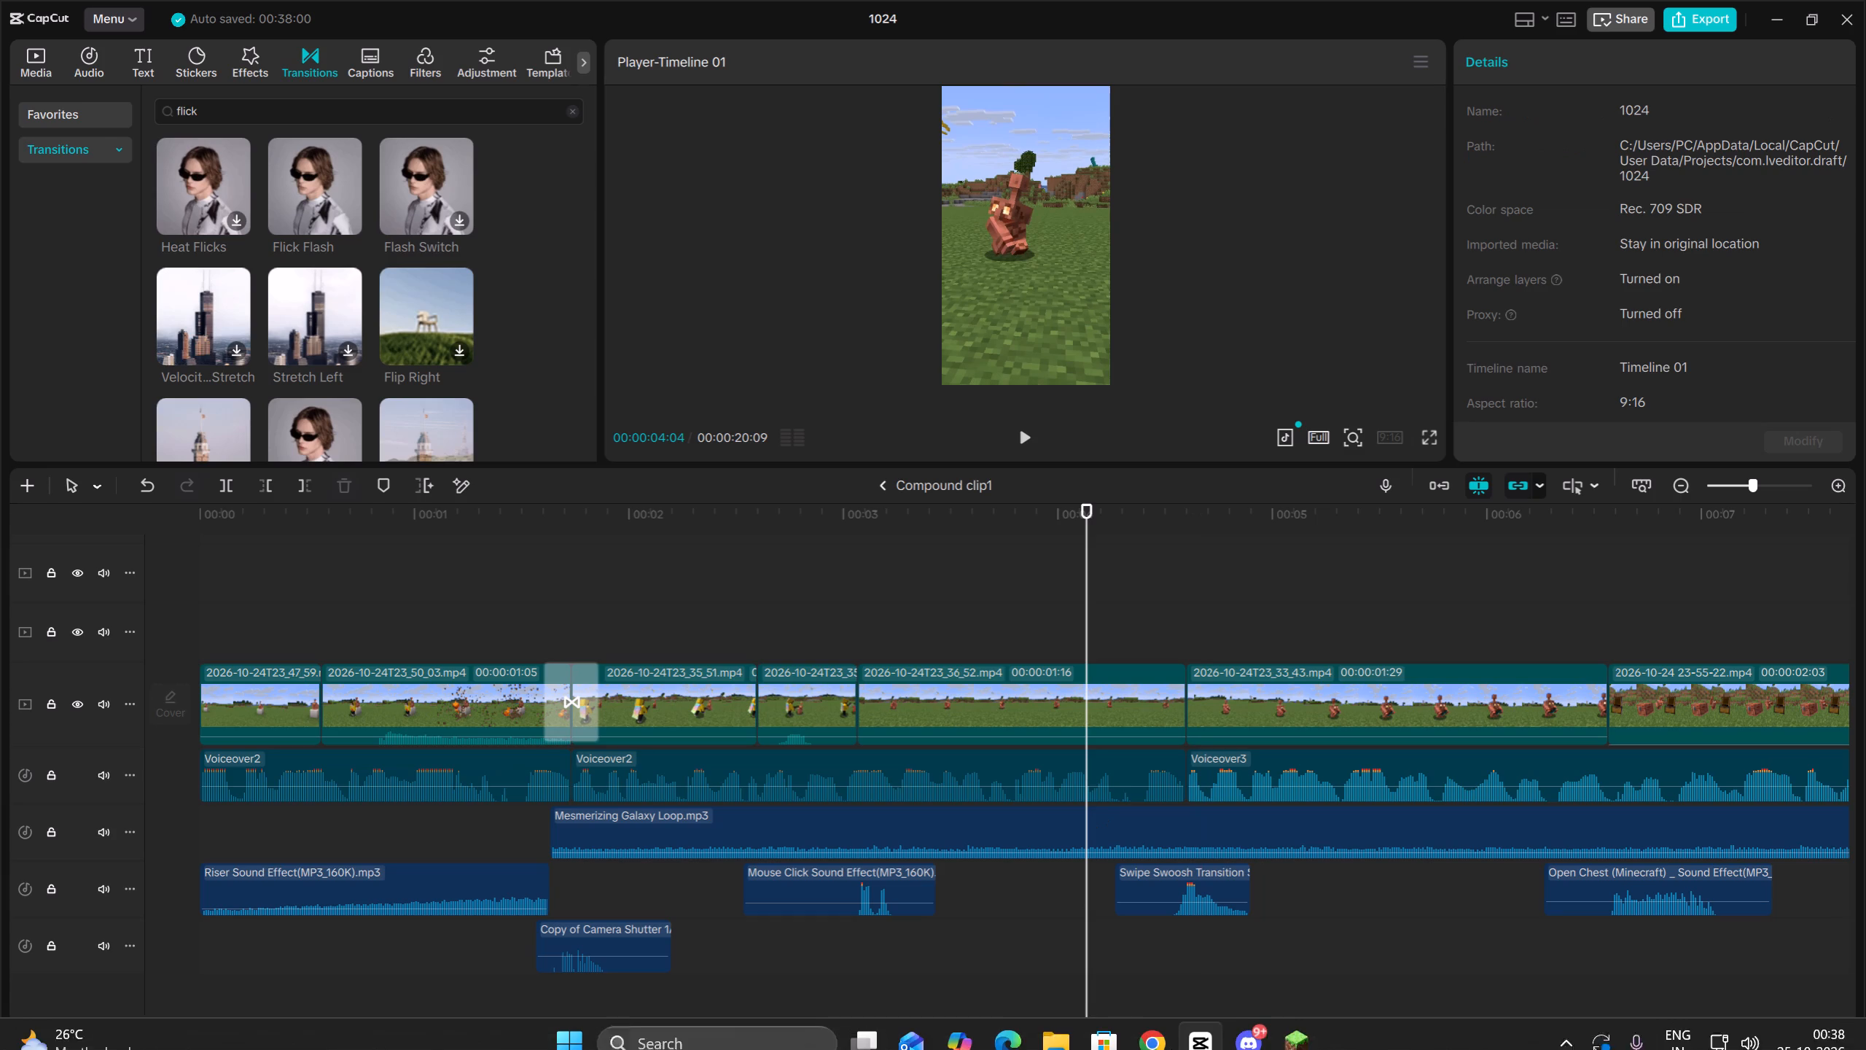